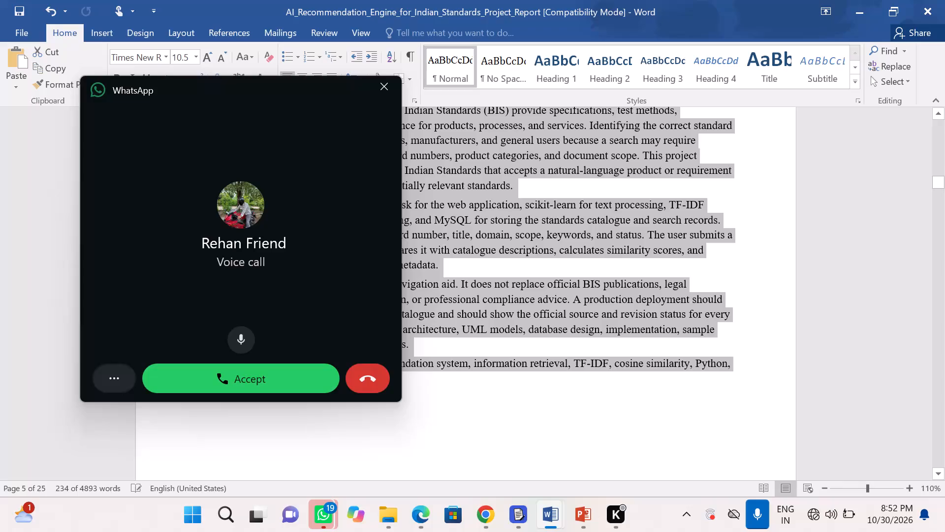
# Dismiss the incoming voice call window covering the report.
pyautogui.click(393, 91)
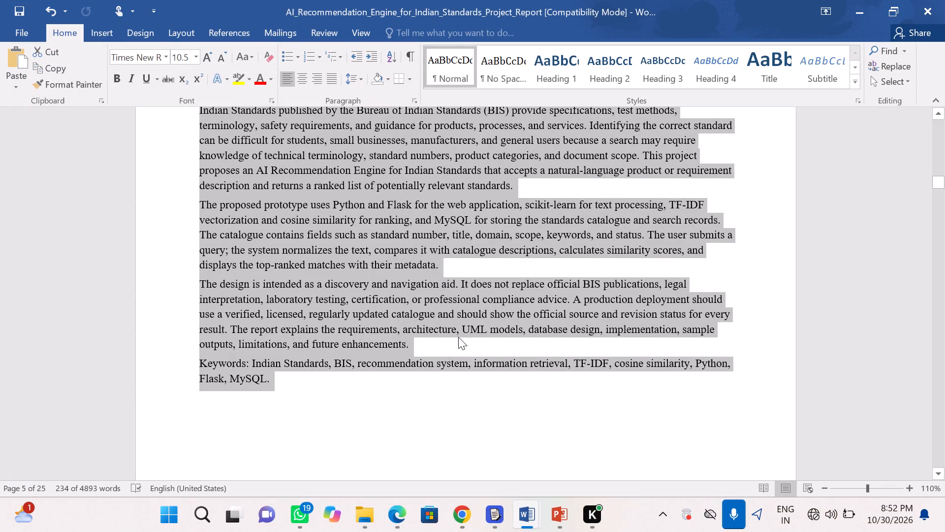
# Change the font colour of the whole ABSTRACT heading to black, keeping it bold.
pyautogui.click(479, 440)
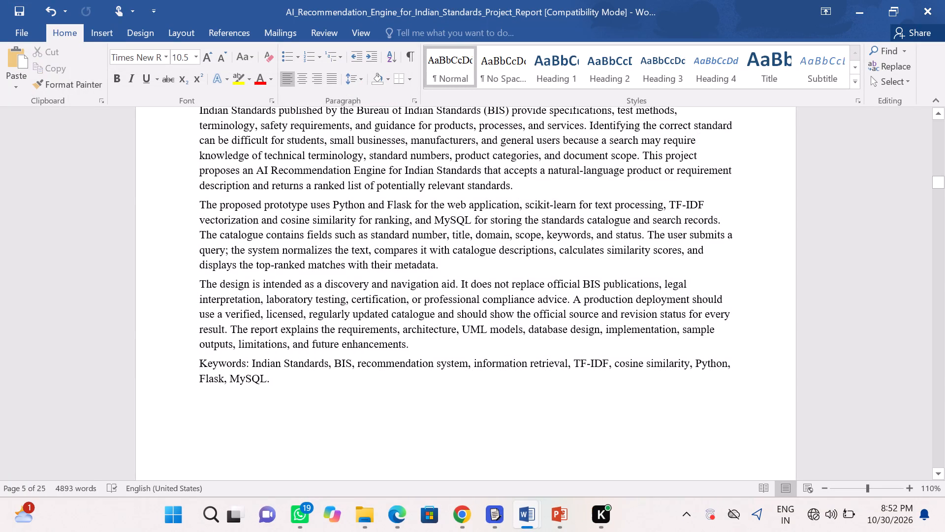
pyautogui.scroll(2, 479, 440)
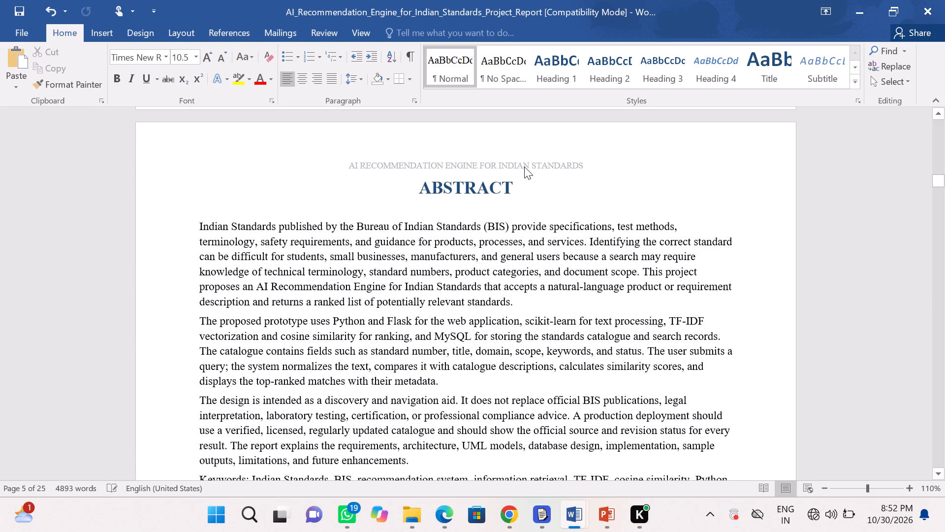
pyautogui.moveTo(513, 189); pyautogui.dragTo(432, 184)
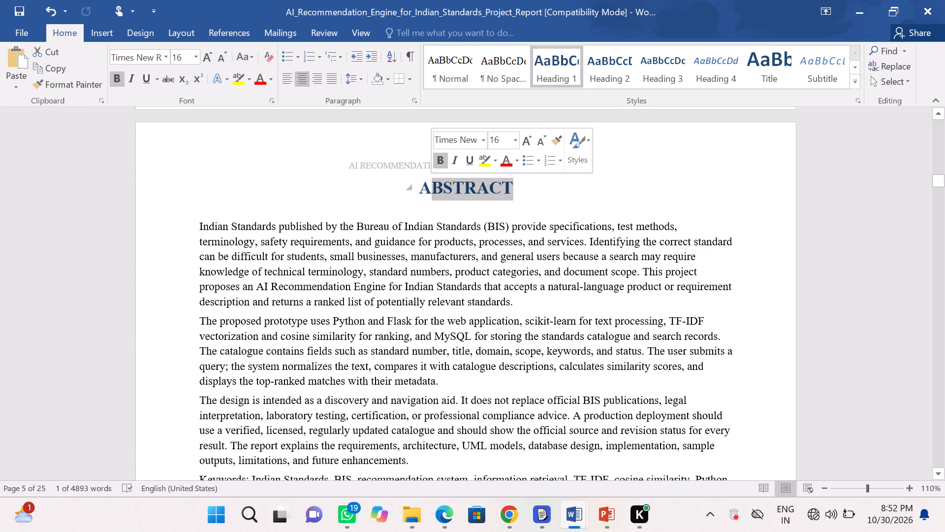
pyautogui.click(516, 191)
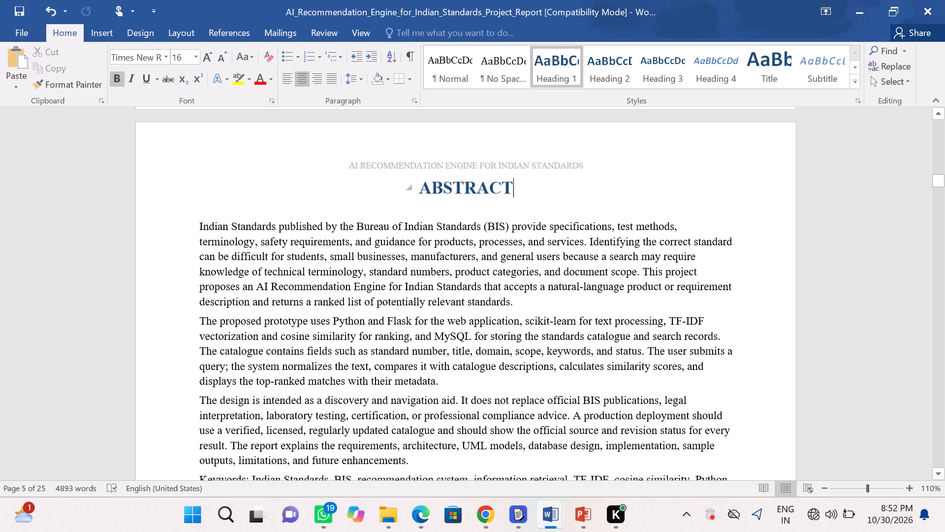
pyautogui.moveTo(516, 187); pyautogui.dragTo(502, 185)
pyautogui.moveTo(502, 185); pyautogui.dragTo(396, 195)
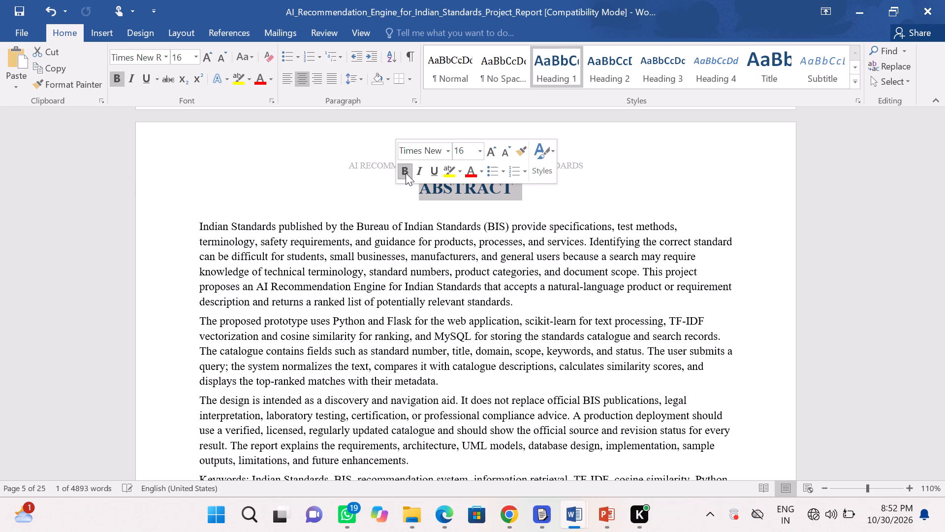
pyautogui.click(406, 173)
pyautogui.click(406, 173)
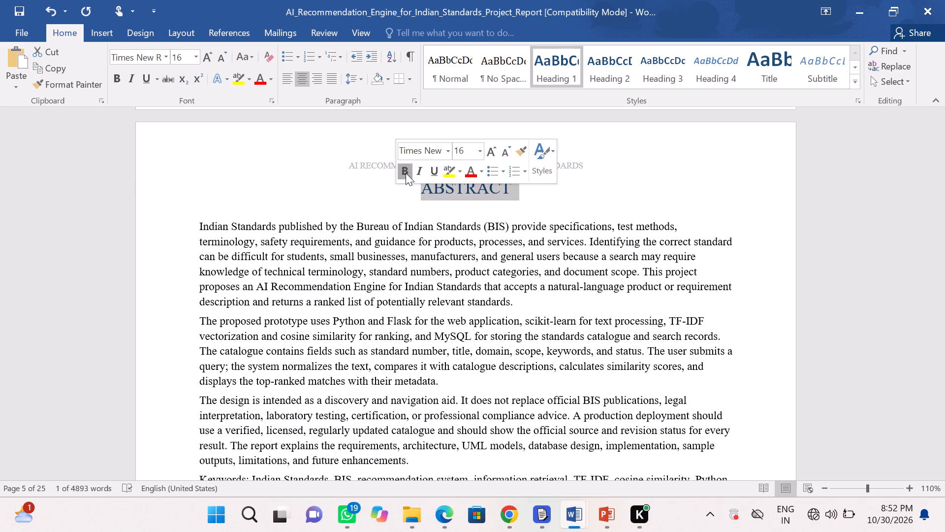
pyautogui.click(482, 174)
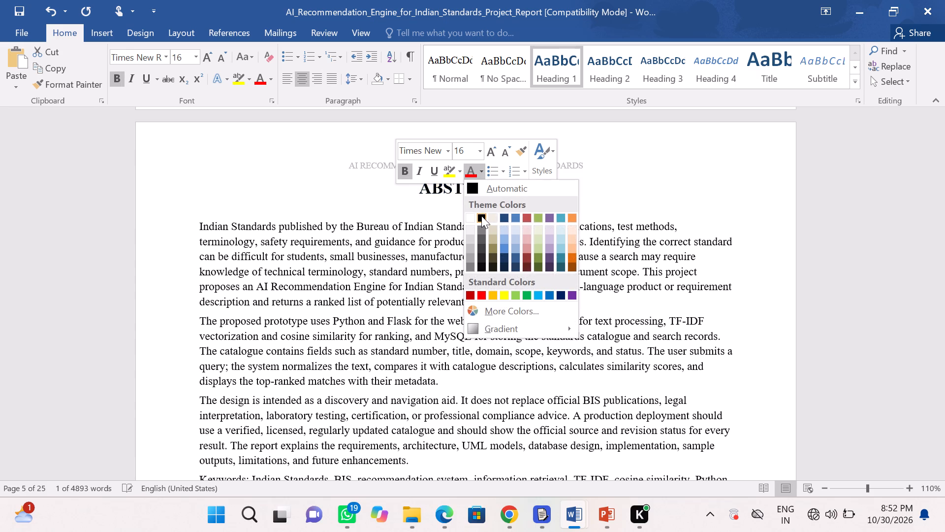
# Set the font colour of the ABSTRACT heading to black.
pyautogui.click(481, 216)
pyautogui.click(566, 191)
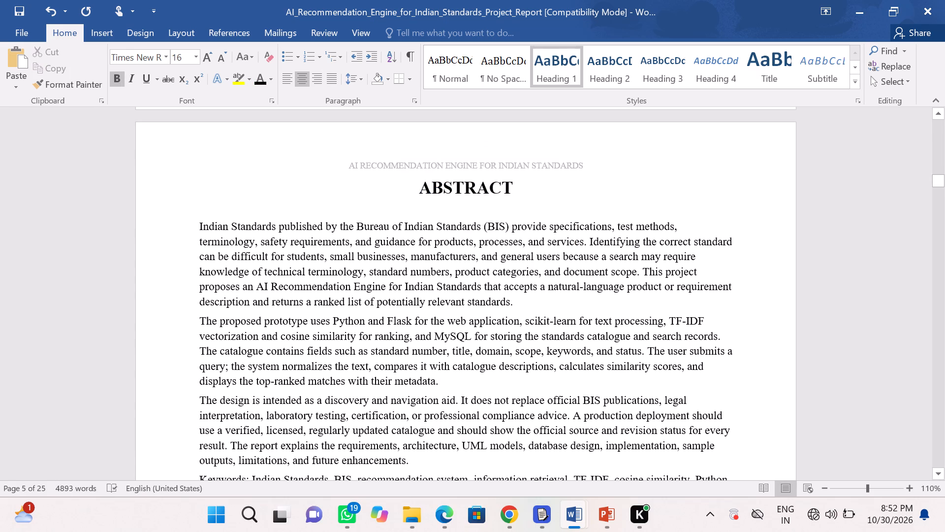
# Delete the page header text "AI RECOMMENDATION ENGINE FOR INDIAN STANDARDS" and return to the document body.
pyautogui.scroll(-1, 448, 244)
pyautogui.scroll(2, 448, 245)
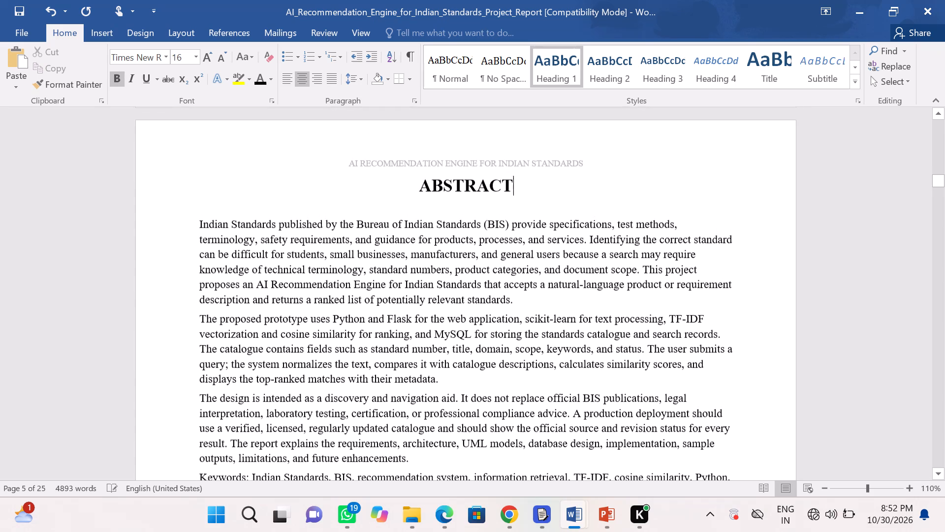
pyautogui.doubleClick(580, 158)
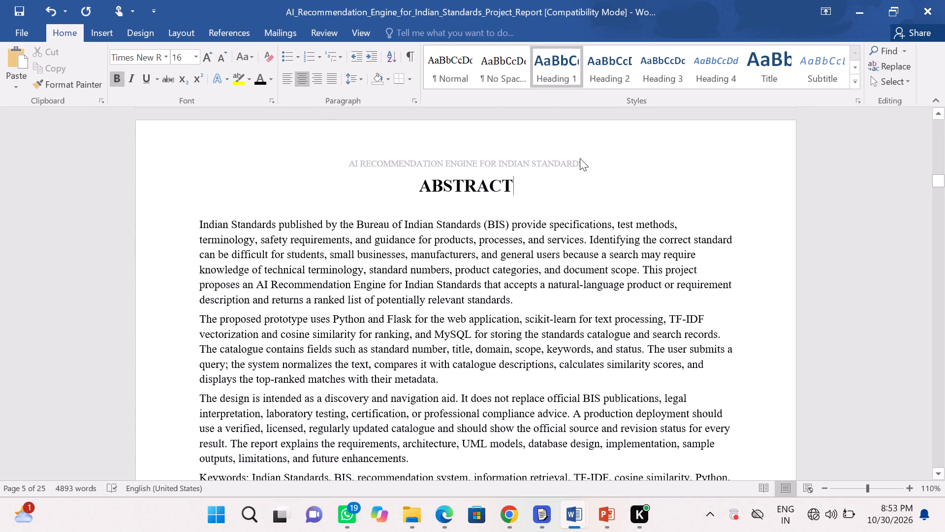
pyautogui.click(583, 161)
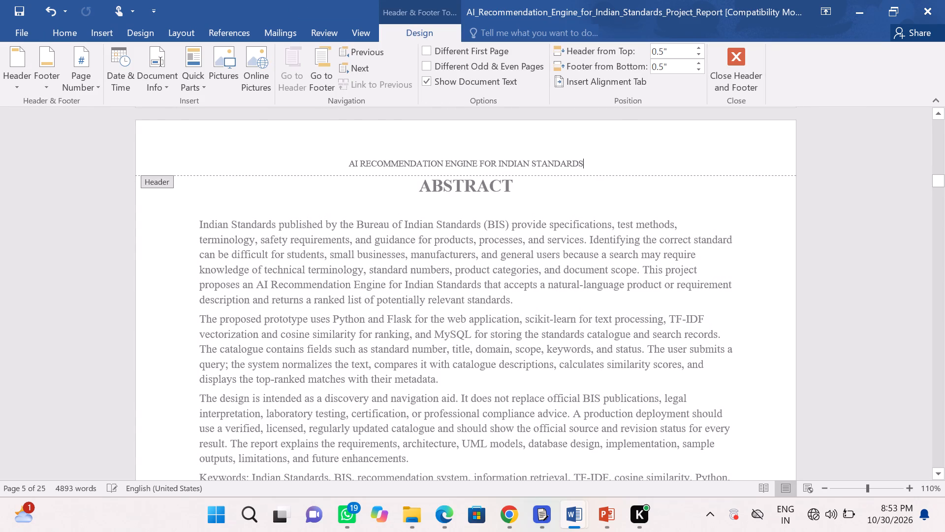
pyautogui.press('BackSpace')
pyautogui.press('BackSpace')
pyautogui.press('BackSpace')
pyautogui.press('BackSpace')
pyautogui.press('BackSpace')
pyautogui.press('BackSpace')
pyautogui.press('BackSpace')
pyautogui.press('BackSpace')
pyautogui.press('BackSpace')
pyautogui.press('BackSpace')
pyautogui.press('BackSpace')
pyautogui.press('BackSpace')
pyautogui.press('BackSpace')
pyautogui.press('BackSpace')
pyautogui.press('BackSpace')
pyautogui.press('BackSpace')
pyautogui.press('BackSpace')
pyautogui.press('BackSpace')
pyautogui.press('BackSpace')
pyautogui.press('BackSpace')
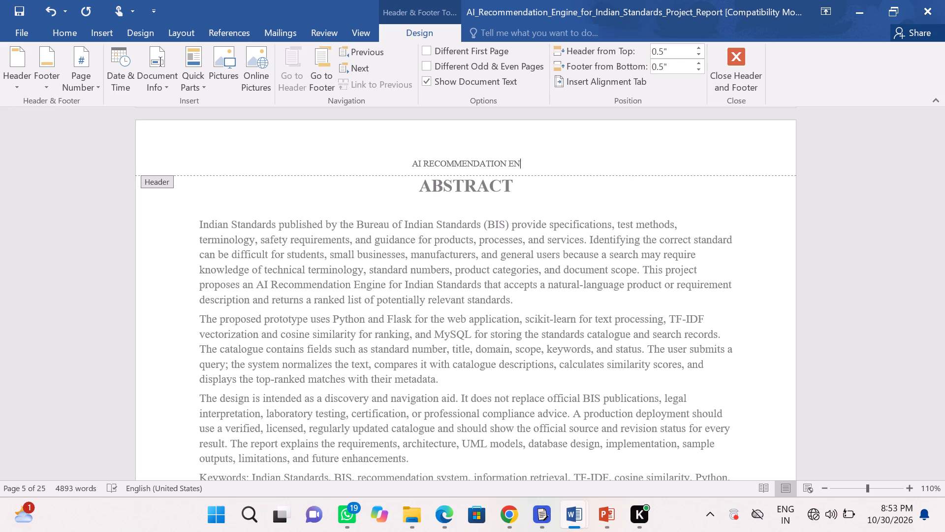
pyautogui.press('BackSpace')
pyautogui.press('BackSpace')
pyautogui.press('BackSpace')
pyautogui.press('BackSpace')
pyautogui.press('BackSpace')
pyautogui.press('BackSpace')
pyautogui.press('BackSpace')
pyautogui.press('BackSpace')
pyautogui.press('BackSpace')
pyautogui.press('BackSpace')
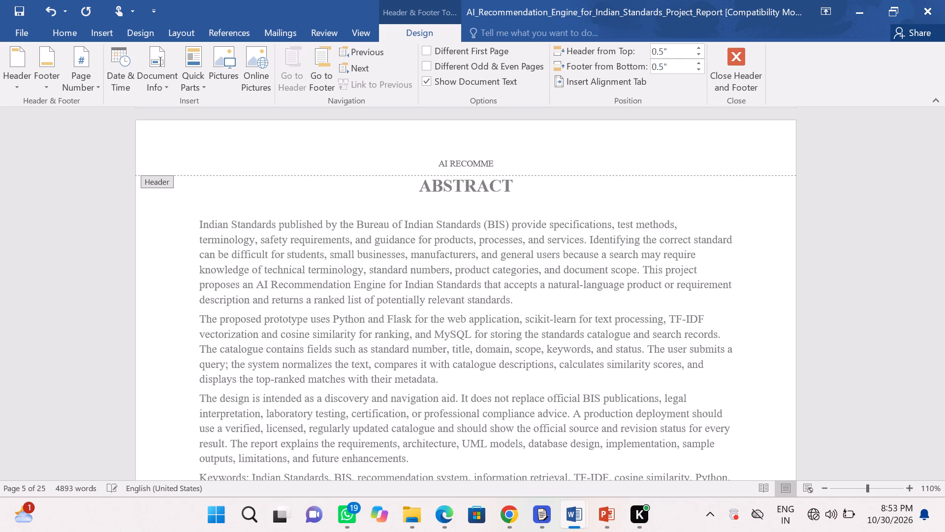
pyautogui.hotkey('ctrl', 'z')
pyautogui.press('BackSpace')
pyautogui.press('BackSpace')
pyautogui.press('BackSpace')
pyautogui.press('BackSpace')
pyautogui.press('BackSpace')
pyautogui.press('BackSpace')
pyautogui.press('BackSpace')
pyautogui.press('BackSpace')
pyautogui.press('BackSpace')
pyautogui.press('BackSpace')
pyautogui.press('BackSpace')
pyautogui.press('BackSpace')
pyautogui.click(586, 302)
pyautogui.doubleClick(646, 305)
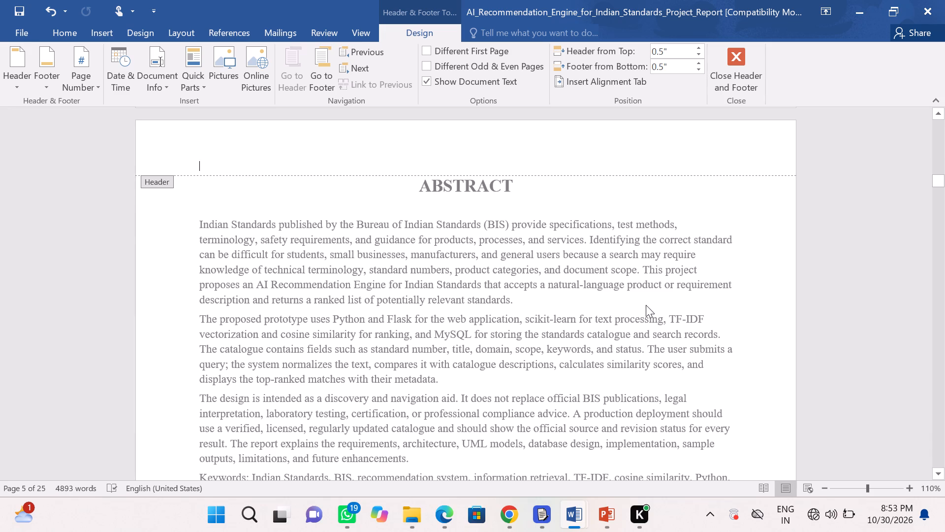
# Set the font size of the ABSTRACT heading to 14.
pyautogui.scroll(-3, 646, 305)
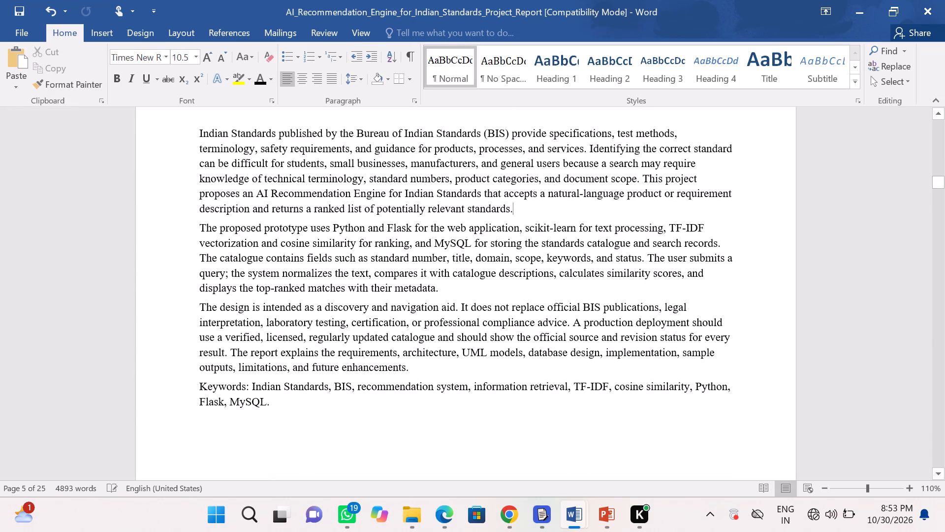
pyautogui.scroll(1, 646, 306)
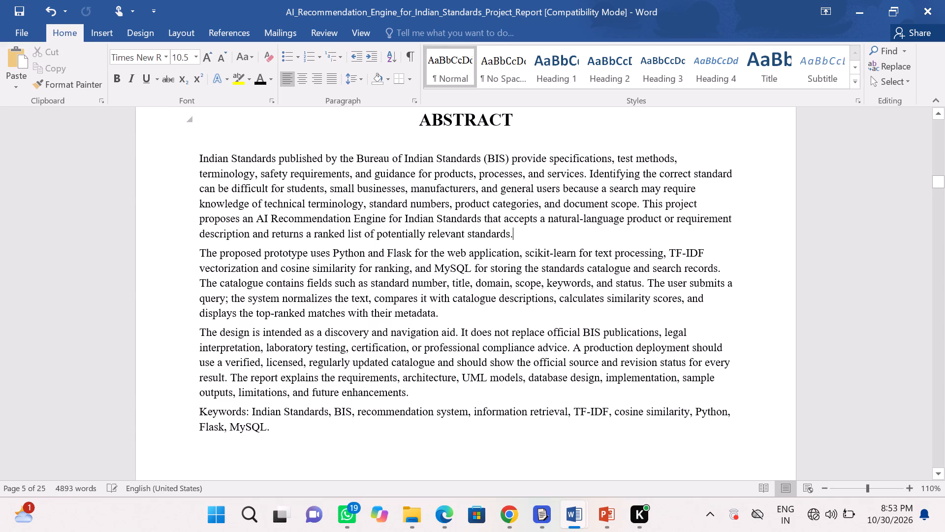
pyautogui.moveTo(517, 127); pyautogui.dragTo(392, 131)
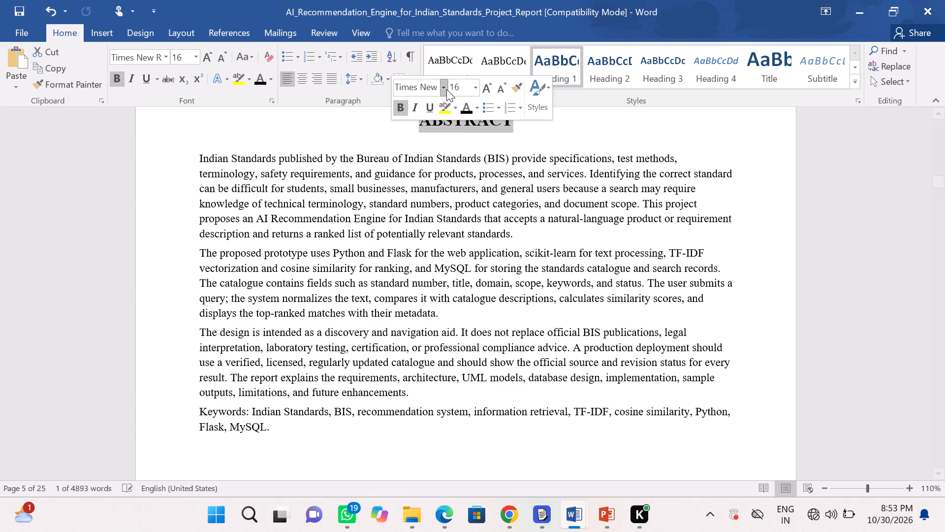
pyautogui.click(460, 84)
pyautogui.press('BackSpace')
pyautogui.write('14')
pyautogui.press('Return')
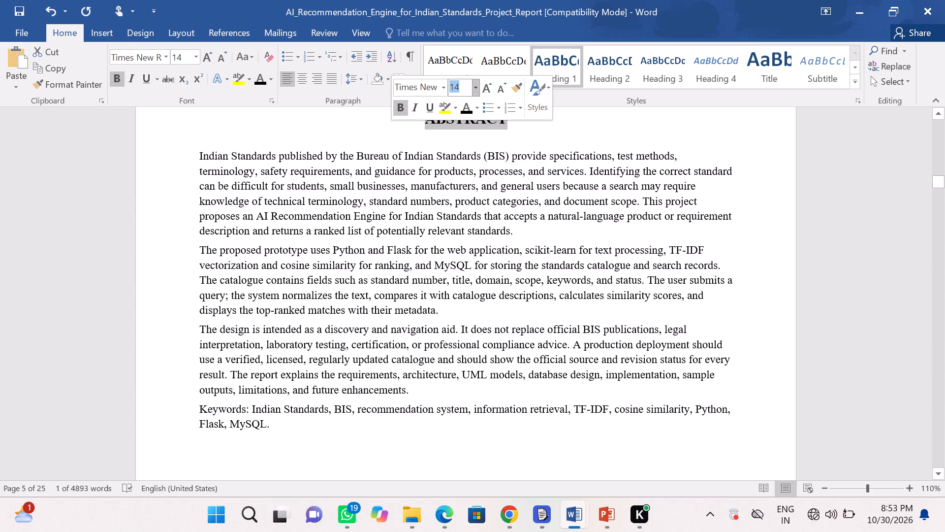
# Set the font size of the abstract's body paragraphs and keywords line to 12.
pyautogui.moveTo(275, 427); pyautogui.dragTo(199, 161)
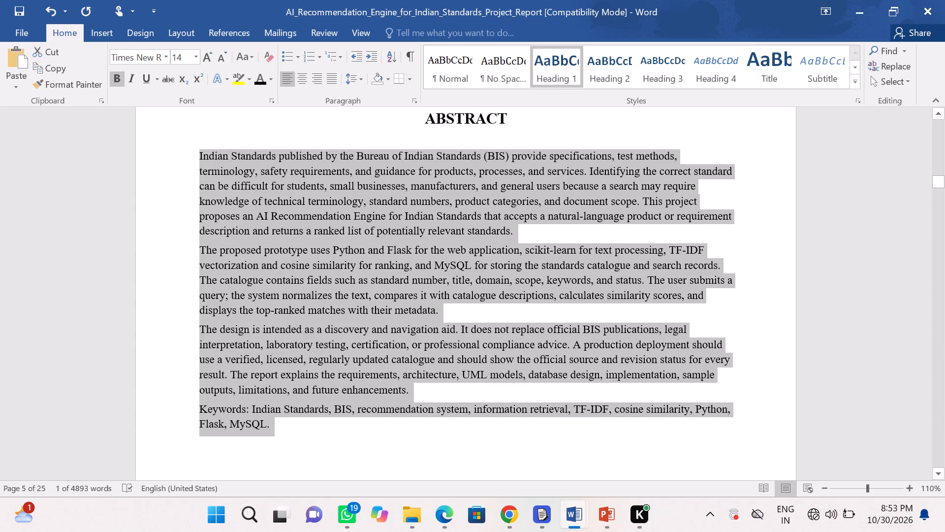
pyautogui.moveTo(199, 161); pyautogui.dragTo(199, 157)
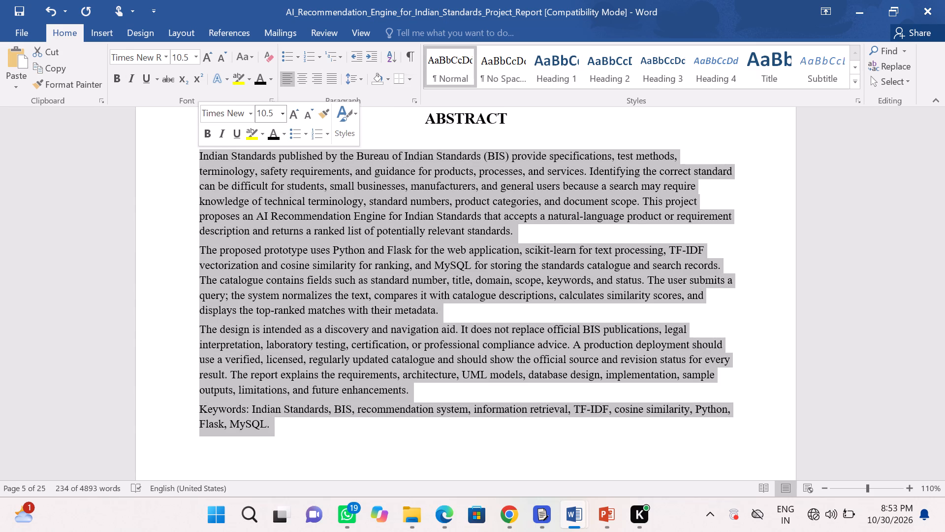
pyautogui.click(273, 113)
pyautogui.press('BackSpace')
pyautogui.write('12')
pyautogui.press('Return')
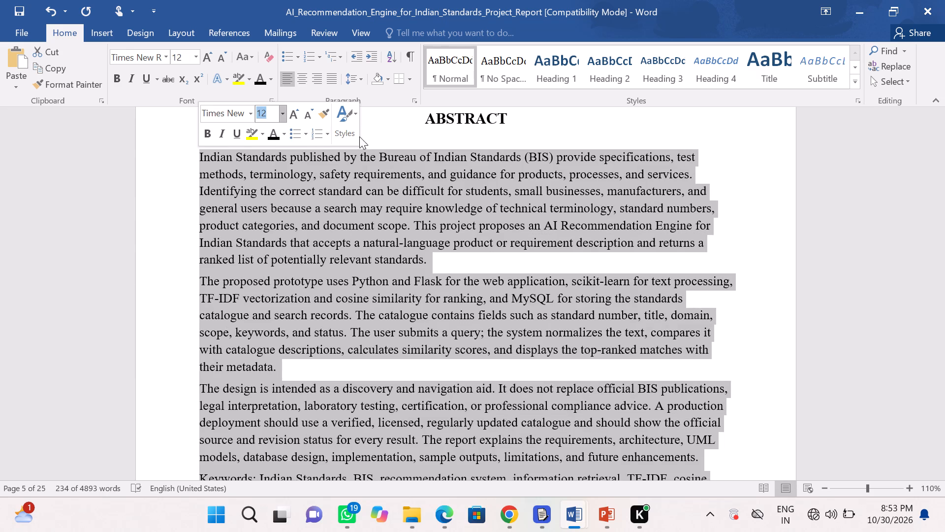
pyautogui.click(376, 136)
# Look over the abstract, contents, list of figures and acknowledgement pages of the report, including their headings and page footers.
pyautogui.scroll(-1, 376, 136)
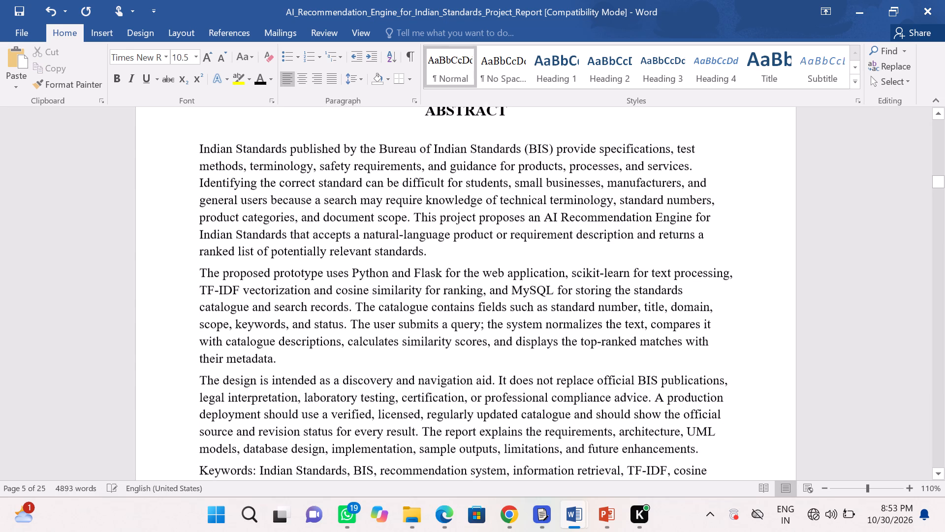
pyautogui.scroll(-3, 376, 136)
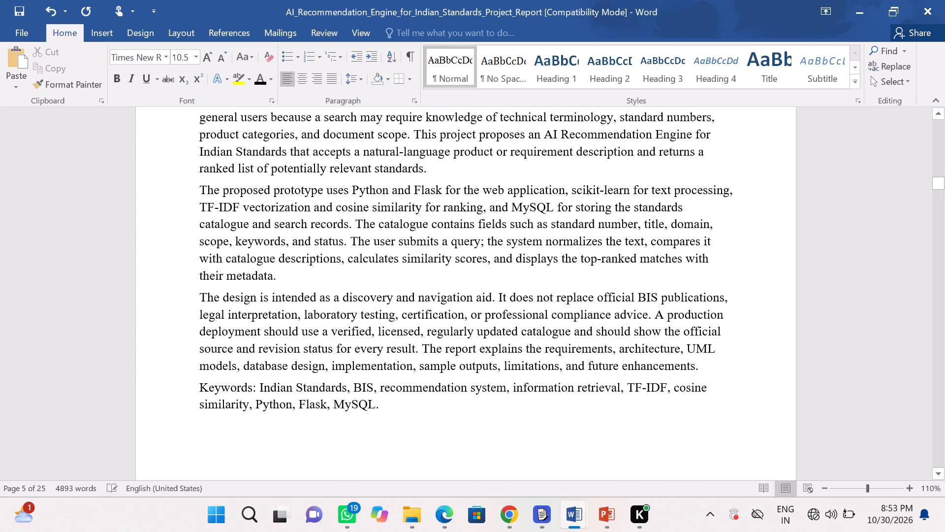
pyautogui.scroll(8, 376, 136)
pyautogui.scroll(-5, 376, 136)
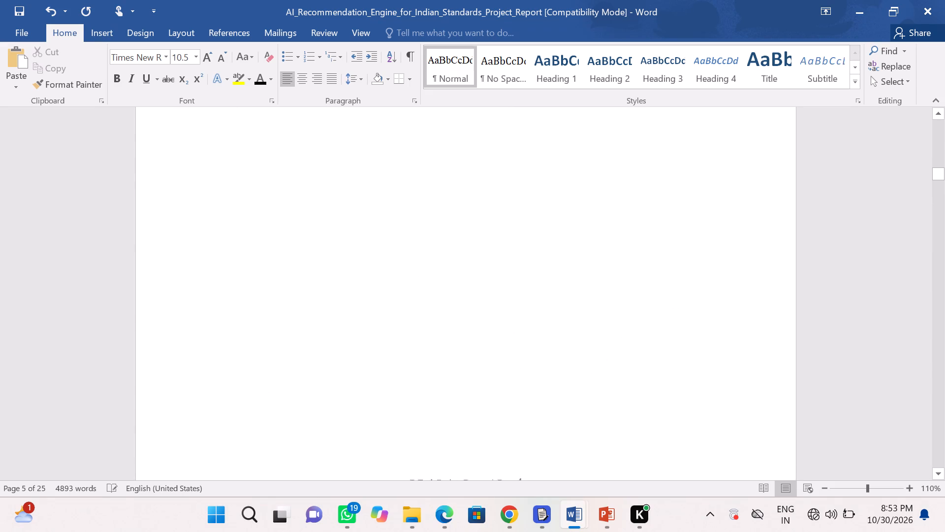
pyautogui.scroll(-14, 376, 136)
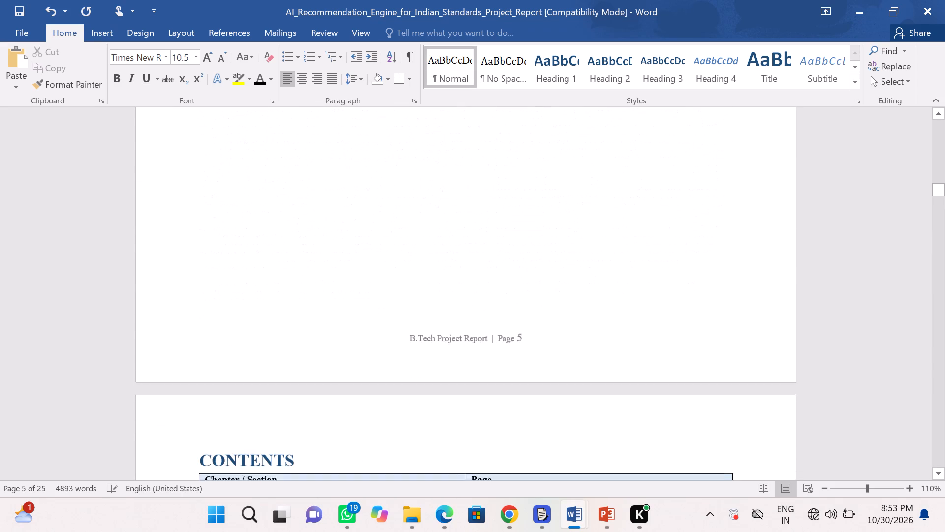
pyautogui.scroll(-1, 376, 136)
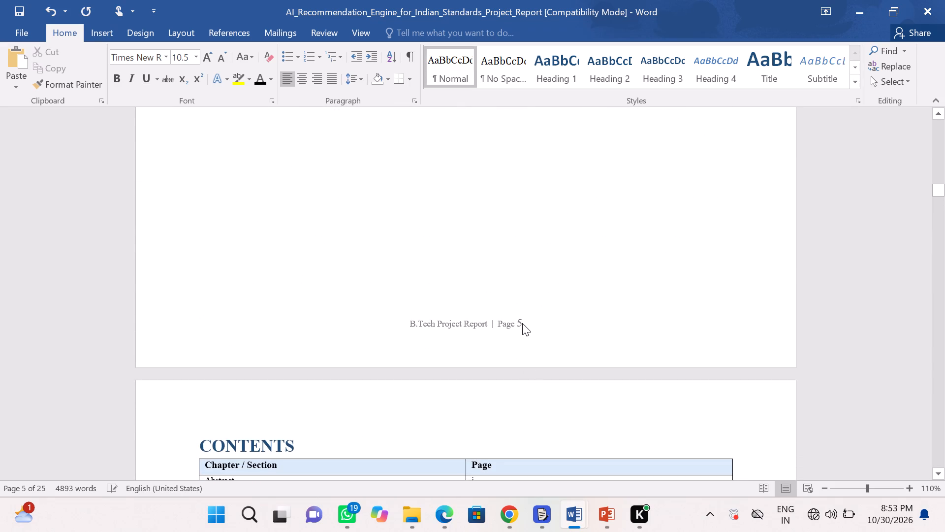
pyautogui.click(522, 323)
pyautogui.scroll(-2, 522, 323)
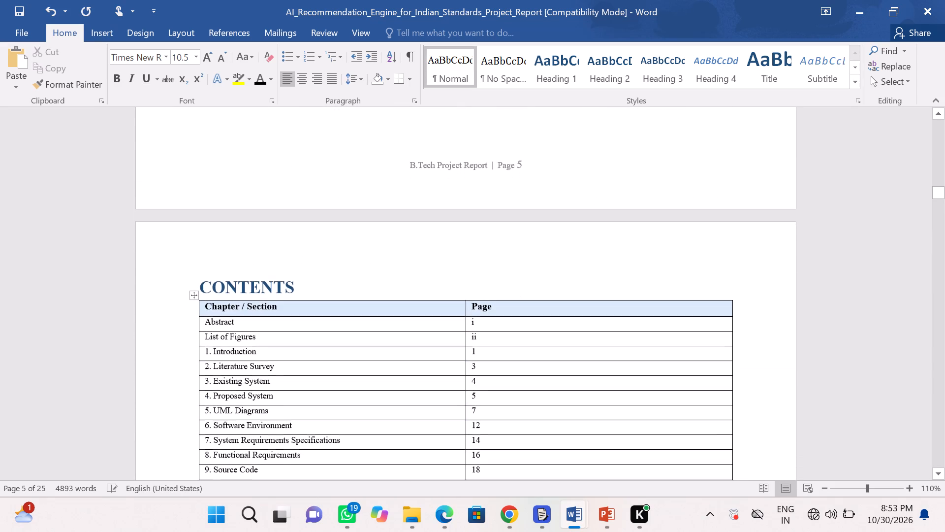
pyautogui.scroll(-2, 522, 323)
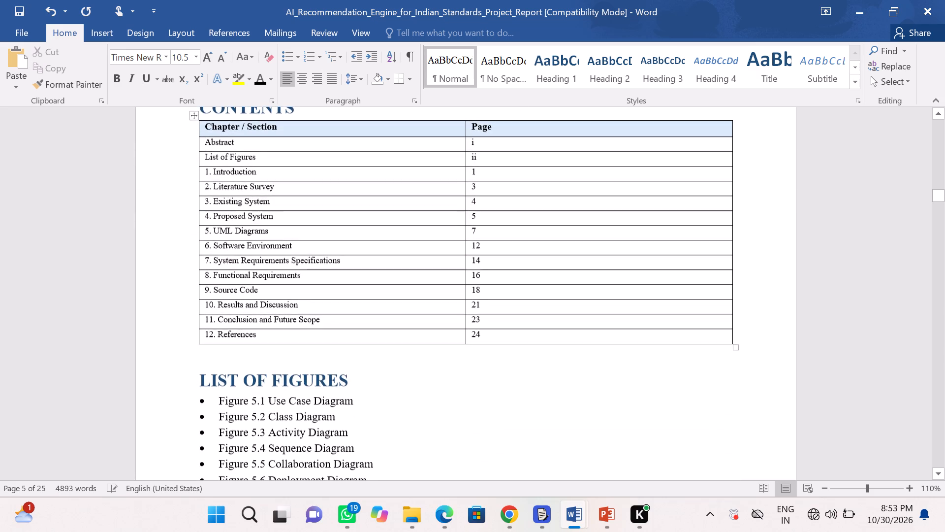
pyautogui.scroll(-1, 522, 323)
pyautogui.scroll(4, 522, 325)
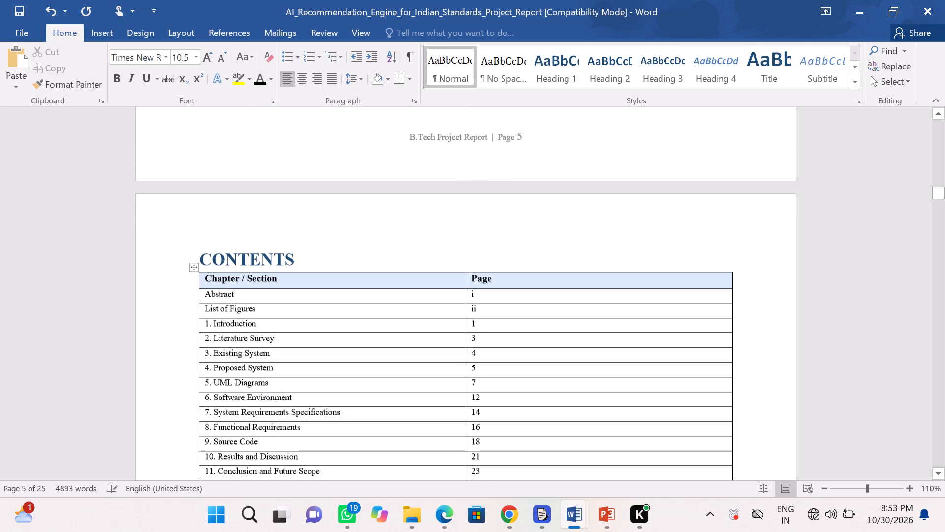
pyautogui.scroll(13, 522, 325)
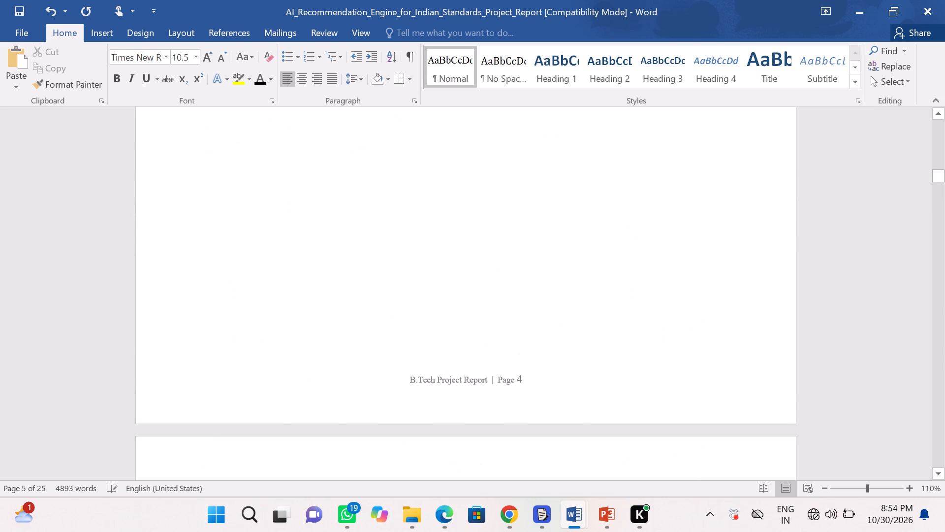
pyautogui.scroll(6, 522, 325)
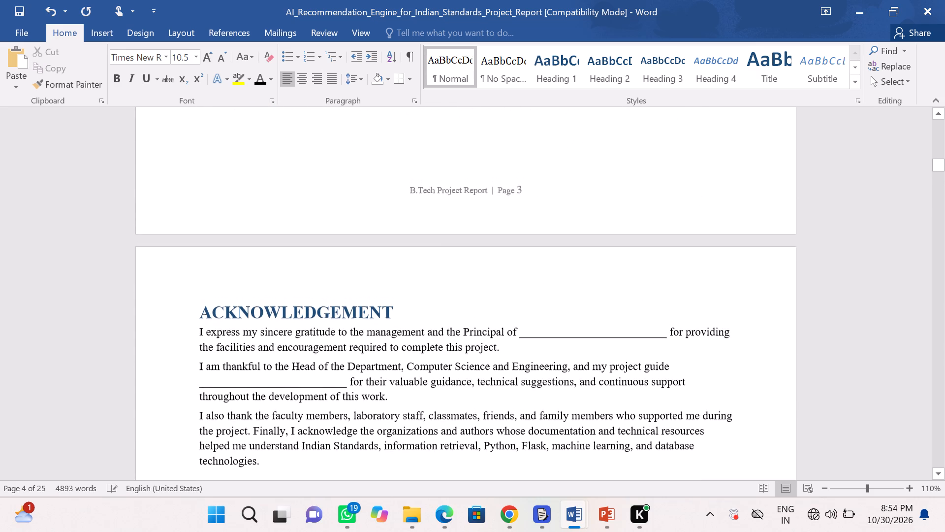
pyautogui.scroll(4, 522, 325)
pyautogui.scroll(-9, 522, 325)
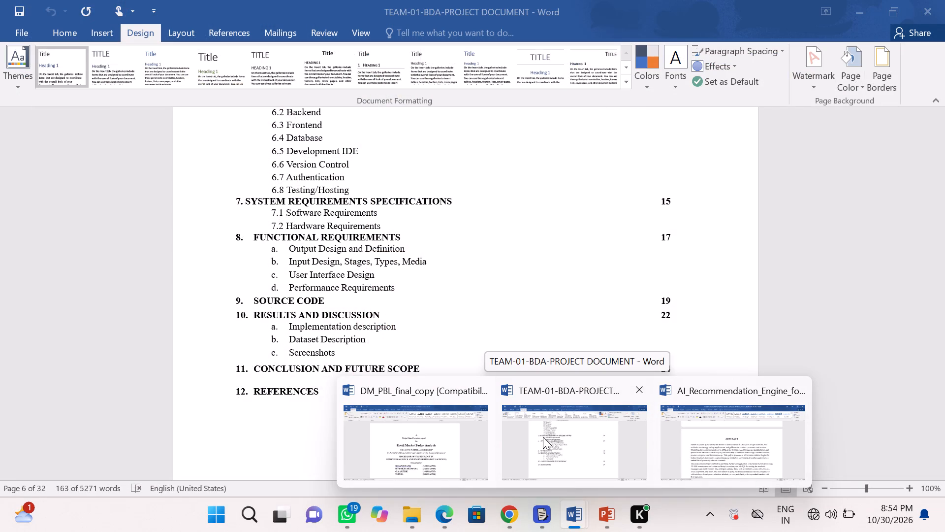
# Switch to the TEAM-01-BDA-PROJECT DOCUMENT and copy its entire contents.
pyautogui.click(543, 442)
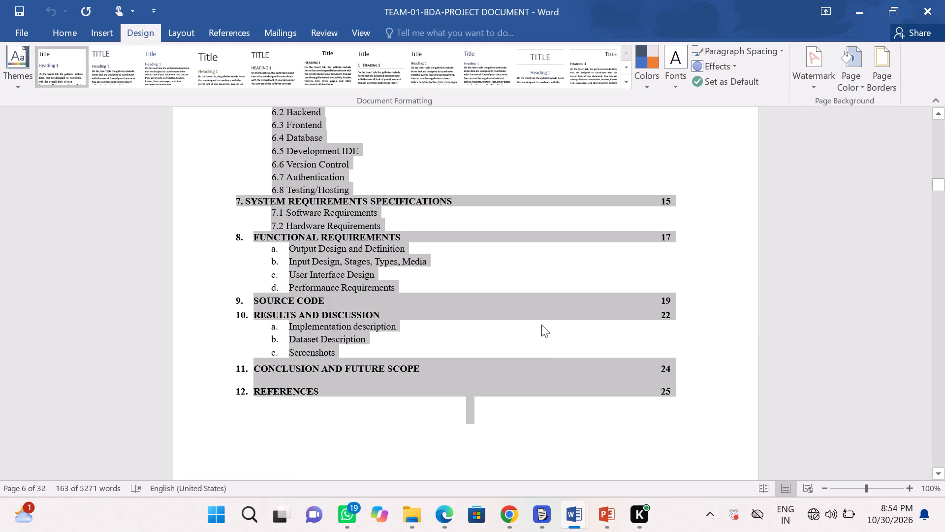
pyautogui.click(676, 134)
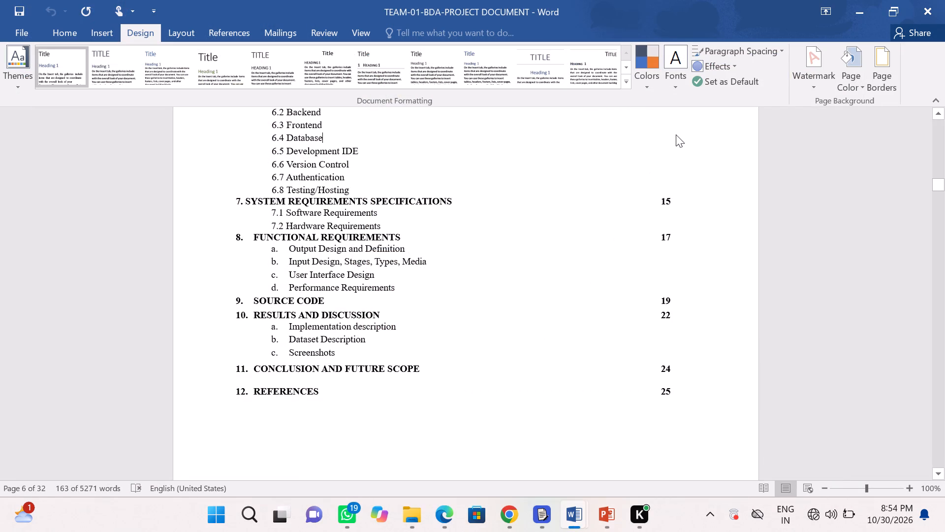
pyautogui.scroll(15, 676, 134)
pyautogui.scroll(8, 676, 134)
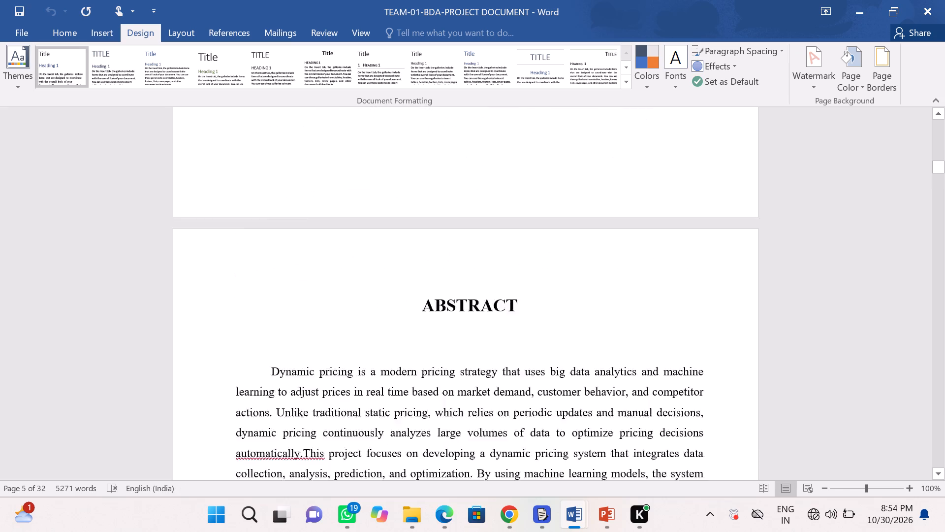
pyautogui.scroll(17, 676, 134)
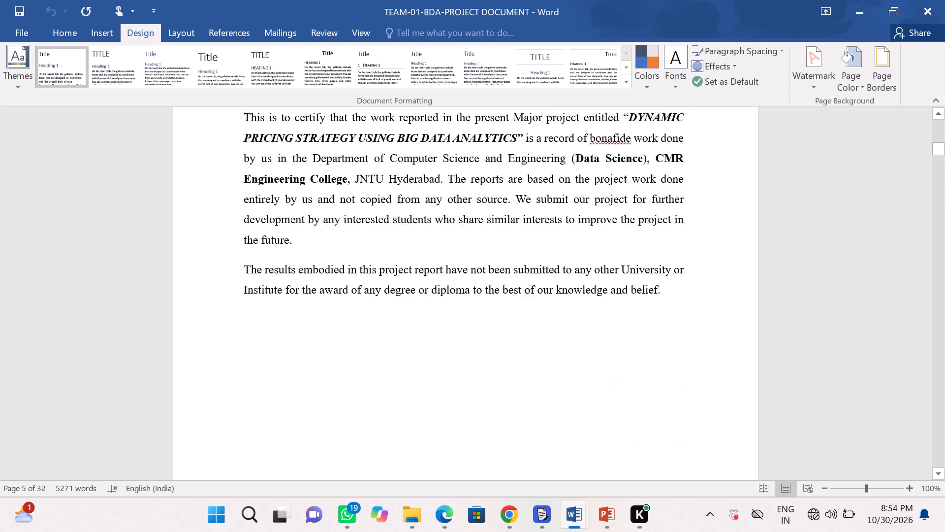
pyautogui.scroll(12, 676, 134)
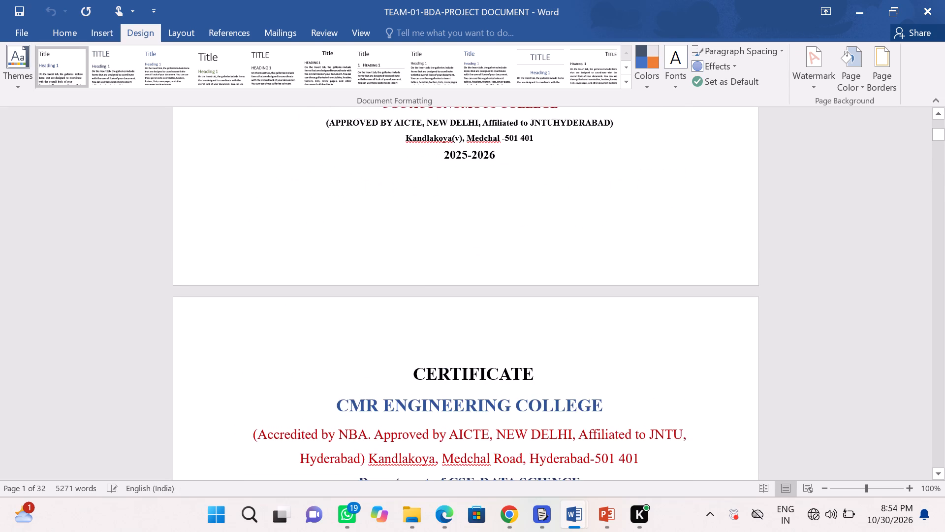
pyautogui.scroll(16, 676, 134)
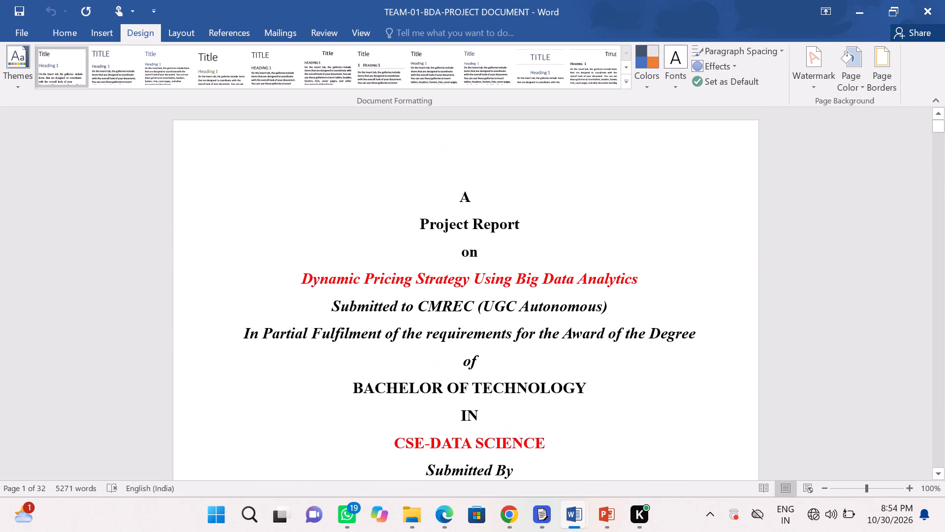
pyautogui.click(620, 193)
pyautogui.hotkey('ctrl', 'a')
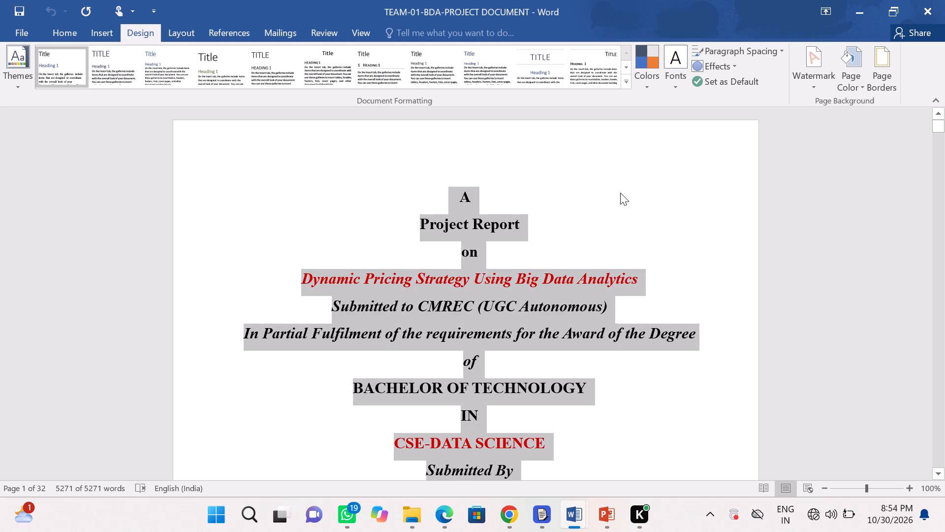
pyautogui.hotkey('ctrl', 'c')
# Arrange the TEAM-01-BDA document side by side with the AI Recommendation Engine report.
pyautogui.press('super+Right')
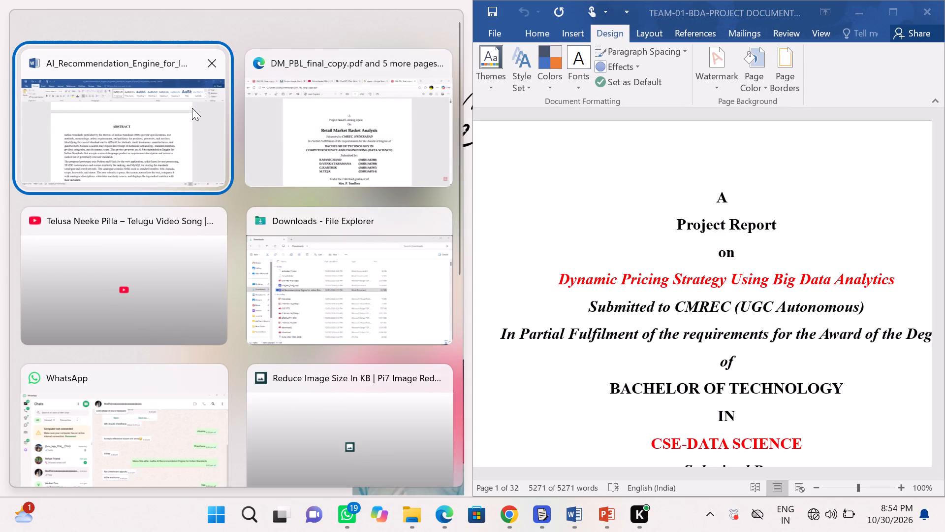
pyautogui.click(192, 108)
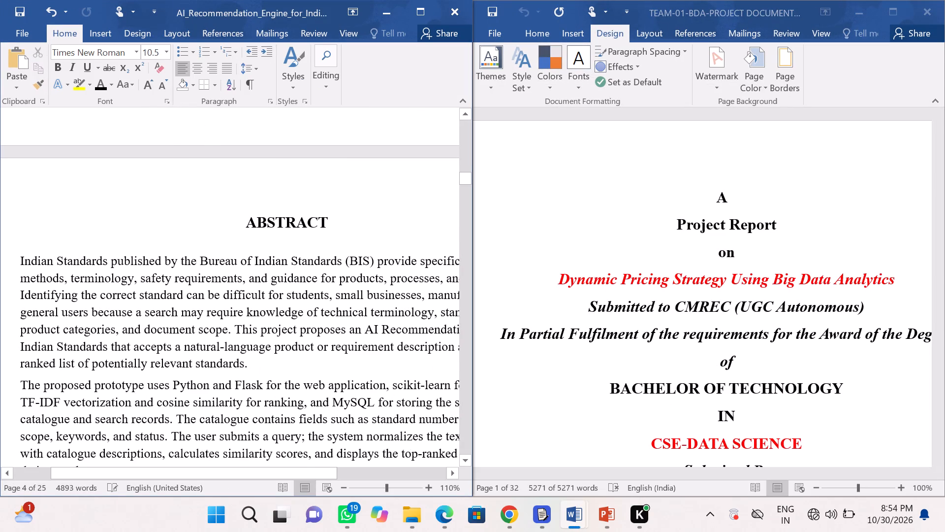
# Delete all cover page text of the AI Recommendation Engine report, from the project title block through the academic year line.
pyautogui.scroll(18, 221, 187)
pyautogui.scroll(9, 221, 187)
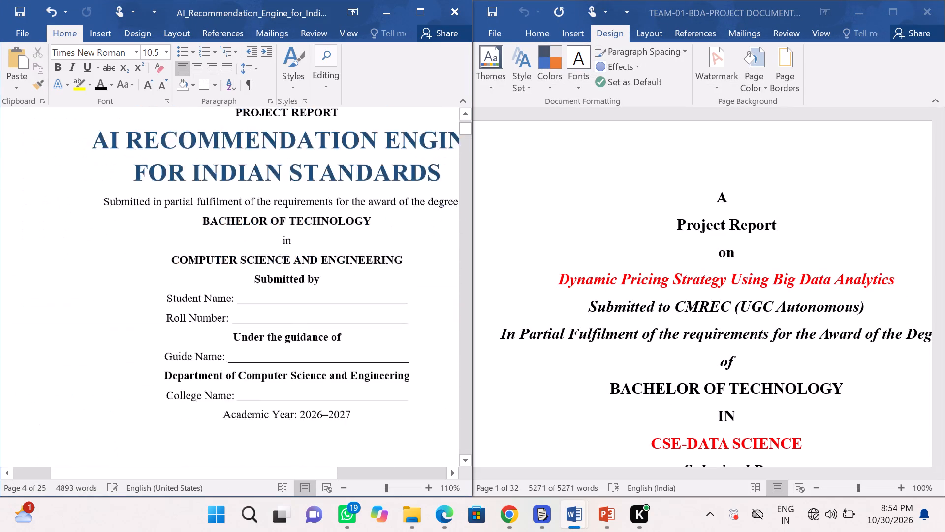
pyautogui.scroll(10, 221, 187)
pyautogui.scroll(-5, 240, 270)
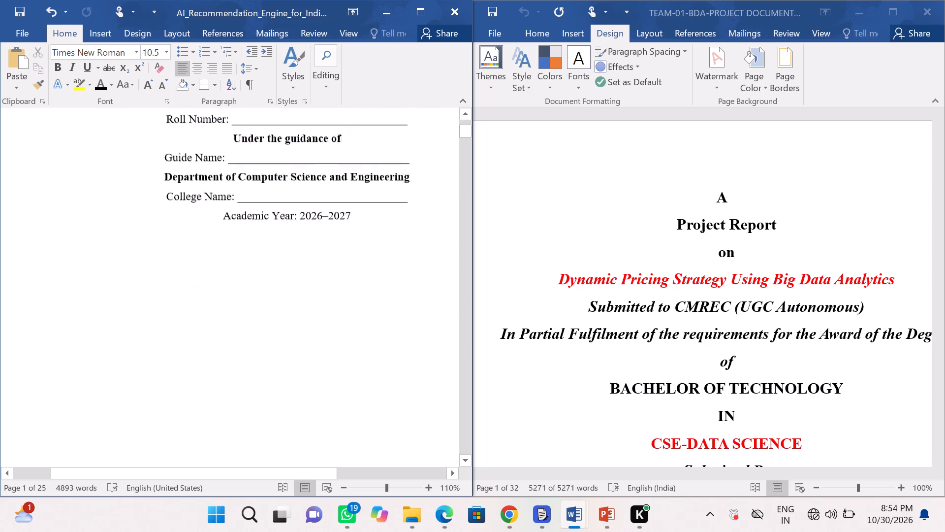
pyautogui.click(359, 174)
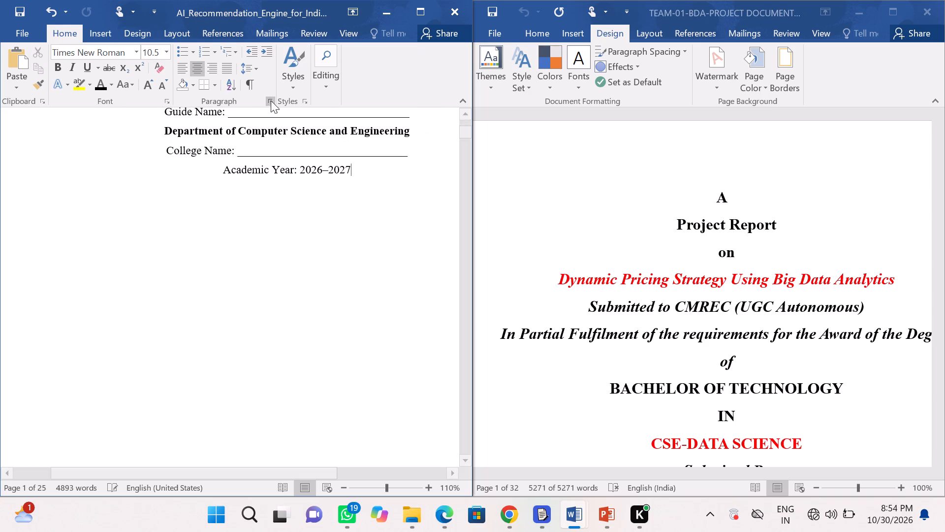
pyautogui.moveTo(349, 167); pyautogui.dragTo(235, 59)
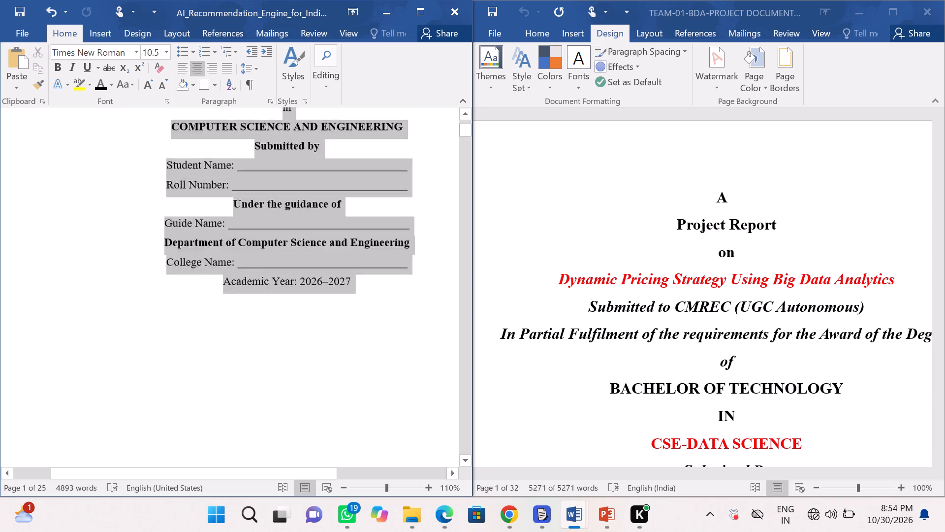
pyautogui.moveTo(235, 59); pyautogui.dragTo(199, 173)
pyautogui.press('BackSpace')
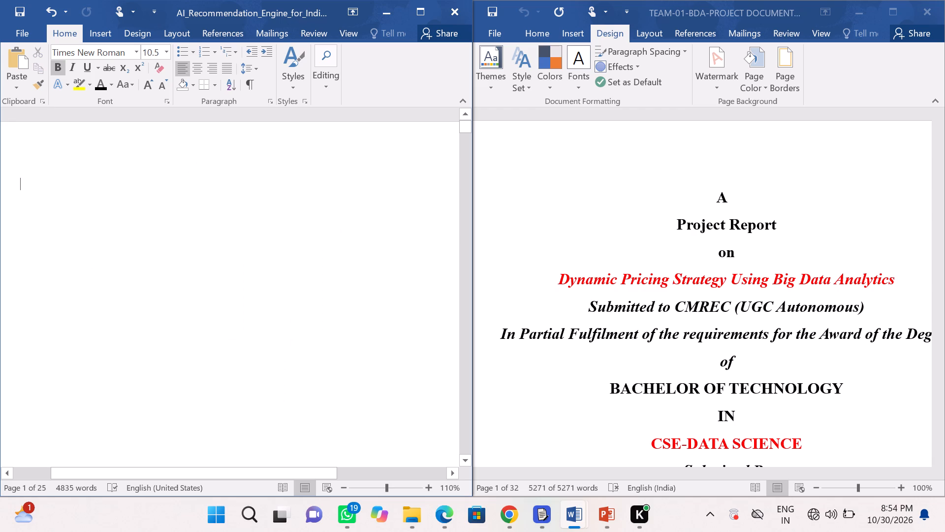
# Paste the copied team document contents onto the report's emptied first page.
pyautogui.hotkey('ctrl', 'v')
# Look through the pasted content, including the cover, certificate, declaration, acknowledgment and abstract pages, at a reduced zoom of 50%.
pyautogui.scroll(3, 199, 173)
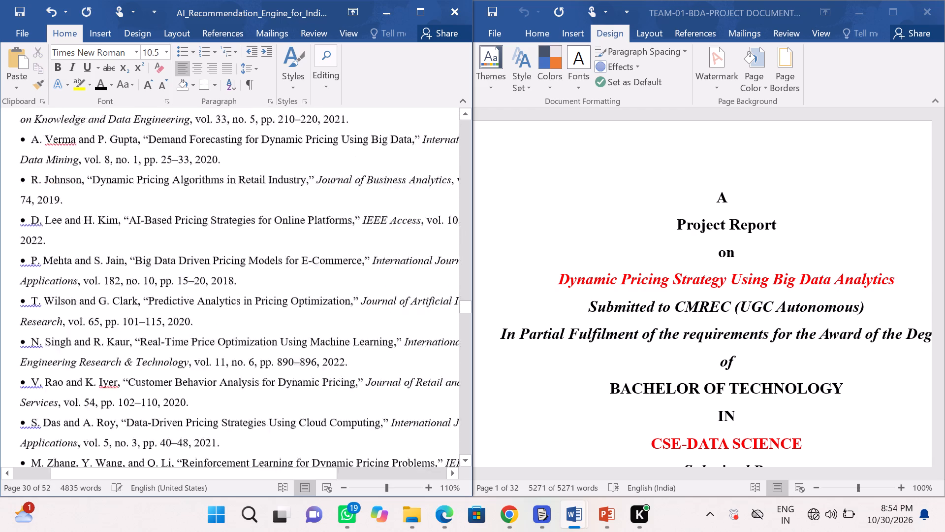
pyautogui.scroll(15, 199, 173)
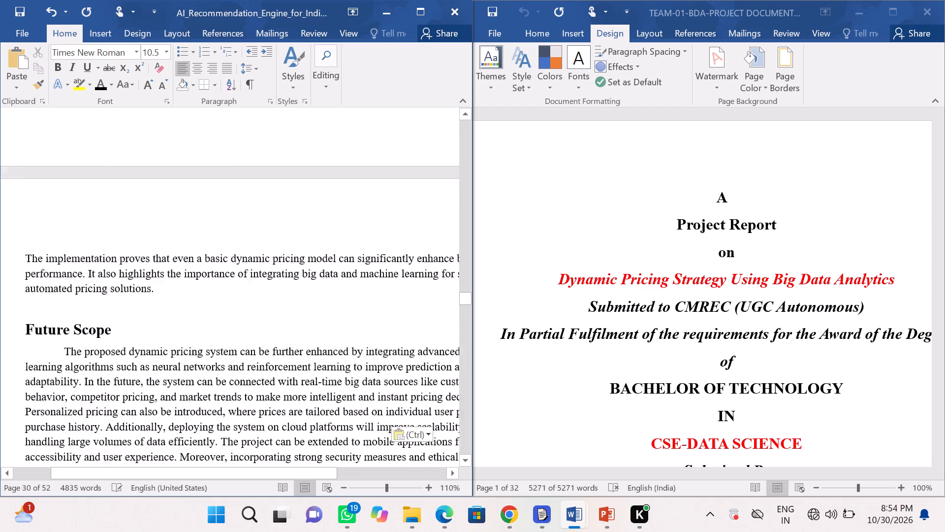
pyautogui.scroll(8, 199, 173)
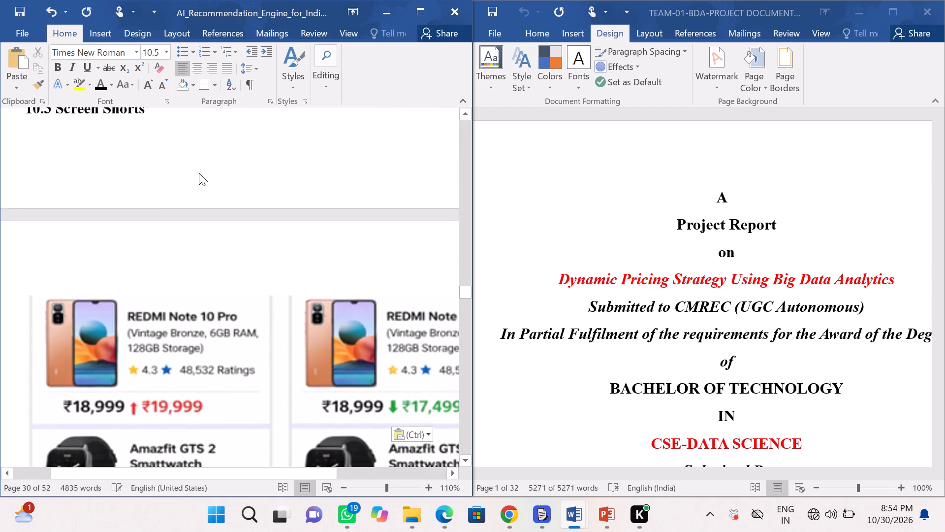
pyautogui.scroll(19, 199, 173)
pyautogui.scroll(11, 199, 173)
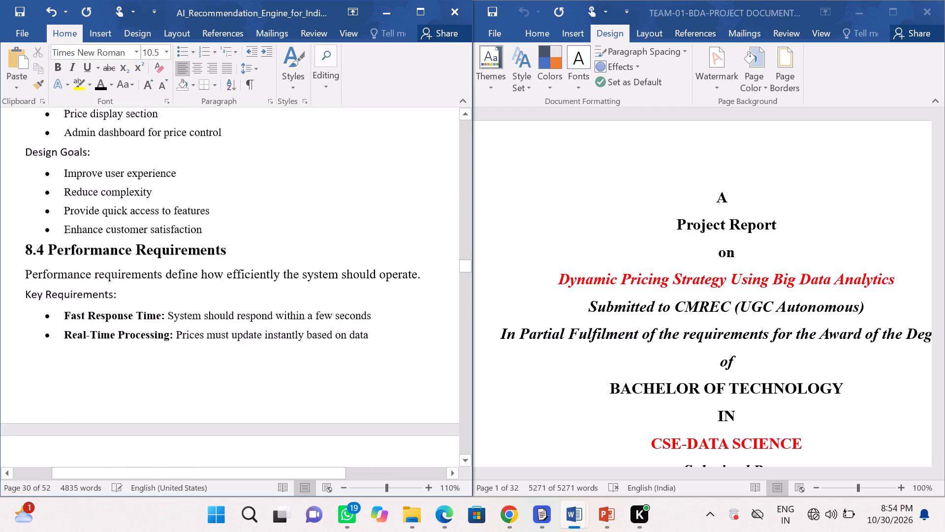
pyautogui.scroll(11, 199, 173)
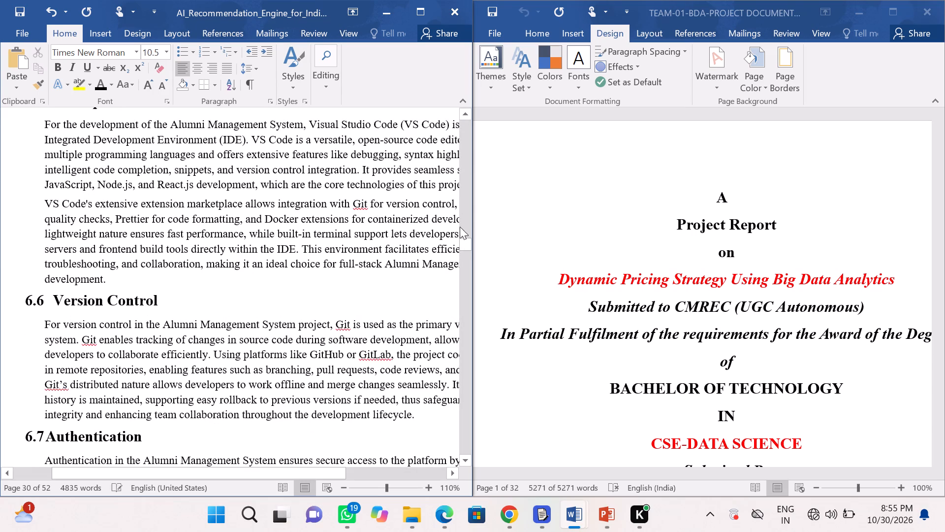
pyautogui.moveTo(466, 247); pyautogui.dragTo(472, 108)
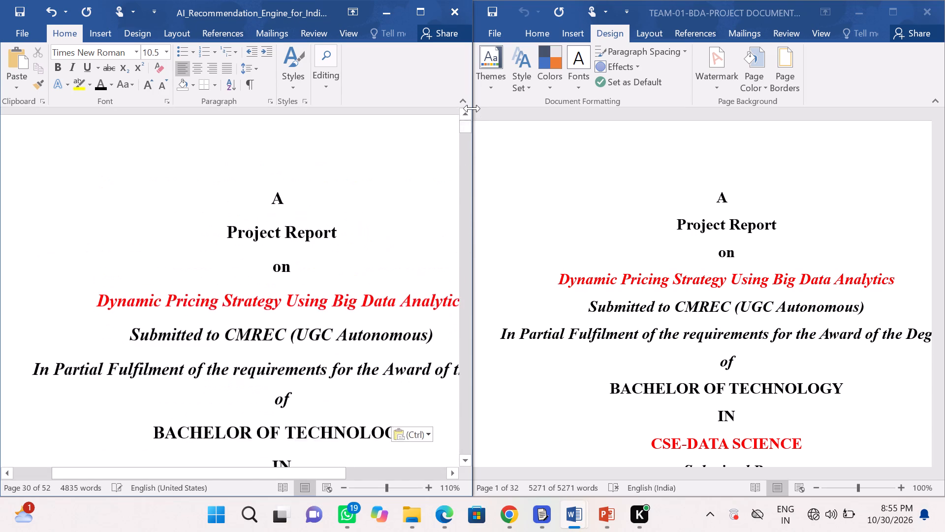
pyautogui.keyDown('ctrl'); pyautogui.scroll(-4, 412, 165); pyautogui.keyUp('ctrl')
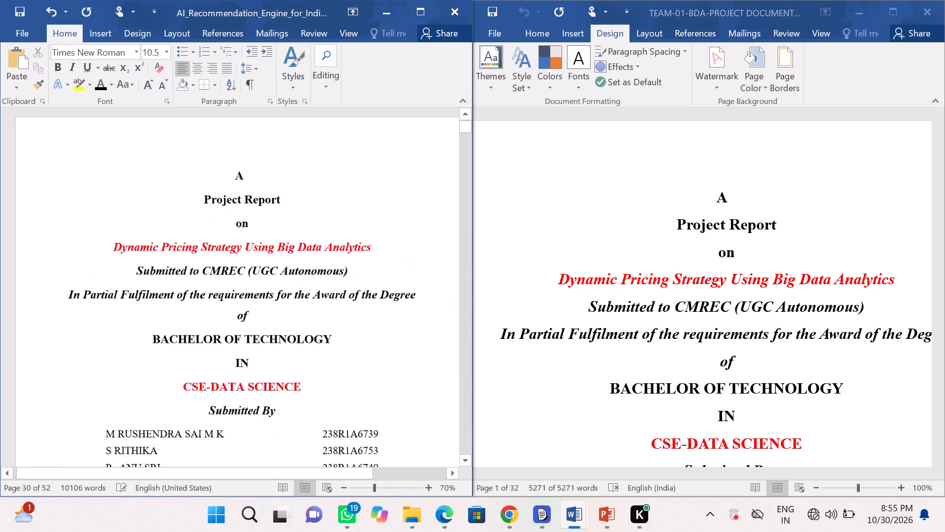
pyautogui.keyDown('ctrl'); pyautogui.scroll(-2, 412, 165); pyautogui.keyUp('ctrl')
pyautogui.scroll(-1, 412, 165)
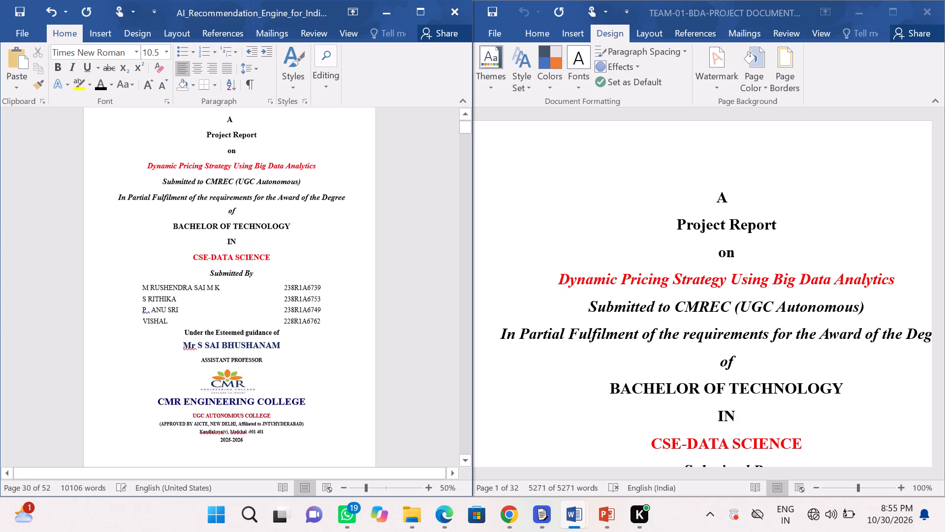
pyautogui.scroll(-14, 412, 165)
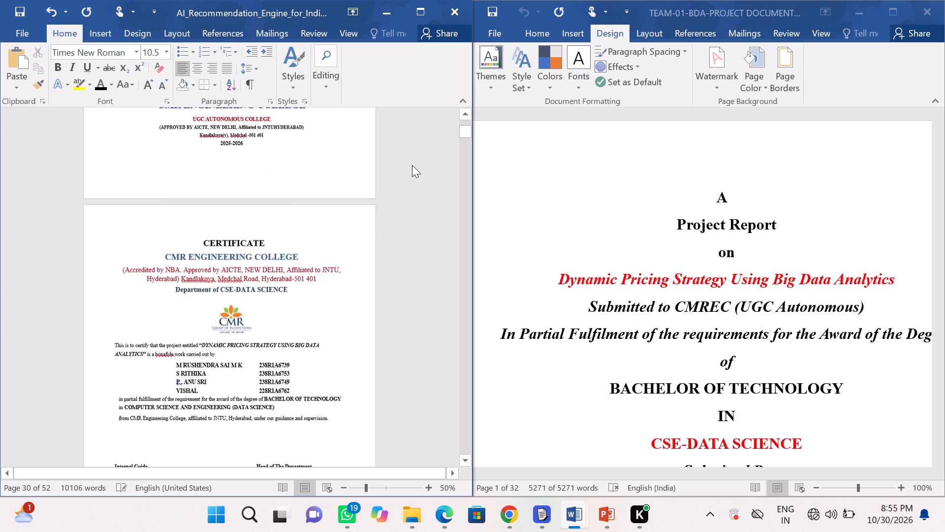
pyautogui.scroll(-17, 412, 165)
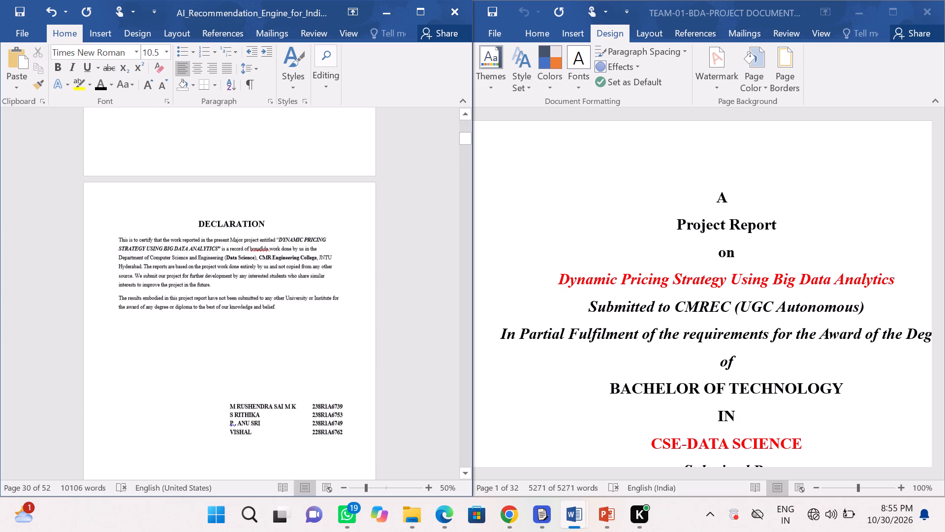
pyautogui.scroll(-6, 412, 165)
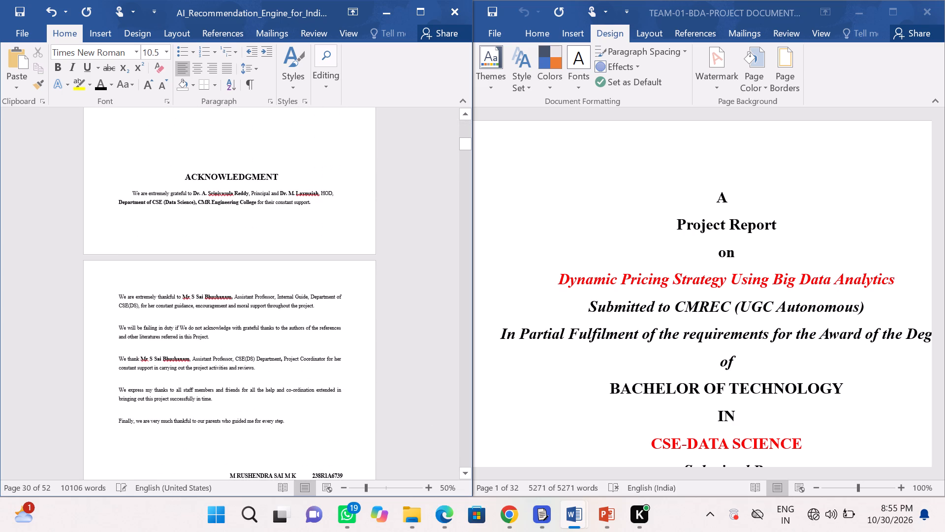
pyautogui.scroll(-13, 412, 165)
pyautogui.click(412, 165)
pyautogui.scroll(-1, 412, 165)
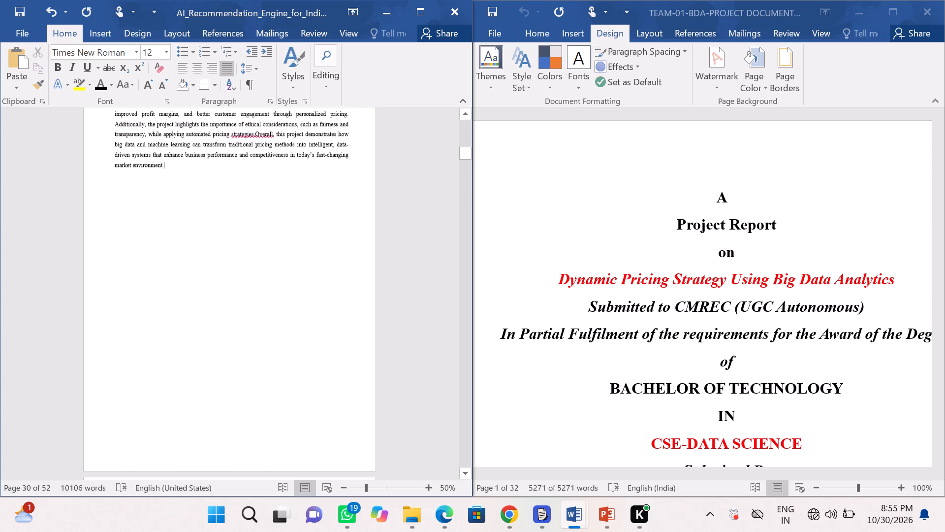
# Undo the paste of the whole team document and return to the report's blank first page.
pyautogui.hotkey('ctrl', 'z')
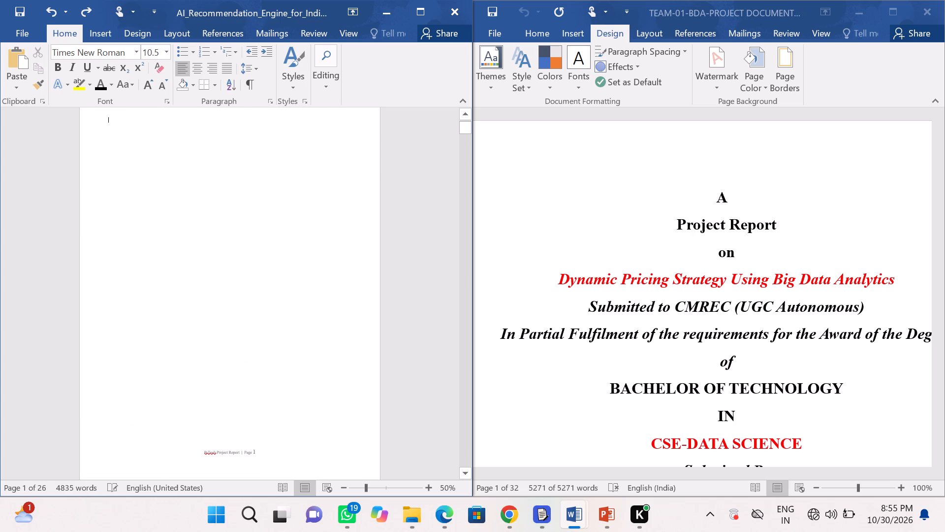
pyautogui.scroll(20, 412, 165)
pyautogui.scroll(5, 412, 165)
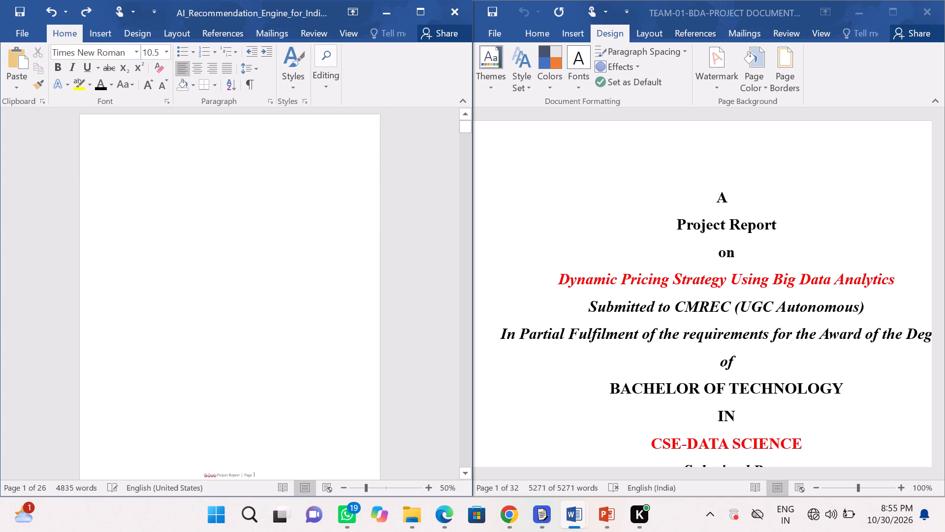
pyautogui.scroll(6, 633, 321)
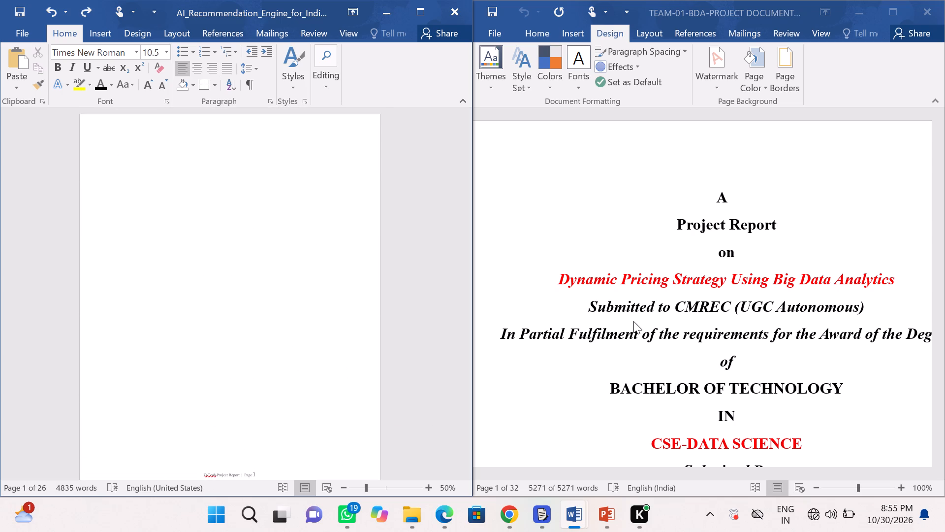
# Copy only the cover page of the team project document, from the "A Project Report on" heading through the 2025-2026 line.
pyautogui.click(714, 194)
pyautogui.scroll(-10, 714, 194)
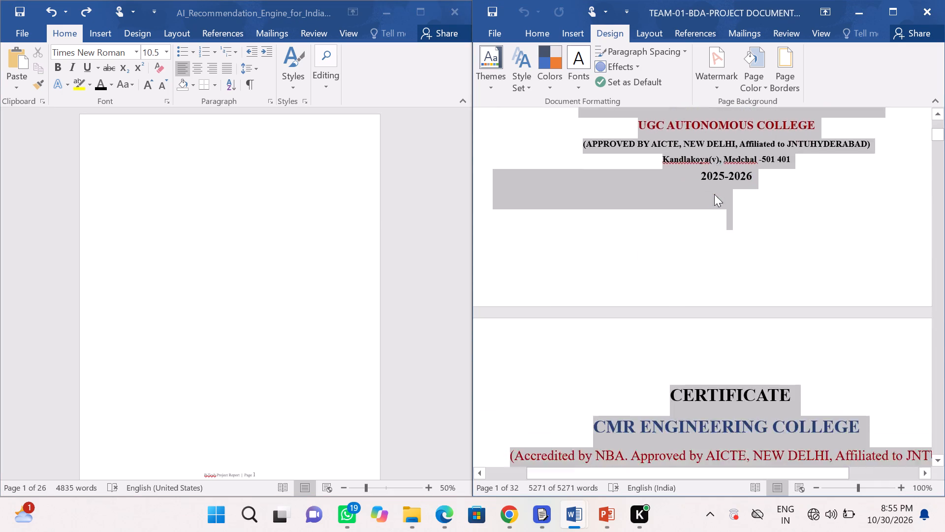
pyautogui.scroll(-1, 714, 194)
pyautogui.click(714, 197)
pyautogui.scroll(-6, 714, 197)
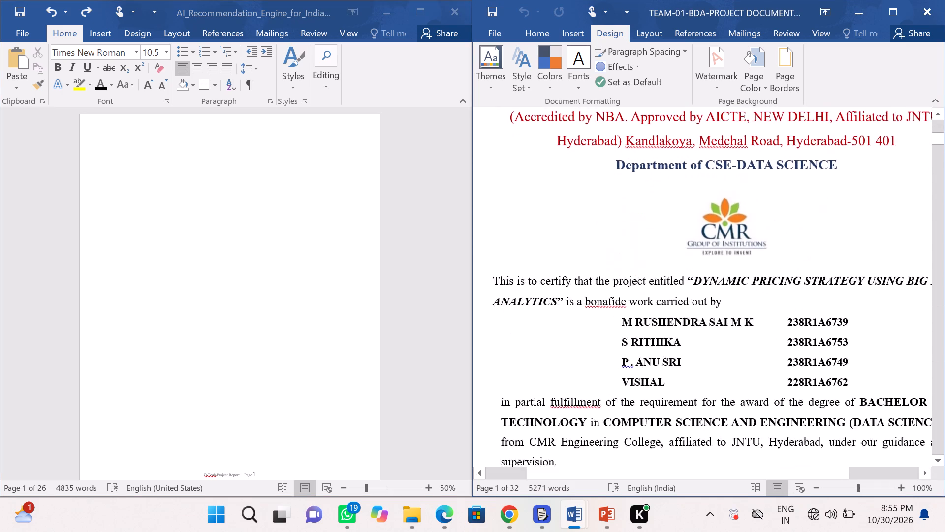
pyautogui.scroll(14, 714, 197)
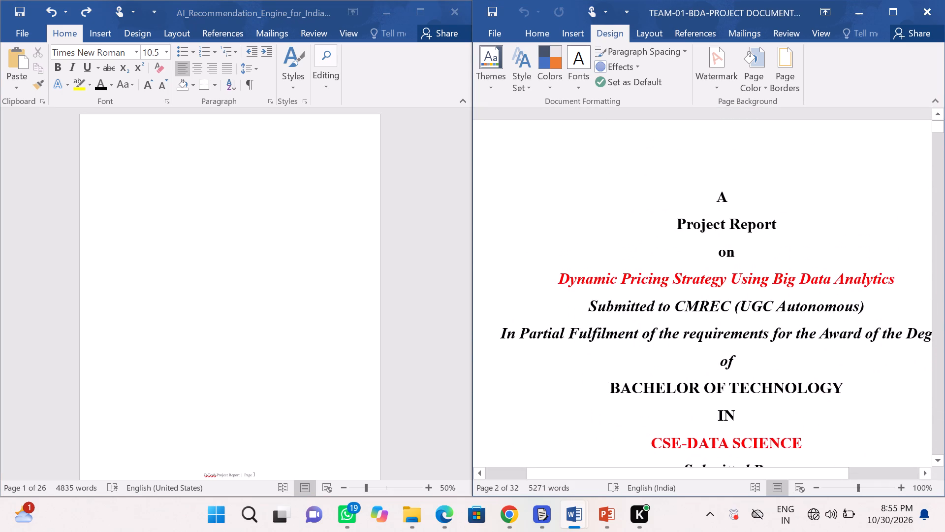
pyautogui.moveTo(714, 198); pyautogui.dragTo(756, 441)
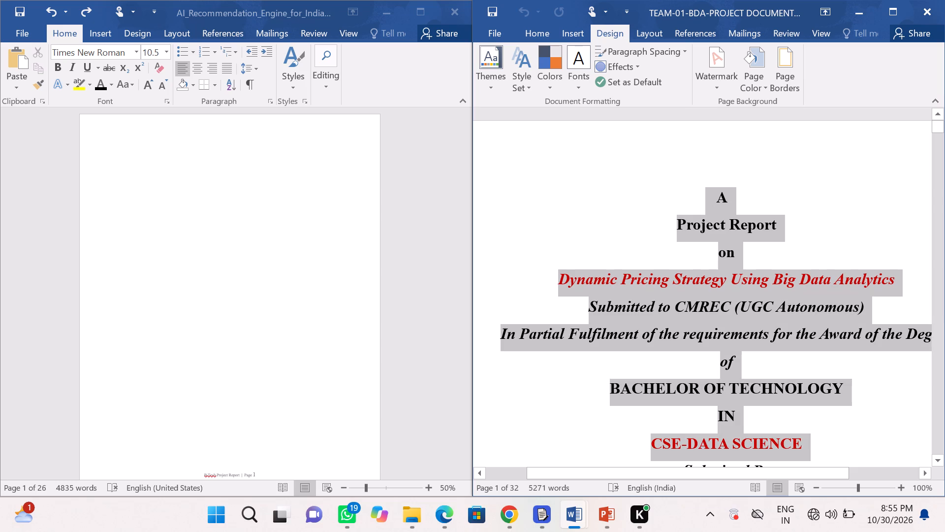
pyautogui.moveTo(756, 441); pyautogui.dragTo(787, 158)
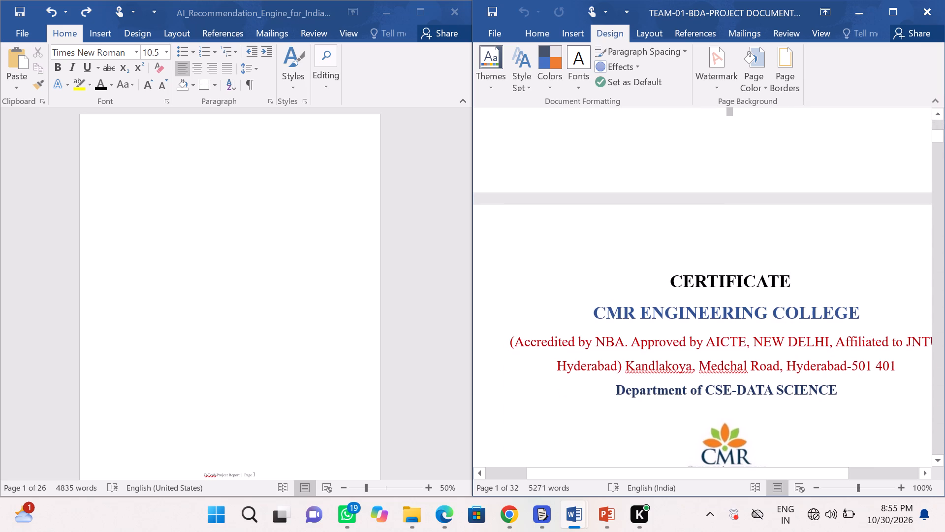
pyautogui.moveTo(787, 158); pyautogui.dragTo(790, 152)
pyautogui.hotkey('ctrl', 'c')
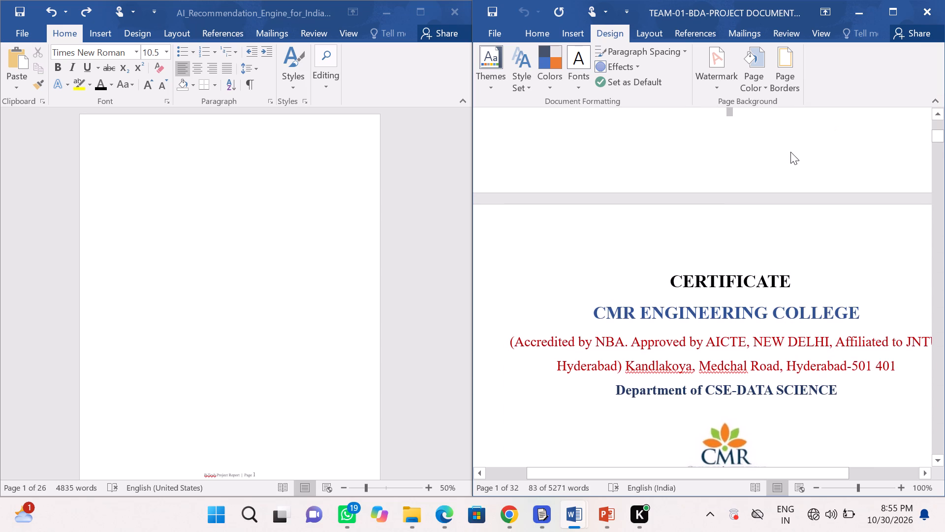
# Paste the copied cover page onto the blank first page of the AI Recommendation Engine report.
pyautogui.click(212, 134)
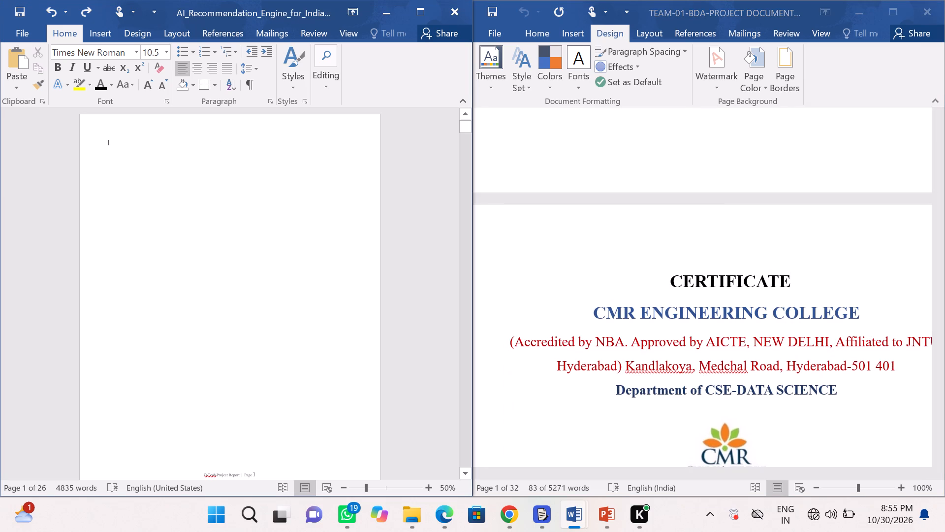
pyautogui.hotkey('ctrl', 'v')
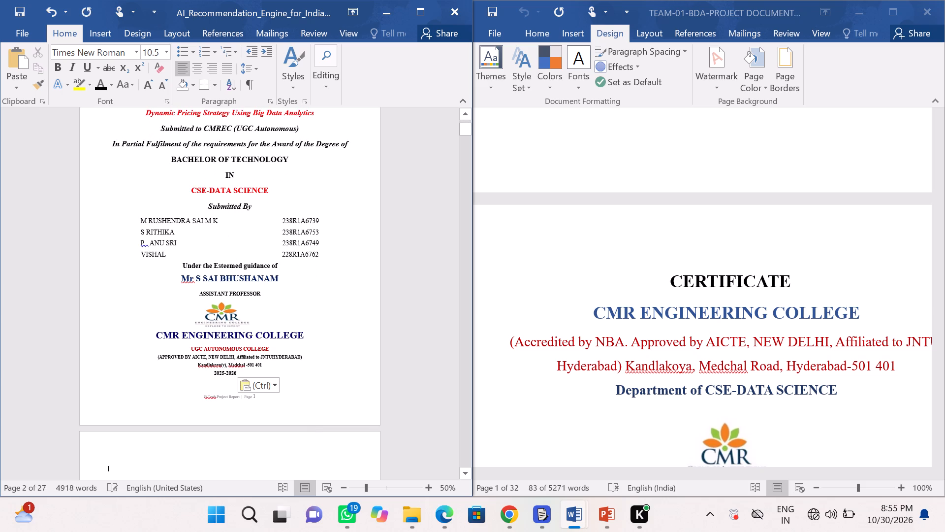
pyautogui.click(315, 352)
pyautogui.scroll(1, 315, 352)
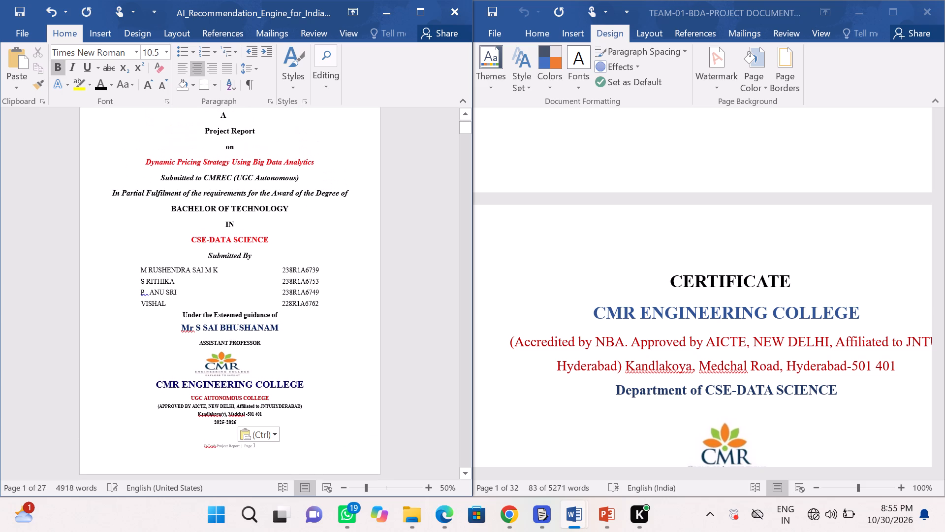
pyautogui.click(221, 269)
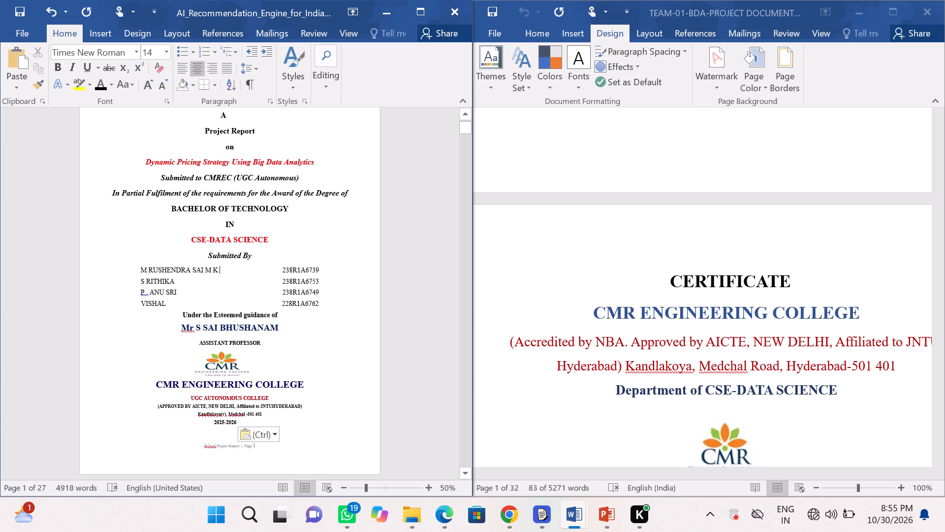
pyautogui.scroll(1, 221, 269)
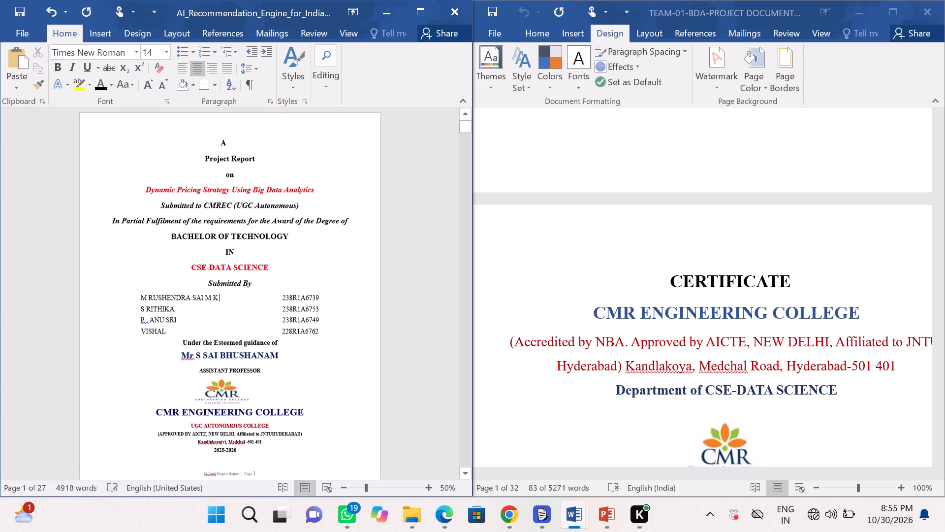
pyautogui.scroll(1, 221, 269)
# Delete the words "Strategy Using Big Data Analytics" from the end of the red project title on the pasted cover.
pyautogui.click(318, 192)
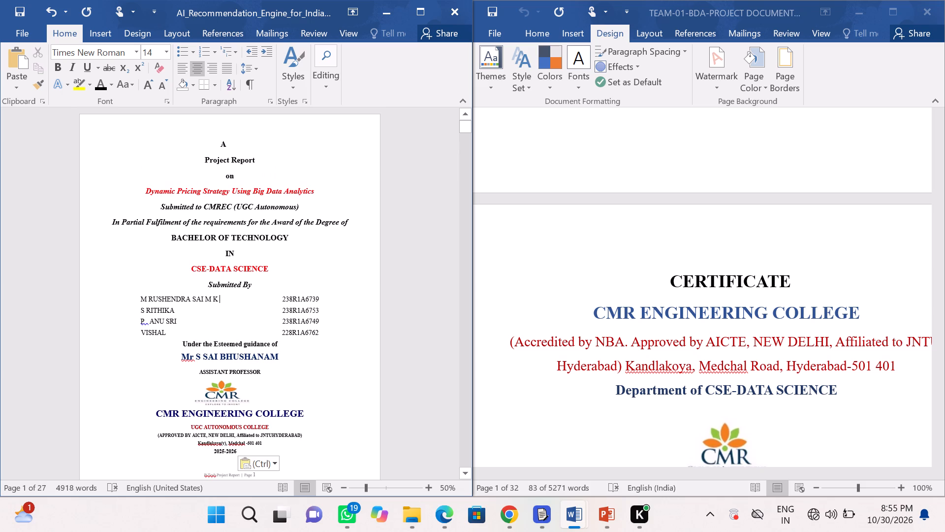
pyautogui.press('BackSpace')
pyautogui.press('BackSpace')
pyautogui.press('BackSpace')
pyautogui.press('BackSpace')
pyautogui.press('BackSpace')
pyautogui.press('BackSpace')
pyautogui.press('BackSpace')
pyautogui.press('BackSpace')
pyautogui.press('BackSpace')
pyautogui.press('BackSpace')
pyautogui.press('BackSpace')
pyautogui.press('BackSpace')
pyautogui.press('BackSpace')
pyautogui.press('BackSpace')
pyautogui.press('BackSpace')
pyautogui.press('BackSpace')
pyautogui.press('BackSpace')
pyautogui.press('BackSpace')
pyautogui.press('BackSpace')
pyautogui.press('BackSpace')
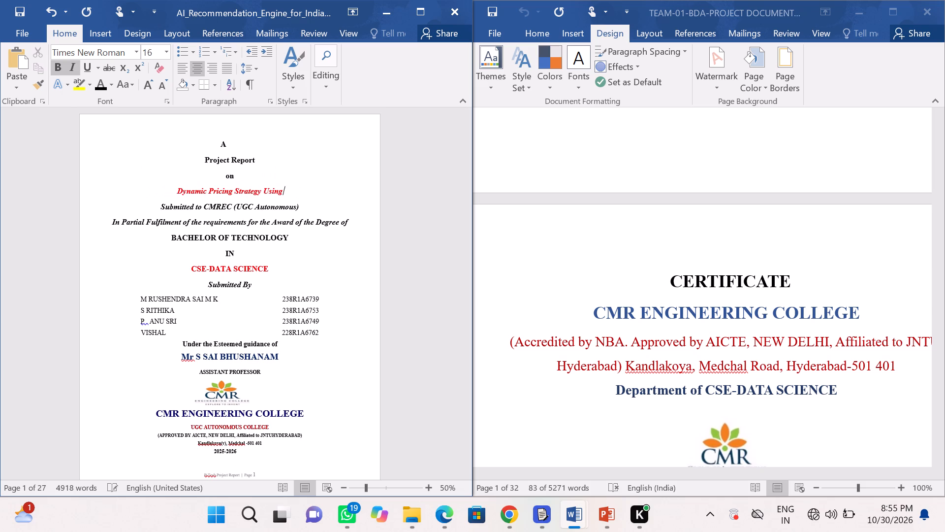
pyautogui.press('BackSpace')
pyautogui.press('BackSpace')
pyautogui.press('BackSpace')
pyautogui.press('BackSpace')
pyautogui.press('BackSpace')
pyautogui.press('BackSpace')
pyautogui.press('BackSpace')
pyautogui.press('BackSpace')
pyautogui.press('BackSpace')
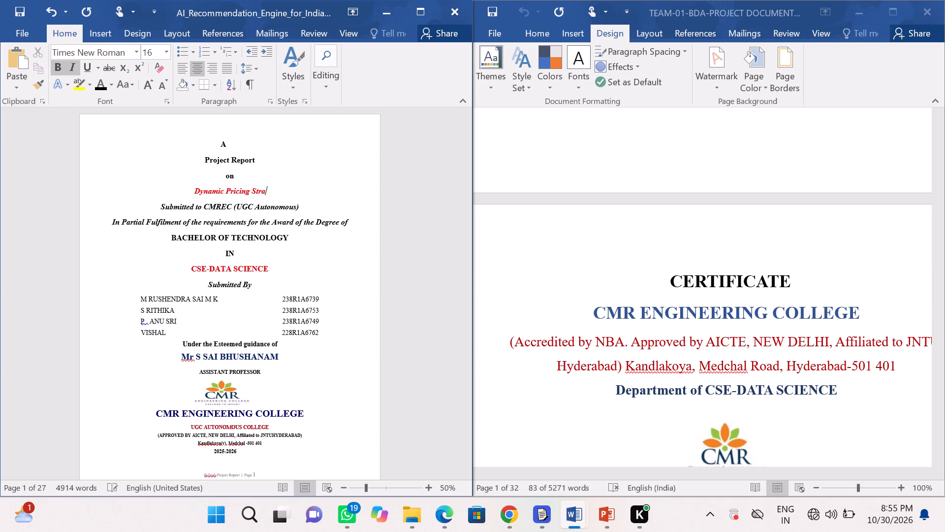
pyautogui.press('BackSpace')
pyautogui.press('BackSpace')
pyautogui.press('BackSpace')
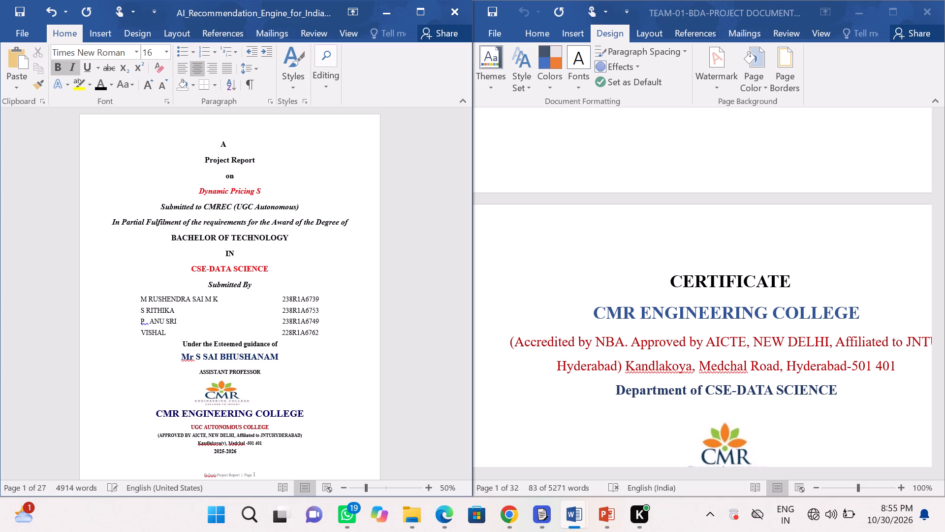
pyautogui.press('BackSpace')
# Insert "I Recommendation Engine for Indian Standards" from the clipboard history into the cover title and add the missing "A" before it.
pyautogui.press('super+v')
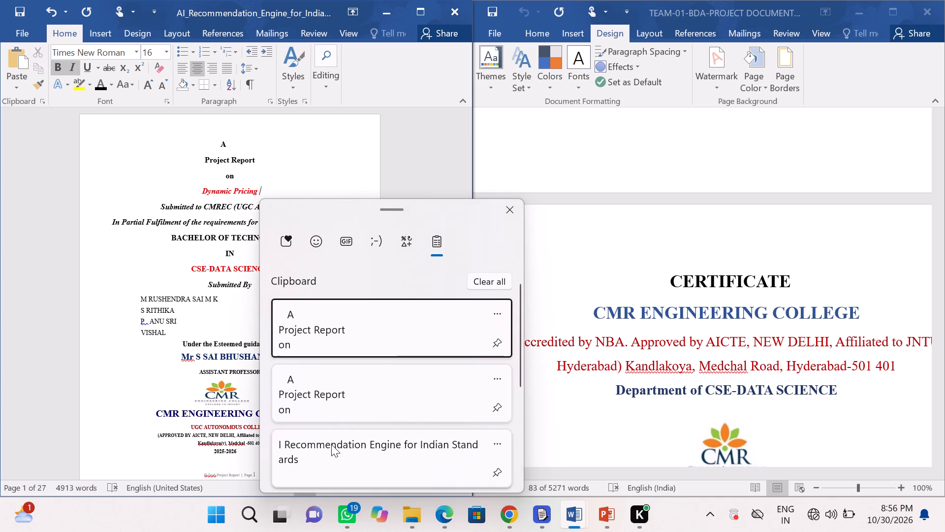
pyautogui.click(331, 444)
pyautogui.hotkey('ctrl', 'v')
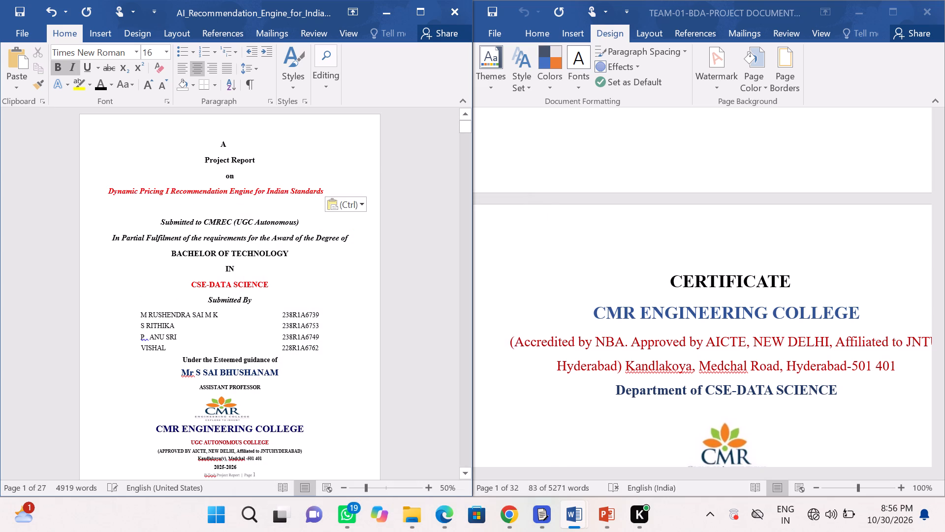
pyautogui.click(168, 192)
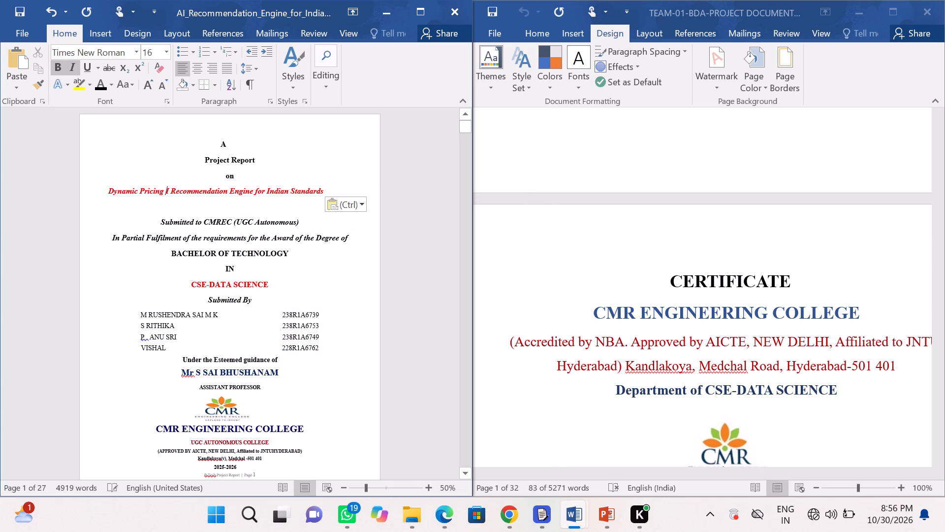
pyautogui.hotkey('shift', 'a')
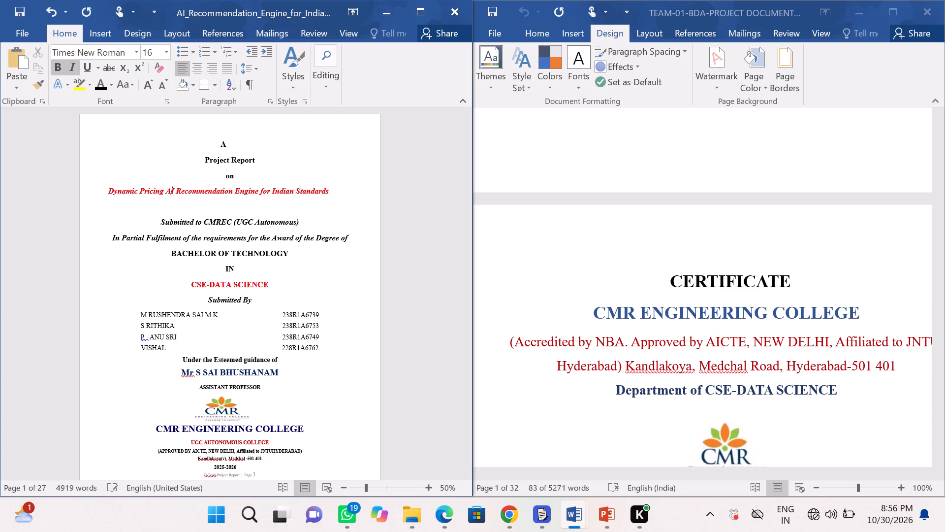
# Delete the leftover words "Dynamic Pricing" in front of "AI Recommendation Engine for Indian Standards" in the cover title.
pyautogui.click(161, 190)
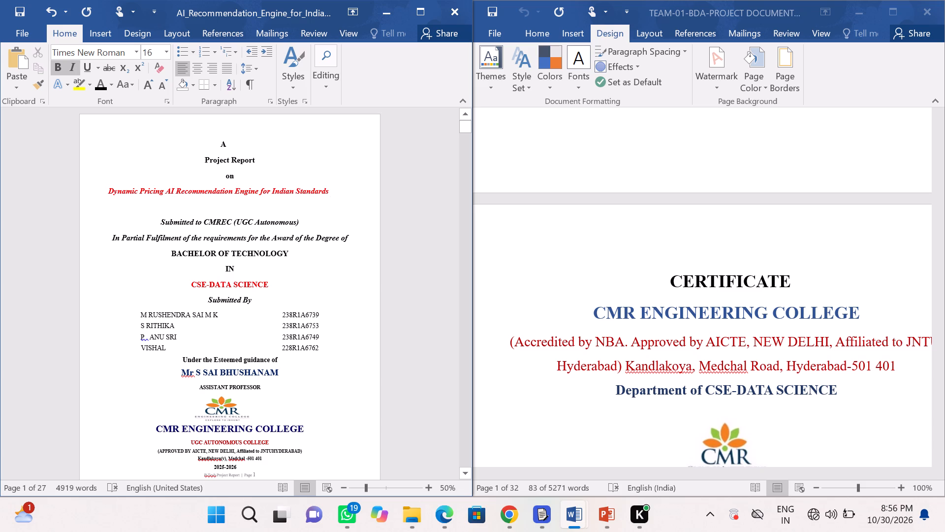
pyautogui.press('Right')
pyautogui.press('BackSpace')
pyautogui.press('BackSpace')
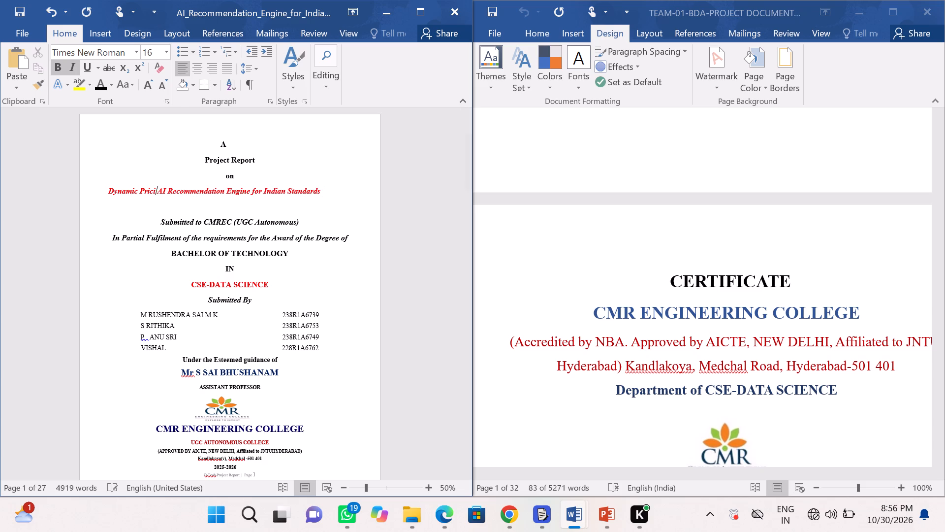
pyautogui.press('BackSpace')
pyautogui.press('BackSpace')
pyautogui.press('BackSpace')
pyautogui.press('BackSpace')
pyautogui.press('BackSpace')
pyautogui.press('BackSpace')
pyautogui.press('BackSpace')
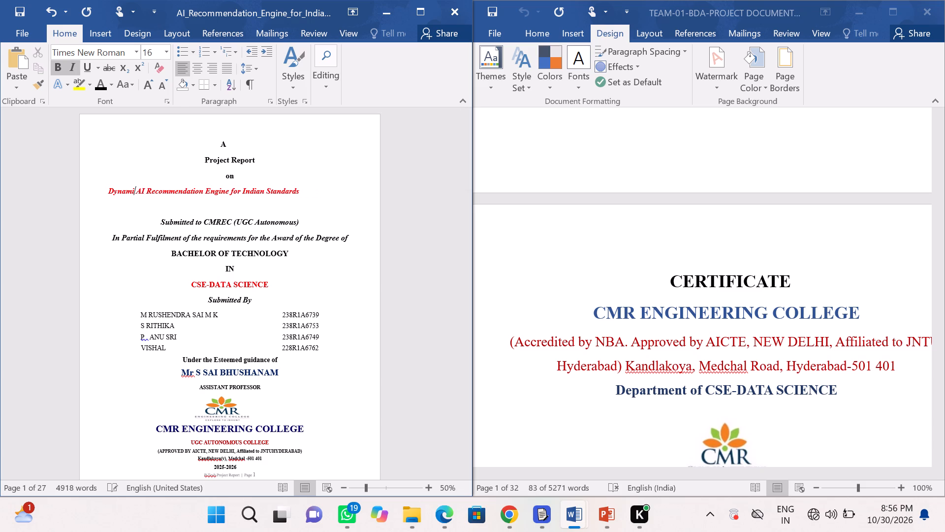
pyautogui.press('BackSpace')
pyautogui.press('BackSpace')
pyautogui.press('BackSpace')
pyautogui.press('BackSpace')
pyautogui.press('BackSpace')
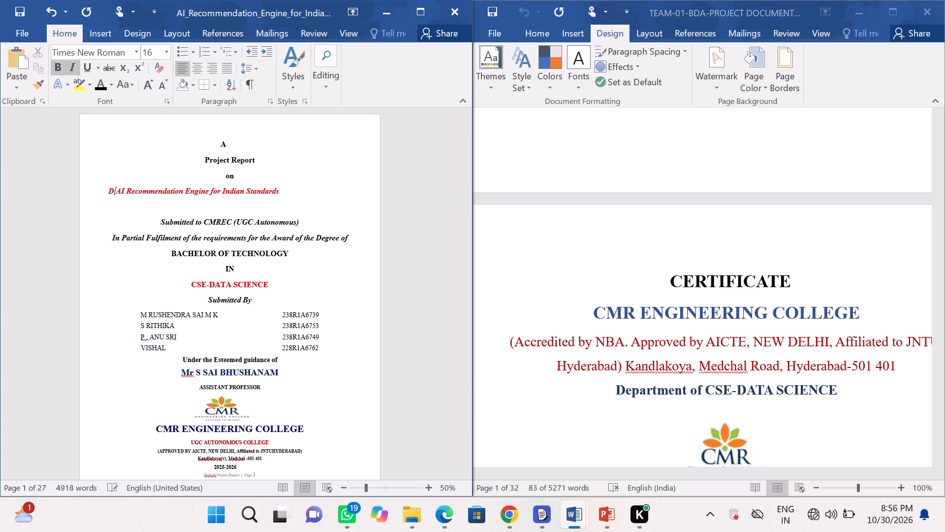
pyautogui.press('BackSpace')
# Indent the cover title with leading spaces so it sits centred under the "on" line.
pyautogui.press('space')
pyautogui.press('space')
pyautogui.press('space')
pyautogui.press('space')
pyautogui.press('space')
pyautogui.press('space')
pyautogui.press('space')
pyautogui.press('space')
pyautogui.press('space')
pyautogui.press('space')
pyautogui.press('space')
pyautogui.press('space')
pyautogui.press('space')
pyautogui.press('space')
pyautogui.press('space')
pyautogui.press('space')
pyautogui.press('space')
pyautogui.press('space')
pyautogui.press('space')
pyautogui.press('space')
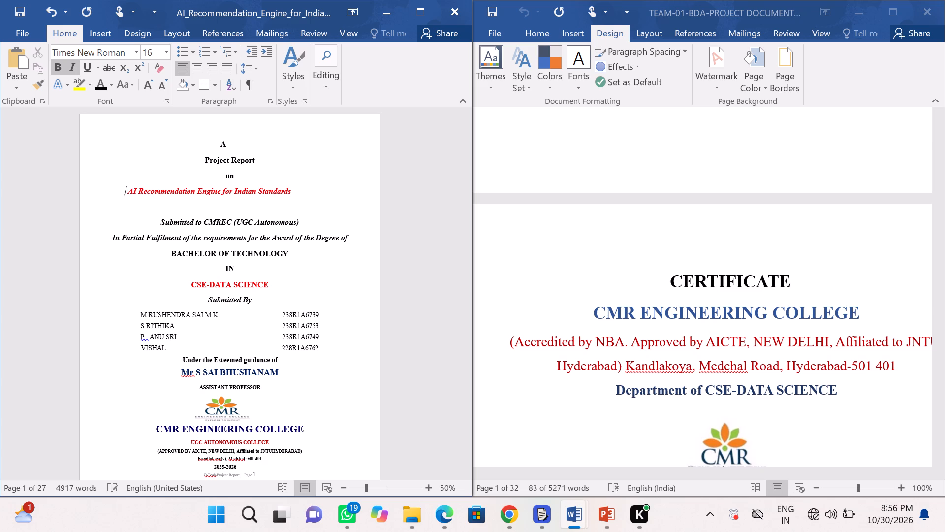
# Remove the blank line below the cover title and indent "Submitted to CMREC (UGC Autonomous)" with leading spaces toward the page centre.
pyautogui.click(161, 221)
pyautogui.press('BackSpace')
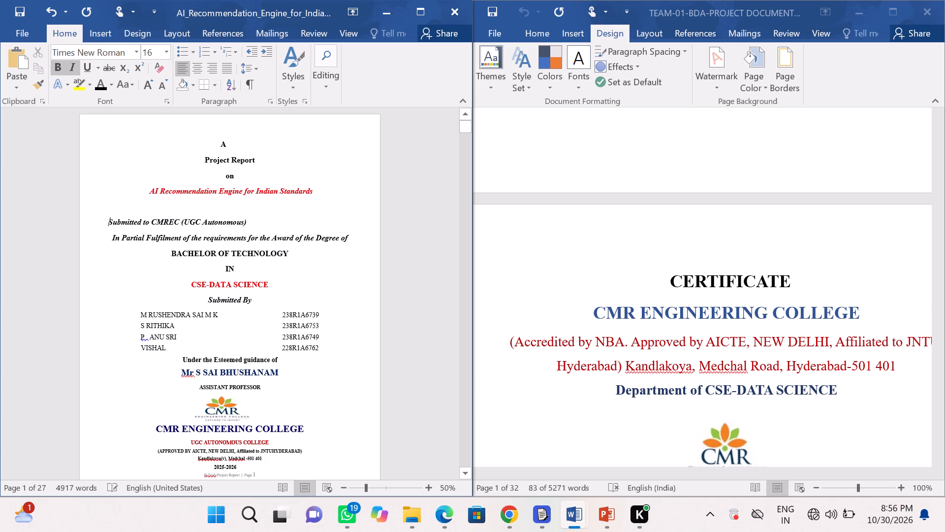
pyautogui.press('BackSpace')
pyautogui.press('space')
pyautogui.press('space')
pyautogui.press('space')
pyautogui.press('space')
pyautogui.press('space')
pyautogui.press('space')
pyautogui.press('space')
pyautogui.press('space')
pyautogui.press('space')
pyautogui.press('space')
pyautogui.press('space')
pyautogui.press('space')
pyautogui.press('space')
pyautogui.press('space')
pyautogui.press('space')
pyautogui.press('space')
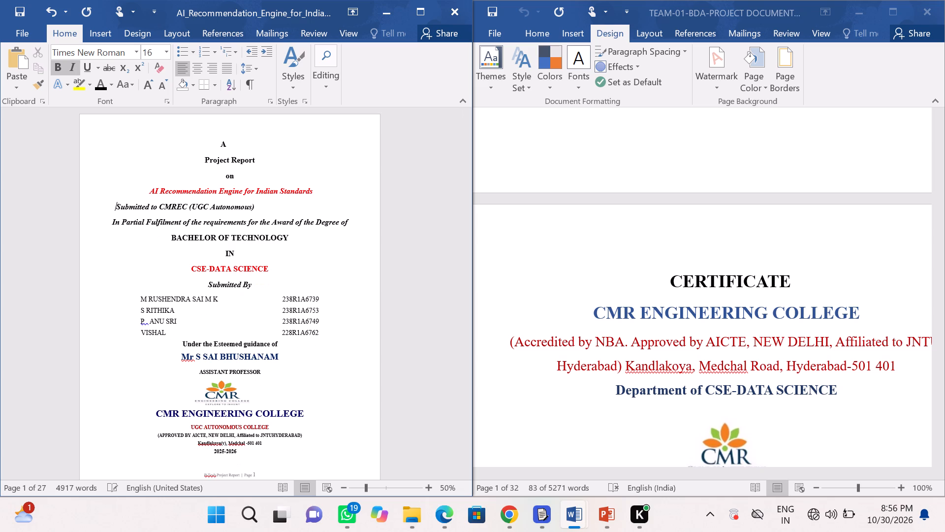
pyautogui.press('space')
pyautogui.press('space')
pyautogui.press('space')
pyautogui.press('space')
pyautogui.press('space')
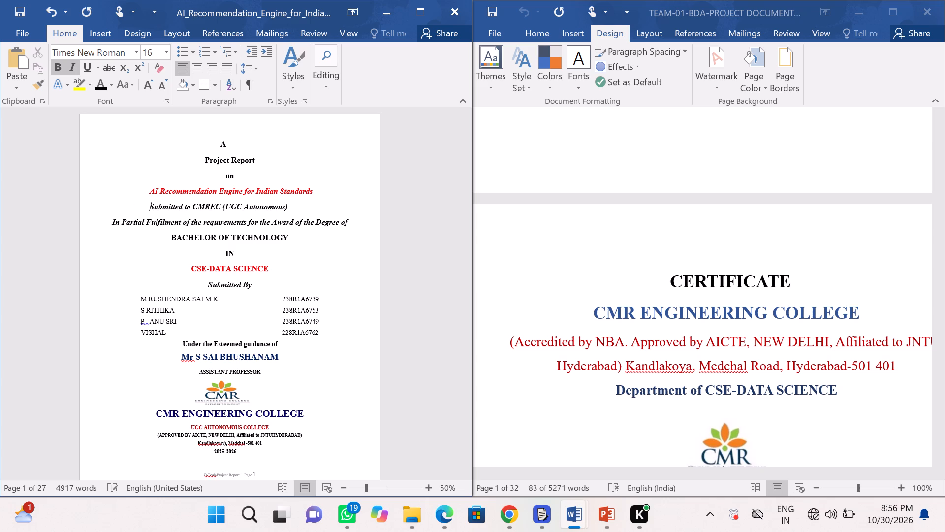
# Add more leading spaces before "Submitted to CMREC (UGC Autonomous)" so the line sits centred under the cover title.
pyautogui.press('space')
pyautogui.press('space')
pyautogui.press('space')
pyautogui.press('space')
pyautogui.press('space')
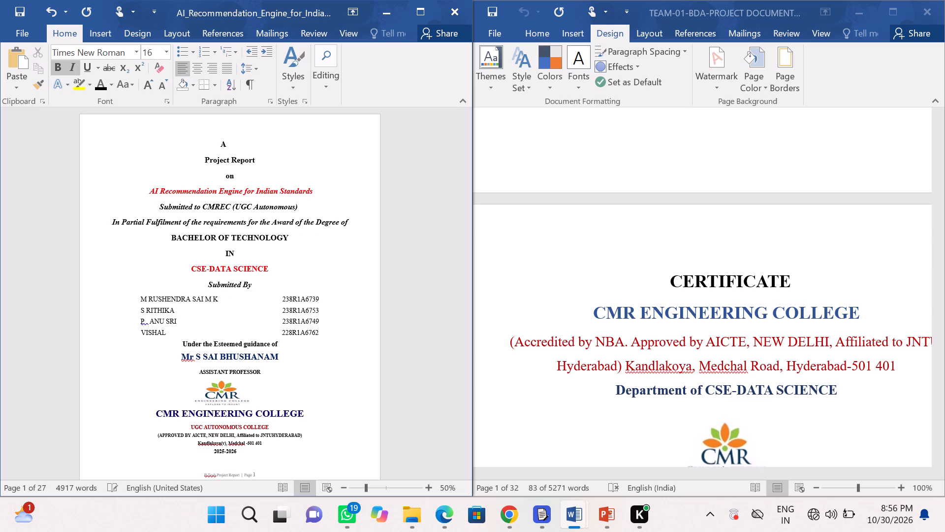
# Maximize the report window and add leading spaces before the "A" on the cover so it sits centred above "Project Report".
pyautogui.click(417, 3)
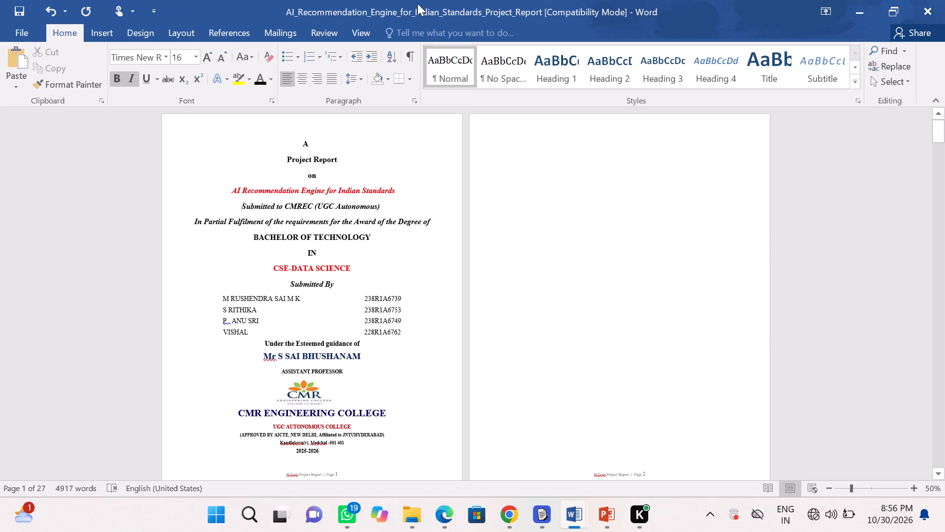
pyautogui.keyDown('ctrl'); pyautogui.scroll(5, 401, 141); pyautogui.keyUp('ctrl')
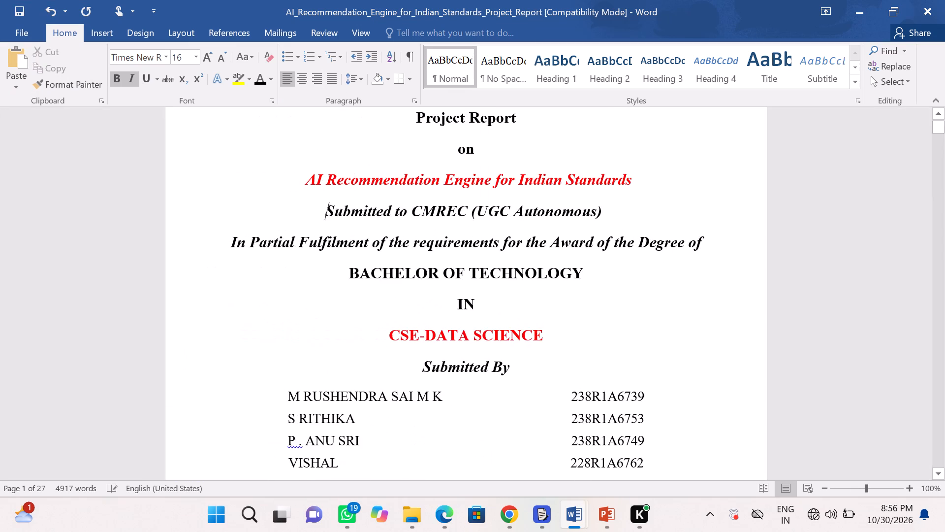
pyautogui.scroll(3, 401, 141)
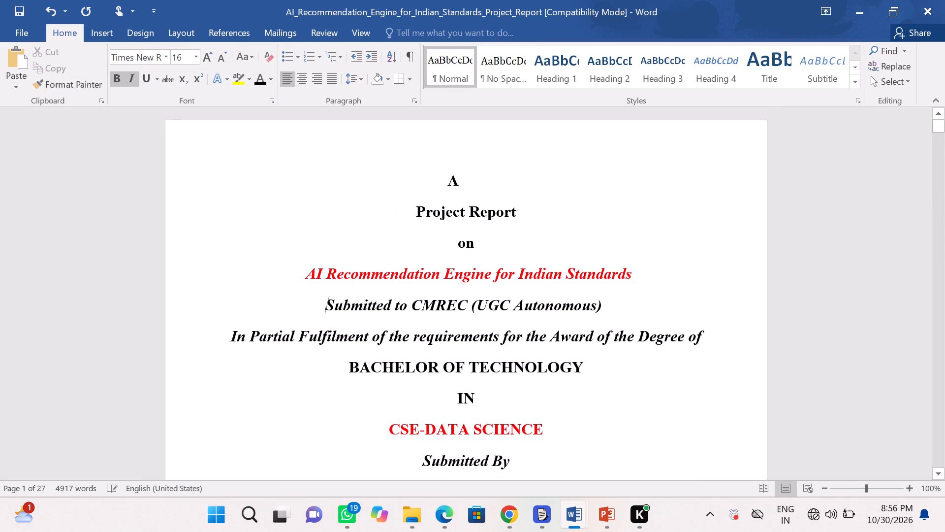
pyautogui.click(448, 181)
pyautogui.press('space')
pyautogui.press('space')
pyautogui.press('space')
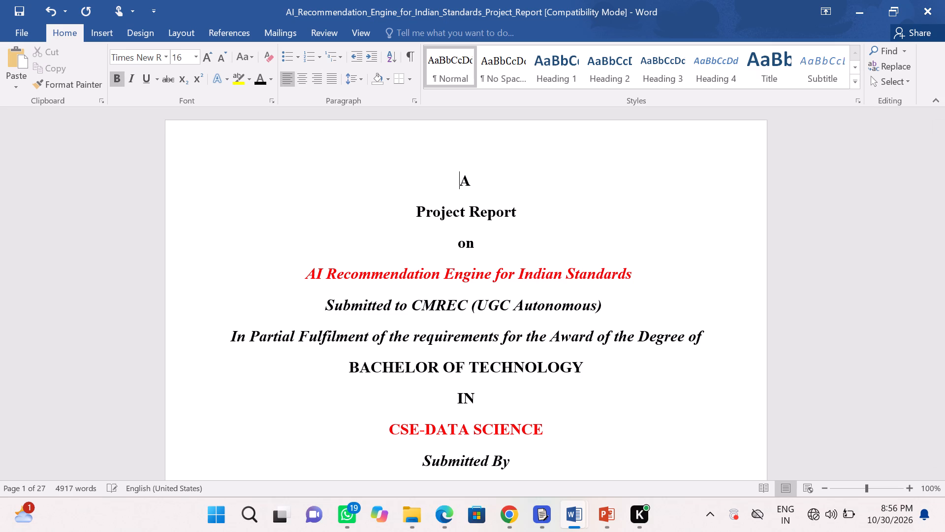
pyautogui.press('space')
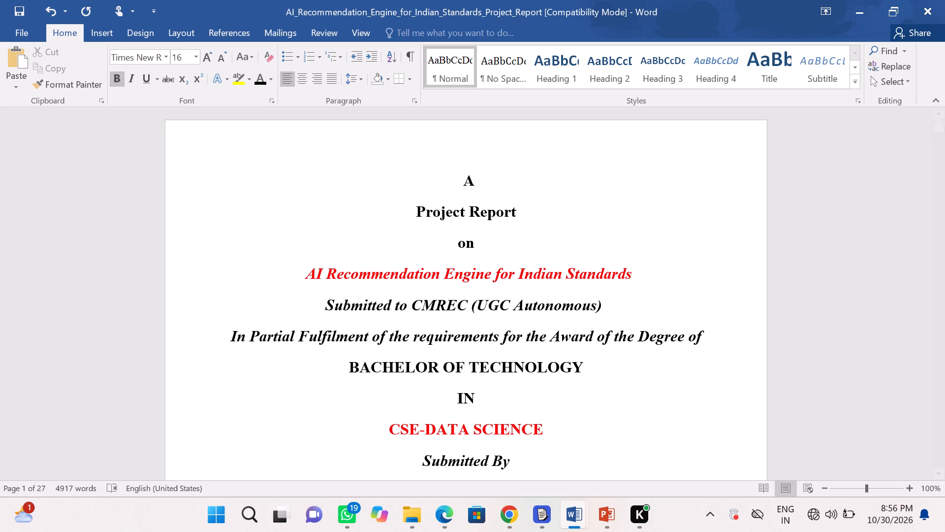
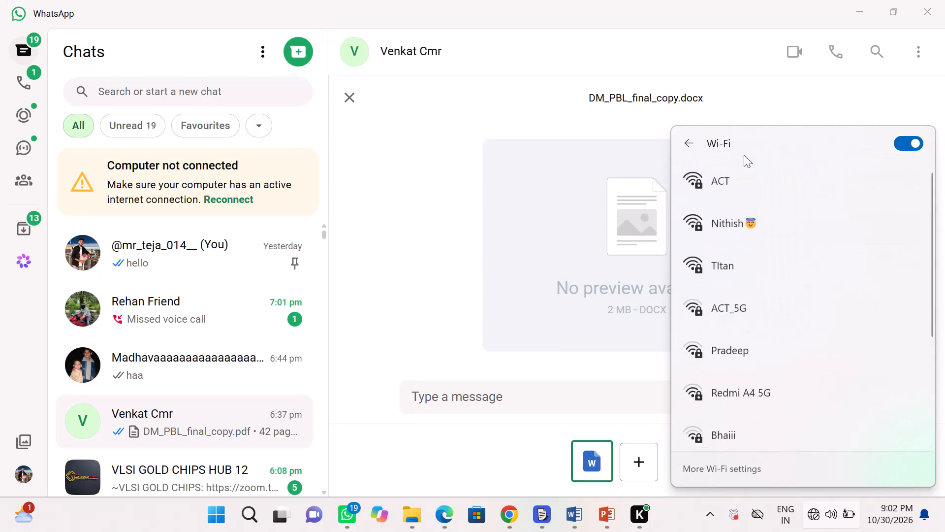
# Select the "Nooooooo" network in the Wi-Fi list to restore the computer's internet connection.
pyautogui.click(742, 175)
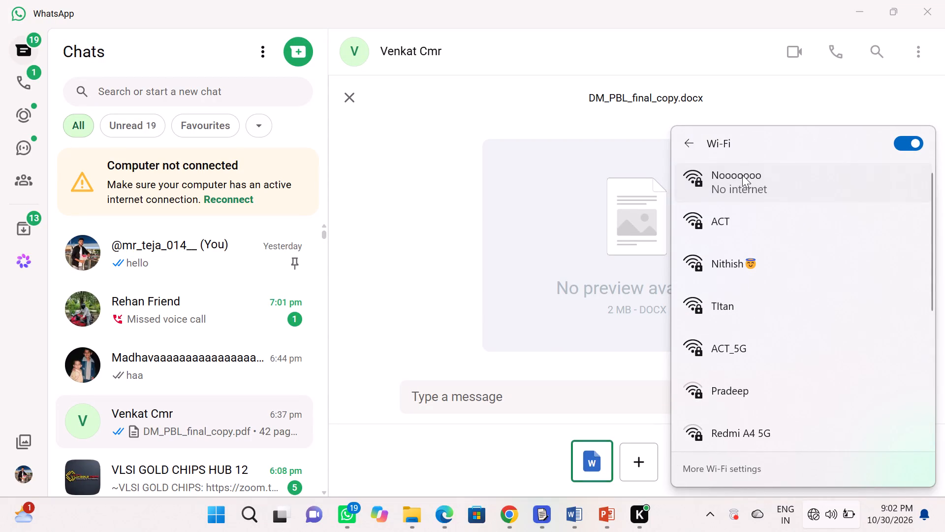
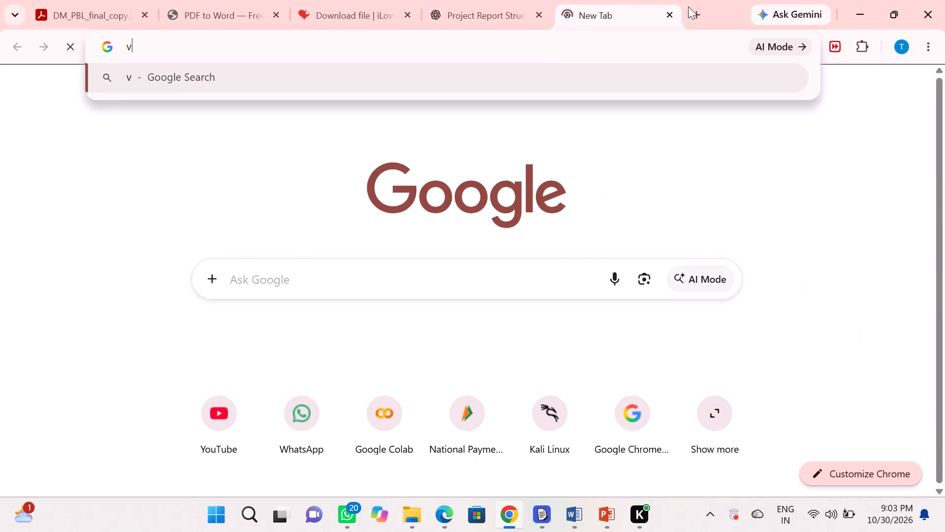
# Search Google for "vennila" in the new Chrome tab and skim the results page.
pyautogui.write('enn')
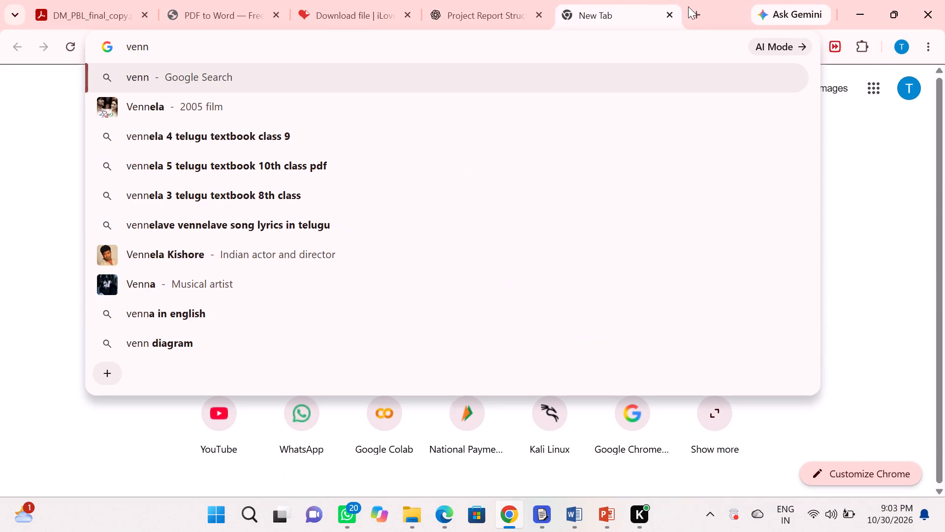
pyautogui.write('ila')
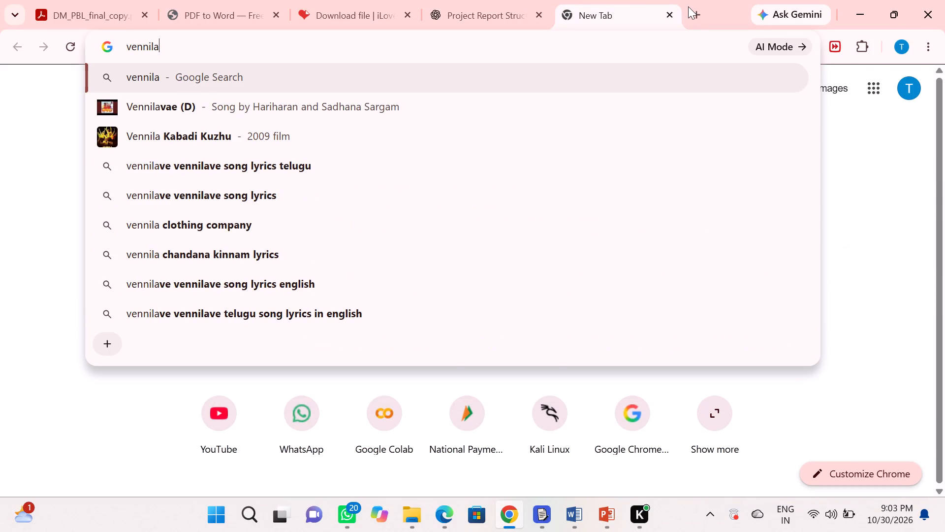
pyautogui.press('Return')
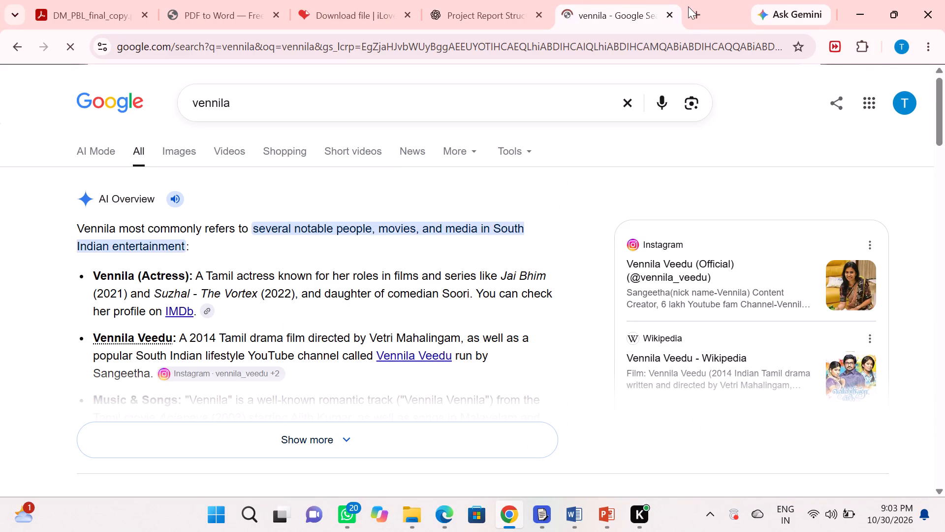
pyautogui.scroll(-3, 586, 254)
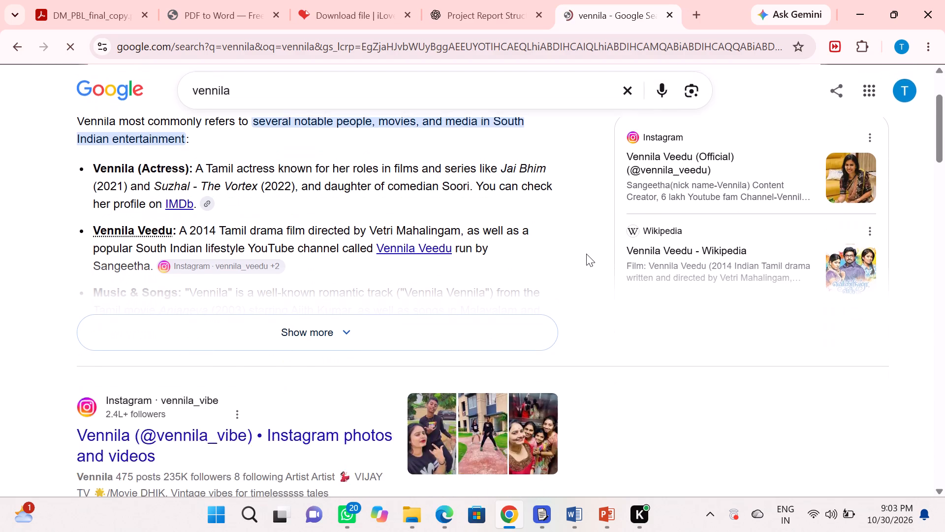
pyautogui.scroll(-2, 586, 254)
pyautogui.scroll(6, 586, 254)
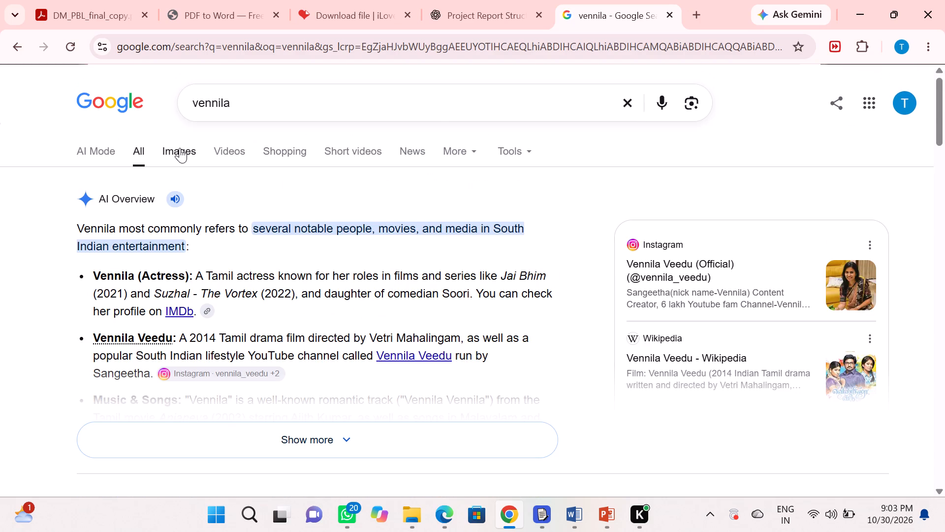
# View the image results for "vennila", then search images for "venniea" instead.
pyautogui.click(180, 148)
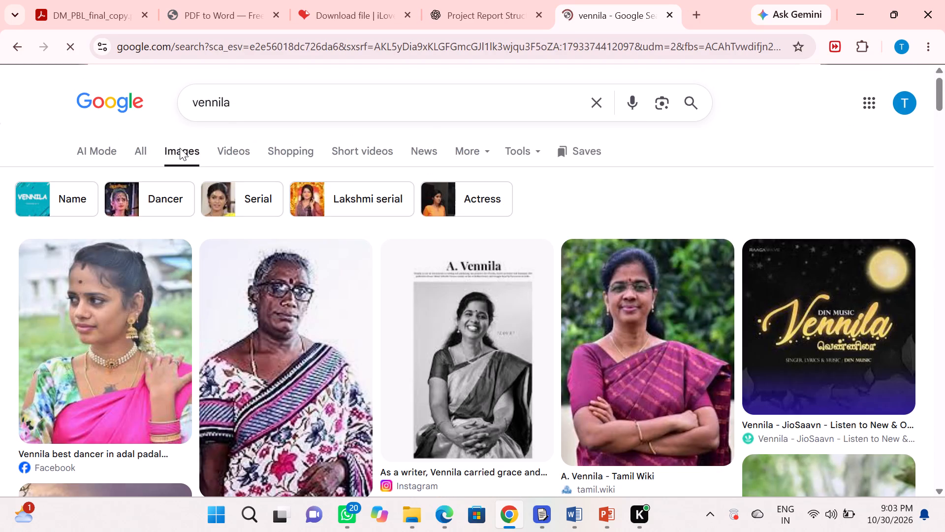
pyautogui.click(222, 100)
pyautogui.press('BackSpace')
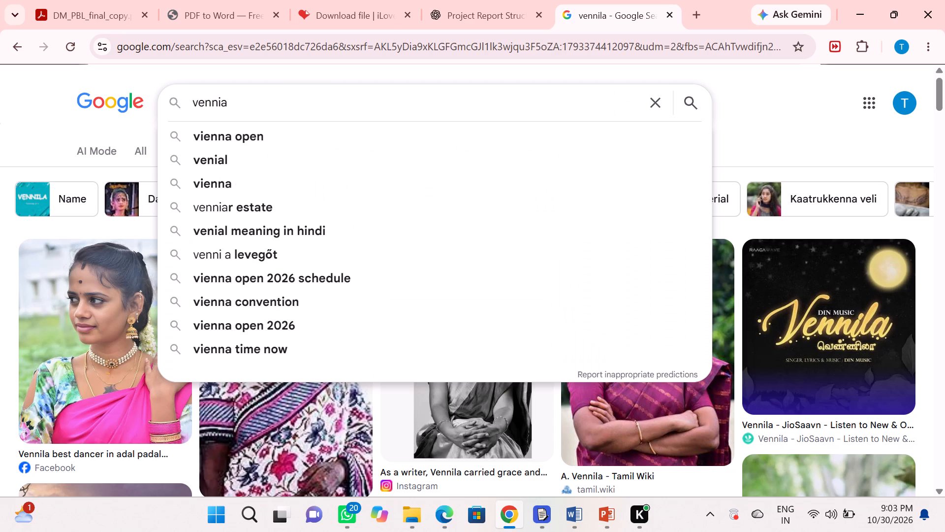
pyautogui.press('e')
pyautogui.press('Return')
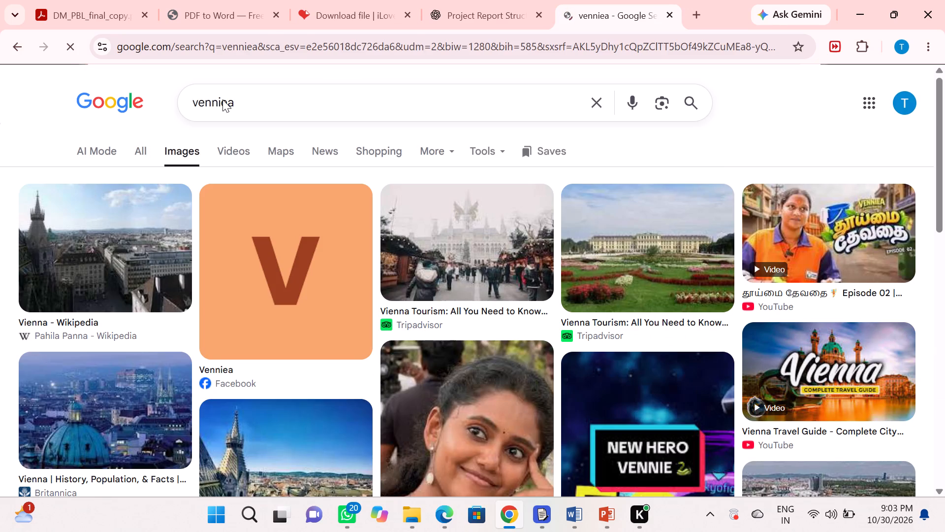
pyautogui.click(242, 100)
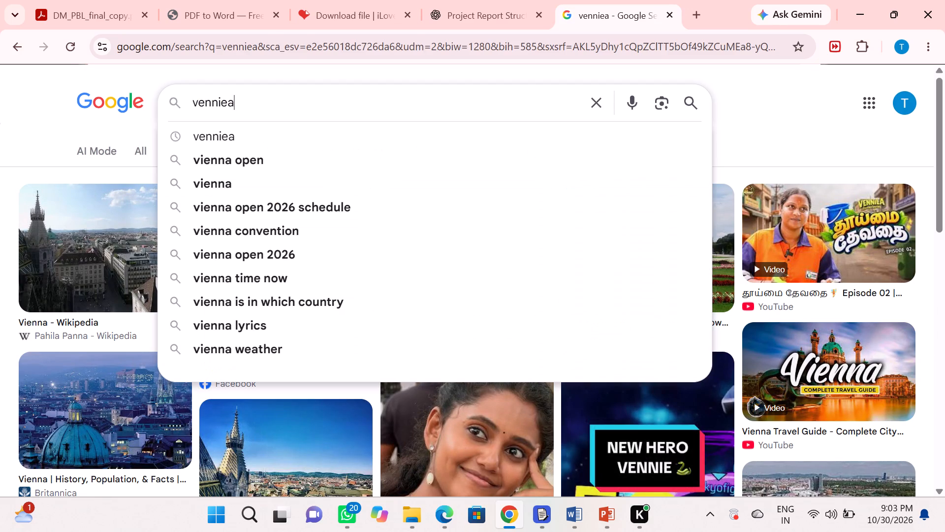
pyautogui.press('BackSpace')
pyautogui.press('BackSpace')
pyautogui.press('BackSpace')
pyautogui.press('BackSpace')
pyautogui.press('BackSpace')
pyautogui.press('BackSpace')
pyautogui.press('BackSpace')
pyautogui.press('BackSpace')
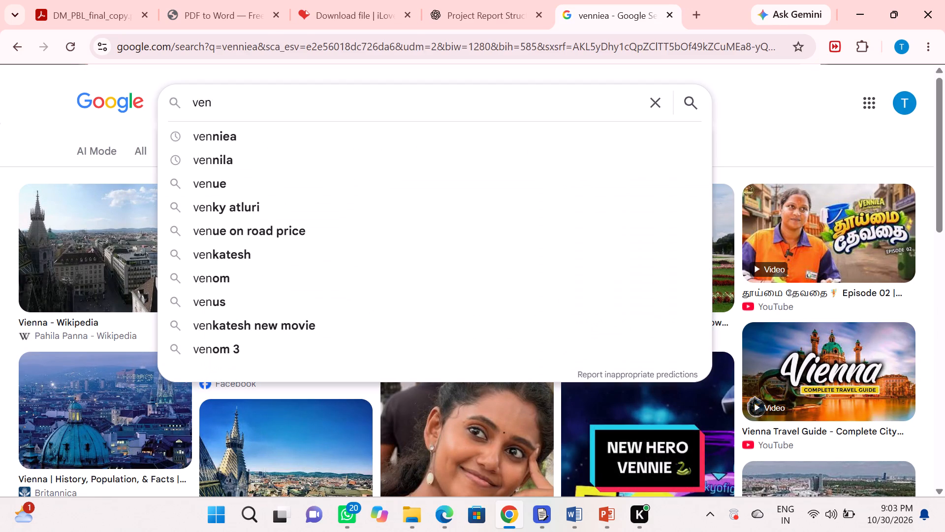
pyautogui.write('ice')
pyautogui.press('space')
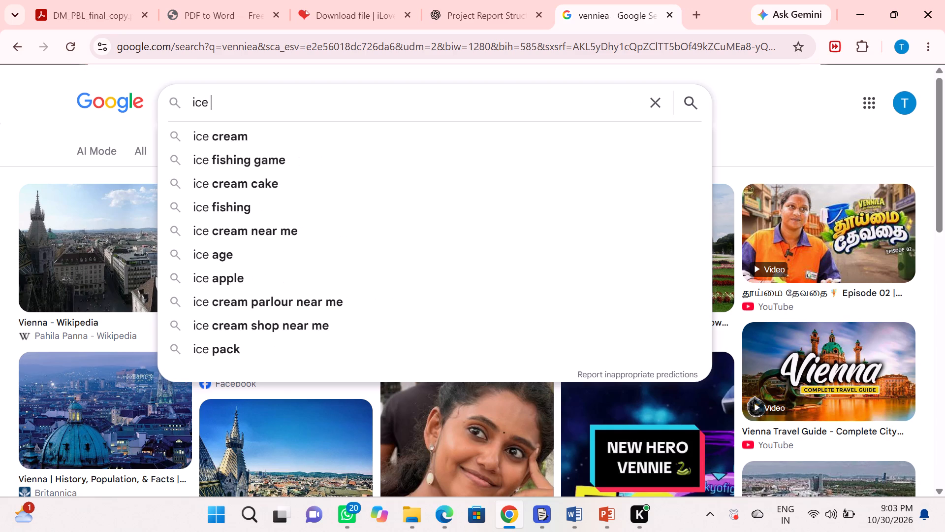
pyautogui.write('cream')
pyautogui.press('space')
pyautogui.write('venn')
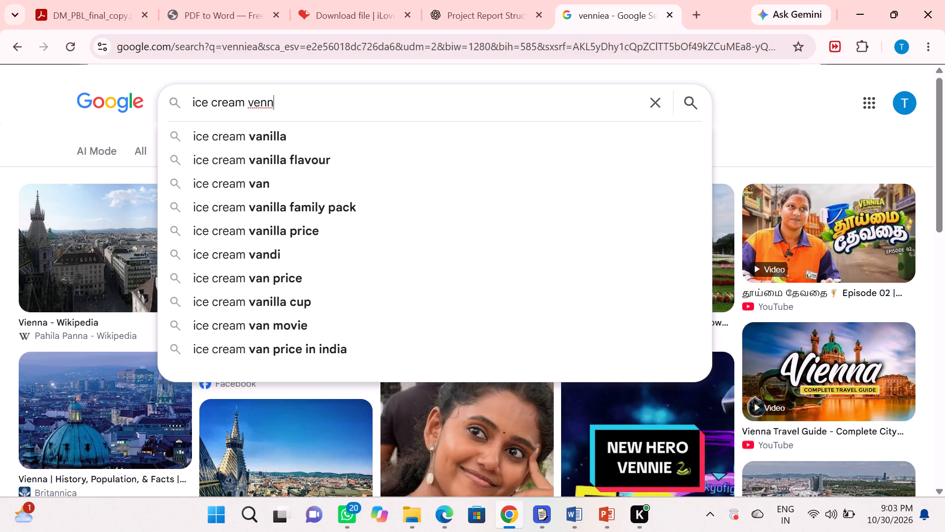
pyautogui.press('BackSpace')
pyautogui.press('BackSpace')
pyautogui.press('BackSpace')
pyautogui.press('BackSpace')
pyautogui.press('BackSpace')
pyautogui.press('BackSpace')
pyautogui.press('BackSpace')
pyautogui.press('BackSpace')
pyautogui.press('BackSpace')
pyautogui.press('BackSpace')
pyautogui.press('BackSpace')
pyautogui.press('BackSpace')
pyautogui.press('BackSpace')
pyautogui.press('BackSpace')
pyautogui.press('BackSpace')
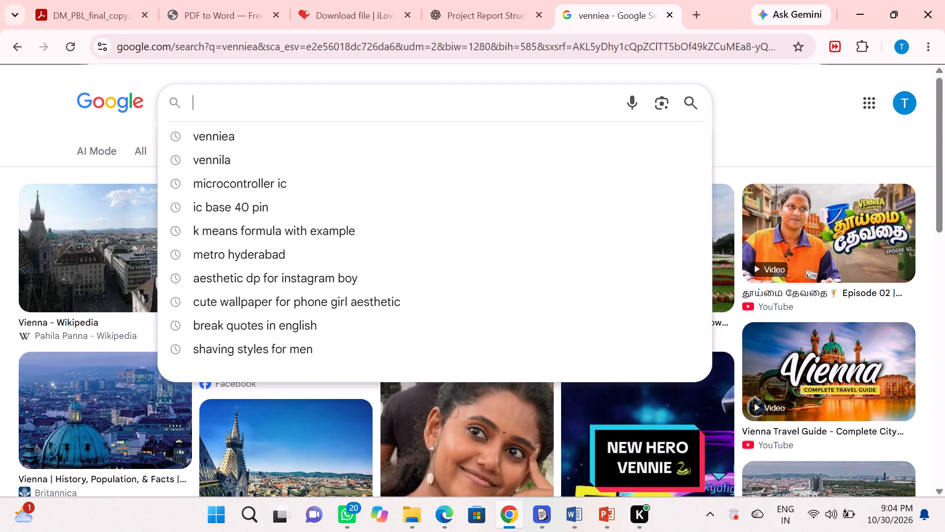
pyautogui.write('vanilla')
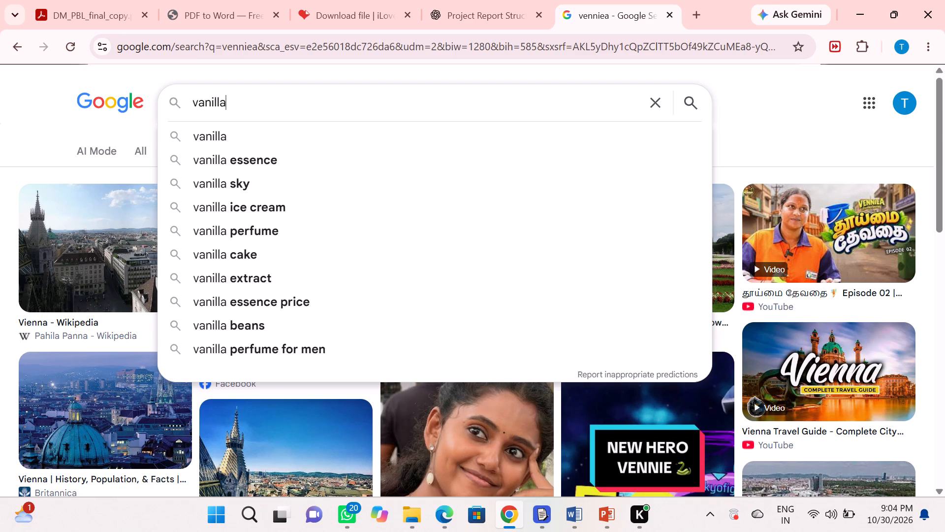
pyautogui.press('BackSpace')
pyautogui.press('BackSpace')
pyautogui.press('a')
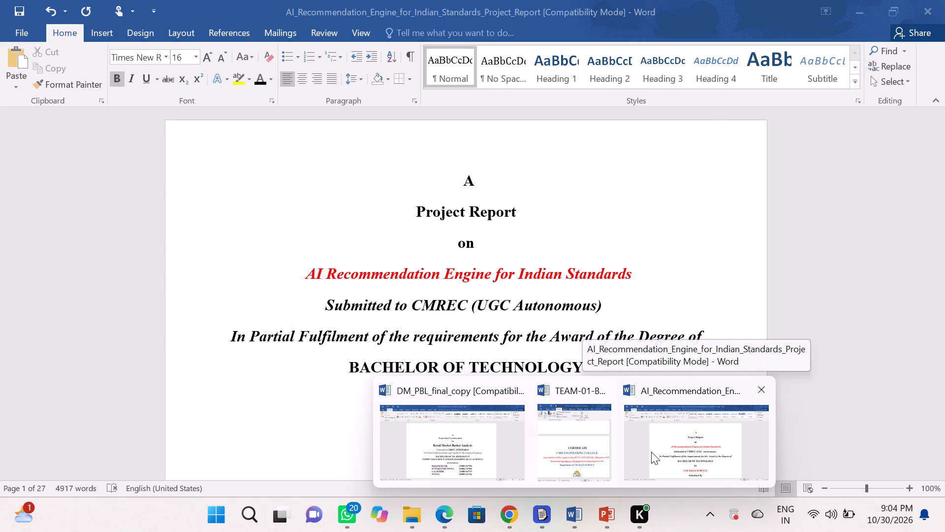
pyautogui.click(429, 444)
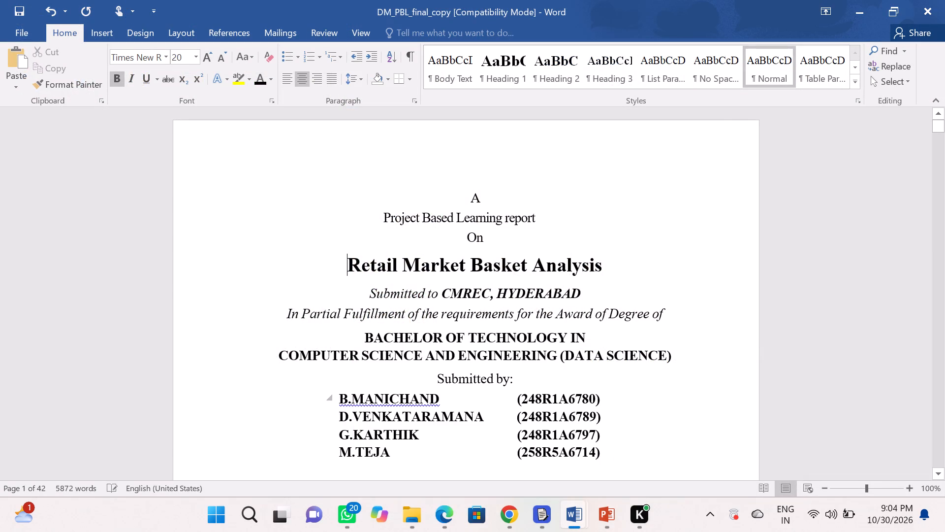
pyautogui.scroll(2, 448, 380)
pyautogui.scroll(-2, 448, 380)
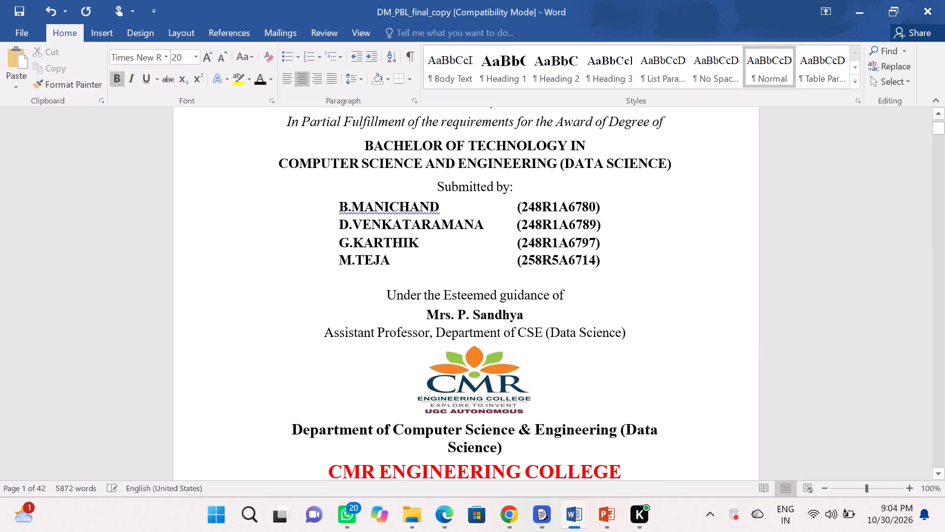
pyautogui.scroll(5, 448, 380)
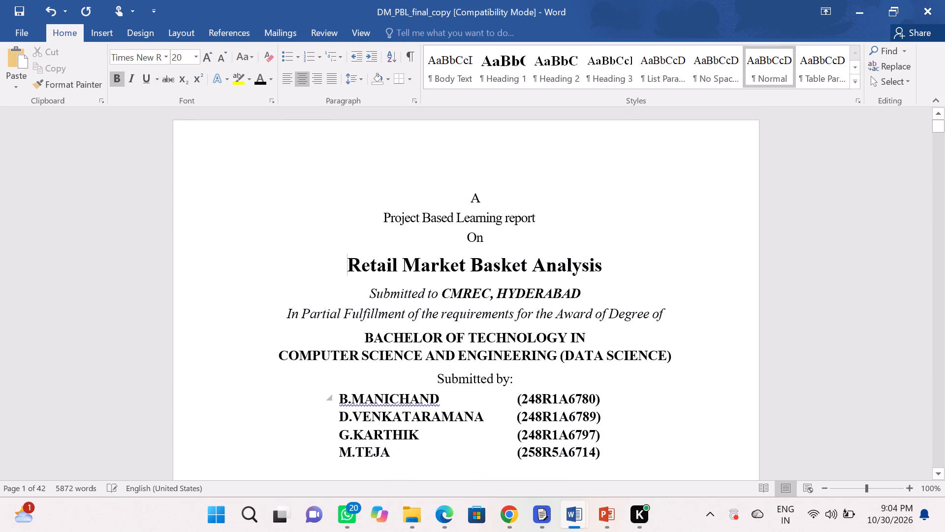
pyautogui.scroll(-1, 483, 404)
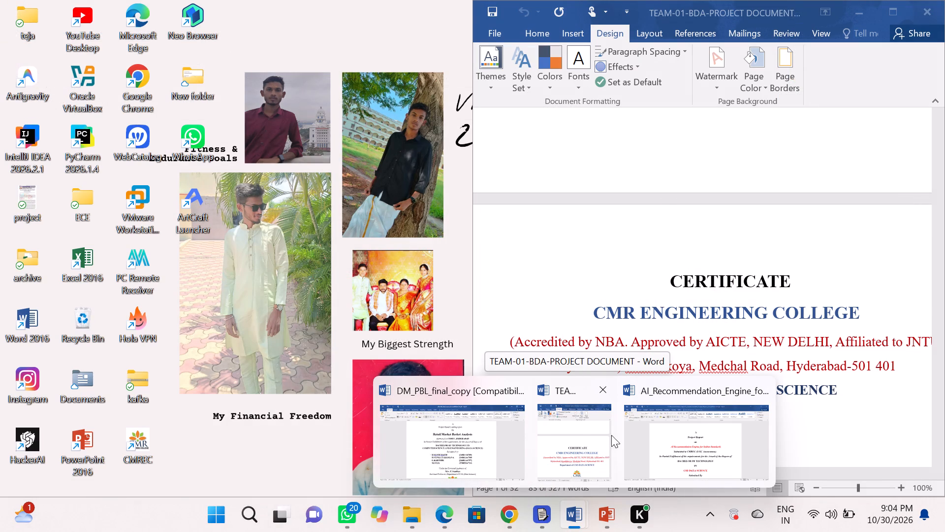
# Switch to the AI_Recommendation_Engine_for_Indian_Standards report and check the clipboard history for the earlier cover's heading text.
pyautogui.click(648, 439)
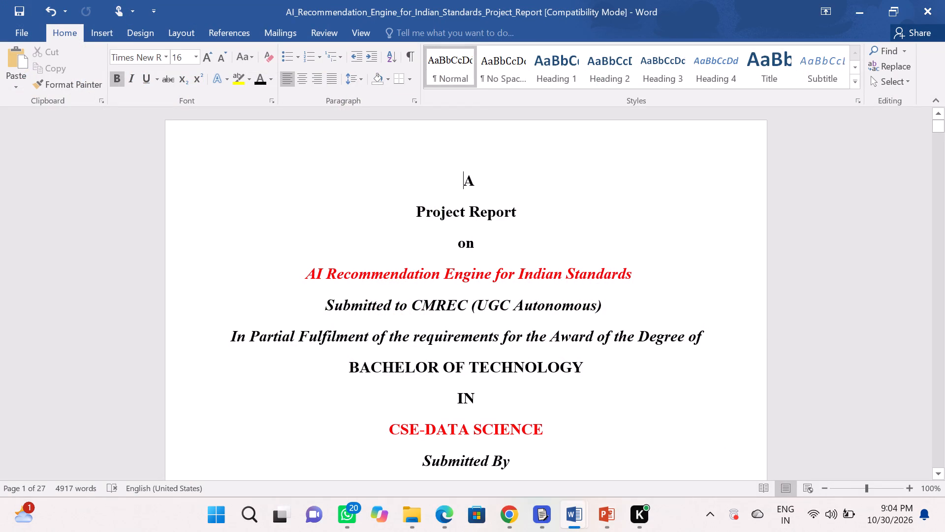
pyautogui.press('super+v')
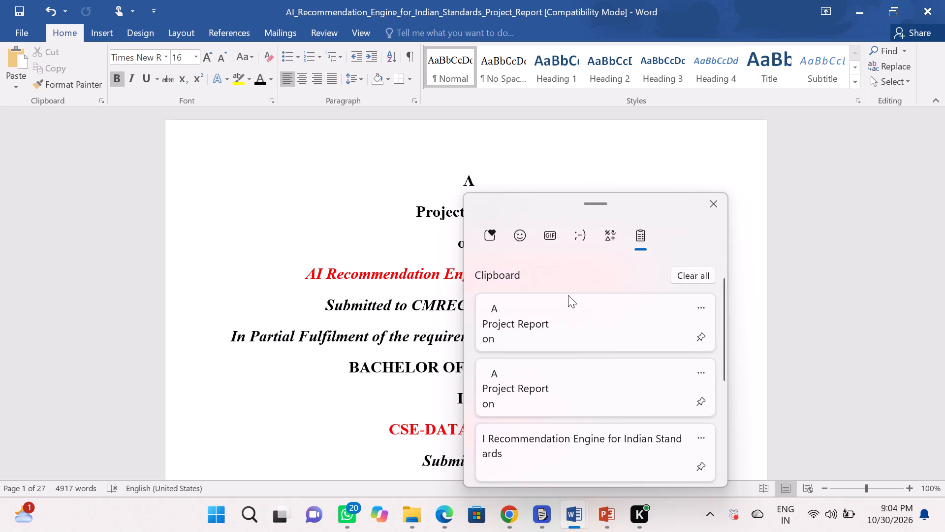
pyautogui.scroll(-4, 545, 381)
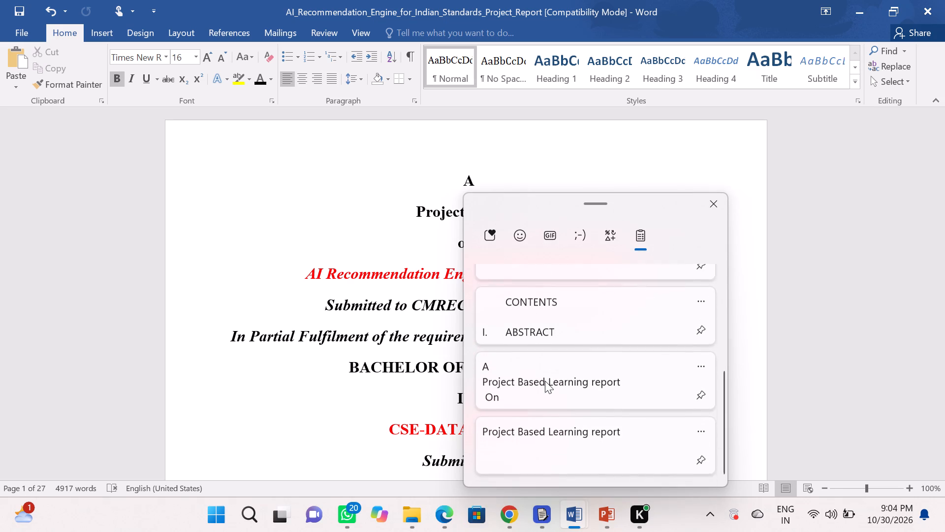
pyautogui.scroll(-2, 545, 381)
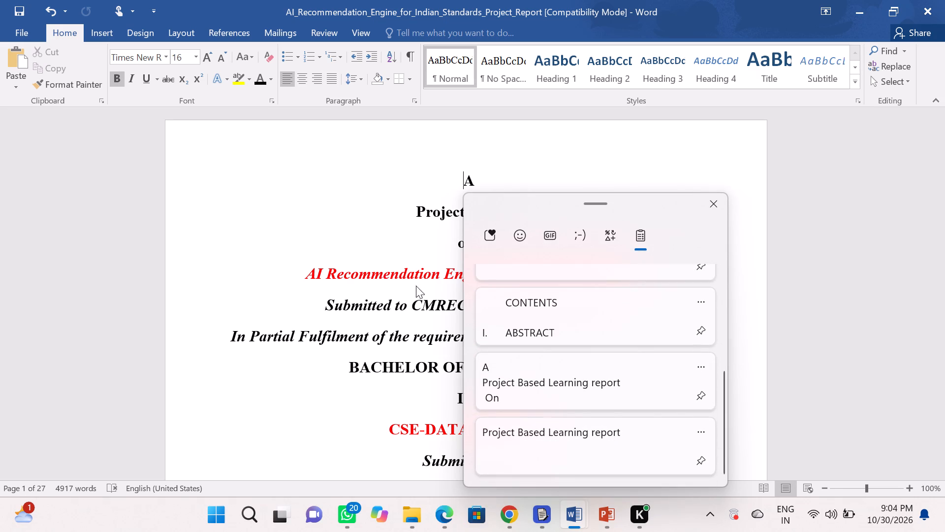
pyautogui.click(419, 236)
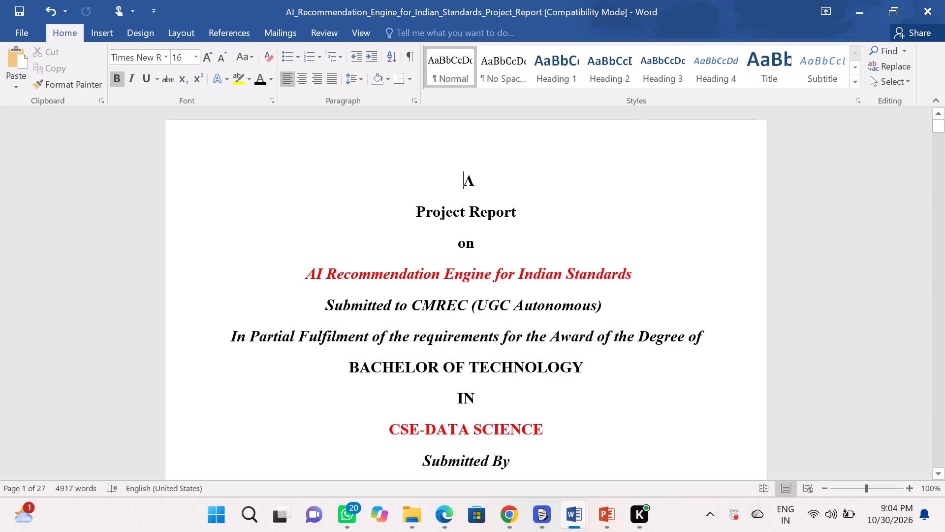
# Insert "Based Learning" between "Project" and "Report" in the cover heading so it reads "Project Based Learning Report".
pyautogui.click(469, 217)
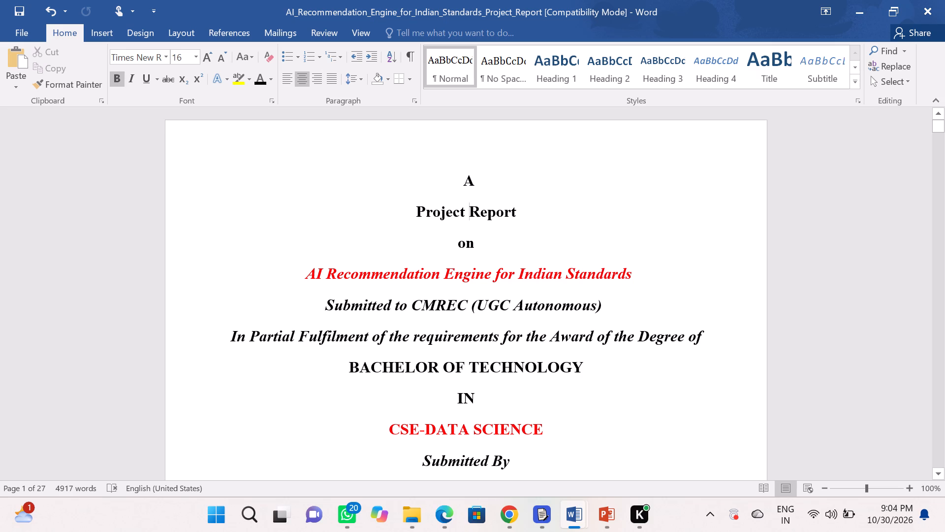
pyautogui.press('super+v')
pyautogui.click(469, 217)
pyautogui.press('super+v')
pyautogui.scroll(-7, 531, 350)
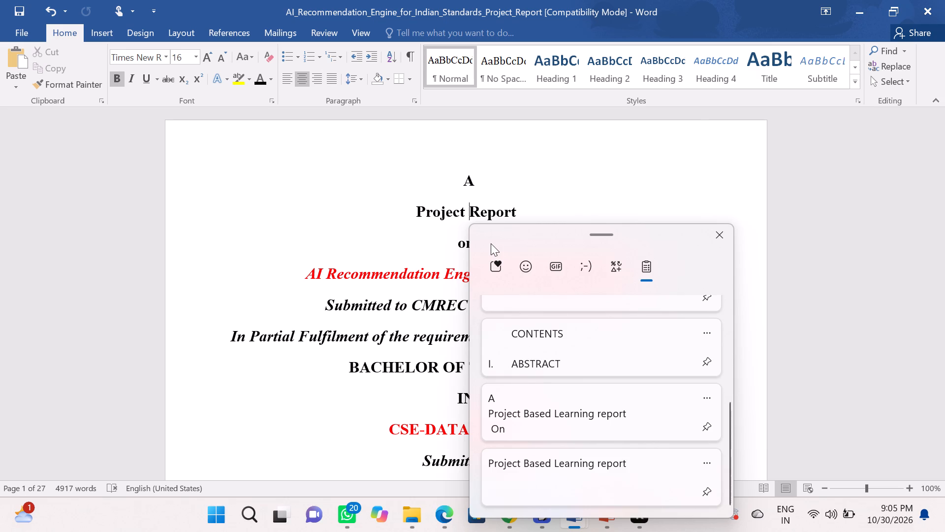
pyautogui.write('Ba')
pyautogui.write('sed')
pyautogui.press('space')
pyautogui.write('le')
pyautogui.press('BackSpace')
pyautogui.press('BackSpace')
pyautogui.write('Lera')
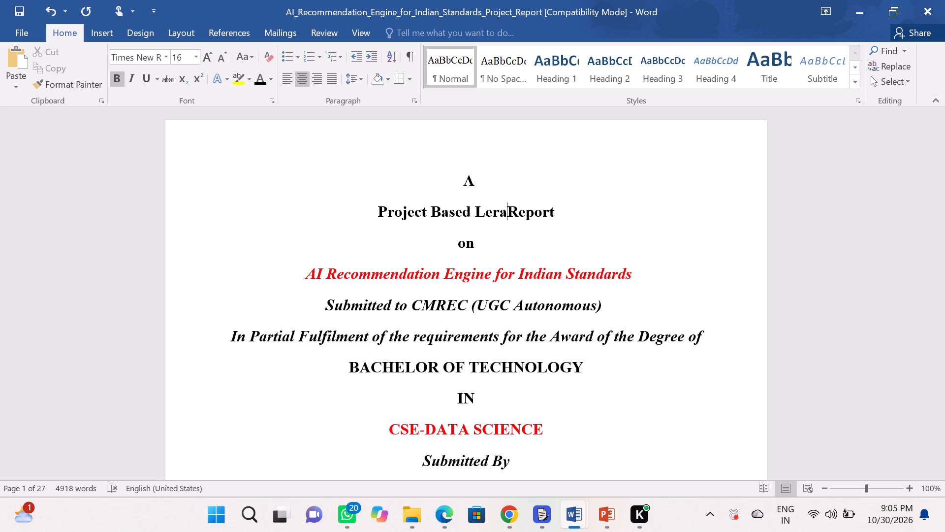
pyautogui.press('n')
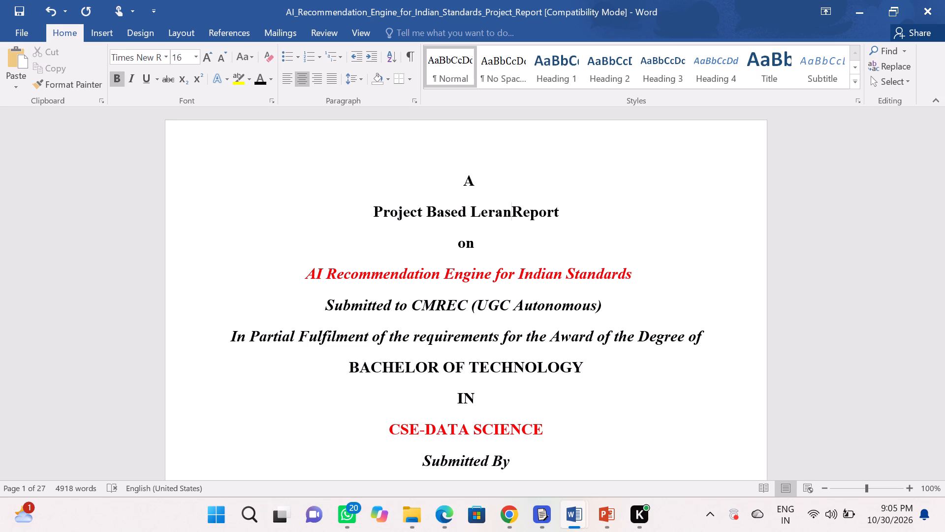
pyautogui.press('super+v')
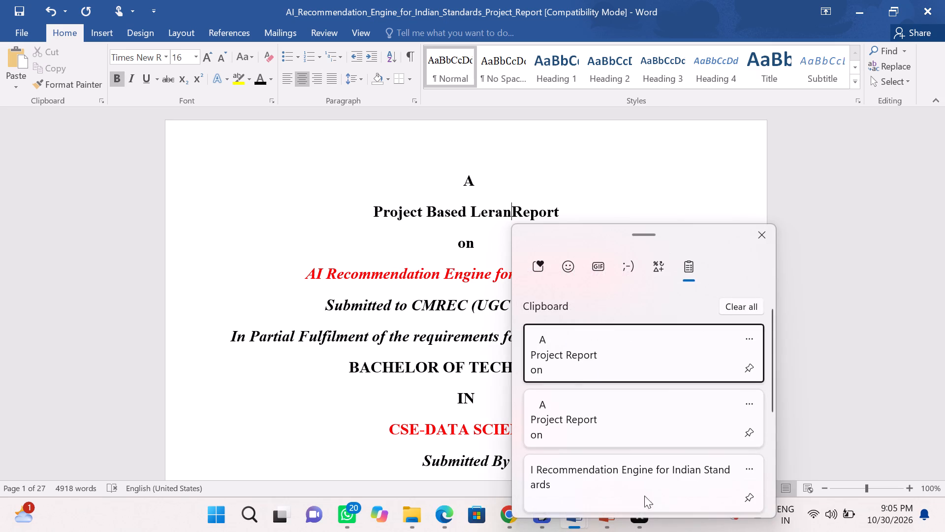
pyautogui.scroll(-7, 616, 400)
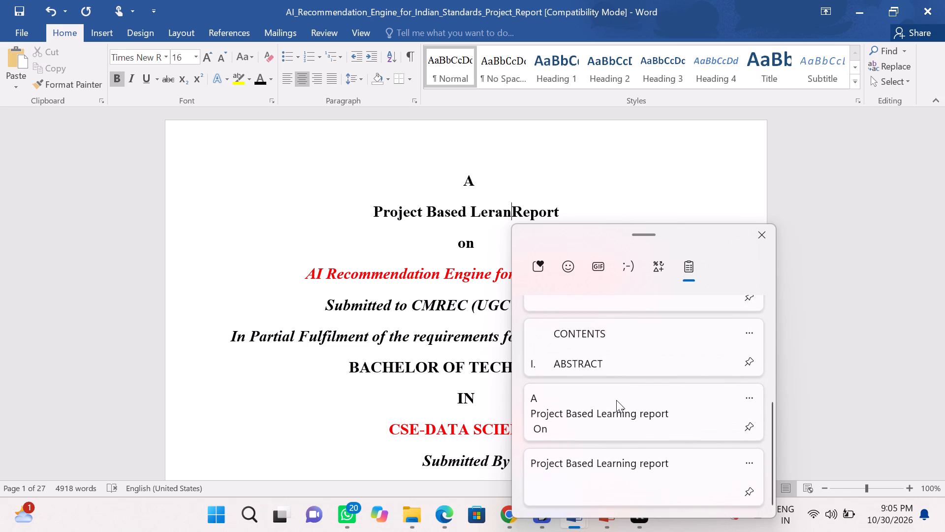
pyautogui.press('BackSpace')
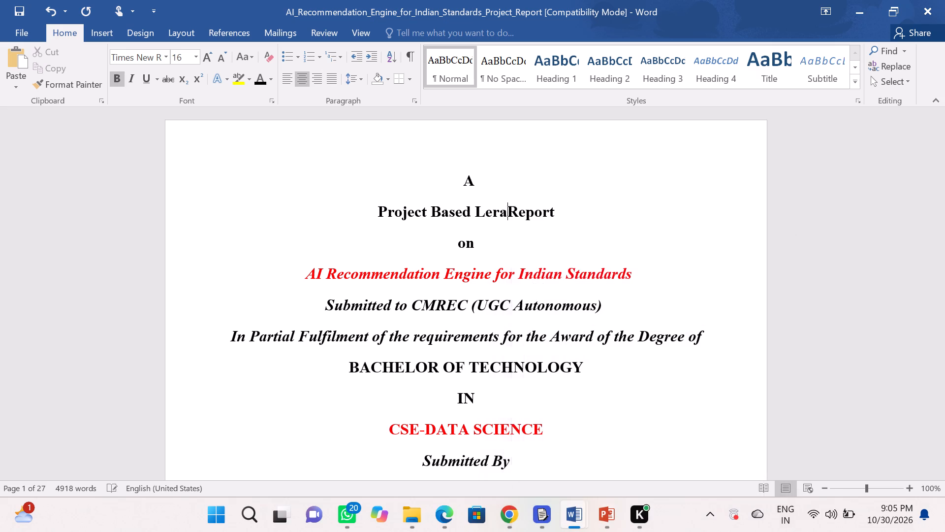
pyautogui.press('BackSpace')
pyautogui.press('BackSpace')
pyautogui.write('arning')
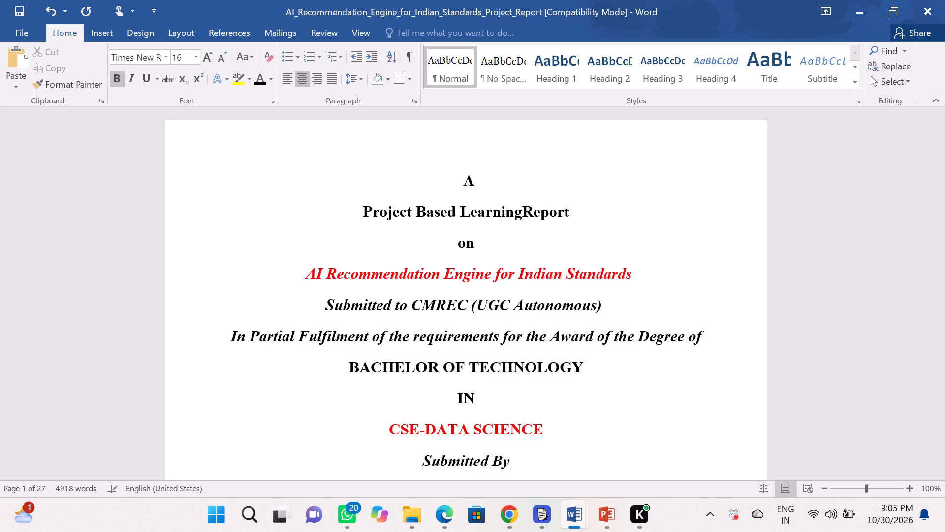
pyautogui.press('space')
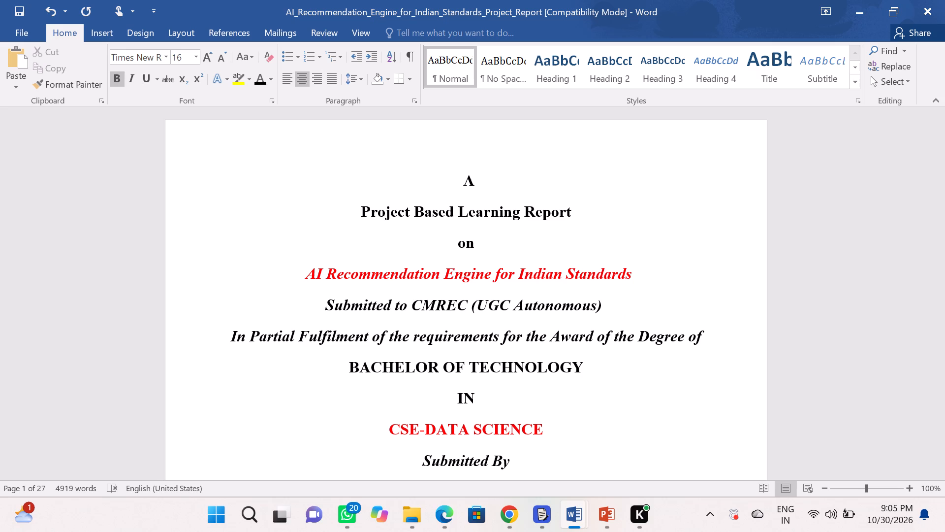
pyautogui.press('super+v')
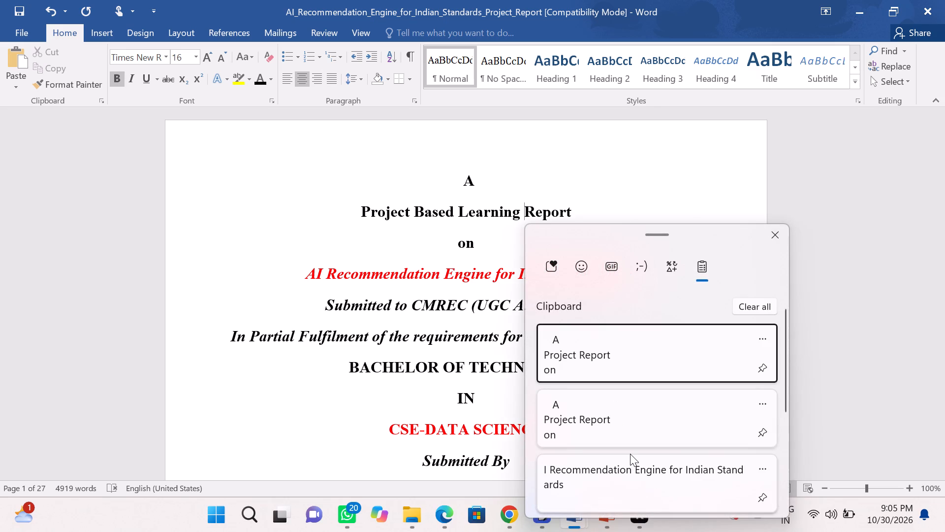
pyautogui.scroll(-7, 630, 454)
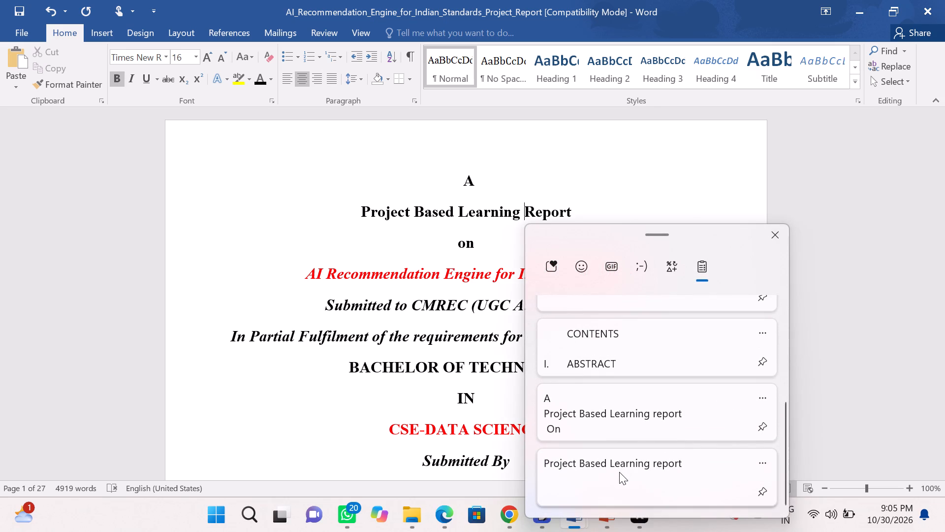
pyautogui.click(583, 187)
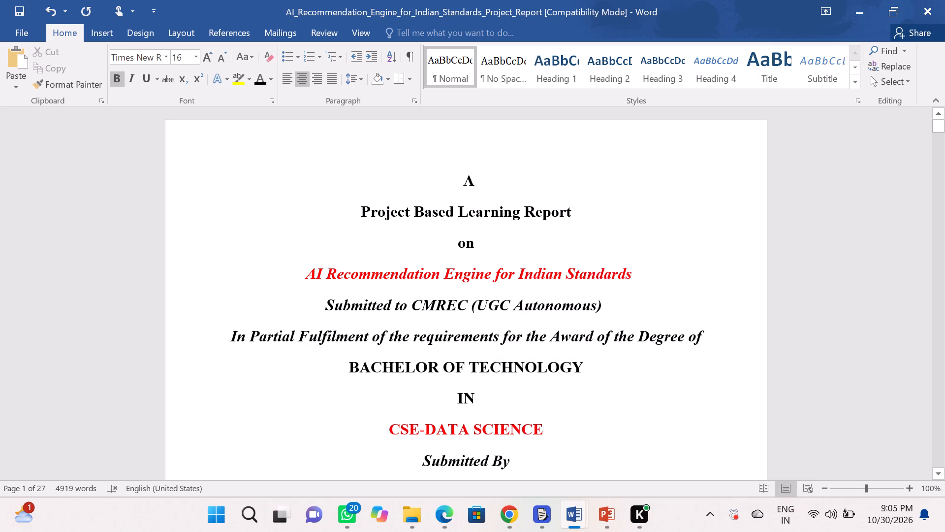
# Replace the first student's name in the cover page's Submitted By list with the new first team member's name.
pyautogui.scroll(-1, 523, 254)
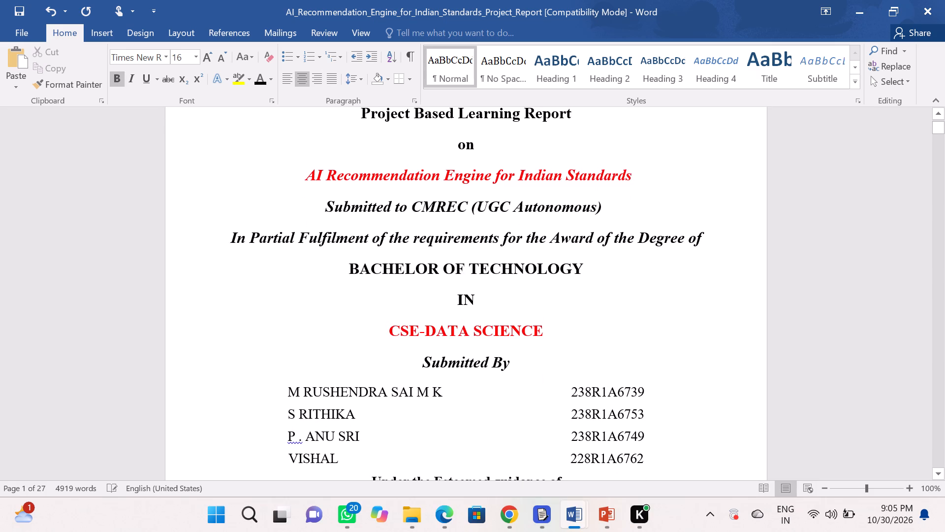
pyautogui.scroll(-2, 523, 254)
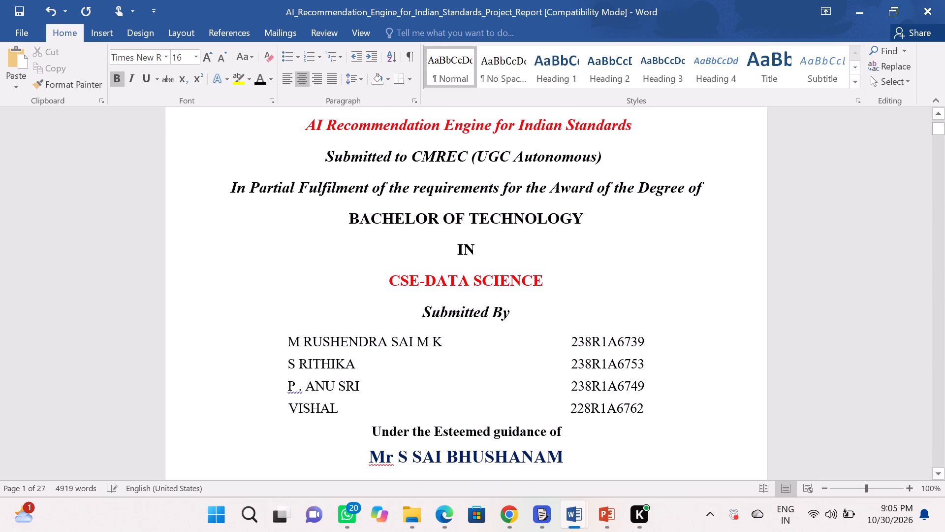
pyautogui.click(450, 340)
pyautogui.press('Left')
pyautogui.press('BackSpace')
pyautogui.press('BackSpace')
pyautogui.press('BackSpace')
pyautogui.press('BackSpace')
pyautogui.press('BackSpace')
pyautogui.press('BackSpace')
pyautogui.press('BackSpace')
pyautogui.press('BackSpace')
pyautogui.press('BackSpace')
pyautogui.press('BackSpace')
pyautogui.press('BackSpace')
pyautogui.press('BackSpace')
pyautogui.press('BackSpace')
pyautogui.press('BackSpace')
pyautogui.press('BackSpace')
pyautogui.press('BackSpace')
pyautogui.press('BackSpace')
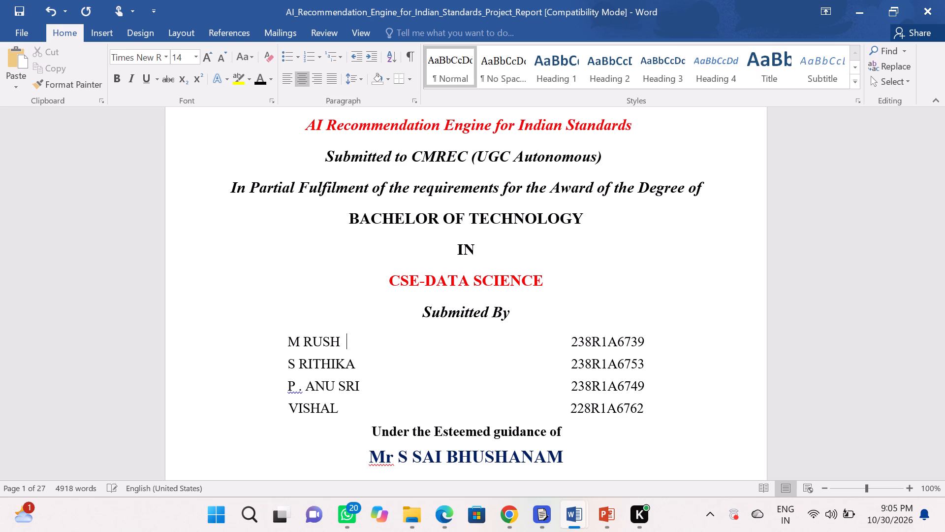
pyautogui.press('BackSpace')
pyautogui.press('BackSpace')
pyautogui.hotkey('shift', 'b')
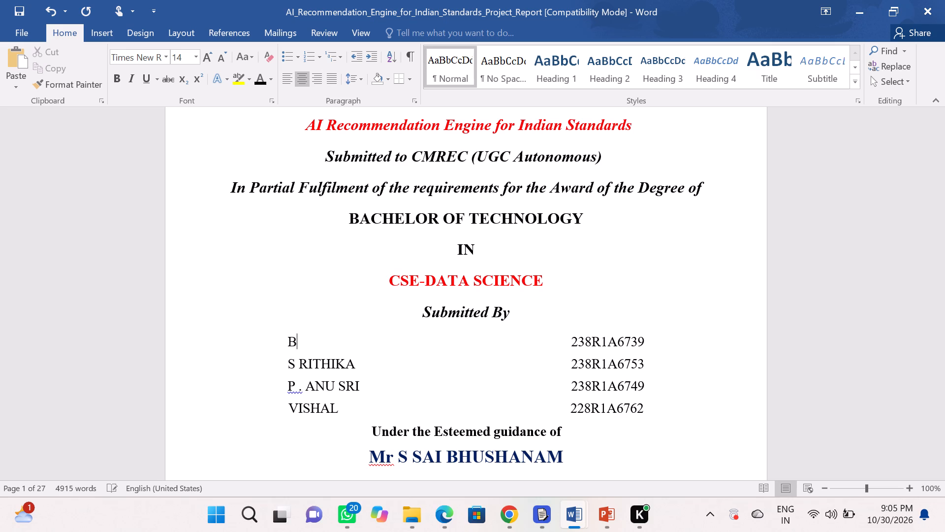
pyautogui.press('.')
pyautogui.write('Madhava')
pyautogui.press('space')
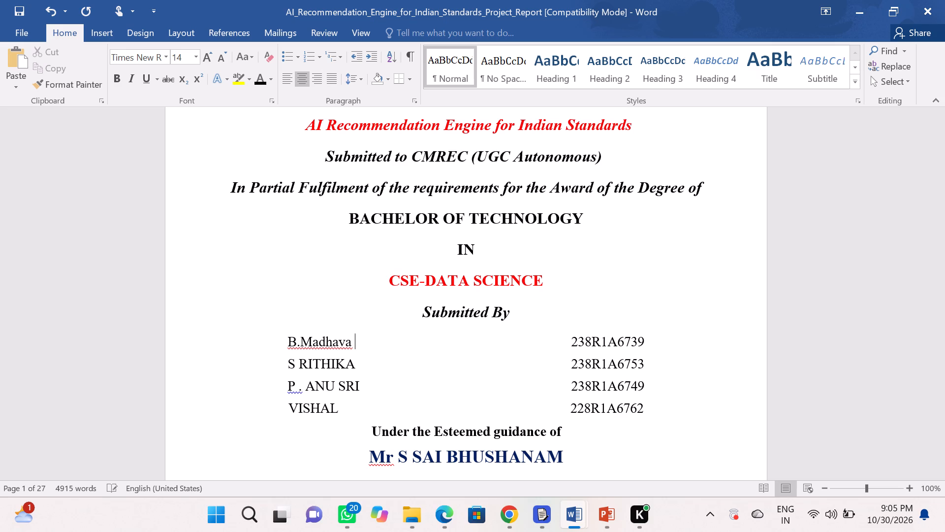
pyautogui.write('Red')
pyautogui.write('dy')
# Replace the second student's name in the Submitted By list with the new second team member's name.
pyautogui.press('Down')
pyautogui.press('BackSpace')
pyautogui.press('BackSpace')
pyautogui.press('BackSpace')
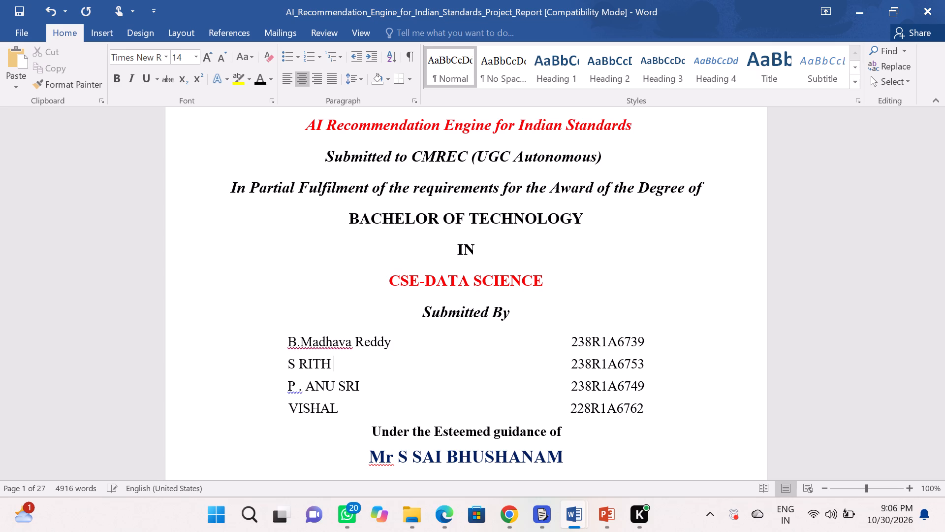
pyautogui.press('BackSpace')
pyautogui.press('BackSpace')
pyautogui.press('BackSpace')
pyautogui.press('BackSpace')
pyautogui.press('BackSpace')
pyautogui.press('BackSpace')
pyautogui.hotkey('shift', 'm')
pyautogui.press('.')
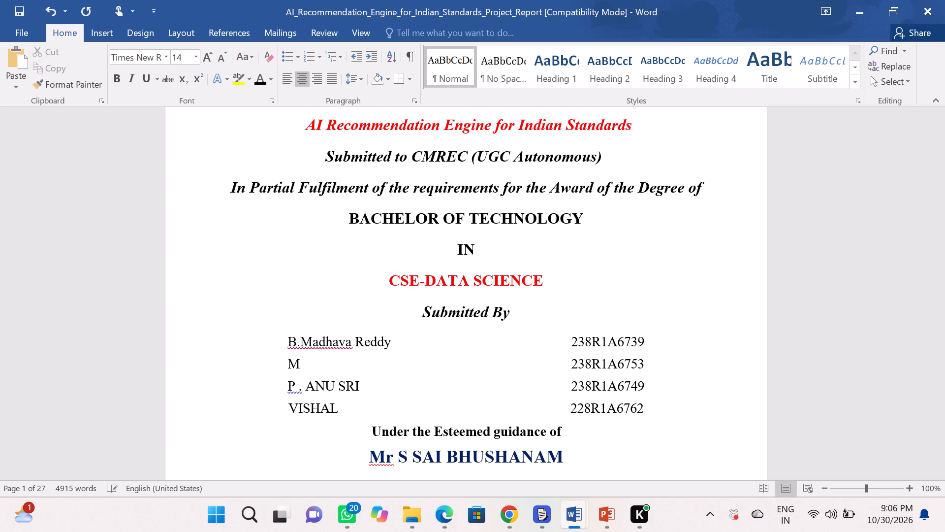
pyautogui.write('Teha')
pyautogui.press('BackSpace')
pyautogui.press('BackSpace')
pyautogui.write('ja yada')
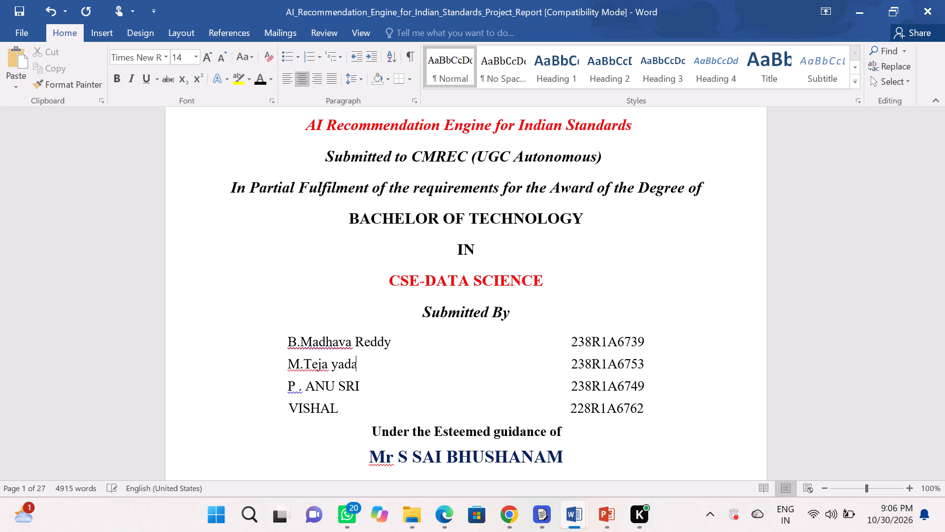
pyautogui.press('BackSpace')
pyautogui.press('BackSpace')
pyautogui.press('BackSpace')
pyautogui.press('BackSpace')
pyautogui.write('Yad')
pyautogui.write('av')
# Delete the third student's name from the Submitted By list, keeping the roll number beside it.
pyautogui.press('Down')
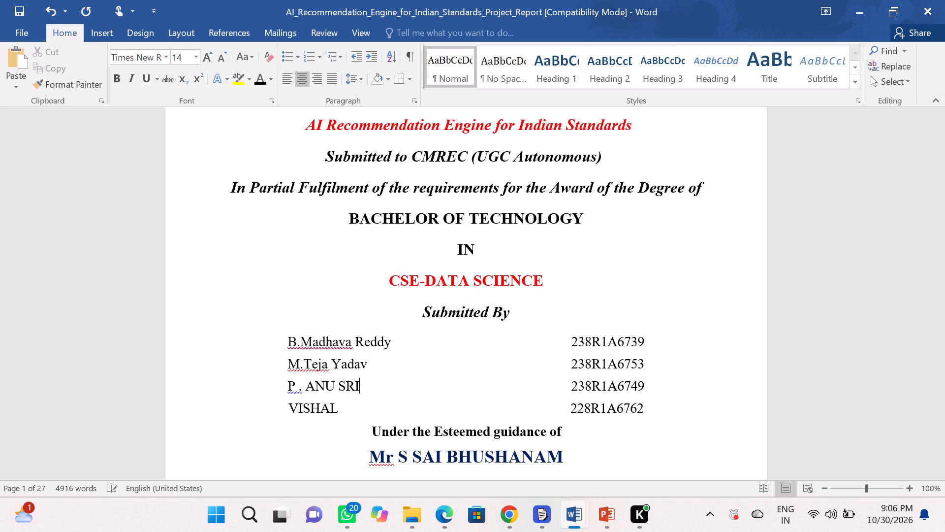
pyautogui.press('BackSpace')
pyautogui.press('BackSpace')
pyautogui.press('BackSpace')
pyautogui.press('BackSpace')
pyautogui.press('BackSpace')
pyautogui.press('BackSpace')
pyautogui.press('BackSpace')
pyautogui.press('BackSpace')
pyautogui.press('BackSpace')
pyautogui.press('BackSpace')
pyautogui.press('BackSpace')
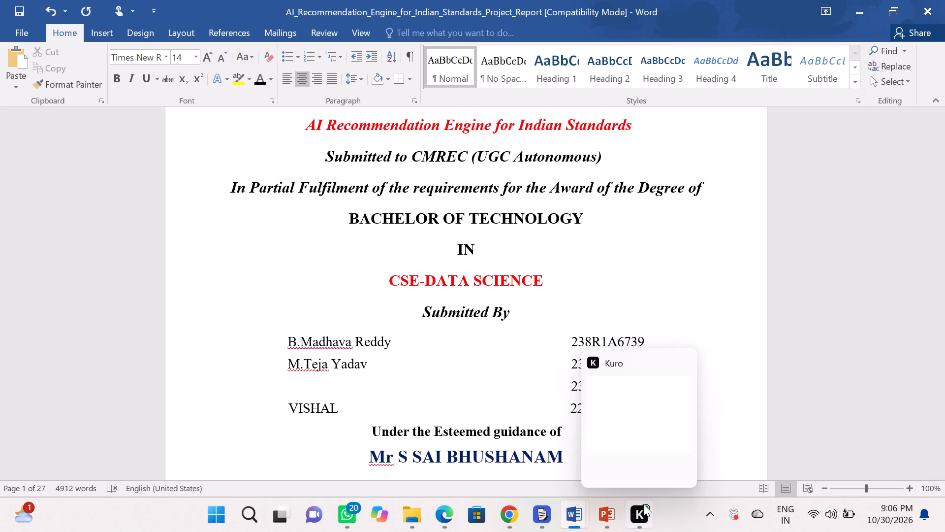
# Switch to the B-36_SIH26108_InsightX presentation in PowerPoint and look through its slides from the title slide to Research and References.
pyautogui.click(600, 513)
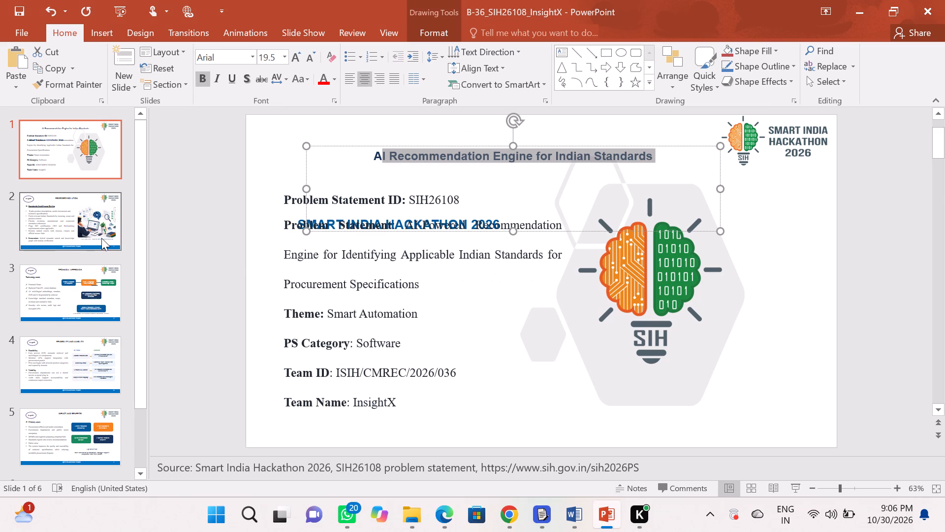
pyautogui.scroll(4, 428, 297)
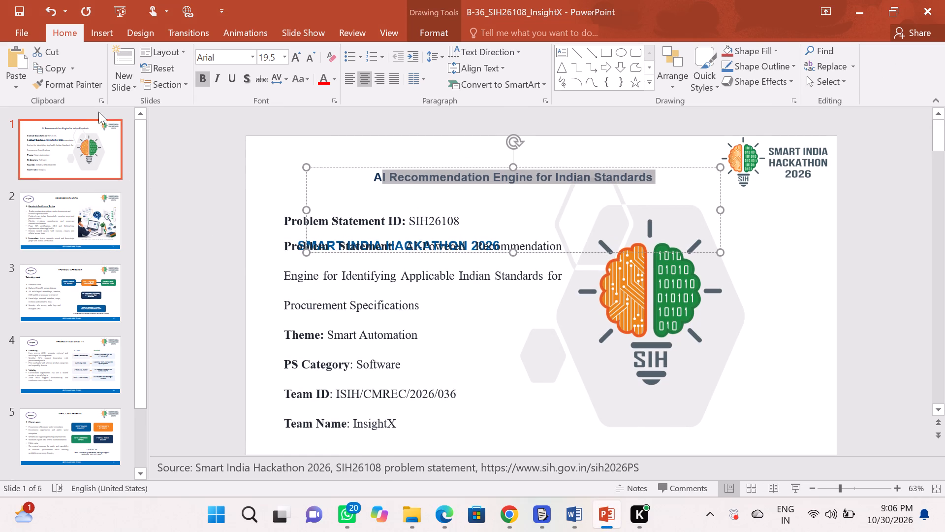
pyautogui.click(81, 144)
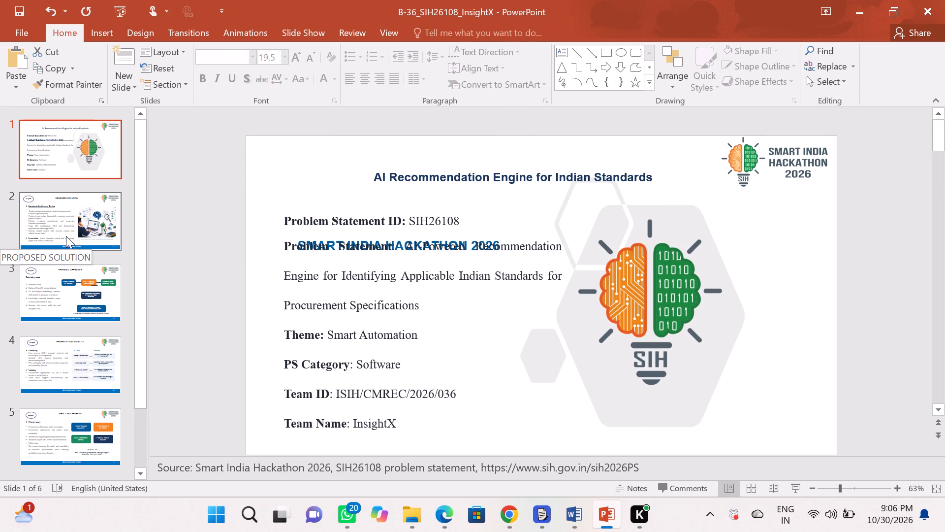
pyautogui.click(66, 236)
pyautogui.click(64, 274)
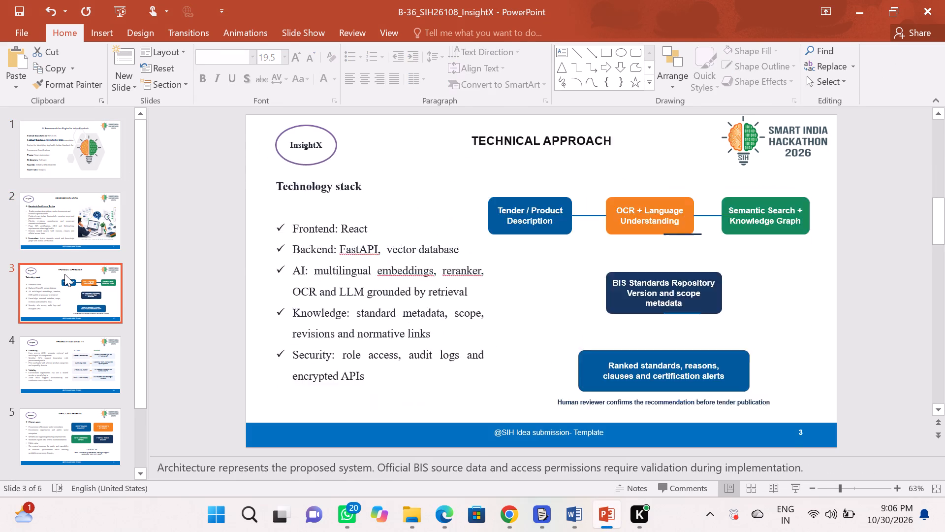
pyautogui.scroll(-2, 64, 274)
pyautogui.click(64, 274)
pyautogui.scroll(-1, 64, 274)
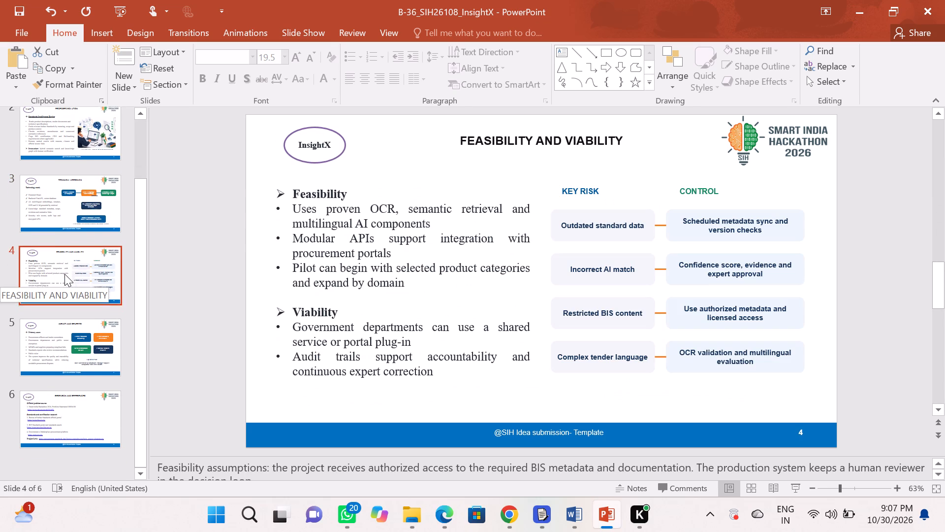
pyautogui.scroll(-1, 64, 274)
pyautogui.click(66, 347)
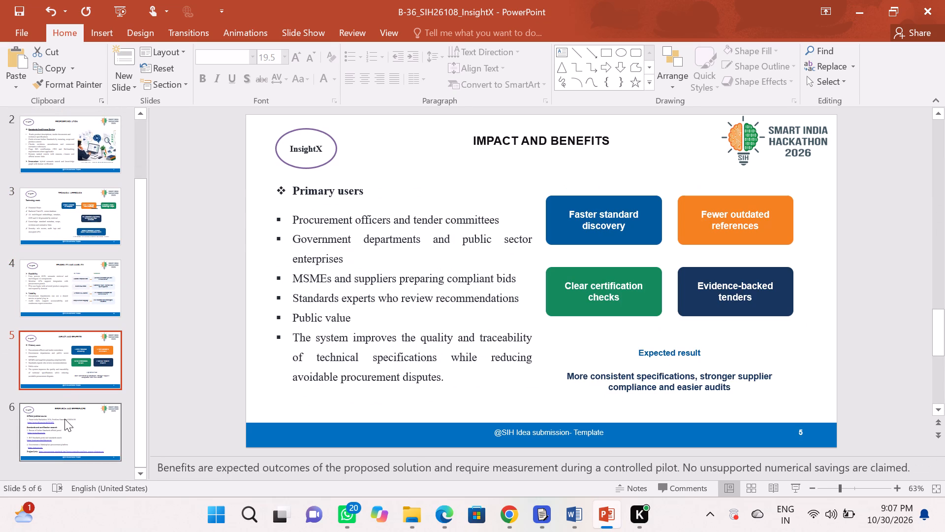
pyautogui.click(64, 419)
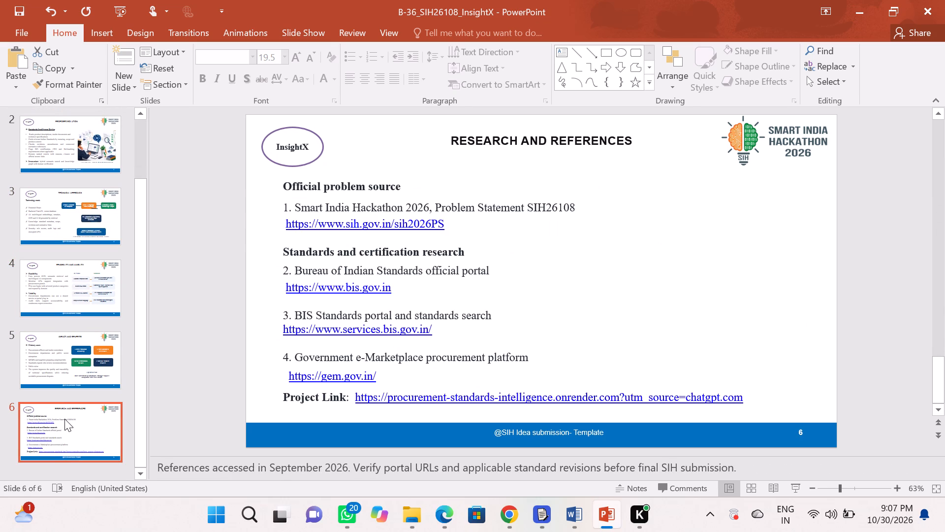
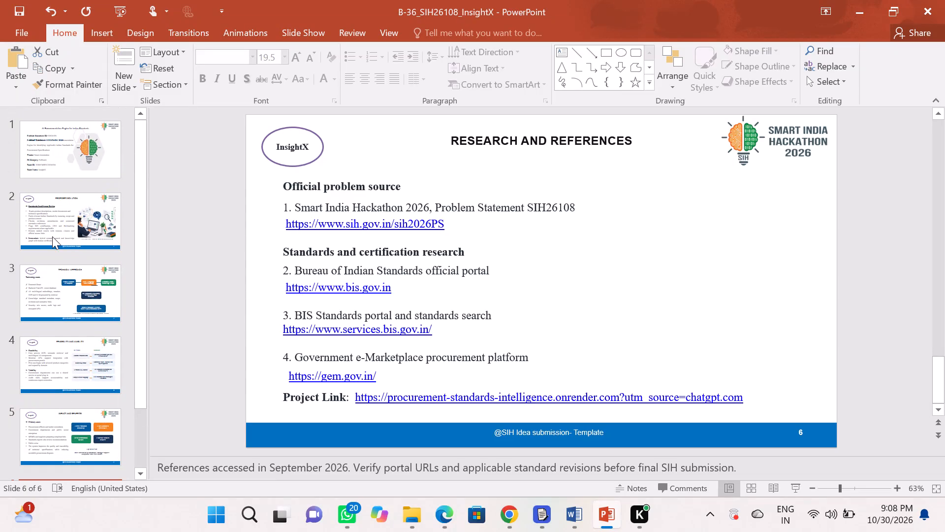
# Switch back to the Indian Standards project report in Word and enter the third team member's name in the Submitted By list's empty name space.
pyautogui.click(49, 146)
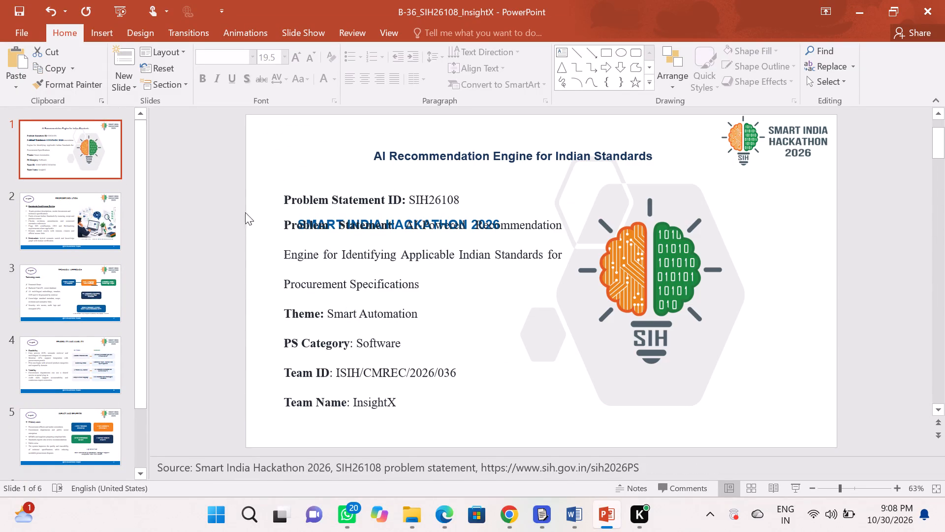
pyautogui.scroll(4, 346, 237)
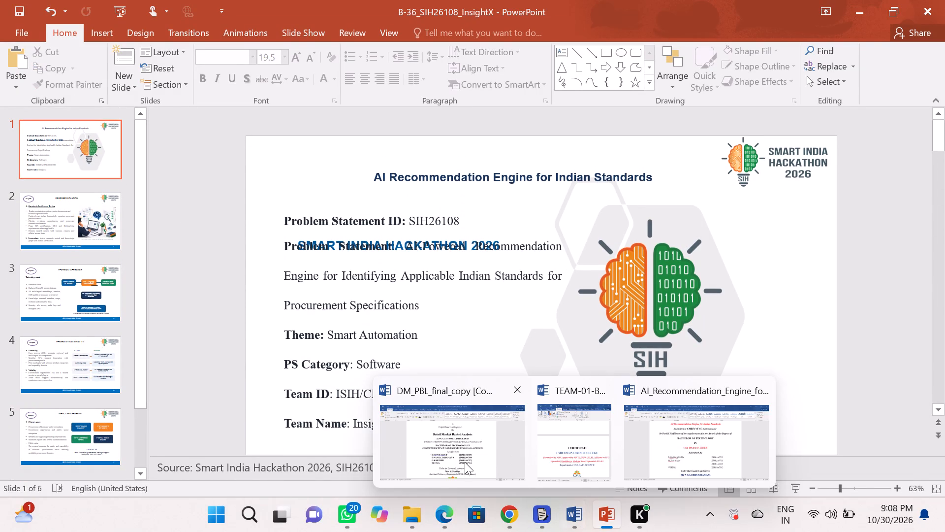
pyautogui.click(676, 464)
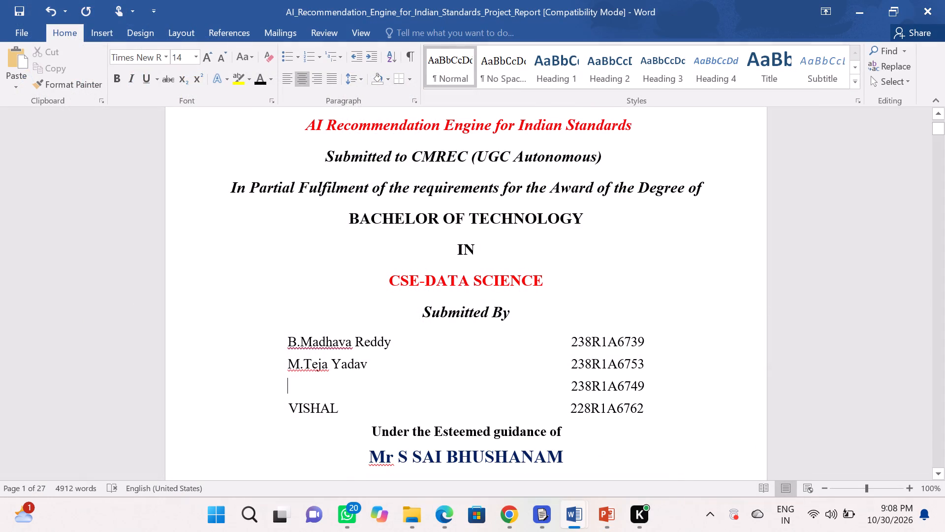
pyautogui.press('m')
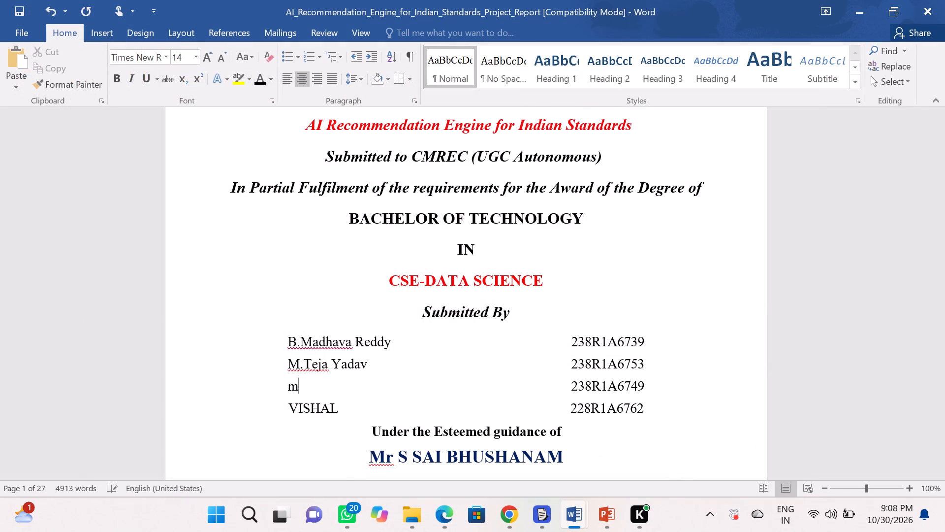
pyautogui.press('BackSpace')
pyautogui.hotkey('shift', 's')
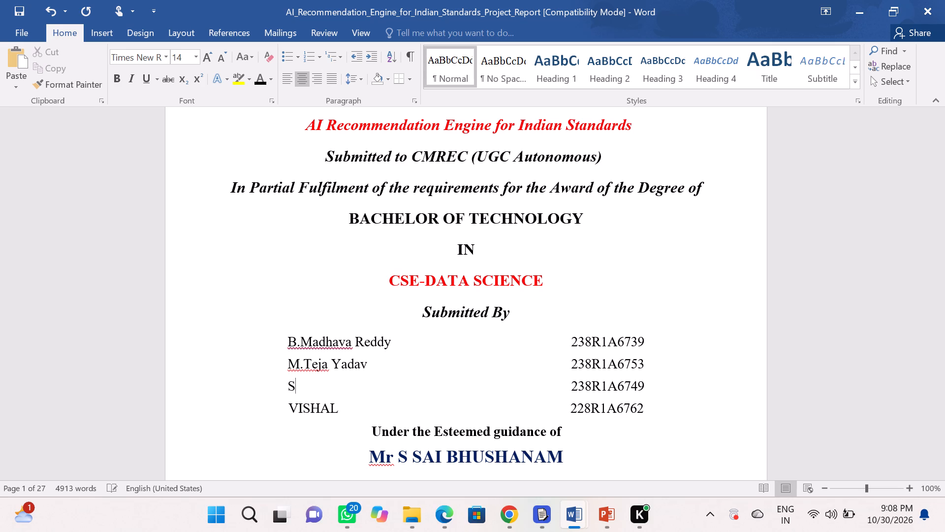
pyautogui.press('BackSpace')
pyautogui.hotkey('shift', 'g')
pyautogui.press('BackSpace')
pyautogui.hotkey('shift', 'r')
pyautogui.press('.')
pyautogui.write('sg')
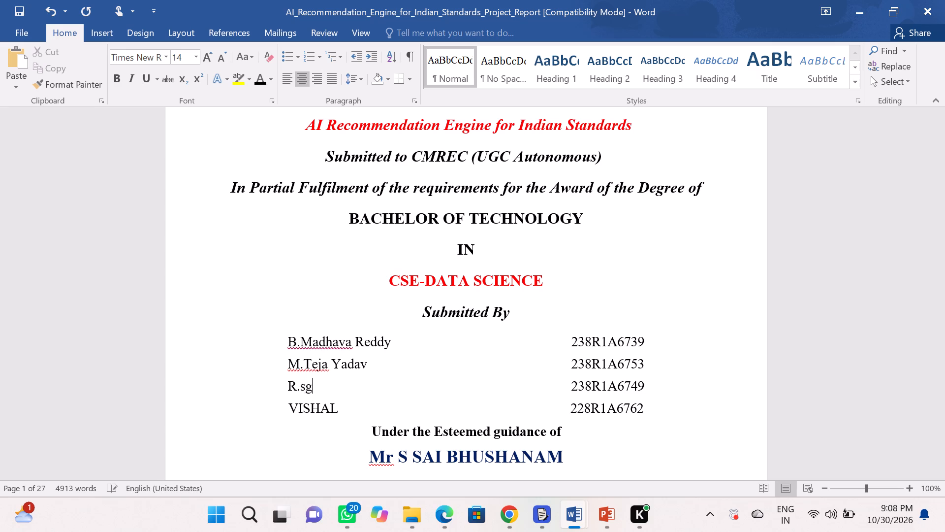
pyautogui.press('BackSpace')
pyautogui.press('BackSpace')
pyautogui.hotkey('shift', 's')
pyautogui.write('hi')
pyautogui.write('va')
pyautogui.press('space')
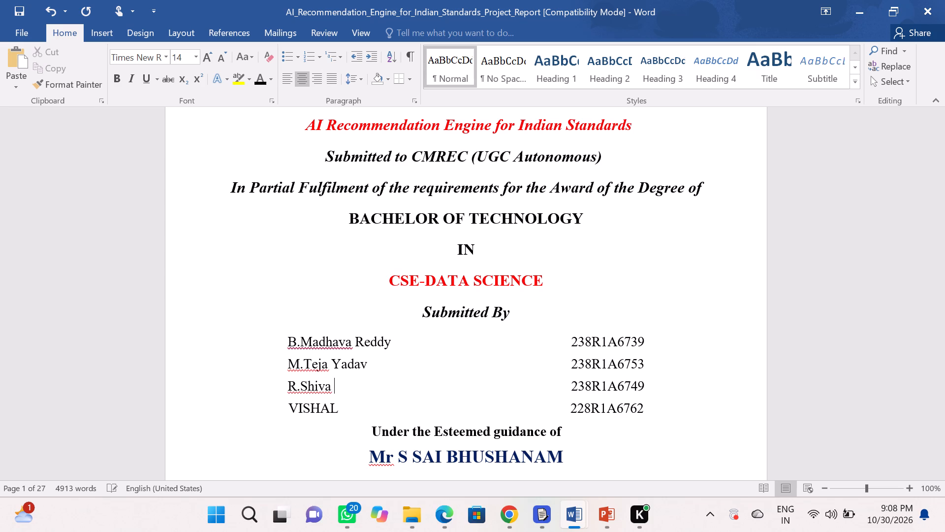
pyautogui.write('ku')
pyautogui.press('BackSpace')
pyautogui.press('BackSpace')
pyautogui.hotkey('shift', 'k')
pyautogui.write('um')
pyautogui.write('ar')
# Check the Submitted by list on the DM_PBL_final_copy cover page, and return to the Indian Standards report.
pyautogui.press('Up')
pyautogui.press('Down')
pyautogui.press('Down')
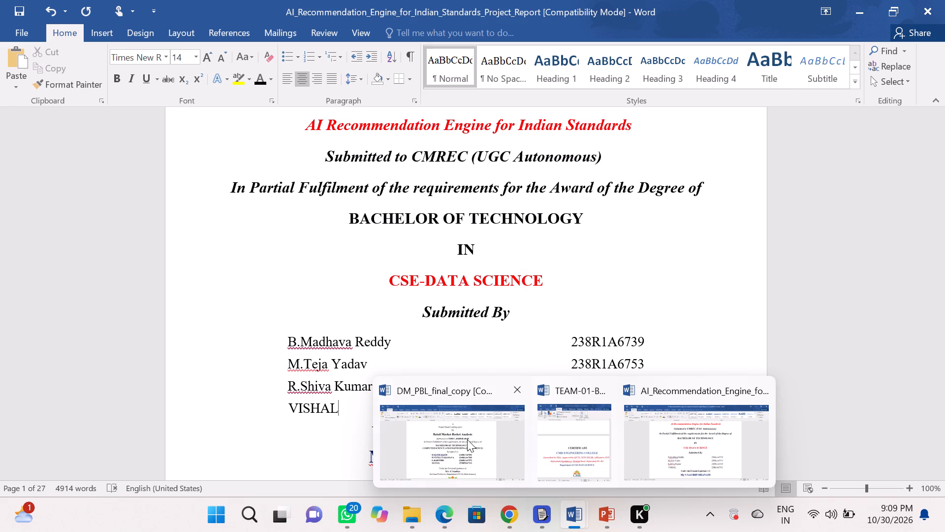
pyautogui.click(467, 439)
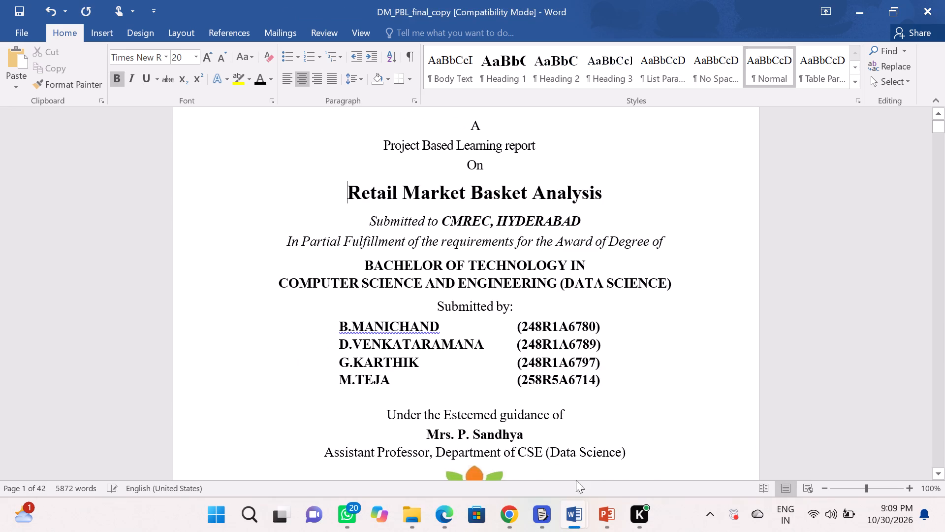
pyautogui.click(469, 452)
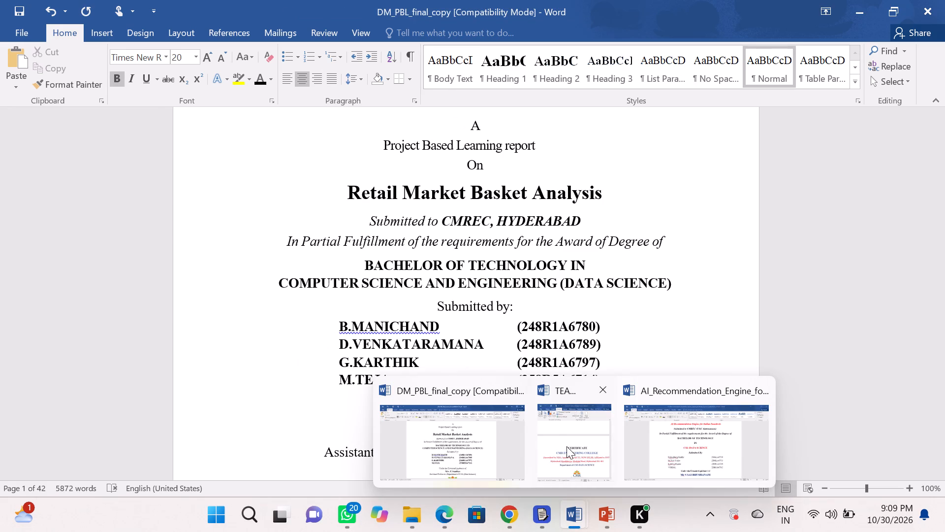
pyautogui.click(679, 427)
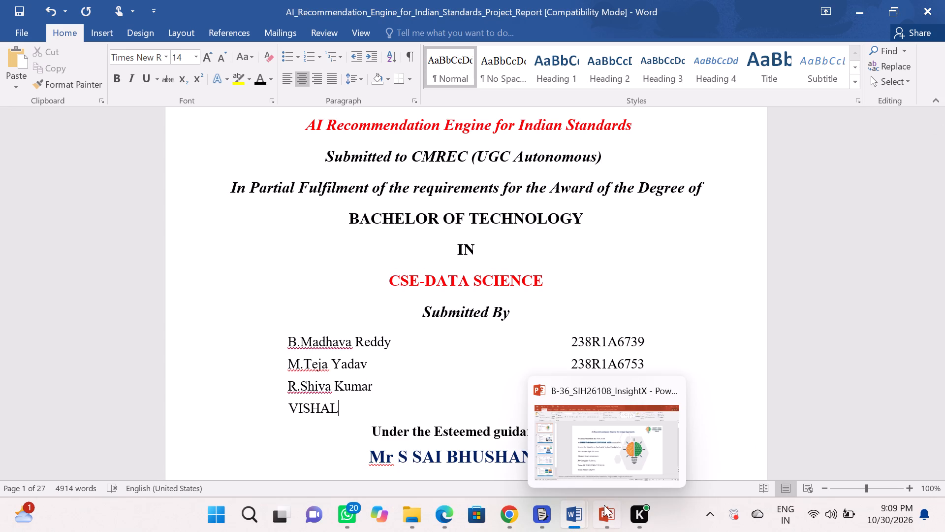
# Arrange the TEAM-01-BDA project document and the report side by side, and show the TEAM-01-BDA cover page's Submitted By list for comparison.
pyautogui.click(578, 450)
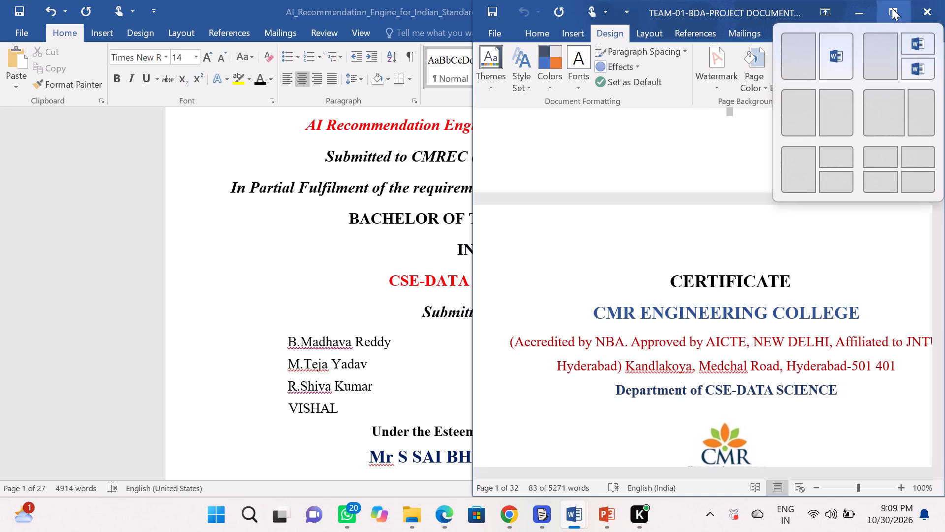
pyautogui.click(822, 59)
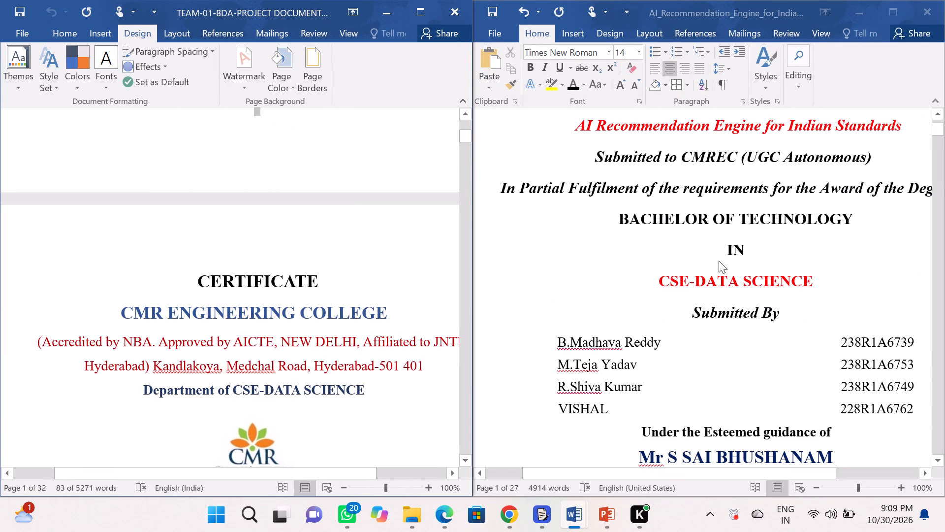
pyautogui.scroll(-4, 328, 296)
pyautogui.scroll(6, 328, 296)
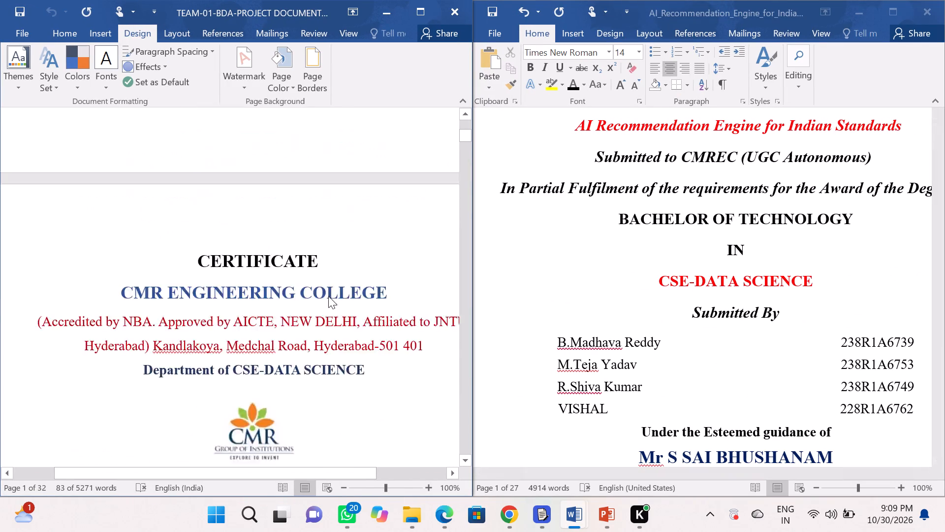
pyautogui.click(411, 306)
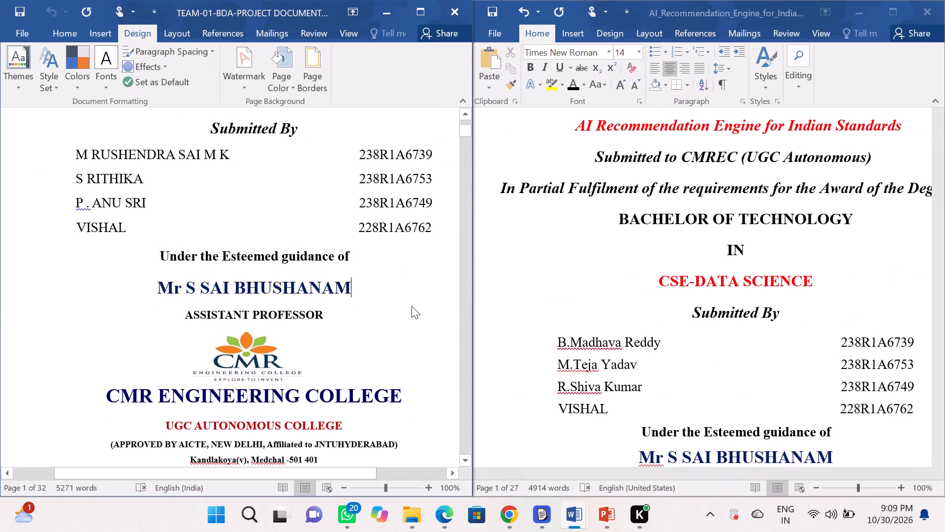
pyautogui.scroll(6, 411, 306)
pyautogui.scroll(-3, 411, 306)
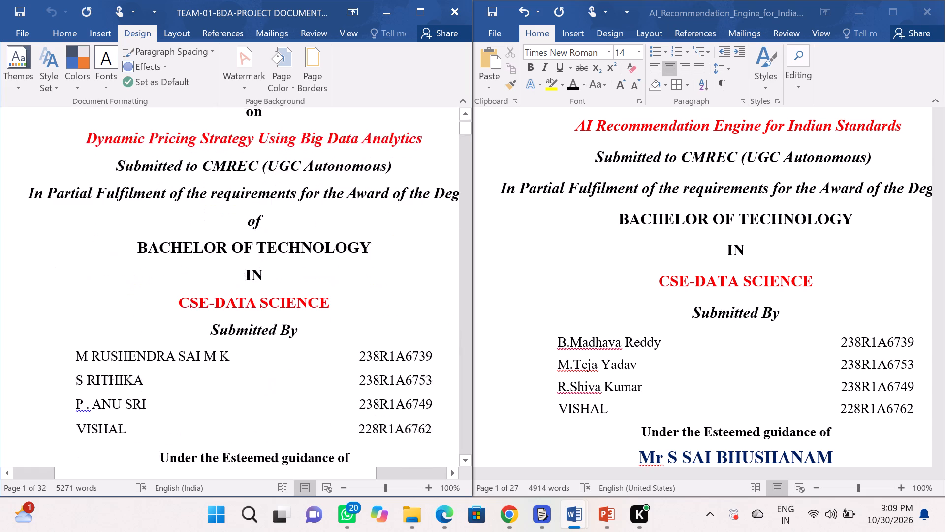
pyautogui.scroll(-2, 411, 306)
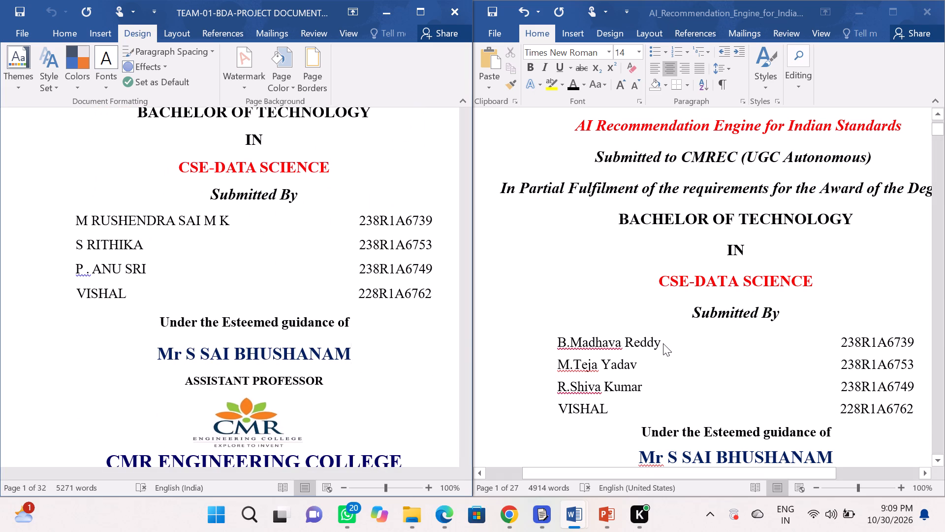
# Retype the first team member's name in capital letters in the report's Submitted By list, keeping the initial's format.
pyautogui.click(661, 343)
pyautogui.click(661, 343)
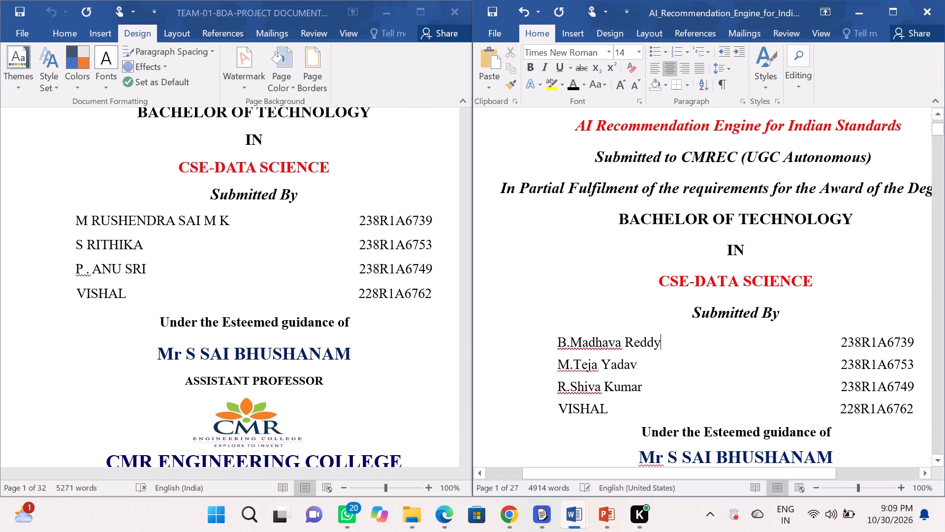
pyautogui.click(661, 343)
pyautogui.press('BackSpace')
pyautogui.press('BackSpace')
pyautogui.press('BackSpace')
pyautogui.press('BackSpace')
pyautogui.press('BackSpace')
pyautogui.press('BackSpace')
pyautogui.press('BackSpace')
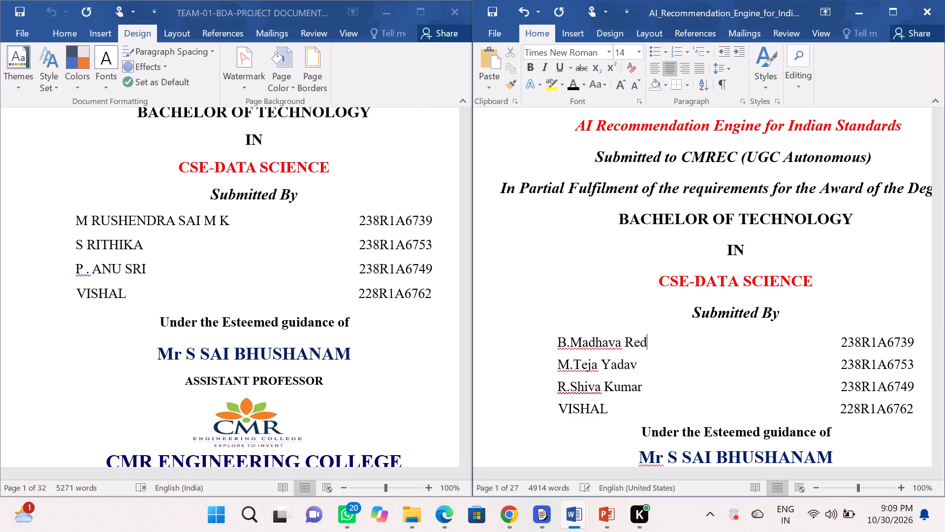
pyautogui.press('BackSpace')
pyautogui.press('BackSpace')
pyautogui.press('BackSpace')
pyautogui.press('BackSpace')
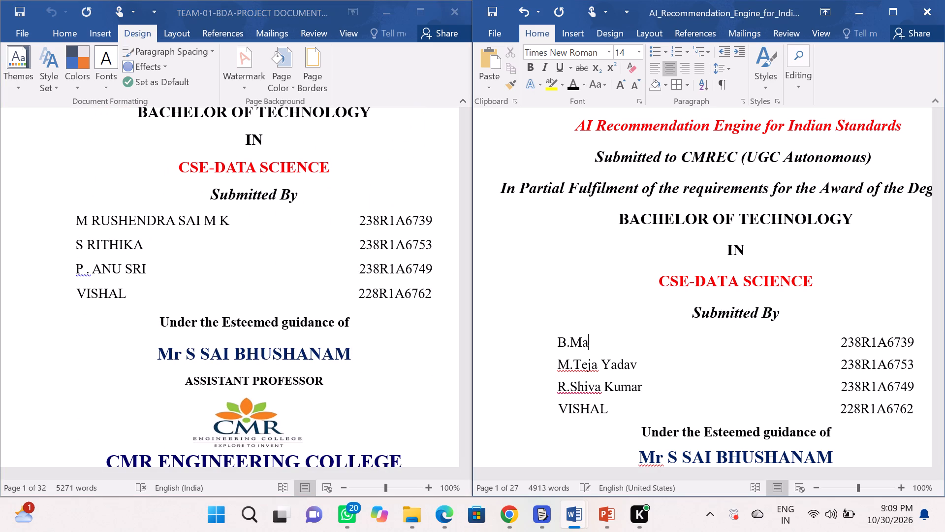
pyautogui.press('BackSpace')
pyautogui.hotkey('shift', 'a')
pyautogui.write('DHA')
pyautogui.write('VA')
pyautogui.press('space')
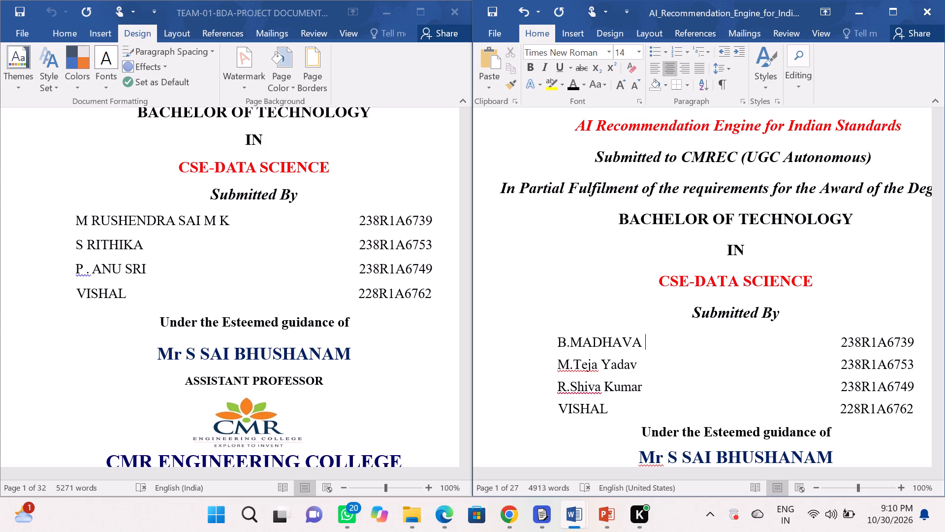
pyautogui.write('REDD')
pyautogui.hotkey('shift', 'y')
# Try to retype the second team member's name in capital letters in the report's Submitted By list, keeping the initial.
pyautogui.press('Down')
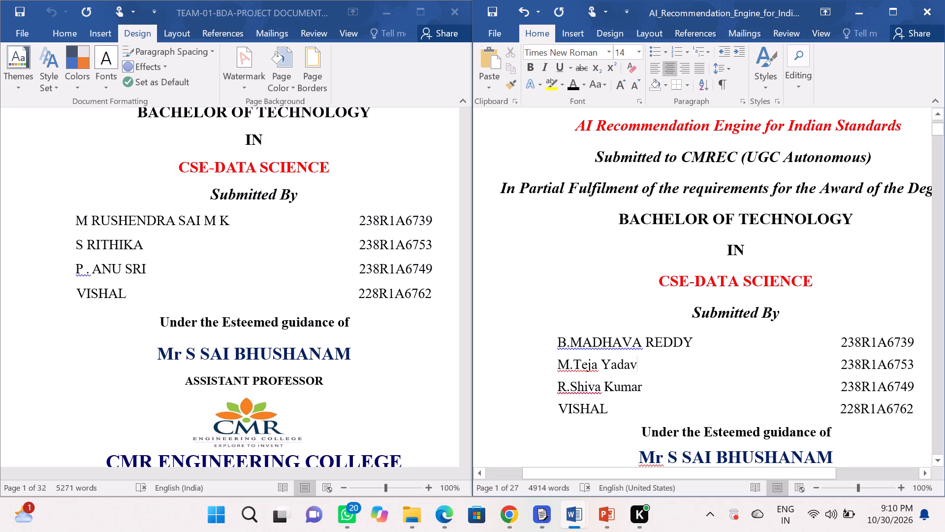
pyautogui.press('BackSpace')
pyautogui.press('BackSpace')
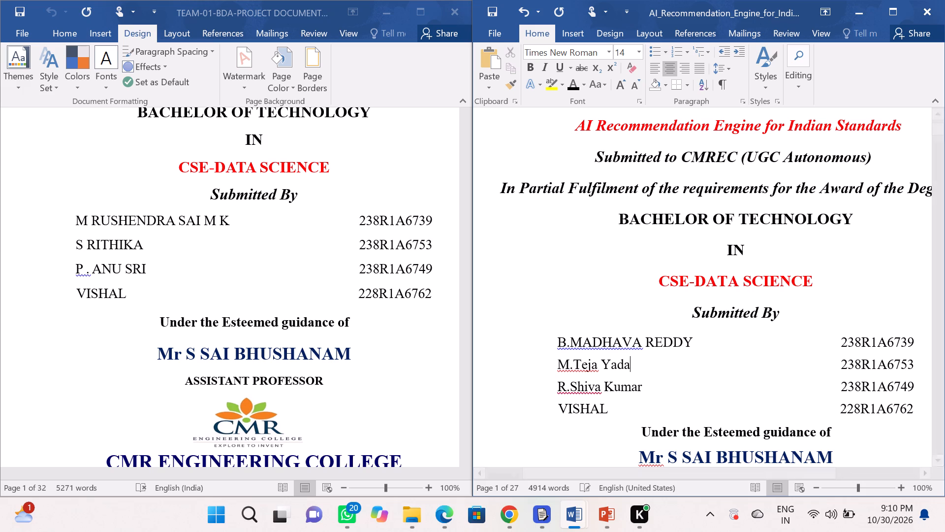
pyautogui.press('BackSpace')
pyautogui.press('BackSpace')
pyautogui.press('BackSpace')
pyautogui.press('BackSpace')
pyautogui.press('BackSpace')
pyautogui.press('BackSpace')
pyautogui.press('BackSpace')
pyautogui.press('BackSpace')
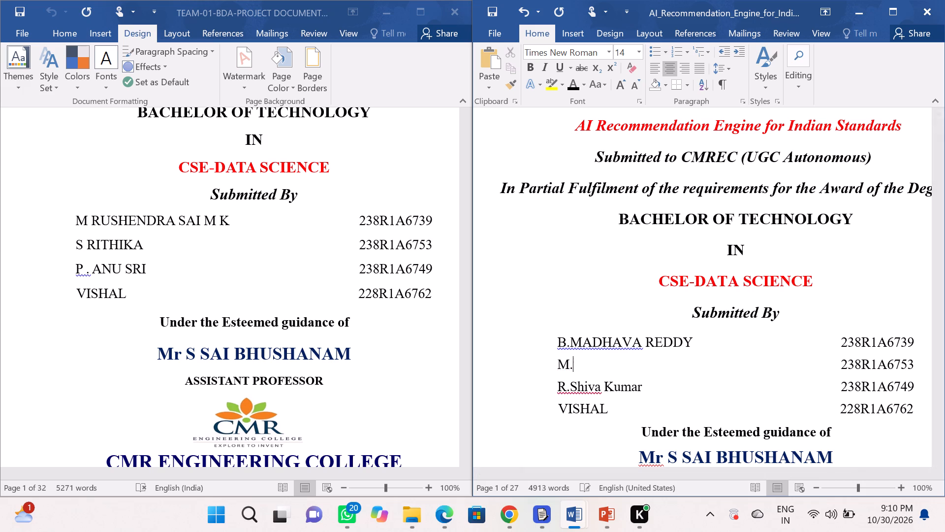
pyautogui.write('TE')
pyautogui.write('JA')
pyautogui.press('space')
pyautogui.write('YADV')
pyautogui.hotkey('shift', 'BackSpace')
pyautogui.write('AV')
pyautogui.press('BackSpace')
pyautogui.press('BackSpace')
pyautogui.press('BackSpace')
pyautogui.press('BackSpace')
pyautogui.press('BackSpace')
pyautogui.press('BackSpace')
# Clear the second team member's name, including the initial, from the report's Submitted By list, keeping the roll number.
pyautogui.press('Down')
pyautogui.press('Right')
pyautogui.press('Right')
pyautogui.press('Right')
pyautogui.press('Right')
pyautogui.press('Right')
pyautogui.click(604, 363)
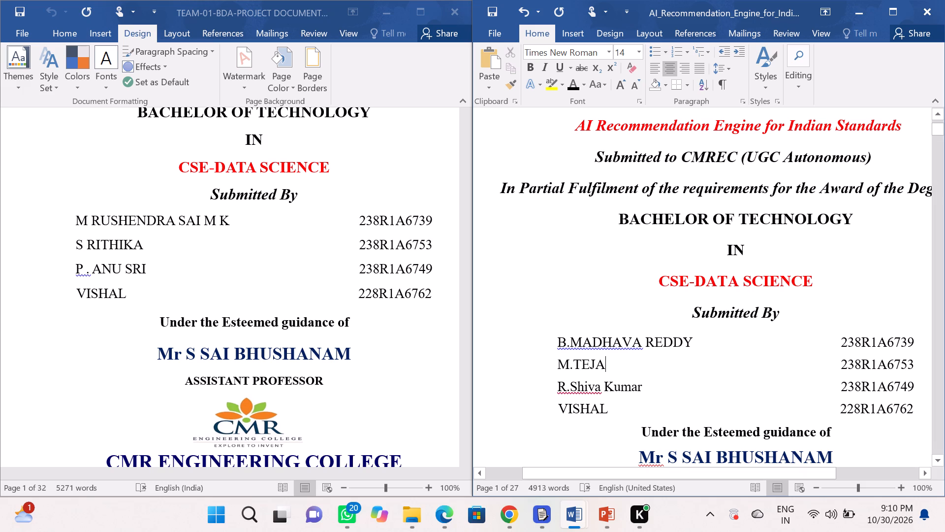
pyautogui.press('BackSpace')
pyautogui.press('BackSpace')
pyautogui.press('BackSpace')
pyautogui.press('BackSpace')
pyautogui.press('BackSpace')
pyautogui.press('BackSpace')
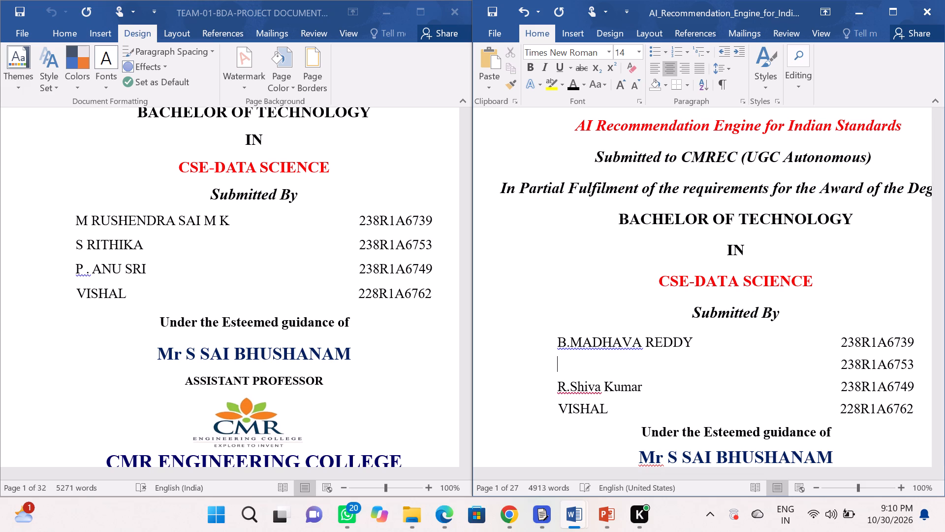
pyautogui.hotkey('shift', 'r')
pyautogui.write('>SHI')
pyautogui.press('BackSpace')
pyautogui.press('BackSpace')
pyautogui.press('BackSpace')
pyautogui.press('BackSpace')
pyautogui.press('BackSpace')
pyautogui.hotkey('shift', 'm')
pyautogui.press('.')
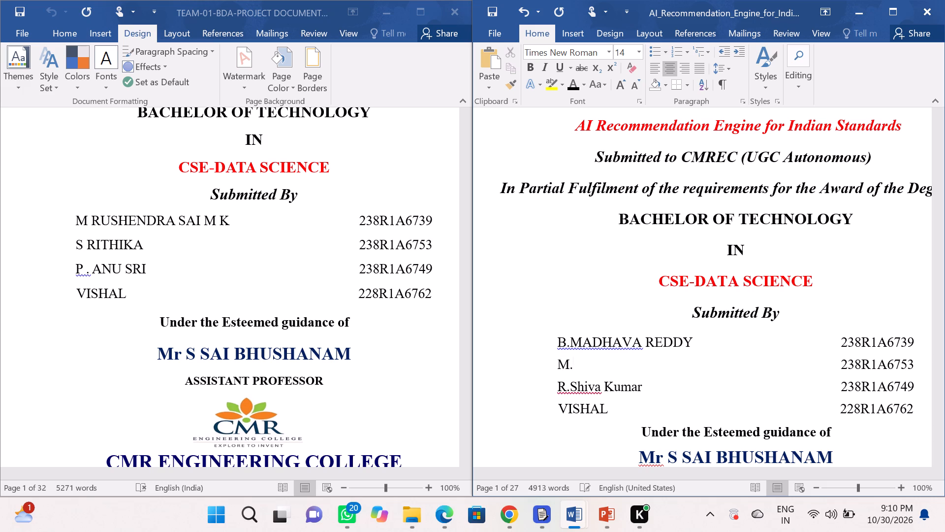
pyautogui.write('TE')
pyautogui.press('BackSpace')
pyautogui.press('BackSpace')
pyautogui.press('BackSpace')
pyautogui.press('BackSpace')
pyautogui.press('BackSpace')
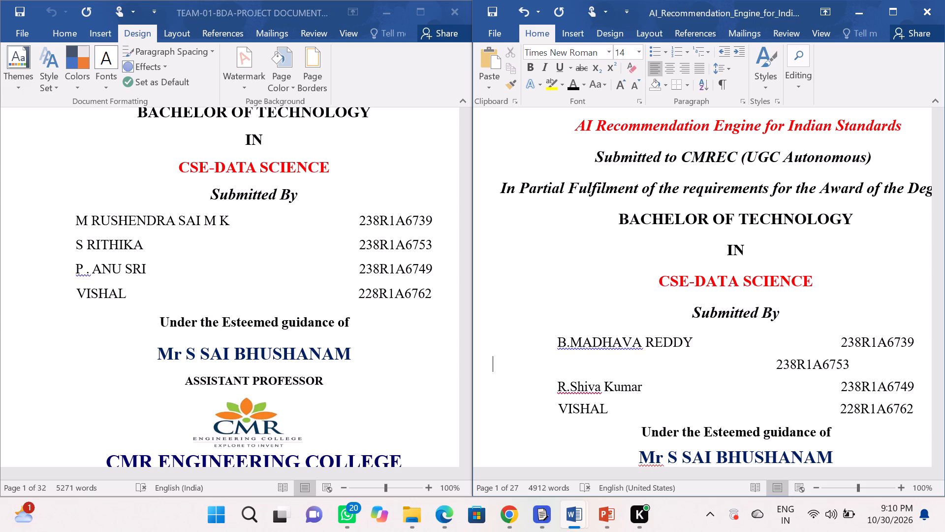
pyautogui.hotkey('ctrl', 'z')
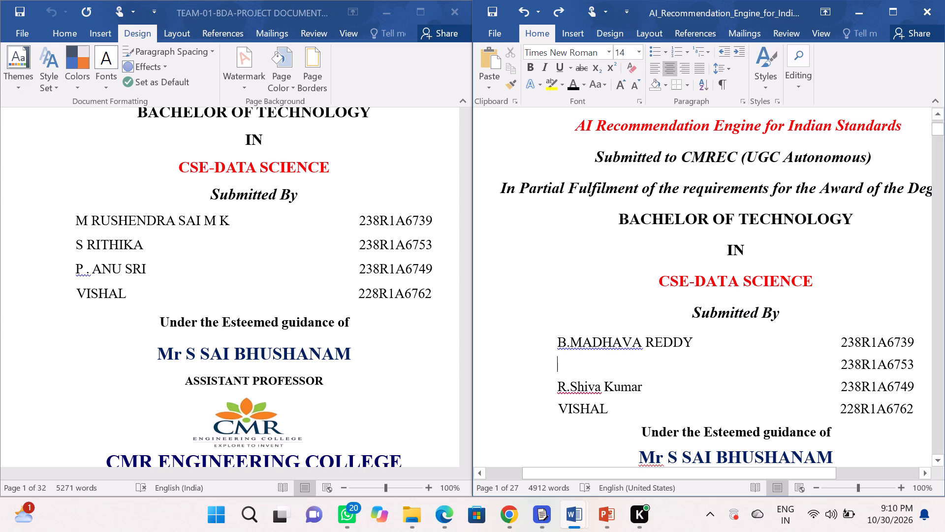
# Retype the third team member's name in capital letters in the report's Submitted By list, keeping the initial's format.
pyautogui.click(645, 387)
pyautogui.press('BackSpace')
pyautogui.press('BackSpace')
pyautogui.press('BackSpace')
pyautogui.press('BackSpace')
pyautogui.press('BackSpace')
pyautogui.press('BackSpace')
pyautogui.press('BackSpace')
pyautogui.press('BackSpace')
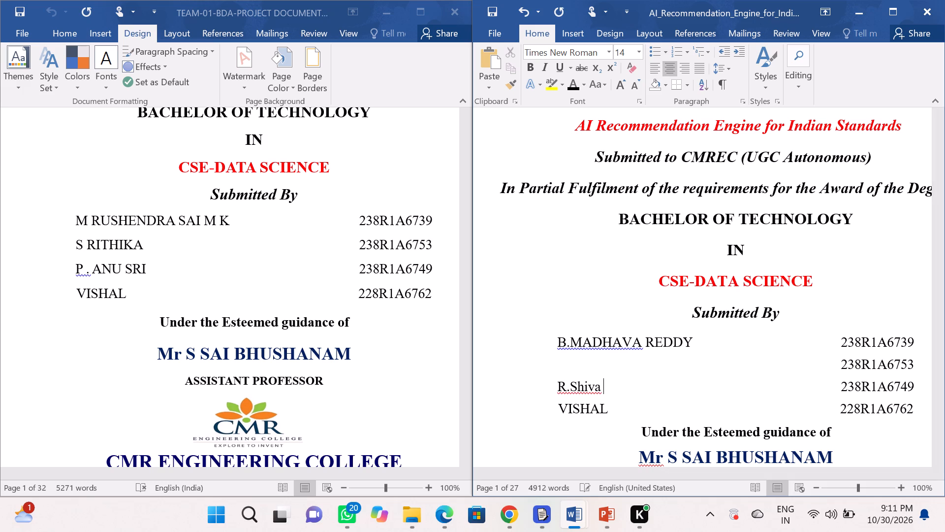
pyautogui.press('BackSpace')
pyautogui.press('BackSpace')
pyautogui.hotkey('ctrl', 'z')
pyautogui.hotkey('ctrl', 'z')
pyautogui.hotkey('ctrl', 'z')
pyautogui.hotkey('ctrl', 'z')
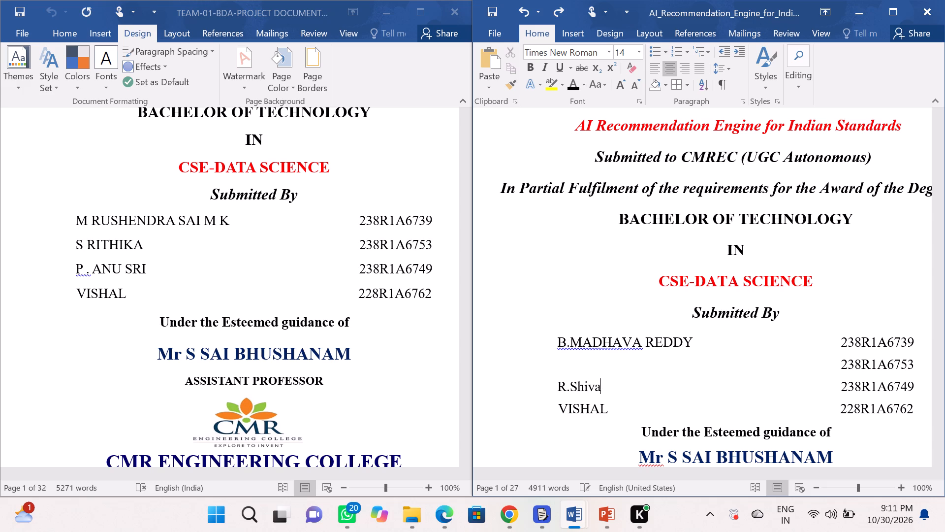
pyautogui.press('BackSpace')
pyautogui.press('BackSpace')
pyautogui.press('BackSpace')
pyautogui.press('BackSpace')
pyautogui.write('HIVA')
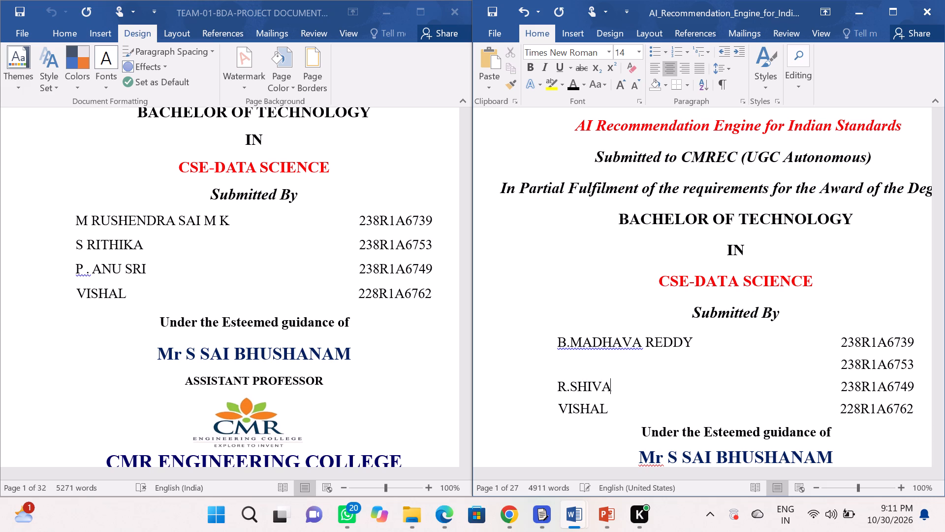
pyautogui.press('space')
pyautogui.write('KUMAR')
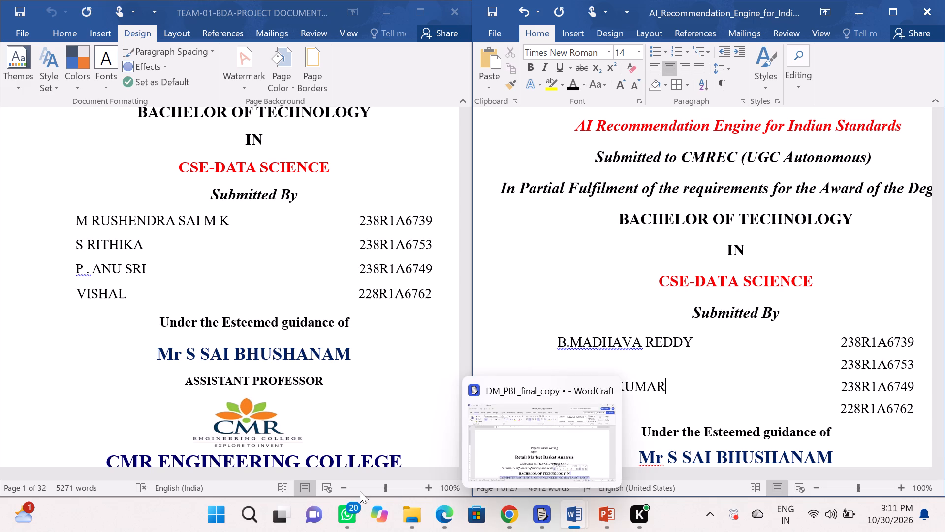
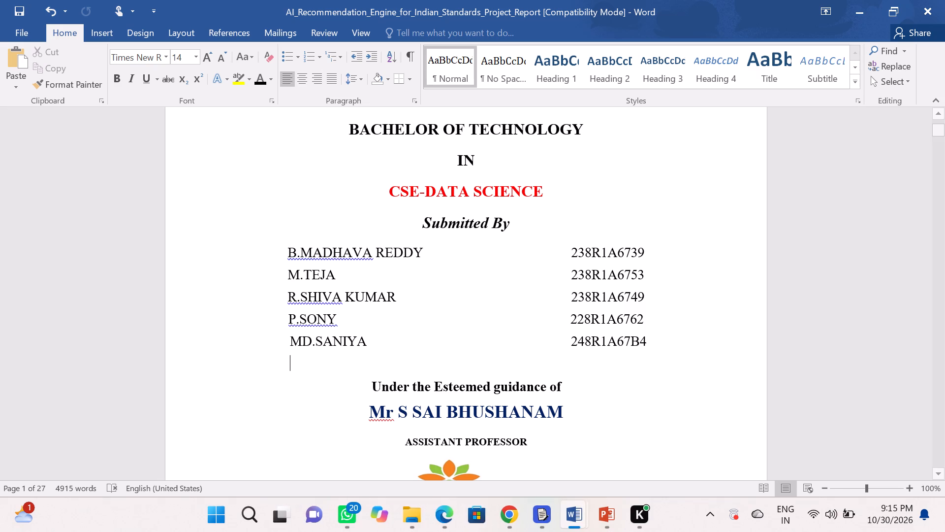
# Switch to Google Chrome and open a new browser tab.
pyautogui.click(504, 508)
pyautogui.click(692, 10)
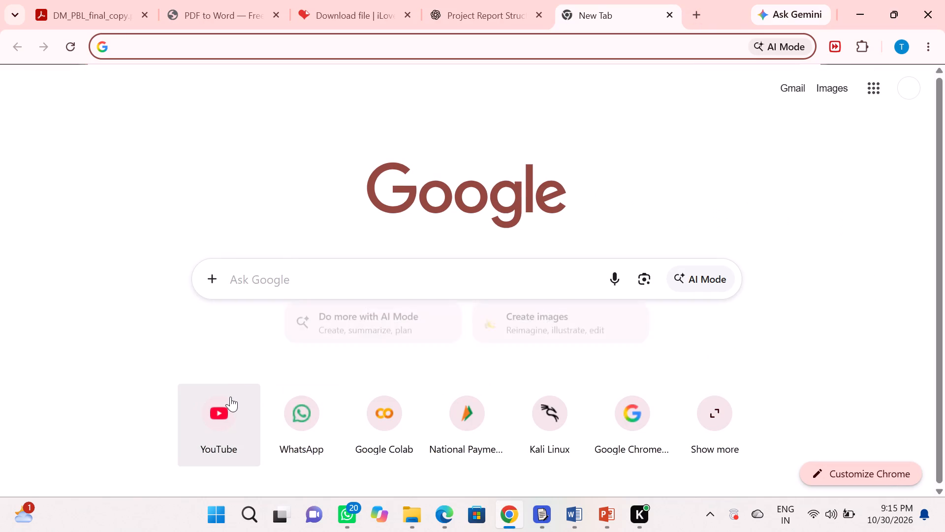
# Open YouTube in the new browser tab.
pyautogui.click(228, 398)
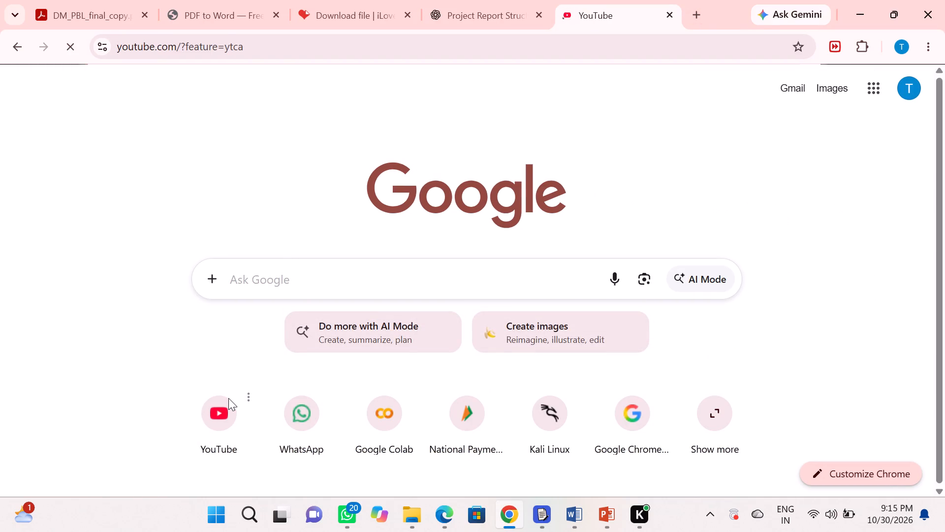
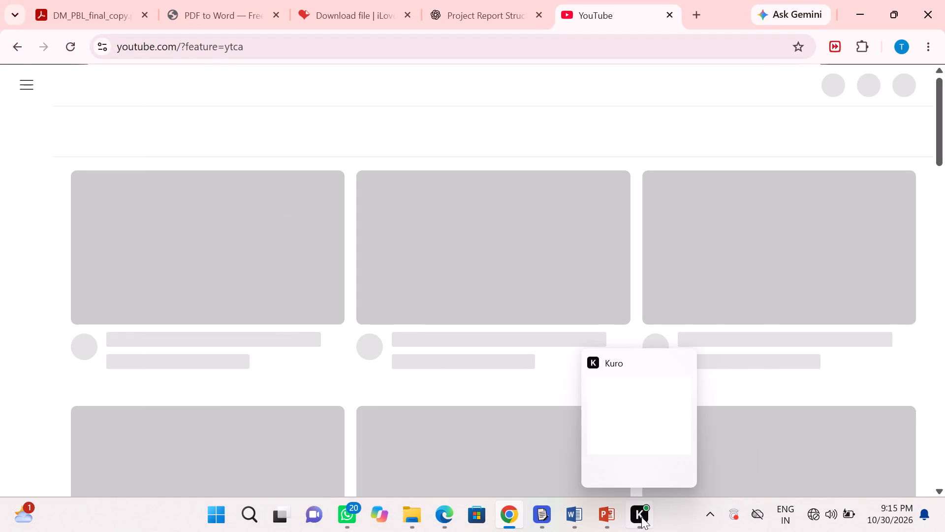
# Switch to PowerPoint and bring up the B-36_SIH26108_InsightX presentation.
pyautogui.click(601, 514)
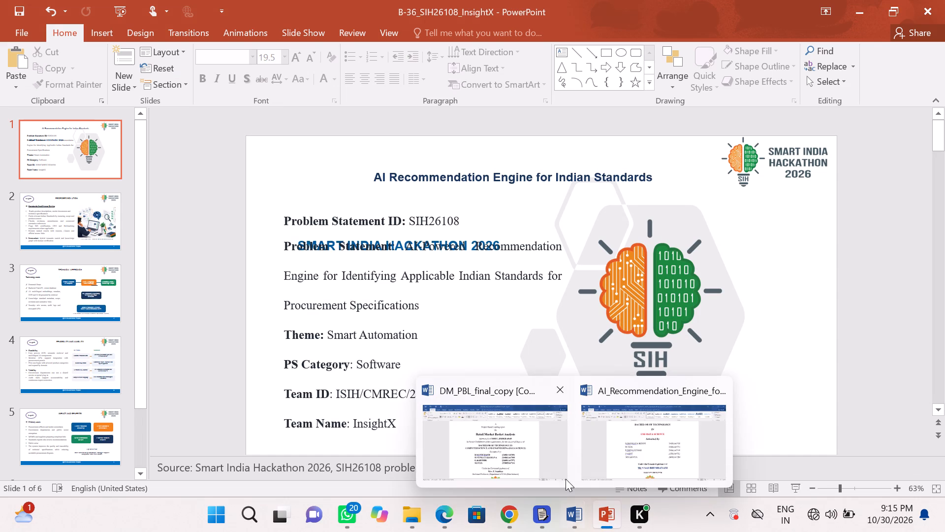
# Switch to the AI Recommendation Engine report in Word and add a sixth team member's name in capitals below the fifth on the cover.
pyautogui.click(604, 466)
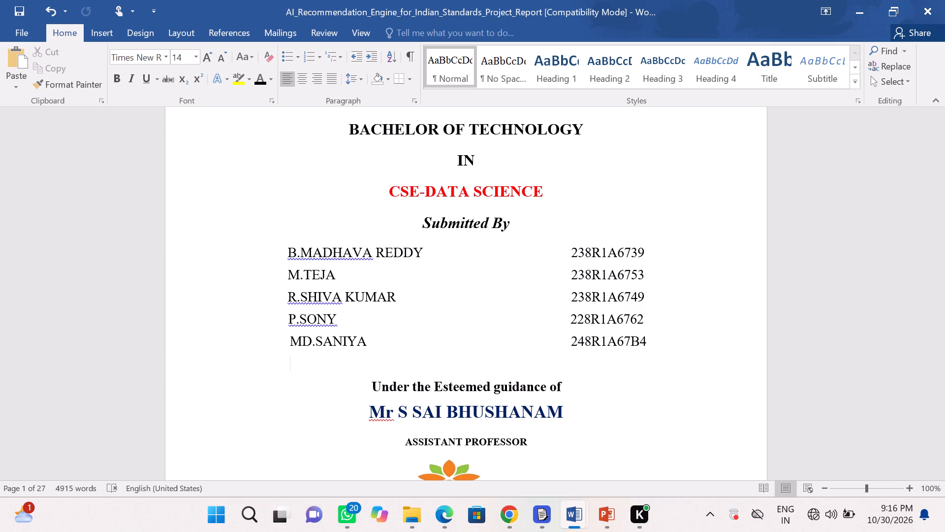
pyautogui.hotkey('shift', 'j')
pyautogui.press('BackSpace')
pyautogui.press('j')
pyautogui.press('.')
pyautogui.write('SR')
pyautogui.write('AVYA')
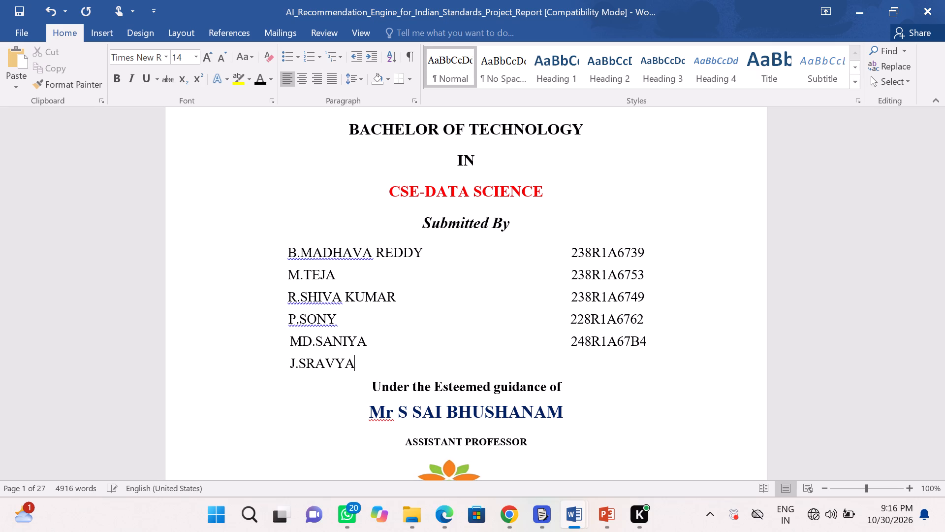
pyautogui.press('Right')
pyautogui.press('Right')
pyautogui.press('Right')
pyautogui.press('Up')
# Enter the roll number prefix 248R1A67 beside the sixth team member's name, aligned with the roll number column.
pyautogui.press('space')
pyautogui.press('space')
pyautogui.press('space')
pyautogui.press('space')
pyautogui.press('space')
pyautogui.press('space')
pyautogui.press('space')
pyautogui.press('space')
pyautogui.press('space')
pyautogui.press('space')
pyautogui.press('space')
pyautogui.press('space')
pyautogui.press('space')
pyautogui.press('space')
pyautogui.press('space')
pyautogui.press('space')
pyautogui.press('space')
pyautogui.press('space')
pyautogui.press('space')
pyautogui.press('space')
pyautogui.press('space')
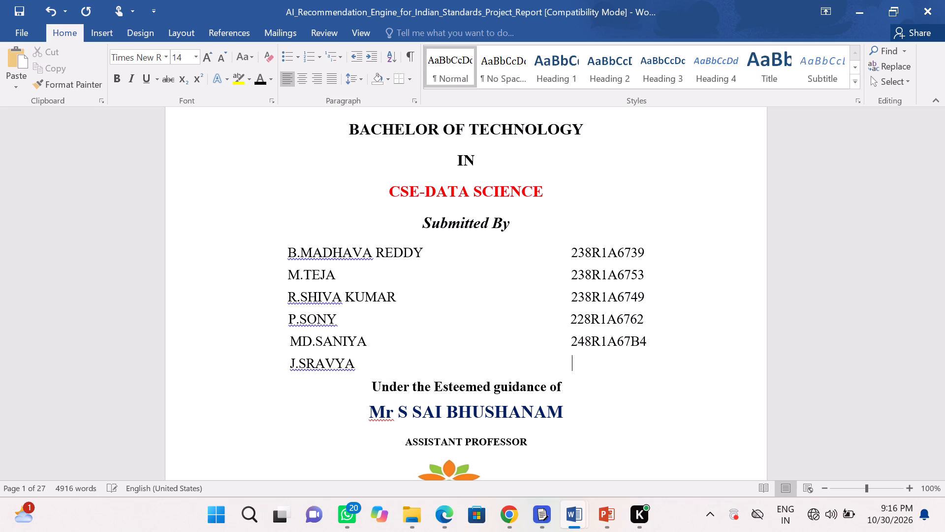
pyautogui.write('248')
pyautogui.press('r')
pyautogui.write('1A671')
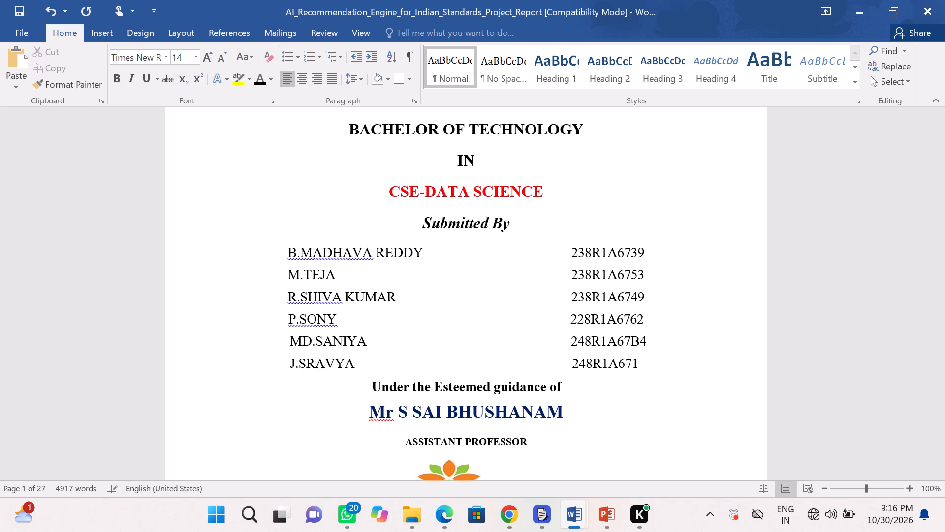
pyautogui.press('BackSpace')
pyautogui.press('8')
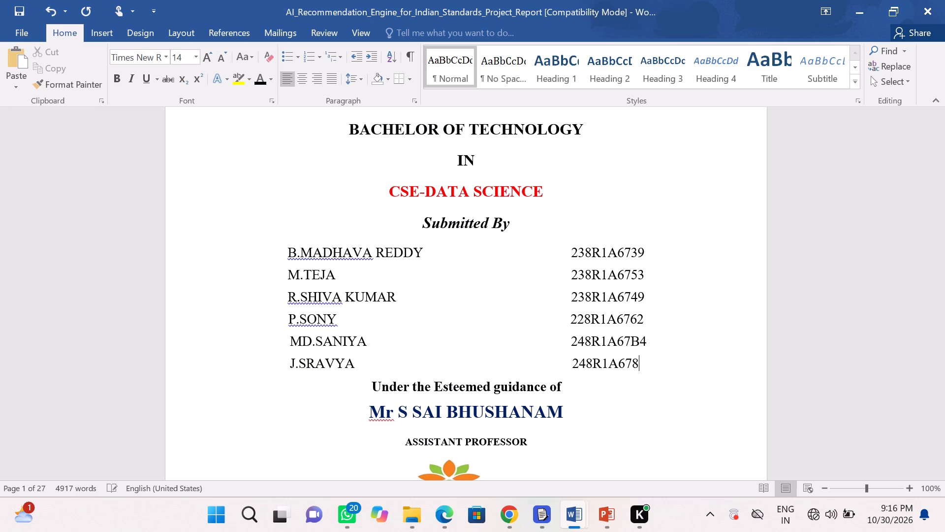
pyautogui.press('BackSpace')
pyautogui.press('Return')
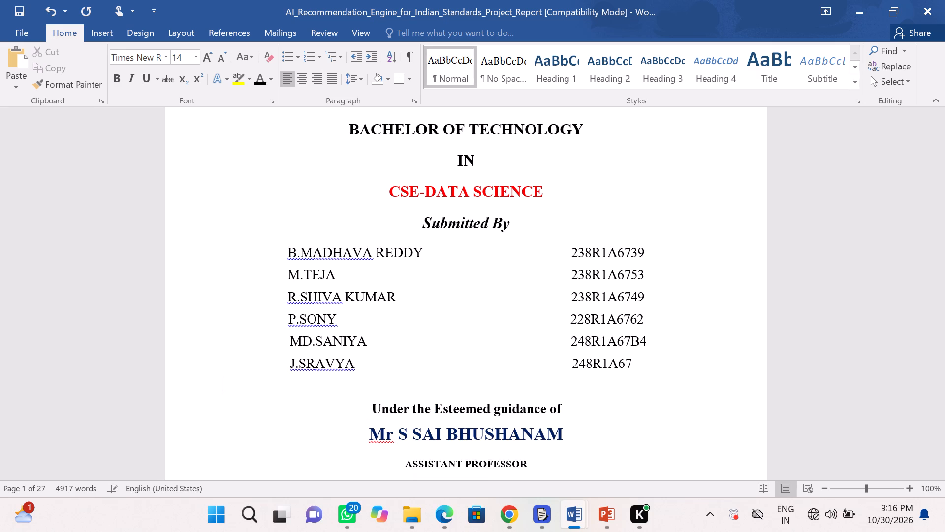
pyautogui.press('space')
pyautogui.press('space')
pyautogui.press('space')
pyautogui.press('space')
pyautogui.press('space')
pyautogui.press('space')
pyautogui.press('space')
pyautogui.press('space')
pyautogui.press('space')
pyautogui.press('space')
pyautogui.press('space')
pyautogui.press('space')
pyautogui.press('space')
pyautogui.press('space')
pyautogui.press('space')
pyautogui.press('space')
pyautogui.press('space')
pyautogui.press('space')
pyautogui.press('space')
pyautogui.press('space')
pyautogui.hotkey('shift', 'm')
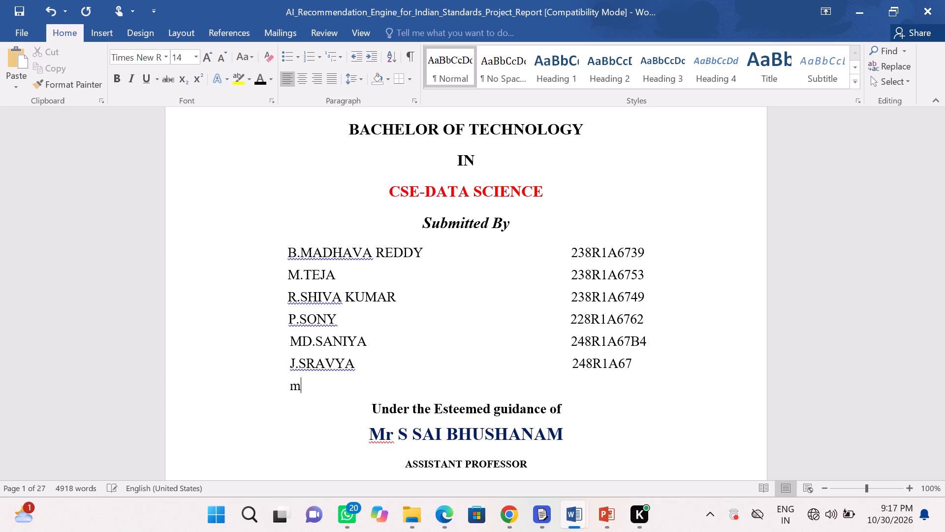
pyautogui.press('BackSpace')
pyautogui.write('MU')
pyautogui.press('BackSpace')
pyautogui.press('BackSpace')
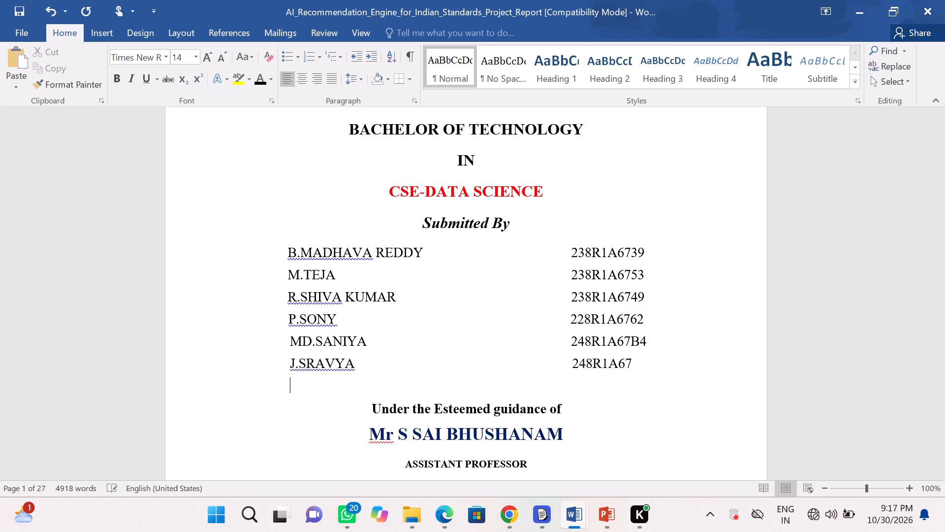
# Insert a line below the fifth team member and enter another member's name in capitals, aligned with the names above.
pyautogui.click(652, 340)
pyautogui.press('Return')
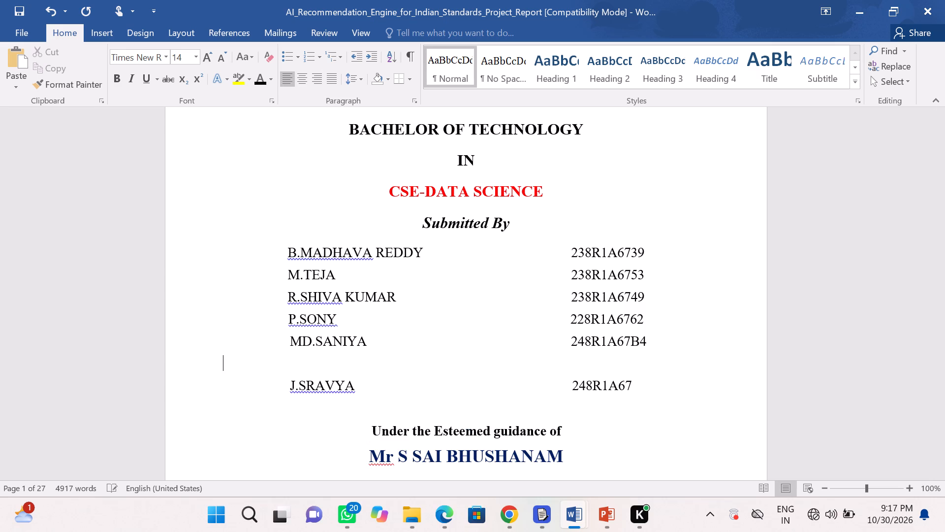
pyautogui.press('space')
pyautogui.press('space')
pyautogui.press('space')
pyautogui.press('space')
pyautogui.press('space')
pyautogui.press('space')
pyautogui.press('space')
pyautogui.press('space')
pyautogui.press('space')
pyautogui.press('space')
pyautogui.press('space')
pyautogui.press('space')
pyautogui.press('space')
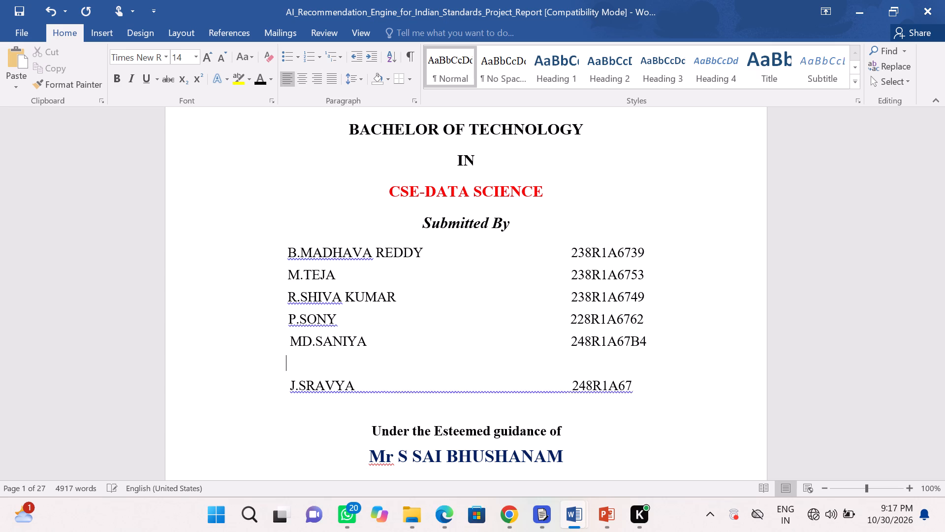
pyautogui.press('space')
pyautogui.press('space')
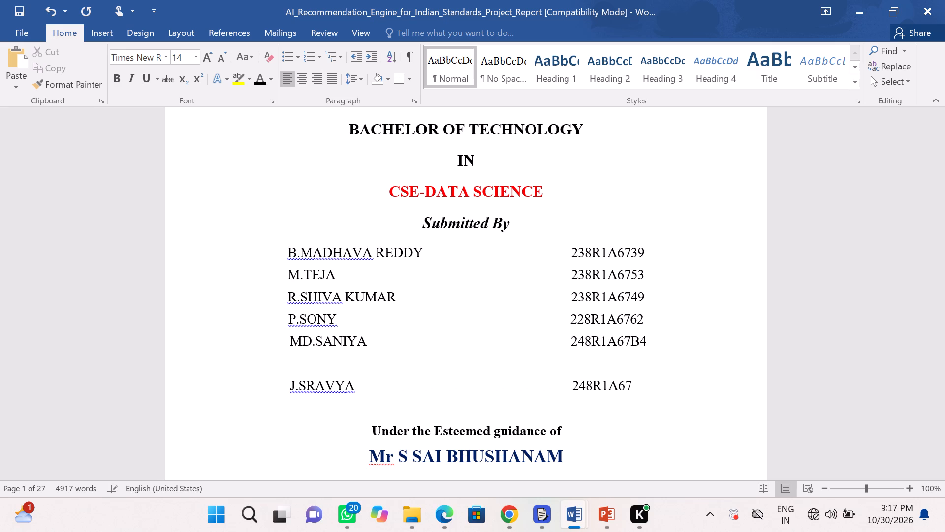
pyautogui.press('BackSpace')
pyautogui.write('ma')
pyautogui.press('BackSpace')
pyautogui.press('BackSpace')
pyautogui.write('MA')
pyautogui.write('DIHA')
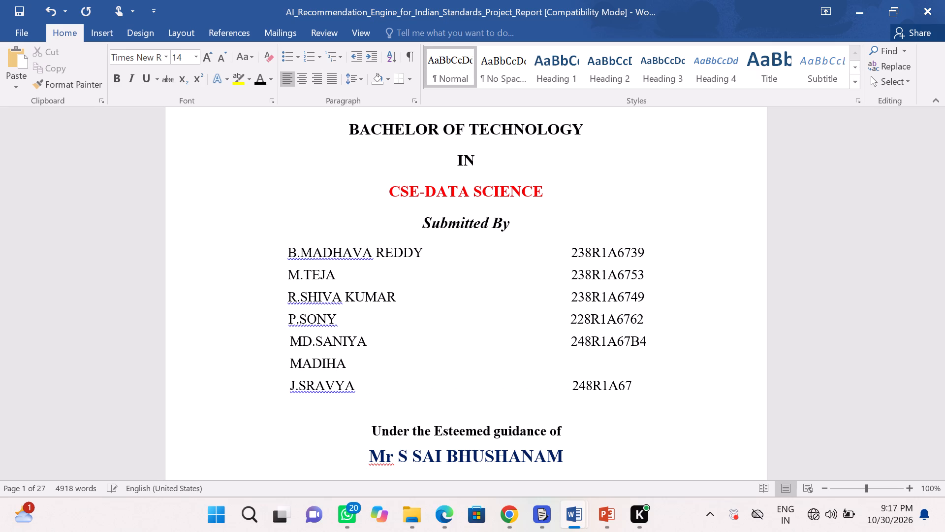
# Enter the roll number prefix 248R1A67 beside the newly inserted sixth member's name, aligned with the roll number column.
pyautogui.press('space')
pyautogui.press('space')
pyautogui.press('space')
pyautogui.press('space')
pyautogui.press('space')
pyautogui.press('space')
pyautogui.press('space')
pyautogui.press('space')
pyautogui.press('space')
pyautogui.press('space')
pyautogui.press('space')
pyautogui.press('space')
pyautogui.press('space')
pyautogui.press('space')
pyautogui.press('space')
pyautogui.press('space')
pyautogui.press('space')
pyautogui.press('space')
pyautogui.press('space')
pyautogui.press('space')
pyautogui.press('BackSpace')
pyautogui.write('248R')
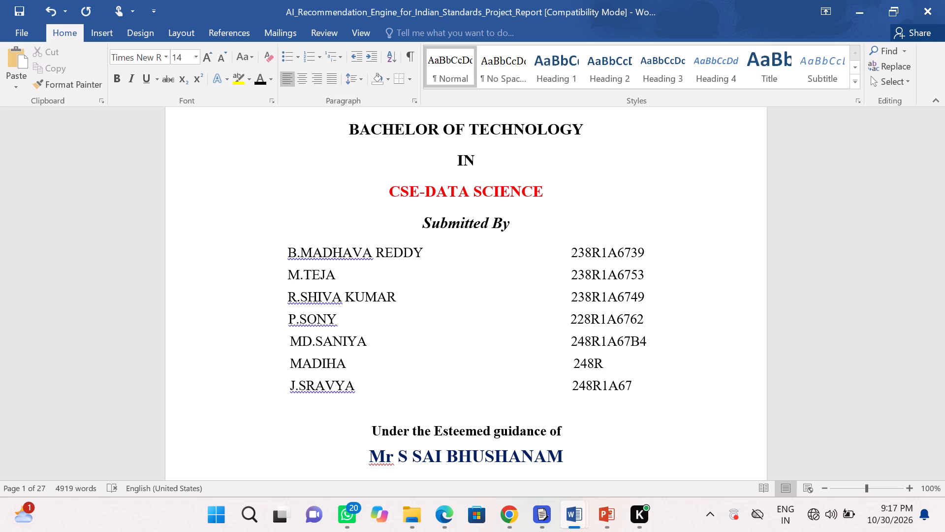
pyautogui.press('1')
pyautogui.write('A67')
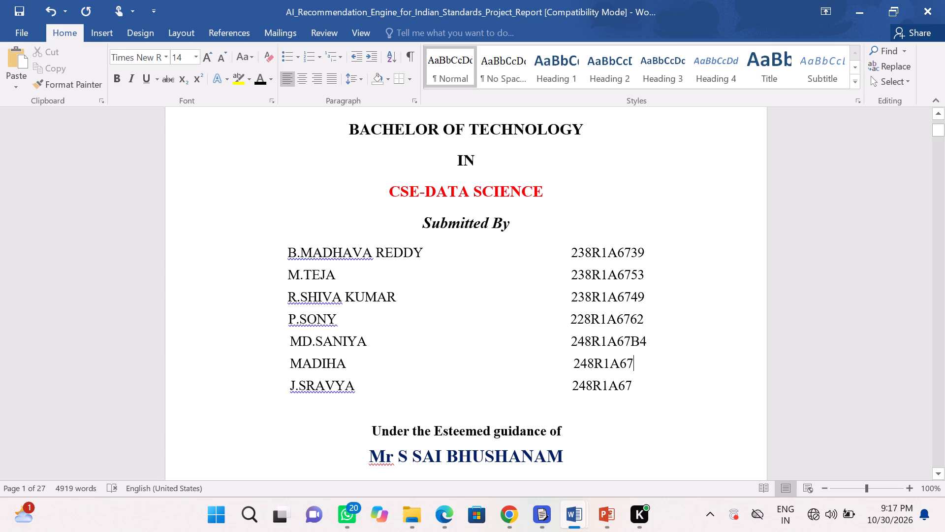
# Complete the last listed team member's roll number with its final two digits.
pyautogui.click(636, 387)
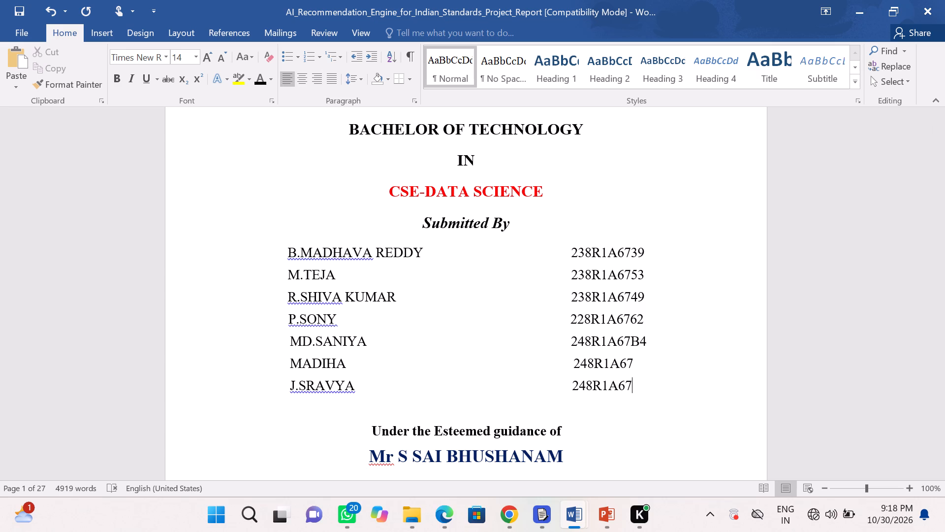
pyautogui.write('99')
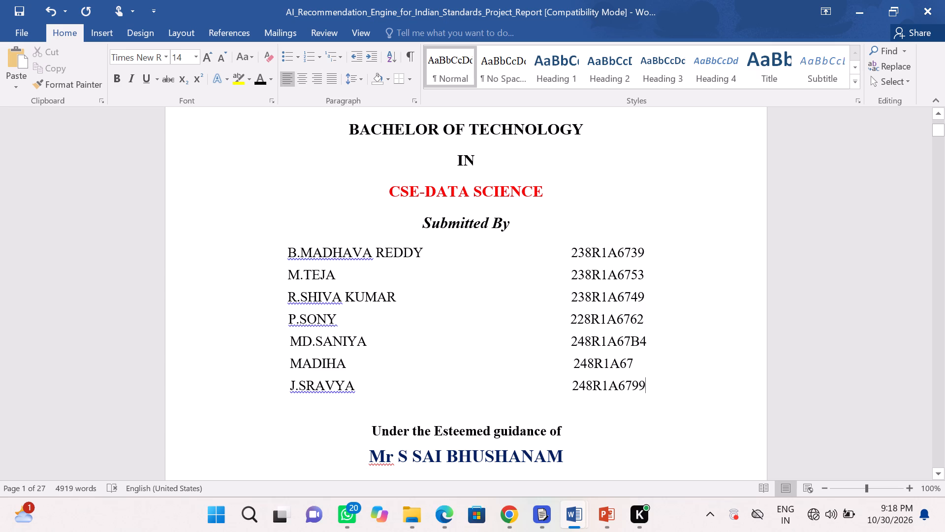
pyautogui.click(643, 252)
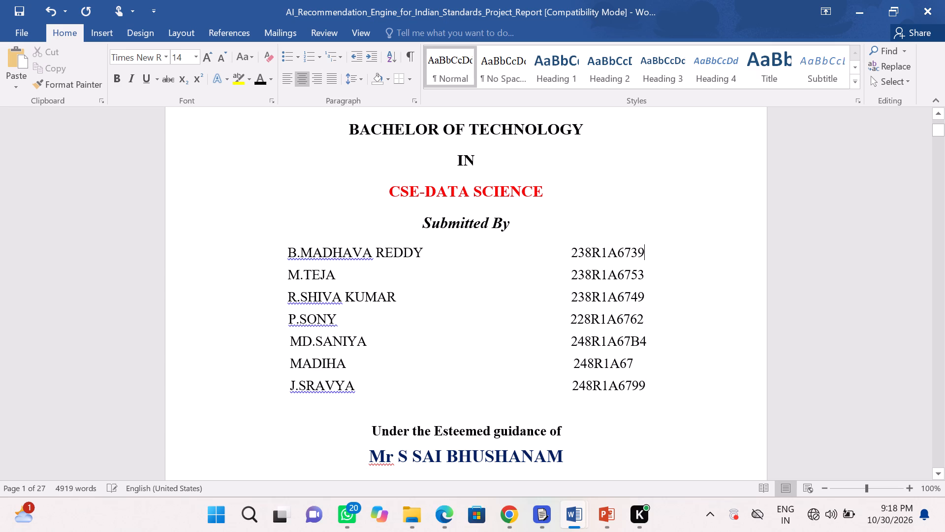
pyautogui.press('BackSpace')
pyautogui.press('BackSpace')
pyautogui.press('BackSpace')
pyautogui.press('BackSpace')
pyautogui.press('BackSpace')
pyautogui.press('BackSpace')
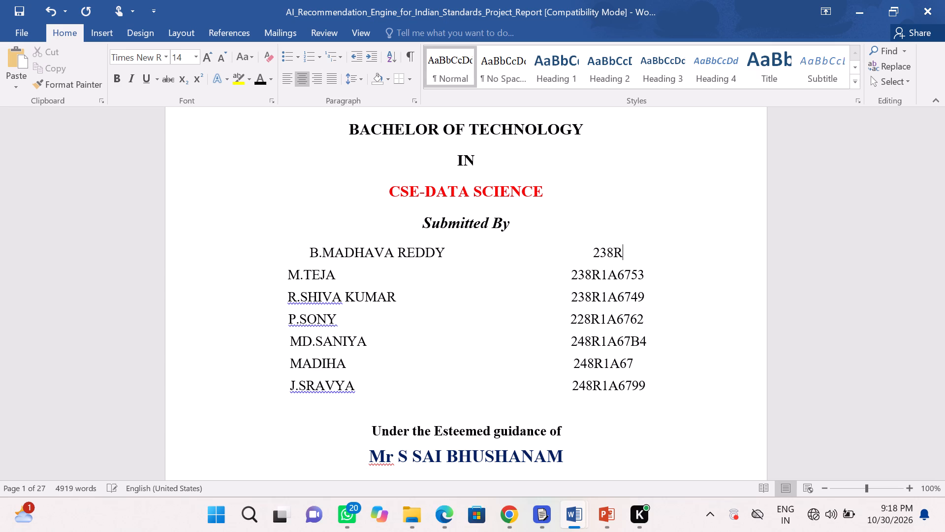
pyautogui.press('BackSpace')
pyautogui.press('BackSpace')
pyautogui.press('BackSpace')
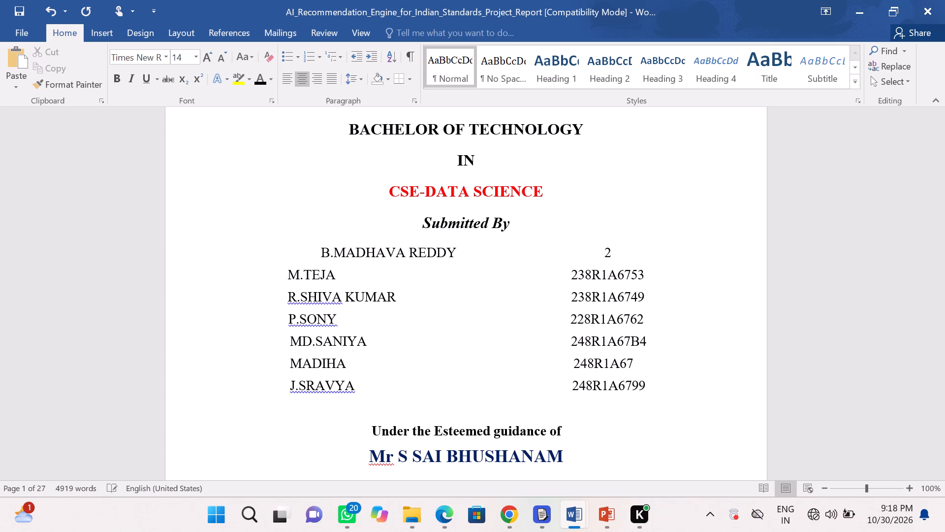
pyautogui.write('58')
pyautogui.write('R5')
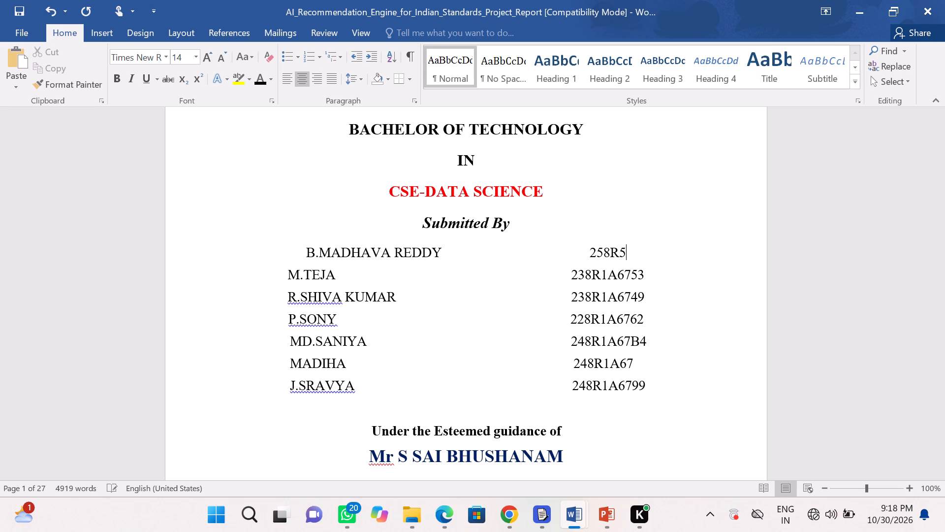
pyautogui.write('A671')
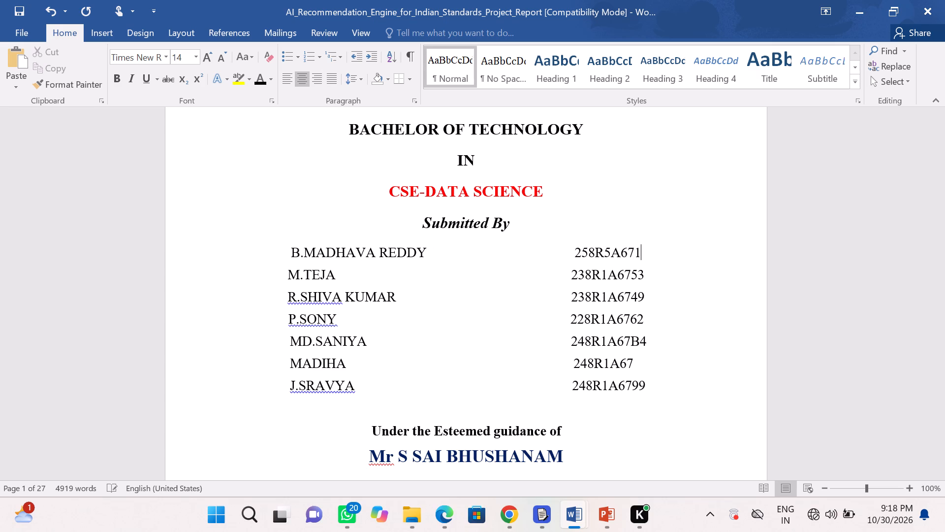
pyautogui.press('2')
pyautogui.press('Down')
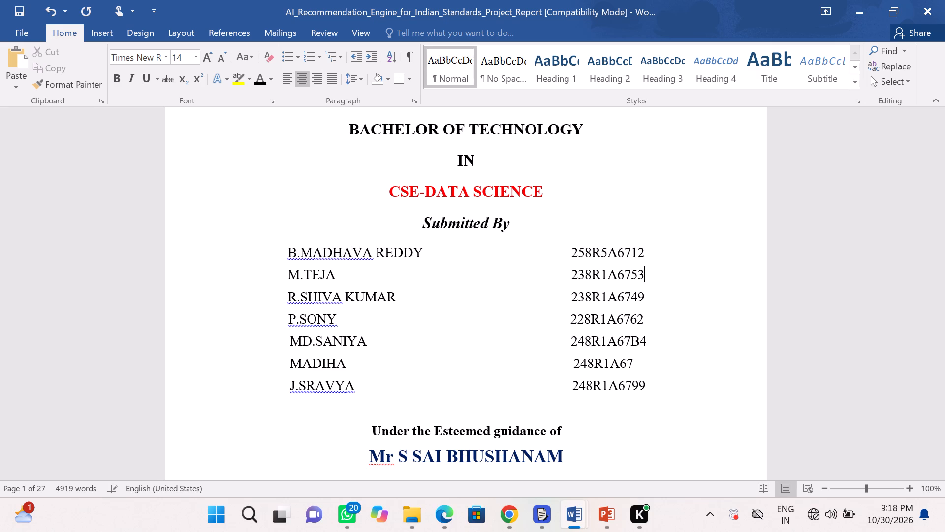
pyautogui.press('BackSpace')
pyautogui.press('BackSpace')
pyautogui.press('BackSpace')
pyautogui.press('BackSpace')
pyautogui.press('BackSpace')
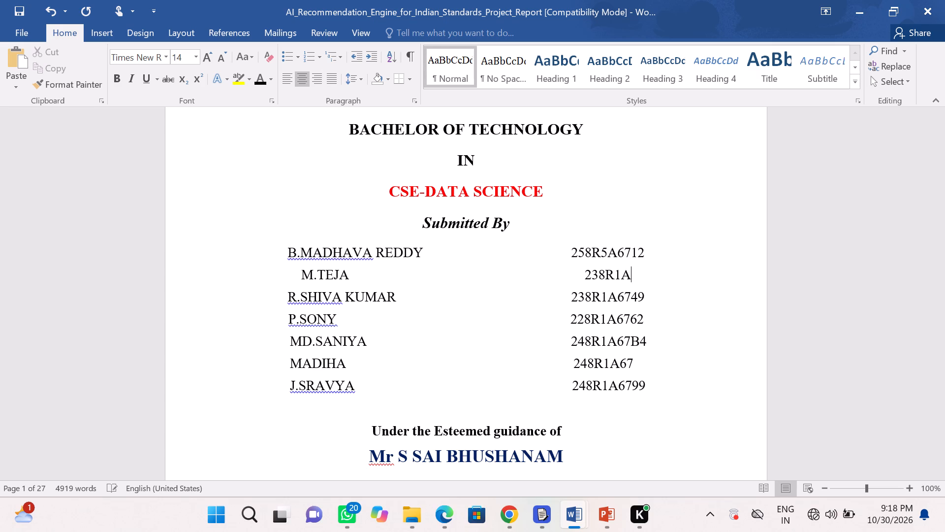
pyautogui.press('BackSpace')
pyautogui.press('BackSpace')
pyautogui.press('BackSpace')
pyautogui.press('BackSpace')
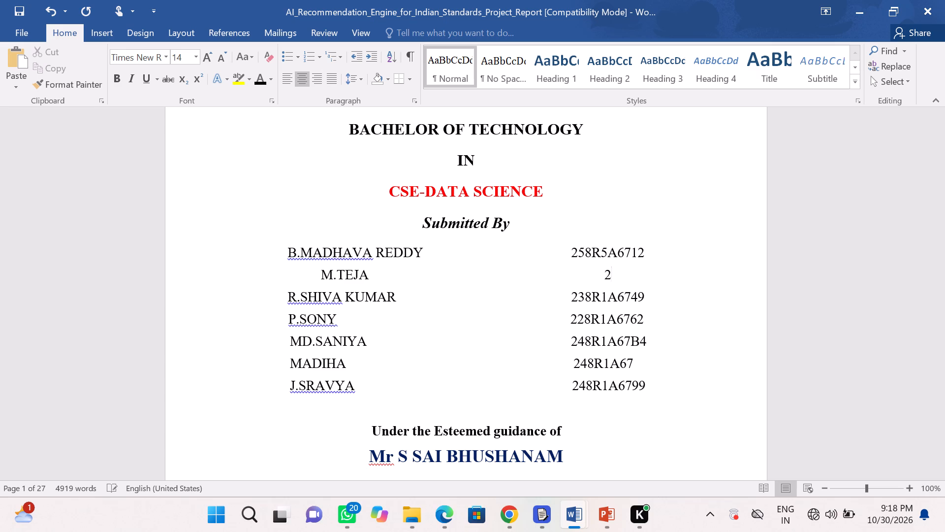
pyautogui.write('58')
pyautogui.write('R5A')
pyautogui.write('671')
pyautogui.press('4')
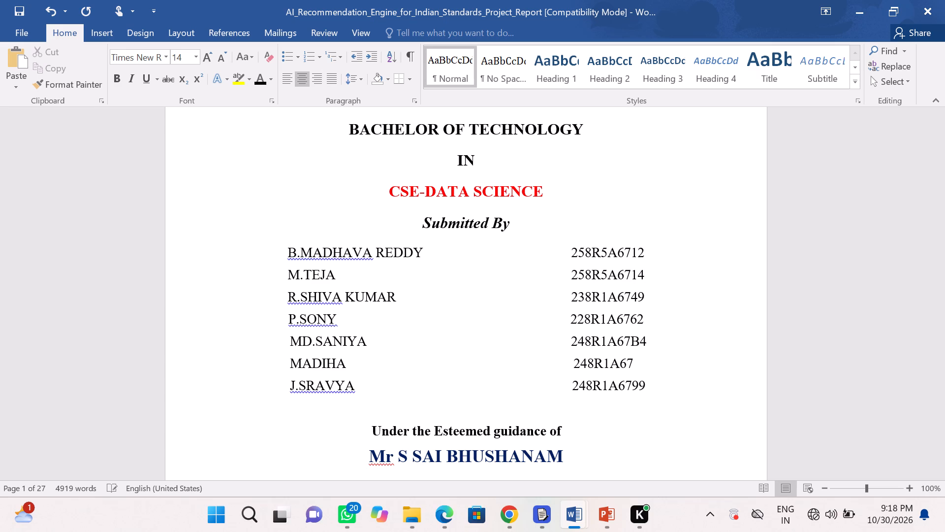
# Replace the third listed team member's roll number with their new one, using the prefix 258R5A67.
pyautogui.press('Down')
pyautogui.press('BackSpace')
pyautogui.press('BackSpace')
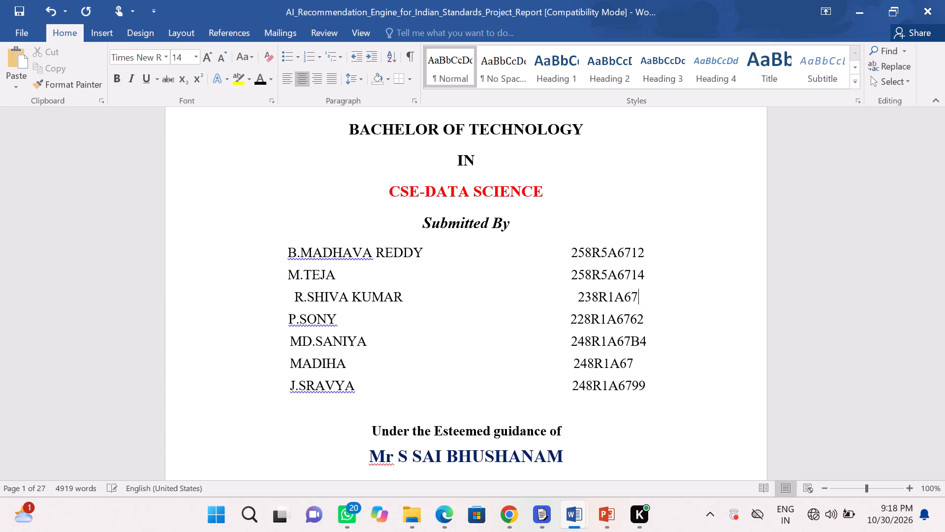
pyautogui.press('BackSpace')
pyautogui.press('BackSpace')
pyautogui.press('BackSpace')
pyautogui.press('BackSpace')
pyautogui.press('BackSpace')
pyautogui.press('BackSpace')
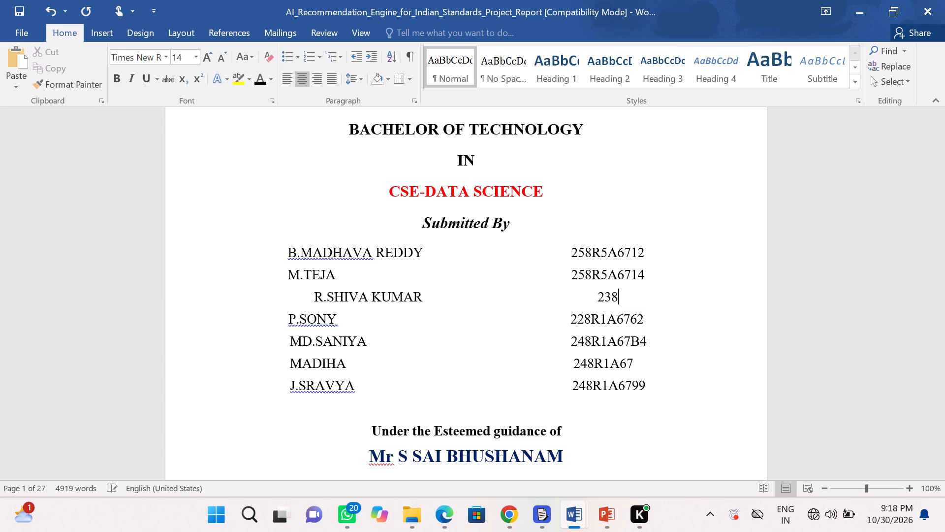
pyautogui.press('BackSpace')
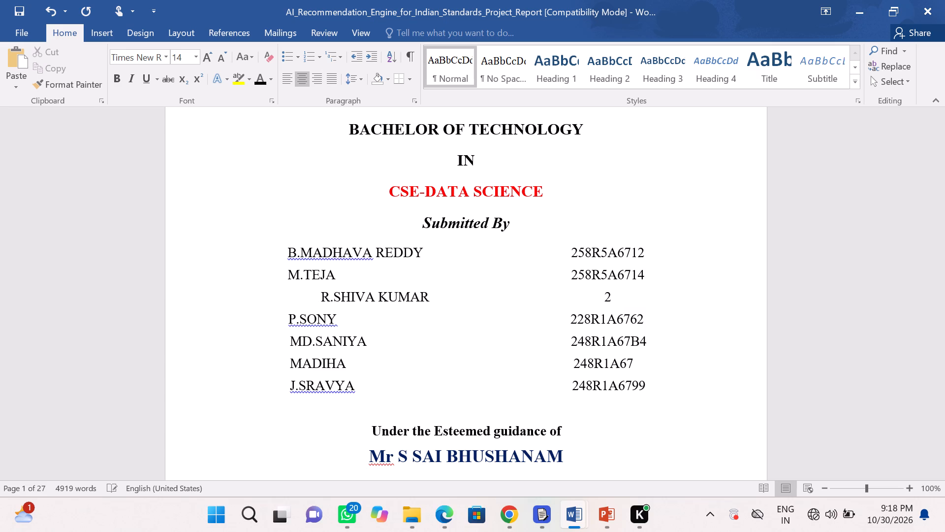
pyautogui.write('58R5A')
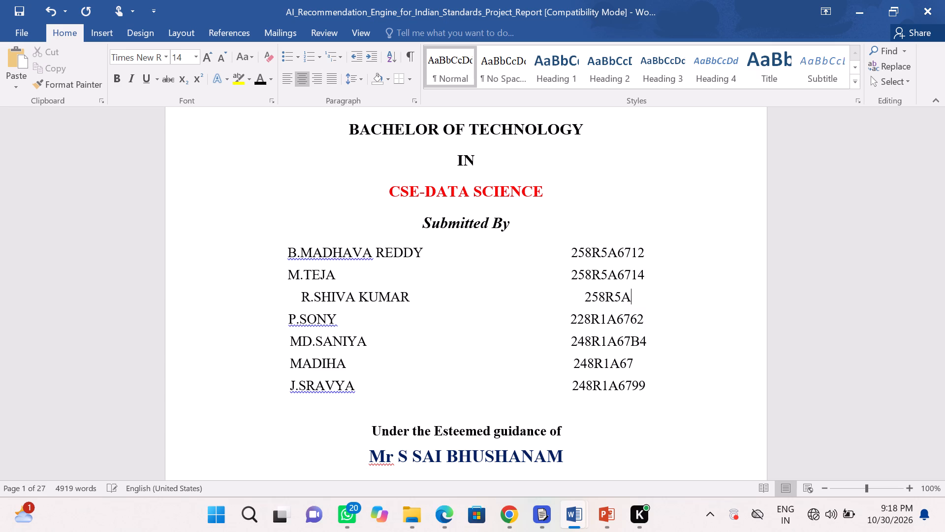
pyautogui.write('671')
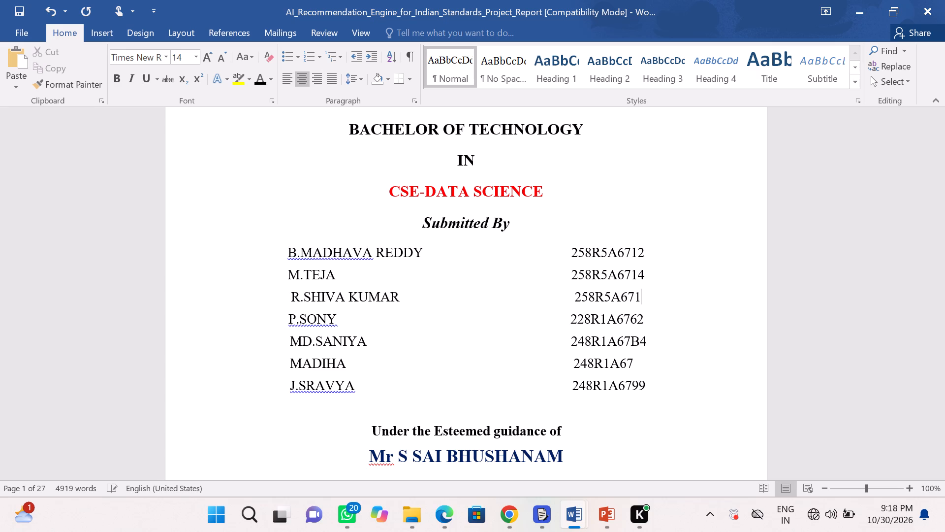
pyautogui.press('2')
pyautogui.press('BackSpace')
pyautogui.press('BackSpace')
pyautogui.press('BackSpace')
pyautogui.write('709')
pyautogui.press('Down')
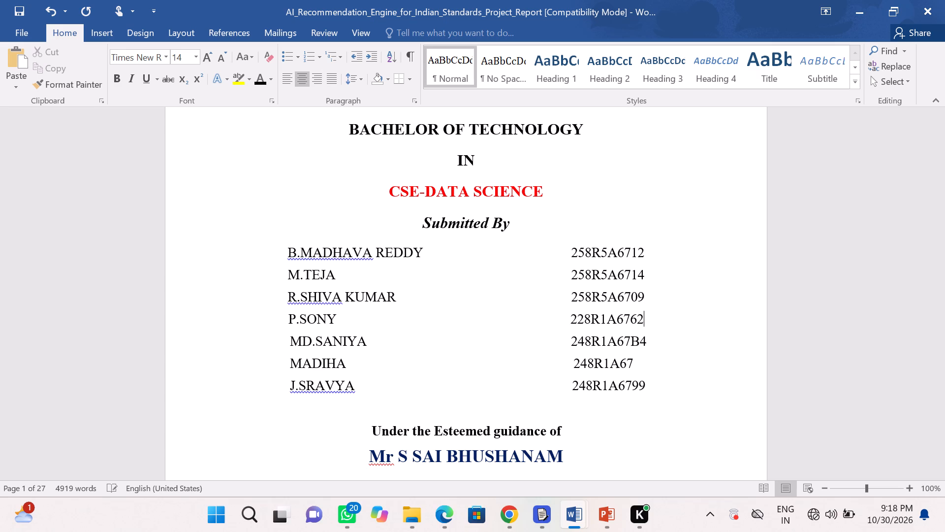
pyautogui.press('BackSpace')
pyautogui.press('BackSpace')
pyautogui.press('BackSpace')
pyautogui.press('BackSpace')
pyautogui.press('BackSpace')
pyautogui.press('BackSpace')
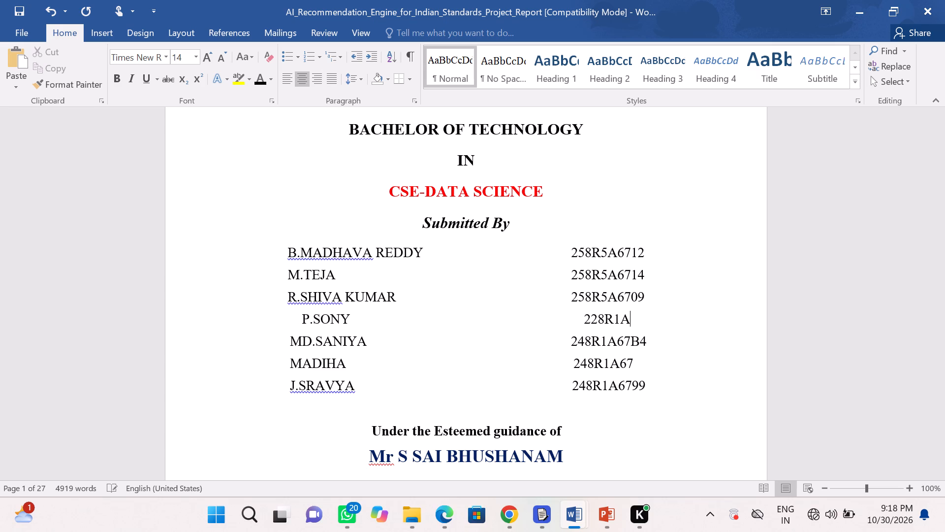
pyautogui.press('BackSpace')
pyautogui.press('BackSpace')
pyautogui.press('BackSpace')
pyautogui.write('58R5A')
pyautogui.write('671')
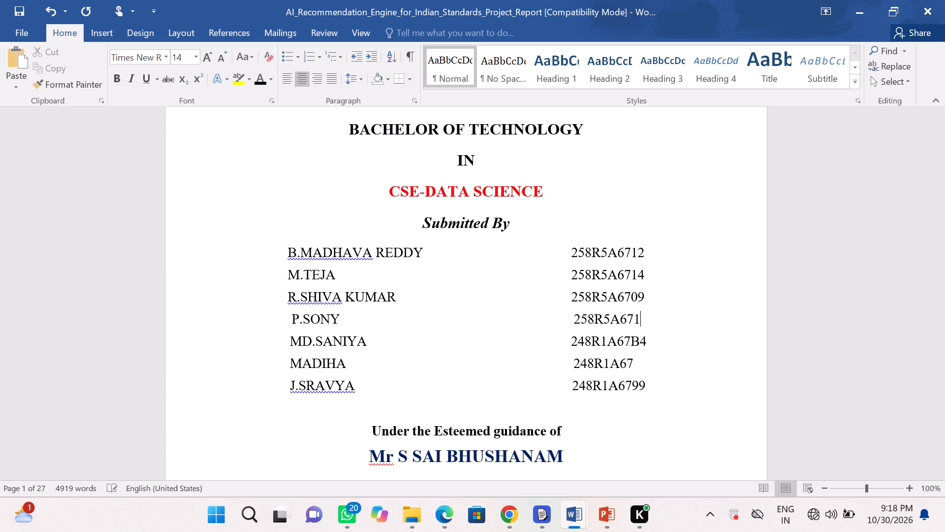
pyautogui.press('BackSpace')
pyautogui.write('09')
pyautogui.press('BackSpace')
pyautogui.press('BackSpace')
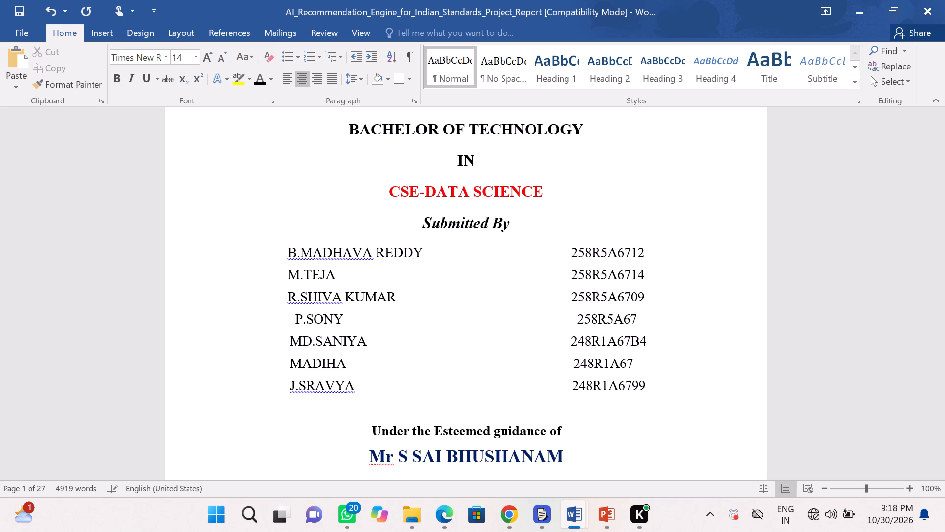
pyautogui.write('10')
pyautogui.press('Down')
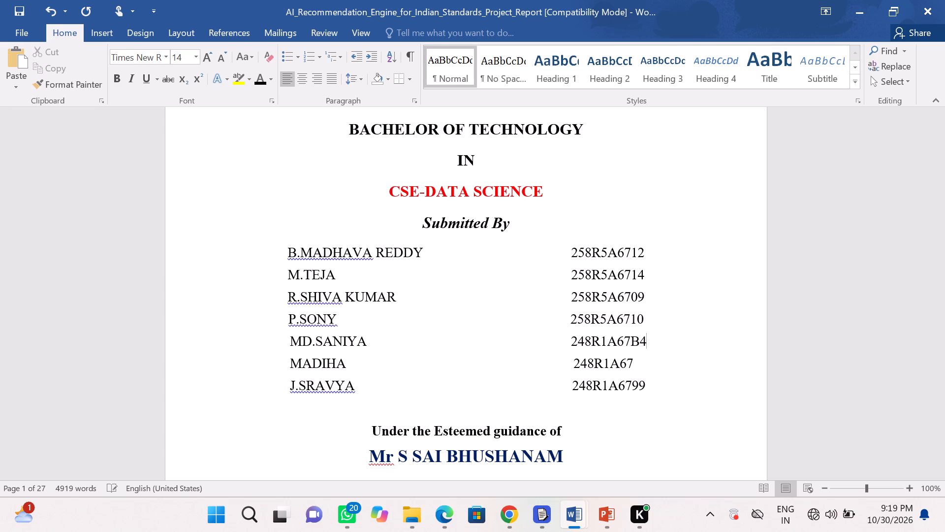
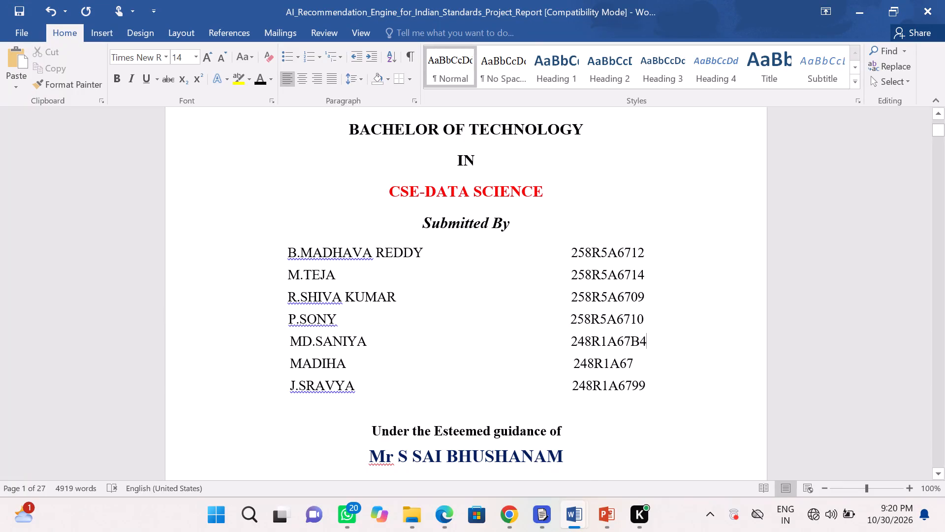
# Switch to the InsightX PowerPoint presentation and look through its slides from the title slide to the last one and back.
pyautogui.click(608, 508)
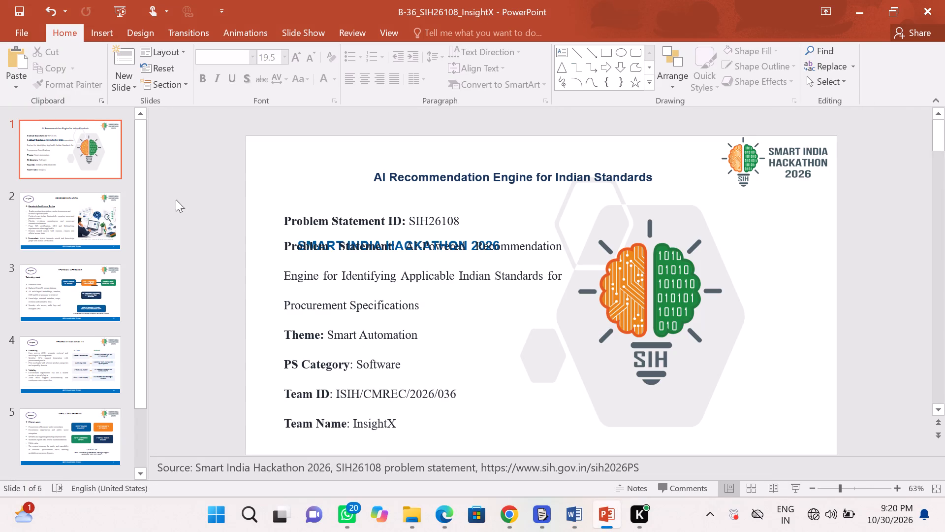
pyautogui.click(64, 157)
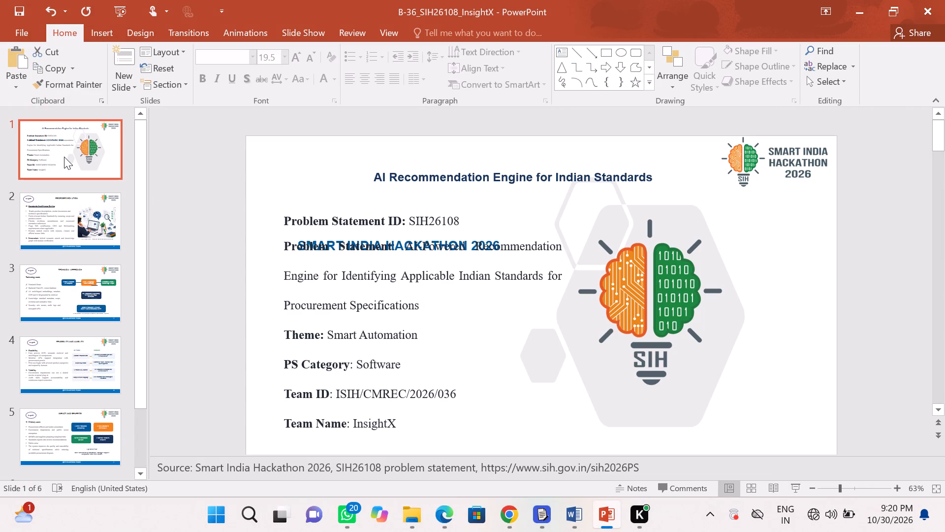
pyautogui.press('Down')
pyautogui.press('Down')
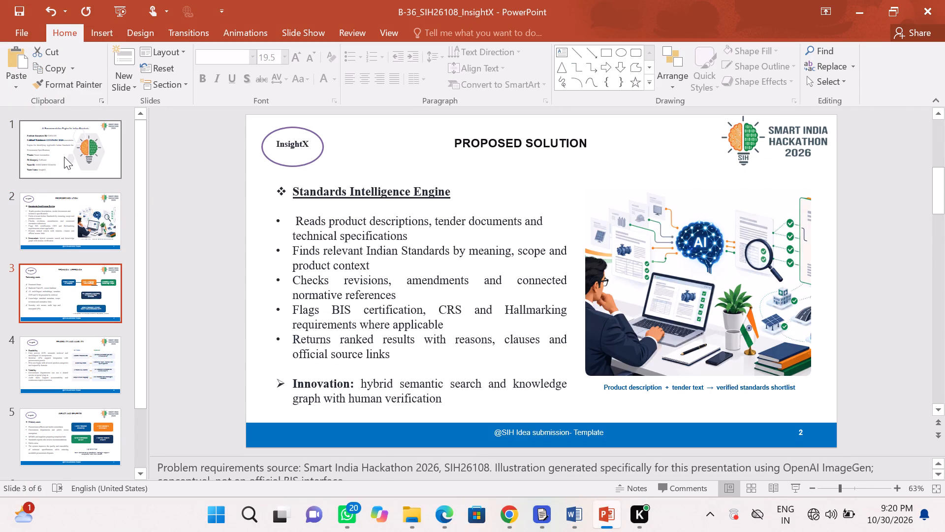
pyautogui.press('Down')
pyautogui.press('Down')
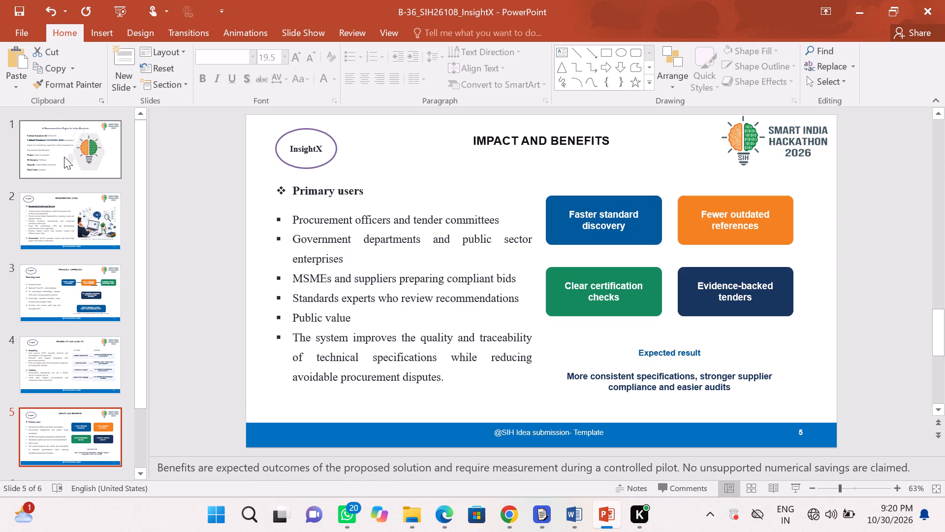
pyautogui.press('Down')
pyautogui.press('Down')
pyautogui.press('Up')
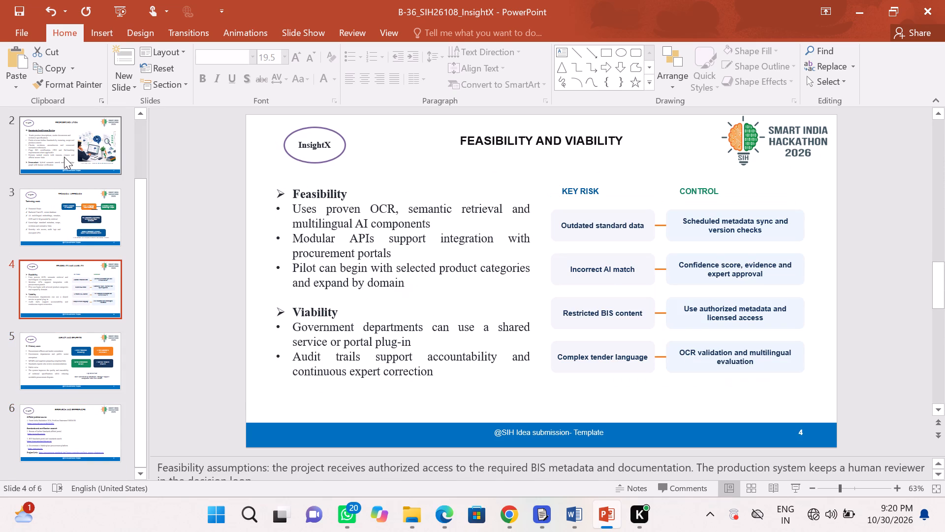
pyautogui.press('Up')
pyautogui.press('Up')
pyautogui.press('Up')
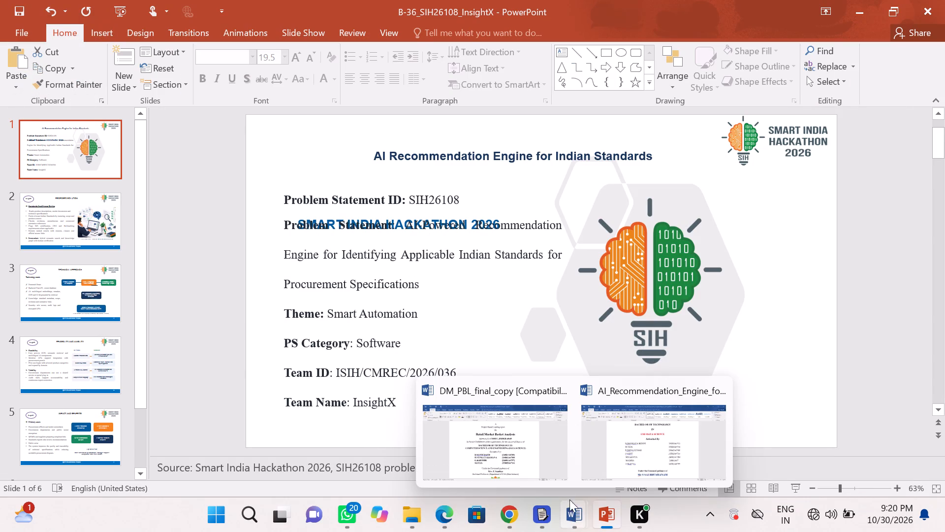
# Back in the Word report, complete the sixth listed team member's roll number with its two missing characters and remove its extra leading space.
pyautogui.click(618, 446)
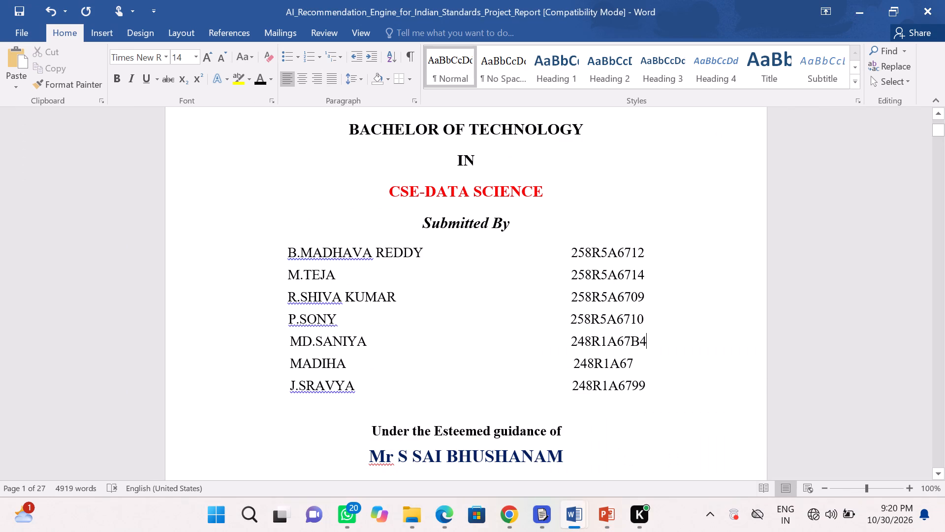
pyautogui.click(643, 359)
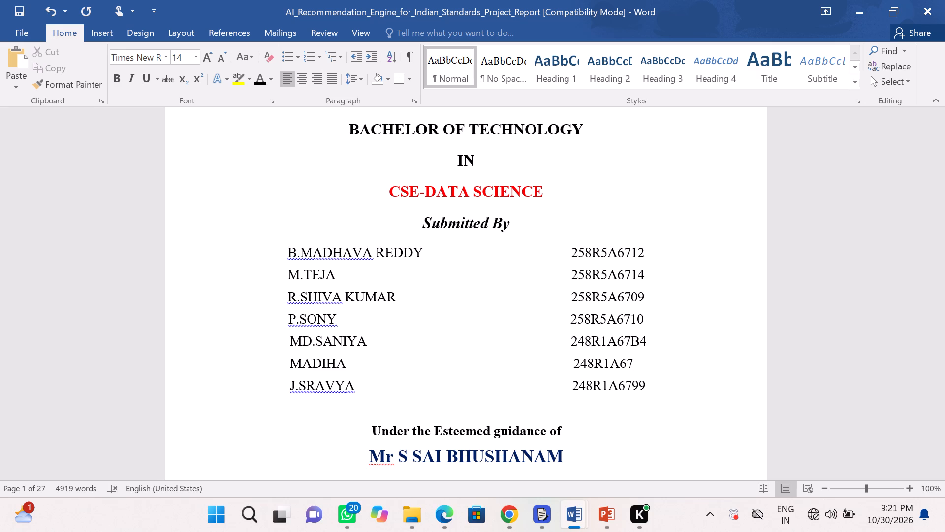
pyautogui.press('a')
pyautogui.press('9')
pyautogui.click(573, 363)
pyautogui.press('\\')
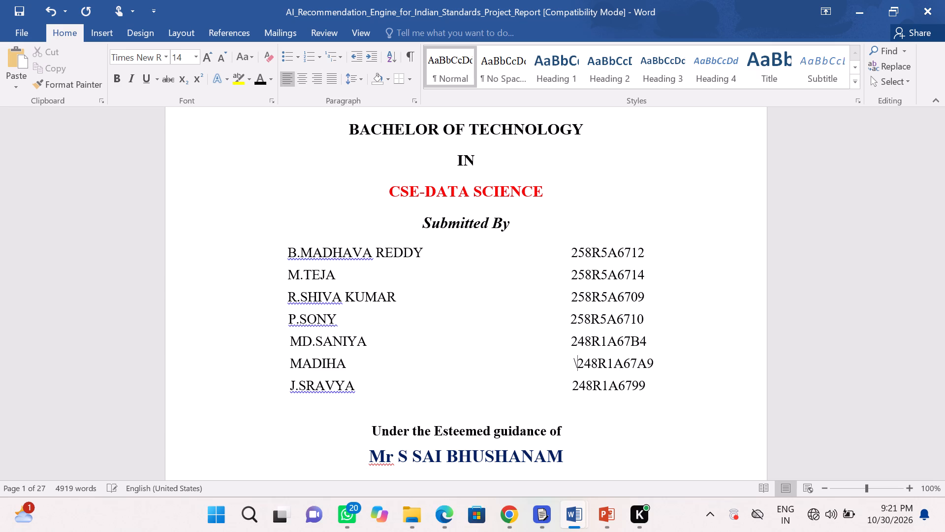
pyautogui.press('BackSpace')
pyautogui.press('BackSpace')
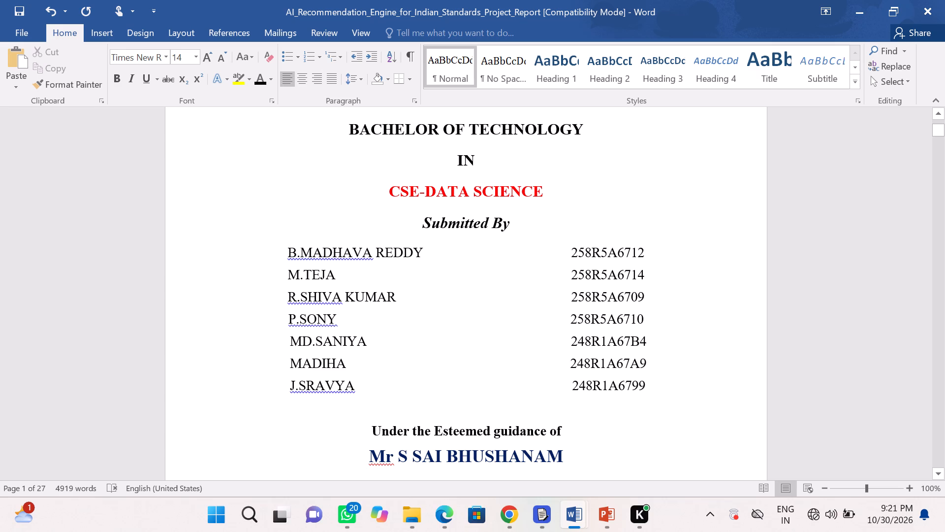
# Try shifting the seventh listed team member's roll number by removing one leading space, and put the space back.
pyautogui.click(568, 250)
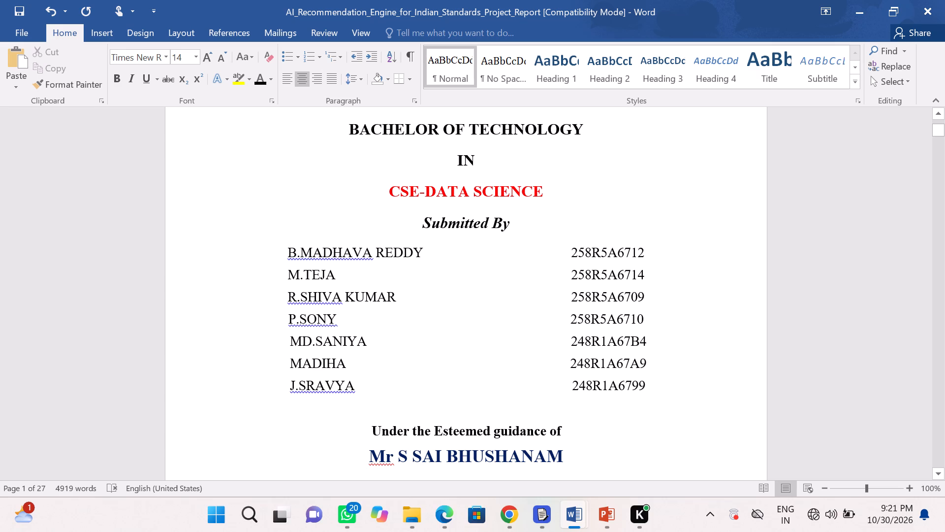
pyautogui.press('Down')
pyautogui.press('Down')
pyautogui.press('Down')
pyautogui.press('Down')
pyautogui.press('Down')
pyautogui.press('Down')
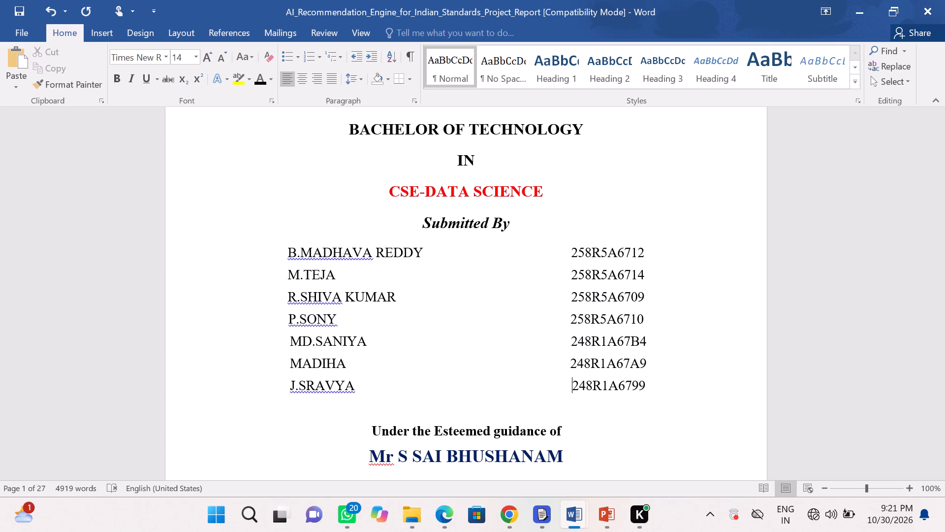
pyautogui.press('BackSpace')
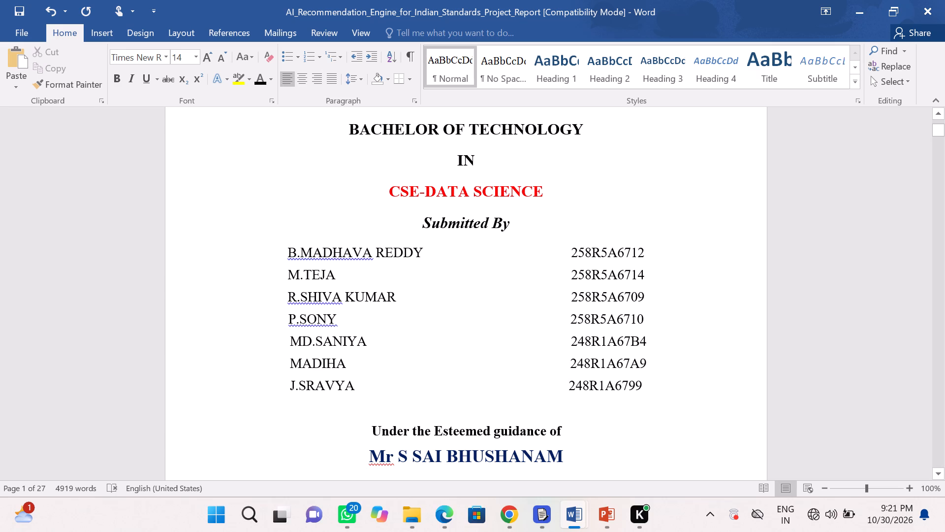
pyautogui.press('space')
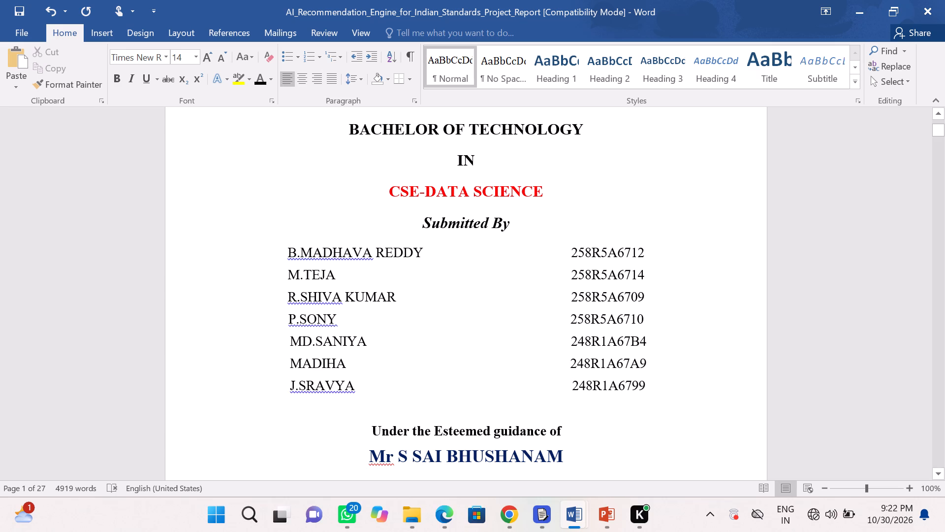
# Examine the cover page layout from the report title down to the college details and academic year on the following page.
pyautogui.scroll(-2, 579, 327)
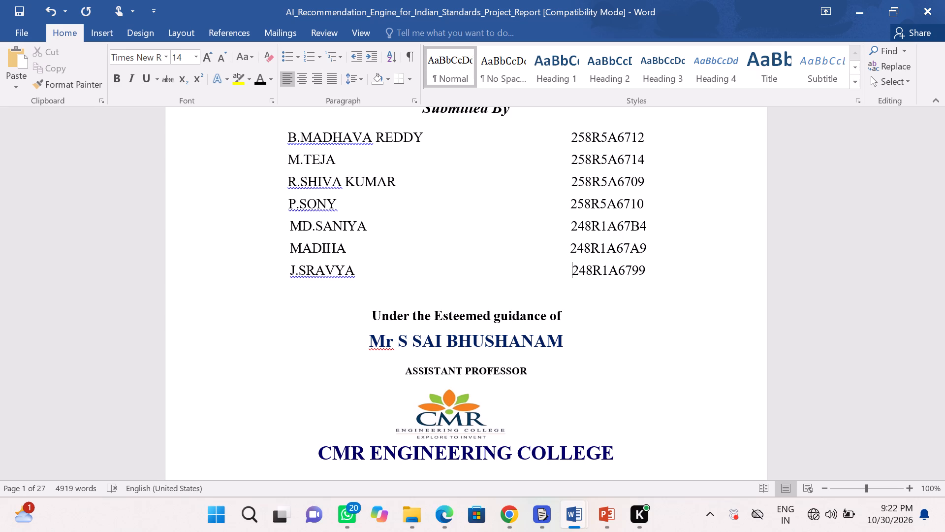
pyautogui.scroll(-3, 579, 327)
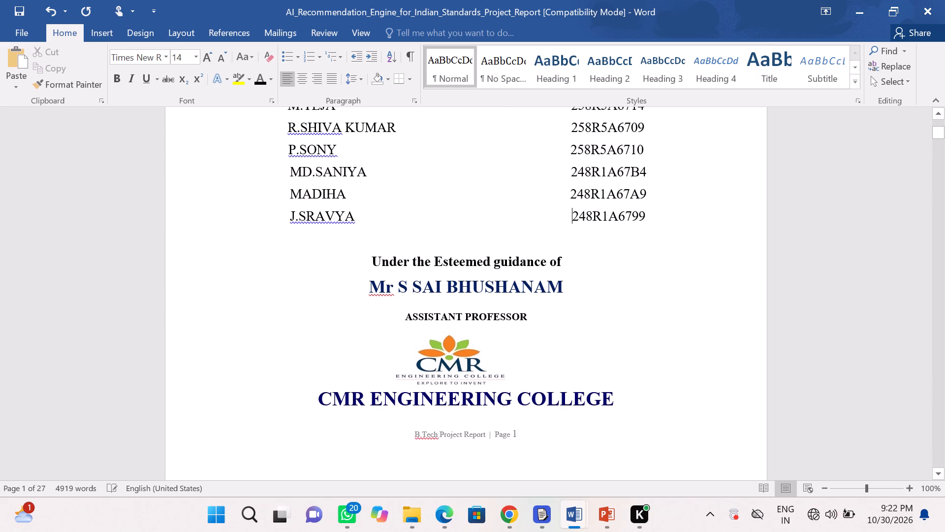
pyautogui.scroll(-2, 579, 327)
pyautogui.scroll(1, 579, 327)
pyautogui.scroll(-6, 579, 327)
pyautogui.scroll(4, 579, 327)
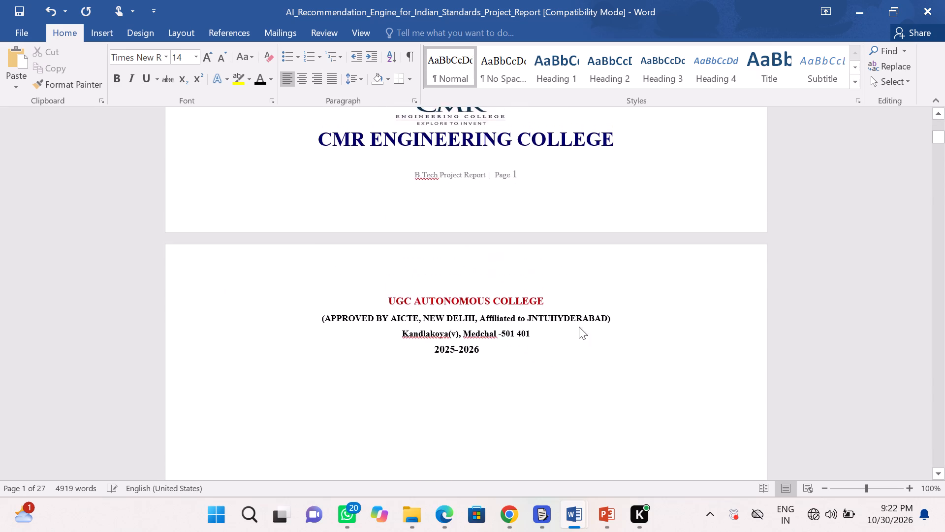
pyautogui.scroll(9, 579, 327)
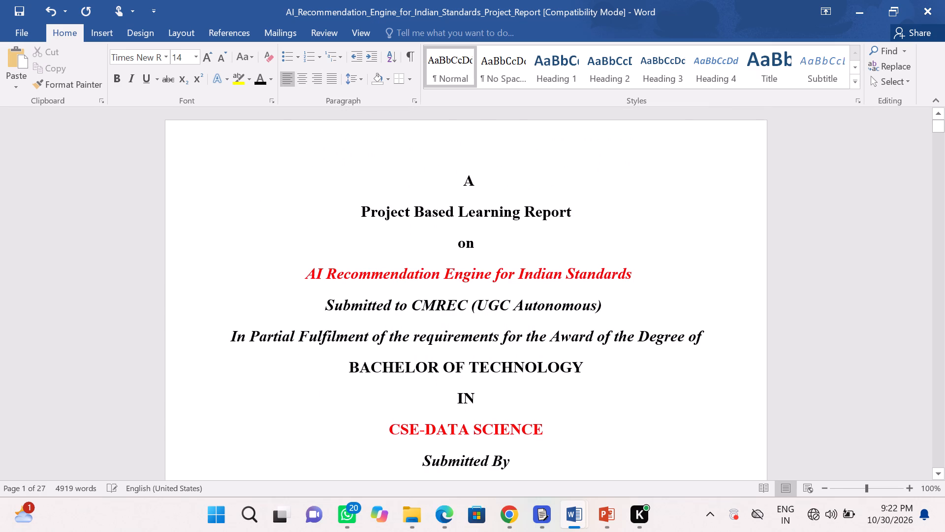
pyautogui.scroll(-5, 579, 327)
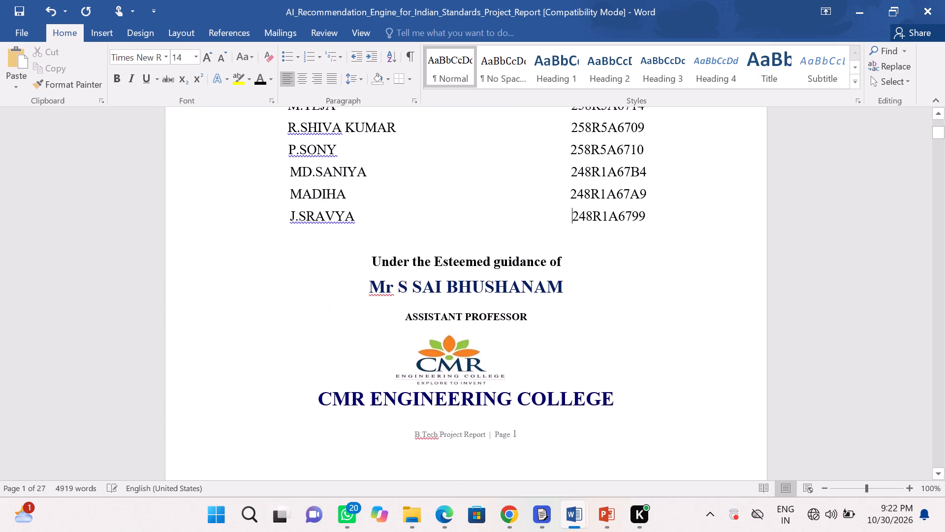
pyautogui.scroll(-2, 579, 327)
pyautogui.scroll(1, 579, 327)
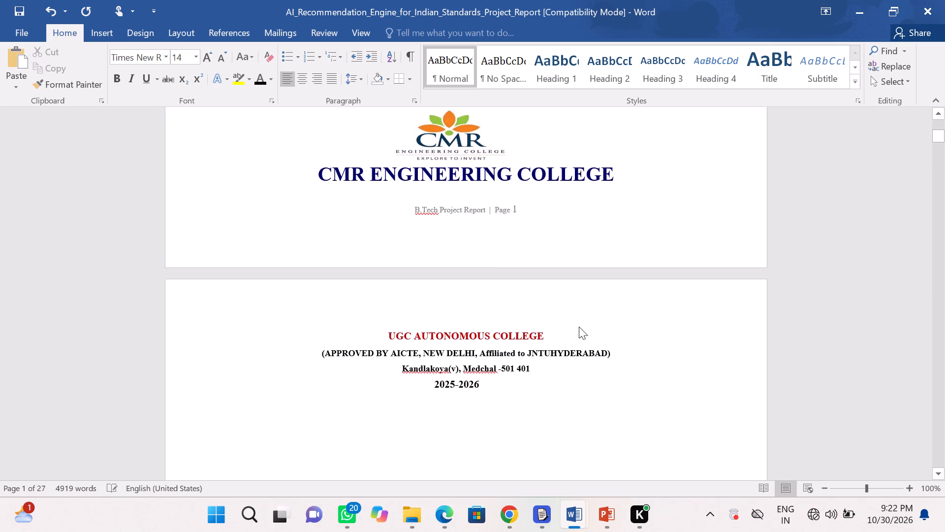
pyautogui.scroll(1, 579, 327)
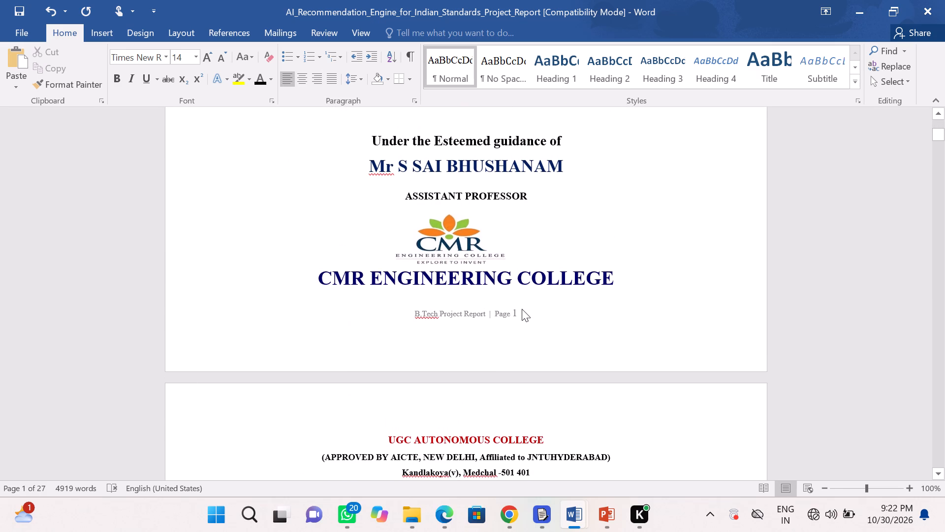
# Open the page footer under the college name and delete its entire "B.Tech Project Report | Page" text with the page number.
pyautogui.click(513, 309)
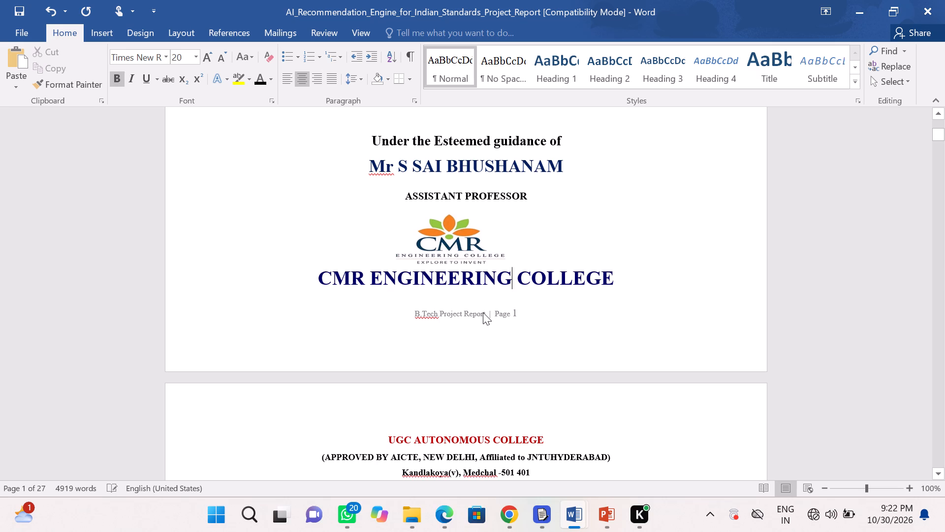
pyautogui.doubleClick(483, 312)
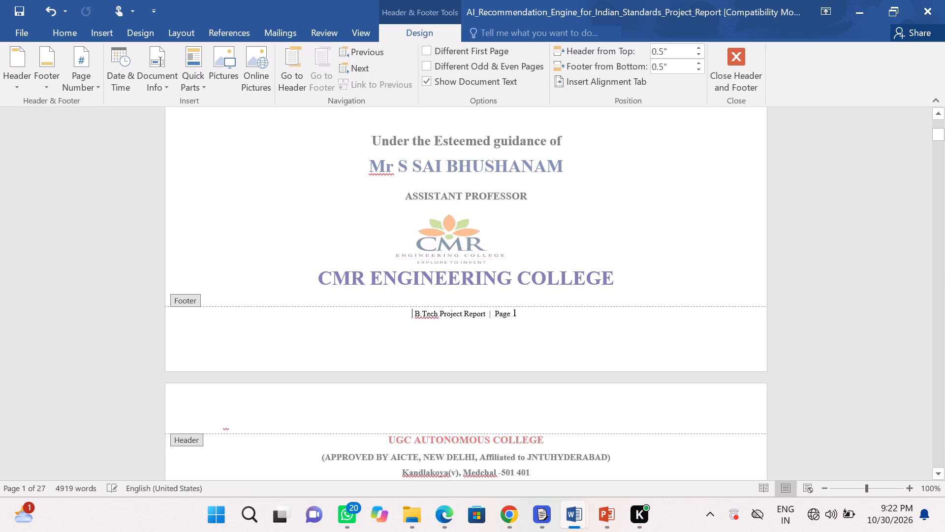
pyautogui.doubleClick(521, 312)
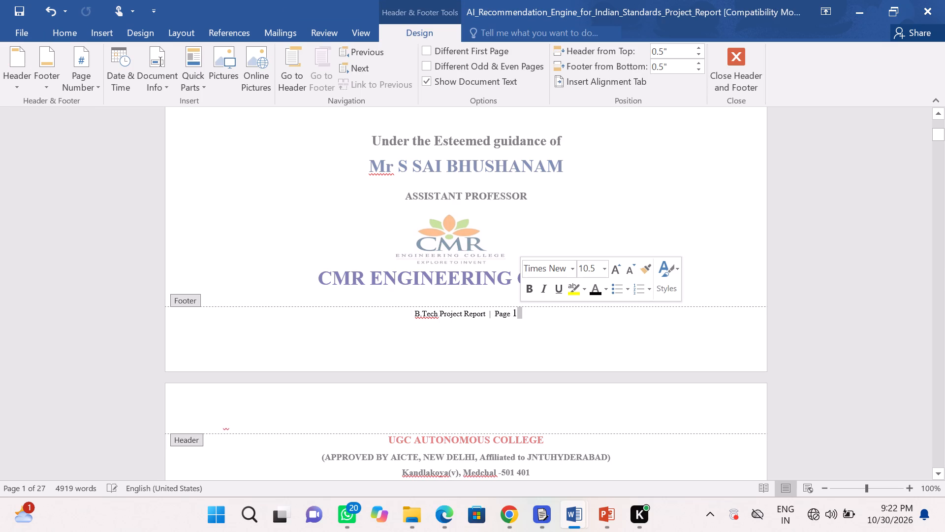
pyautogui.press('BackSpace')
pyautogui.press('BackSpace')
pyautogui.press('BackSpace')
pyautogui.press('BackSpace')
pyautogui.press('BackSpace')
pyautogui.press('BackSpace')
pyautogui.press('BackSpace')
pyautogui.press('BackSpace')
pyautogui.press('BackSpace')
pyautogui.press('BackSpace')
pyautogui.press('BackSpace')
pyautogui.press('BackSpace')
pyautogui.press('BackSpace')
pyautogui.press('BackSpace')
pyautogui.press('BackSpace')
pyautogui.press('BackSpace')
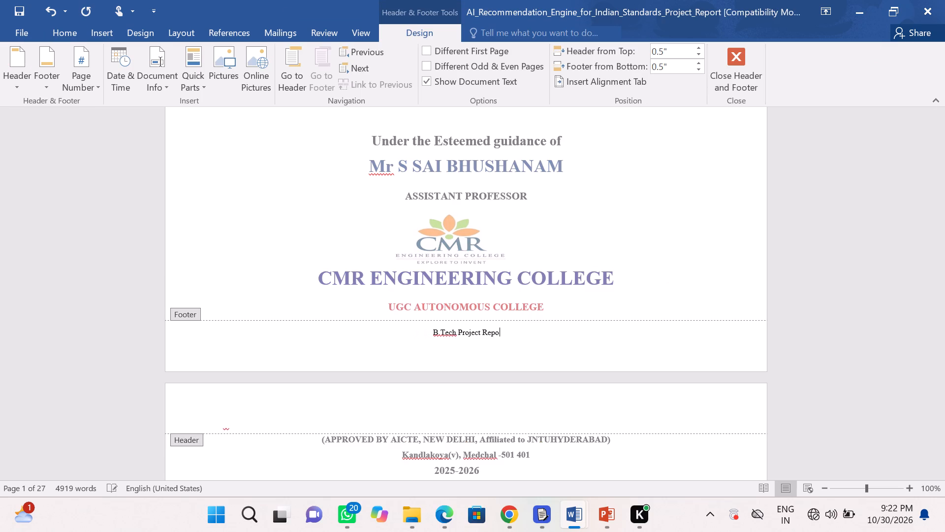
pyautogui.press('BackSpace')
pyautogui.press('BackSpace')
pyautogui.press('BackSpace')
pyautogui.press('BackSpace')
pyautogui.press('BackSpace')
pyautogui.press('BackSpace')
pyautogui.press('BackSpace')
pyautogui.press('BackSpace')
pyautogui.press('BackSpace')
pyautogui.press('BackSpace')
pyautogui.press('BackSpace')
pyautogui.press('BackSpace')
pyautogui.press('BackSpace')
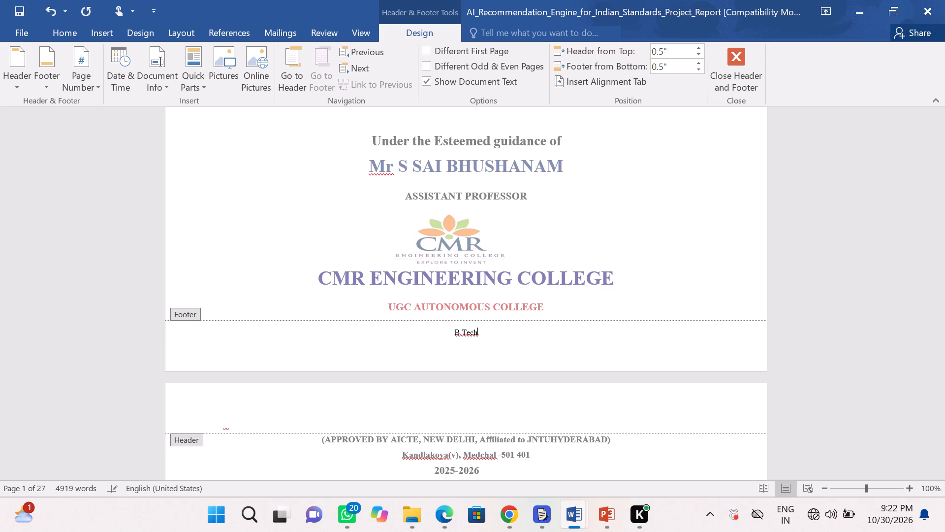
pyautogui.press('BackSpace')
pyautogui.press('BackSpace')
pyautogui.press('BackSpace')
pyautogui.press('BackSpace')
pyautogui.press('BackSpace')
pyautogui.press('BackSpace')
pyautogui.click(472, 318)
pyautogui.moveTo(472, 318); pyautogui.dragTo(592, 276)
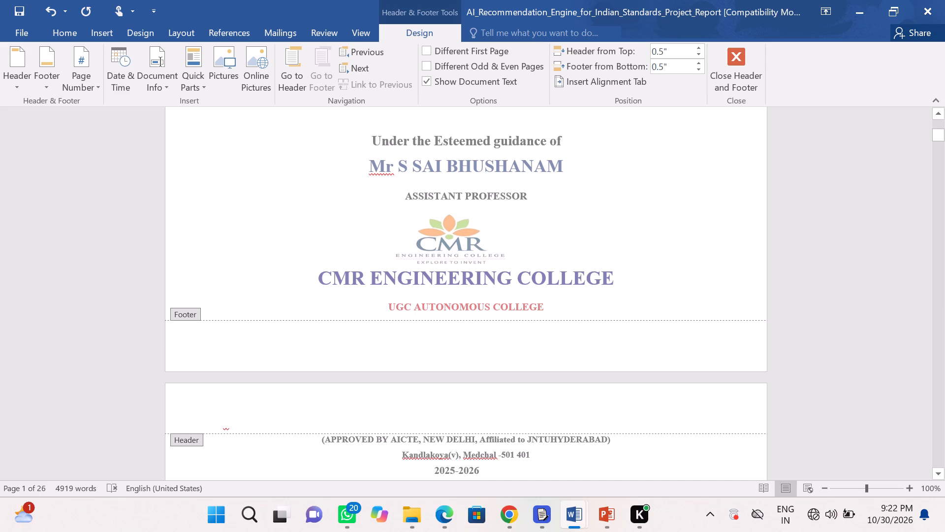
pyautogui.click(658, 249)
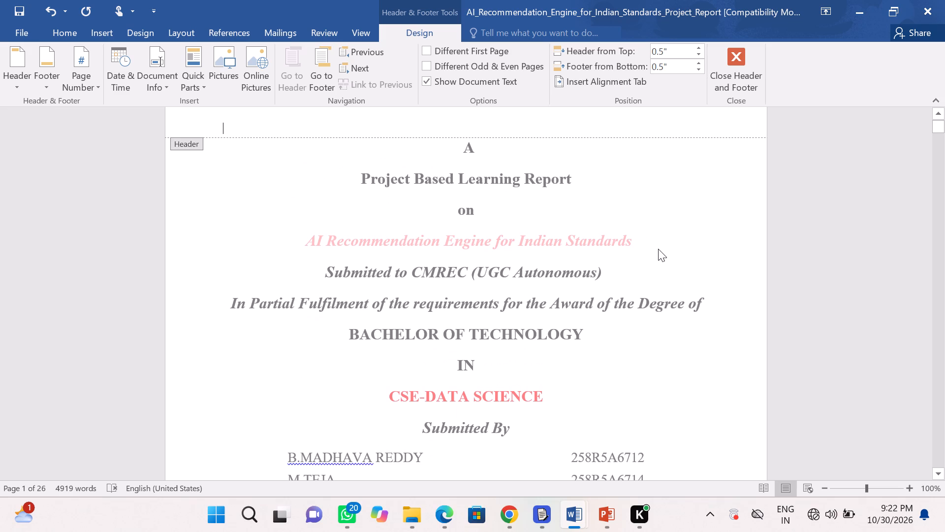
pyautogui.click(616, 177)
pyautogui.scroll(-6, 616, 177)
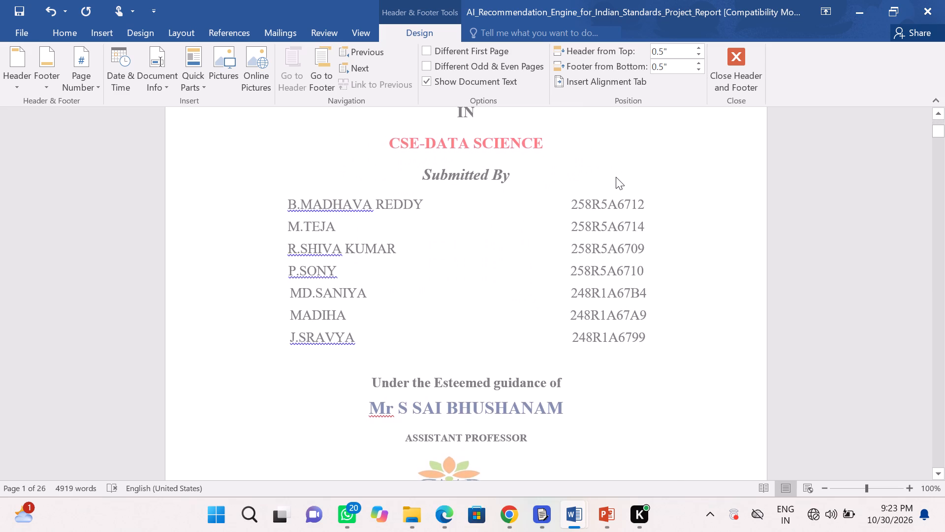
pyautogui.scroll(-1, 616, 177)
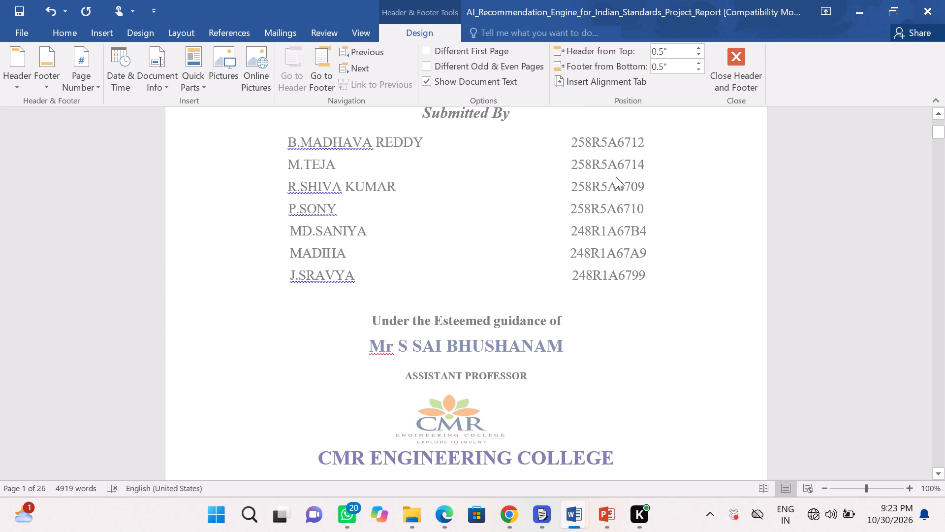
# Leave footer editing and return to the cover page's body text.
pyautogui.scroll(1, 470, 234)
pyautogui.click(665, 346)
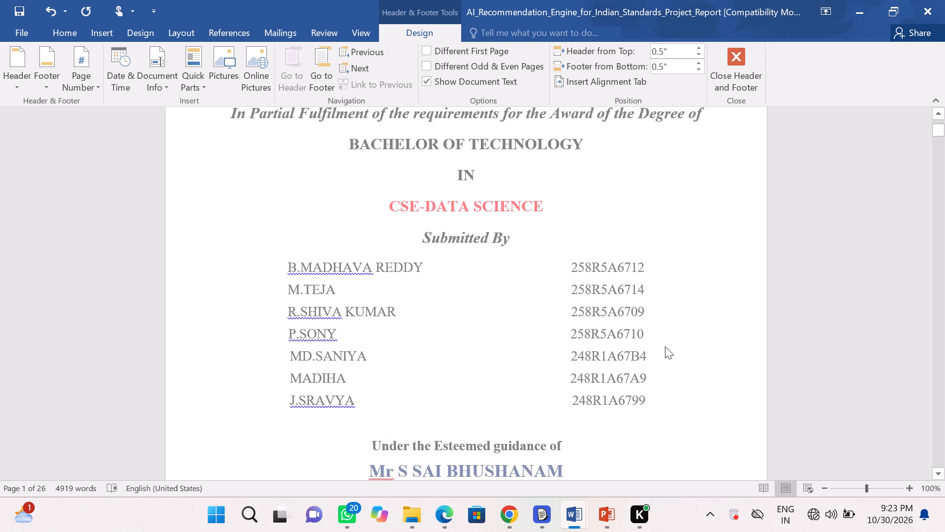
pyautogui.doubleClick(360, 205)
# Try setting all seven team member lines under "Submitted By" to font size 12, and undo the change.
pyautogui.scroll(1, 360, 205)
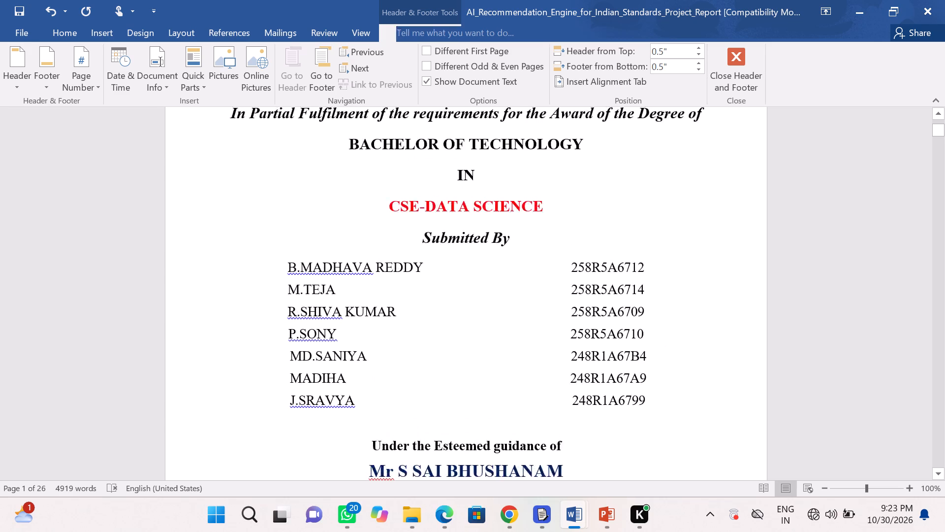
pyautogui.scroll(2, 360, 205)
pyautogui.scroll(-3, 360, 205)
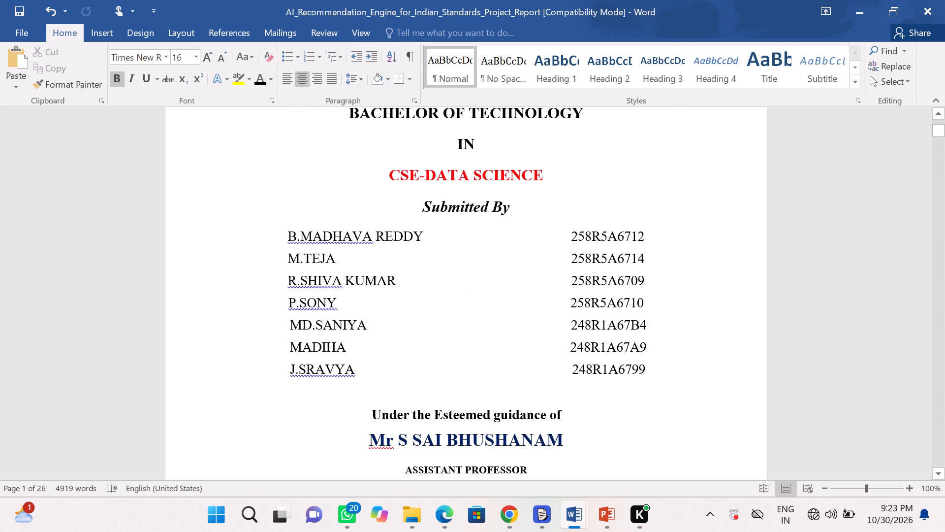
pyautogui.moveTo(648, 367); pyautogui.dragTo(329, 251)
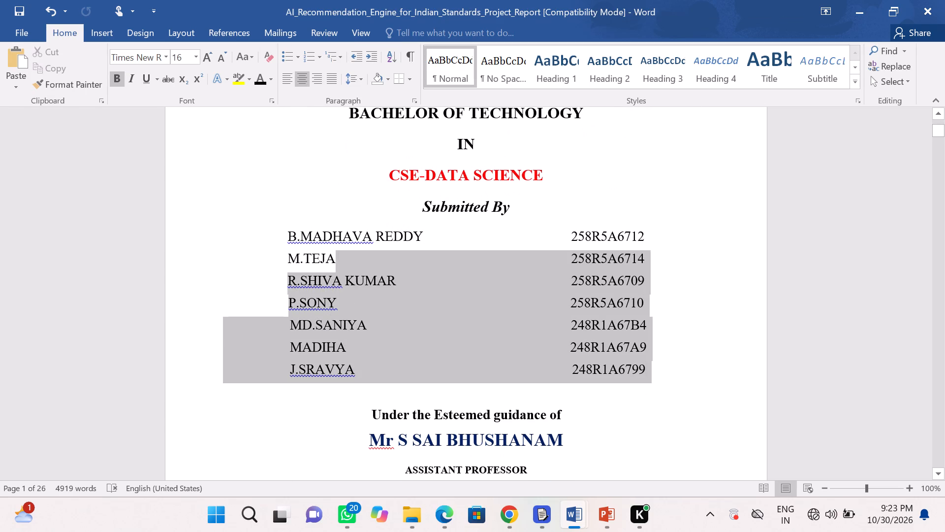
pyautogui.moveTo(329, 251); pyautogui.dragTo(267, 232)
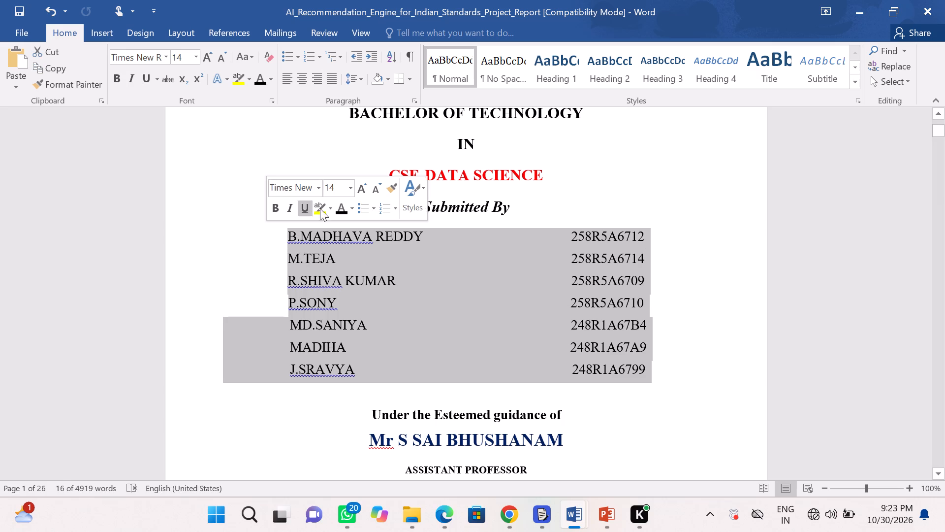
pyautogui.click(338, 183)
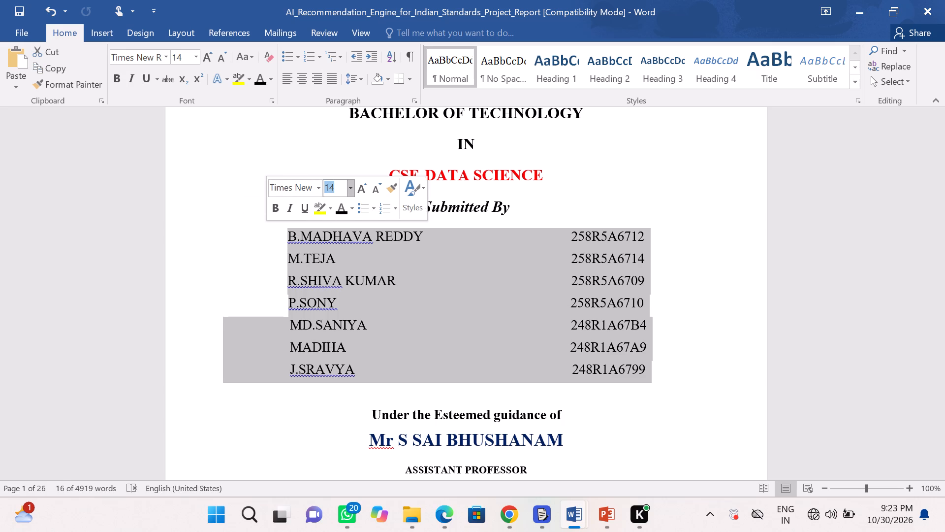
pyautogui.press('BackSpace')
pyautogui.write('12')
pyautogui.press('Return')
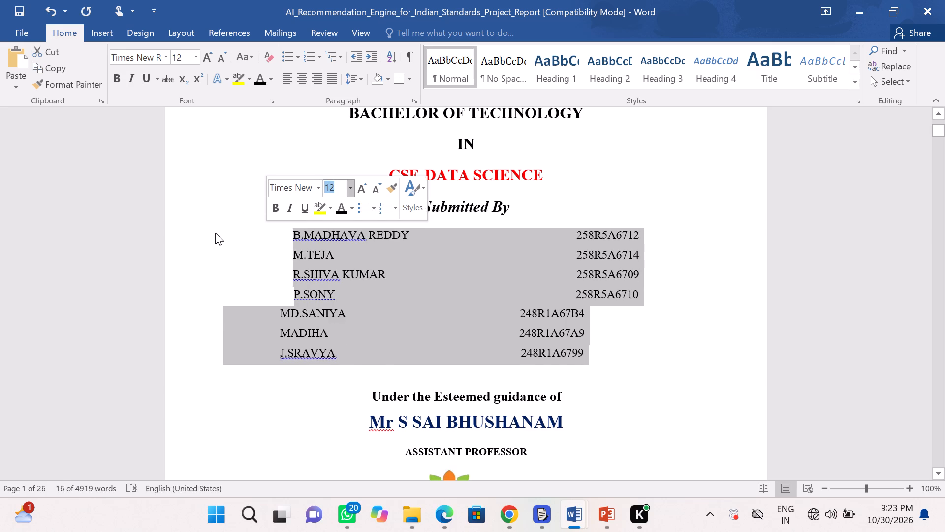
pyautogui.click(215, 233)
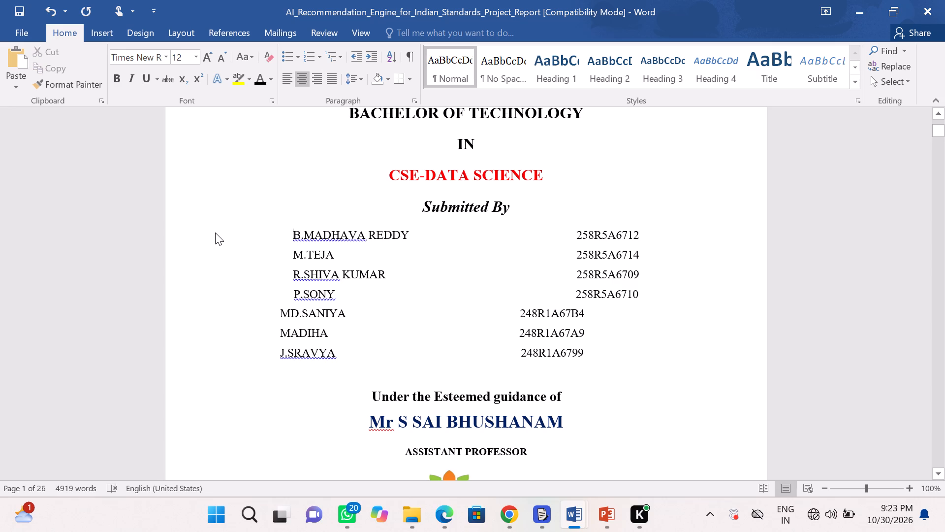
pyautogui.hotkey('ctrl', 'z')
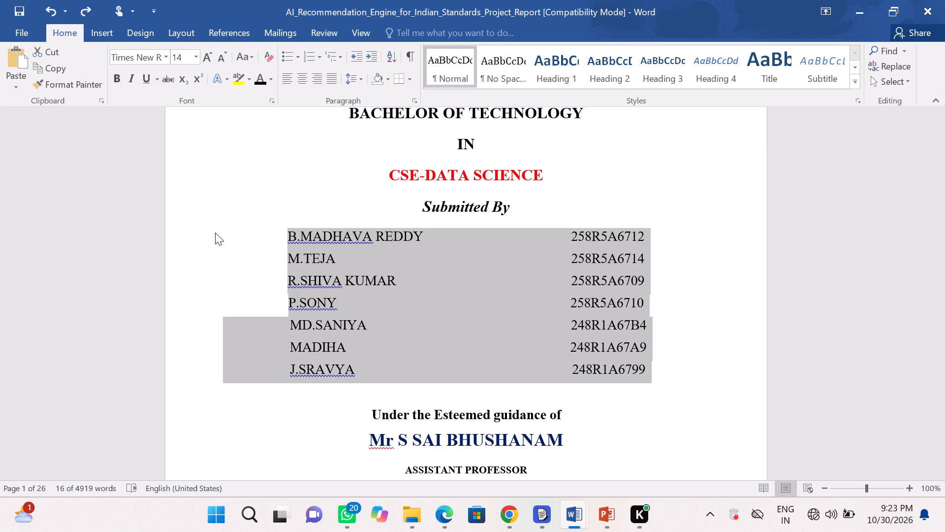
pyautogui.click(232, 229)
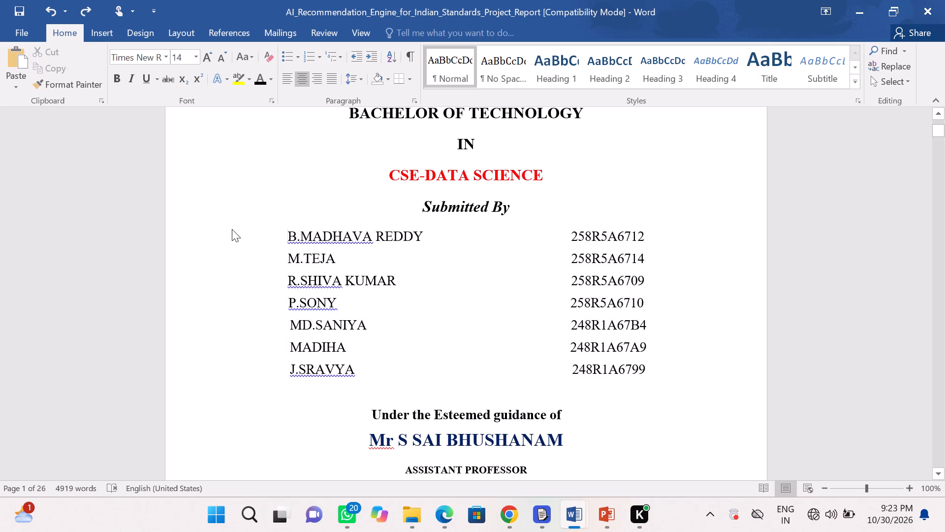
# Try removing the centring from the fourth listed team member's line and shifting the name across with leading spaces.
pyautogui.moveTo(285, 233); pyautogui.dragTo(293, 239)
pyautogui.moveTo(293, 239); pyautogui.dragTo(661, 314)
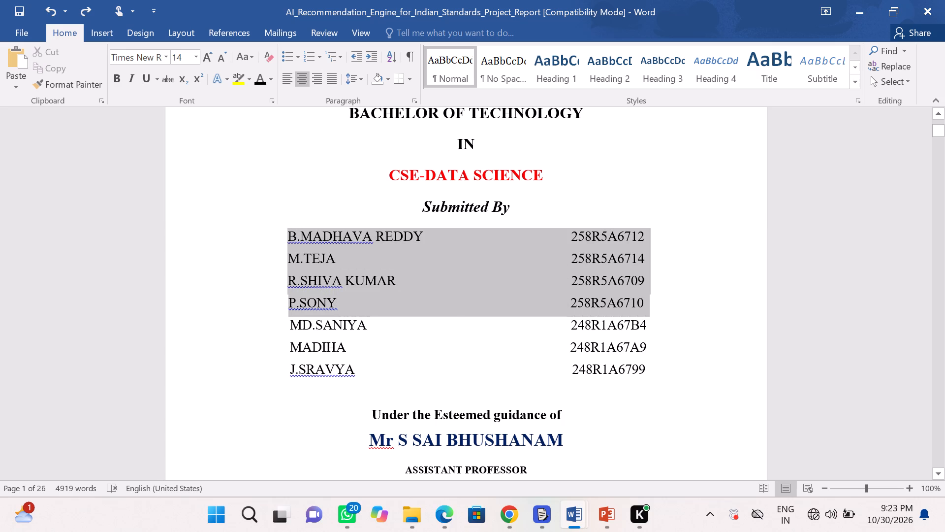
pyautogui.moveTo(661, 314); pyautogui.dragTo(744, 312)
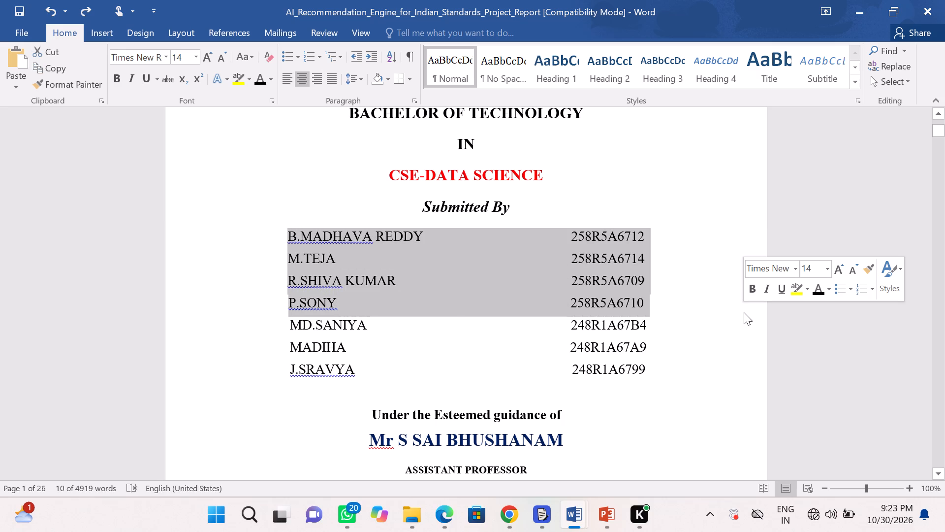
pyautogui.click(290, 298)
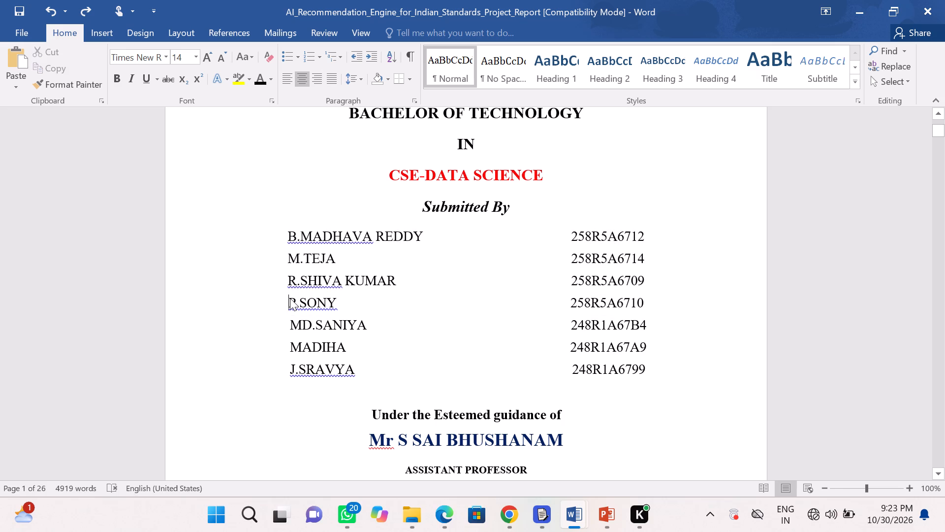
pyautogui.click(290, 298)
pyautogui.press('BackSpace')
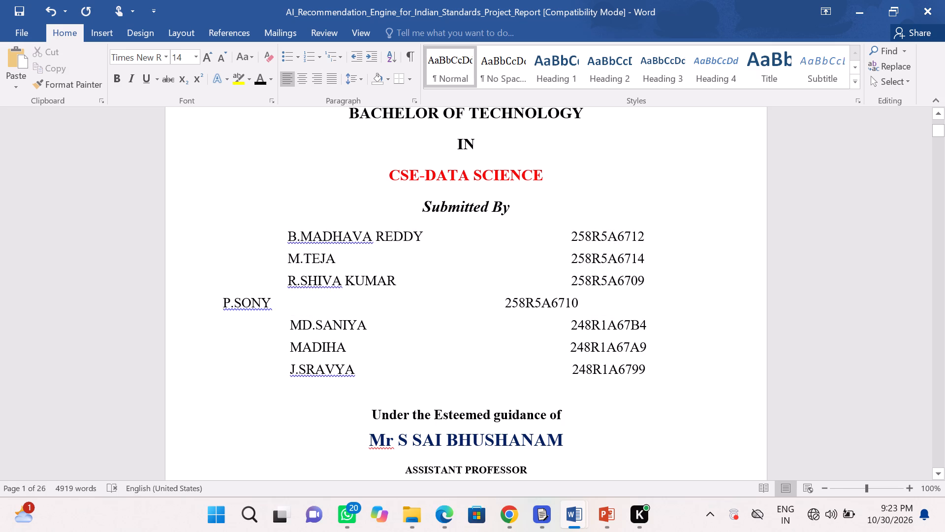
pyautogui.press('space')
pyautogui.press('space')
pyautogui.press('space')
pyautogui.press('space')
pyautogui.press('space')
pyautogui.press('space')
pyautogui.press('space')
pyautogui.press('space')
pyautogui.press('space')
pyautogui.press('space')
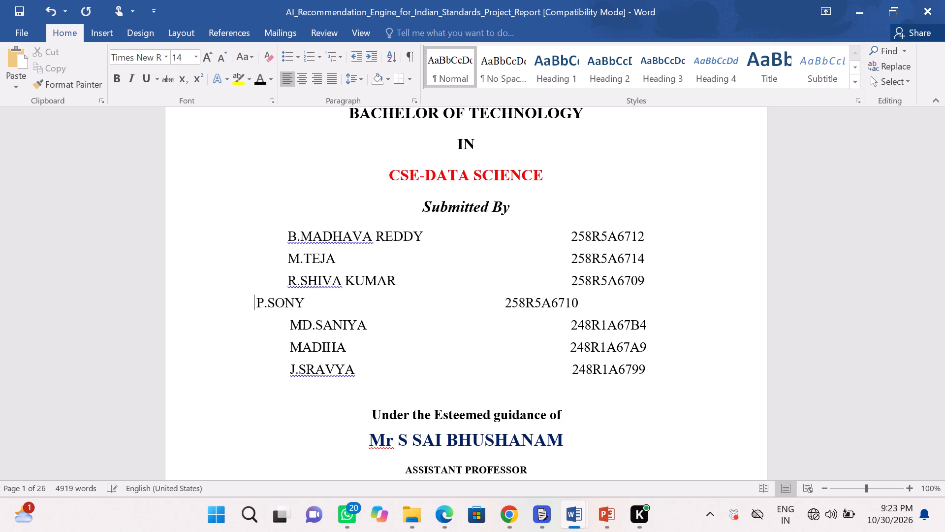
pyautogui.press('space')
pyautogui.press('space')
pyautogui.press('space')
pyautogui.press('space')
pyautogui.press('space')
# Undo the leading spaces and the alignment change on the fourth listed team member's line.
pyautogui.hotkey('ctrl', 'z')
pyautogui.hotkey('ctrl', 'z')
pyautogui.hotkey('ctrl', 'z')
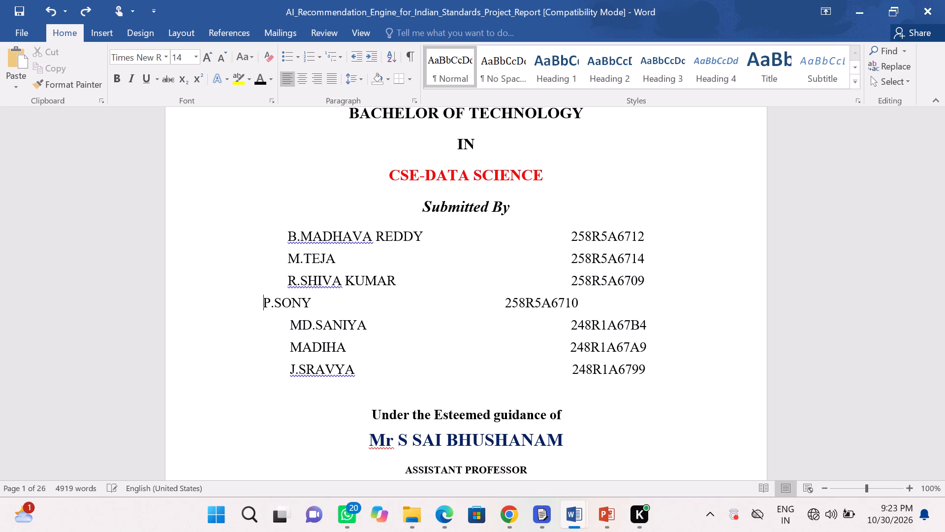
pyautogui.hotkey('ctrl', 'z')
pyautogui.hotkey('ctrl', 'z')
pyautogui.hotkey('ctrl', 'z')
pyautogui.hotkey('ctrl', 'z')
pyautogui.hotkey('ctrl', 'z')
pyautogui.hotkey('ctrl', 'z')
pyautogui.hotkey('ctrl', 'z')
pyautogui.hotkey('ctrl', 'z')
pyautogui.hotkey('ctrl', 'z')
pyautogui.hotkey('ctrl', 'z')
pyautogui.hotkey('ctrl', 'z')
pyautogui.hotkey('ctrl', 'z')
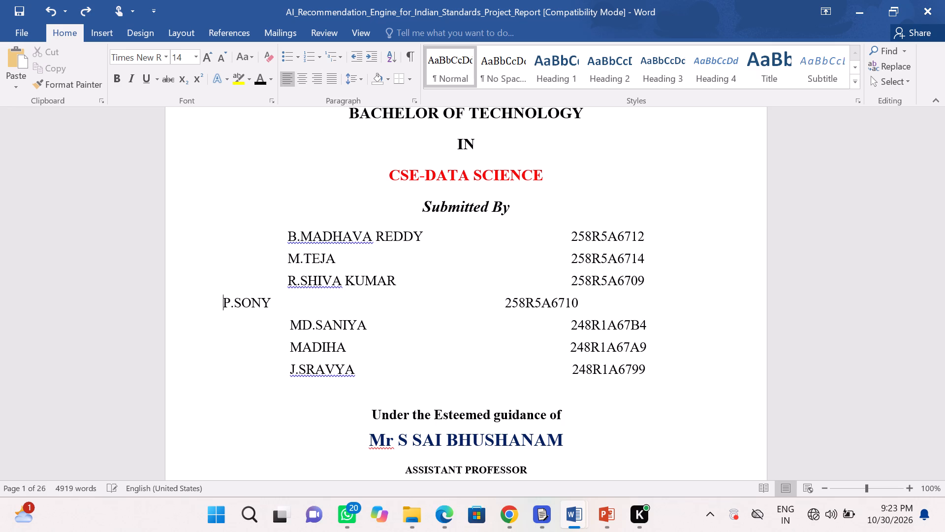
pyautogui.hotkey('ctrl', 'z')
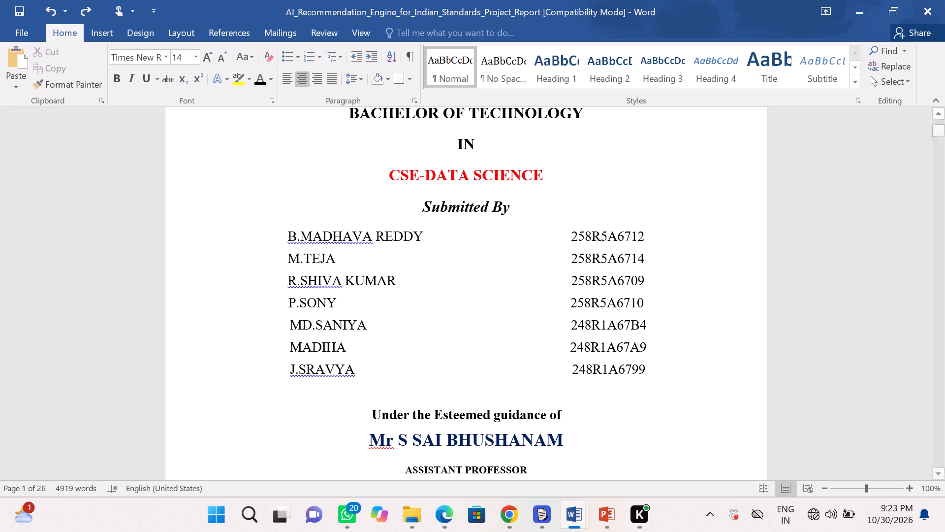
# Set the first four team member lines under "Submitted By", names and roll numbers, to font size 12.
pyautogui.moveTo(286, 235); pyautogui.dragTo(345, 293)
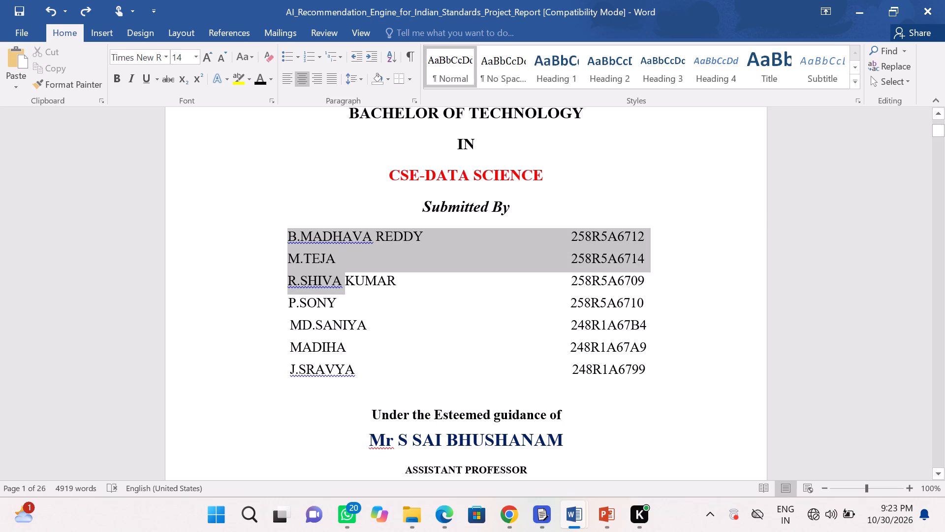
pyautogui.moveTo(345, 293); pyautogui.dragTo(357, 302)
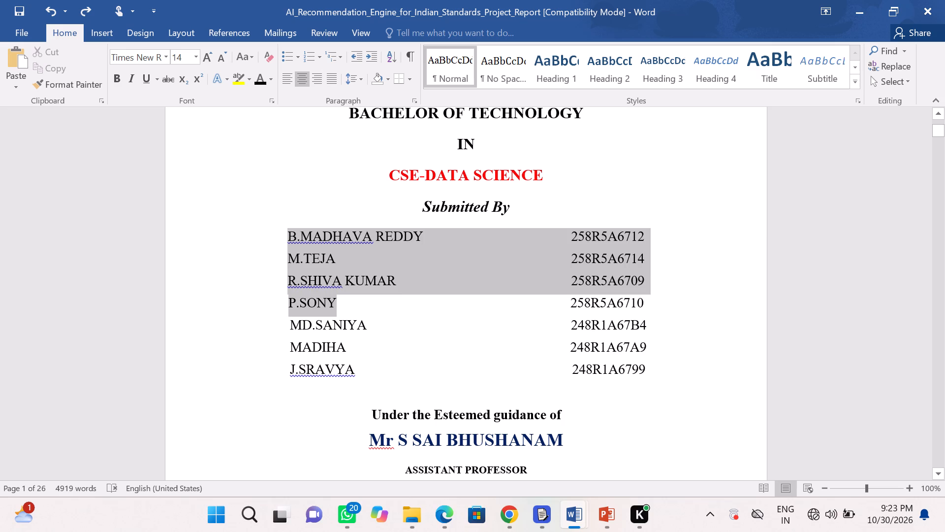
pyautogui.moveTo(357, 302); pyautogui.dragTo(652, 306)
pyautogui.hscroll(1, 563, 304)
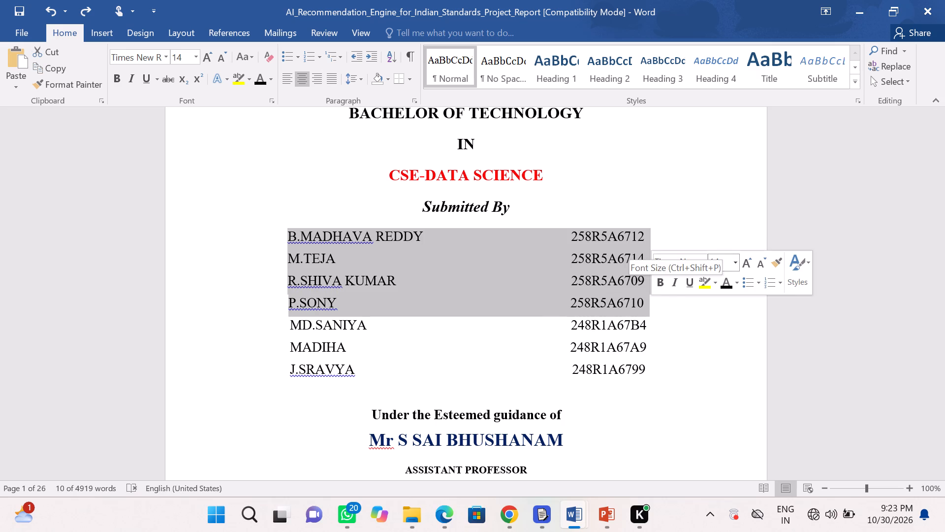
pyautogui.click(723, 260)
pyautogui.press('BackSpace')
pyautogui.write('12')
pyautogui.press('Return')
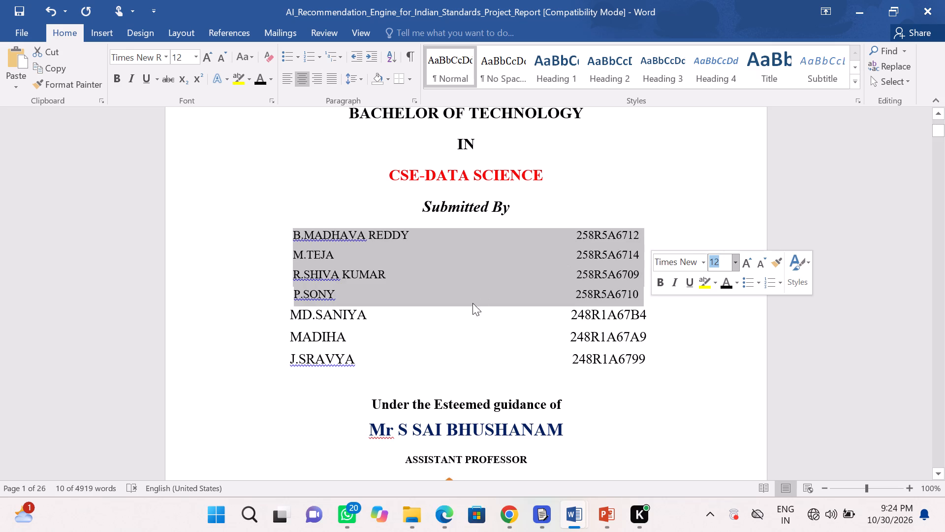
pyautogui.click(461, 328)
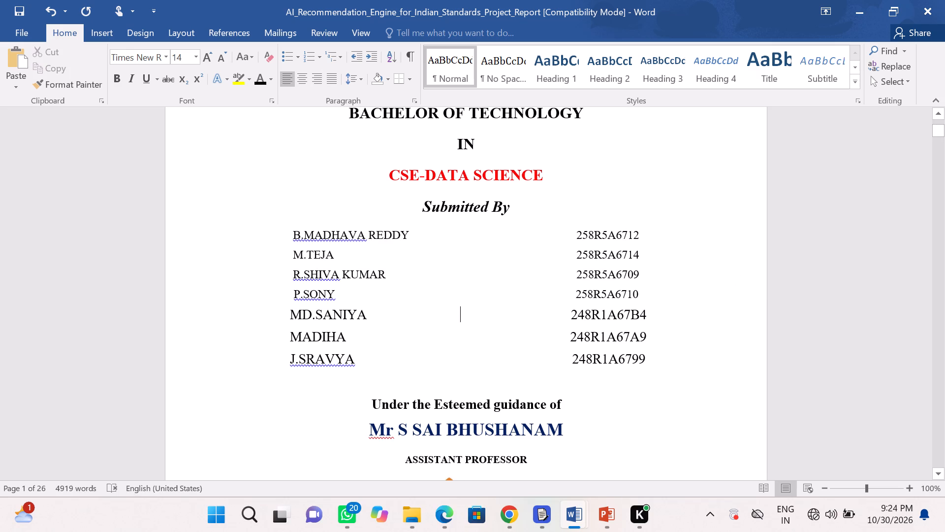
# Set the last three team member lines, names and roll numbers, to font size 12.
pyautogui.moveTo(287, 310); pyautogui.dragTo(635, 375)
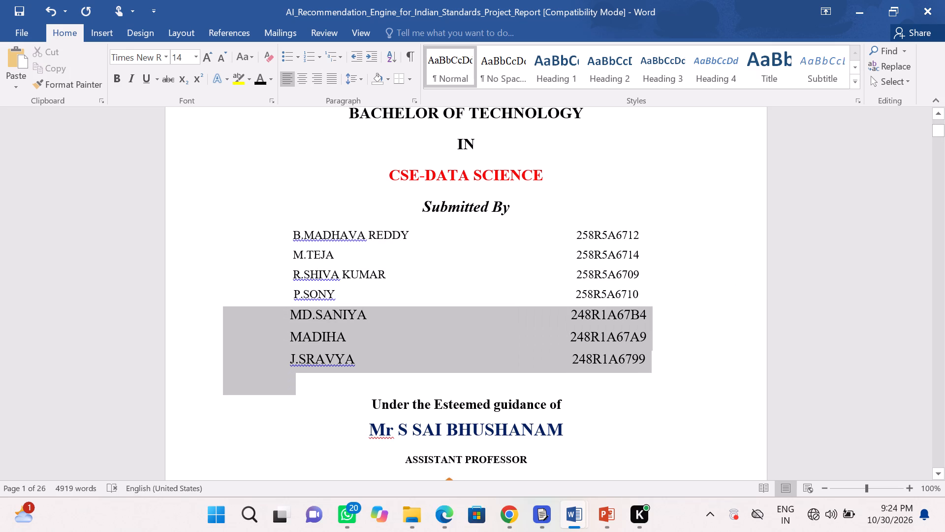
pyautogui.moveTo(635, 375); pyautogui.dragTo(647, 357)
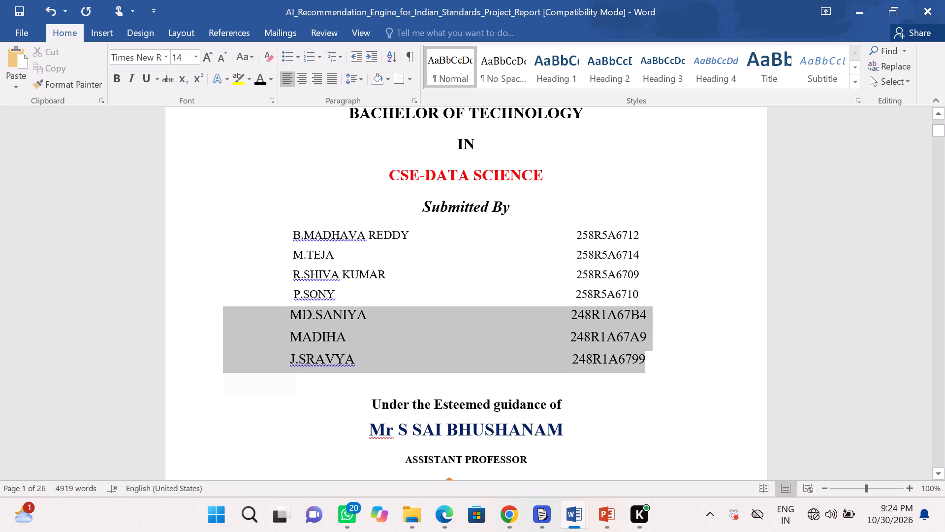
pyautogui.moveTo(647, 357); pyautogui.dragTo(657, 358)
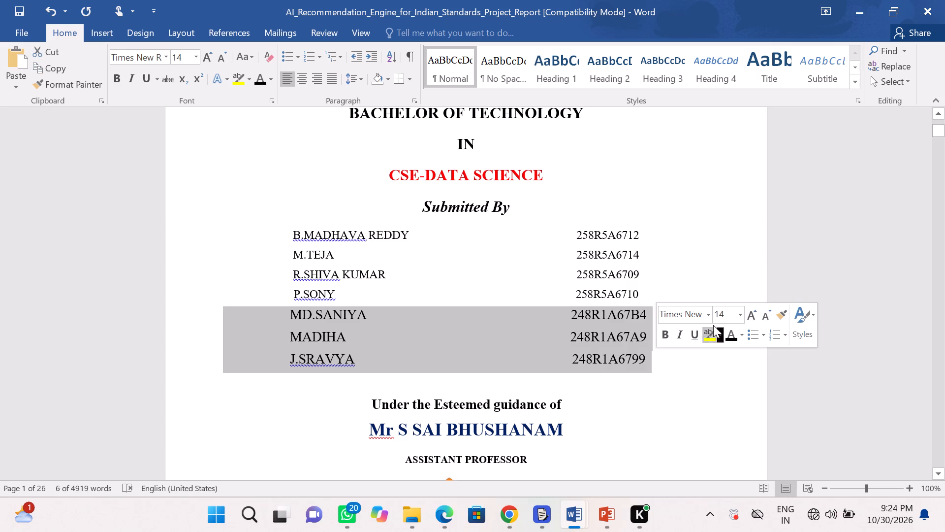
pyautogui.click(727, 317)
pyautogui.press('BackSpace')
pyautogui.write('12')
pyautogui.press('Return')
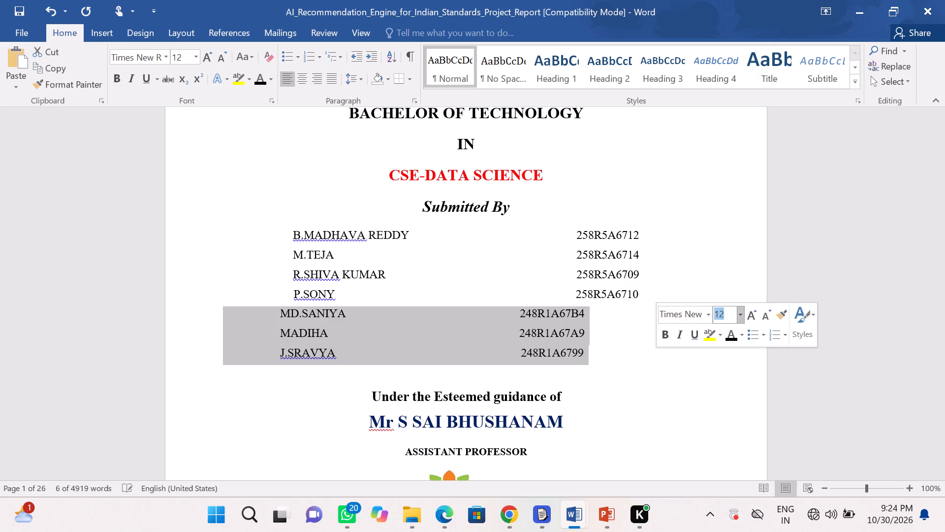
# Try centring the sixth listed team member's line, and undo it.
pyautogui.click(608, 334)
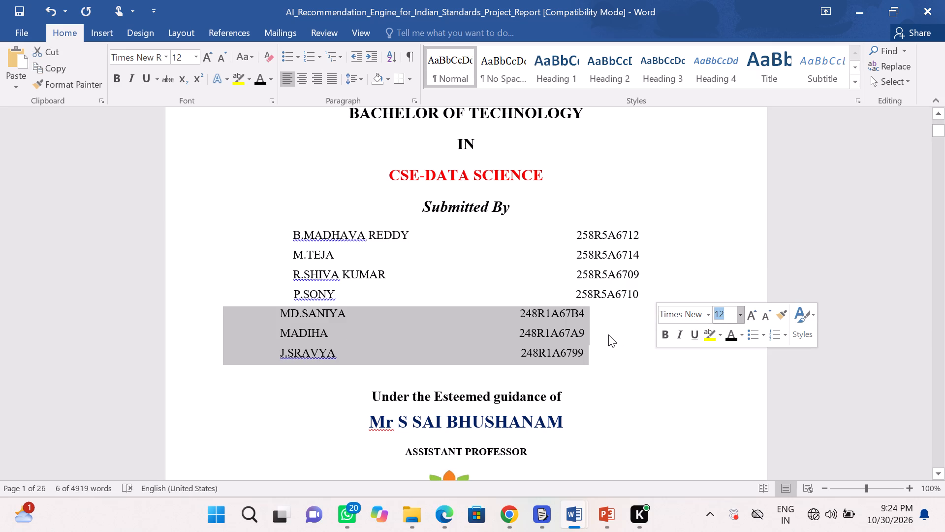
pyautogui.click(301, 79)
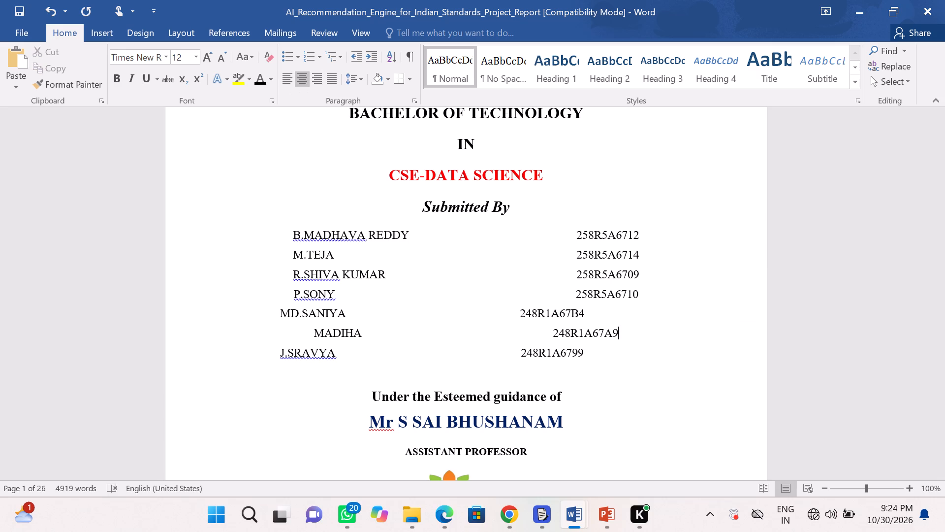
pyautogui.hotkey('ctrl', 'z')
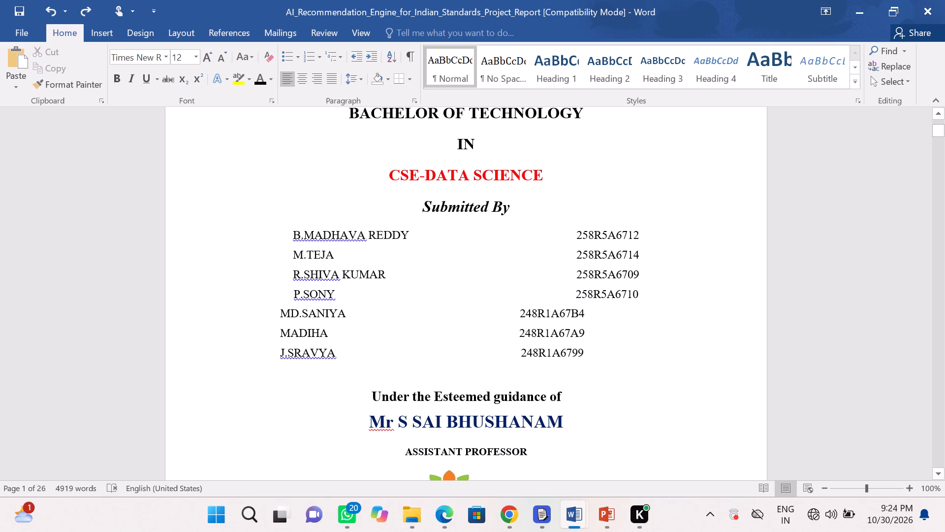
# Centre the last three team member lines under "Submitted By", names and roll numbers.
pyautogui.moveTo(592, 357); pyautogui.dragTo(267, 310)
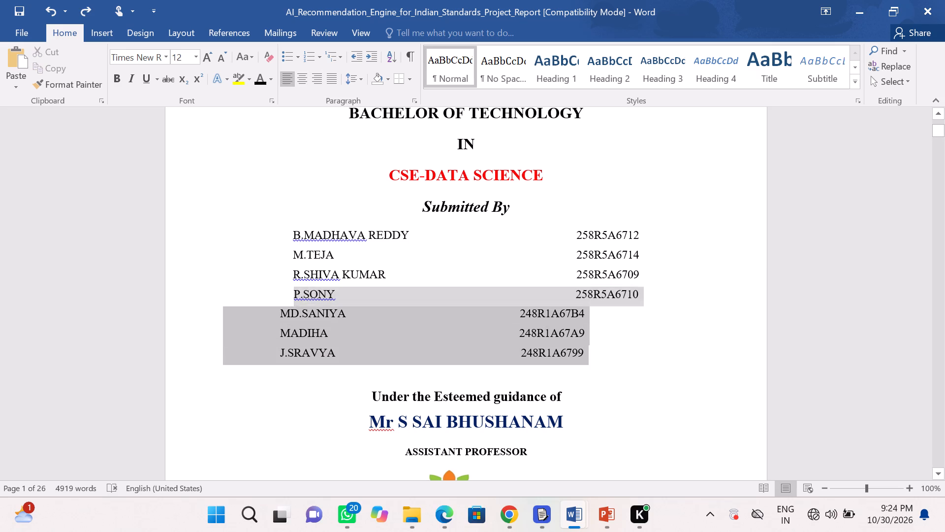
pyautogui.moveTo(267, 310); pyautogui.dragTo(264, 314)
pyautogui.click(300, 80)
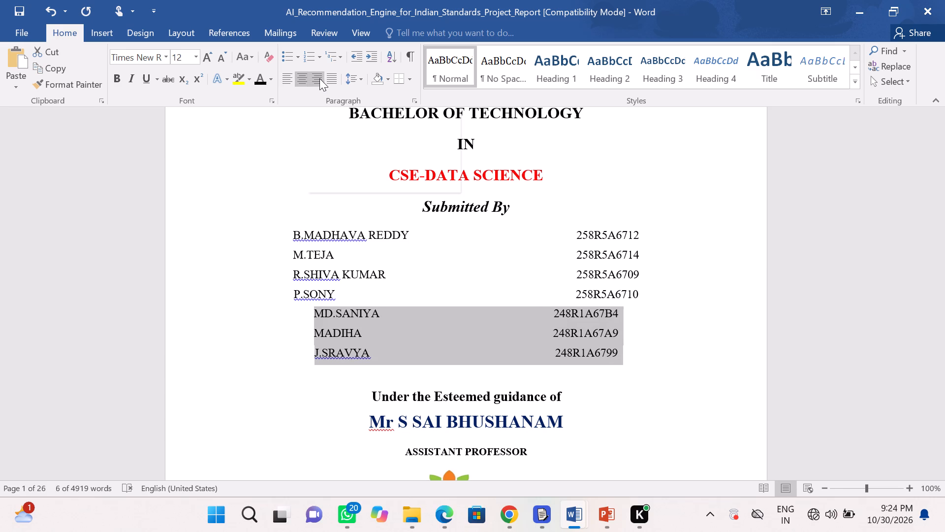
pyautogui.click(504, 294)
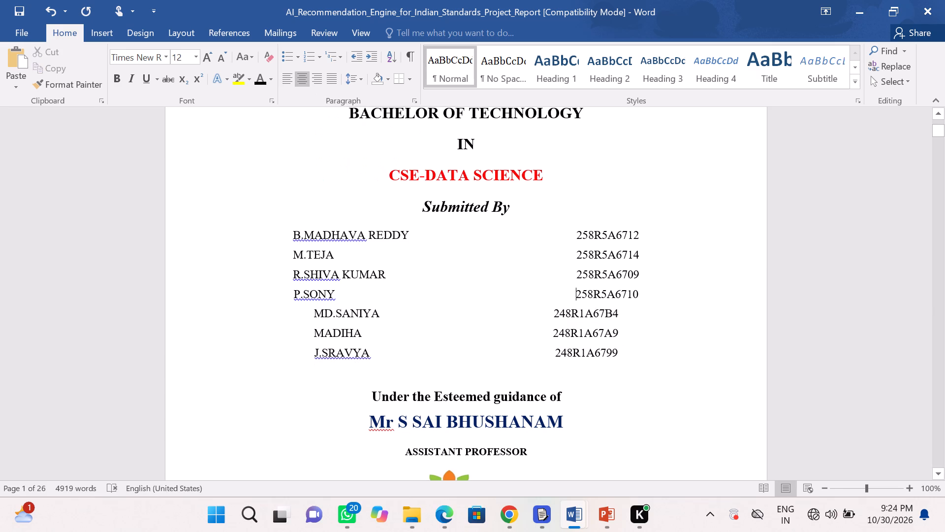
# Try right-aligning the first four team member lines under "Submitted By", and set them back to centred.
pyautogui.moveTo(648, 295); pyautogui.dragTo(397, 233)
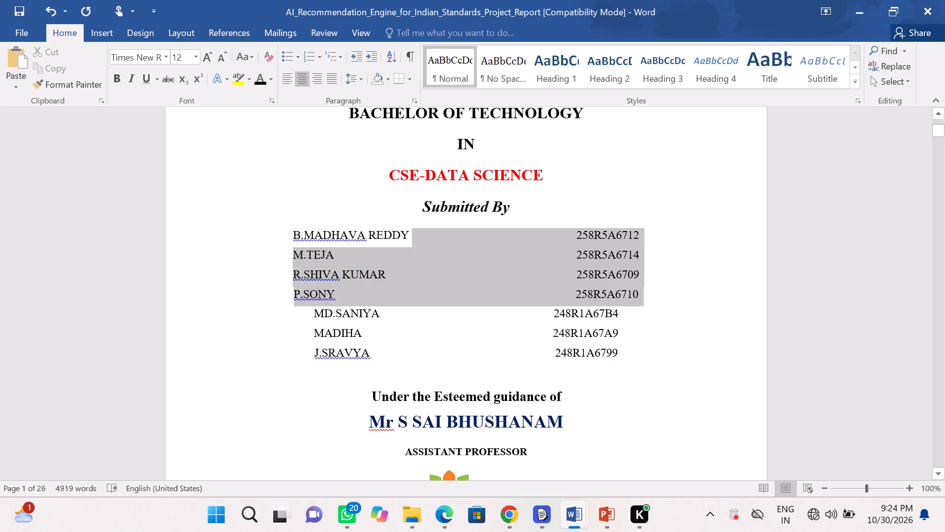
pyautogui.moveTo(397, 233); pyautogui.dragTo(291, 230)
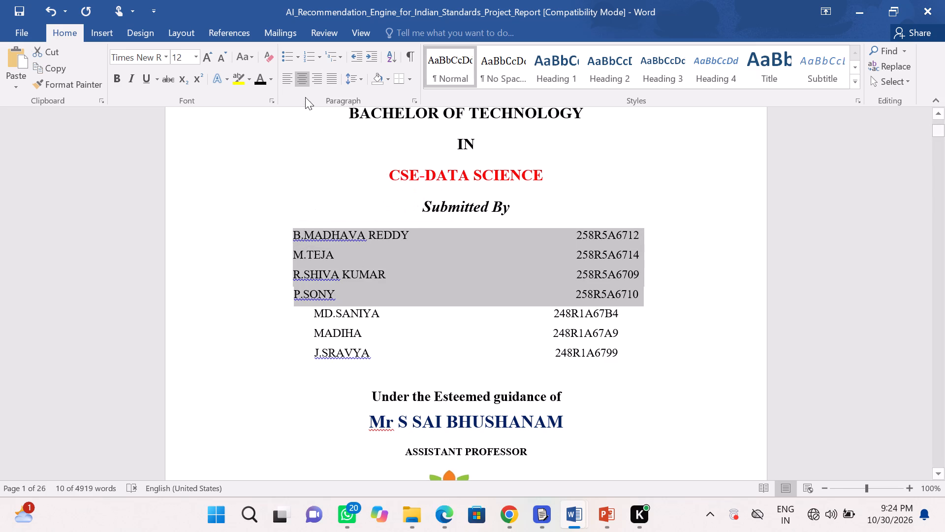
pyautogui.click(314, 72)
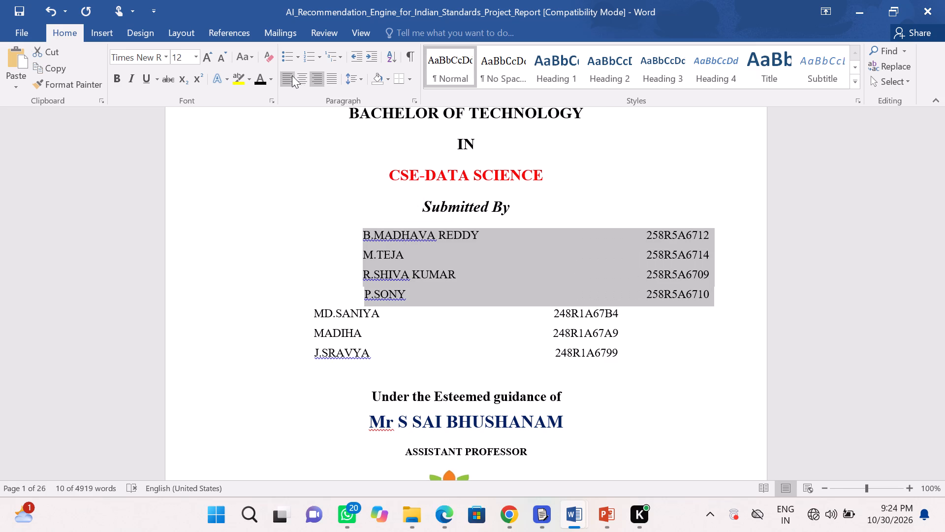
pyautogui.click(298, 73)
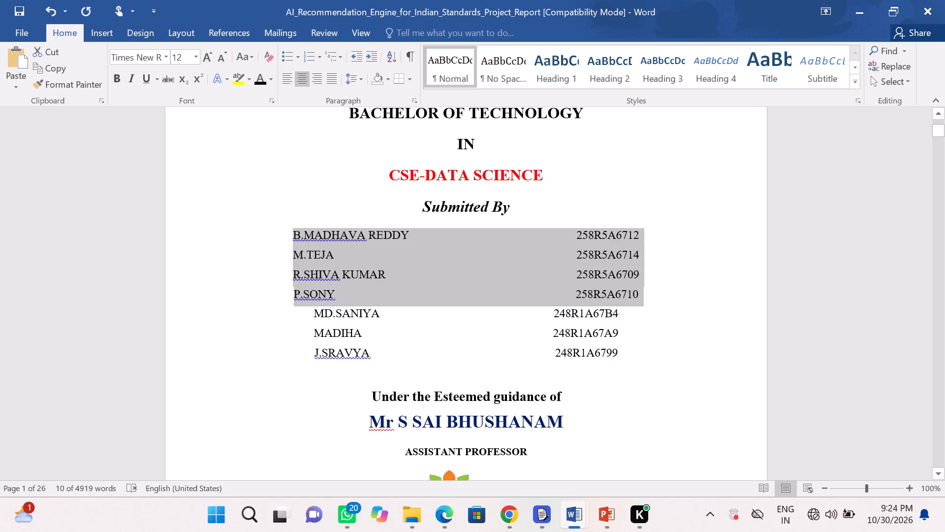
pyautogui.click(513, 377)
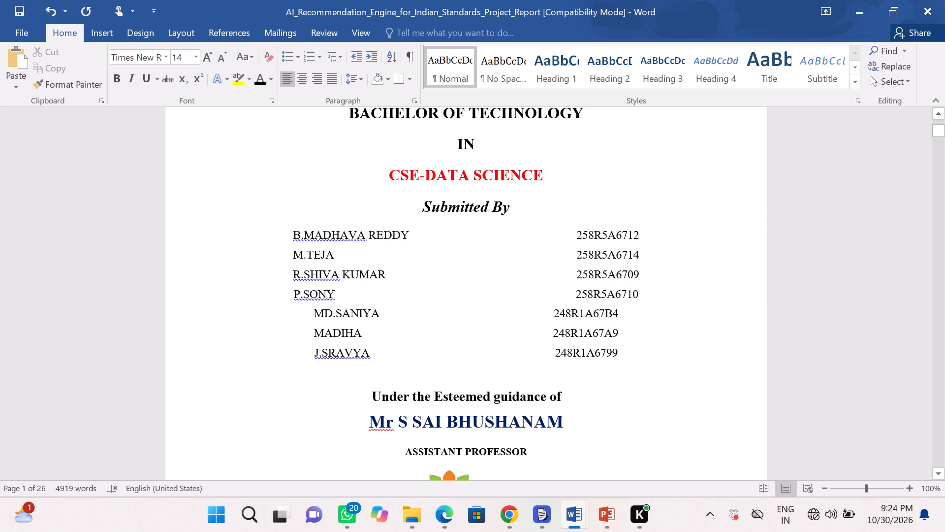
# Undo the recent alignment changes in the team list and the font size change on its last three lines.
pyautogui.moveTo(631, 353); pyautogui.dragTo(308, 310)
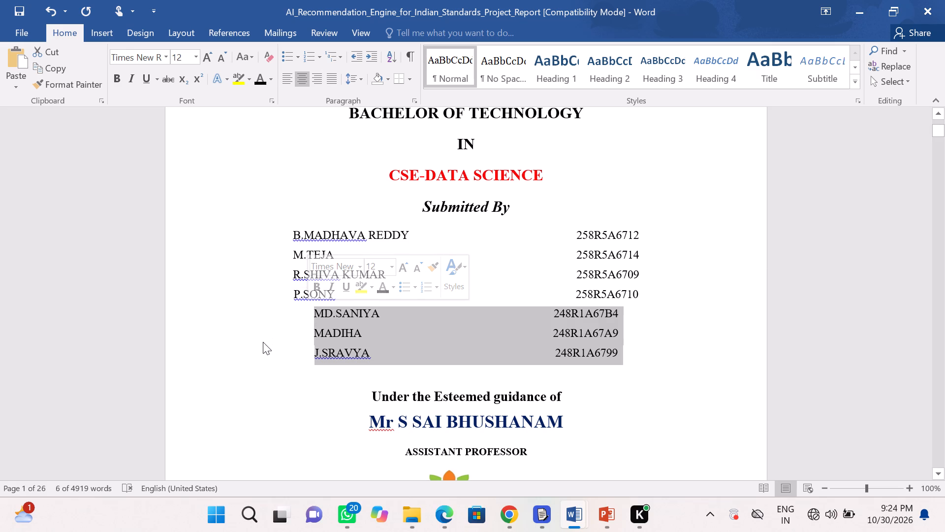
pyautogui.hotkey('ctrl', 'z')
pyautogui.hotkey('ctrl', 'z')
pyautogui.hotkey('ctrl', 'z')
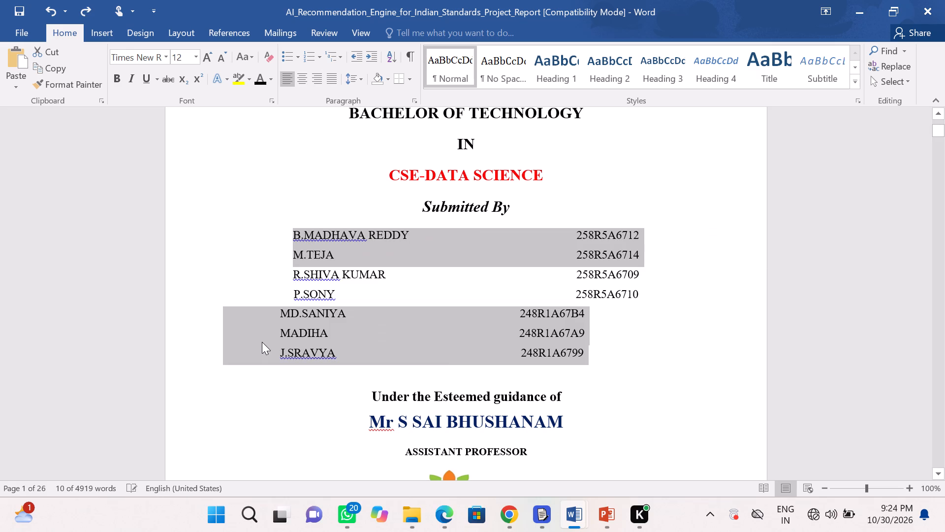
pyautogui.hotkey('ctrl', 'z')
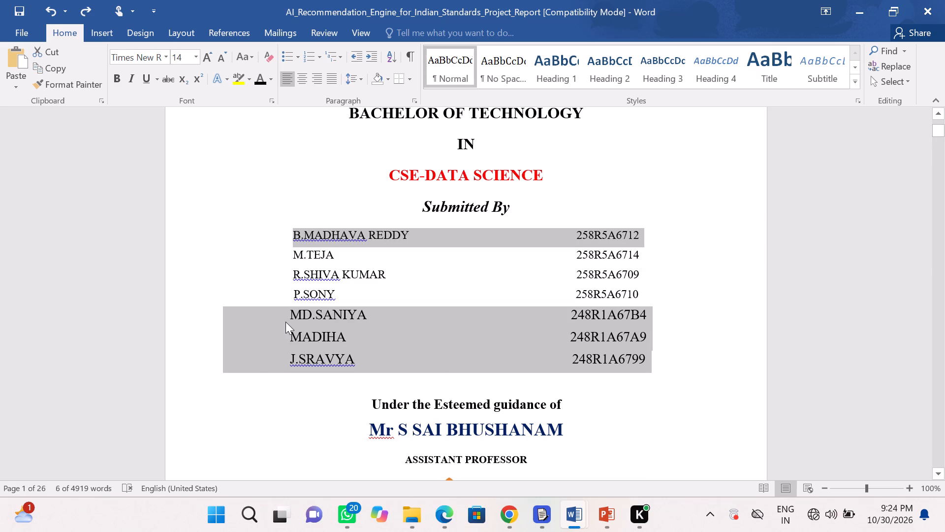
# Set the fifth listed team member's name, without the roll number, to font size 12.
pyautogui.click(340, 313)
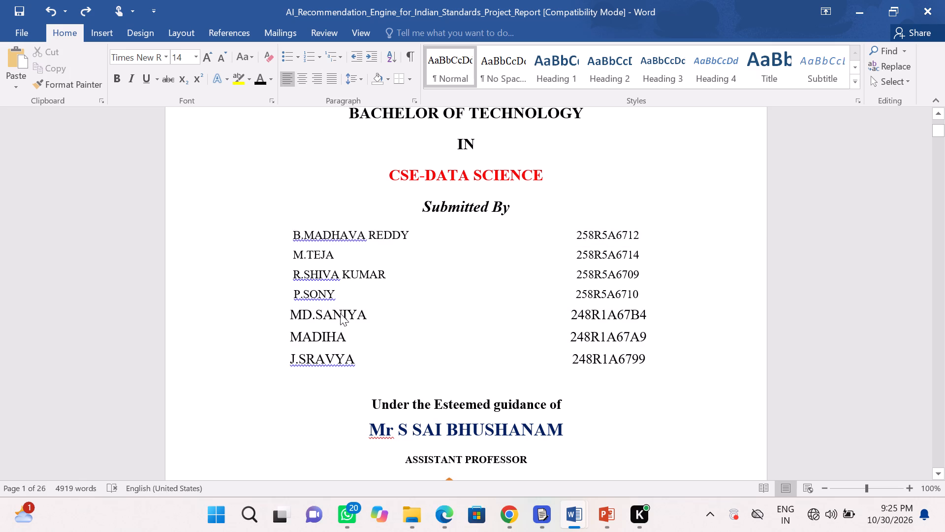
pyautogui.moveTo(289, 313); pyautogui.dragTo(363, 311)
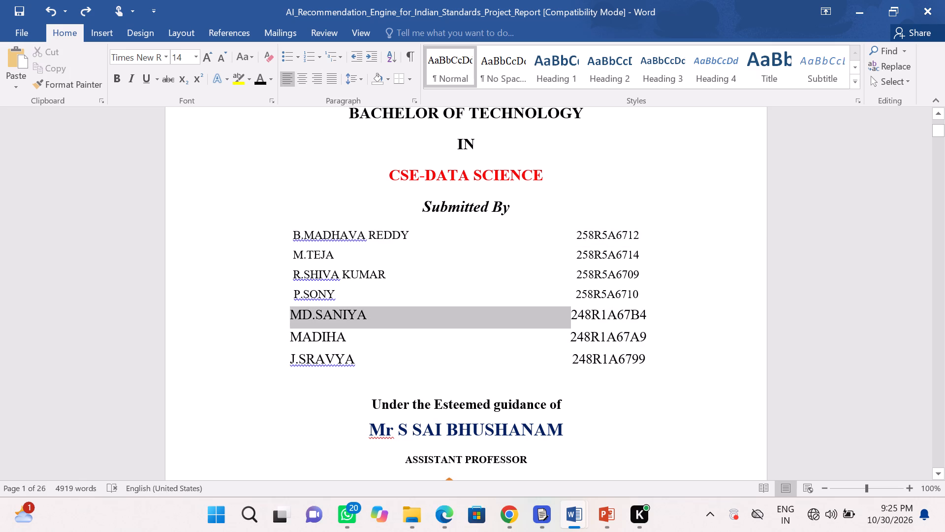
pyautogui.moveTo(363, 311); pyautogui.dragTo(366, 307)
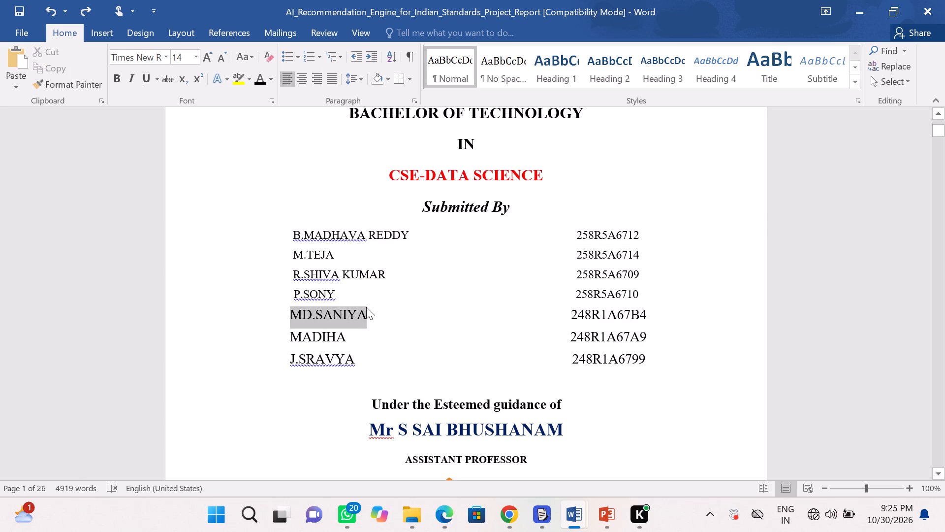
pyautogui.click(436, 259)
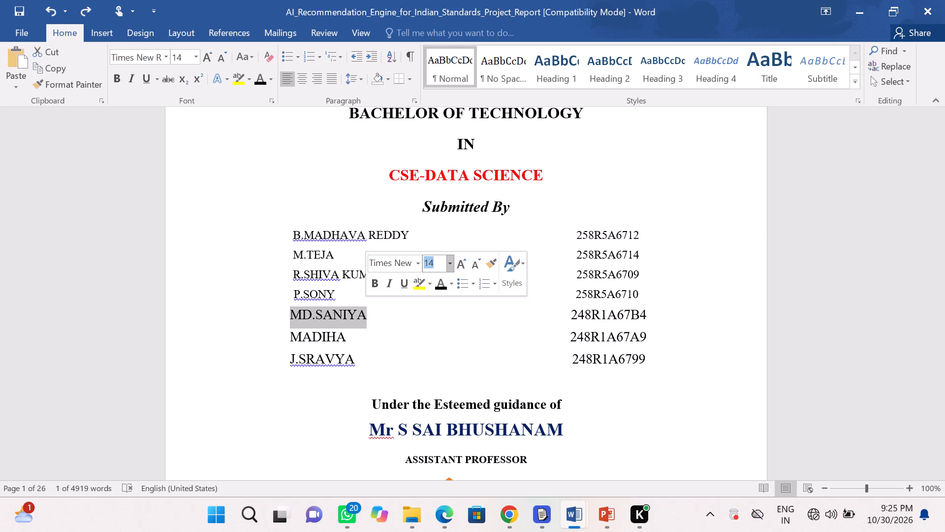
pyautogui.press('BackSpace')
pyautogui.write('12')
pyautogui.press('Return')
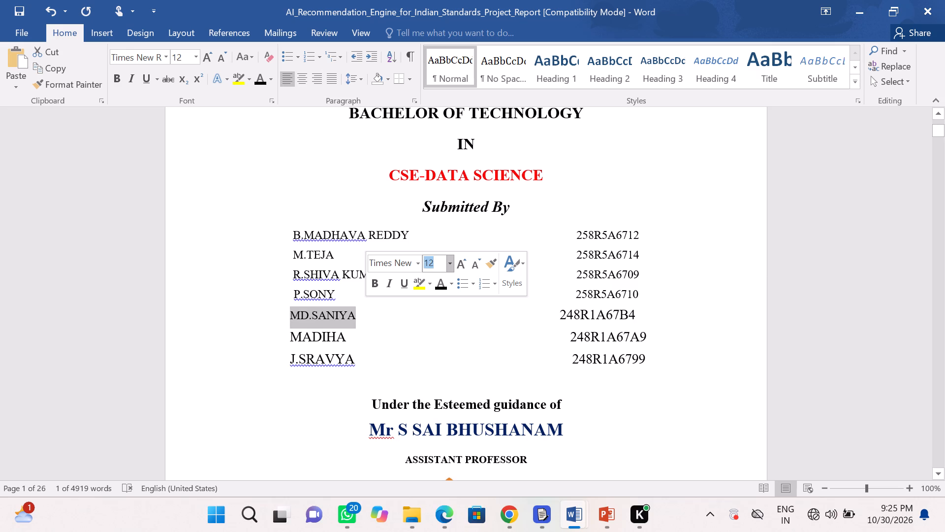
# Insert one space before the fifth listed team member's name to line it up with the names above.
pyautogui.moveTo(556, 312); pyautogui.dragTo(640, 312)
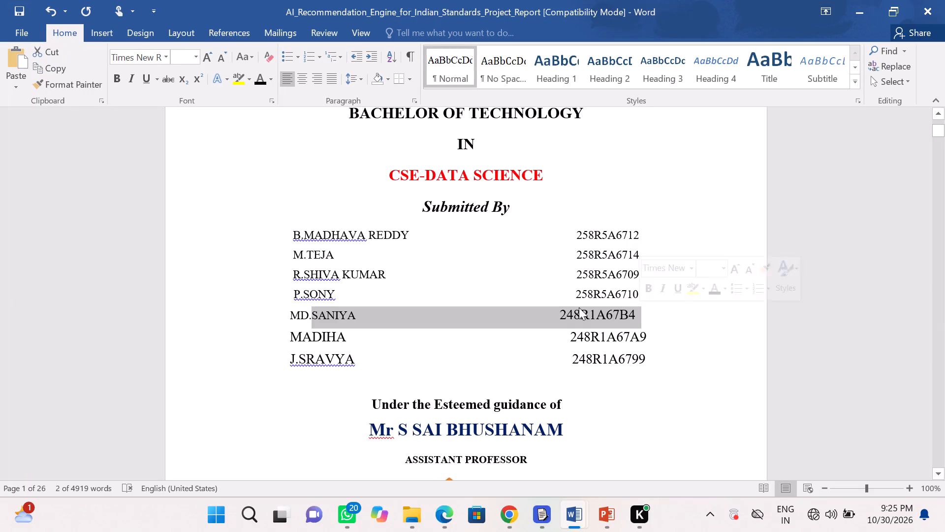
pyautogui.click(561, 311)
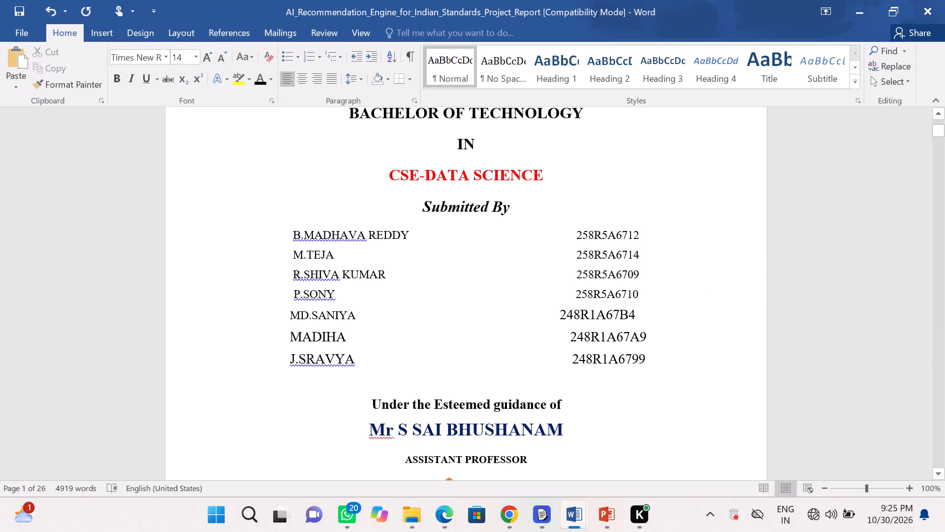
pyautogui.moveTo(557, 312); pyautogui.dragTo(578, 320)
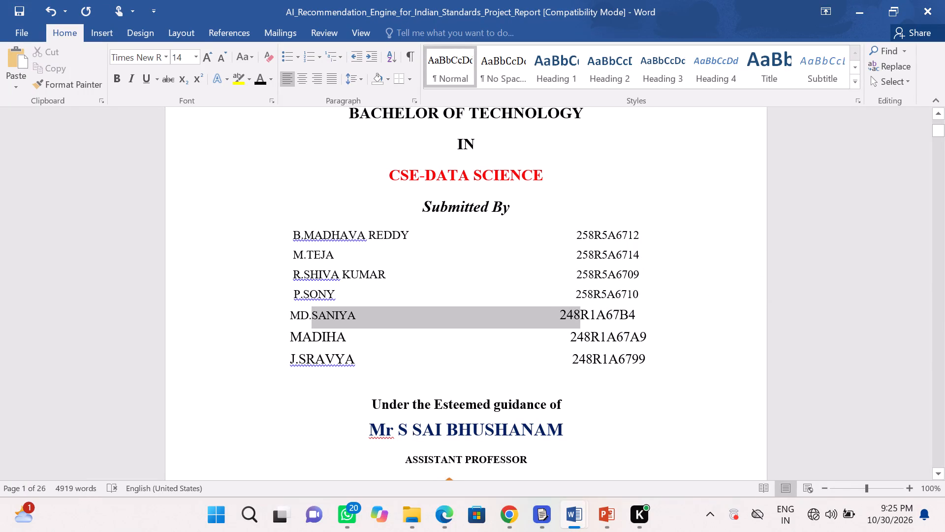
pyautogui.moveTo(578, 320); pyautogui.dragTo(578, 320)
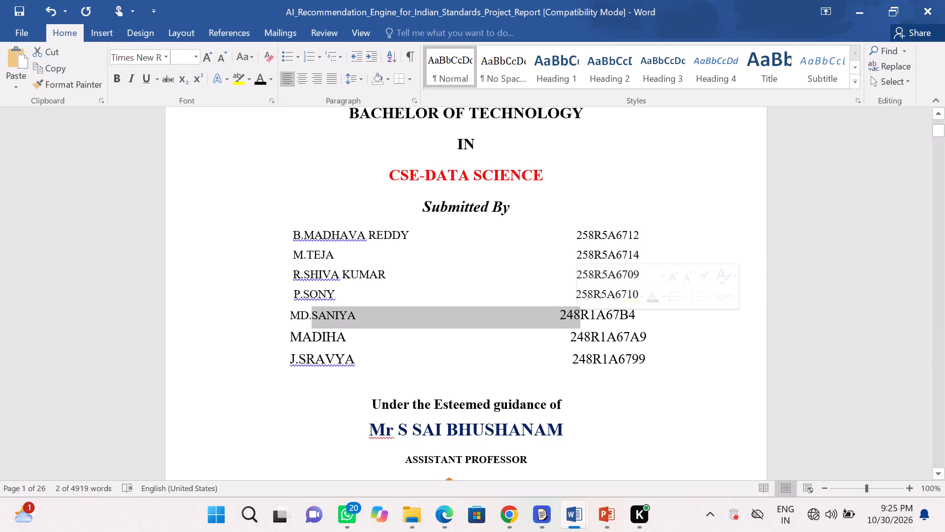
pyautogui.click(288, 316)
pyautogui.press('space')
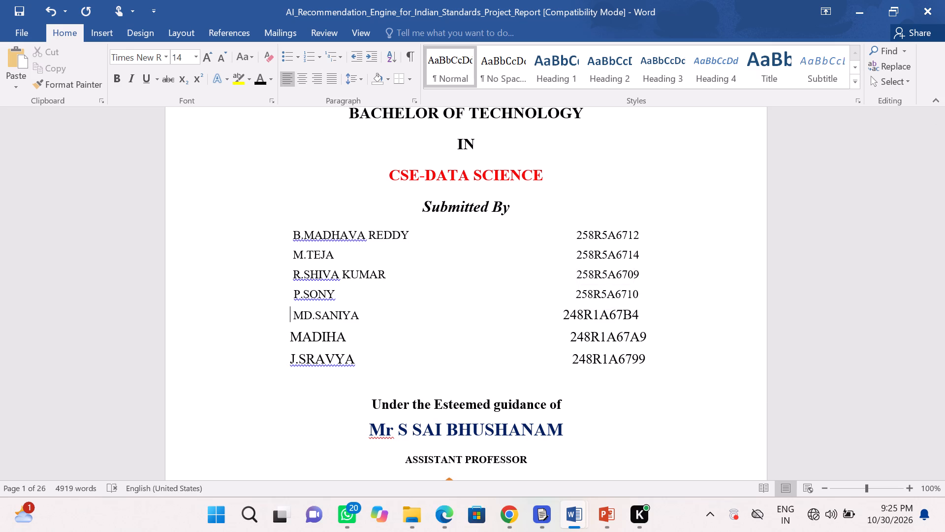
# Set the sixth listed team member's name, without the roll number, to font size 12.
pyautogui.moveTo(288, 333); pyautogui.dragTo(338, 336)
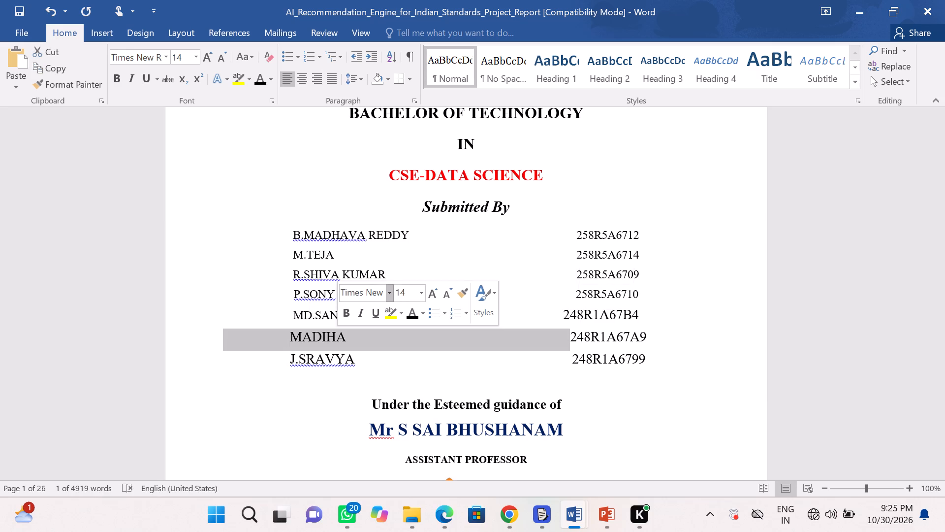
pyautogui.click(408, 289)
pyautogui.press('BackSpace')
pyautogui.write('12')
pyautogui.press('Return')
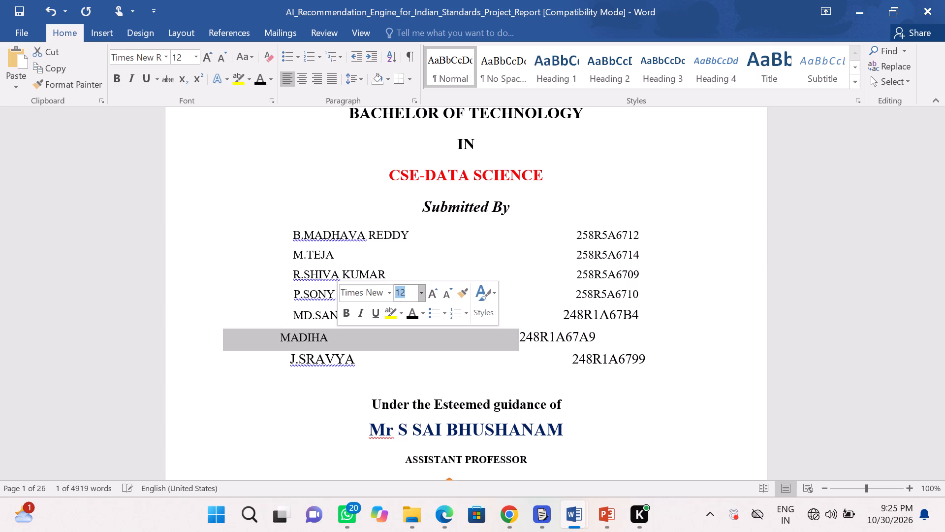
# Insert five spaces before the sixth listed team member's name to line it up with the names above.
pyautogui.click(270, 339)
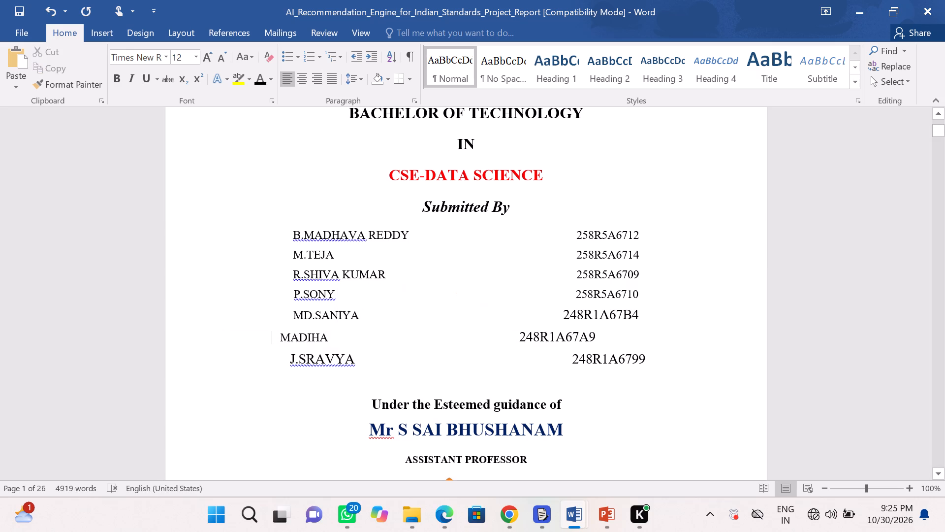
pyautogui.press('space')
pyautogui.press('space')
pyautogui.press('space')
pyautogui.press('space')
pyautogui.press('space')
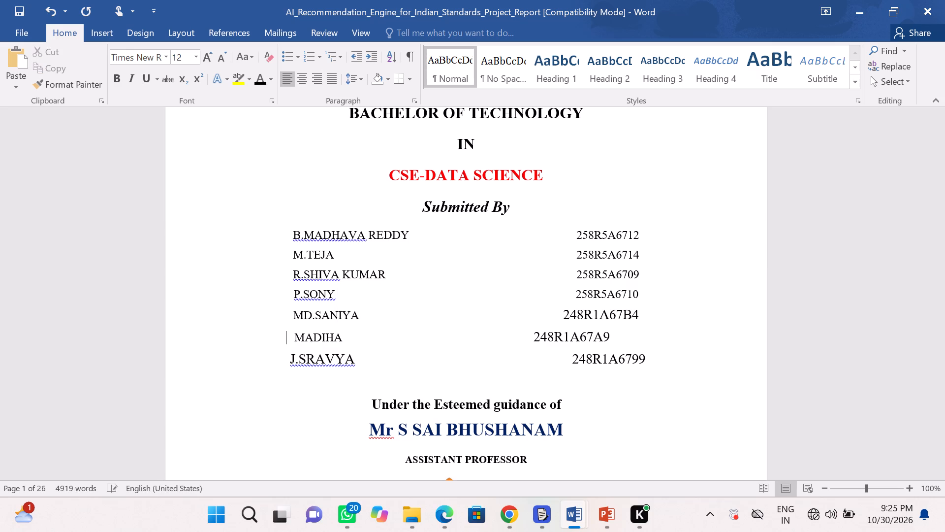
# Examine how the cover's closing lines below the college logo are split between the first and second pages.
pyautogui.click(286, 357)
pyautogui.scroll(-1, 354, 362)
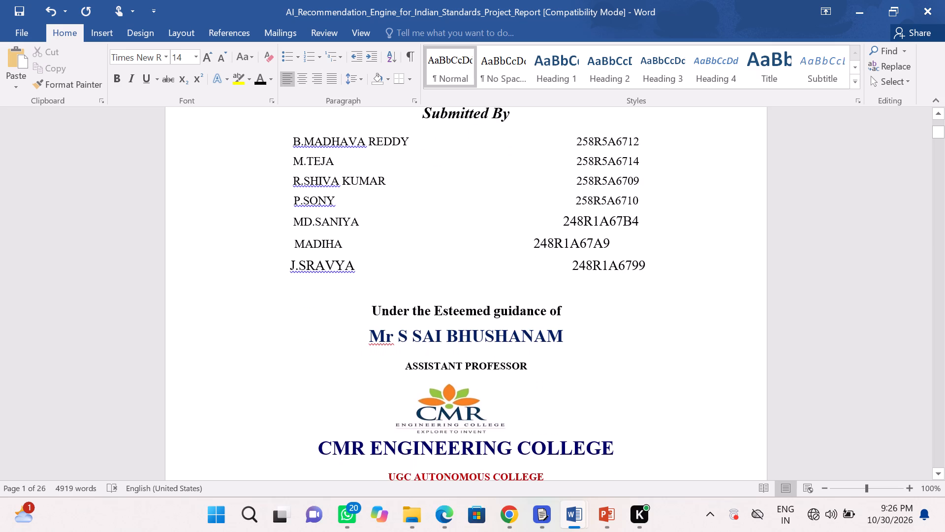
pyautogui.scroll(-11, 354, 362)
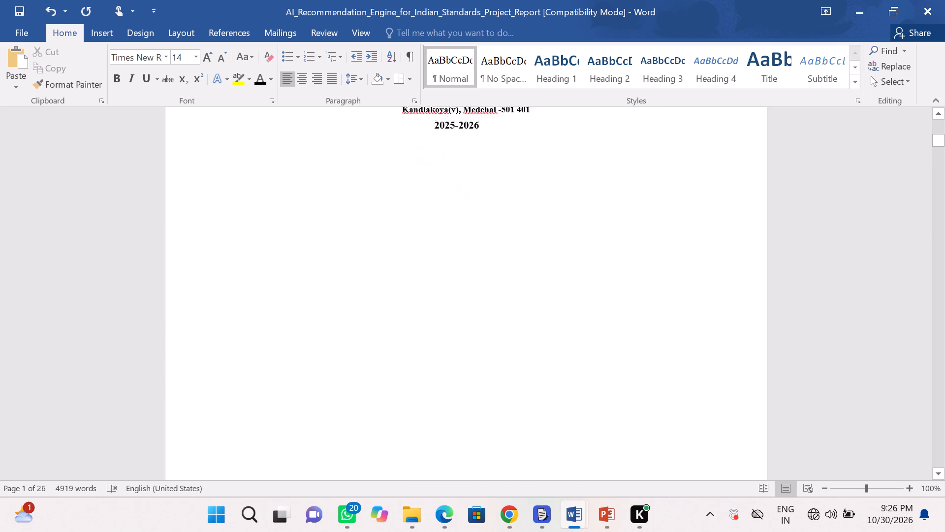
pyautogui.scroll(-7, 354, 362)
pyautogui.scroll(7, 354, 362)
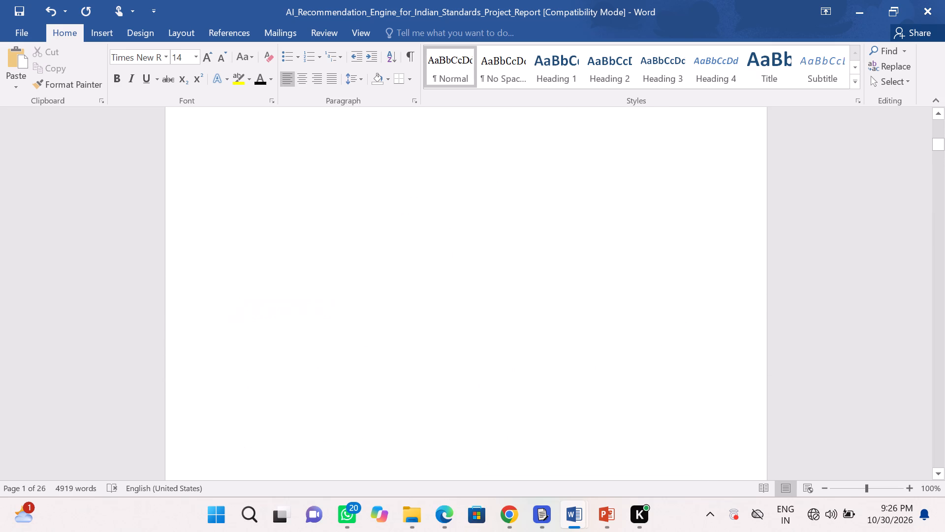
pyautogui.scroll(3, 354, 362)
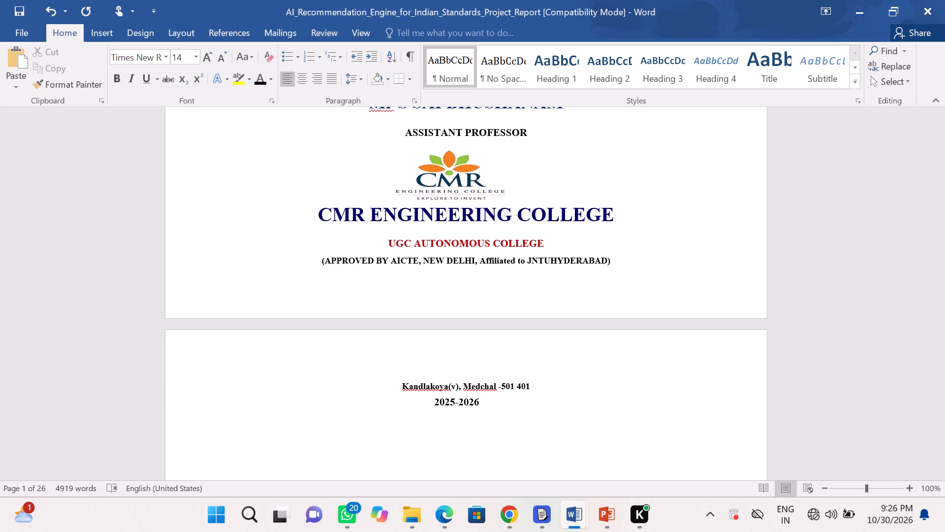
pyautogui.scroll(4, 354, 362)
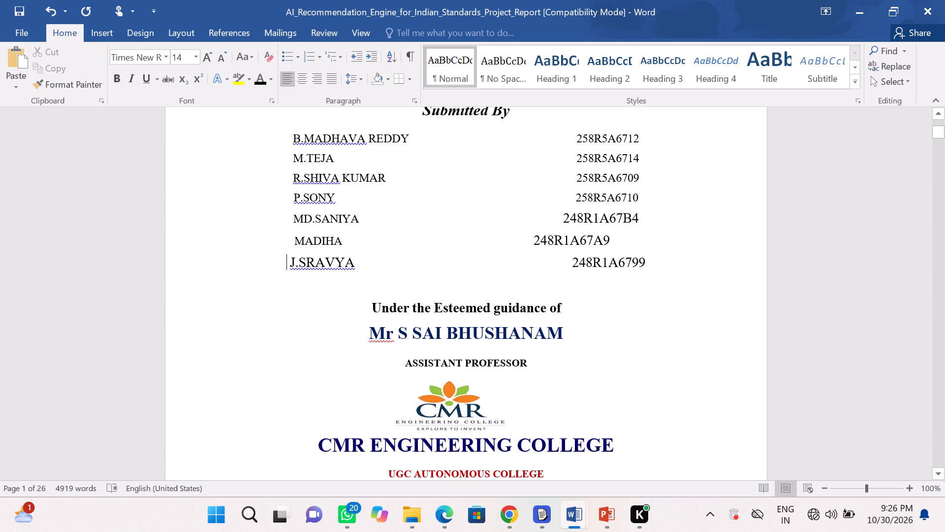
# Set the seventh listed team member's name, without the roll number, to font size 12.
pyautogui.click(375, 242)
pyautogui.moveTo(356, 265); pyautogui.dragTo(275, 262)
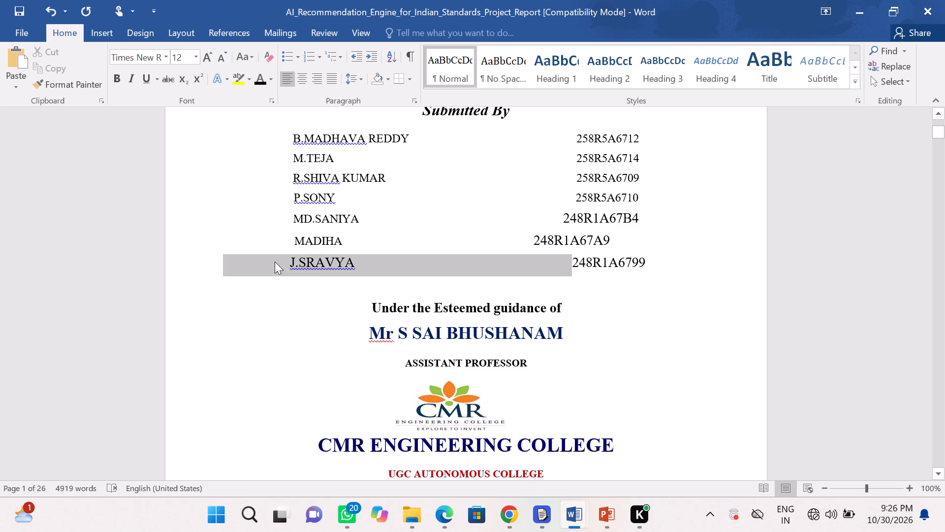
pyautogui.click(344, 217)
pyautogui.press('BackSpace')
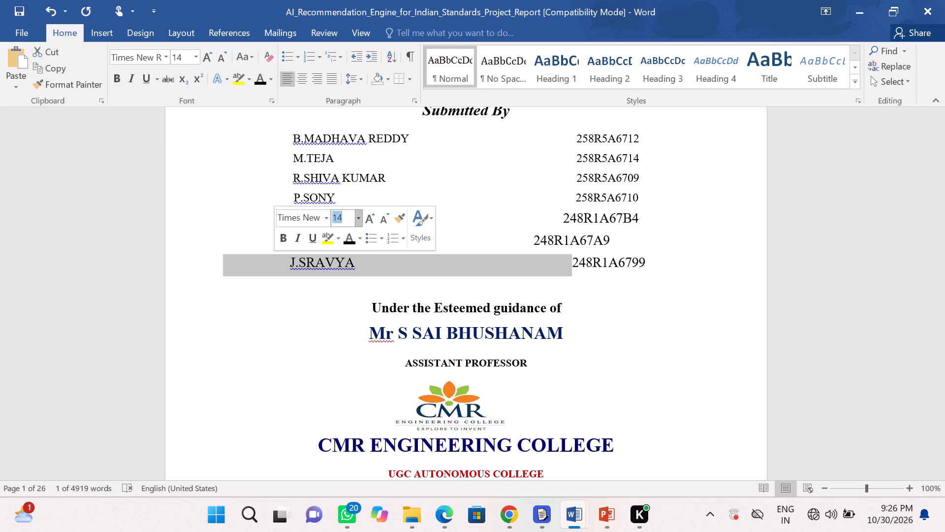
pyautogui.write('12')
pyautogui.press('Return')
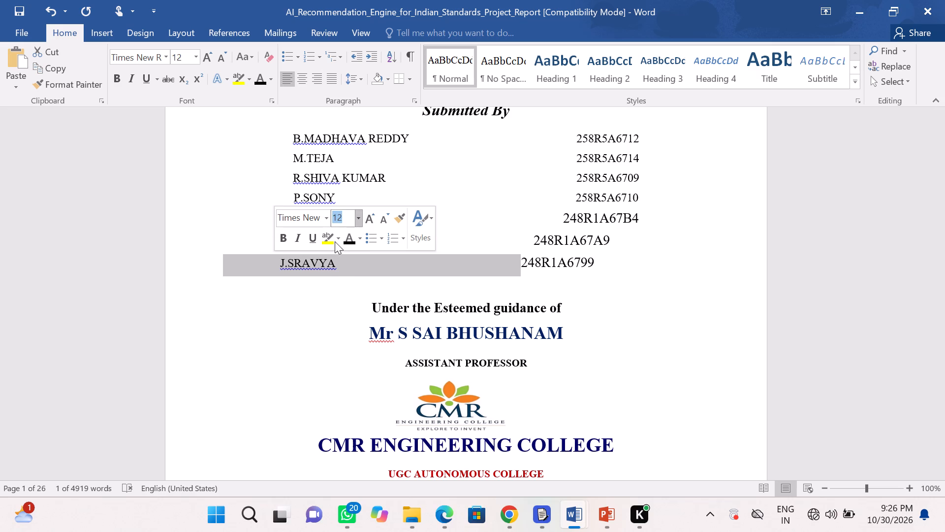
pyautogui.click(272, 304)
# Insert five spaces before the seventh listed team member's name to line it up with the names above.
pyautogui.click(269, 264)
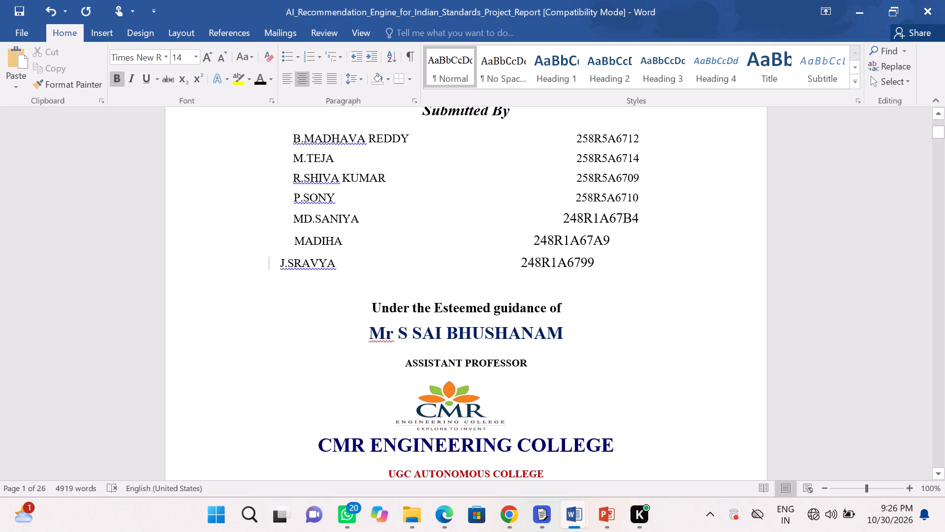
pyautogui.press('space')
pyautogui.press('space')
pyautogui.press('space')
pyautogui.press('space')
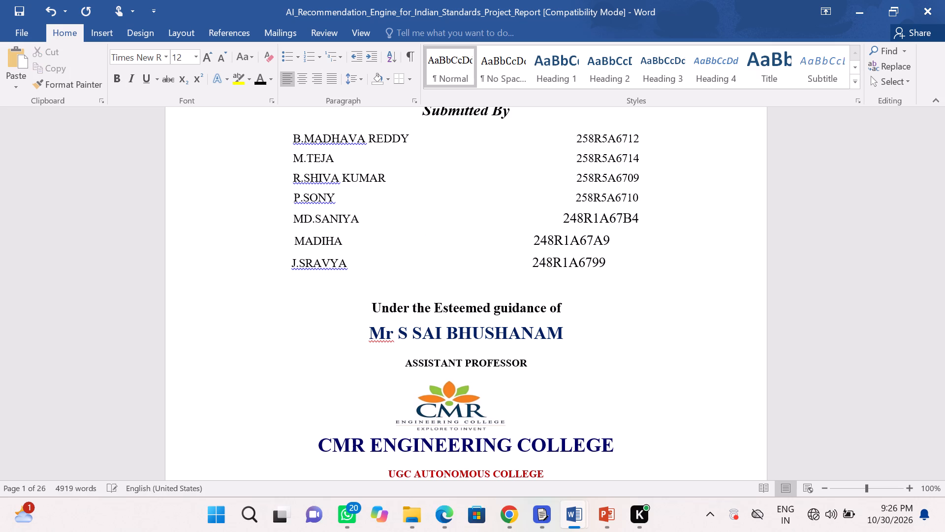
pyautogui.press('space')
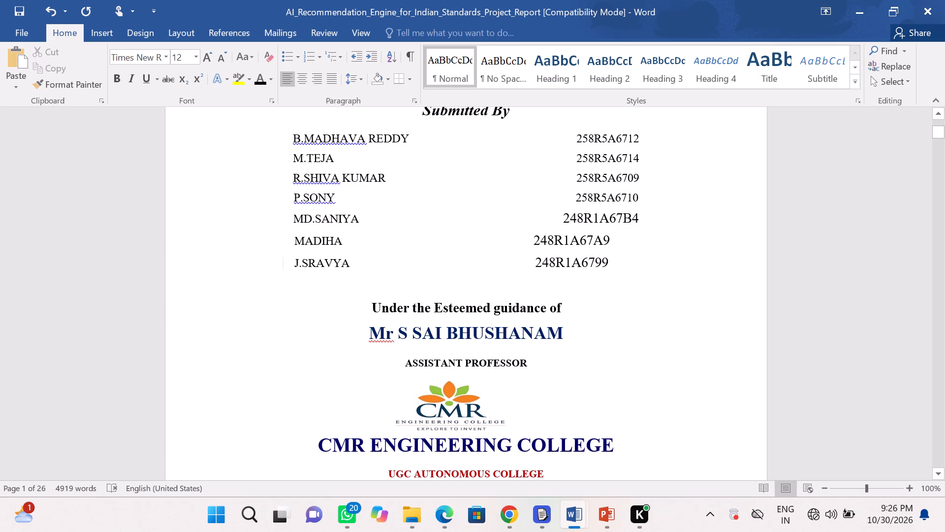
# Set the fifth listed team member's roll number to font size 12.
pyautogui.click(525, 242)
pyautogui.moveTo(559, 217); pyautogui.dragTo(665, 218)
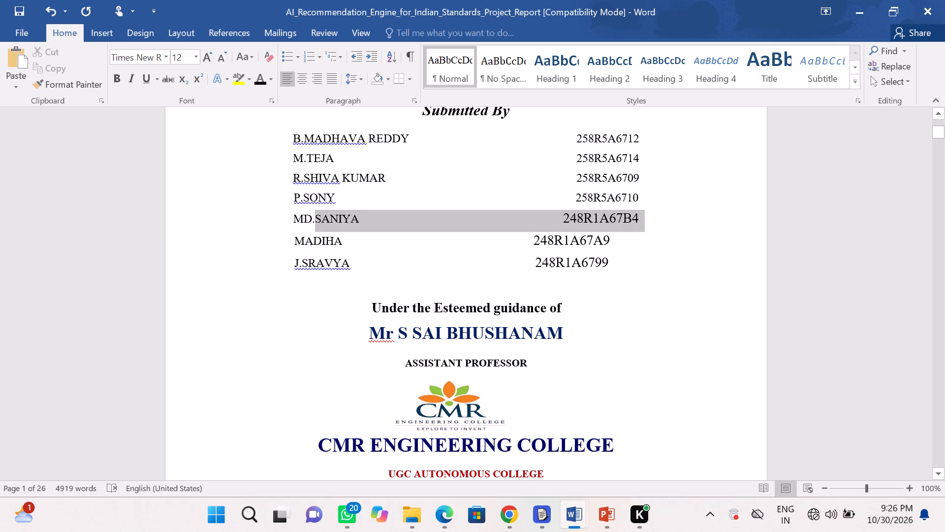
pyautogui.moveTo(665, 218); pyautogui.dragTo(656, 223)
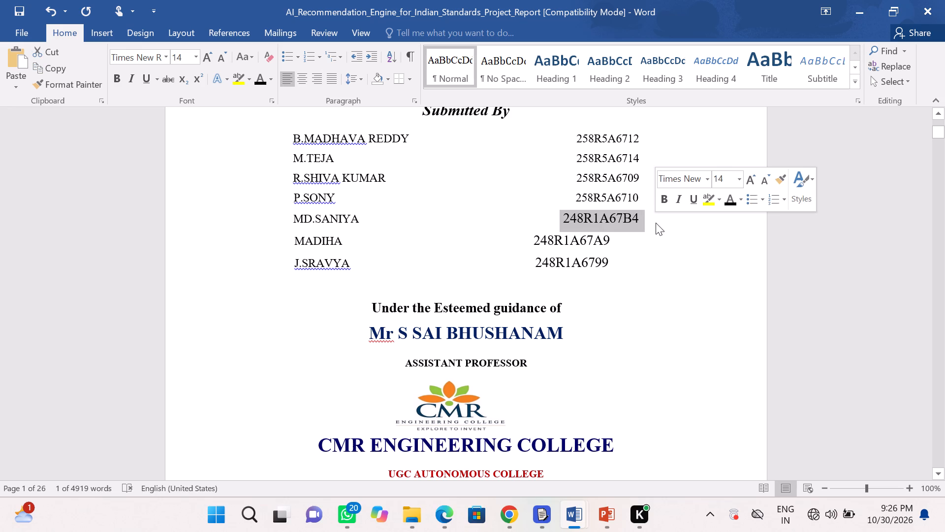
pyautogui.click(724, 183)
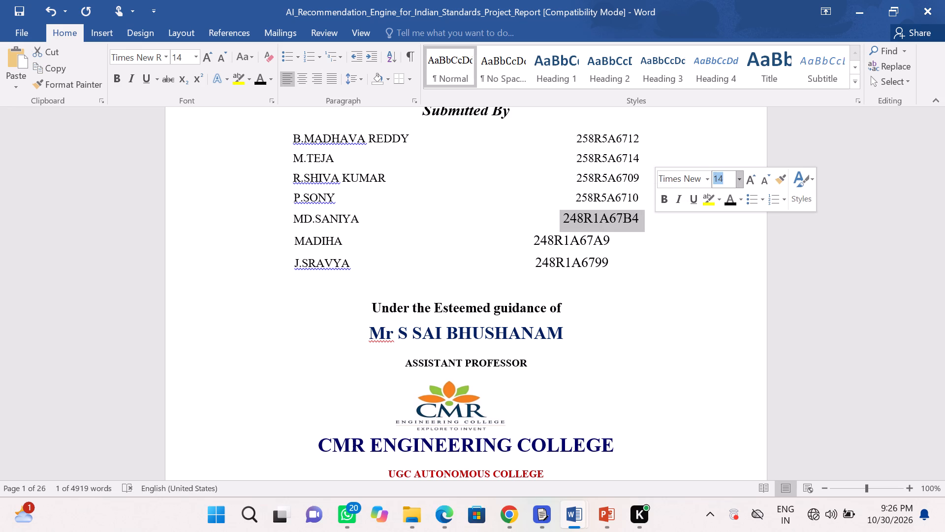
pyautogui.press('BackSpace')
pyautogui.write('12')
pyautogui.press('Return')
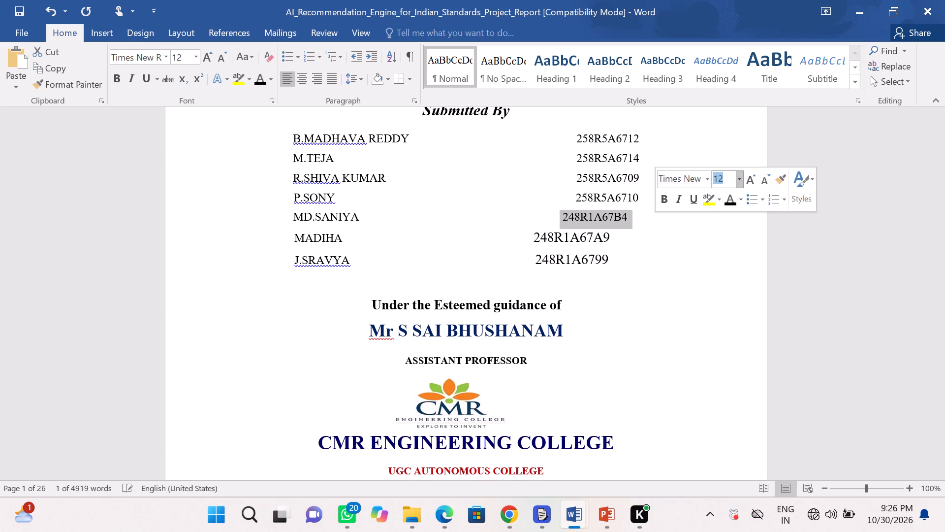
# Insert four spaces before the fifth listed team member's roll number to line it up with the roll numbers above.
pyautogui.click(547, 209)
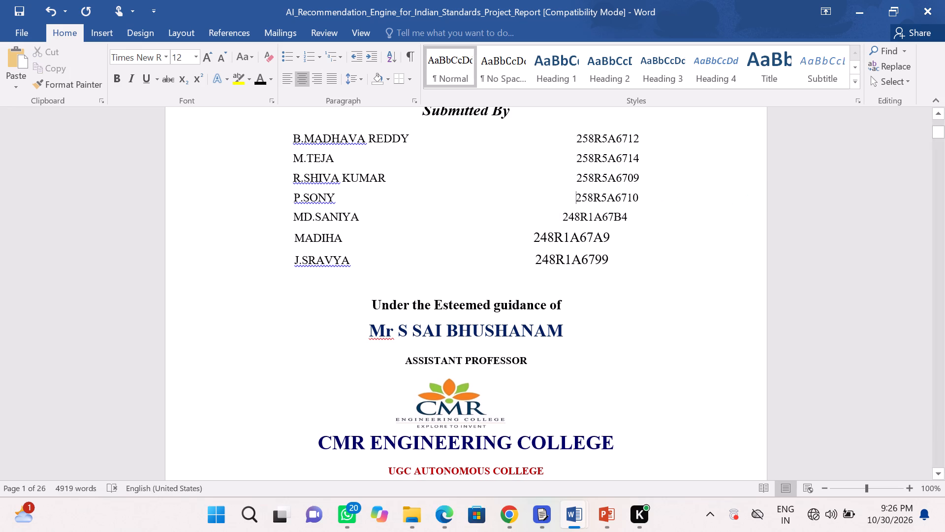
pyautogui.click(548, 220)
pyautogui.press('space')
pyautogui.press('space')
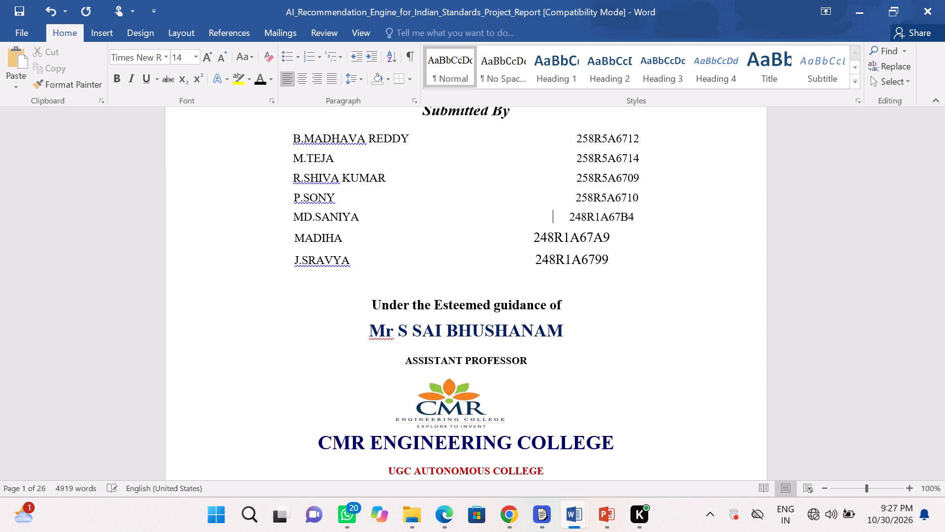
pyautogui.press('space')
pyautogui.press('space')
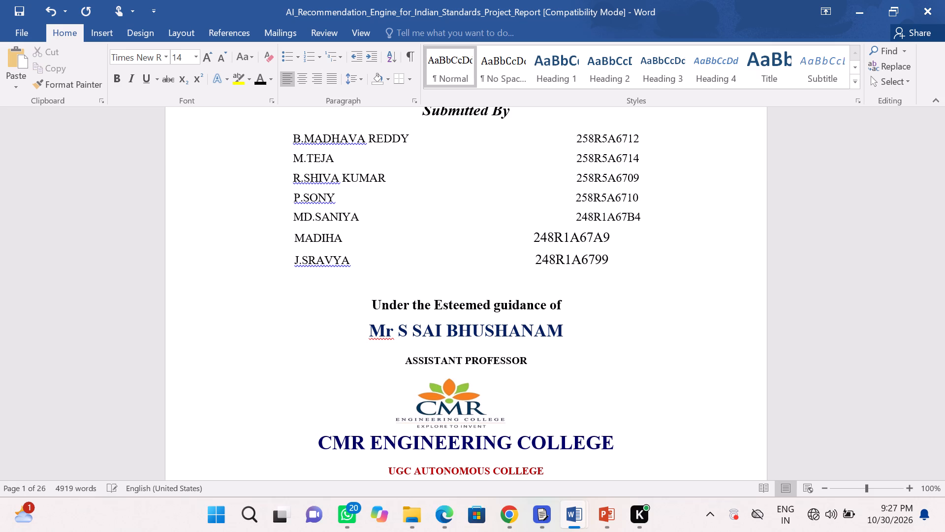
# Insert five spaces before the sixth listed team member's roll number to move it toward the roll-number column above.
pyautogui.click(529, 239)
pyautogui.press('space')
pyautogui.press('space')
pyautogui.press('space')
pyautogui.press('space')
pyautogui.press('space')
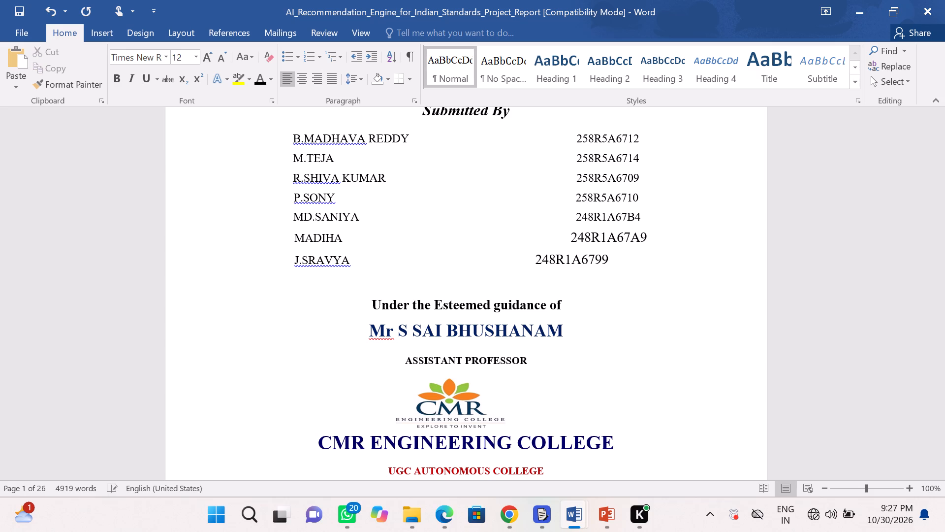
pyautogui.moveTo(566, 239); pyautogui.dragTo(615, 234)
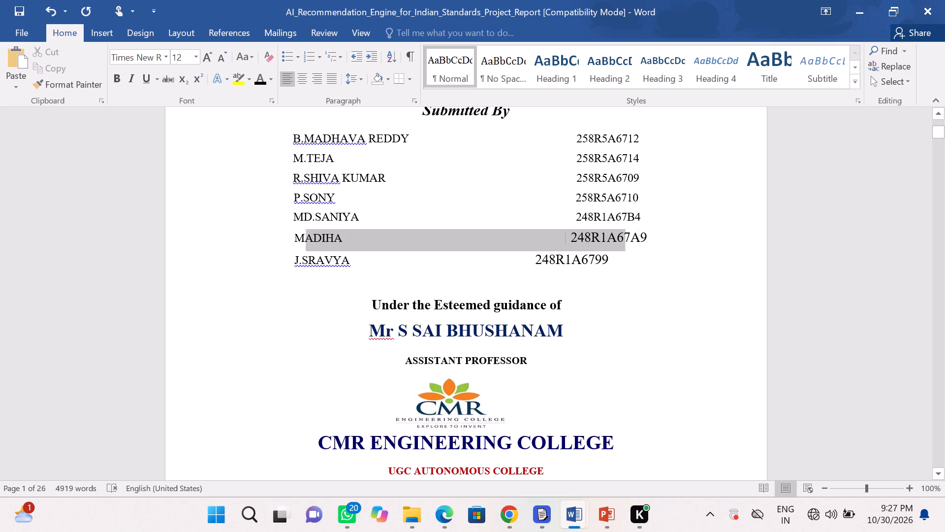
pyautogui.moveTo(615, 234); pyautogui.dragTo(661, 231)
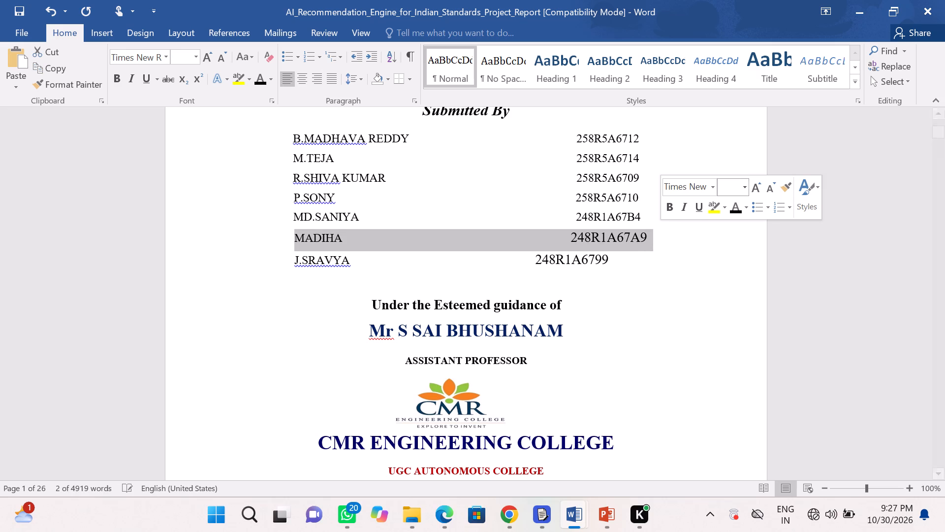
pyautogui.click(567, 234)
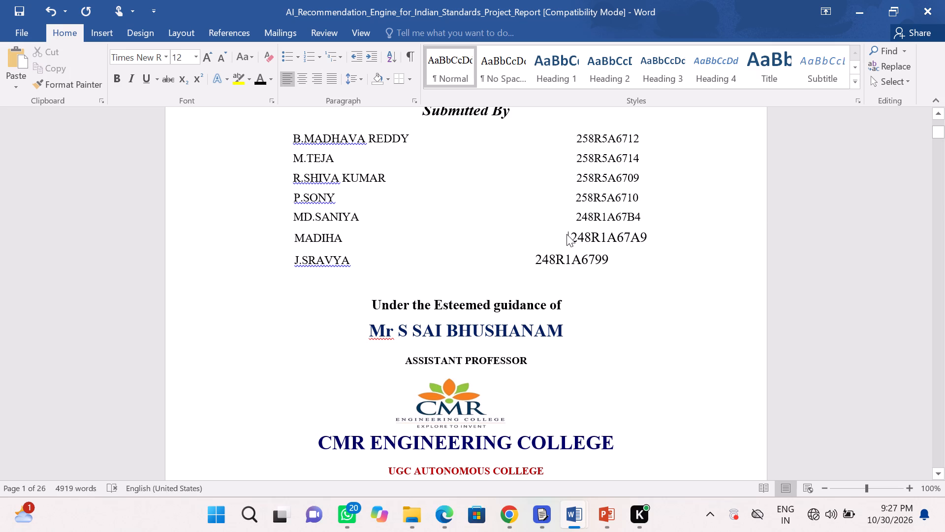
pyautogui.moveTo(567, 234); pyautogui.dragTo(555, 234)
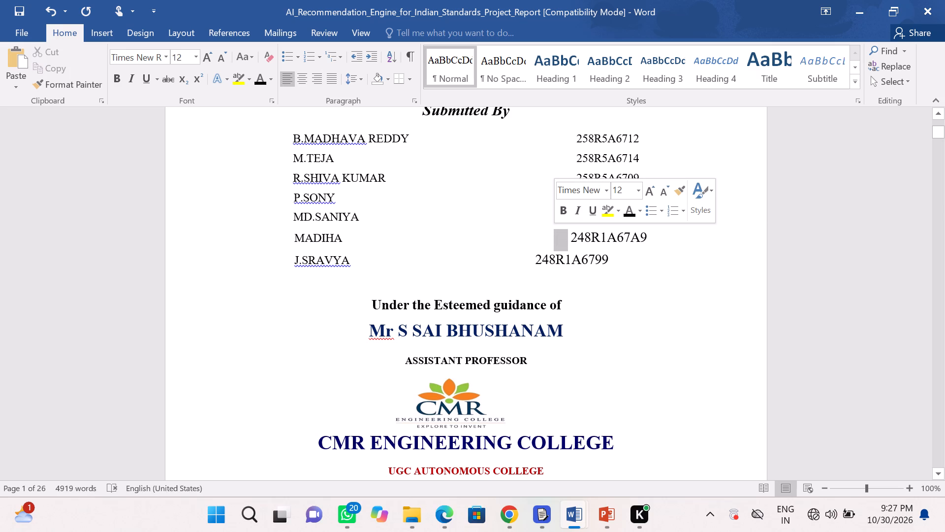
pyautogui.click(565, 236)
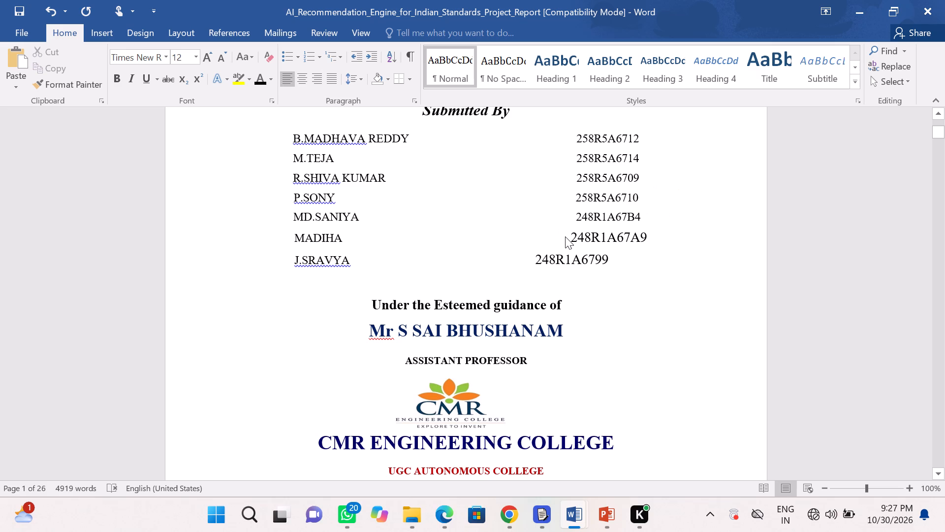
# Switch to Chrome and reload the YouTube home page.
pyautogui.click(513, 511)
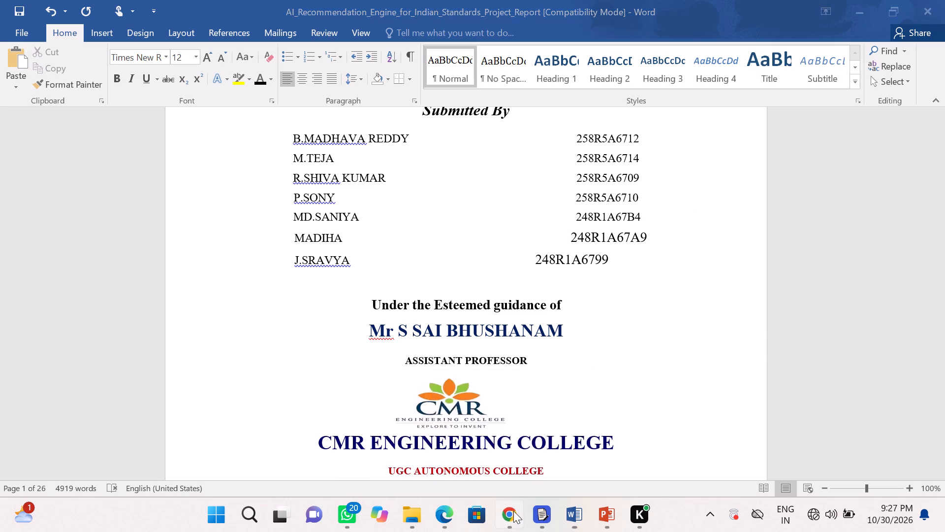
pyautogui.scroll(5, 513, 203)
pyautogui.scroll(-6, 513, 203)
pyautogui.scroll(5, 513, 203)
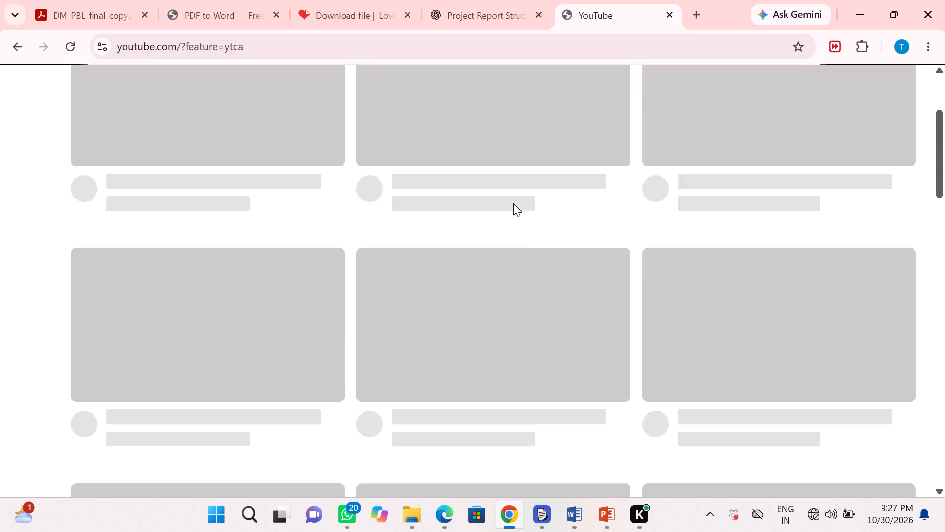
pyautogui.scroll(2, 513, 203)
pyautogui.click(79, 49)
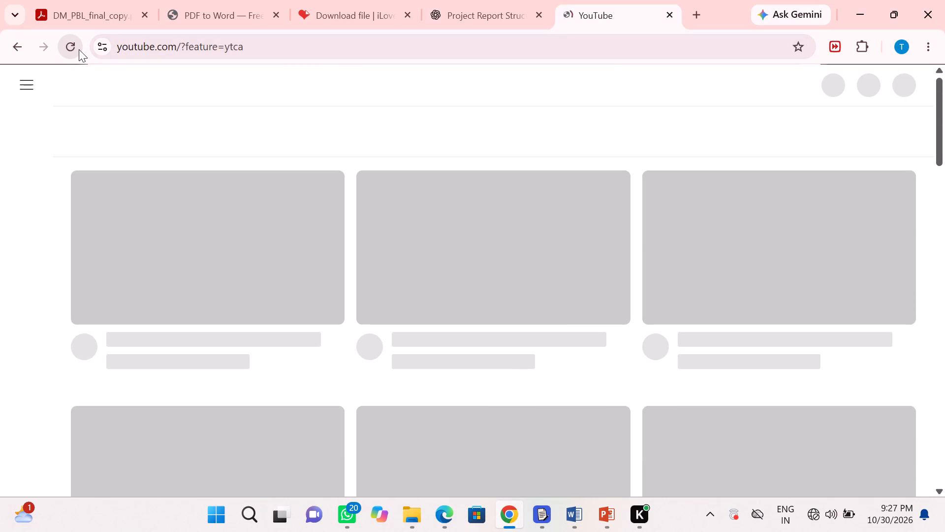
# Reload the YouTube home page again.
pyautogui.click(79, 49)
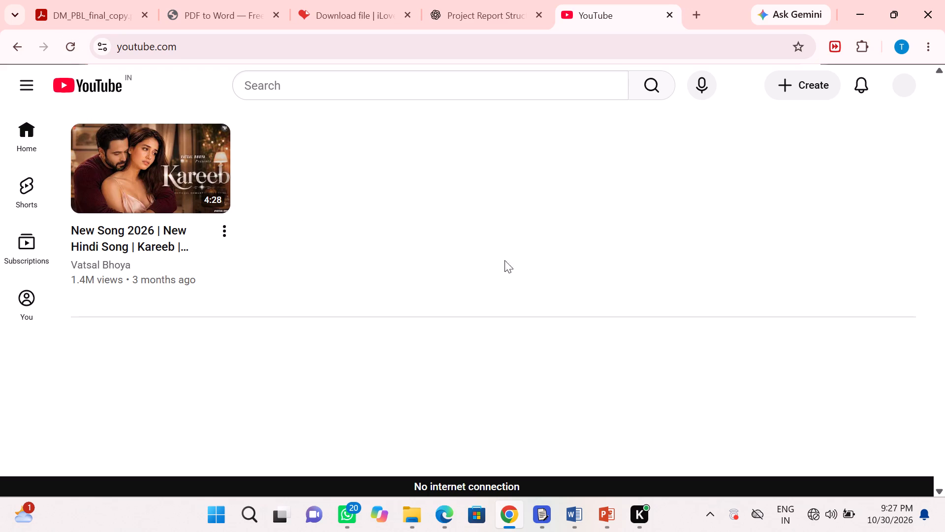
# Show the available Wi-Fi networks and expand the currently connected network's entry to check its connection.
pyautogui.click(810, 515)
pyautogui.click(735, 154)
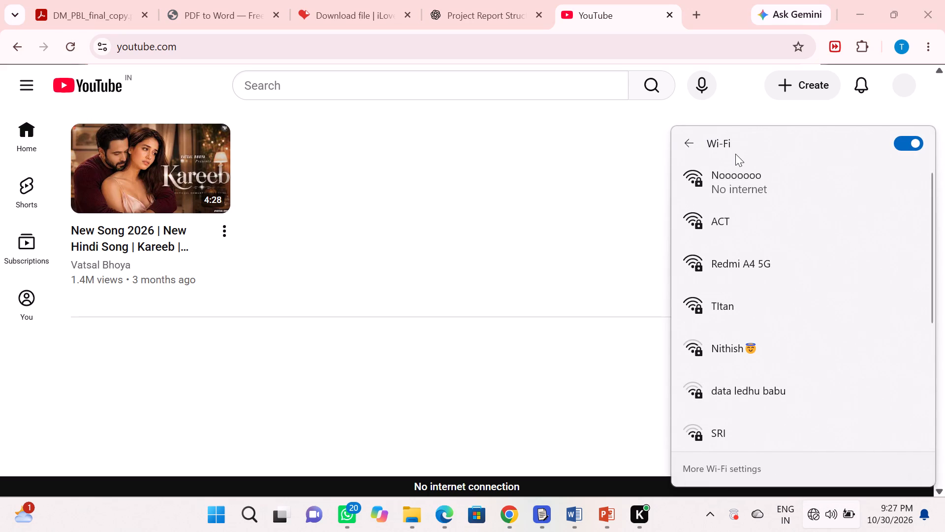
pyautogui.click(719, 175)
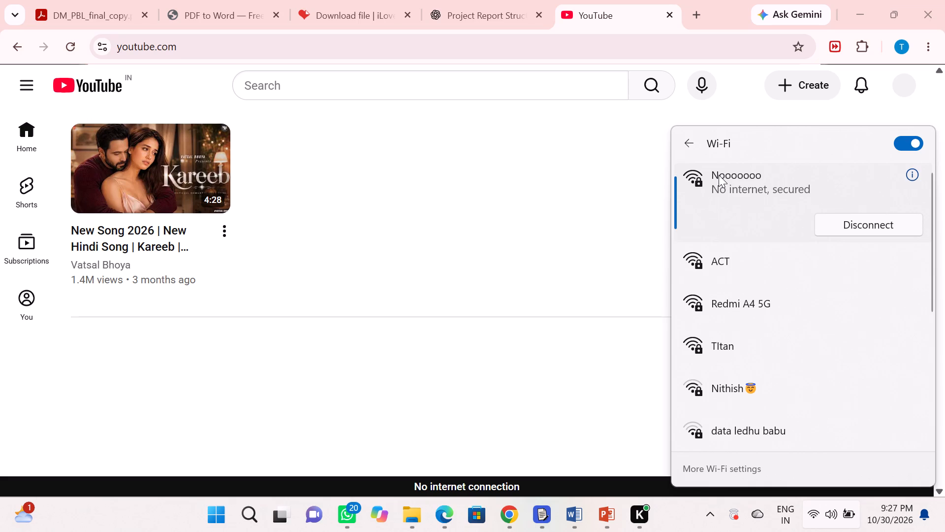
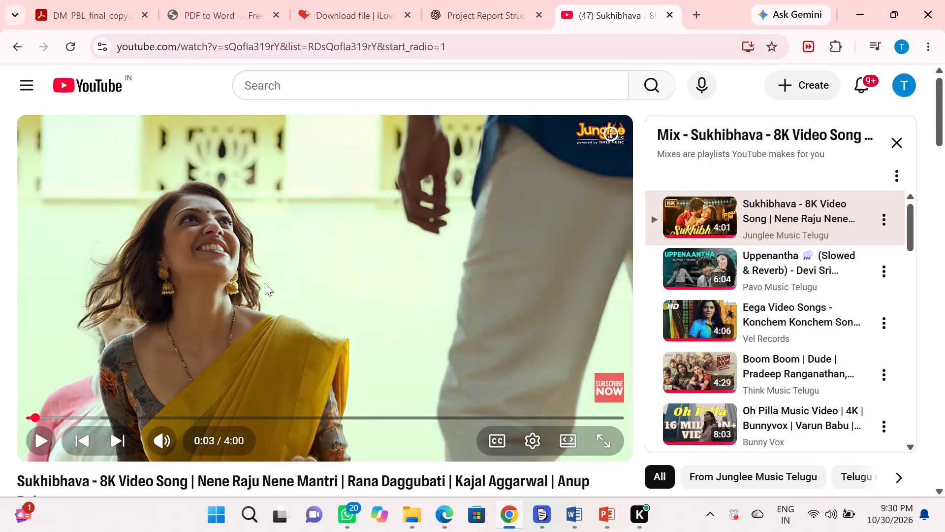
# Resume playback of the paused Sukhibhava 8K video song on YouTube.
pyautogui.click(278, 278)
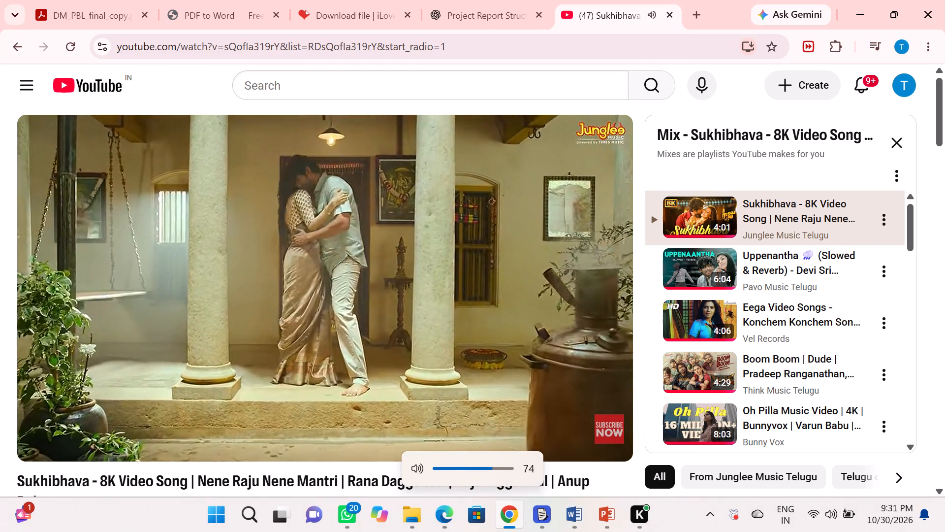
# Switch to the report in Word and set the sixth listed team member's roll number to font size 12.
pyautogui.click(634, 448)
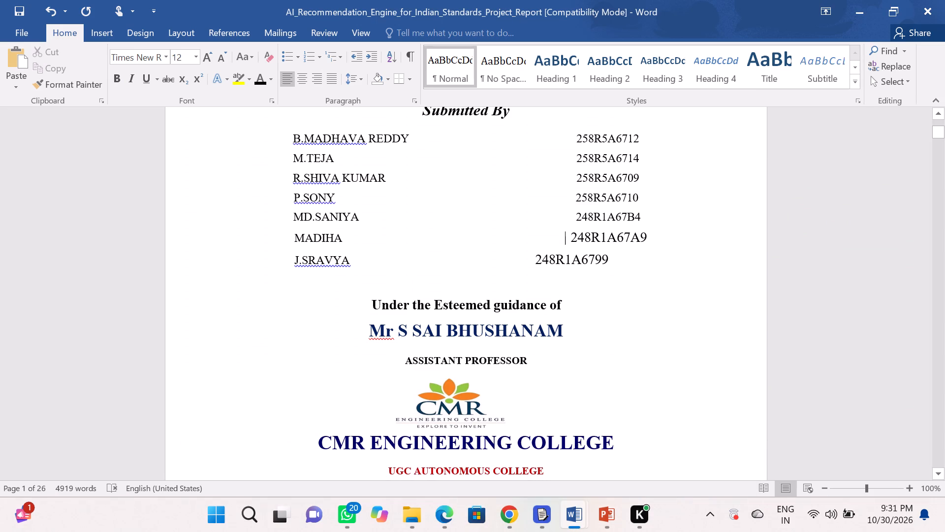
pyautogui.moveTo(572, 239); pyautogui.dragTo(574, 239)
pyautogui.moveTo(574, 239); pyautogui.dragTo(654, 241)
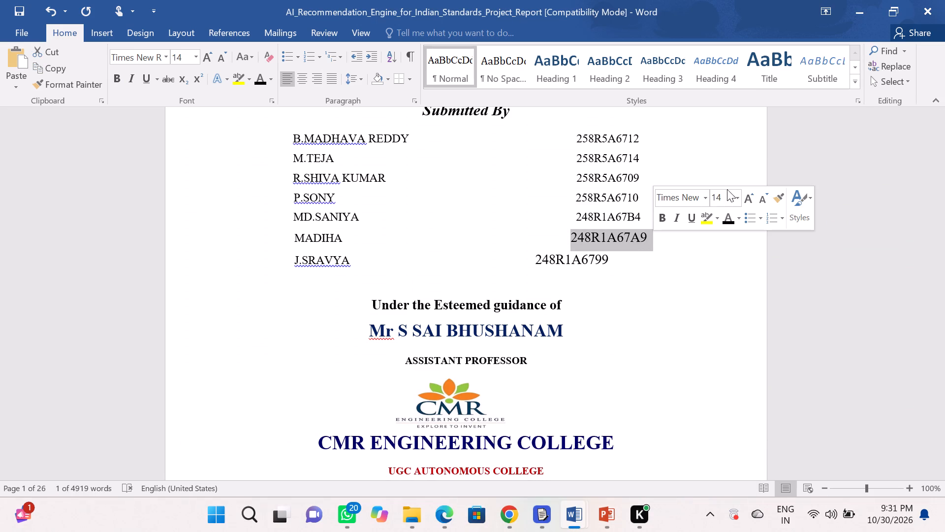
pyautogui.click(724, 196)
pyautogui.press('BackSpace')
pyautogui.write('12')
pyautogui.press('Return')
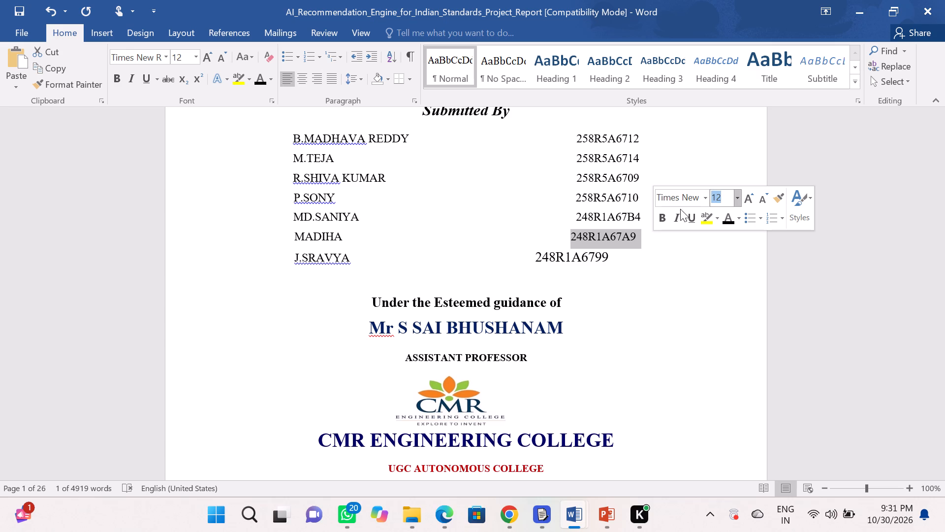
# Insert two spaces before the sixth listed team member's roll number to line it up with the roll numbers above.
pyautogui.click(559, 237)
pyautogui.press('space')
pyautogui.press('space')
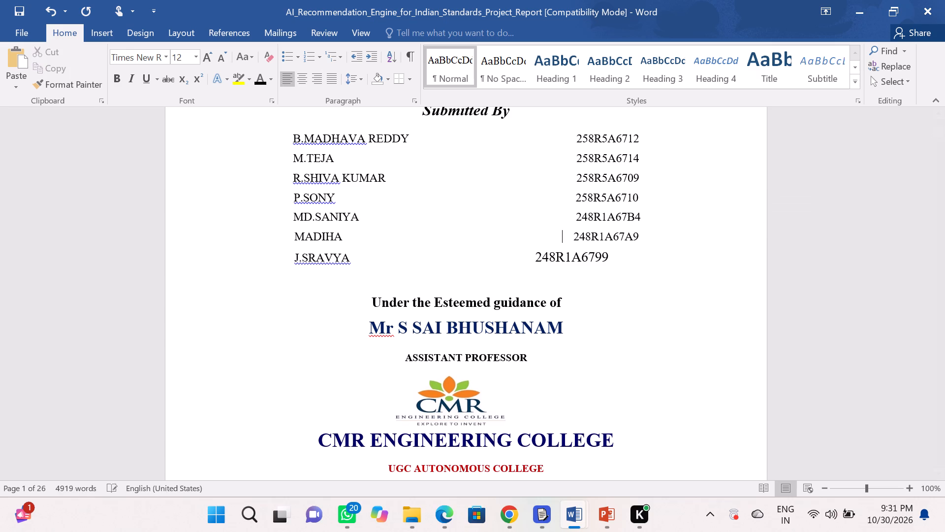
# Set the seventh listed team member's roll number to font size 12.
pyautogui.moveTo(536, 256); pyautogui.dragTo(622, 254)
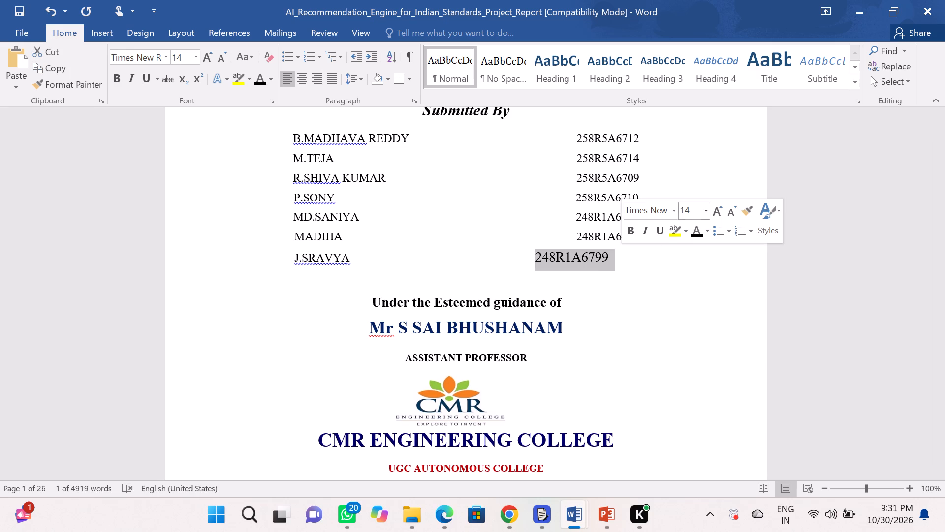
pyautogui.click(693, 209)
pyautogui.press('BackSpace')
pyautogui.write('12')
pyautogui.press('Return')
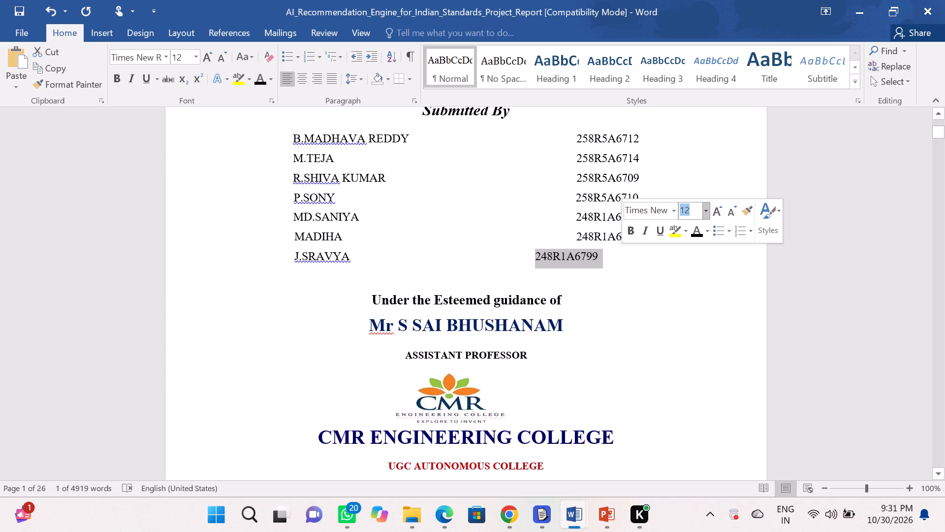
# Add 14 spaces before the seventh listed team member's roll number to line it up with the roll-number column above.
pyautogui.click(518, 259)
pyautogui.press('space')
pyautogui.press('space')
pyautogui.press('space')
pyautogui.press('space')
pyautogui.press('space')
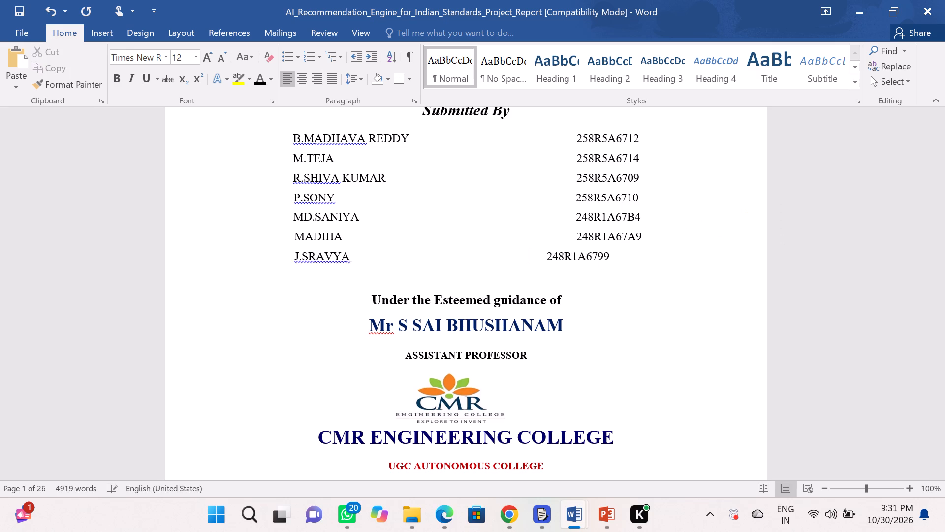
pyautogui.press('space')
pyautogui.press('space')
pyautogui.press('space')
pyautogui.press('space')
pyautogui.press('space')
pyautogui.press('space')
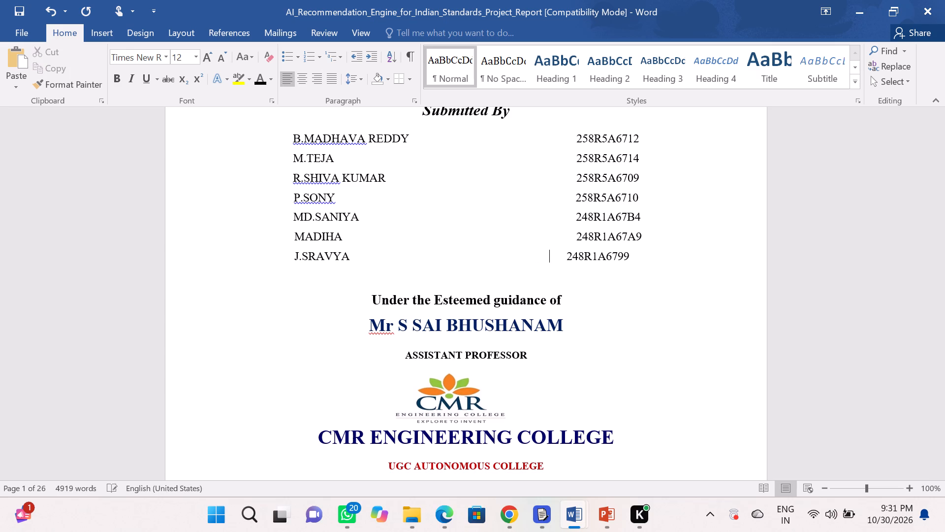
pyautogui.press('space')
pyautogui.press('space')
pyautogui.press('space')
pyautogui.press('space')
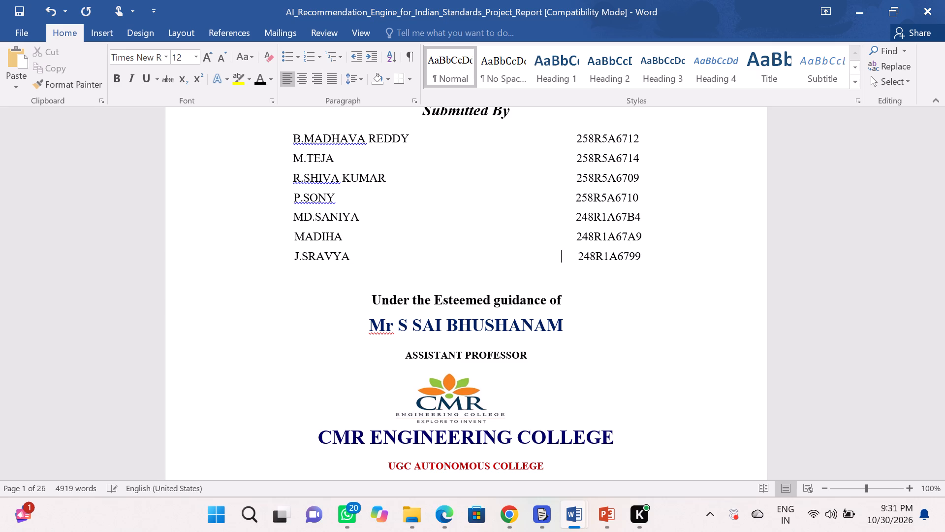
pyautogui.press('BackSpace')
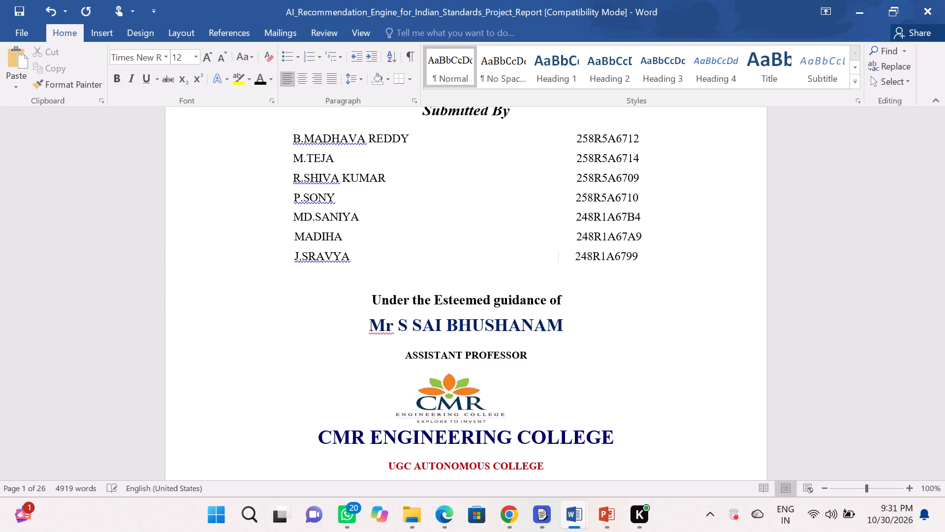
# Review the whole cover page, checking the title lines, team list alignment, guide details and college block.
pyautogui.scroll(4, 518, 259)
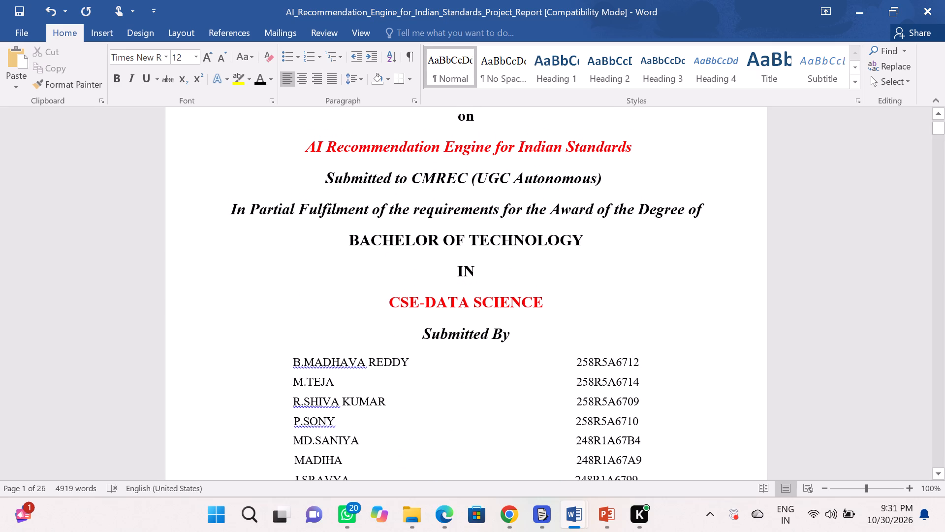
pyautogui.scroll(-1, 518, 259)
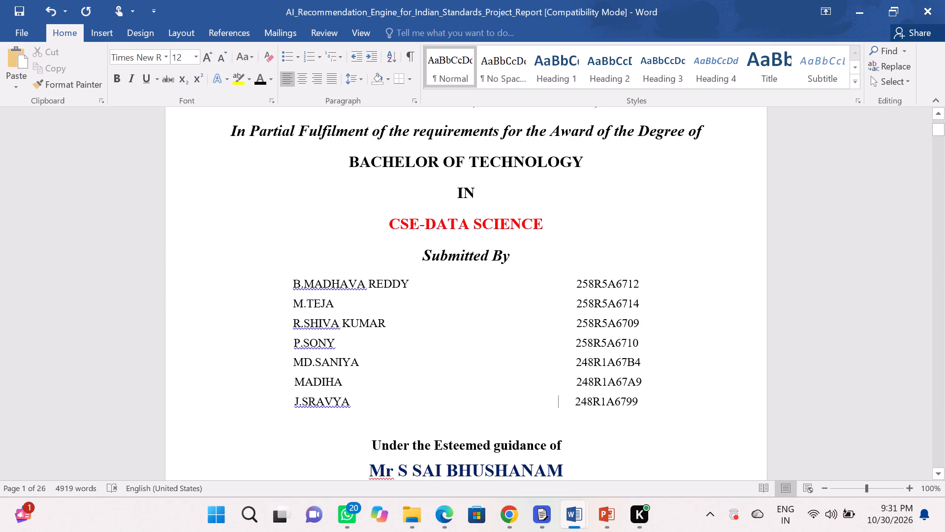
pyautogui.scroll(2, 518, 259)
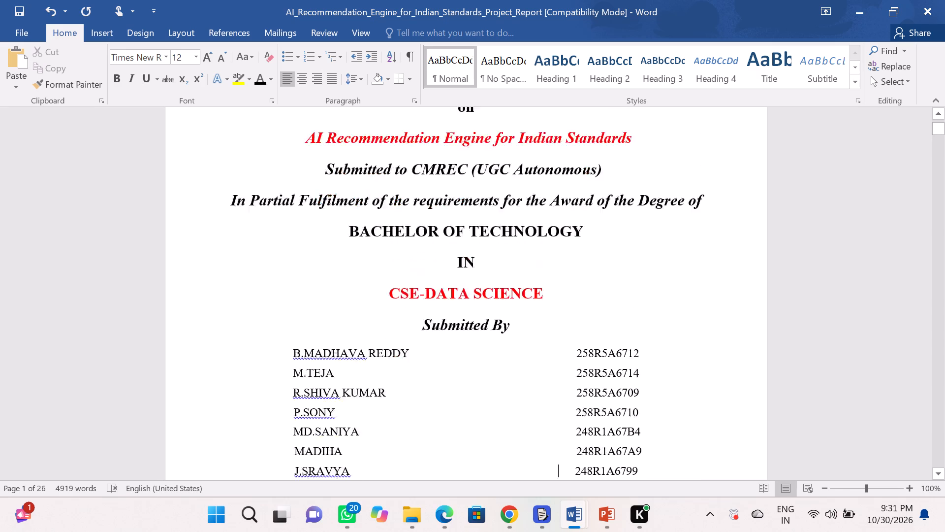
pyautogui.scroll(2, 518, 259)
pyautogui.scroll(-5, 518, 259)
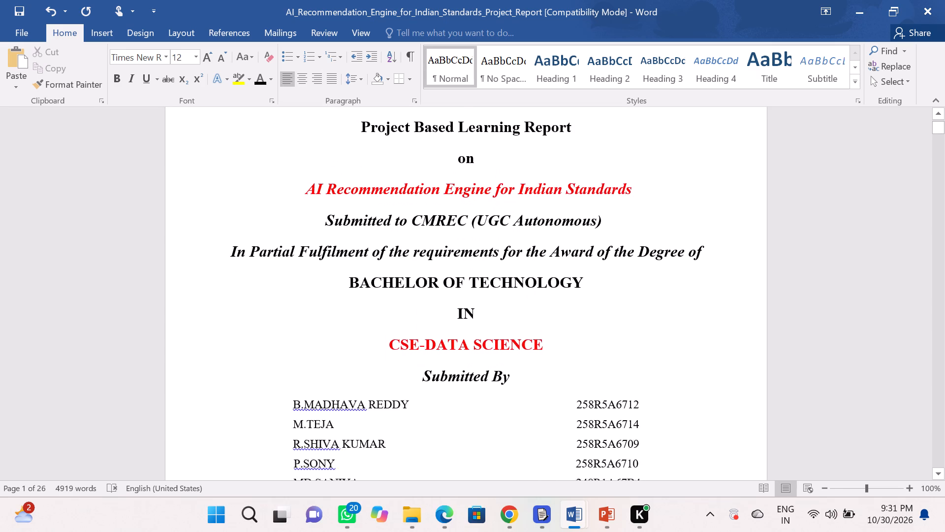
pyautogui.scroll(-7, 518, 259)
pyautogui.scroll(1, 518, 259)
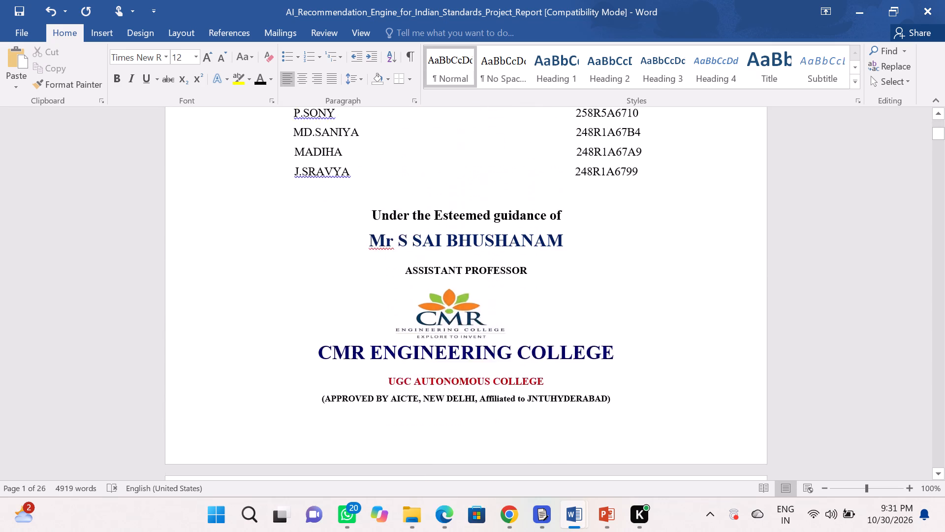
pyautogui.scroll(6, 518, 259)
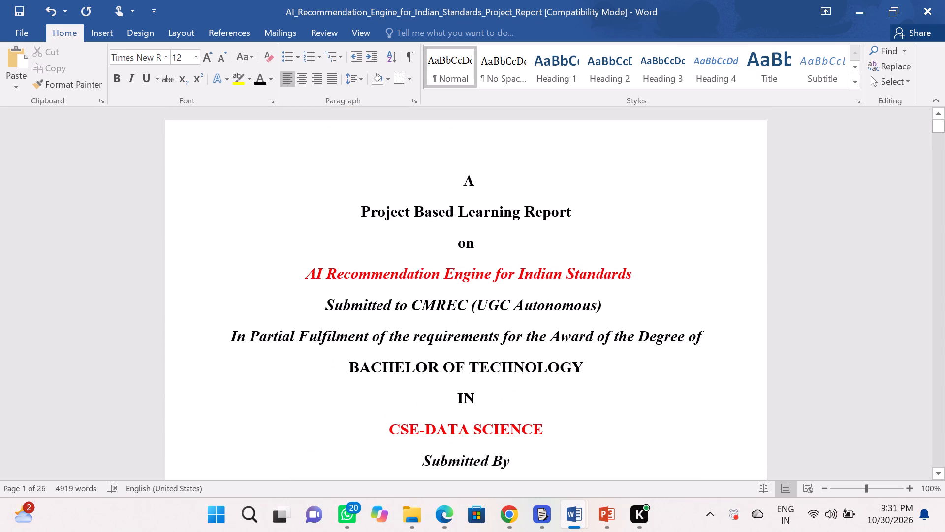
# Examine the lower half of the cover page, checking the guide's name, CMR logo, college name and approval line for size and placement.
pyautogui.scroll(-1, 511, 386)
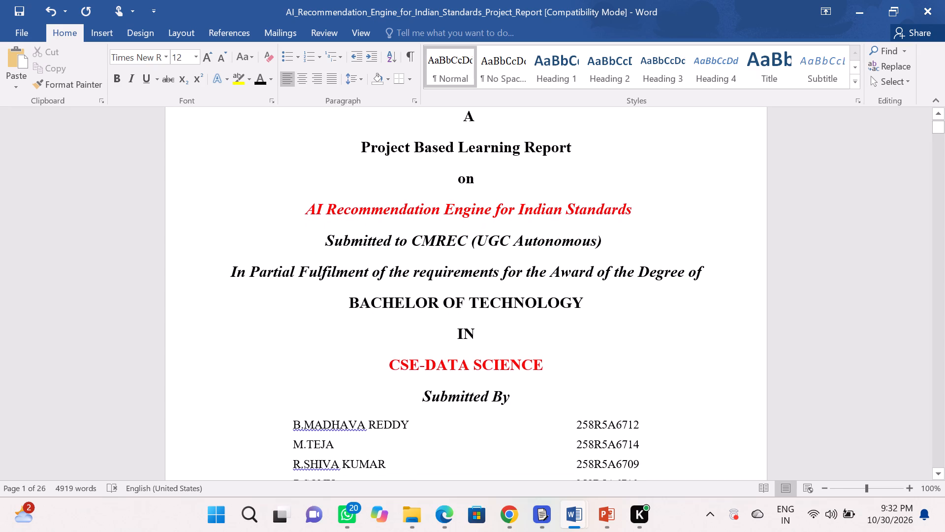
pyautogui.scroll(-7, 349, 305)
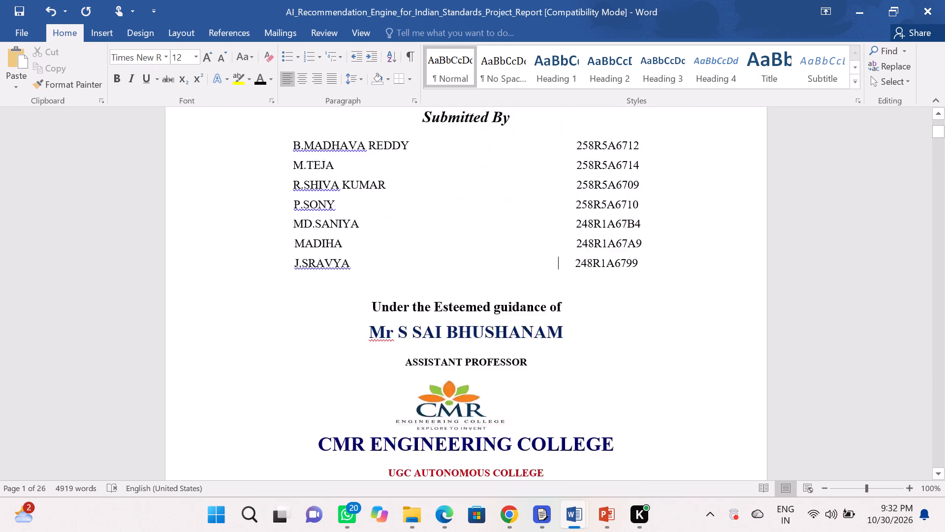
pyautogui.scroll(-1, 349, 305)
pyautogui.click(485, 304)
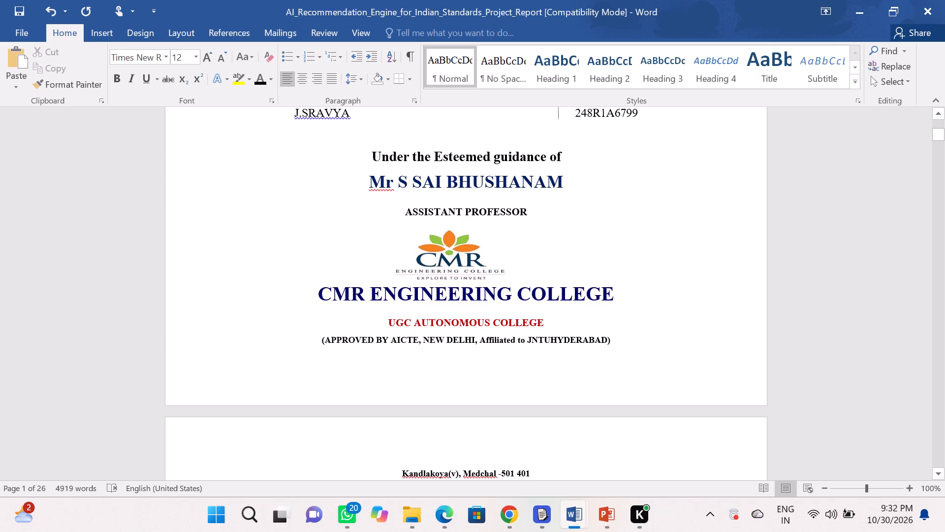
pyautogui.click(549, 323)
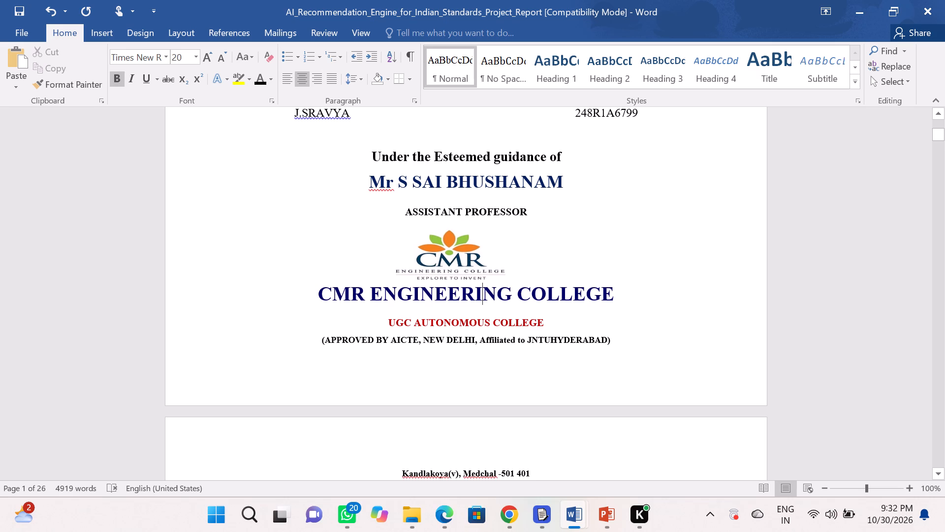
pyautogui.moveTo(549, 323); pyautogui.dragTo(421, 268)
pyautogui.click(421, 268)
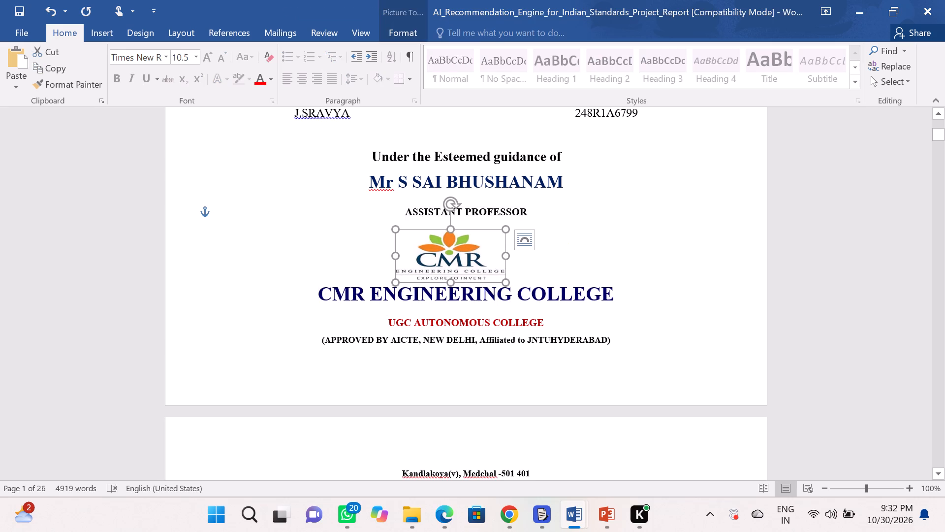
pyautogui.click(620, 385)
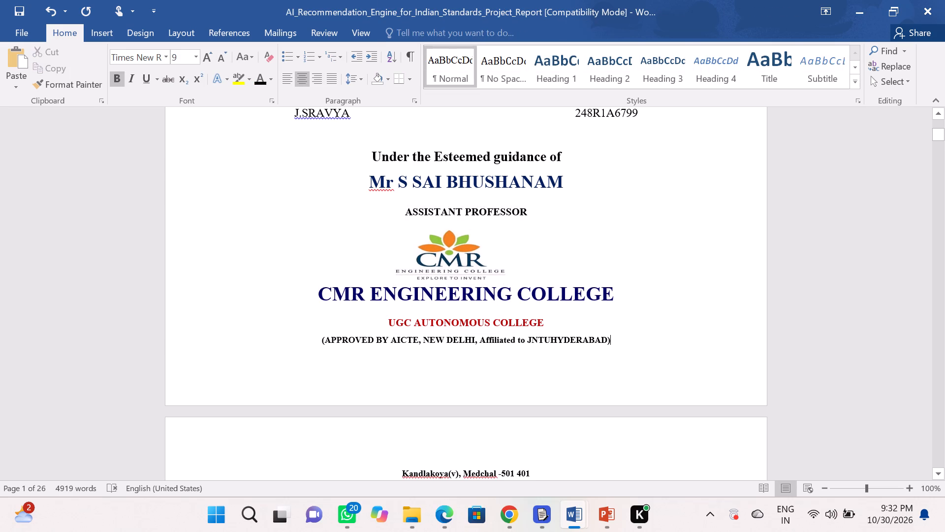
pyautogui.scroll(1, 577, 197)
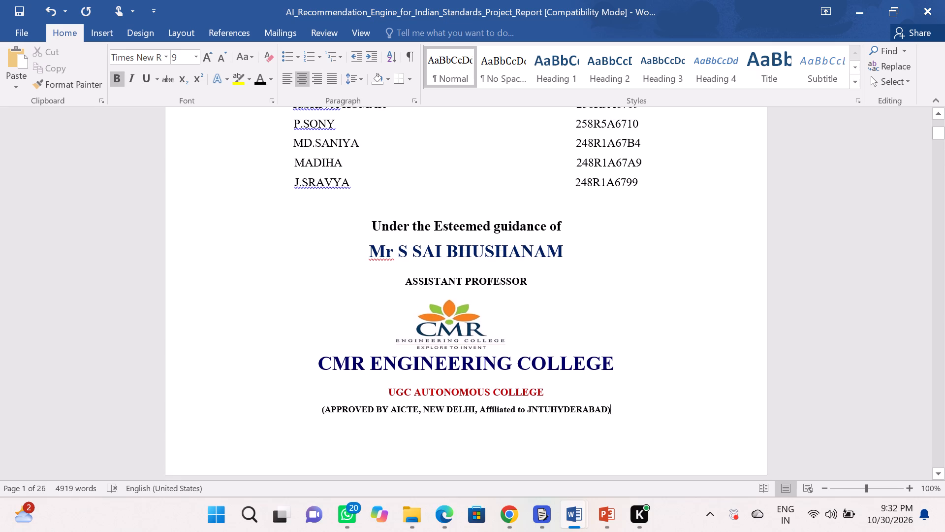
pyautogui.click(567, 252)
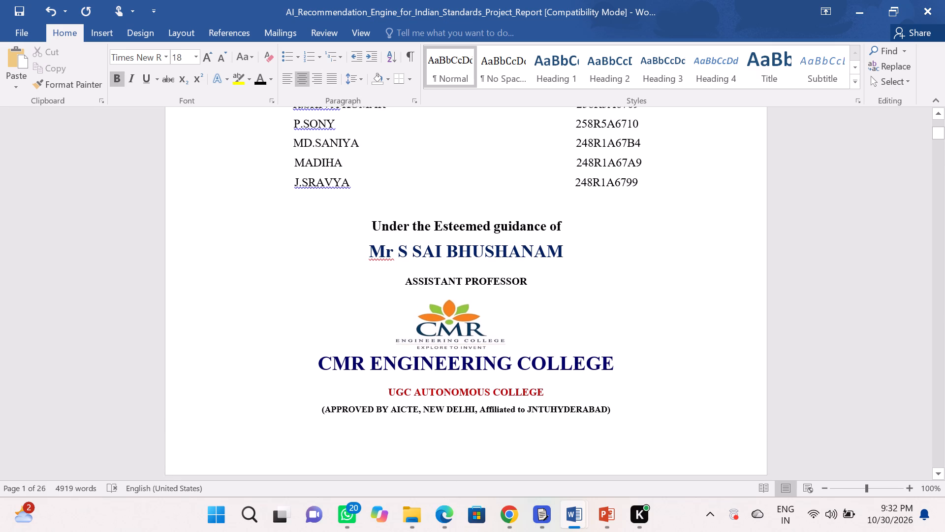
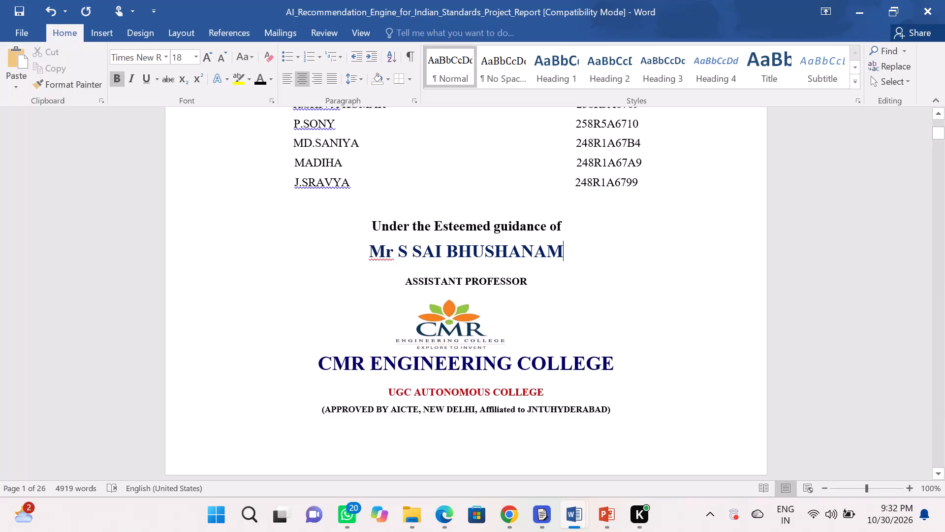
# Clear the guide's name, including its title, from the line beneath "Under the Esteemed guidance of" on the cover page.
pyautogui.press('BackSpace')
pyautogui.press('BackSpace')
pyautogui.press('BackSpace')
pyautogui.press('BackSpace')
pyautogui.press('BackSpace')
pyautogui.press('BackSpace')
pyautogui.press('BackSpace')
pyautogui.press('BackSpace')
pyautogui.press('BackSpace')
pyautogui.press('BackSpace')
pyautogui.press('BackSpace')
pyautogui.press('BackSpace')
pyautogui.press('BackSpace')
pyautogui.press('BackSpace')
pyautogui.press('BackSpace')
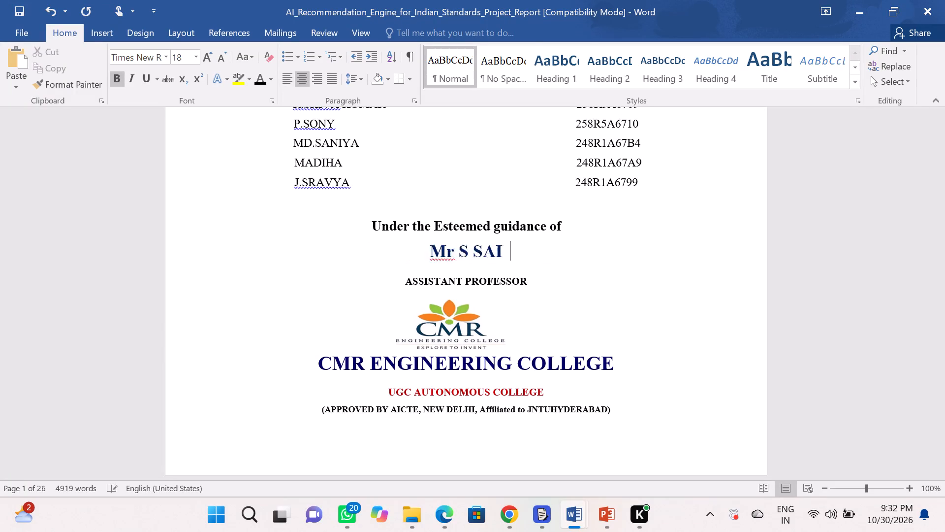
pyautogui.press('BackSpace')
pyautogui.press('BackSpace')
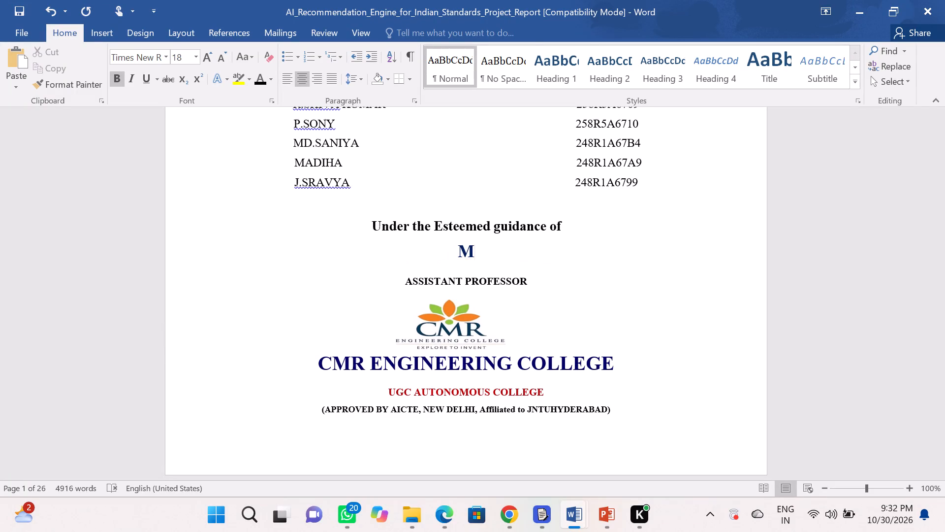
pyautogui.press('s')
pyautogui.press('BackSpace')
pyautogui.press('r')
pyautogui.press('BackSpace')
pyautogui.press('BackSpace')
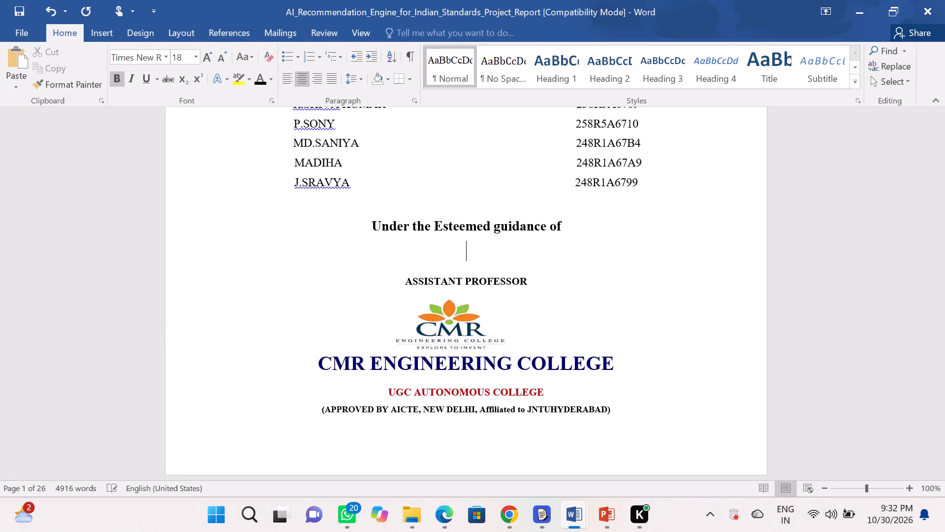
# Start re-entering the guide's name line above "ASSISTANT PROFESSOR" with the title MR in capitals.
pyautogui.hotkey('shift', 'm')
pyautogui.press('BackSpace')
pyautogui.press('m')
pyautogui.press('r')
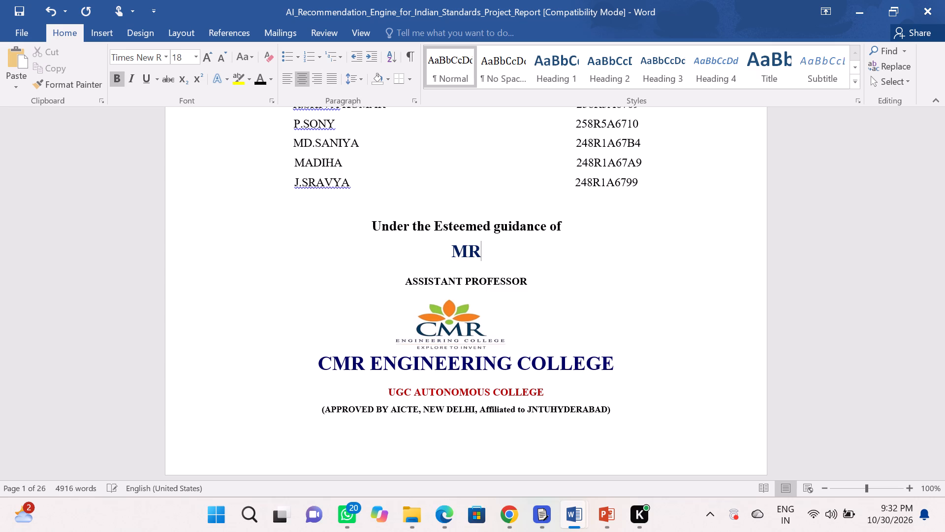
# Complete the guide's title as "MRS." and paste the guide's copied name after it.
pyautogui.write('S,')
pyautogui.press('BackSpace')
pyautogui.press('.')
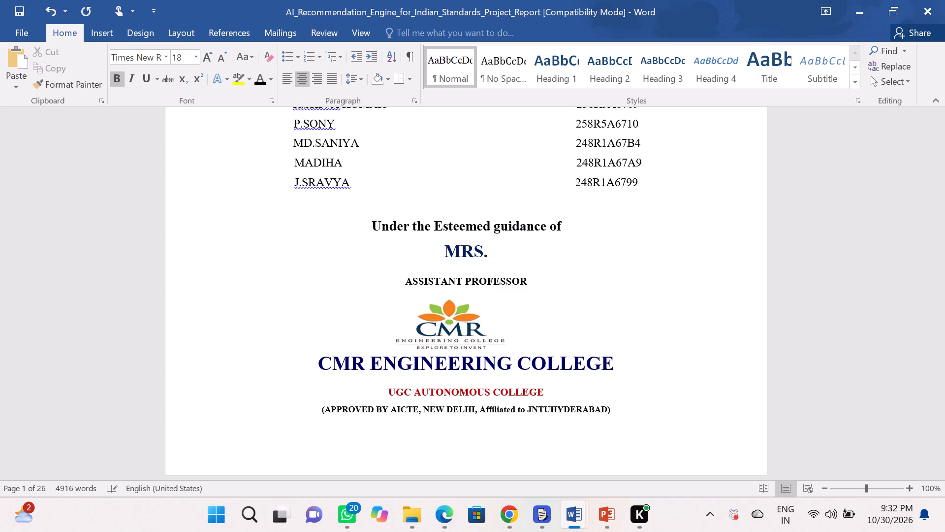
pyautogui.hotkey('ctrl', 'v')
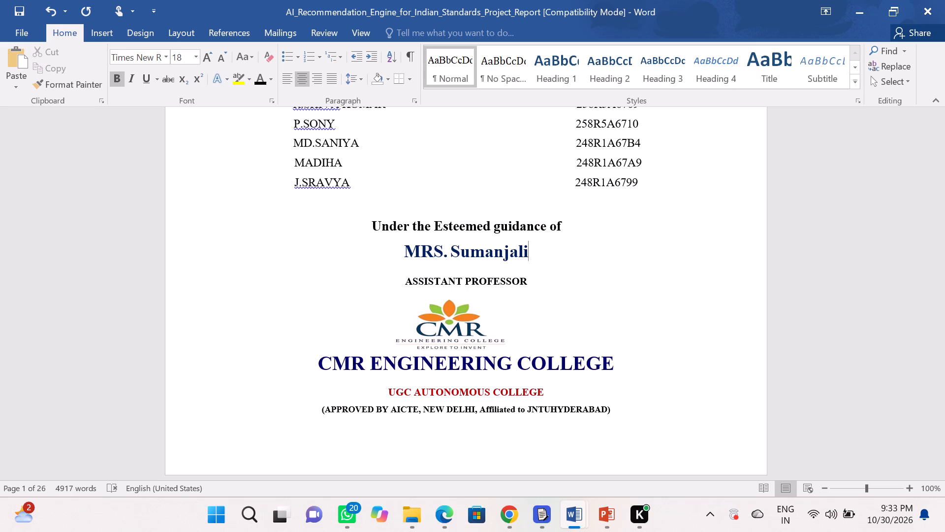
# Rewrite the guide's name after "MRS." in capital letters, pasting a copy of it on a new line below as spelling reference.
pyautogui.scroll(1, 567, 257)
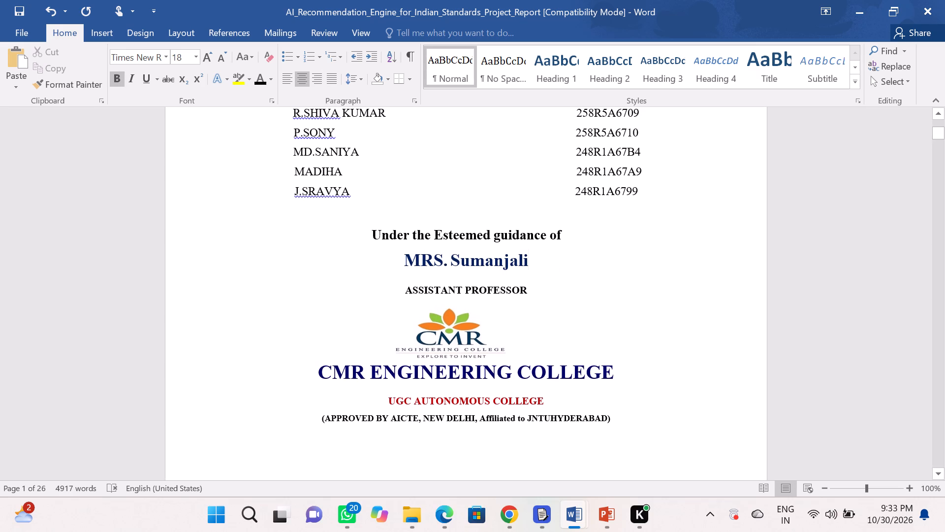
pyautogui.press('BackSpace')
pyautogui.press('BackSpace')
pyautogui.press('BackSpace')
pyautogui.press('BackSpace')
pyautogui.press('BackSpace')
pyautogui.press('BackSpace')
pyautogui.press('BackSpace')
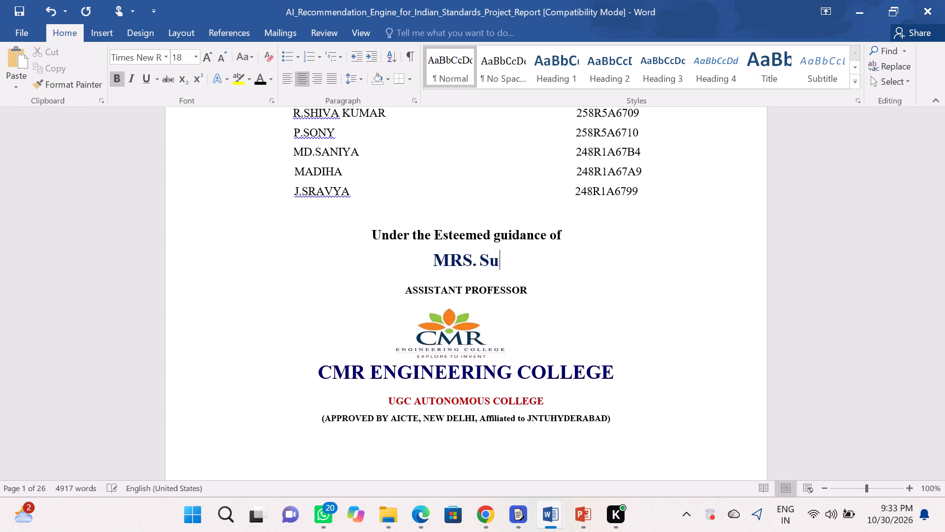
pyautogui.press('BackSpace')
pyautogui.press('u')
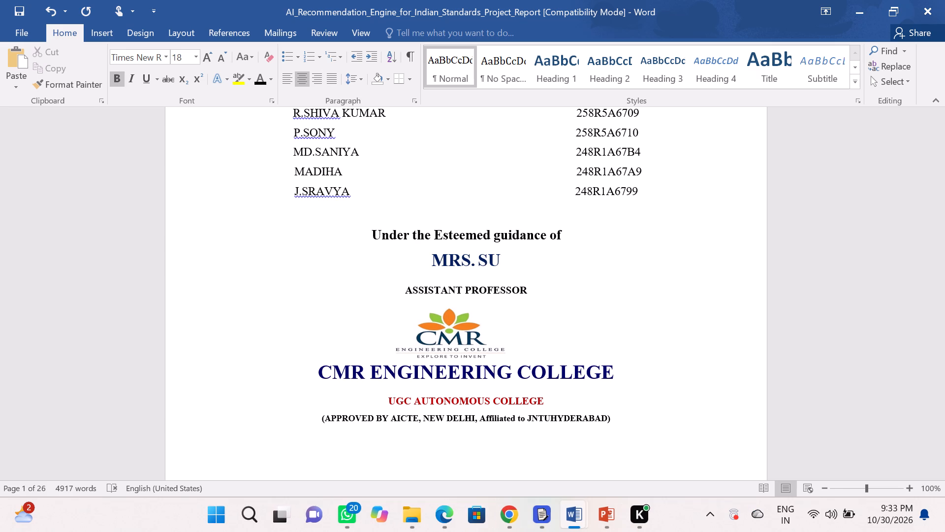
pyautogui.write('MA')
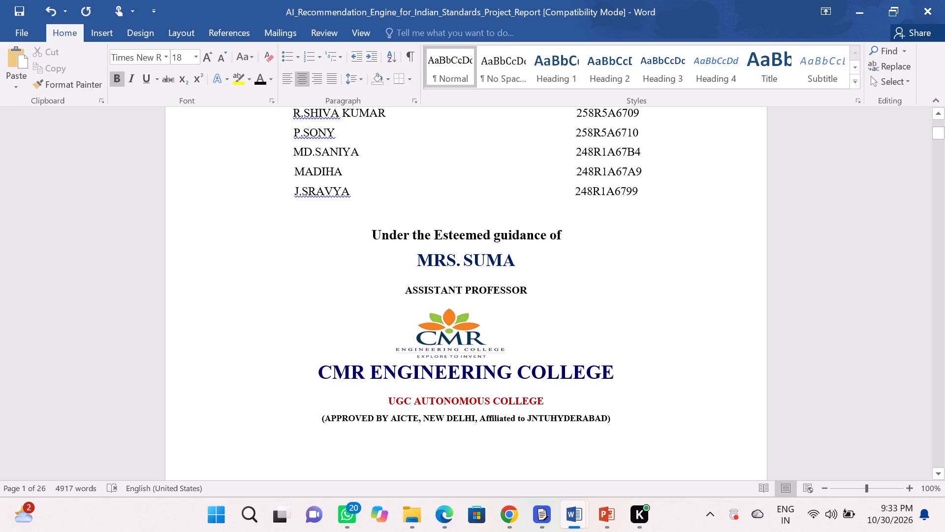
pyautogui.press('Return')
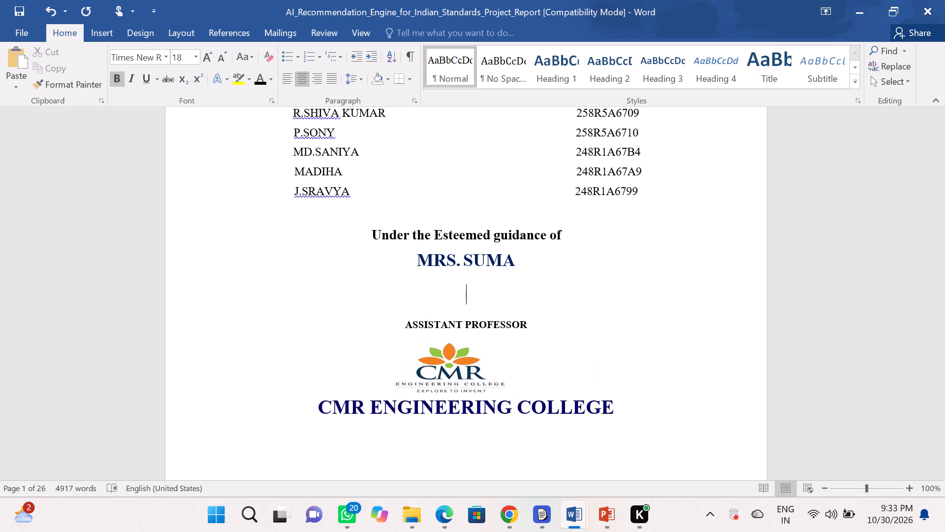
pyautogui.hotkey('ctrl', 'v')
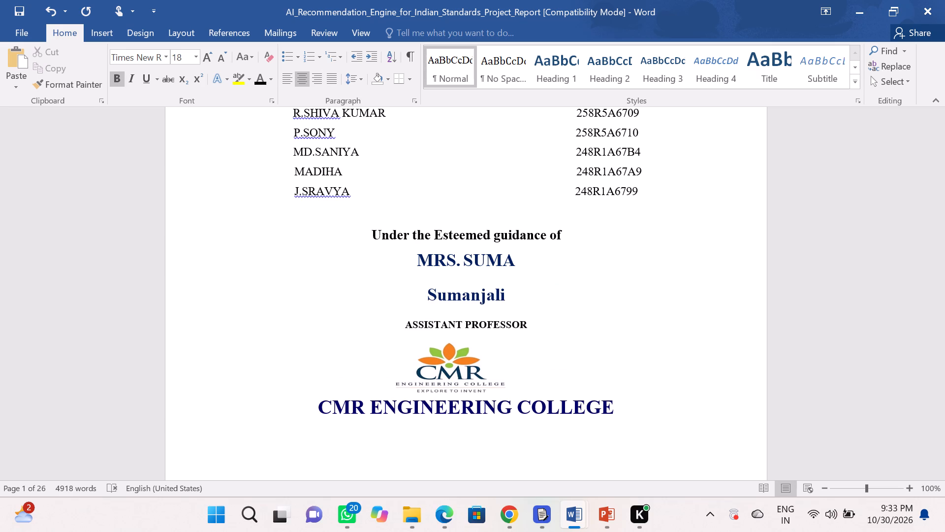
pyautogui.click(530, 266)
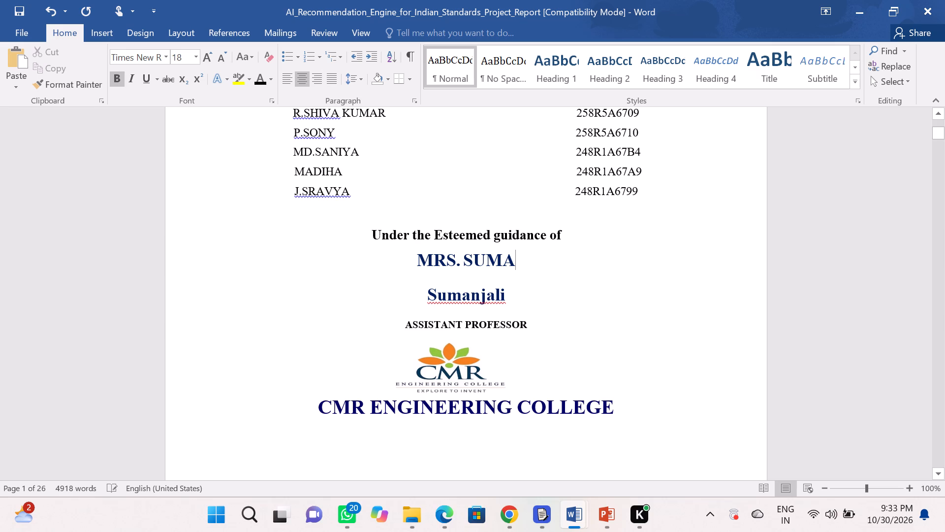
pyautogui.press('n')
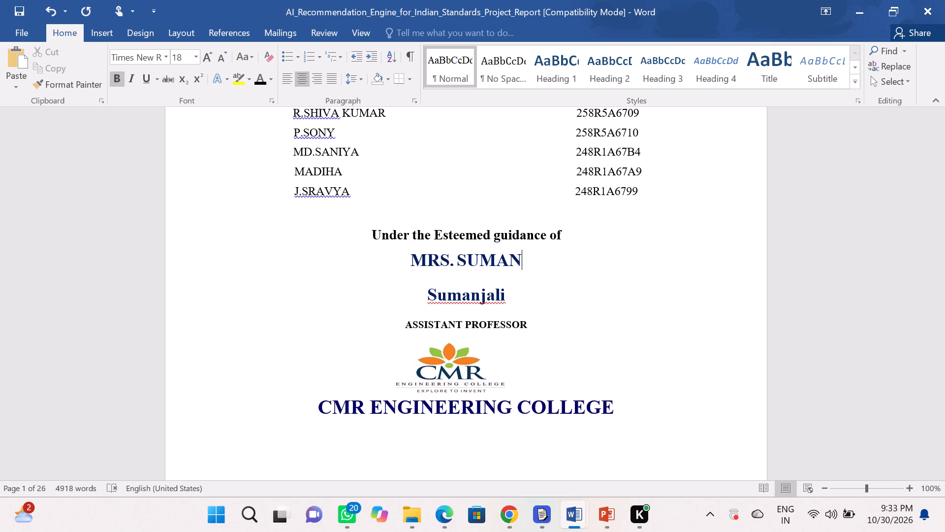
pyautogui.write('JA')
pyautogui.write('LI')
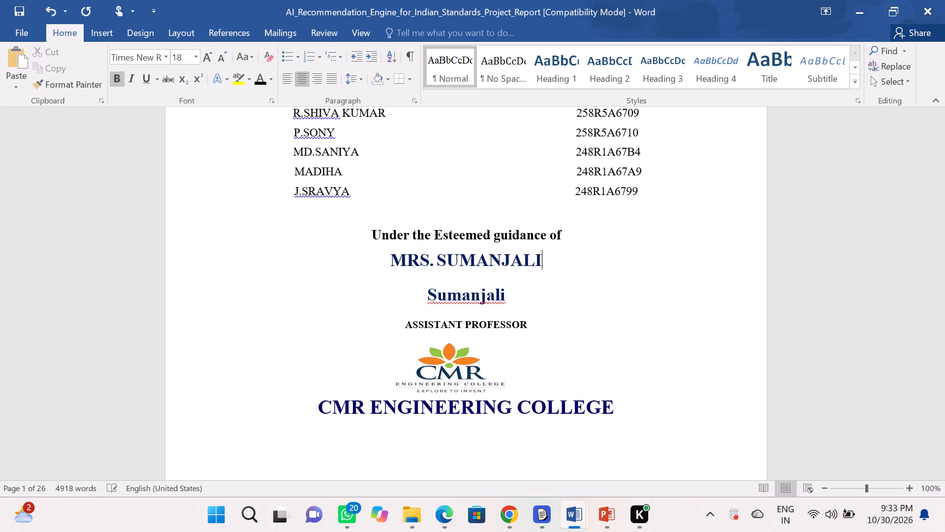
# Delete the pasted reference copy and its line between the guide's name and ASSISTANT PROFESSOR.
pyautogui.moveTo(518, 290); pyautogui.dragTo(409, 304)
pyautogui.press('BackSpace')
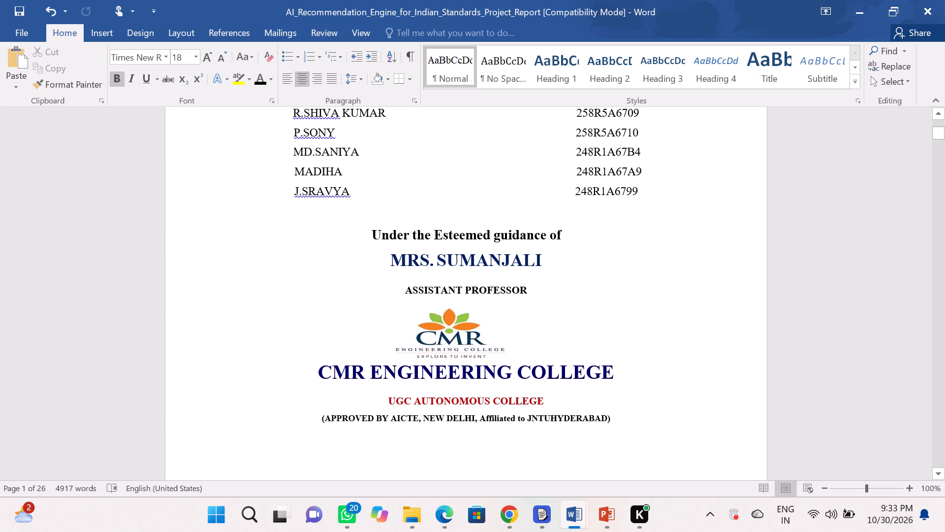
# Set the guide's name line, including "MRS.", to font size 16.
pyautogui.moveTo(546, 259); pyautogui.dragTo(441, 256)
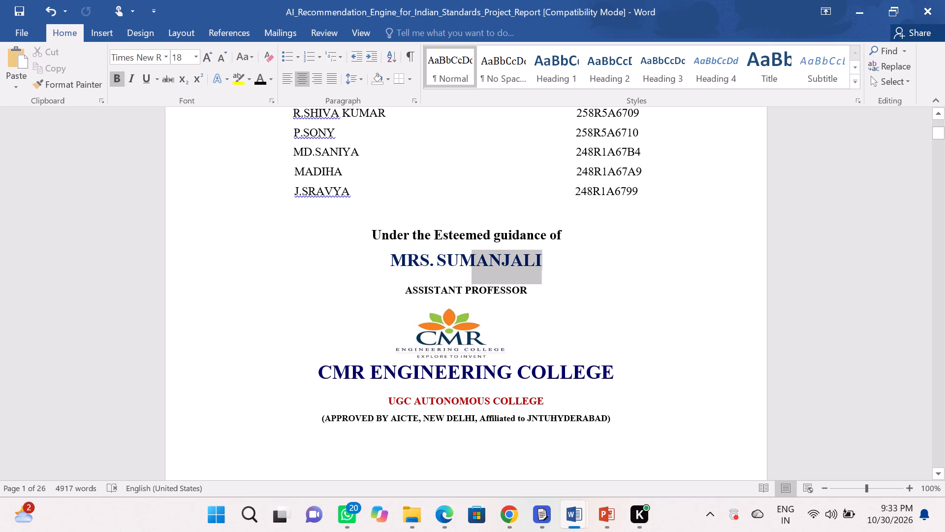
pyautogui.moveTo(441, 256); pyautogui.dragTo(365, 259)
pyautogui.click(434, 219)
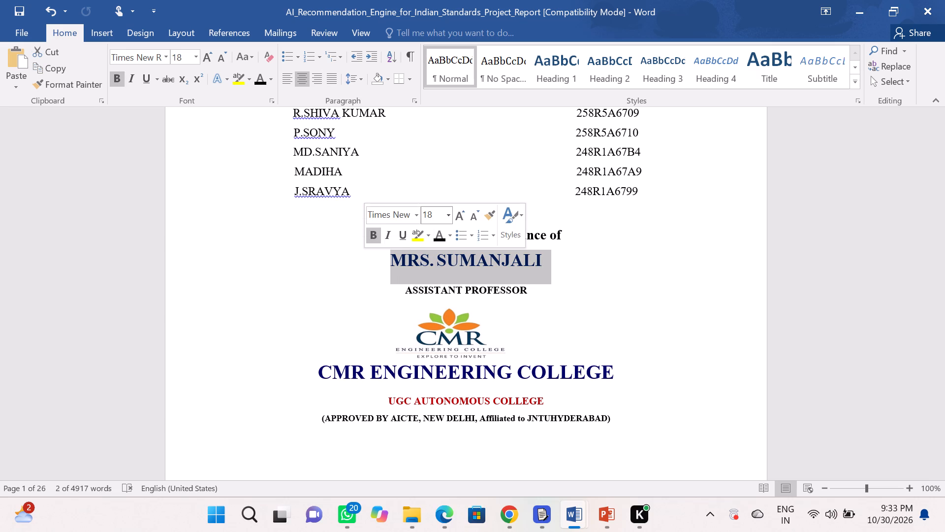
pyautogui.press('BackSpace')
pyautogui.press('1')
pyautogui.press('6')
pyautogui.press('Return')
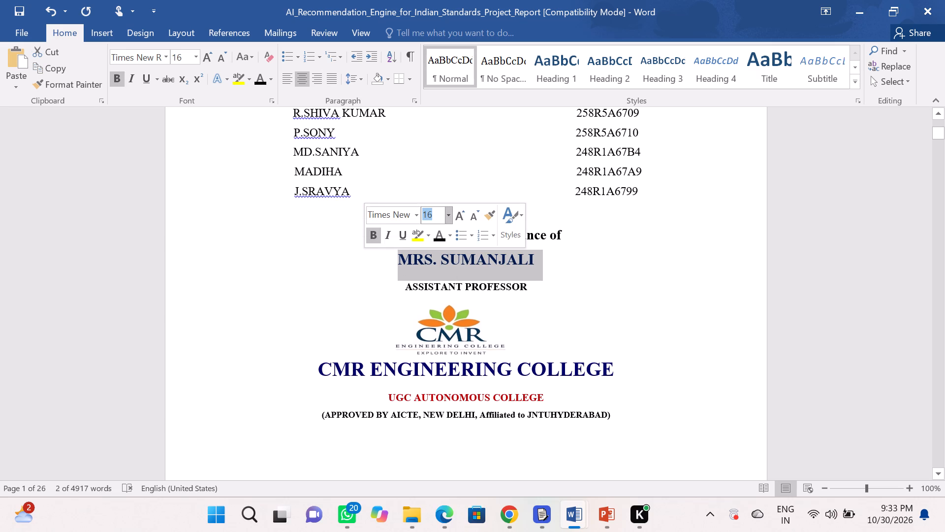
pyautogui.click(517, 318)
# Set the cover's first three lines, "A", "Project Based Learning Report" and "on", to font size 15.
pyautogui.scroll(-1, 517, 318)
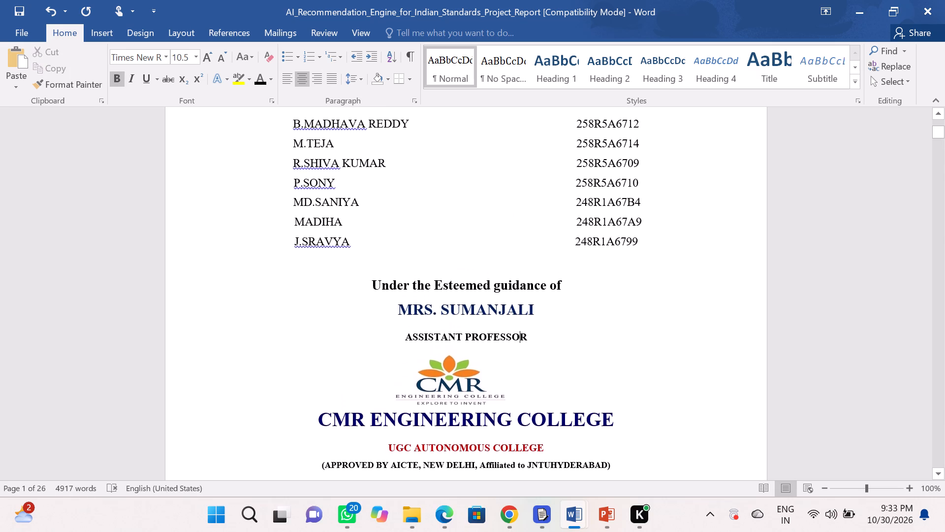
pyautogui.scroll(-1, 517, 318)
pyautogui.scroll(11, 517, 318)
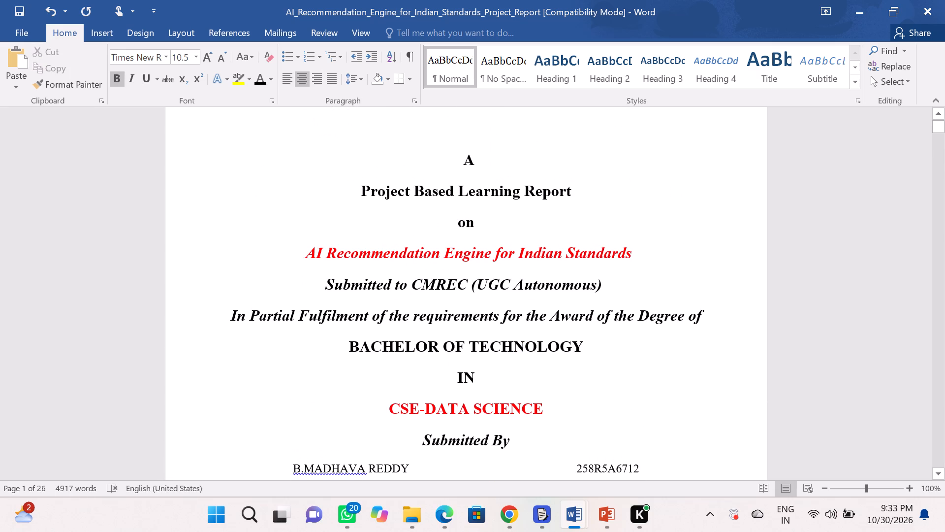
pyautogui.moveTo(485, 223); pyautogui.dragTo(452, 166)
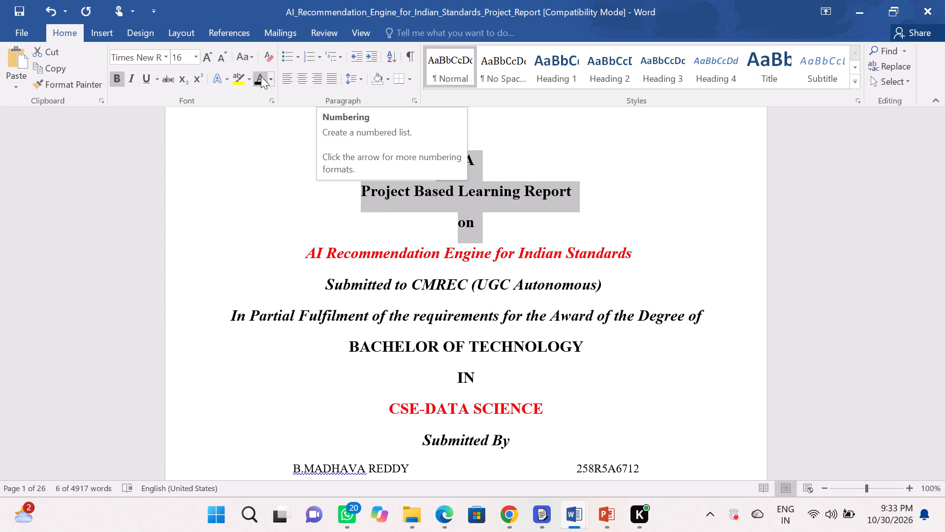
pyautogui.click(182, 56)
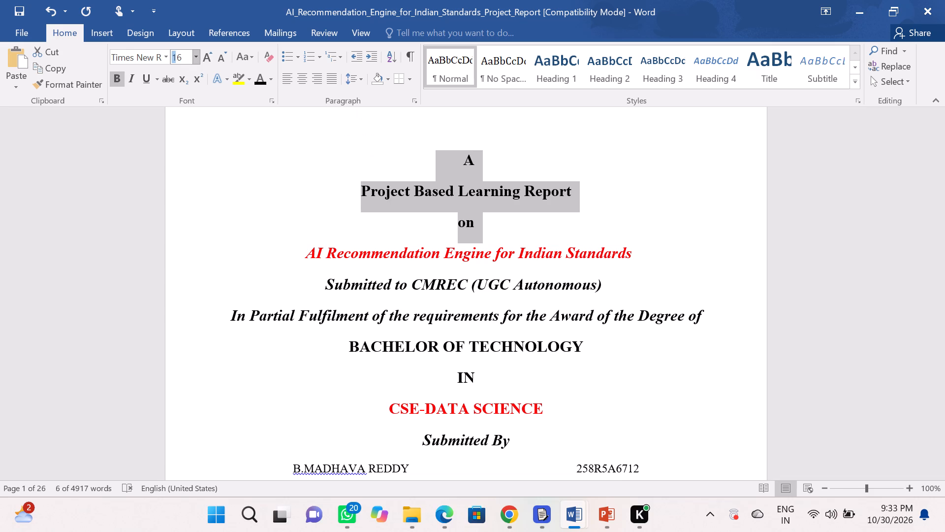
pyautogui.press('BackSpace')
pyautogui.write('15')
pyautogui.press('Return')
pyautogui.click(208, 132)
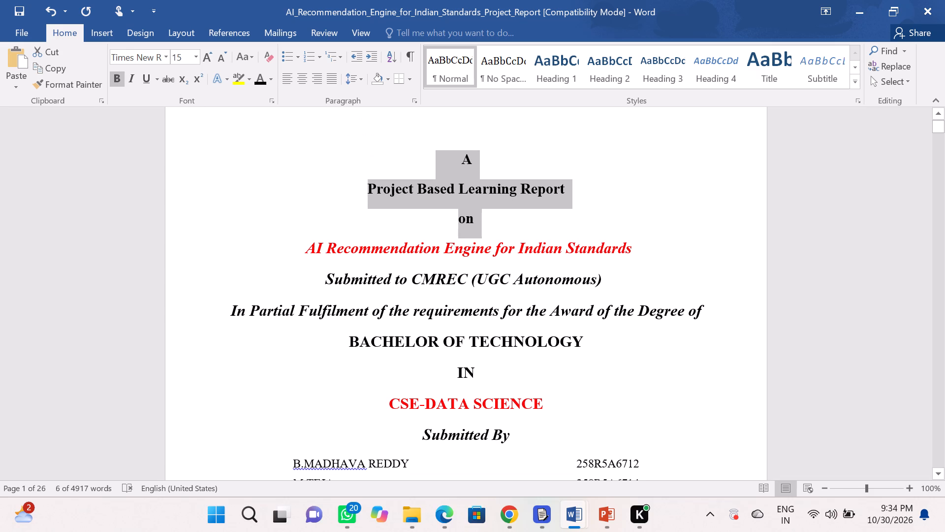
# Set the line spacing of the cover's first three lines, from "A" to "on", to 1.0.
pyautogui.scroll(-7, 325, 222)
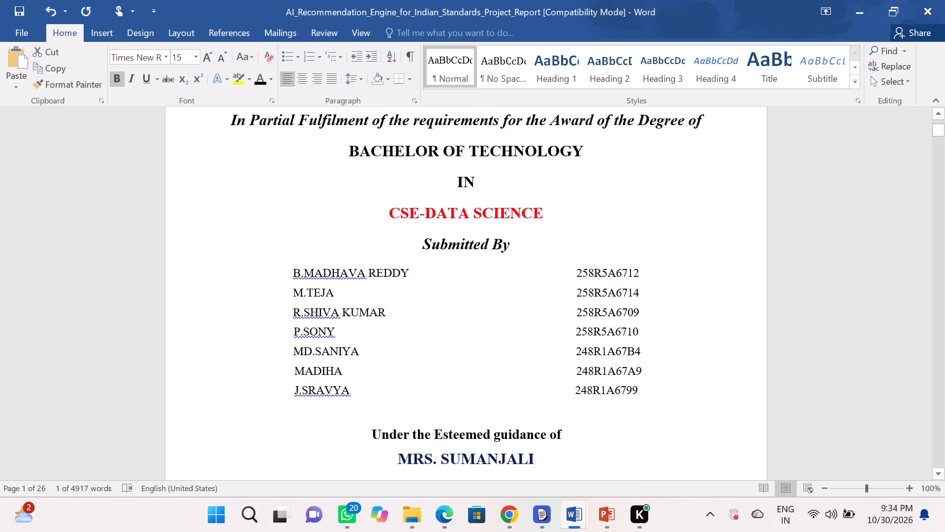
pyautogui.scroll(-1, 325, 222)
pyautogui.scroll(9, 325, 222)
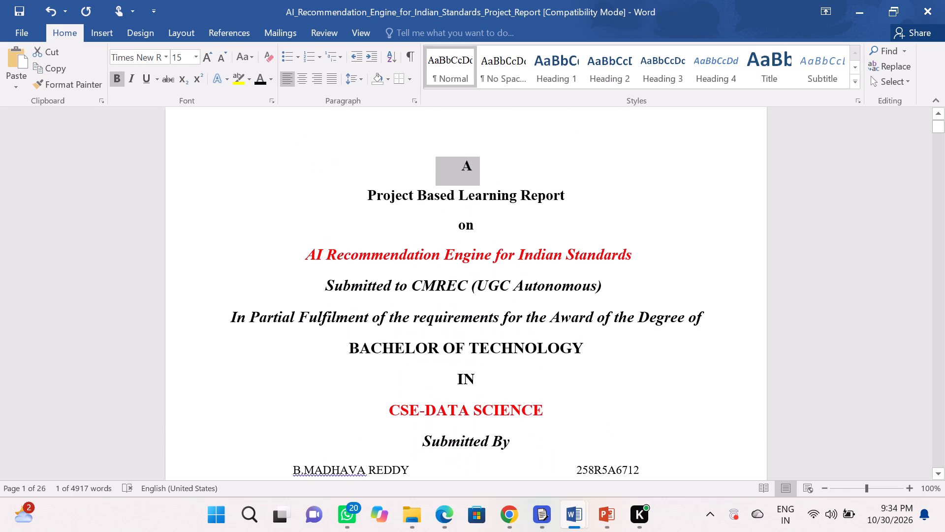
pyautogui.scroll(1, 325, 222)
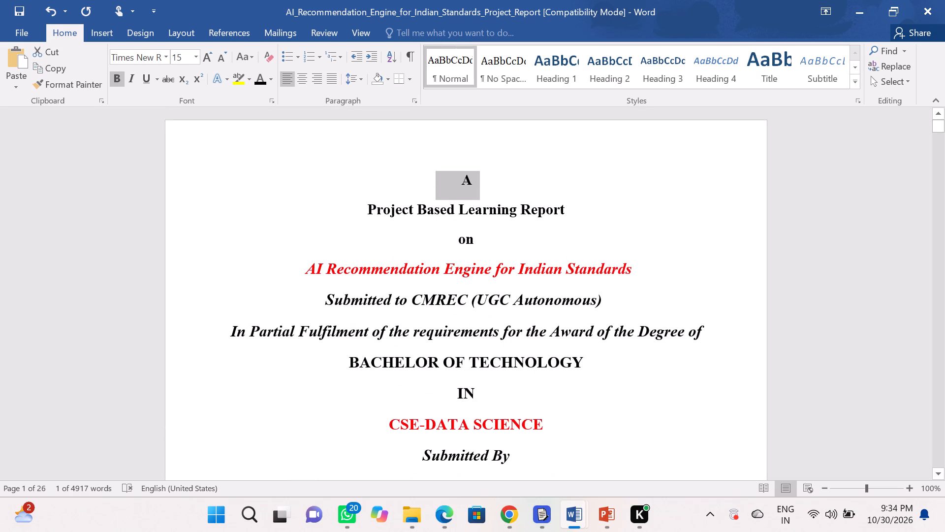
pyautogui.moveTo(479, 239); pyautogui.dragTo(449, 181)
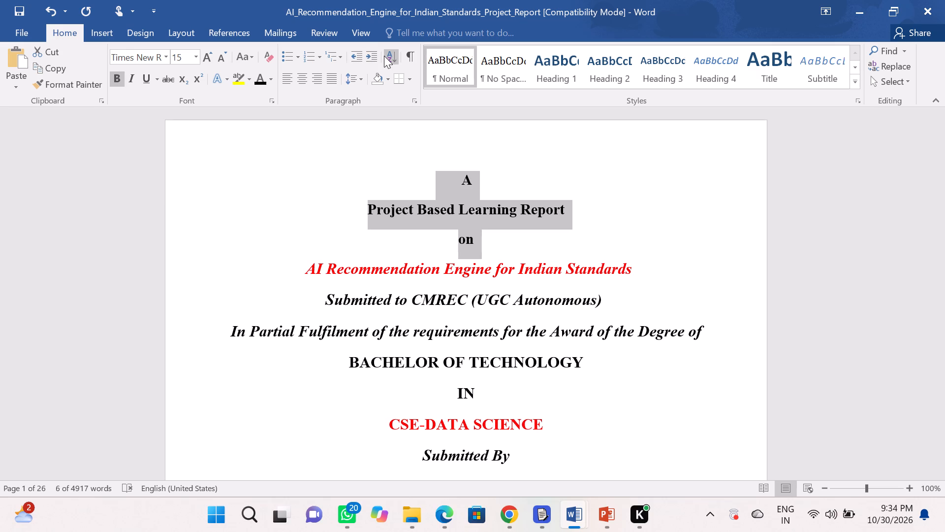
pyautogui.click(362, 77)
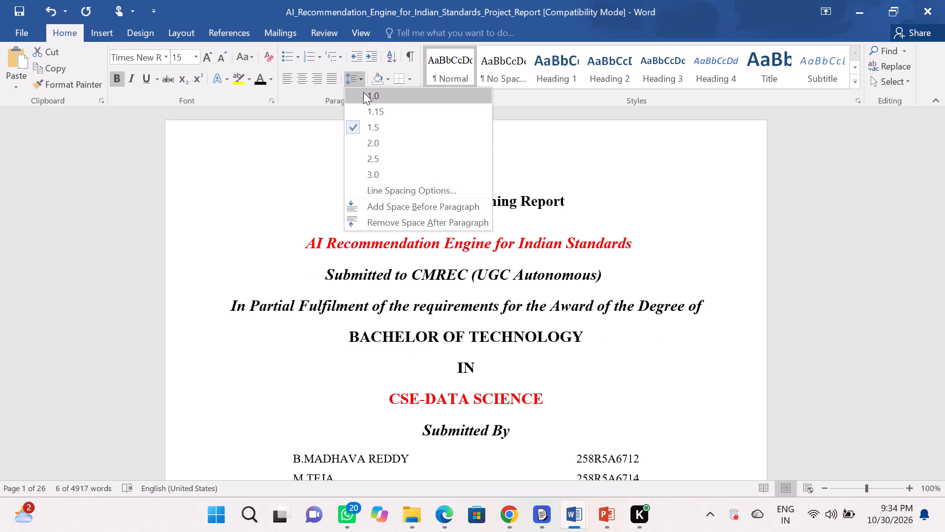
pyautogui.click(363, 92)
pyautogui.click(359, 147)
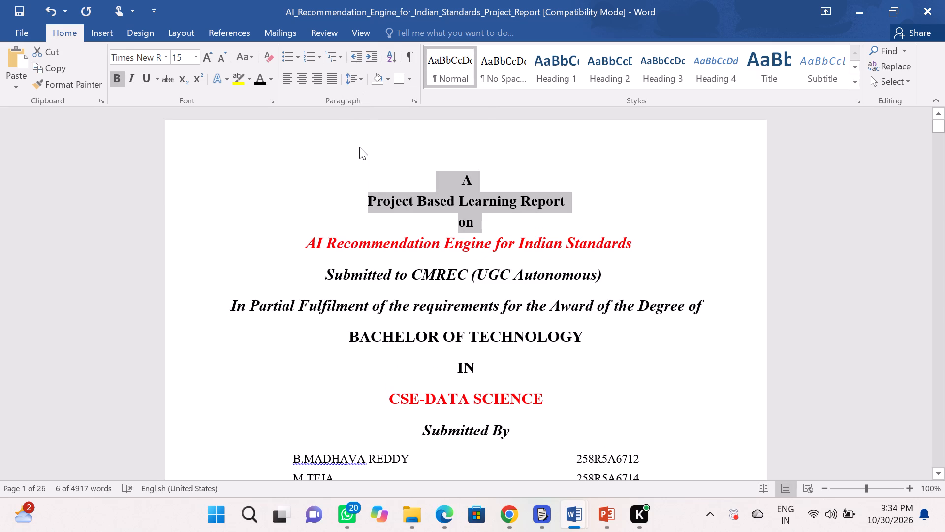
# Review the cover page's spacing and layout from the title lines down to the team list, guide details and college block.
pyautogui.scroll(-1, 359, 147)
pyautogui.scroll(1, 359, 147)
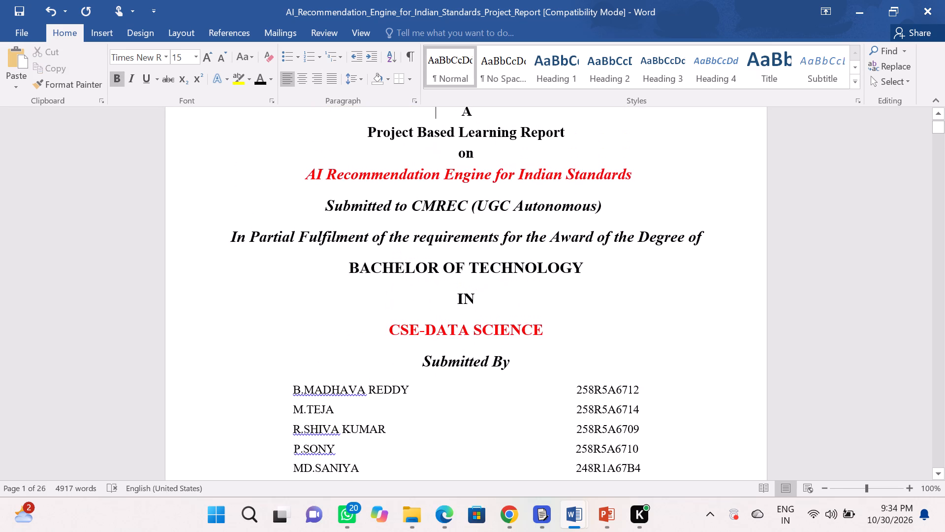
pyautogui.scroll(1, 359, 147)
pyautogui.scroll(-2, 359, 147)
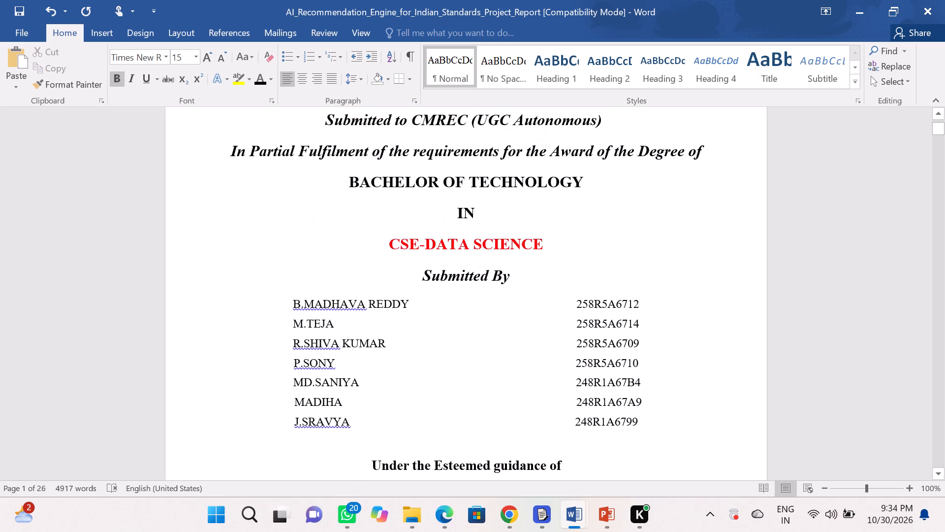
pyautogui.scroll(-6, 359, 147)
pyautogui.scroll(4, 359, 147)
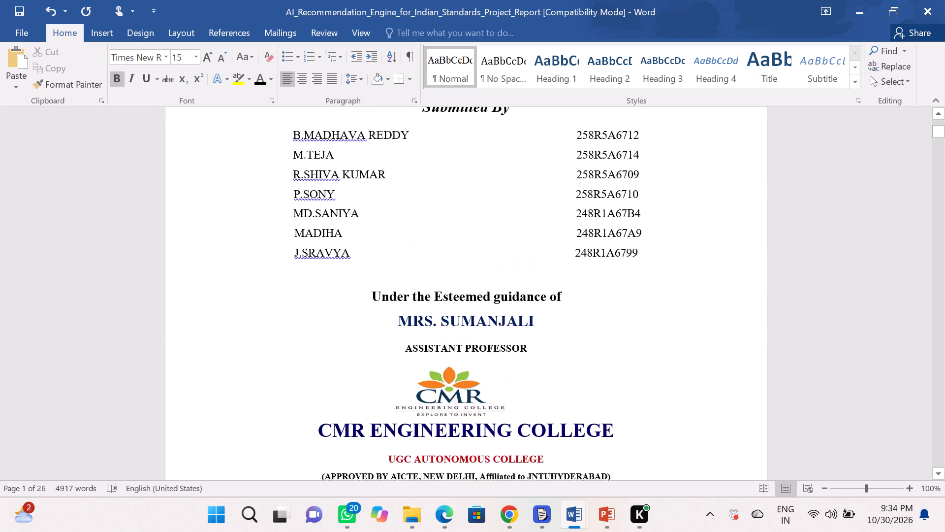
pyautogui.scroll(5, 359, 147)
pyautogui.scroll(-1, 359, 147)
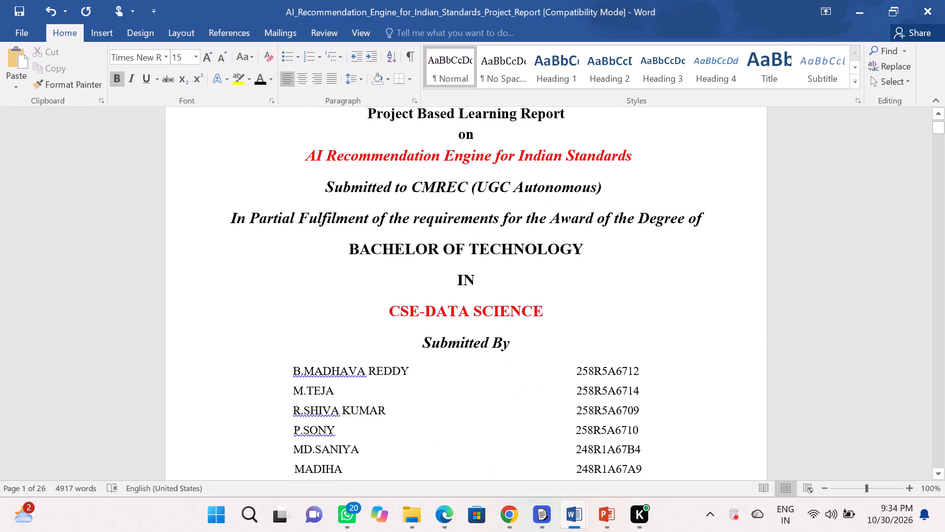
pyautogui.scroll(-1, 359, 147)
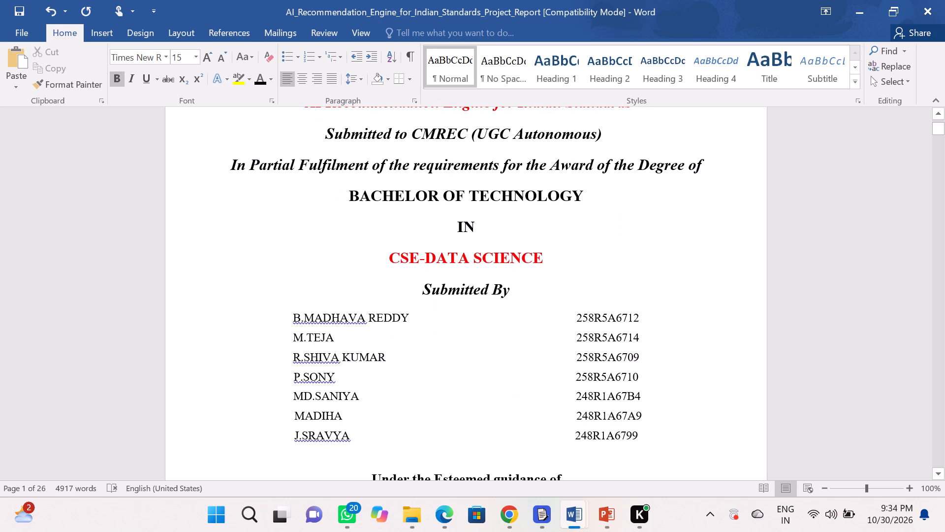
pyautogui.scroll(1, 359, 147)
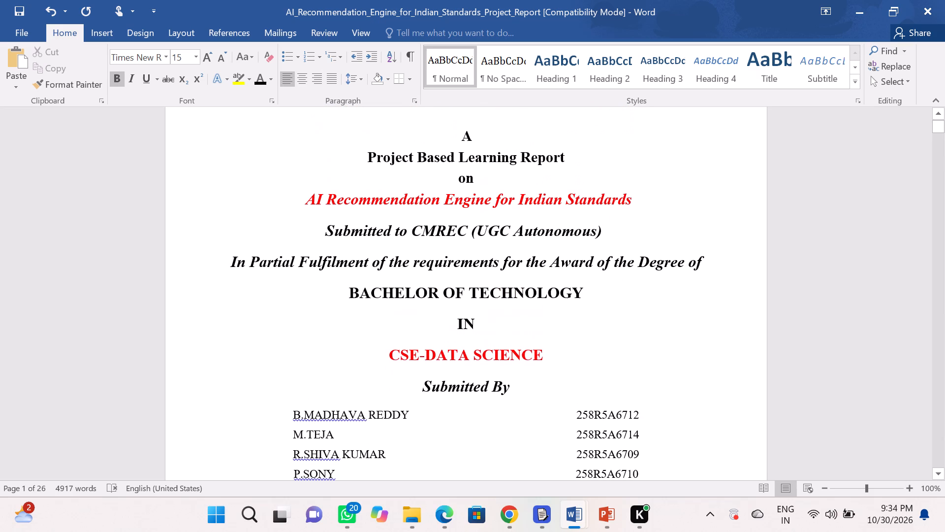
pyautogui.scroll(-1, 359, 147)
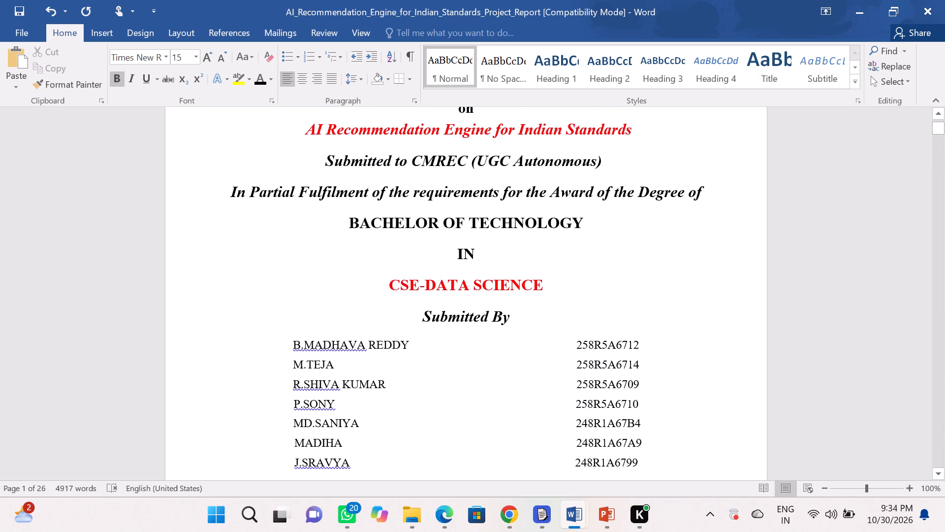
# Set the cover's red "CSE-DATA SCIENCE" line to font size 15.
pyautogui.scroll(1, 555, 283)
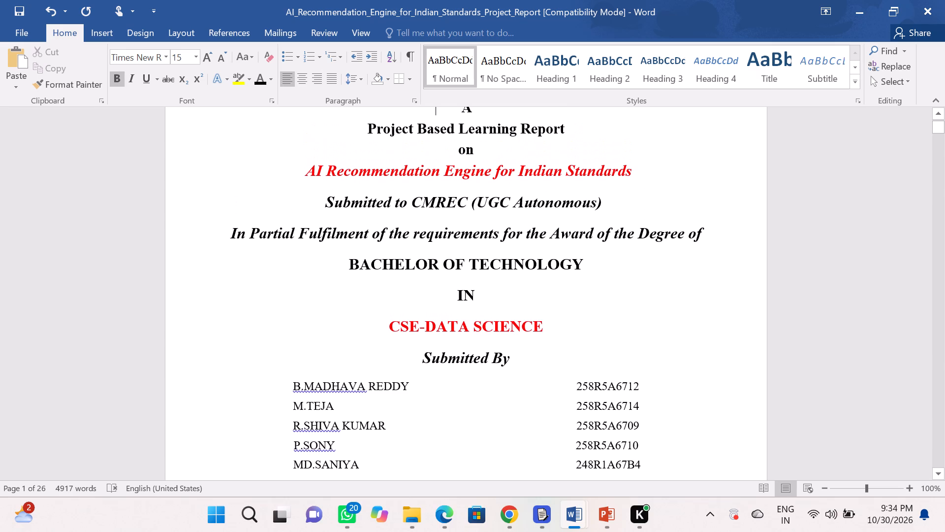
pyautogui.scroll(1, 555, 283)
pyautogui.moveTo(552, 334); pyautogui.dragTo(451, 349)
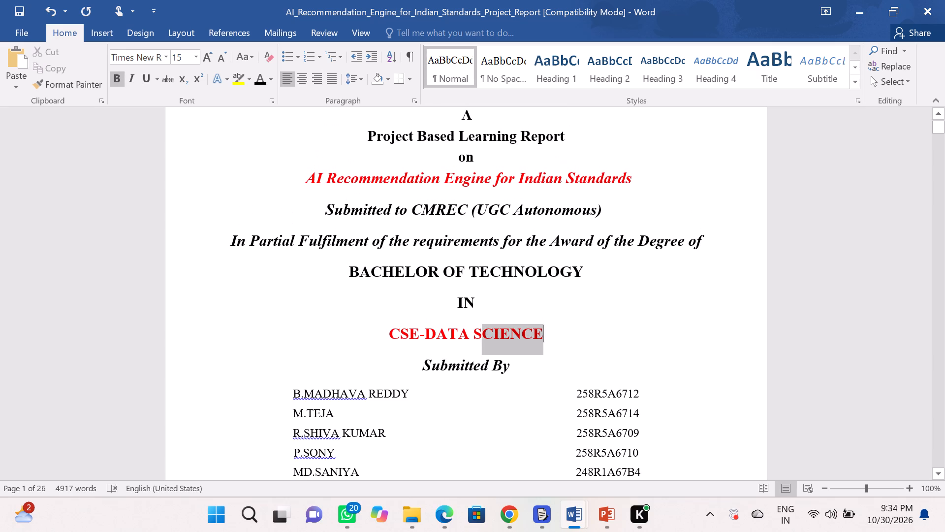
pyautogui.moveTo(451, 349); pyautogui.dragTo(385, 332)
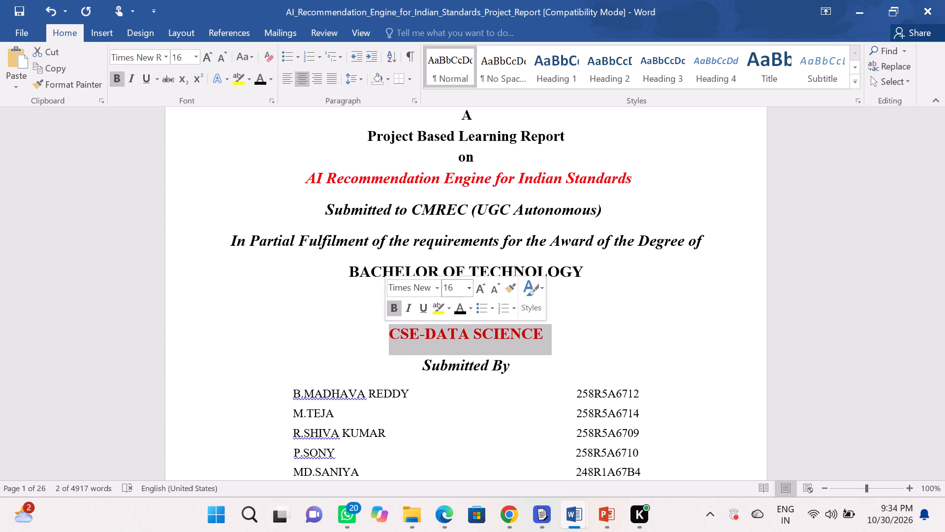
pyautogui.click(454, 288)
pyautogui.press('BackSpace')
pyautogui.write('15')
pyautogui.press('Return')
pyautogui.click(321, 328)
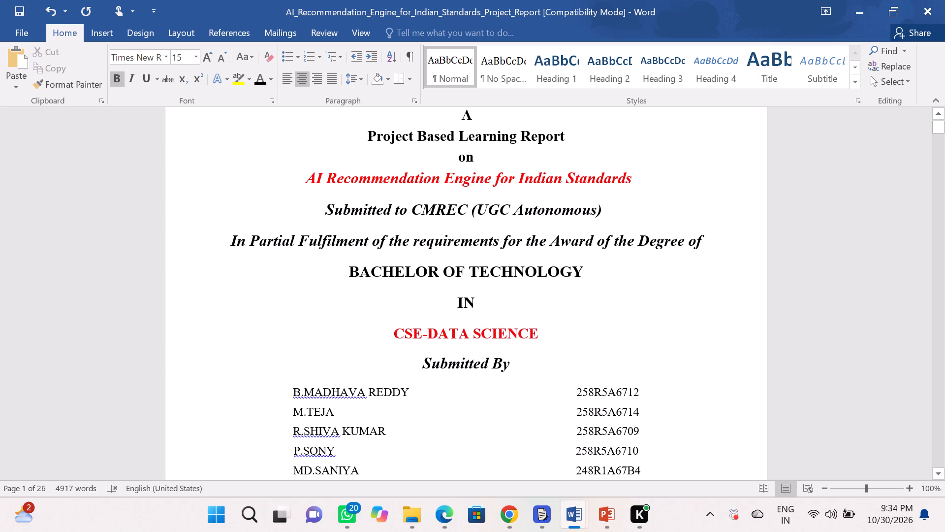
# Set the cover's "BACHELOR OF TECHNOLOGY" line to font size 15.
pyautogui.moveTo(589, 267); pyautogui.dragTo(321, 272)
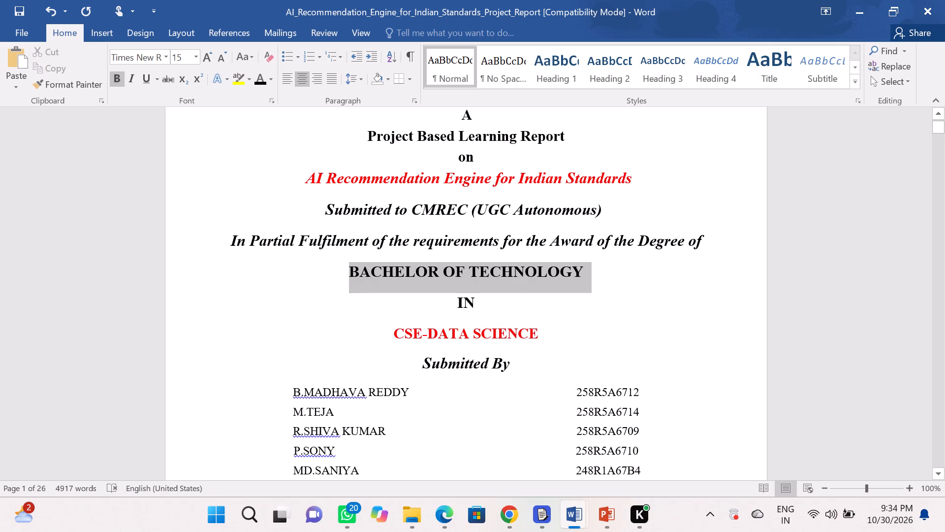
pyautogui.moveTo(321, 272); pyautogui.dragTo(321, 272)
pyautogui.click(392, 226)
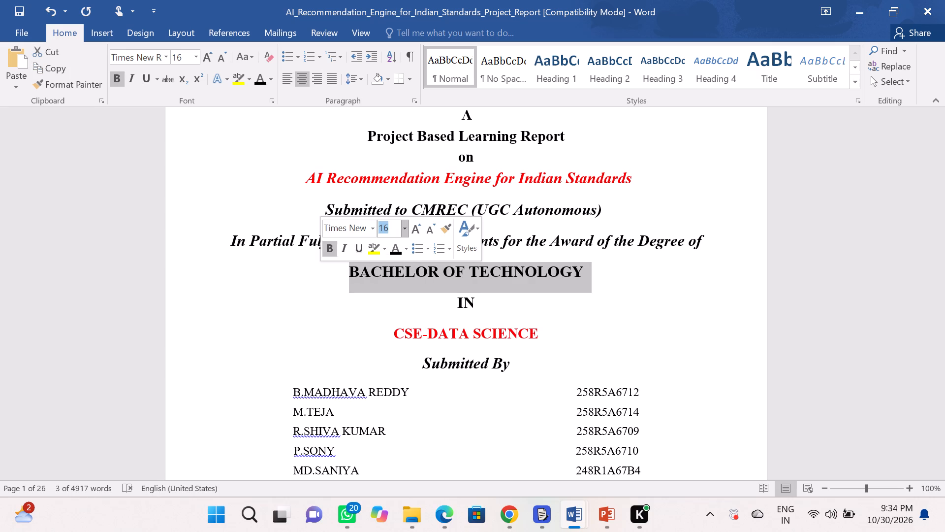
pyautogui.press('BackSpace')
pyautogui.write('15')
pyautogui.press('Return')
pyautogui.click(304, 345)
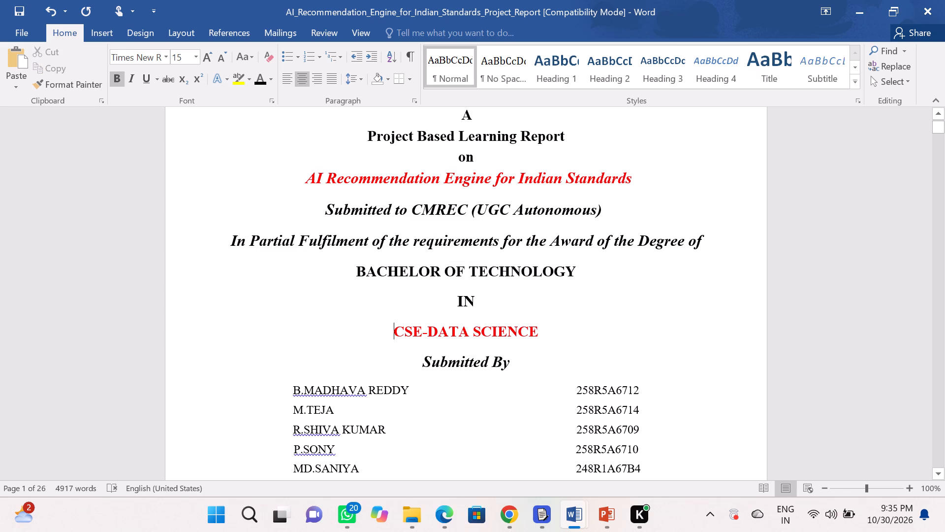
# Review the cover's guide details and college block, the page break after them, and the Certificate page.
pyautogui.scroll(-6, 304, 345)
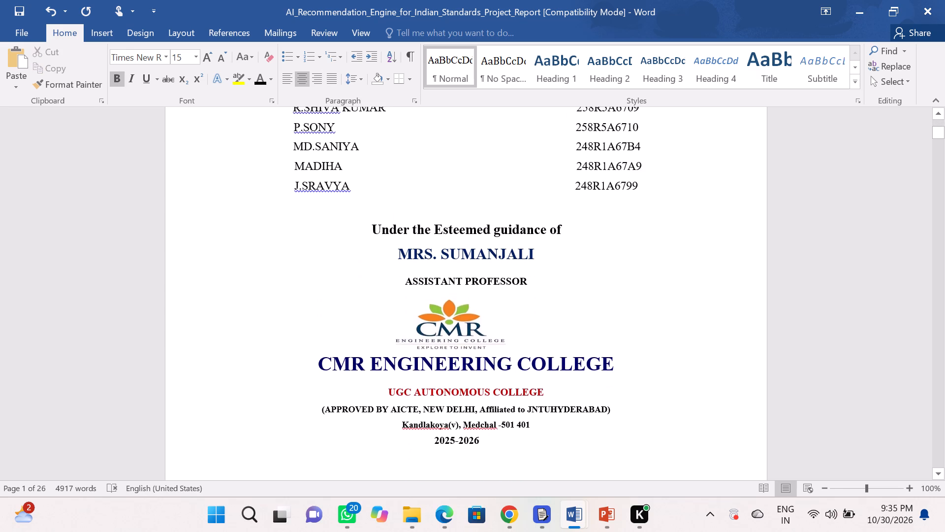
pyautogui.scroll(-10, 304, 345)
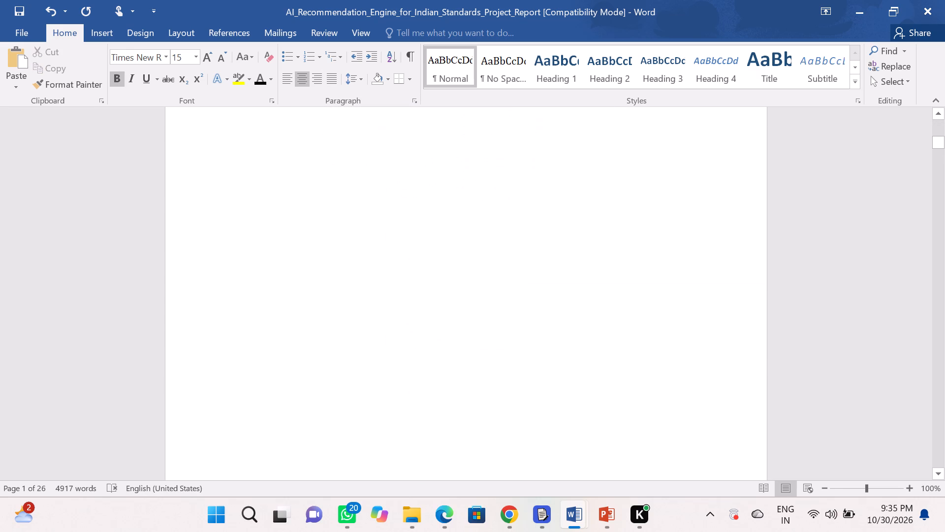
pyautogui.scroll(-7, 304, 345)
pyautogui.scroll(6, 304, 345)
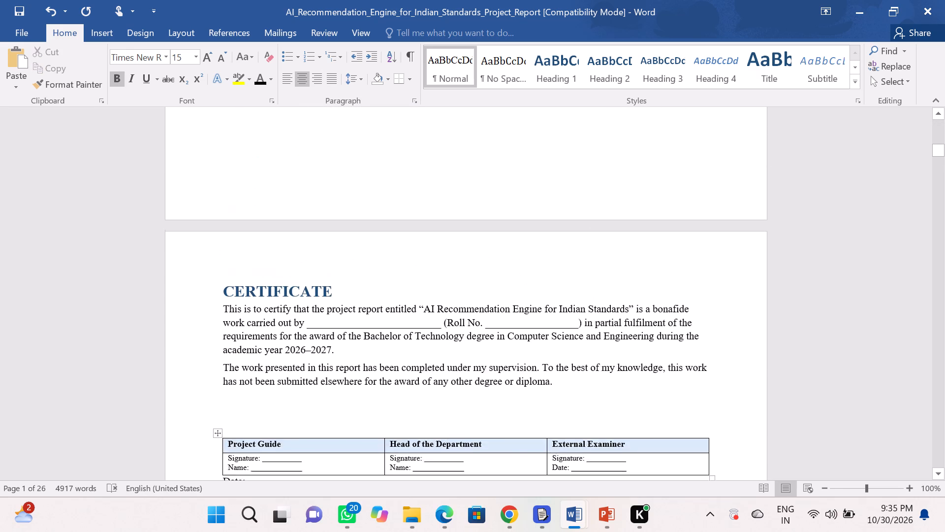
pyautogui.scroll(7, 304, 345)
pyautogui.scroll(4, 330, 380)
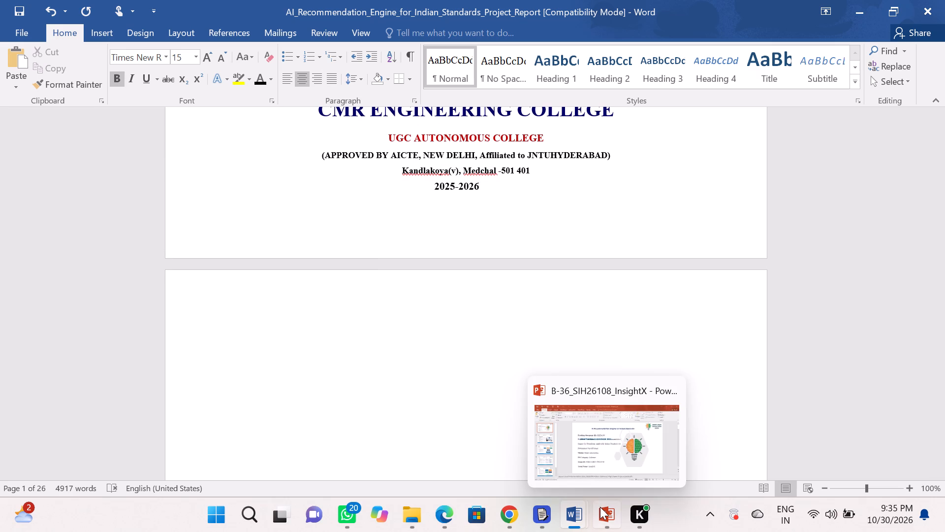
pyautogui.click(412, 327)
# Look through the front pages after the cover as far as the Abstract, and examine the Abstract's heading and paragraphs.
pyautogui.scroll(-18, 412, 327)
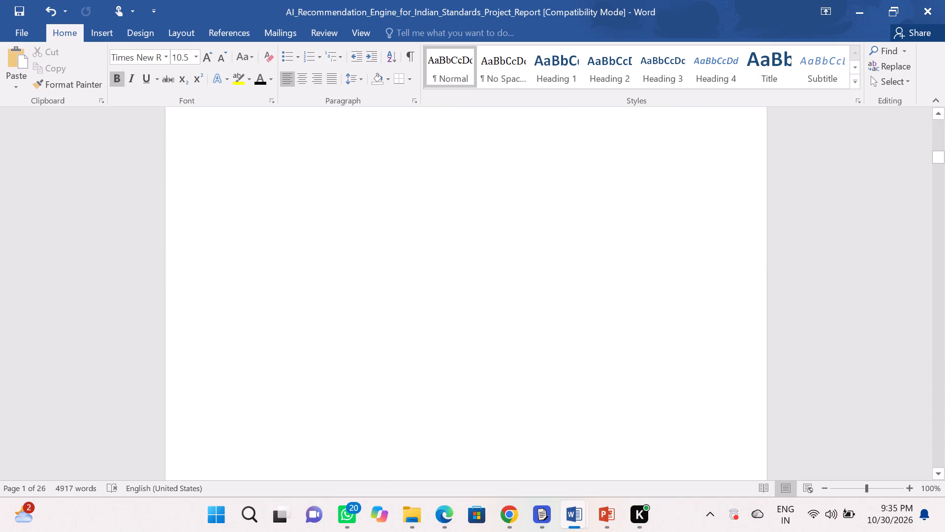
pyautogui.scroll(-5, 412, 327)
pyautogui.scroll(2, 412, 327)
pyautogui.scroll(-6, 412, 327)
pyautogui.scroll(1, 412, 327)
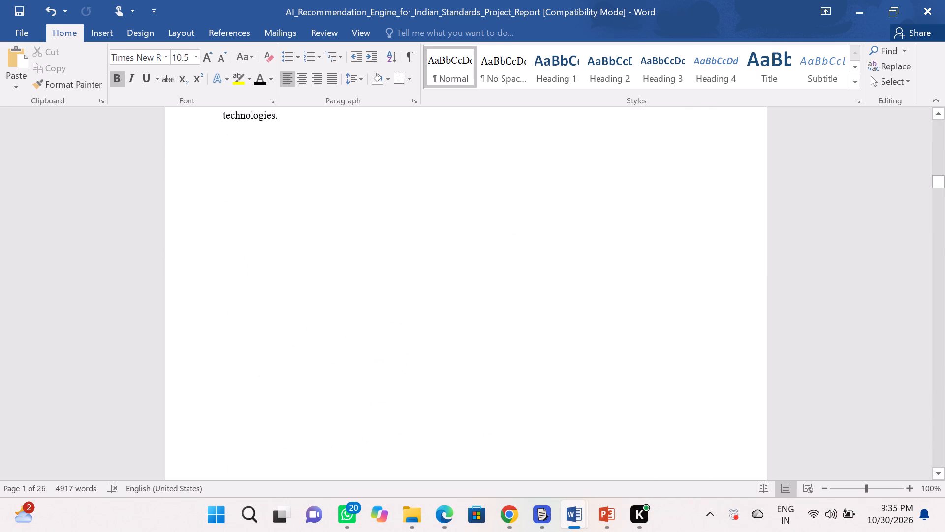
pyautogui.scroll(1, 412, 327)
pyautogui.scroll(-8, 412, 327)
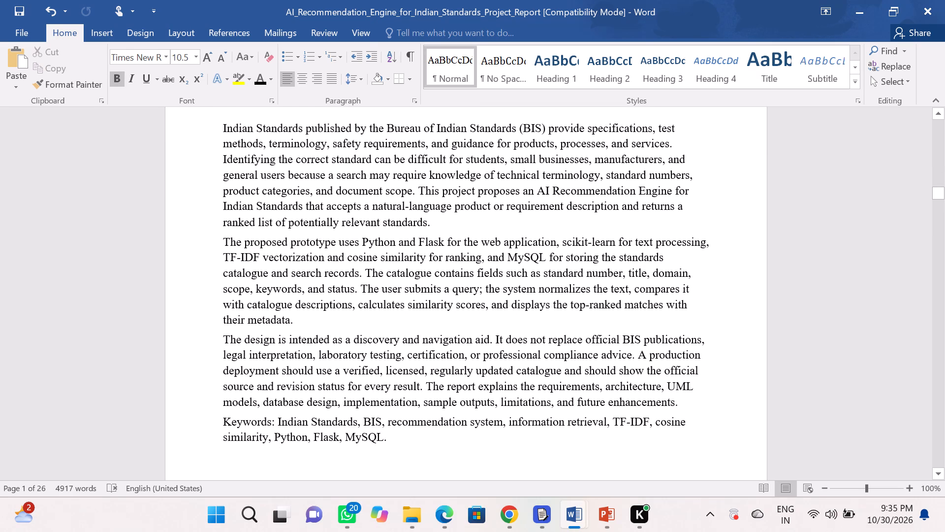
pyautogui.scroll(2, 412, 327)
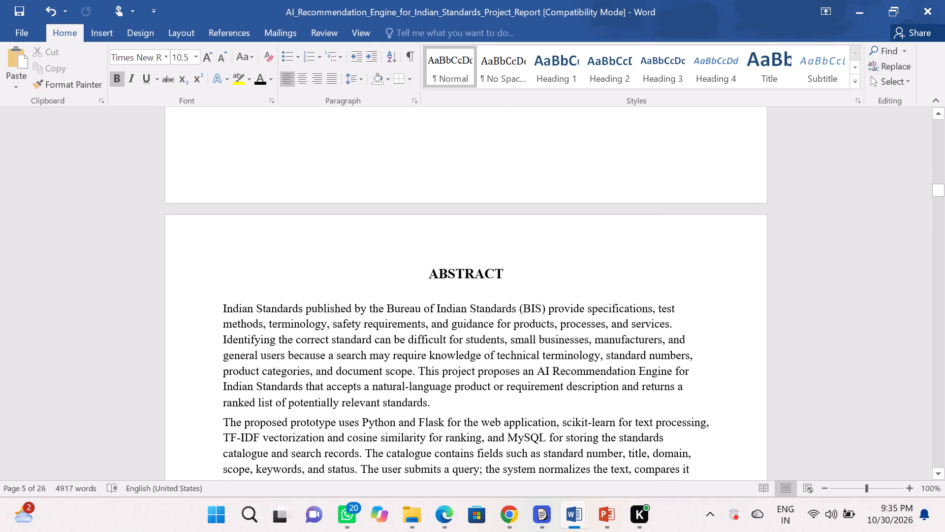
pyautogui.scroll(-3, 443, 299)
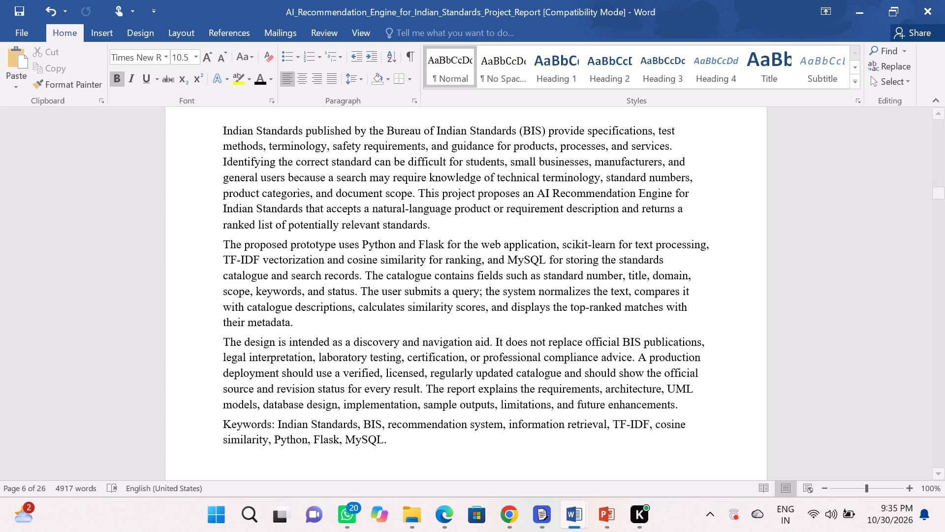
pyautogui.click(443, 299)
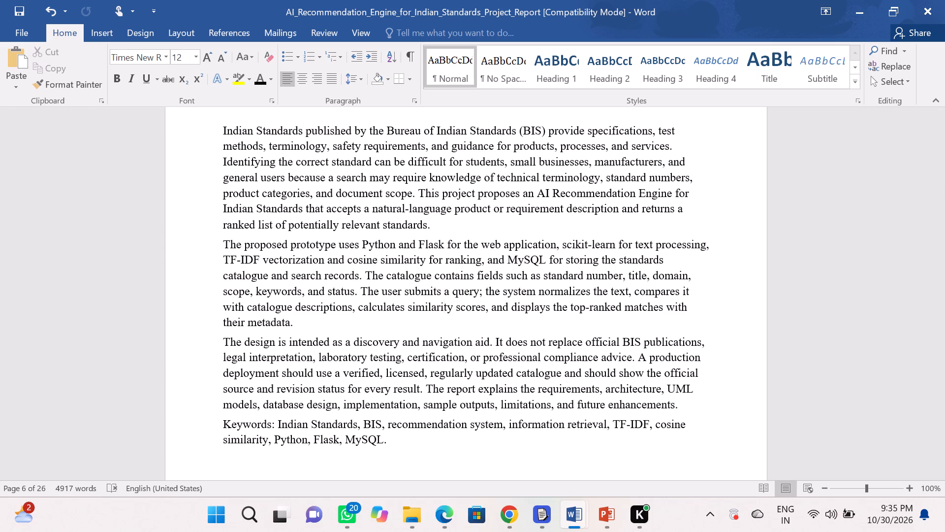
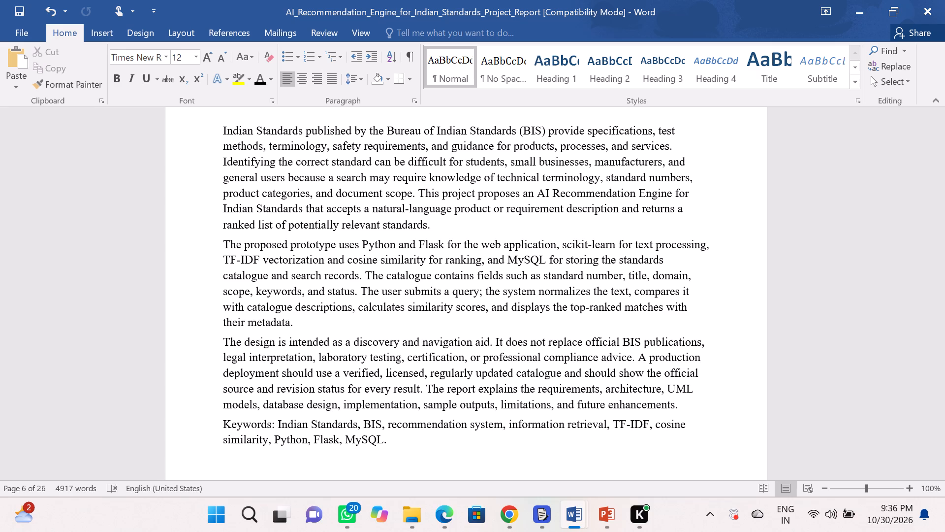
# Review the Abstract page, then examine the Contents table and the List of Figures in the report.
pyautogui.scroll(3, 460, 299)
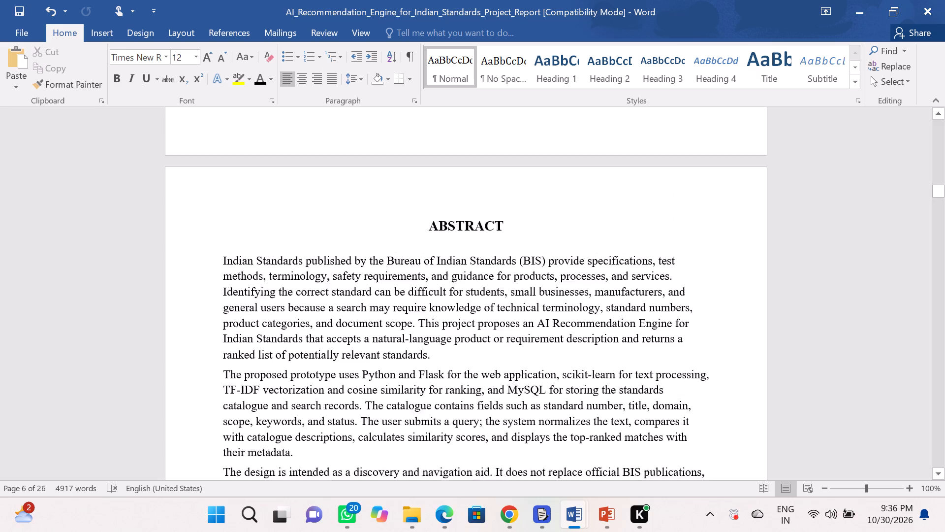
pyautogui.scroll(1, 460, 299)
pyautogui.scroll(-11, 460, 299)
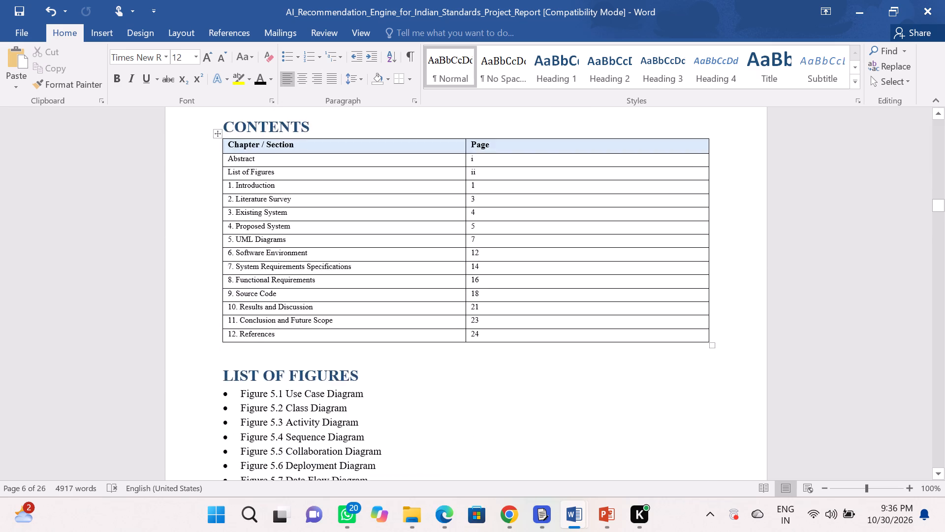
pyautogui.scroll(-1, 460, 299)
pyautogui.scroll(2, 460, 299)
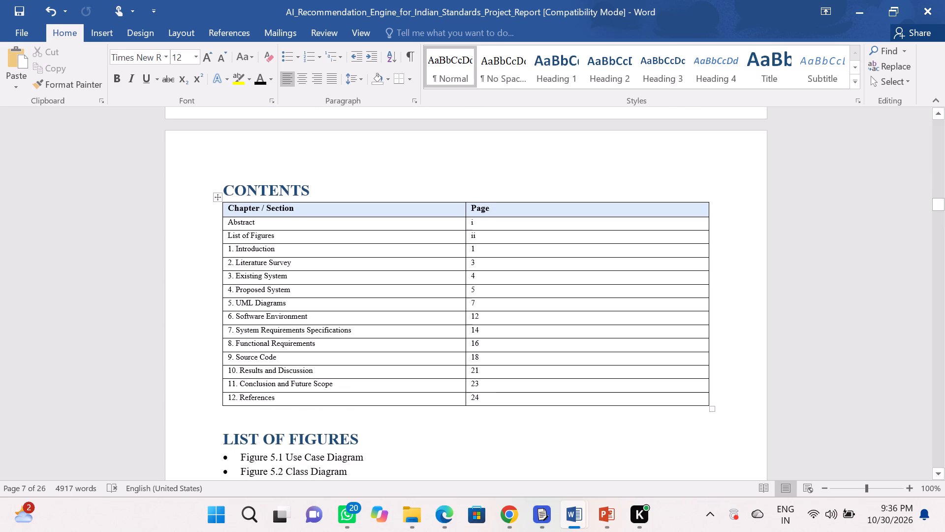
pyautogui.click(441, 199)
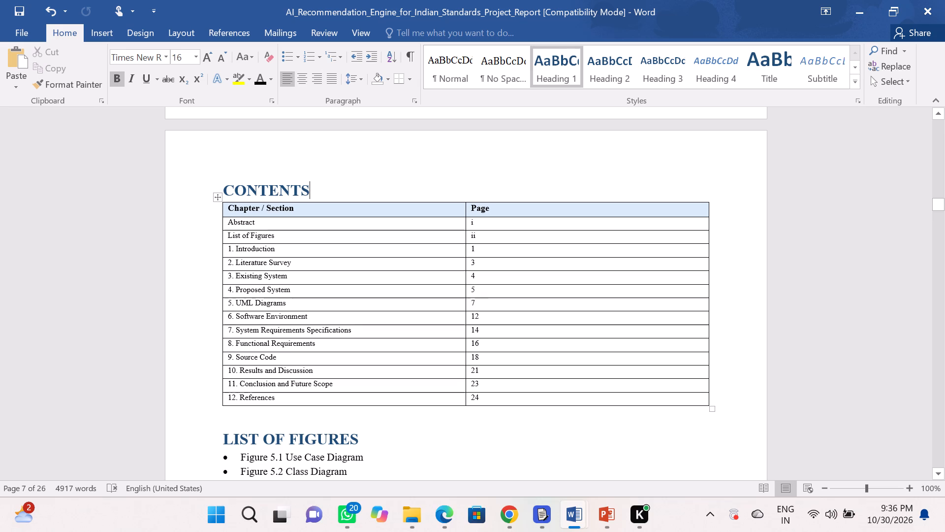
pyautogui.scroll(-1, 398, 217)
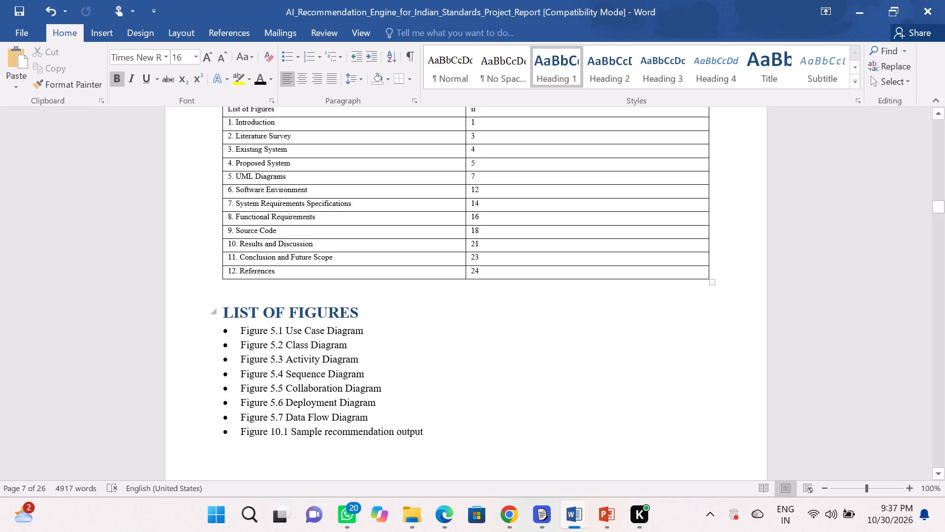
pyautogui.press('super+Right')
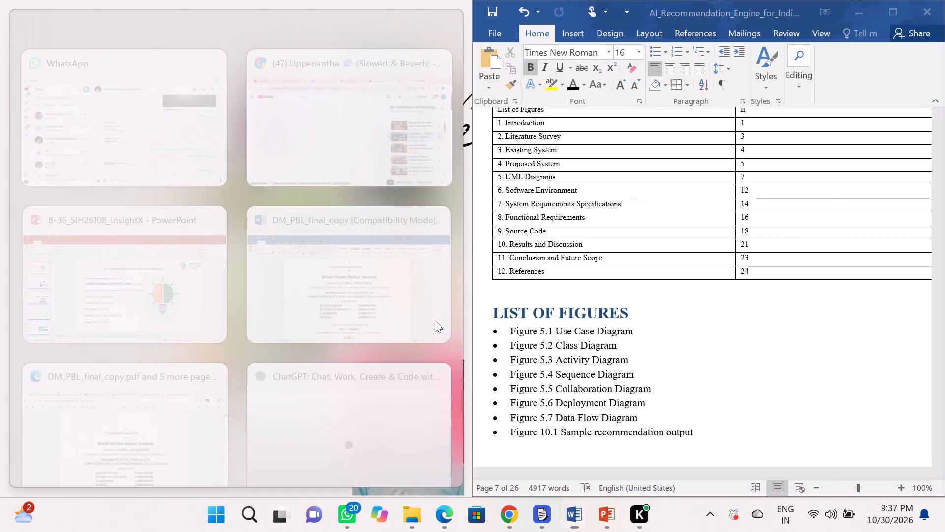
pyautogui.press('super+Right')
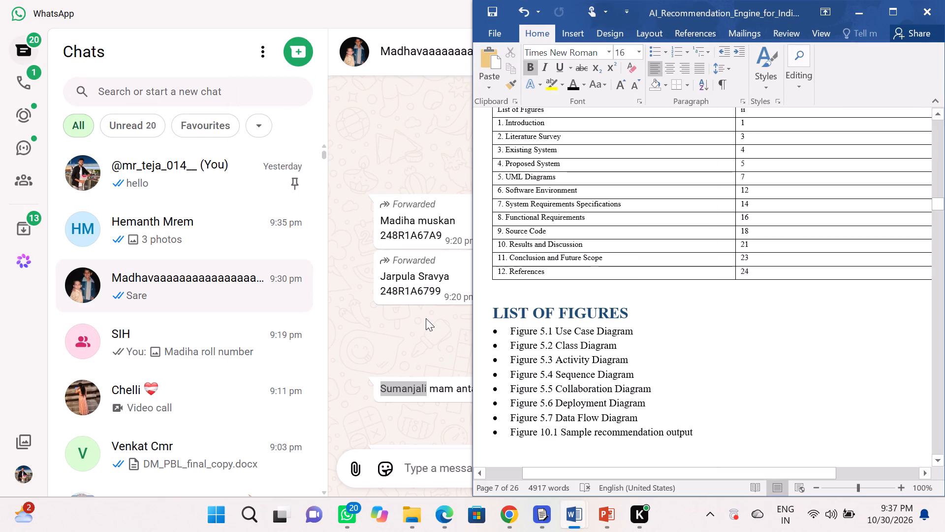
pyautogui.press('super+Right')
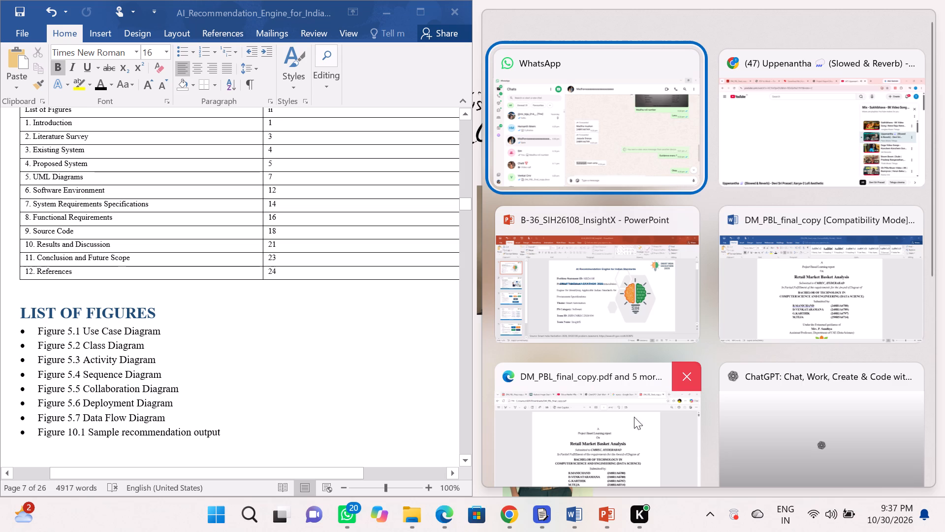
pyautogui.click(625, 427)
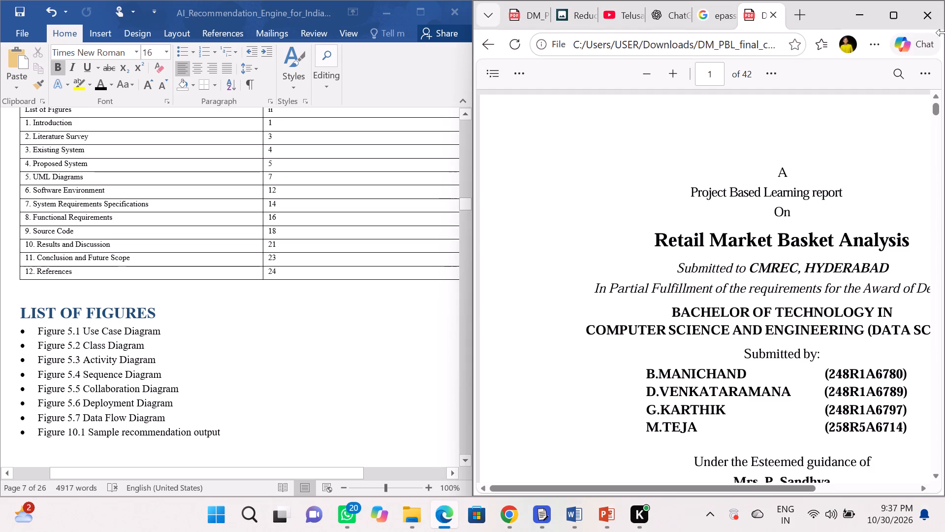
# Close the Edge window showing DM_PBL_final_copy.pdf.
pyautogui.click(940, 11)
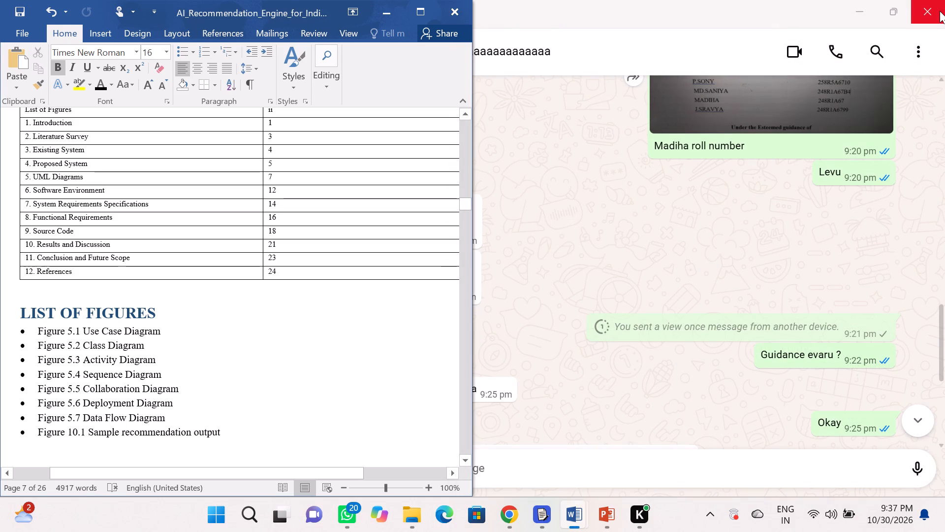
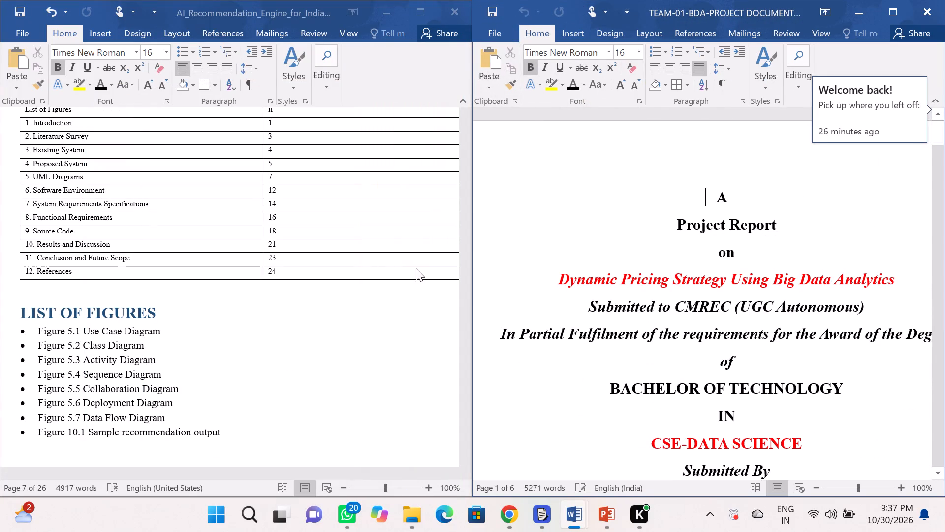
# Examine the TEAM-01-BDA reference report from its cover through the Certificate to the Acknowledgment, alongside the Abstract page of the AI Recommendation Engine report.
pyautogui.scroll(-7, 548, 274)
pyautogui.keyDown('ctrl'); pyautogui.scroll(-3, 548, 274); pyautogui.keyUp('ctrl')
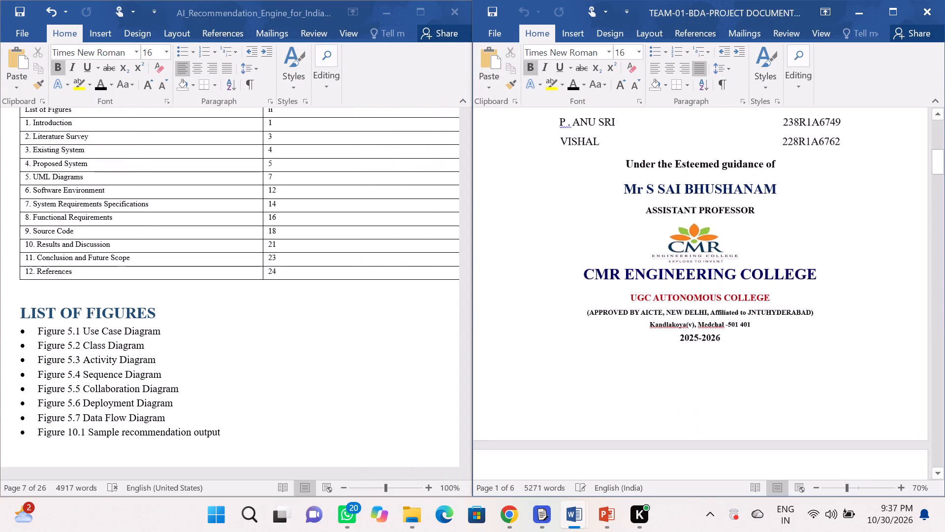
pyautogui.hscroll(1, 548, 274)
pyautogui.scroll(-1, 548, 274)
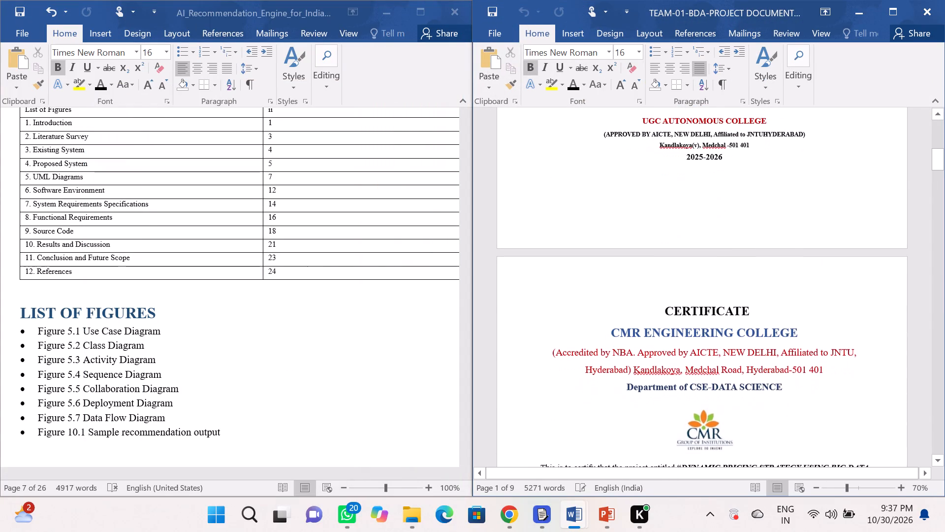
pyautogui.scroll(-1, 548, 274)
pyautogui.scroll(13, 306, 253)
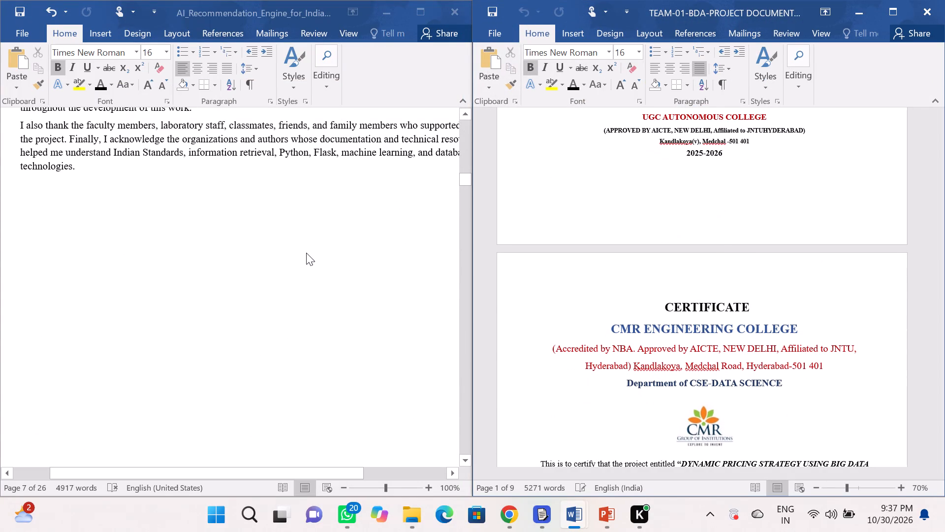
pyautogui.scroll(-9, 311, 237)
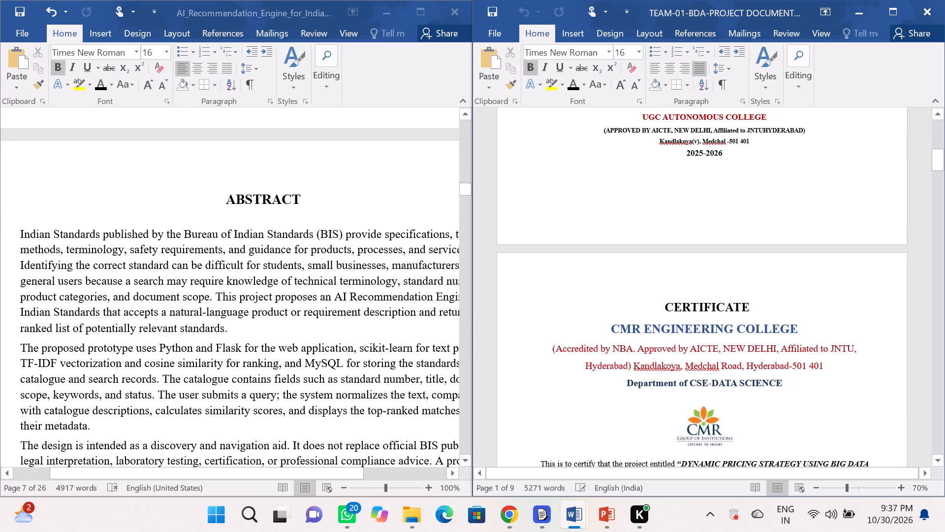
pyautogui.scroll(-20, 647, 299)
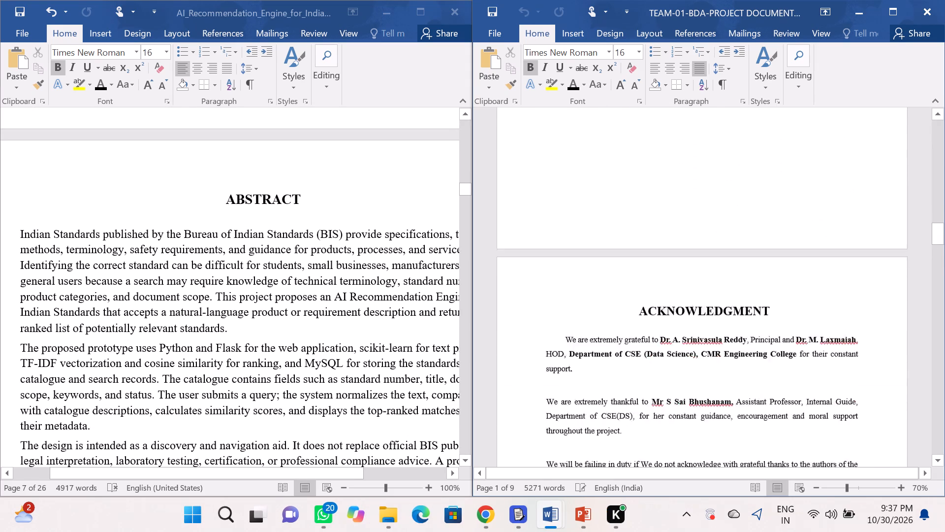
# Look through the sample project document as far as its Contents page, and compare it with the report's CONTENTS table.
pyautogui.scroll(-16, 647, 299)
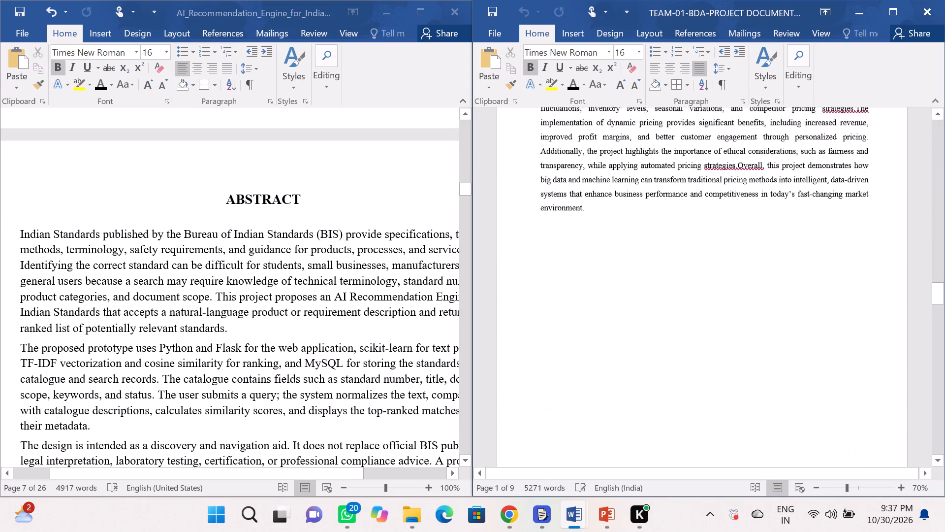
pyautogui.scroll(-7, 647, 299)
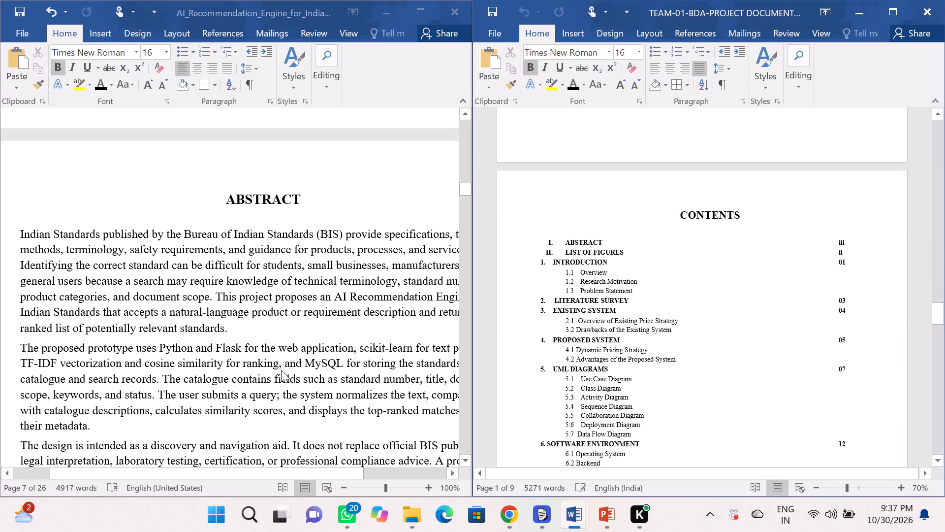
pyautogui.scroll(-13, 279, 366)
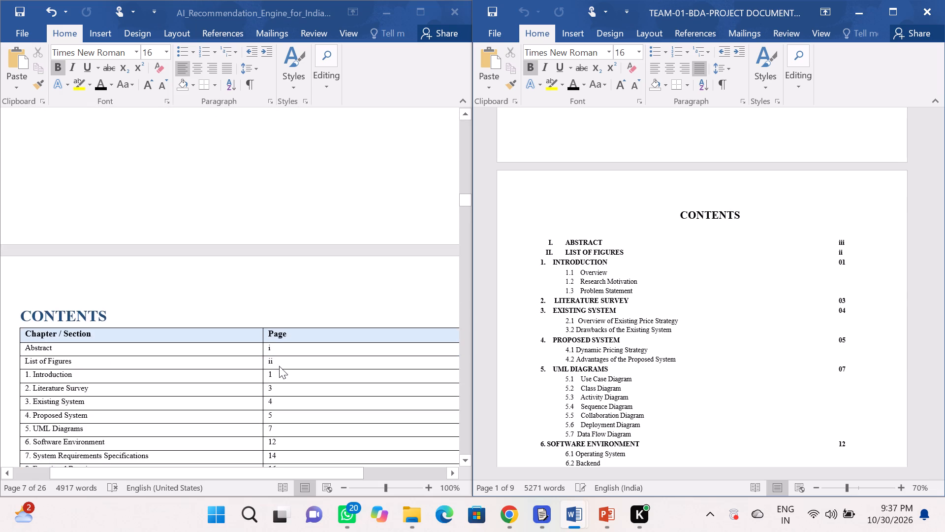
pyautogui.scroll(-2, 279, 366)
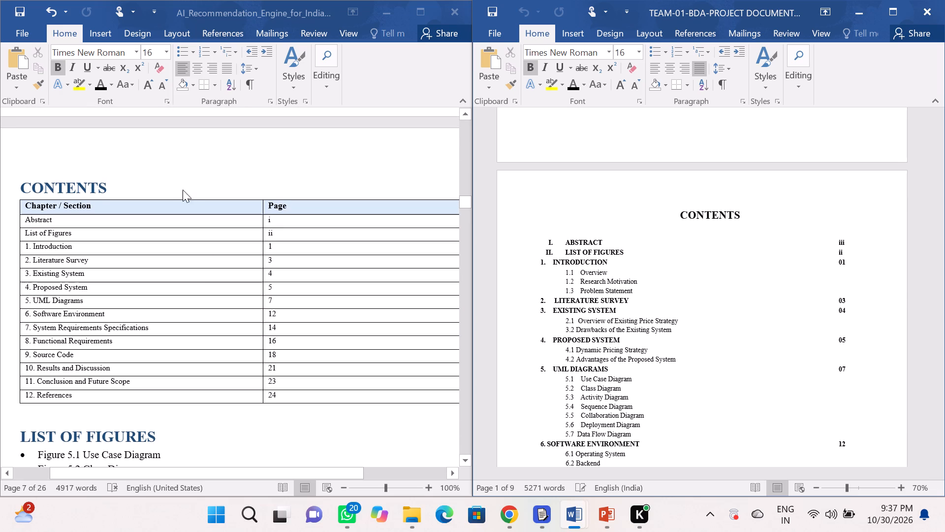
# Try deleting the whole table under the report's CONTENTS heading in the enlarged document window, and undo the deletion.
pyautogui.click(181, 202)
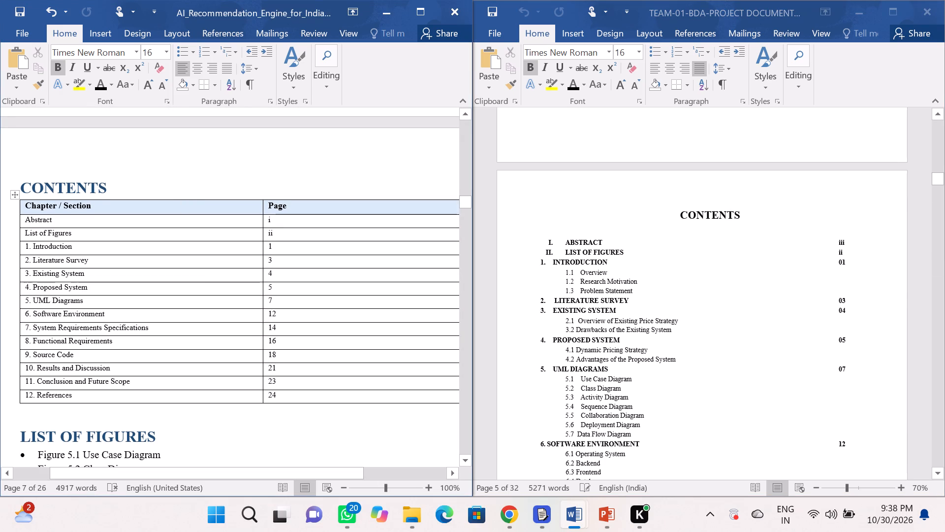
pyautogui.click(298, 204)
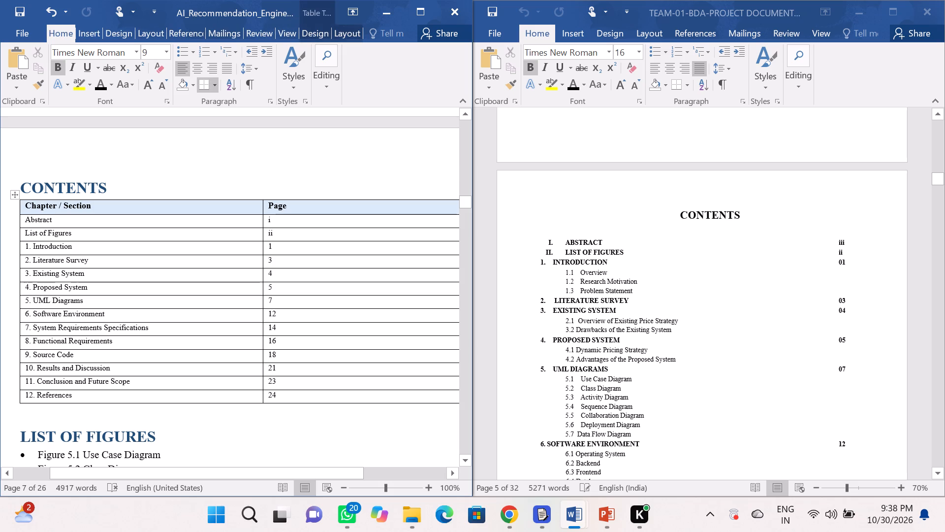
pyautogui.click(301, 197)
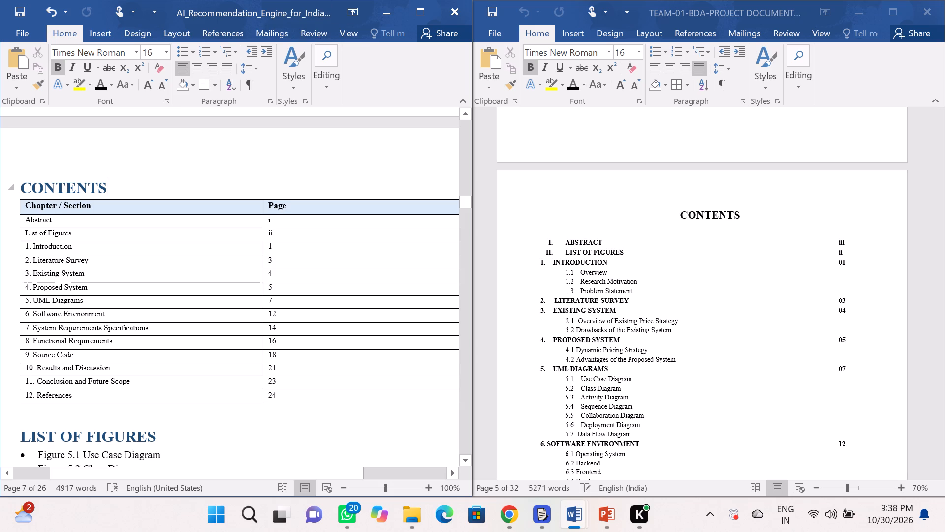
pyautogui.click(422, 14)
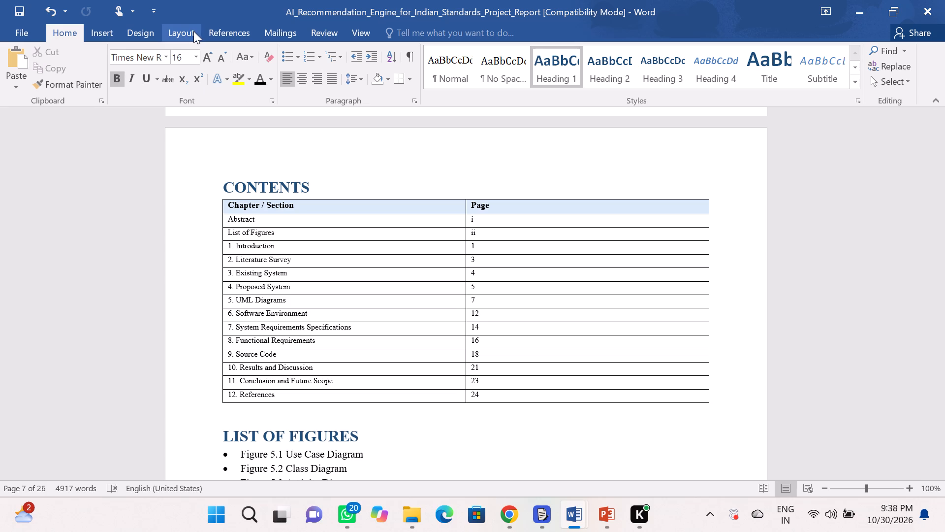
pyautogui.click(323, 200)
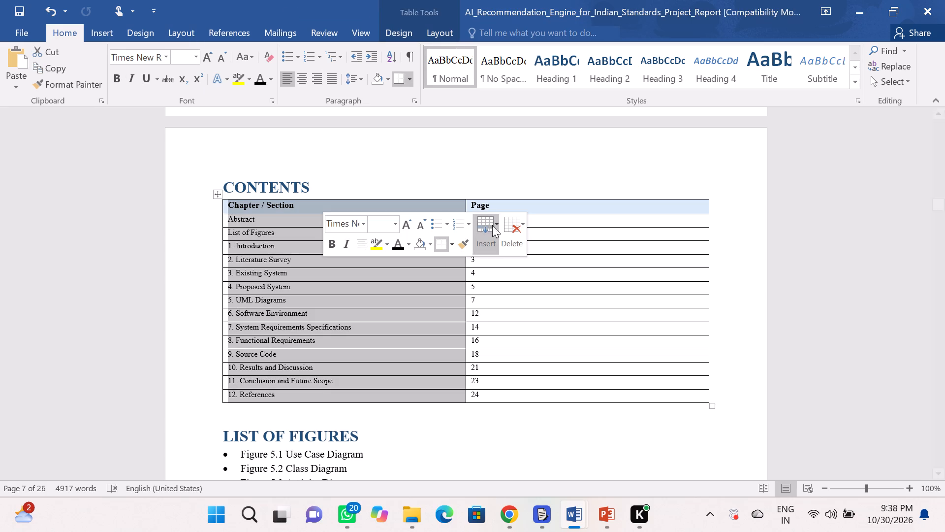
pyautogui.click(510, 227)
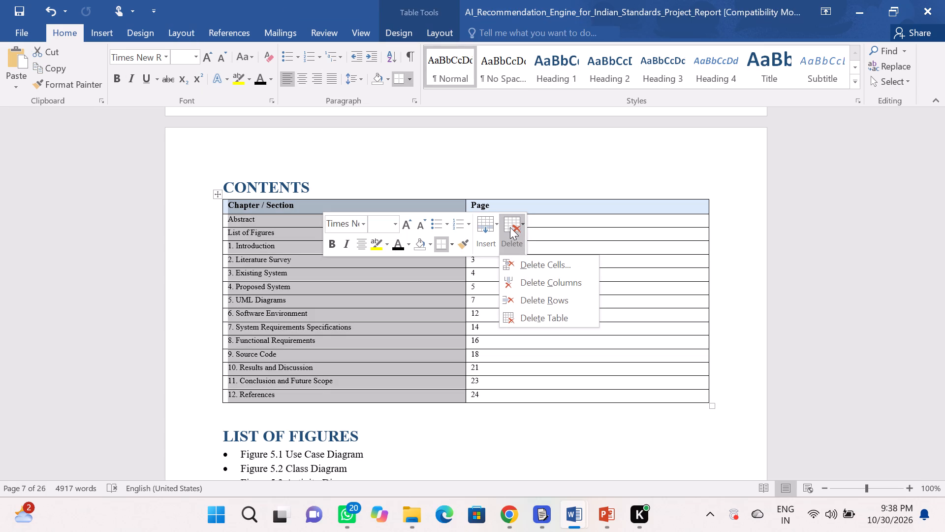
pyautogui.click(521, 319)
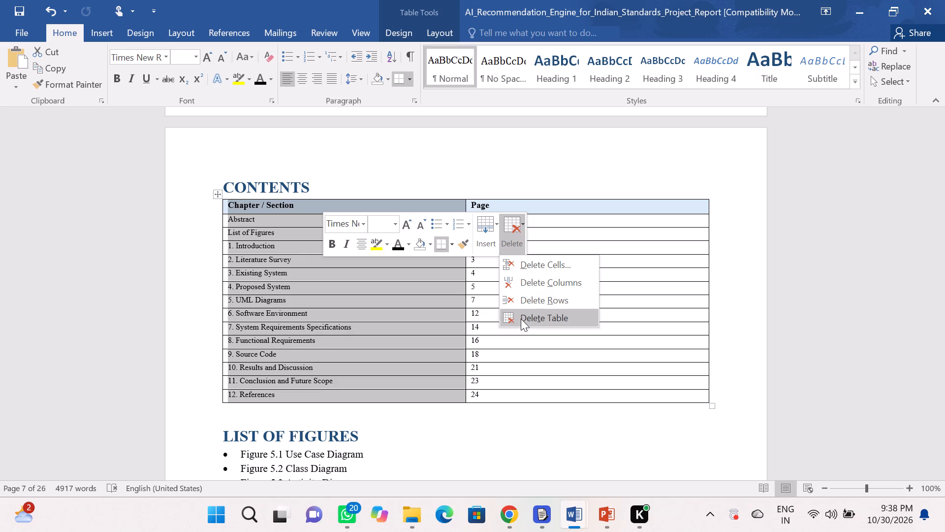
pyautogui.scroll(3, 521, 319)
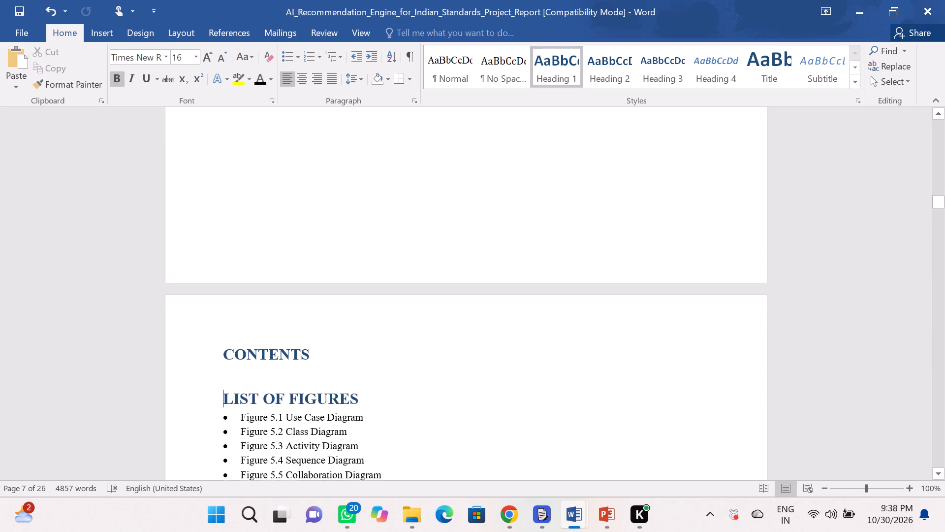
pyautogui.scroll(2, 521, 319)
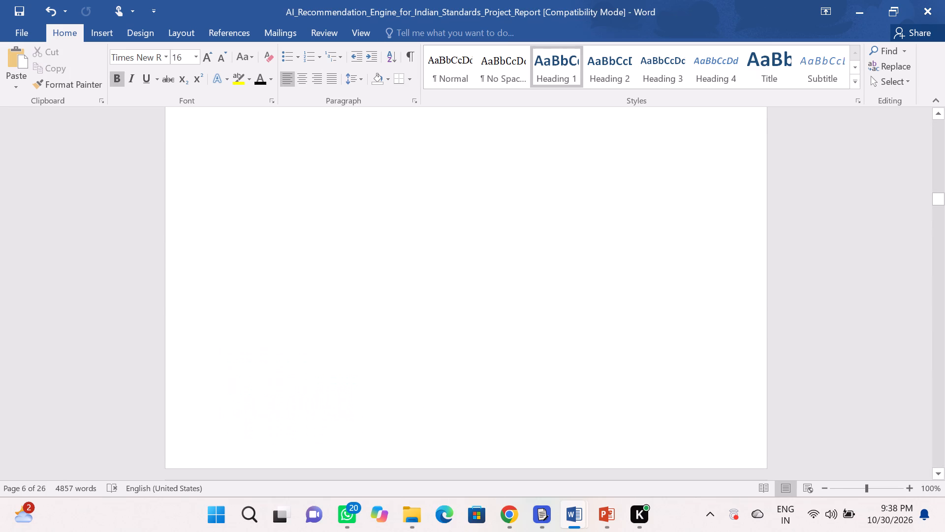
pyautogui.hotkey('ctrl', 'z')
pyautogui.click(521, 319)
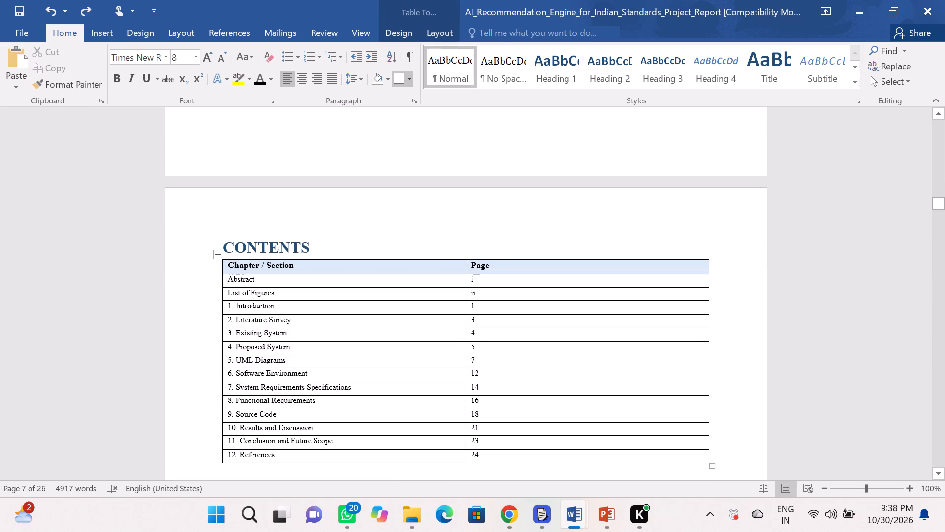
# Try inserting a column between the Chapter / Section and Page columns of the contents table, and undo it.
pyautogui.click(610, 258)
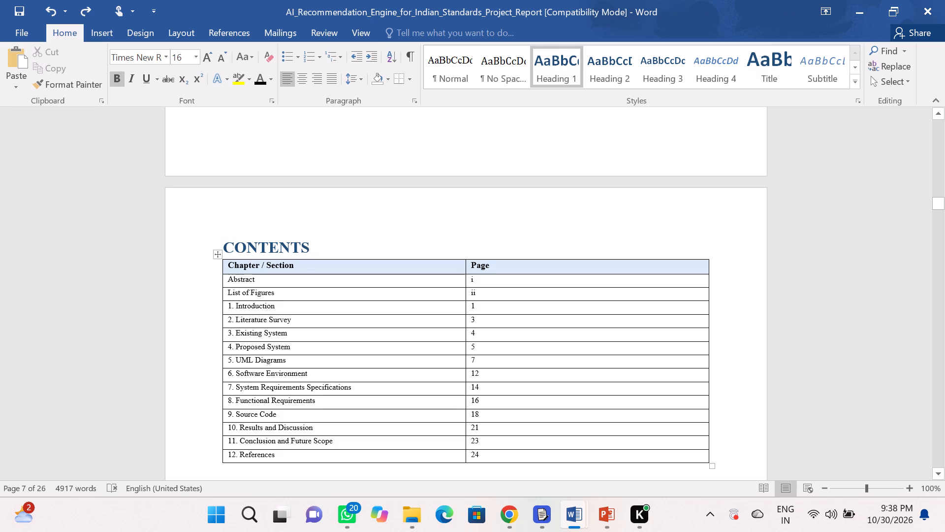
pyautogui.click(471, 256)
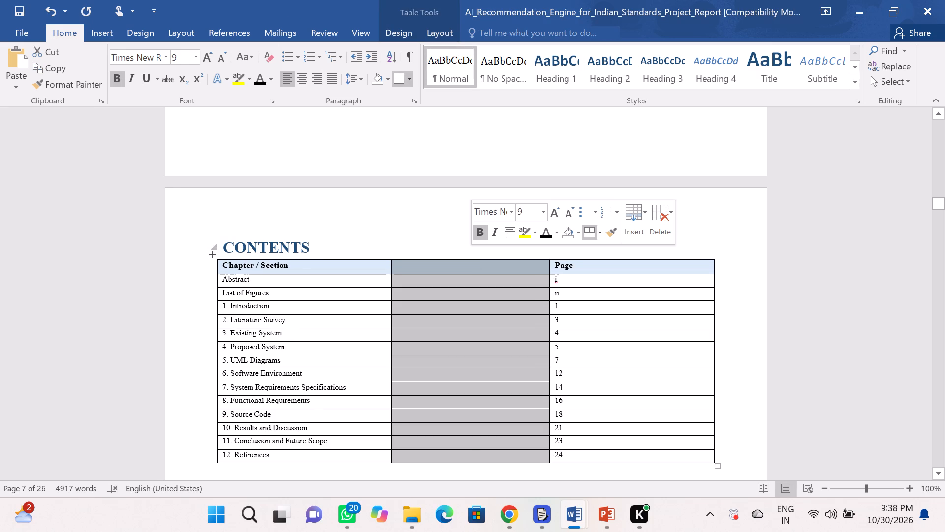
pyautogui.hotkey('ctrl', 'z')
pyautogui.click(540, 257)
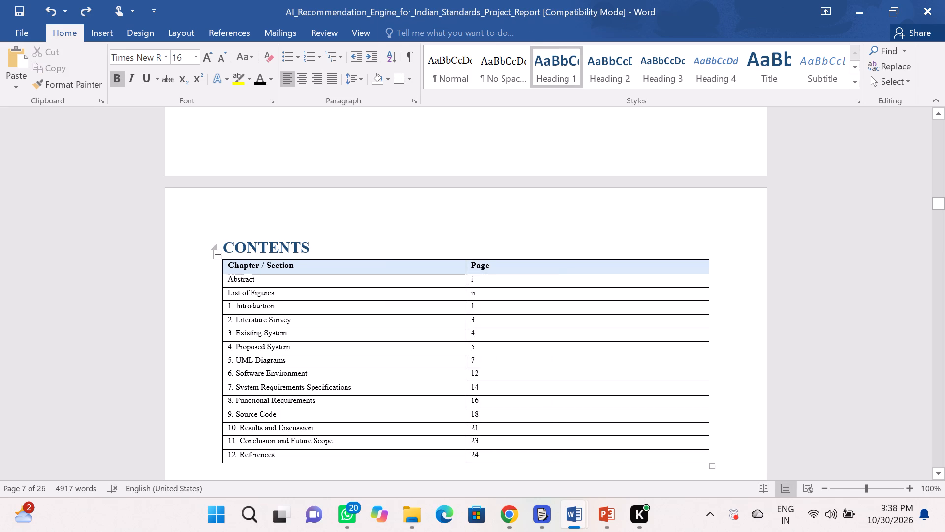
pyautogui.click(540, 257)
# Copy the CONTENTS heading together with its entire table.
pyautogui.moveTo(721, 457); pyautogui.dragTo(229, 245)
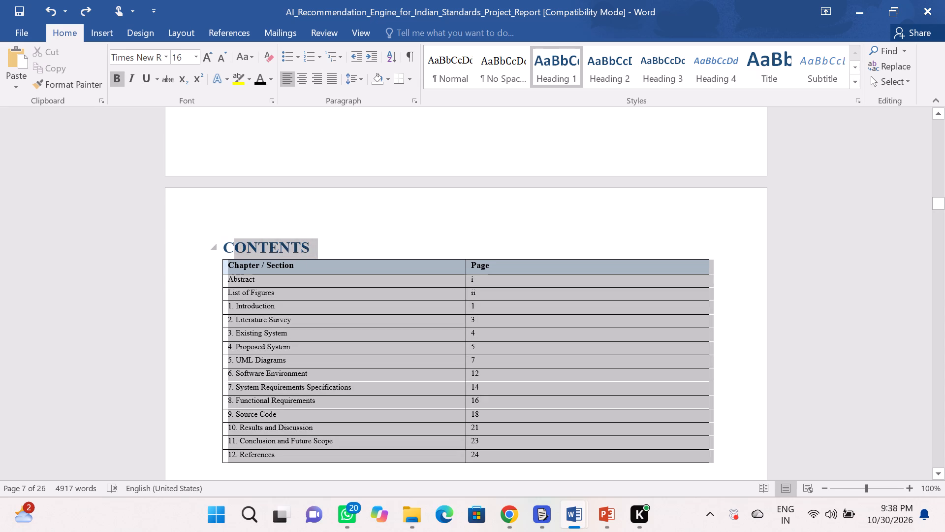
pyautogui.moveTo(229, 245); pyautogui.dragTo(223, 245)
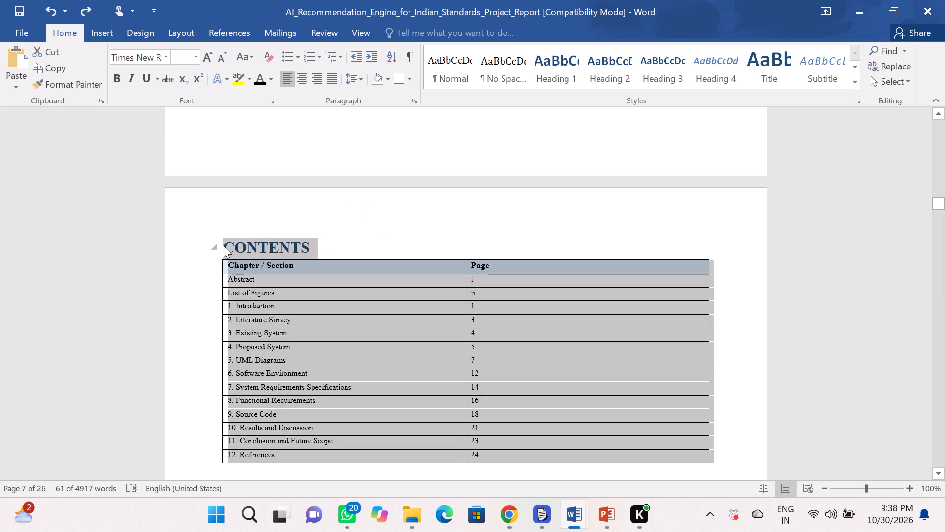
pyautogui.hotkey('ctrl', 'c')
pyautogui.click(511, 511)
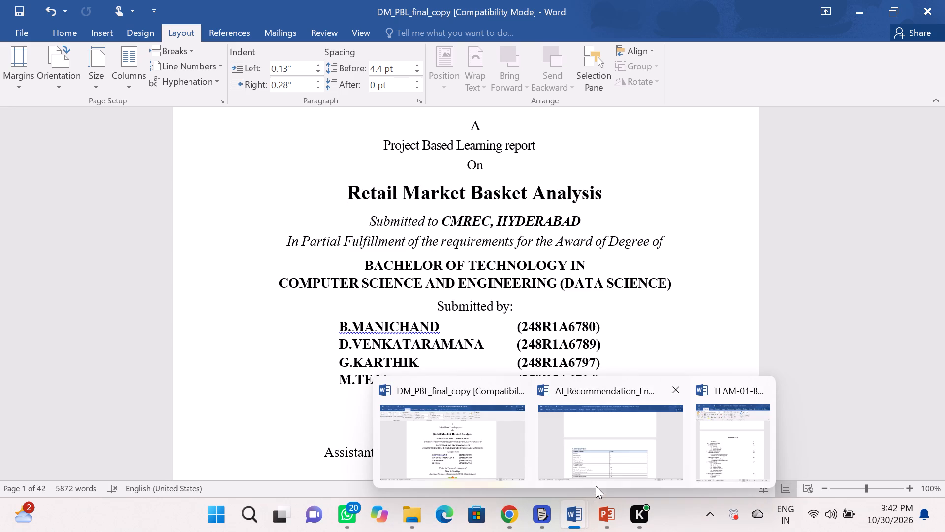
pyautogui.click(613, 454)
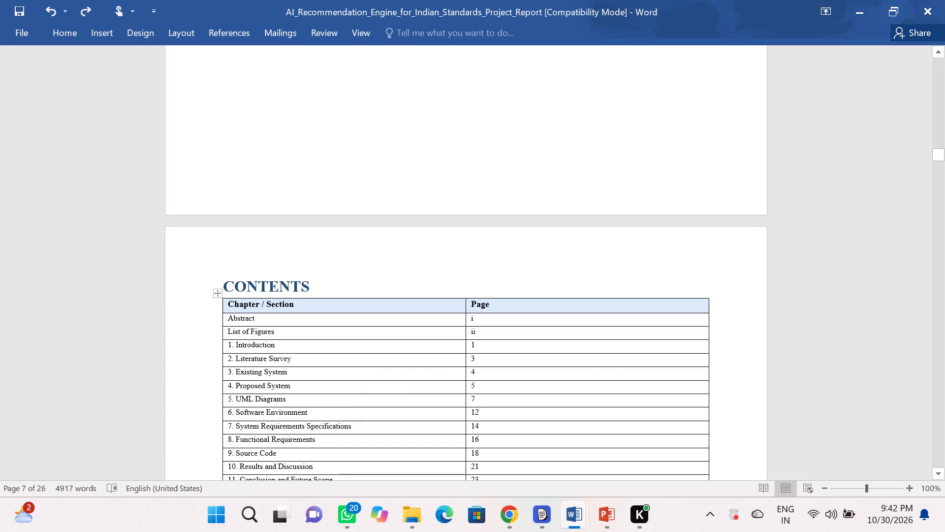
pyautogui.click(544, 324)
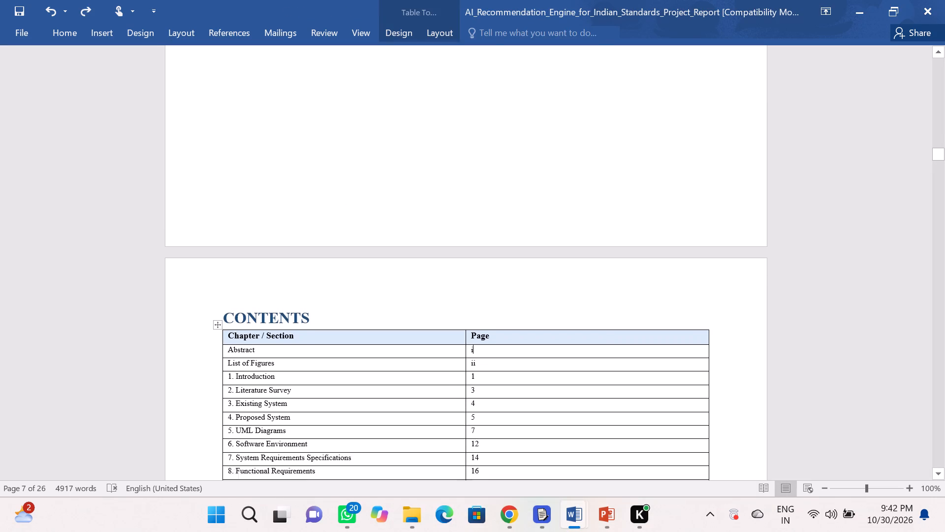
pyautogui.click(437, 37)
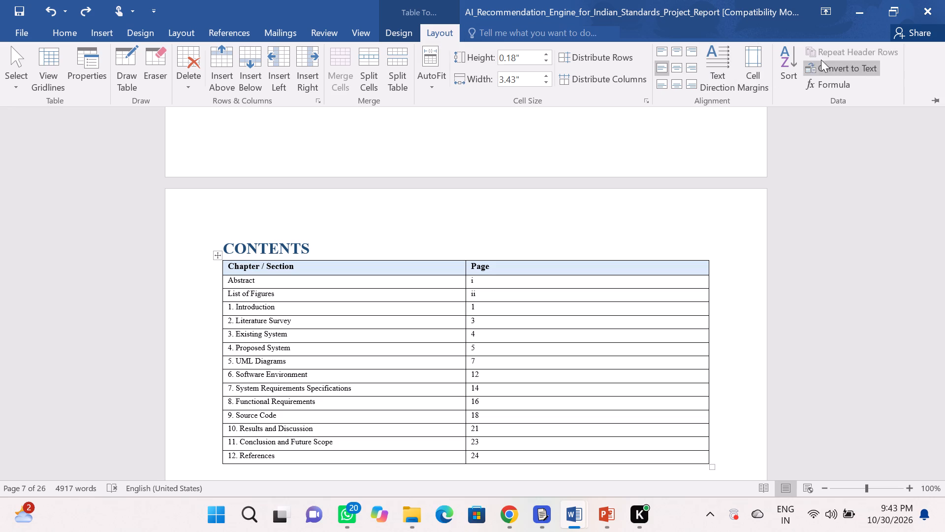
pyautogui.click(836, 63)
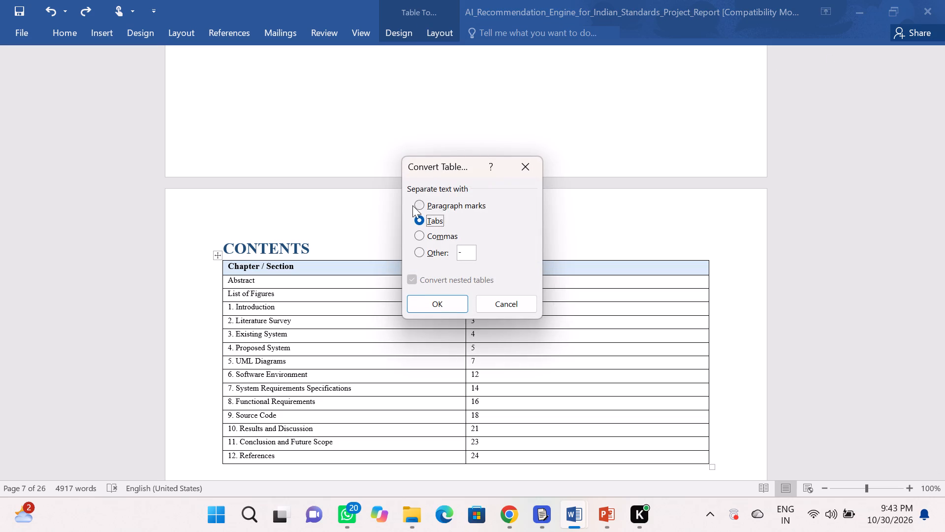
pyautogui.click(421, 202)
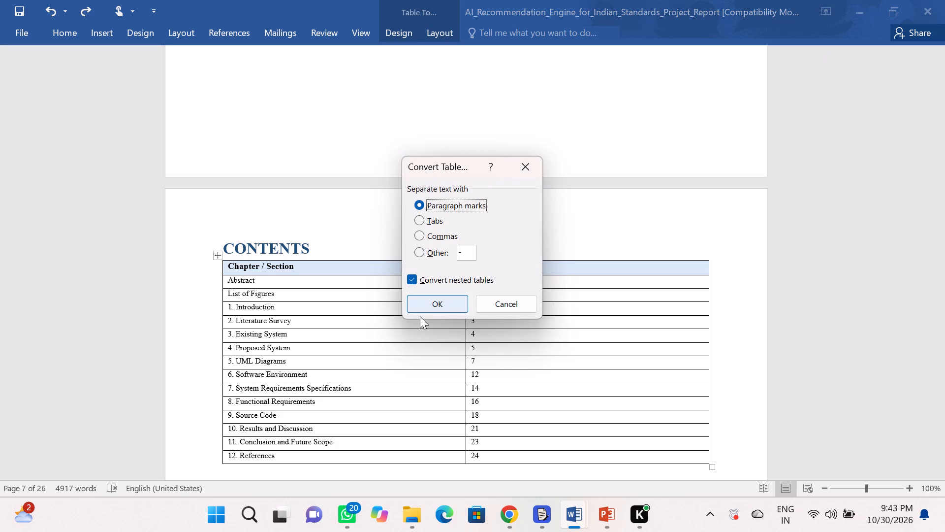
pyautogui.click(427, 306)
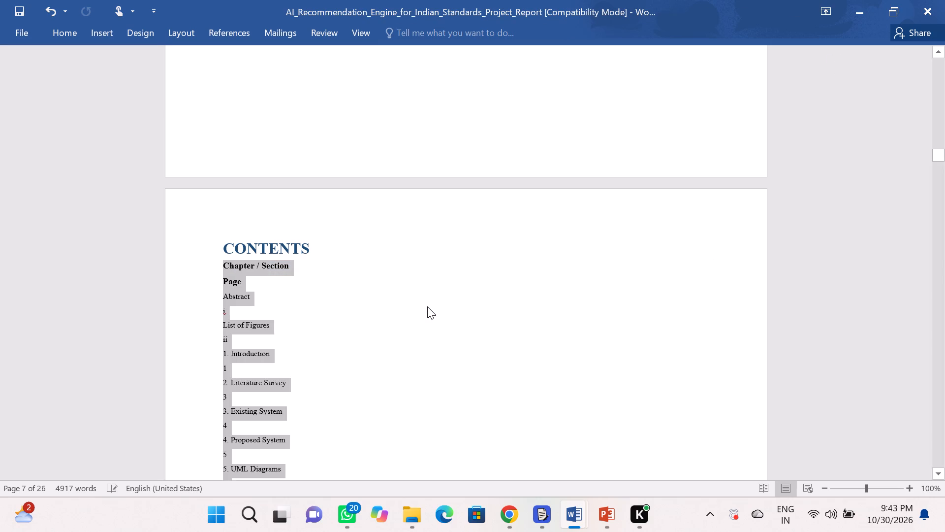
# Review the converted Contents entries and the pages that follow them, and clear the selection.
pyautogui.scroll(-5, 427, 306)
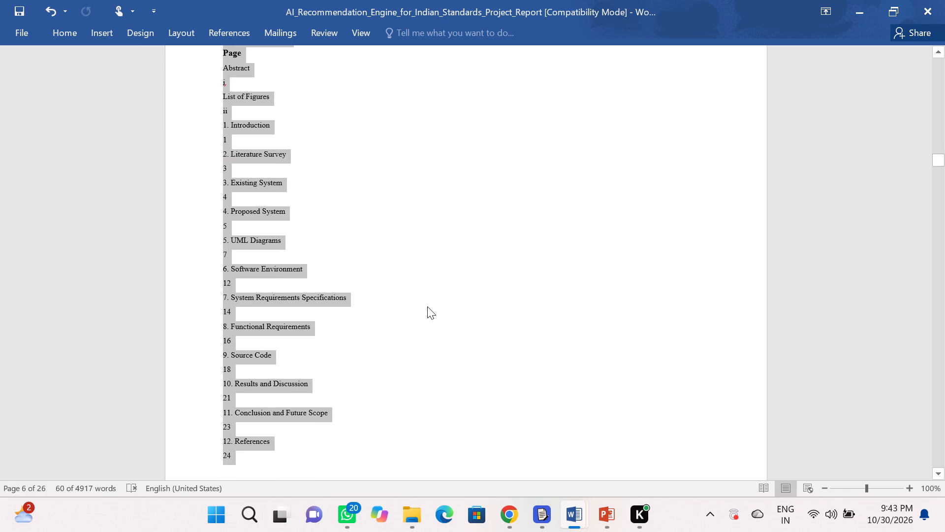
pyautogui.scroll(-12, 427, 306)
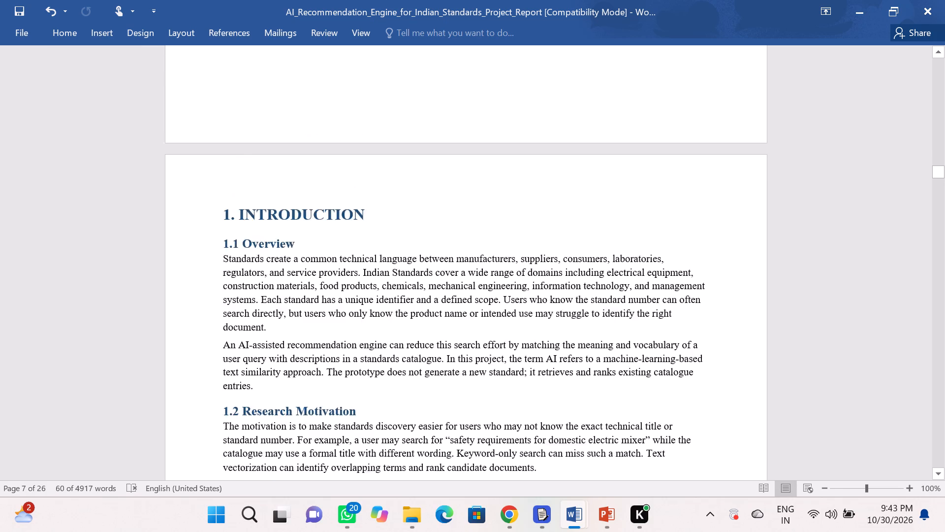
pyautogui.scroll(-7, 427, 306)
pyautogui.scroll(5, 427, 306)
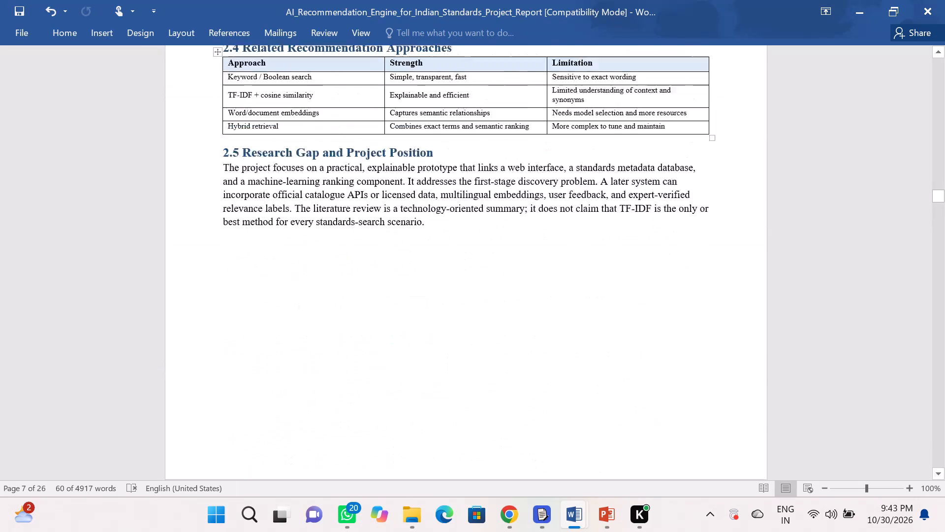
pyautogui.scroll(16, 427, 306)
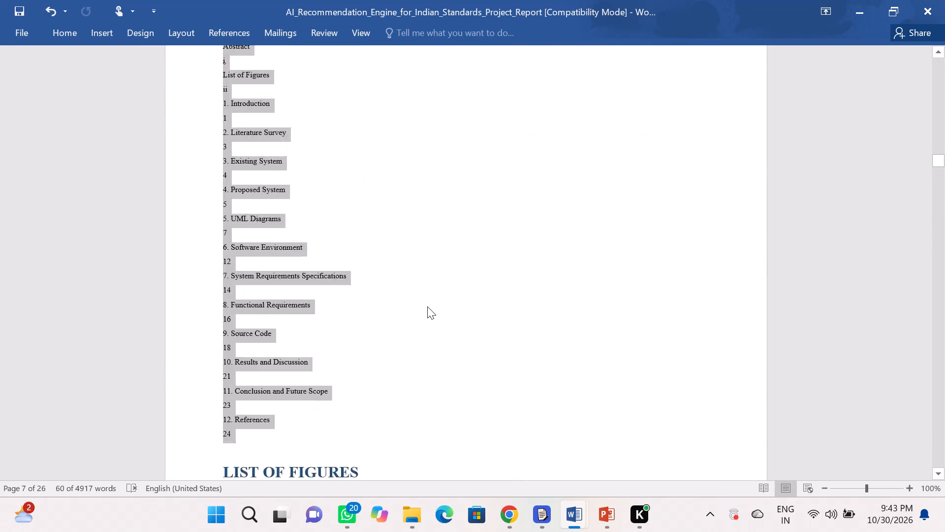
pyautogui.scroll(1, 427, 306)
pyautogui.click(427, 306)
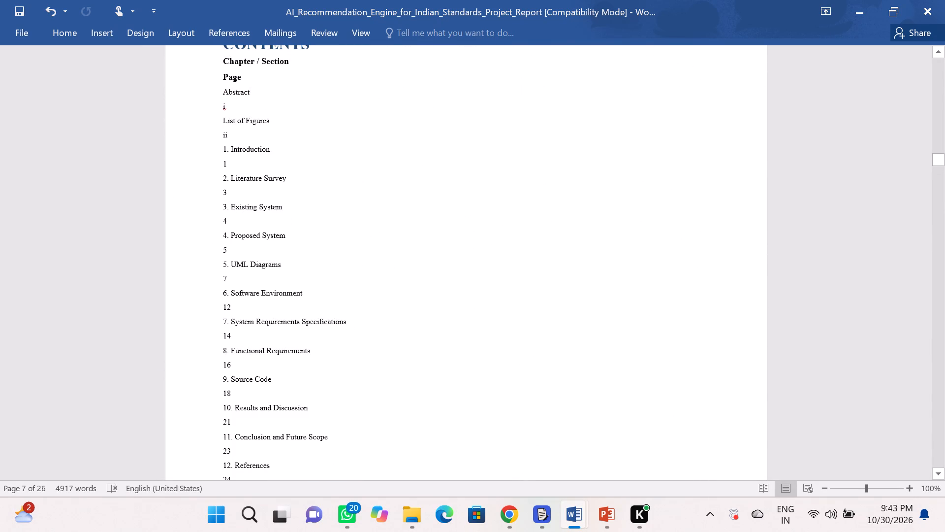
# Set the font size of the CONTENTS heading and all the converted Contents entries to 12.
pyautogui.scroll(2, 366, 285)
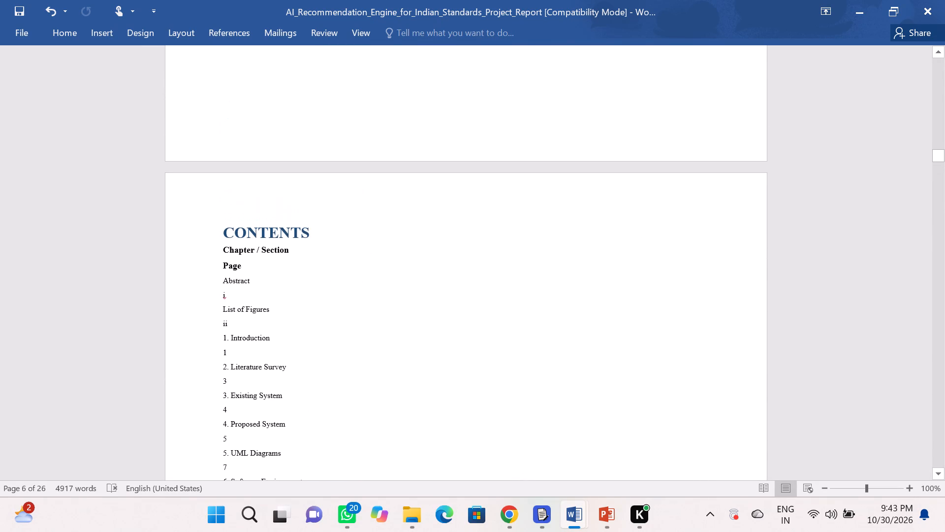
pyautogui.click(221, 271)
pyautogui.scroll(-3, 249, 297)
pyautogui.rightClick(249, 297)
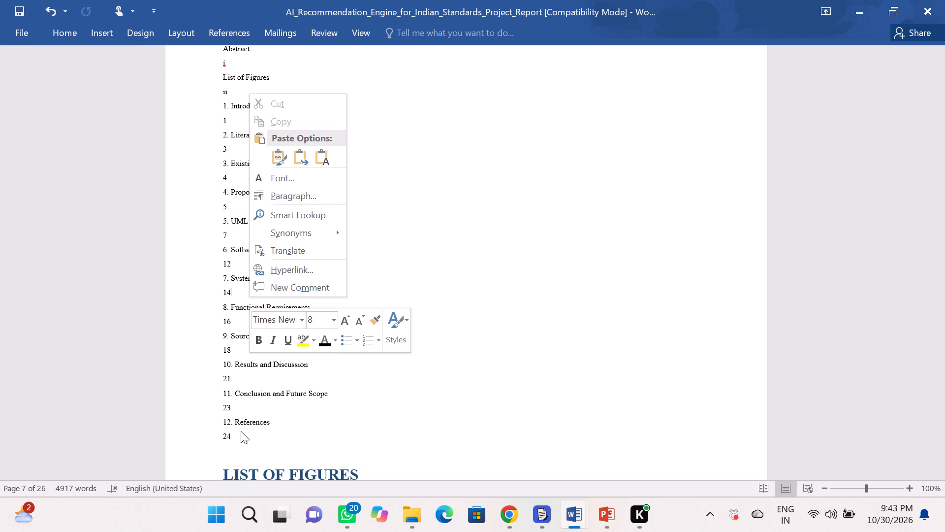
pyautogui.click(230, 433)
pyautogui.moveTo(230, 433); pyautogui.dragTo(212, 131)
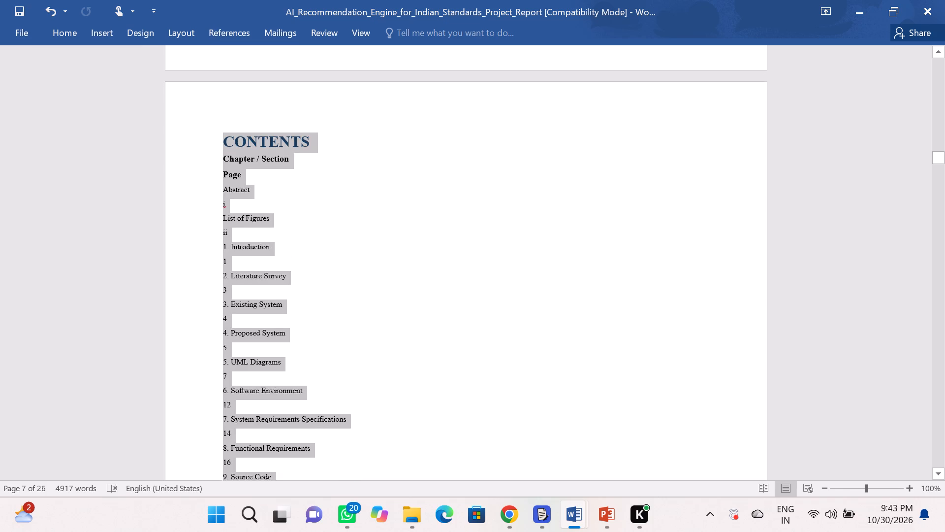
pyautogui.moveTo(212, 131); pyautogui.dragTo(219, 161)
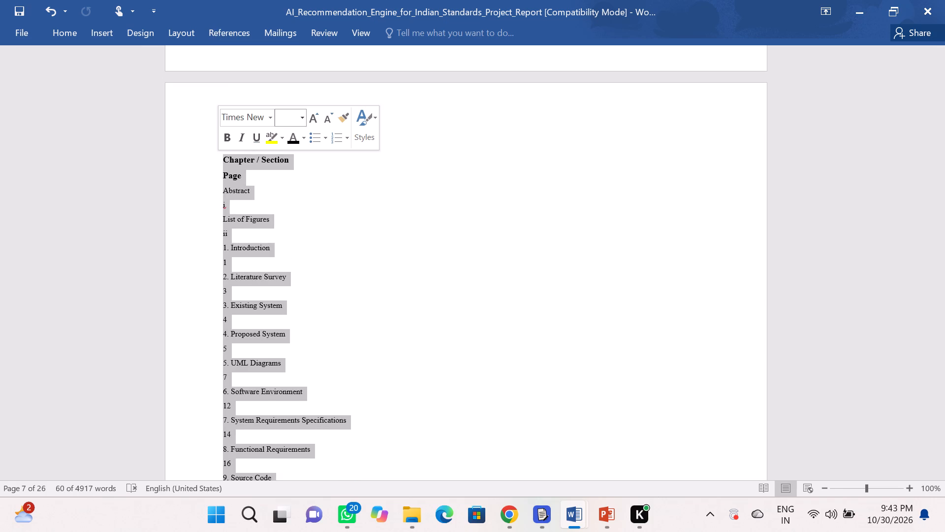
pyautogui.click(289, 121)
pyautogui.write('12')
pyautogui.press('Return')
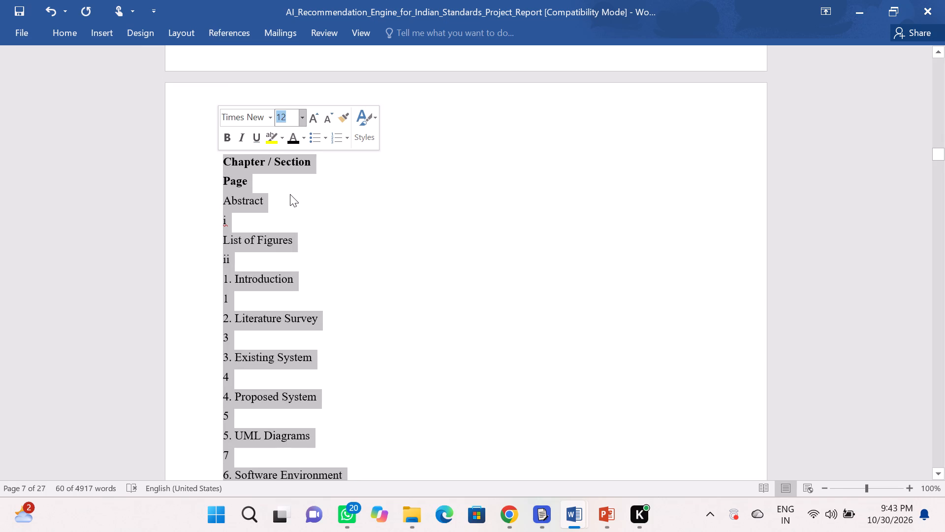
pyautogui.click(291, 194)
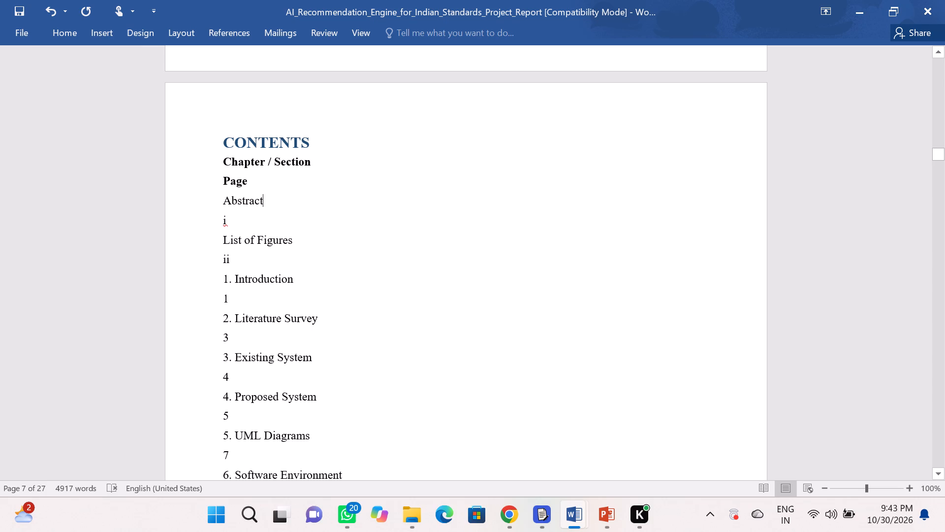
# Join the Page heading to the Chapter / Section line and space it across toward the page's far margin.
pyautogui.click(225, 183)
pyautogui.press('BackSpace')
pyautogui.press('space')
pyautogui.press('space')
pyautogui.press('space')
pyautogui.press('space')
pyautogui.press('space')
pyautogui.press('space')
pyautogui.press('space')
pyautogui.press('space')
pyautogui.press('space')
pyautogui.press('space')
pyautogui.press('space')
pyautogui.press('space')
pyautogui.press('space')
pyautogui.press('space')
pyautogui.press('space')
pyautogui.press('space')
pyautogui.press('space')
pyautogui.press('space')
pyautogui.press('space')
pyautogui.press('space')
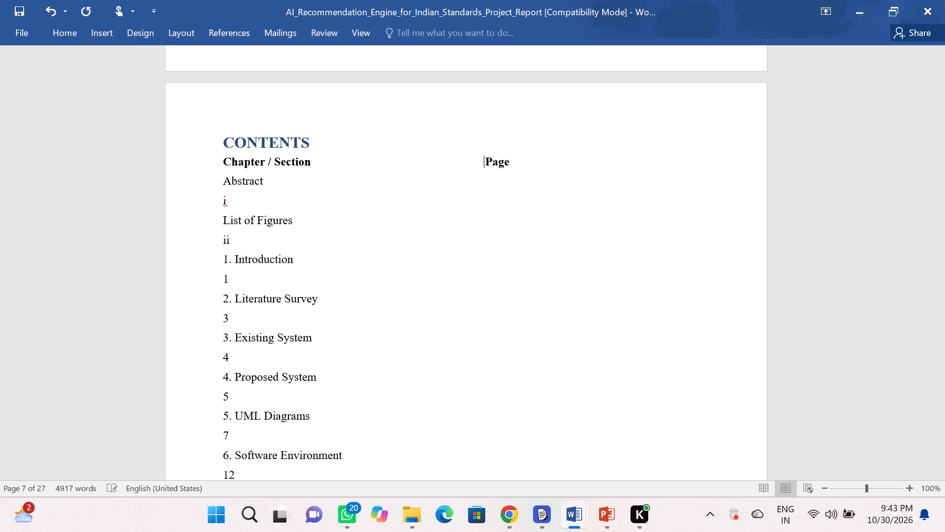
pyautogui.press('space')
pyautogui.press('space')
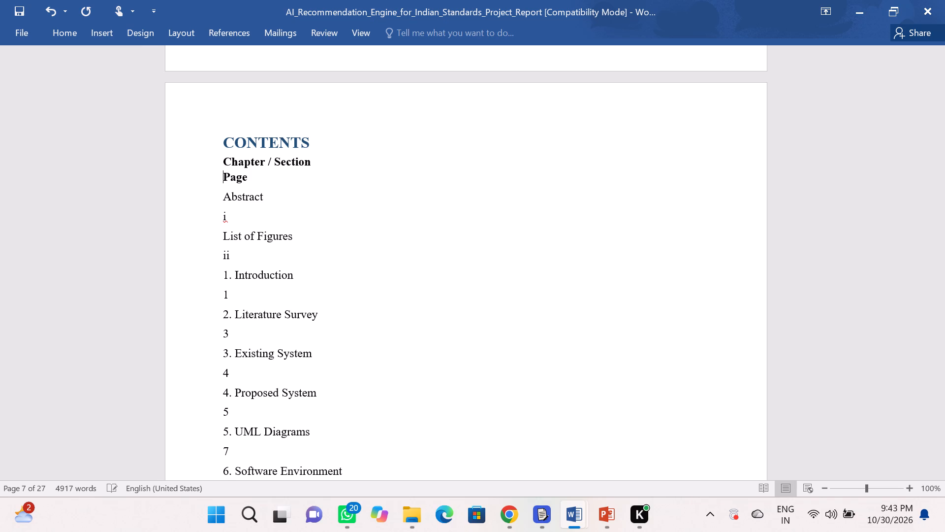
pyautogui.press('BackSpace')
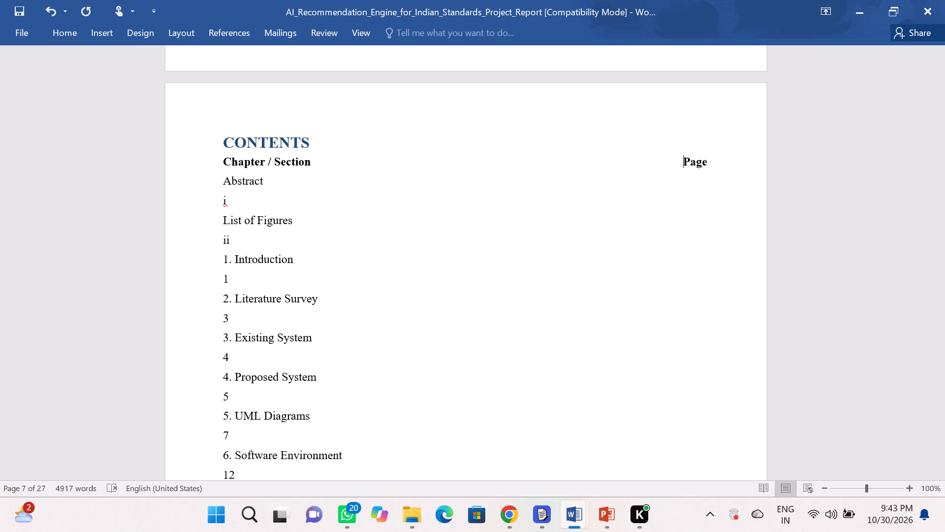
pyautogui.press('BackSpace')
pyautogui.press('BackSpace')
pyautogui.press('BackSpace')
pyautogui.press('BackSpace')
pyautogui.press('BackSpace')
pyautogui.press('BackSpace')
pyautogui.press('BackSpace')
pyautogui.press('BackSpace')
pyautogui.press('BackSpace')
pyautogui.press('BackSpace')
pyautogui.press('BackSpace')
pyautogui.press('BackSpace')
pyautogui.press('BackSpace')
pyautogui.press('BackSpace')
pyautogui.press('BackSpace')
pyautogui.press('BackSpace')
pyautogui.press('BackSpace')
pyautogui.press('BackSpace')
pyautogui.press('BackSpace')
pyautogui.press('BackSpace')
pyautogui.press('BackSpace')
pyautogui.press('BackSpace')
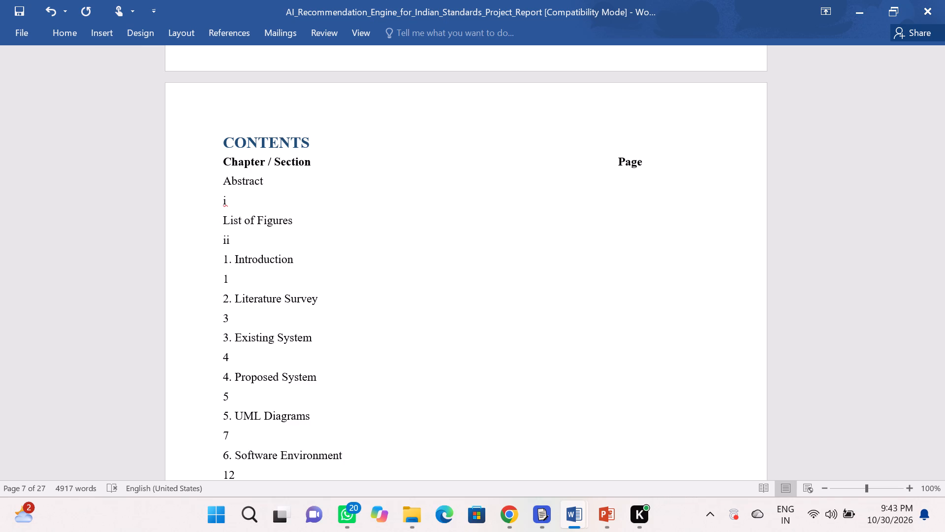
# Join page number i to the Abstract line and space it across so it sits beneath the Page heading.
pyautogui.click(223, 199)
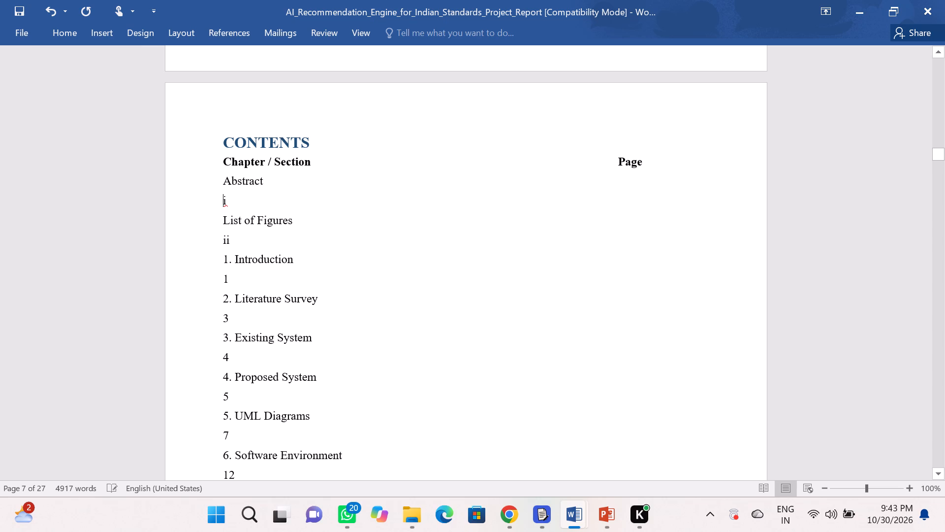
pyautogui.press('BackSpace')
pyautogui.press('space')
pyautogui.press('space')
pyautogui.press('space')
pyautogui.press('space')
pyautogui.press('space')
pyautogui.press('space')
pyautogui.press('space')
pyautogui.press('space')
pyautogui.press('space')
pyautogui.press('space')
pyautogui.press('space')
pyautogui.press('space')
pyautogui.press('space')
pyautogui.press('space')
pyautogui.press('space')
pyautogui.press('space')
pyautogui.press('space')
pyautogui.press('space')
pyautogui.press('space')
pyautogui.press('space')
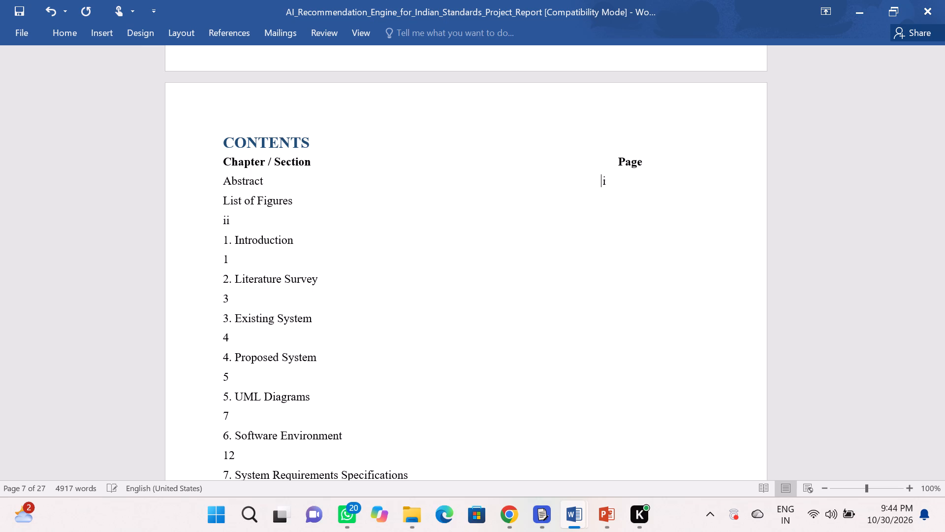
pyautogui.press('BackSpace')
pyautogui.press('BackSpace')
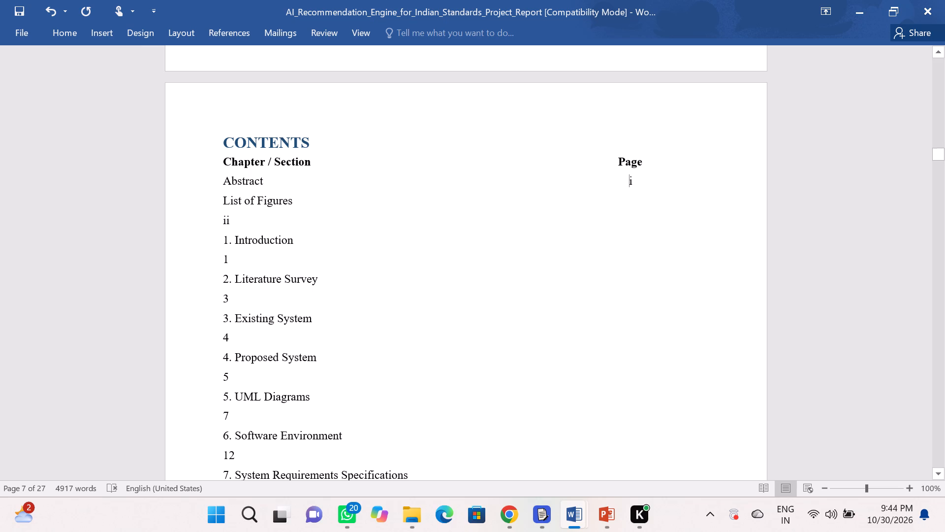
# Cut page number ii from its own line and paste it on the List of Figures line, spaced across beneath the Page heading.
pyautogui.moveTo(234, 221); pyautogui.dragTo(218, 221)
pyautogui.click(218, 221)
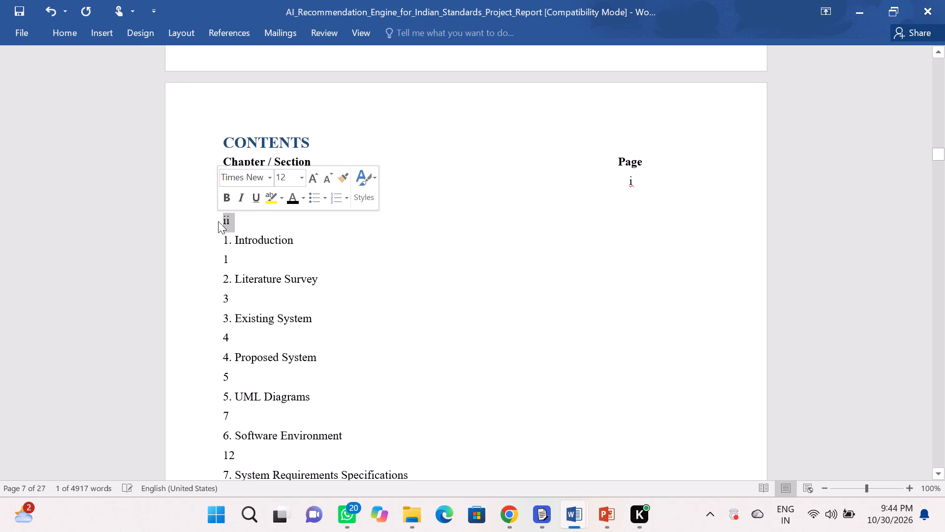
pyautogui.hotkey('ctrl', 'x')
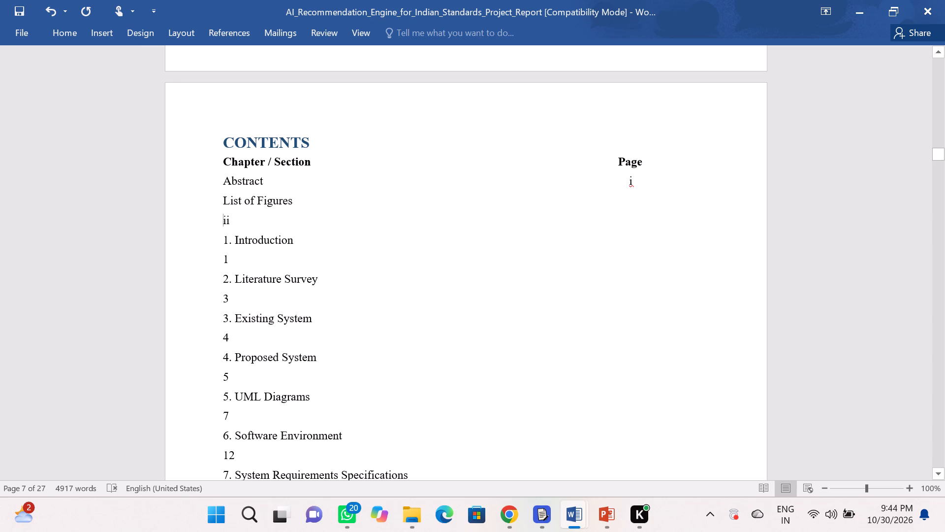
pyautogui.moveTo(235, 221); pyautogui.dragTo(225, 221)
pyautogui.moveTo(225, 221); pyautogui.dragTo(222, 222)
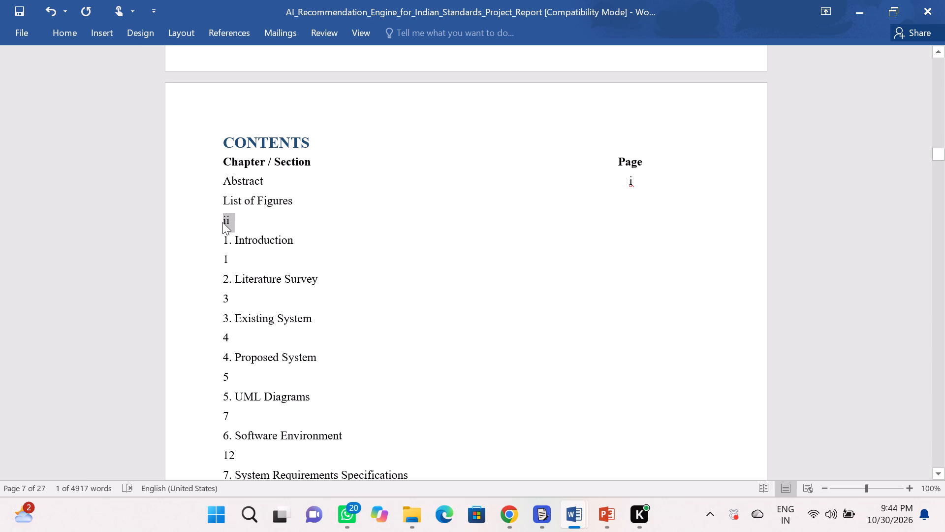
pyautogui.hotkey('ctrl', 'x')
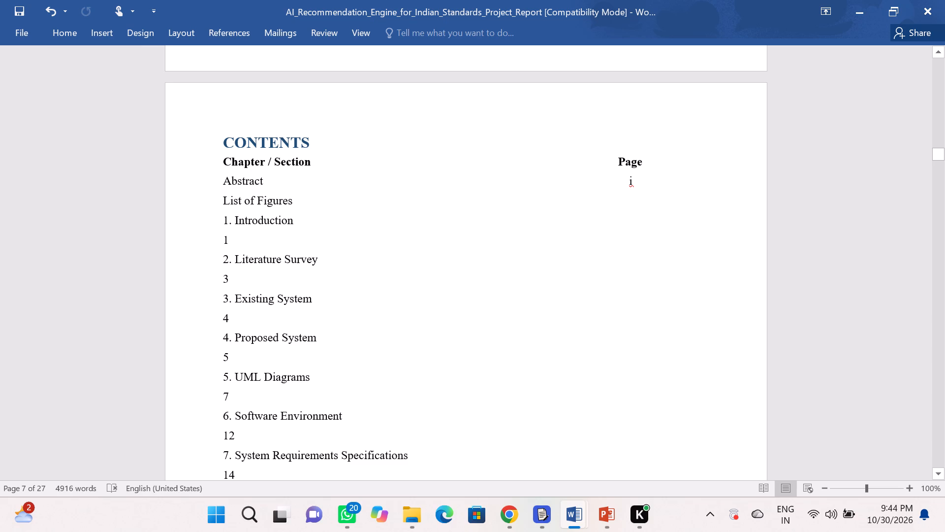
pyautogui.click(354, 197)
pyautogui.press('space')
pyautogui.press('space')
pyautogui.press('space')
pyautogui.press('space')
pyautogui.press('space')
pyautogui.press('space')
pyautogui.press('space')
pyautogui.press('space')
pyautogui.press('space')
pyautogui.press('space')
pyautogui.press('space')
pyautogui.press('space')
pyautogui.press('space')
pyautogui.press('space')
pyautogui.press('space')
pyautogui.press('space')
pyautogui.press('space')
pyautogui.press('space')
pyautogui.press('space')
pyautogui.press('space')
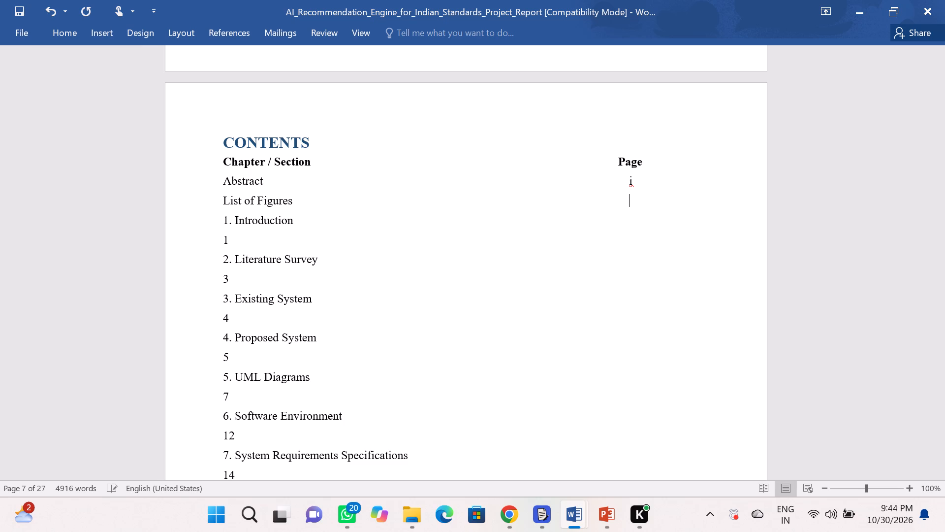
pyautogui.hotkey('ctrl', 'v')
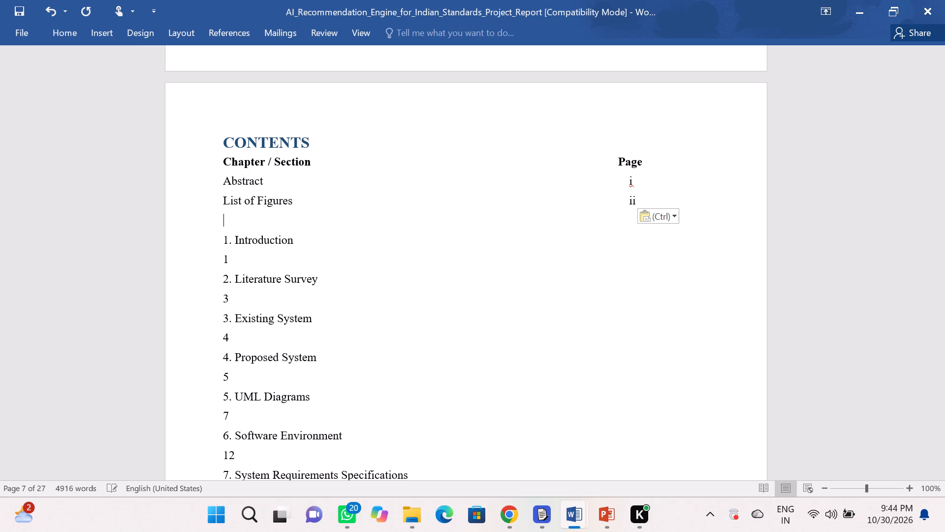
# Move the LIST OF FIGURES heading and its entries onto a new page after Contents by inserting blank lines before the heading.
pyautogui.click(381, 192)
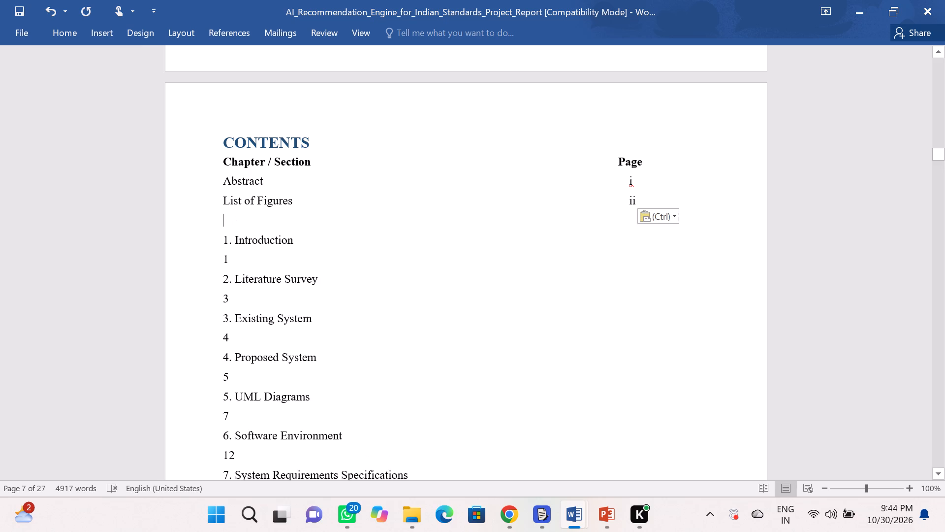
pyautogui.scroll(-10, 381, 192)
pyautogui.scroll(2, 381, 192)
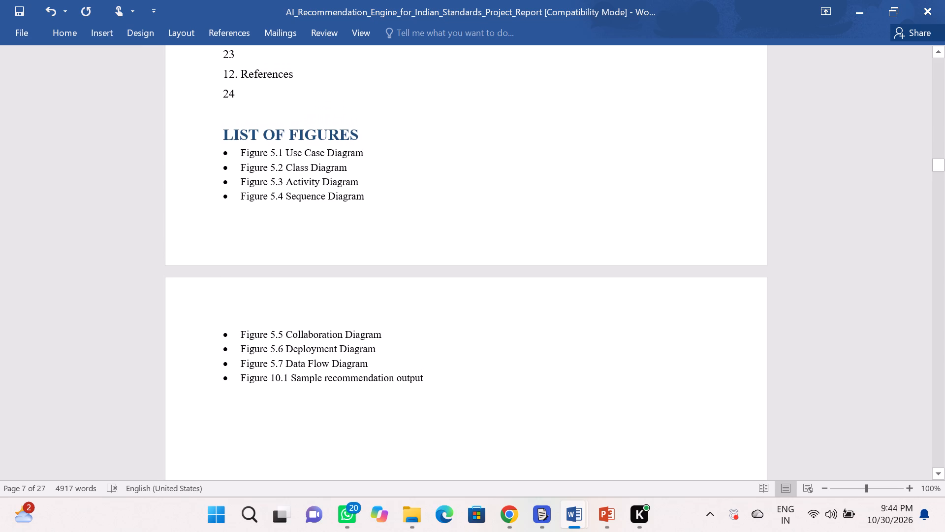
pyautogui.click(220, 127)
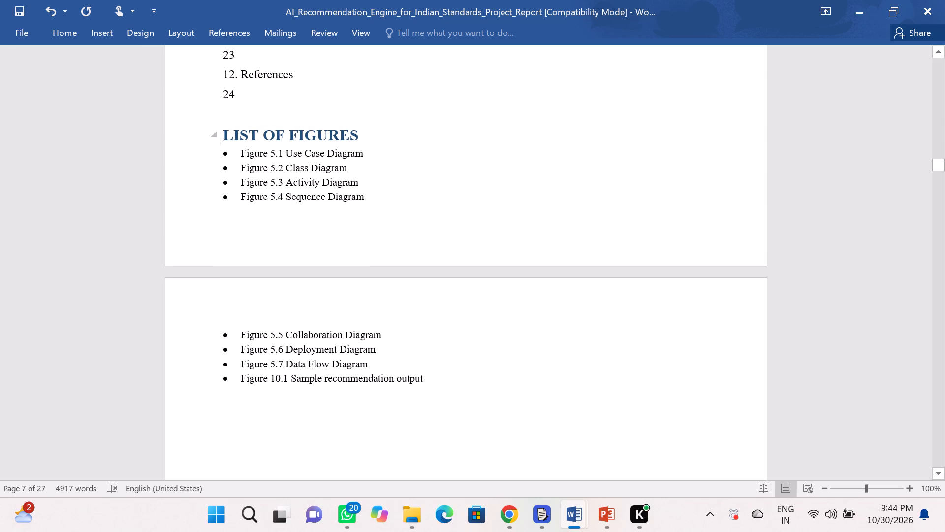
pyautogui.press('Return')
pyautogui.press('Return')
pyautogui.press('Return')
pyautogui.press('Return')
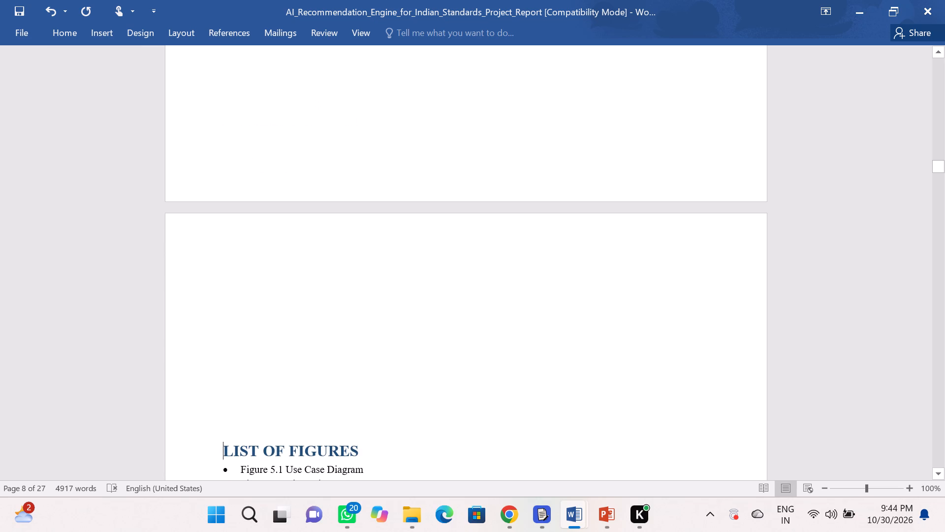
pyautogui.press('BackSpace')
pyautogui.press('BackSpace')
pyautogui.press('BackSpace')
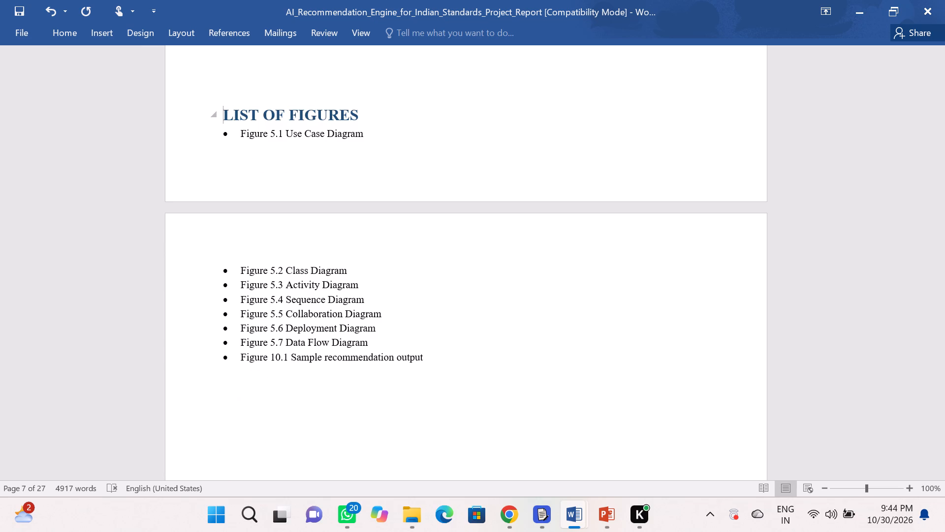
pyautogui.press('Return')
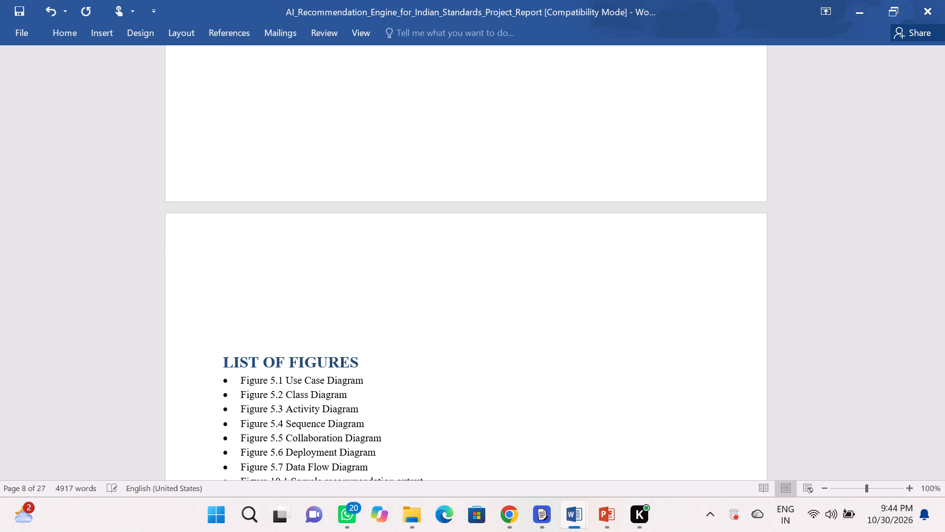
# Place the AI Recommendation Engine report side by side with the DM_PBL_final_copy document for comparison.
pyautogui.hotkey('ctrl', 'Right')
pyautogui.press('super+Right')
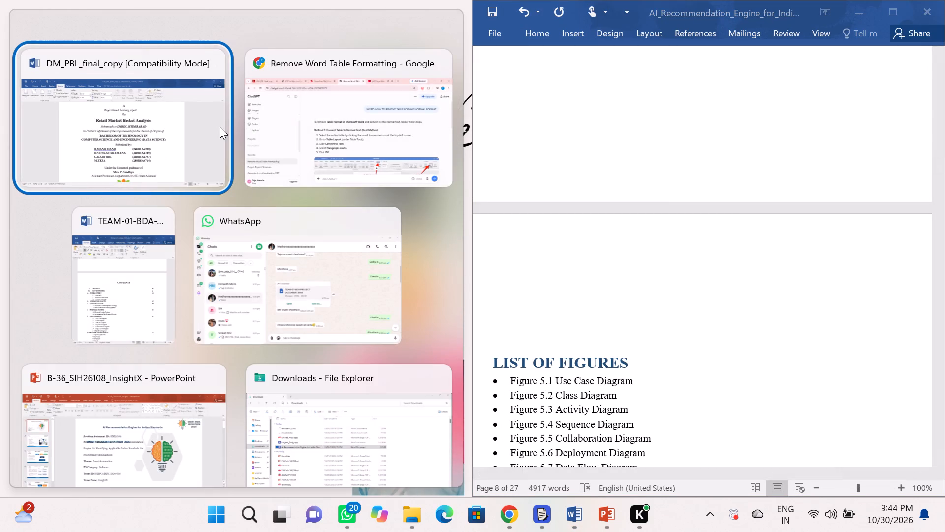
pyautogui.click(79, 111)
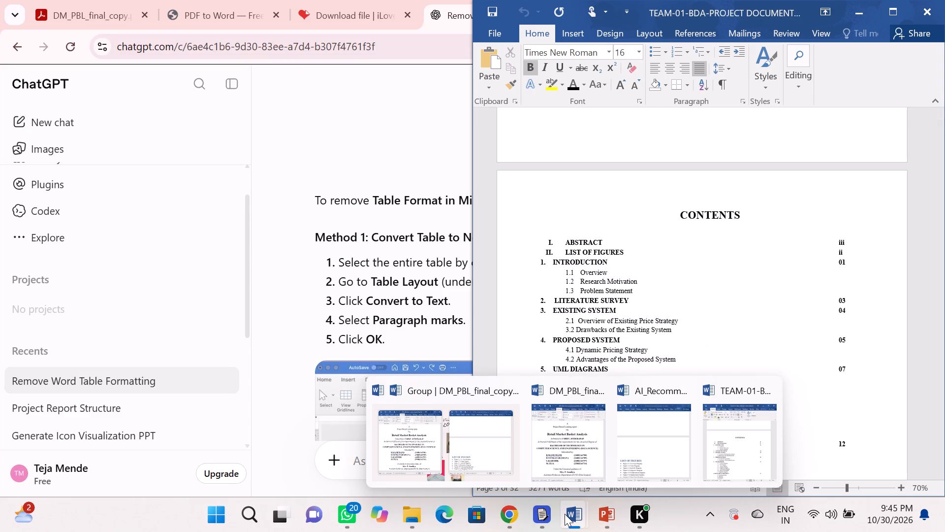
# Arrange the AI Recommendation Engine report side by side with the TEAM-01-BDA sample document.
pyautogui.click(640, 432)
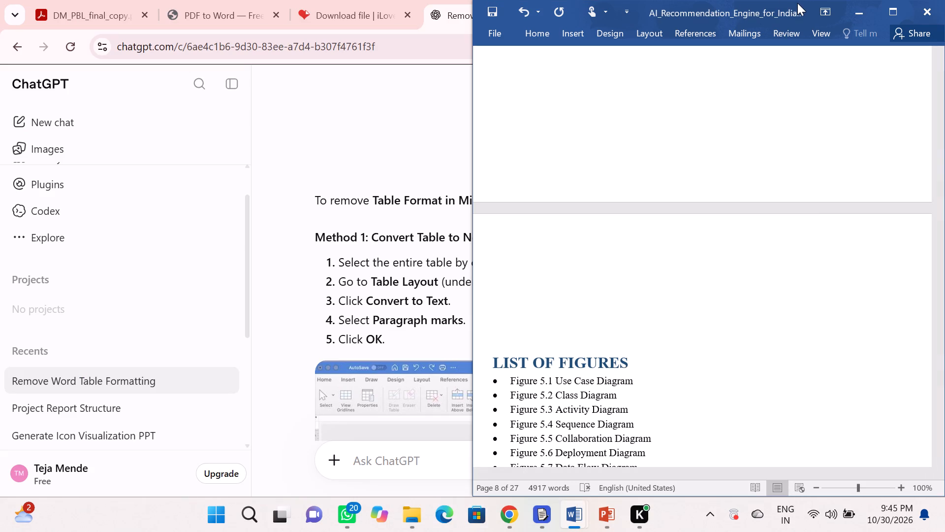
pyautogui.press('super+Left')
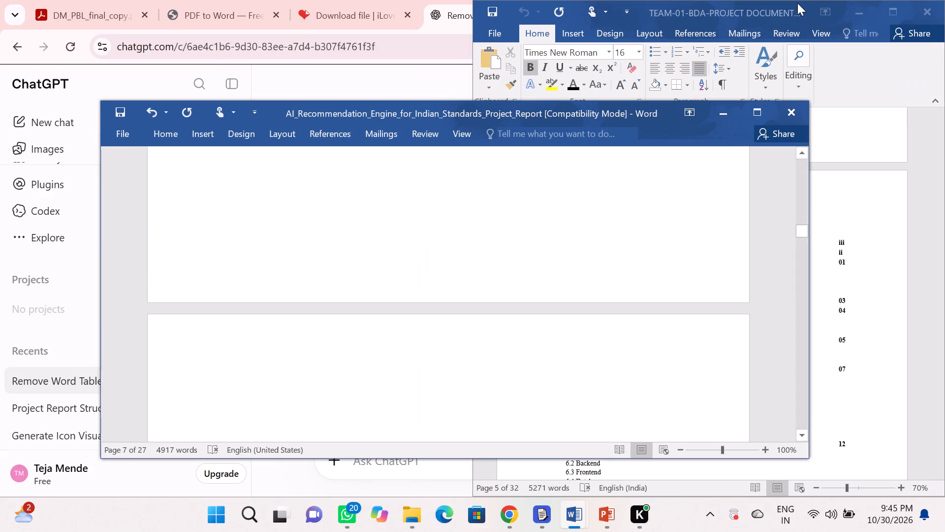
pyautogui.press('super+Left')
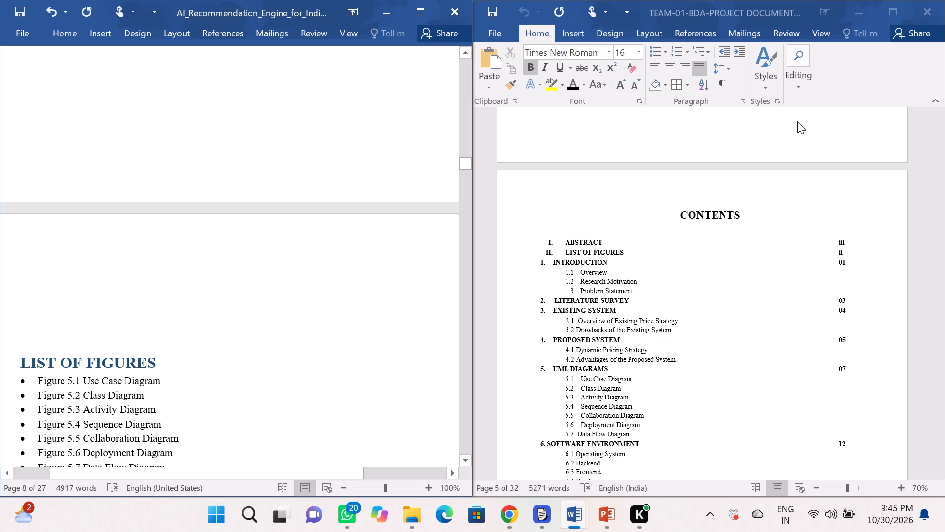
# Compare the report's Contents and List of Figures pages with the Contents layout in the TEAM-01-BDA sample.
pyautogui.scroll(-1, 665, 247)
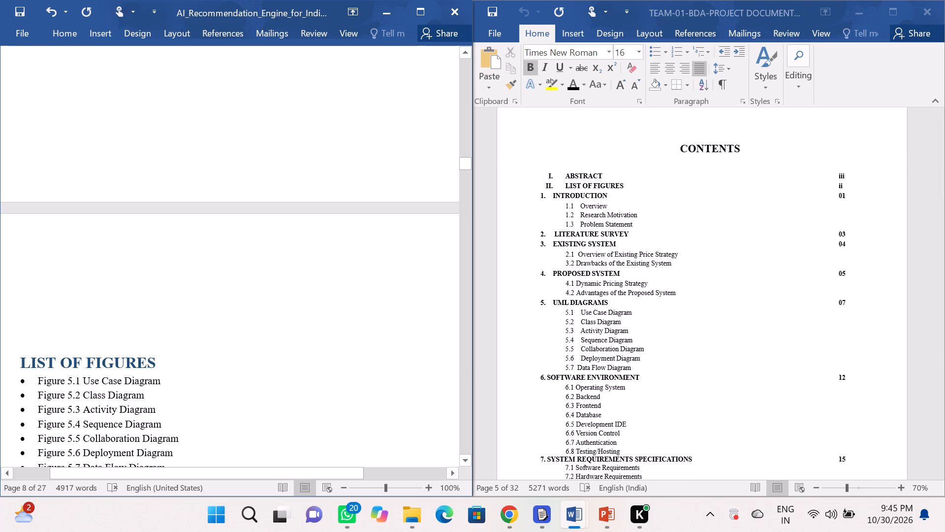
pyautogui.scroll(9, 315, 250)
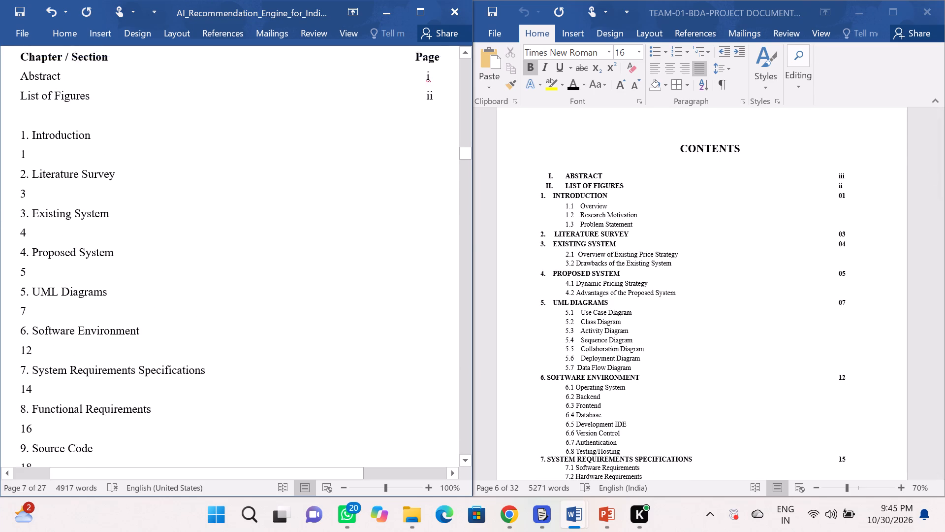
pyautogui.scroll(1, 315, 250)
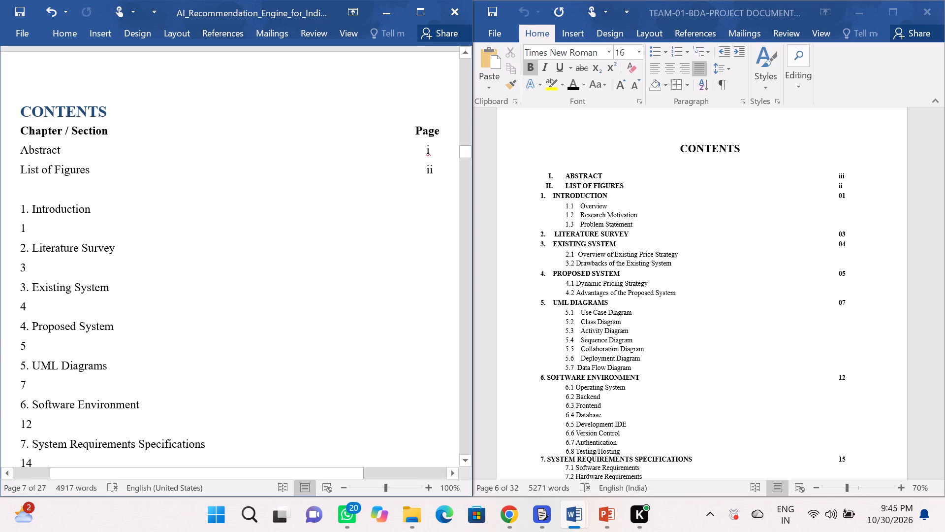
pyautogui.scroll(-1, 315, 250)
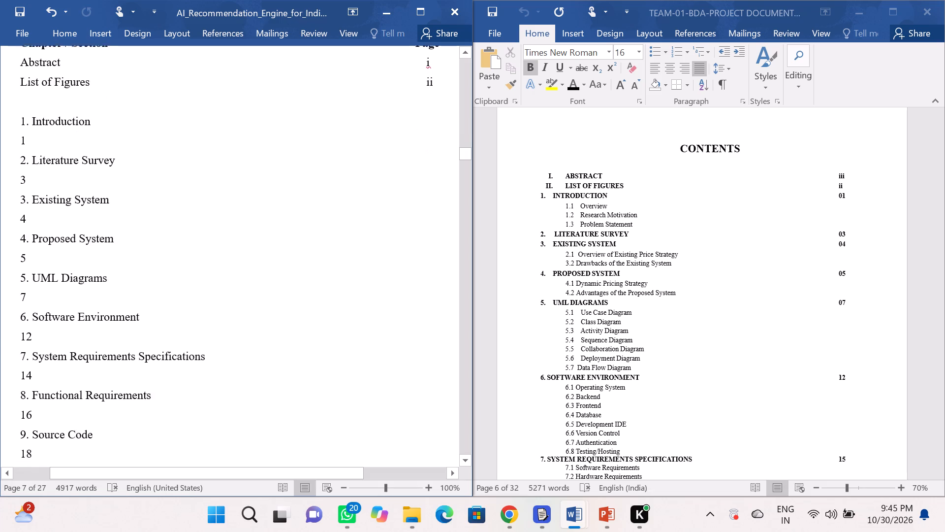
pyautogui.scroll(-9, 315, 250)
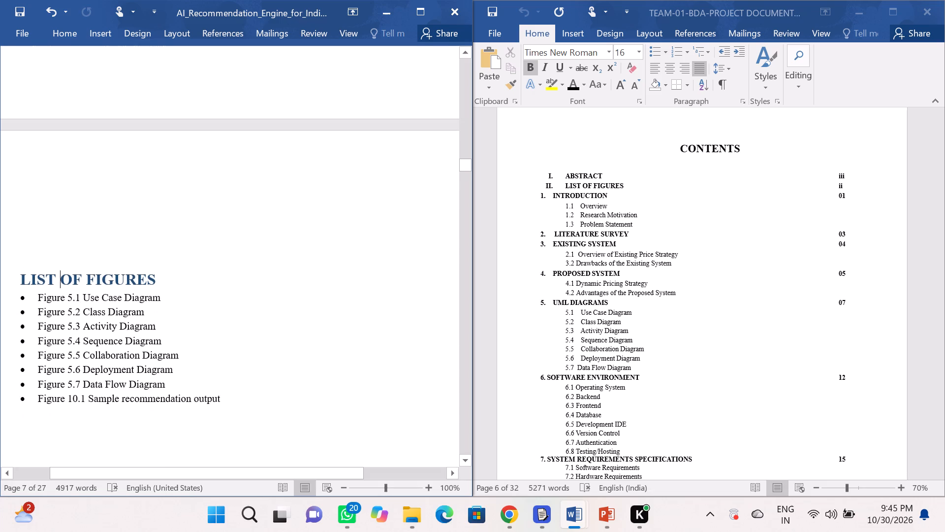
# Select the report's List of Figures heading with its bulleted entries and maximize the report window.
pyautogui.scroll(-1, 315, 250)
pyautogui.scroll(-10, 562, 291)
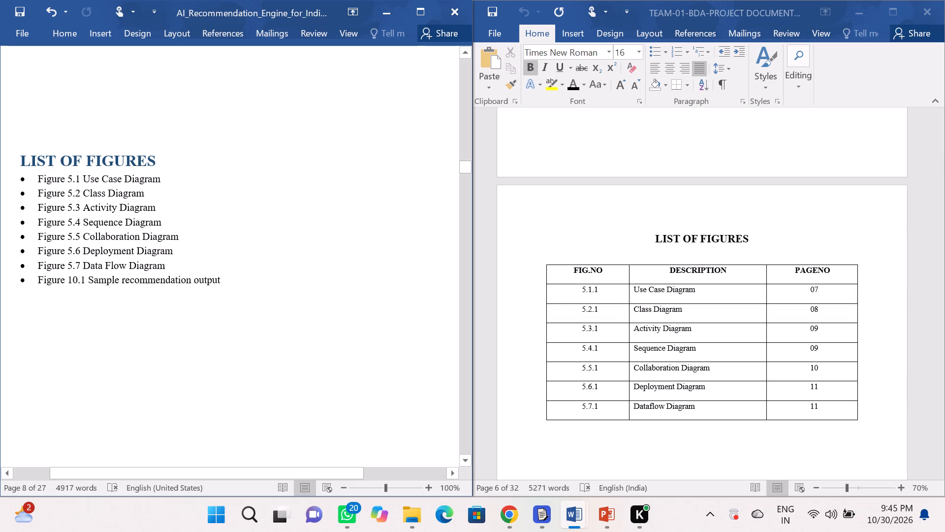
pyautogui.moveTo(234, 282); pyautogui.dragTo(31, 164)
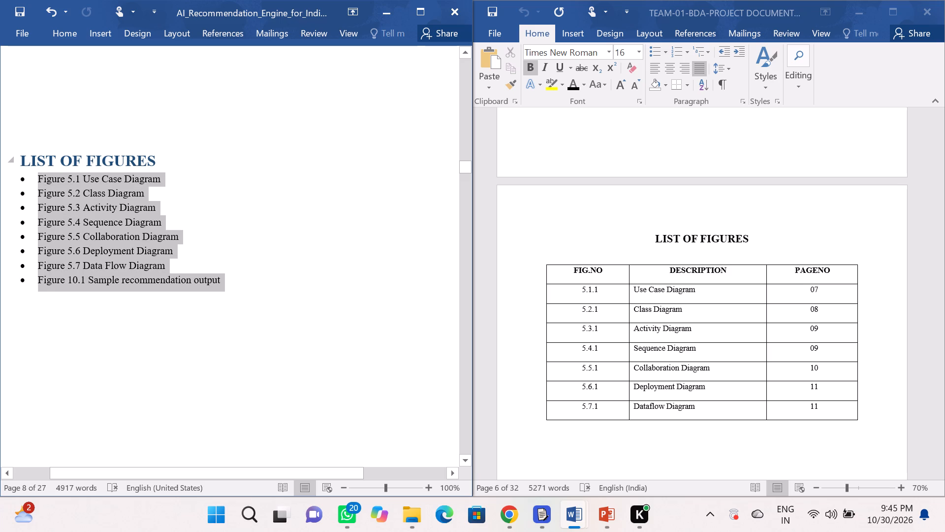
pyautogui.moveTo(31, 164); pyautogui.dragTo(15, 153)
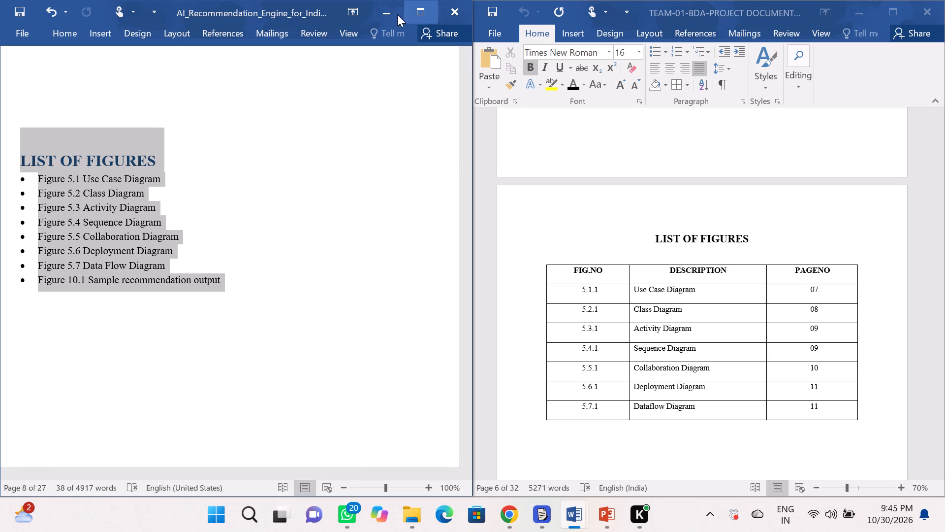
pyautogui.click(423, 3)
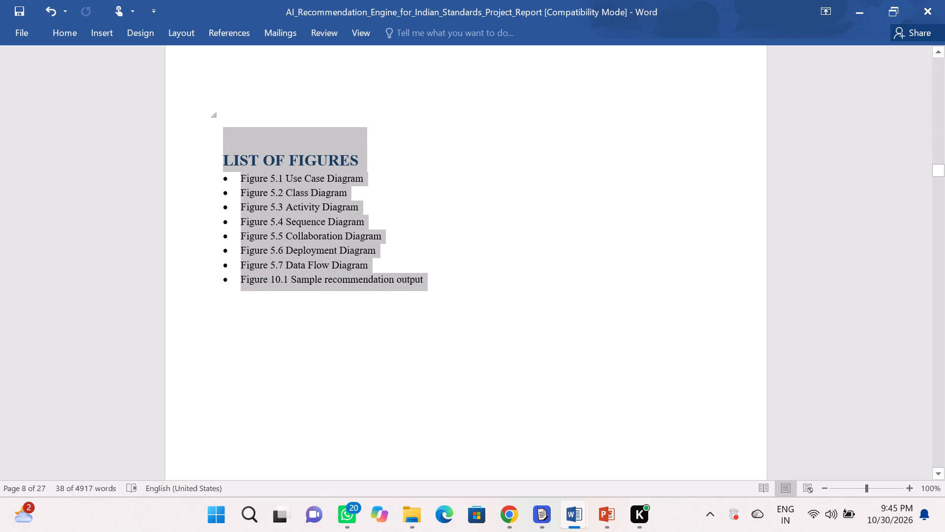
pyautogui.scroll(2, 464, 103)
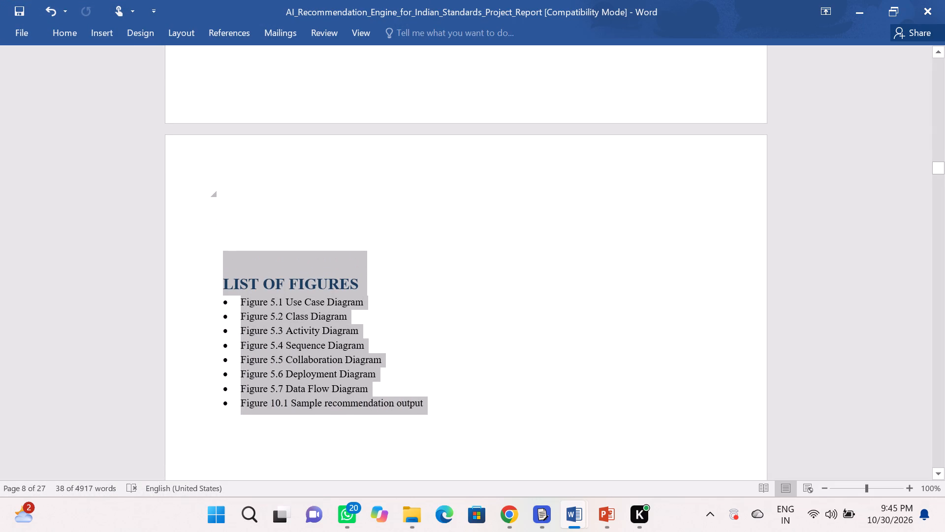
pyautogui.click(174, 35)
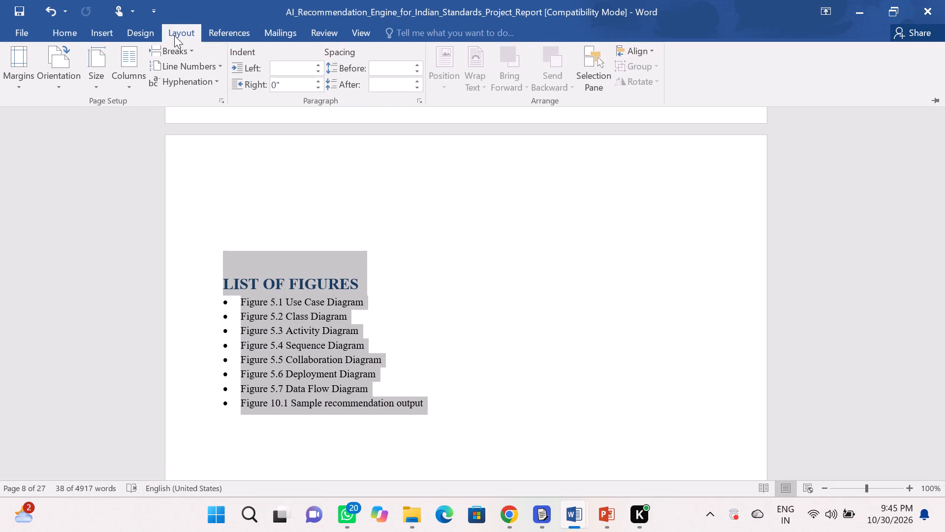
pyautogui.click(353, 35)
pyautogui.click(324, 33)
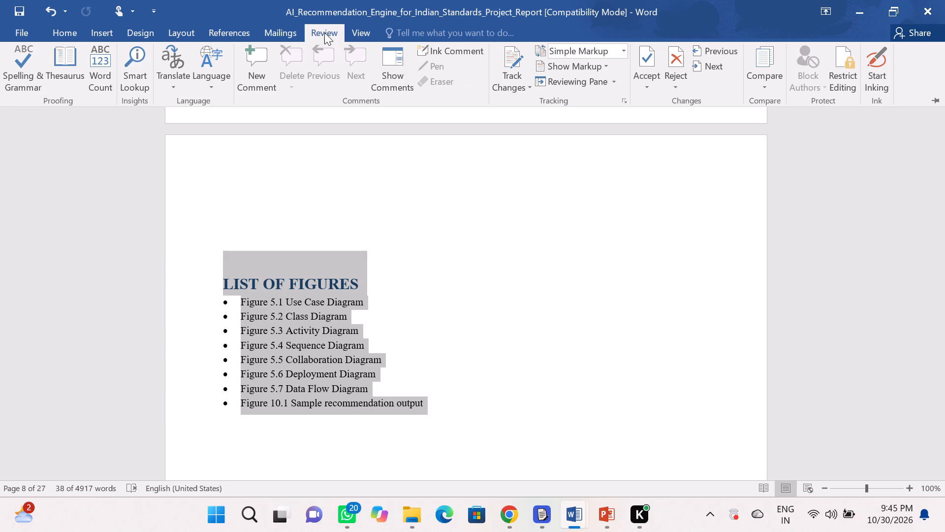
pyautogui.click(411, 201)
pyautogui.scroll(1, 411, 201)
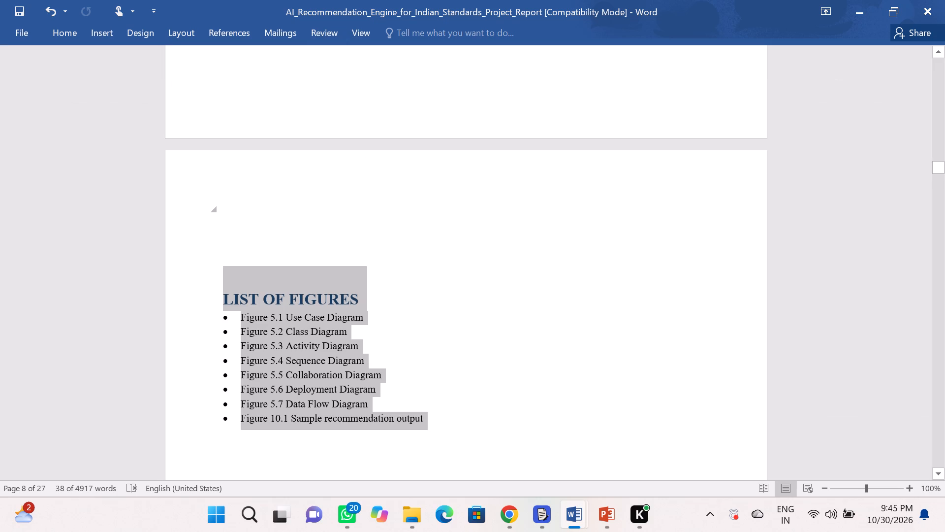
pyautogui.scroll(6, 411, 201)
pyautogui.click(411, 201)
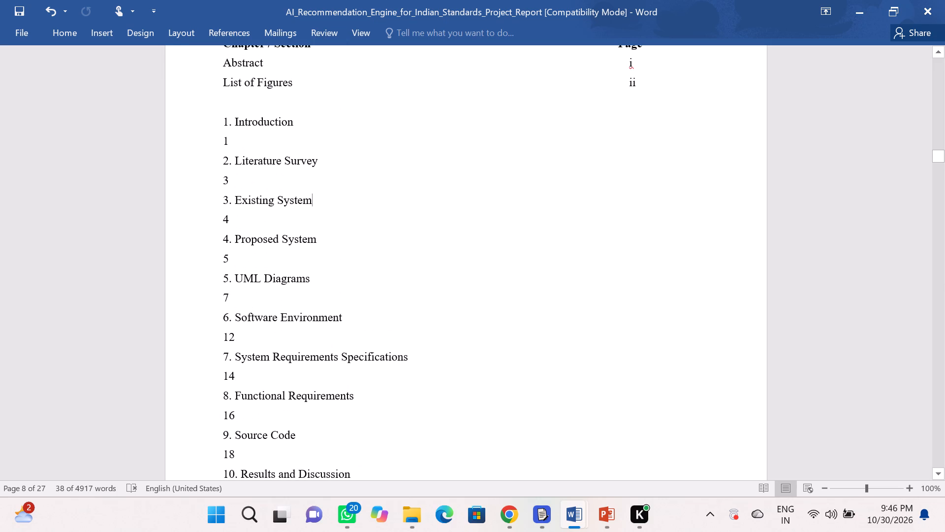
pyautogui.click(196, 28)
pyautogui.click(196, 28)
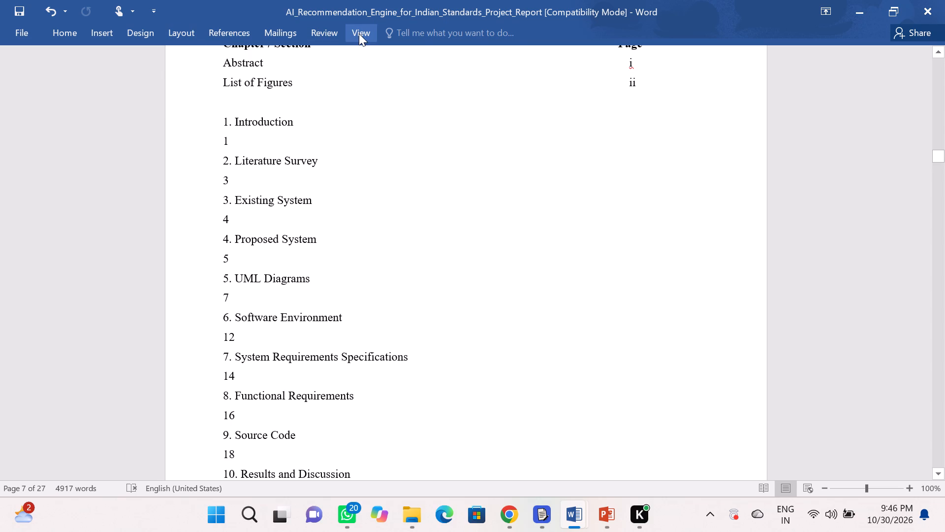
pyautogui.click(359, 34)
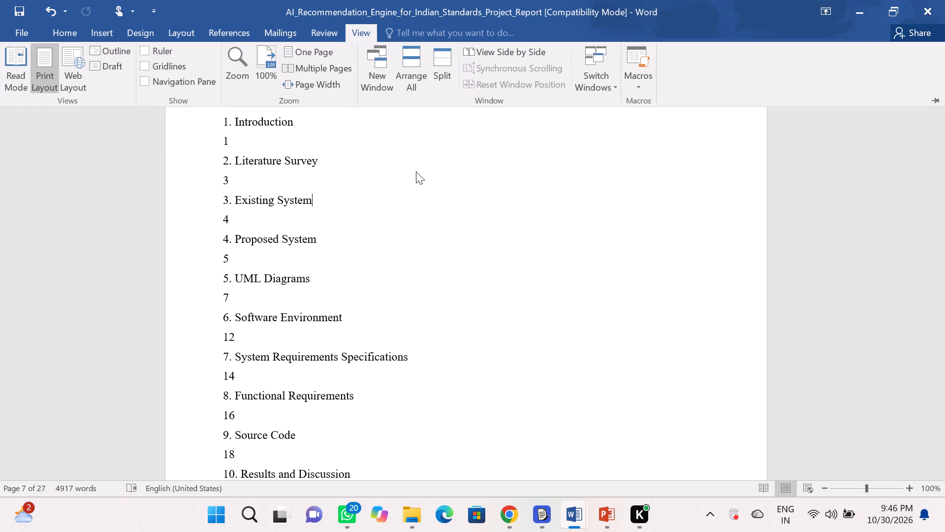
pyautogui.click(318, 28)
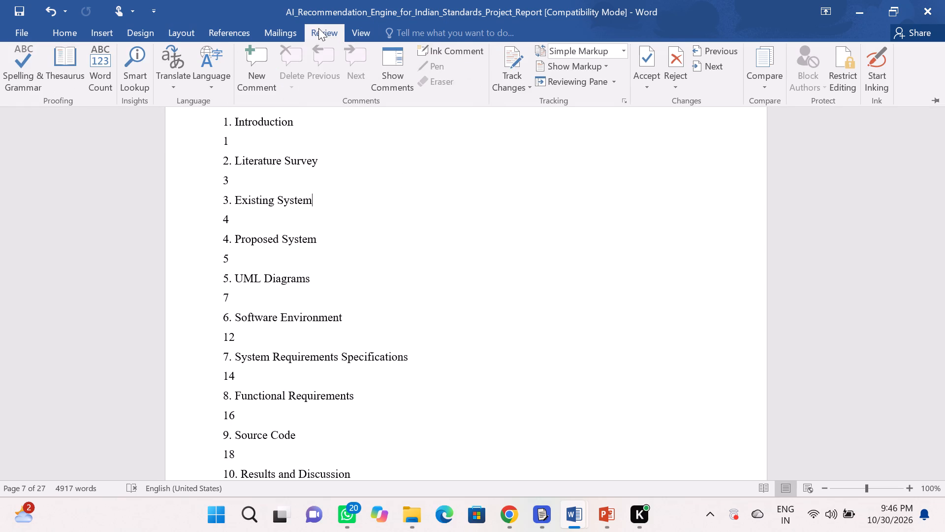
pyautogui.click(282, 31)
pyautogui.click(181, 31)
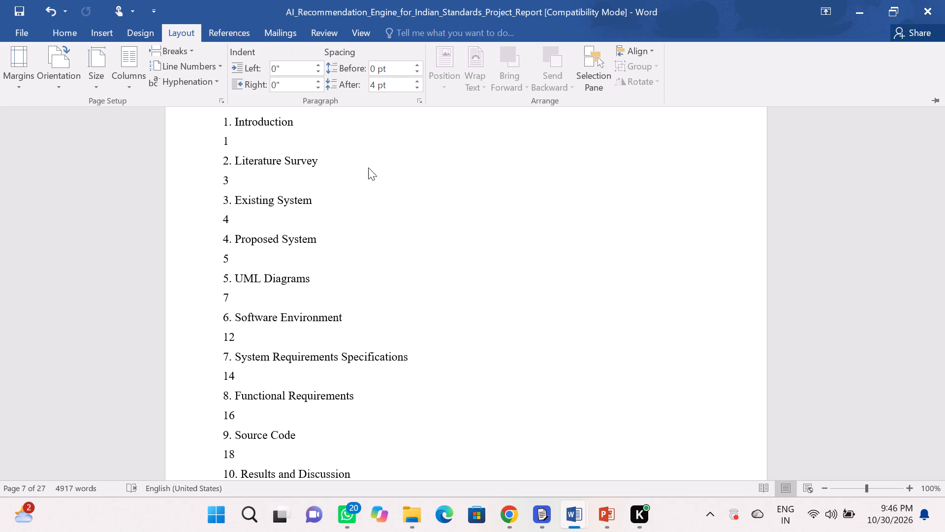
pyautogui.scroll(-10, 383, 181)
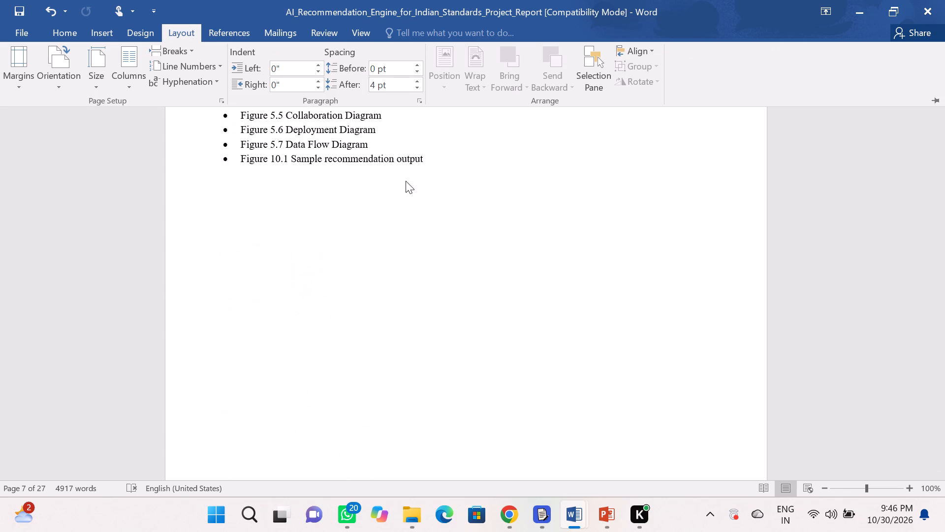
# Select the bulleted figure entries under List of Figures and look for a command that converts them into a table.
pyautogui.click(434, 156)
pyautogui.scroll(1, 434, 156)
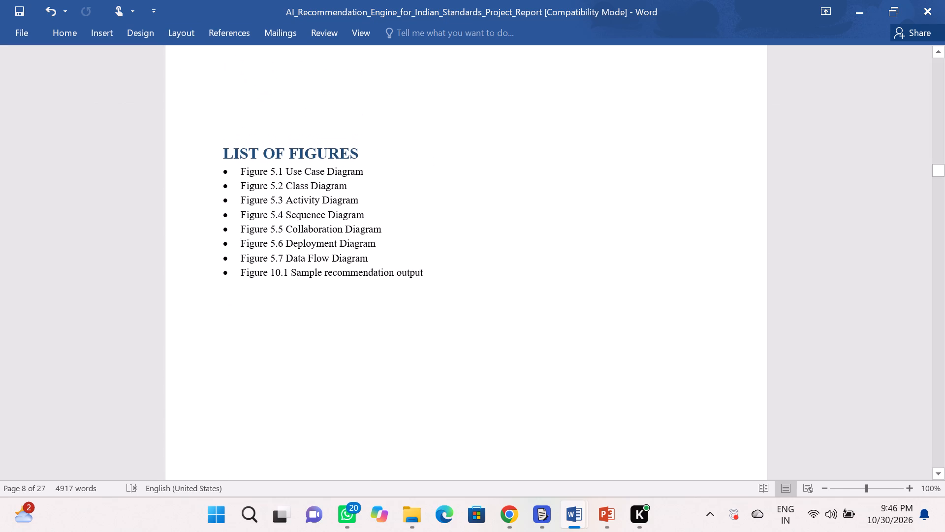
pyautogui.moveTo(430, 275); pyautogui.dragTo(224, 166)
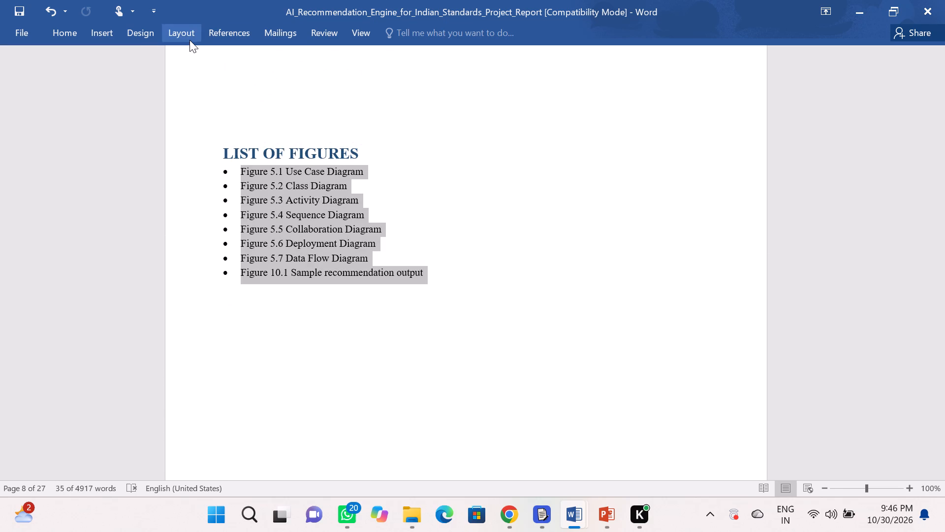
pyautogui.click(189, 40)
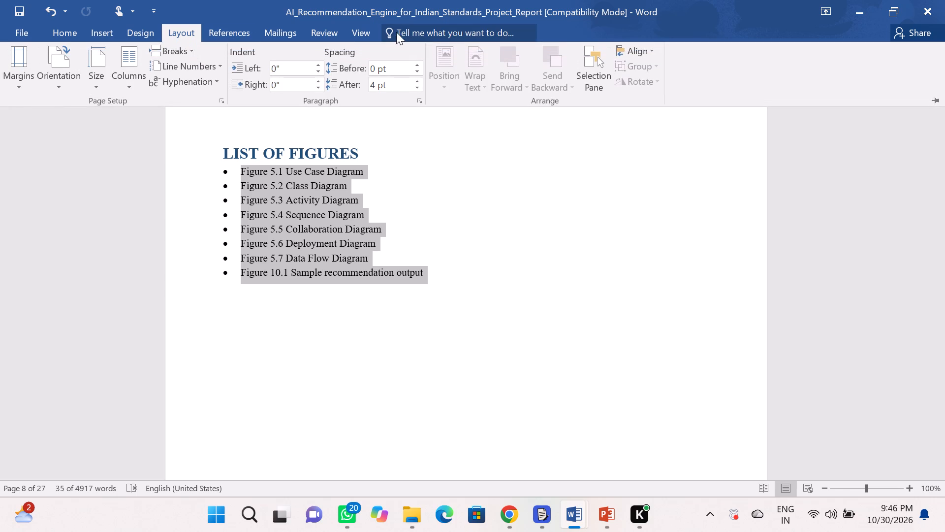
pyautogui.click(401, 33)
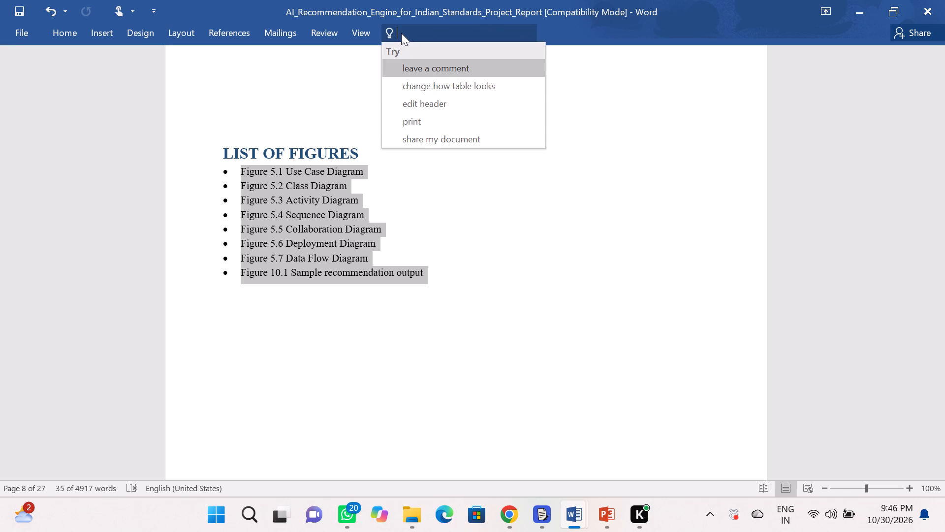
pyautogui.click(401, 33)
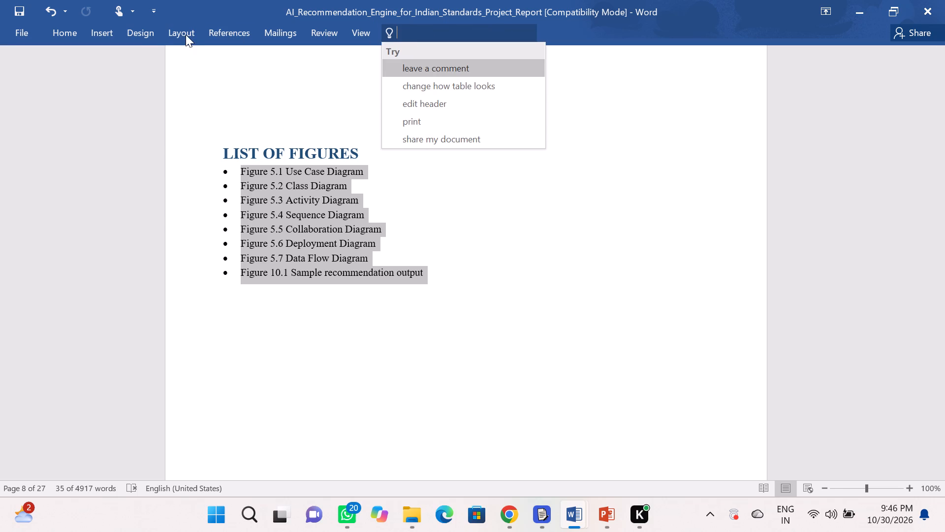
pyautogui.click(183, 34)
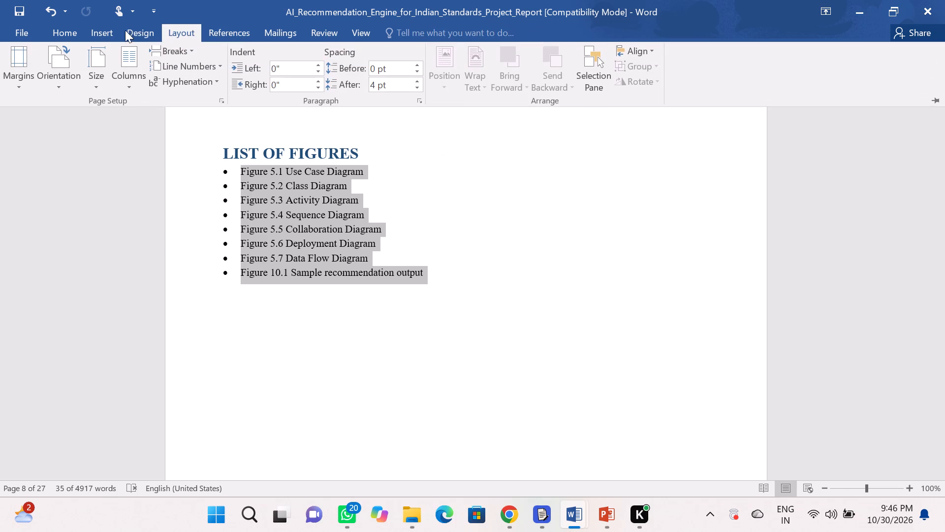
pyautogui.click(60, 33)
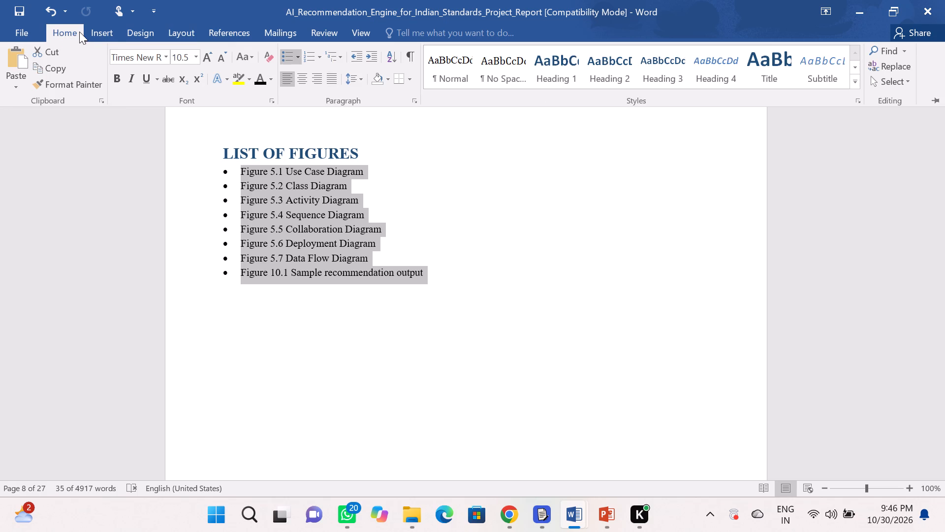
pyautogui.click(103, 32)
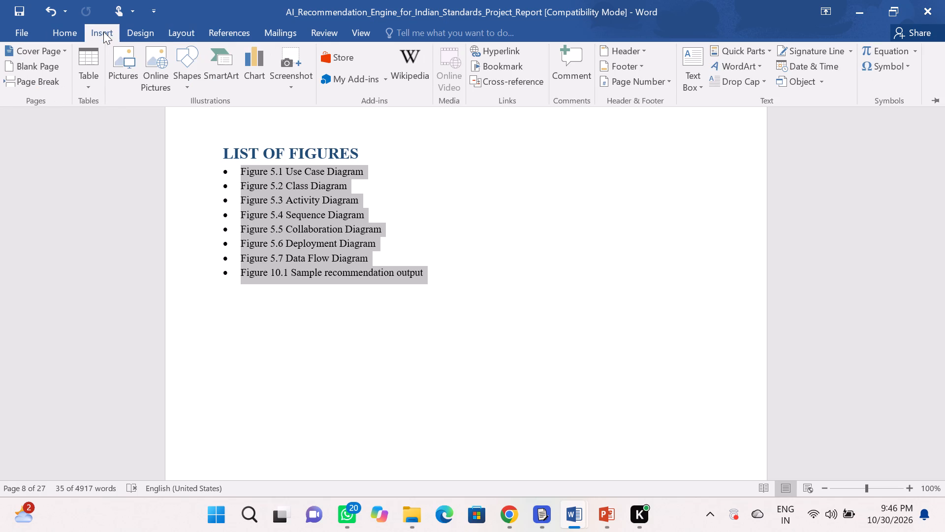
pyautogui.click(129, 30)
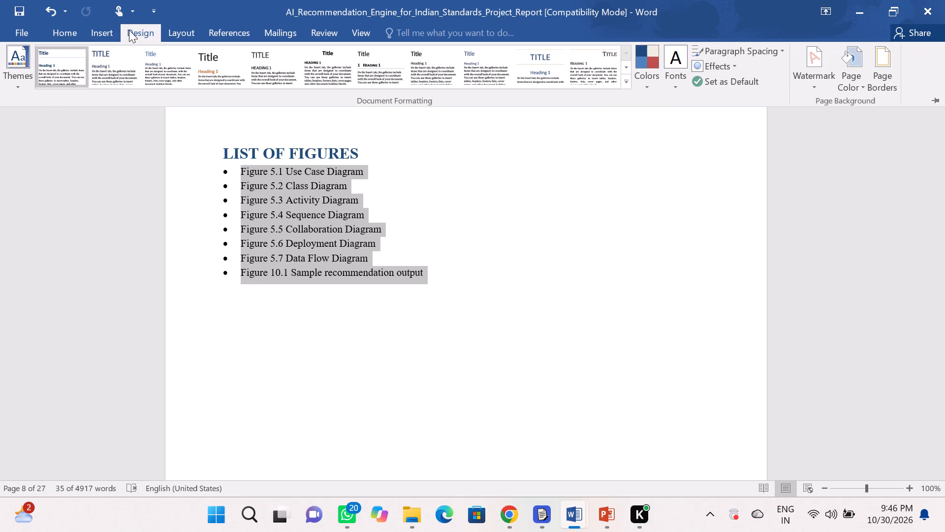
pyautogui.click(178, 30)
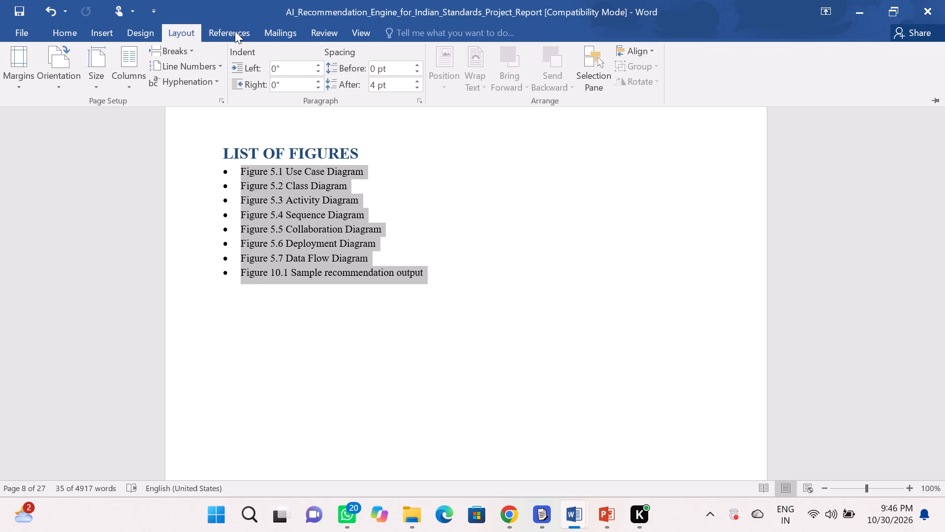
pyautogui.click(235, 31)
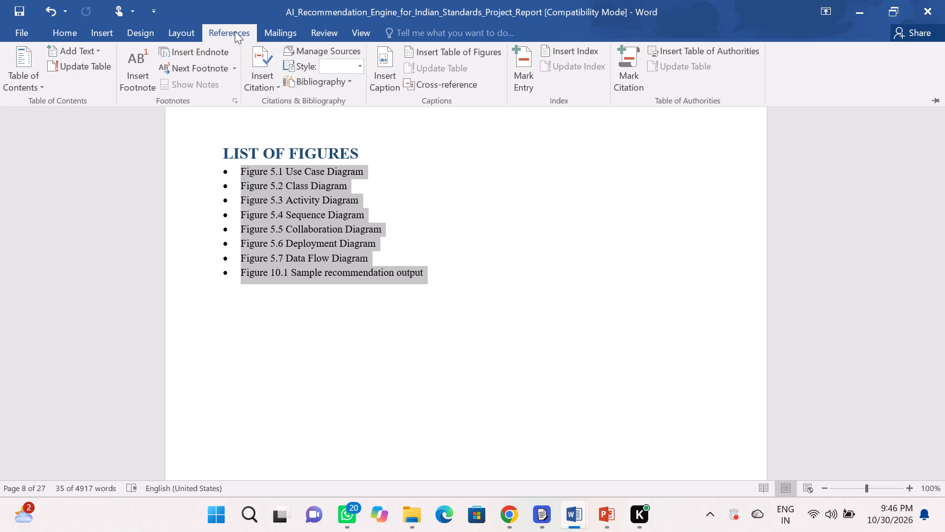
pyautogui.click(39, 85)
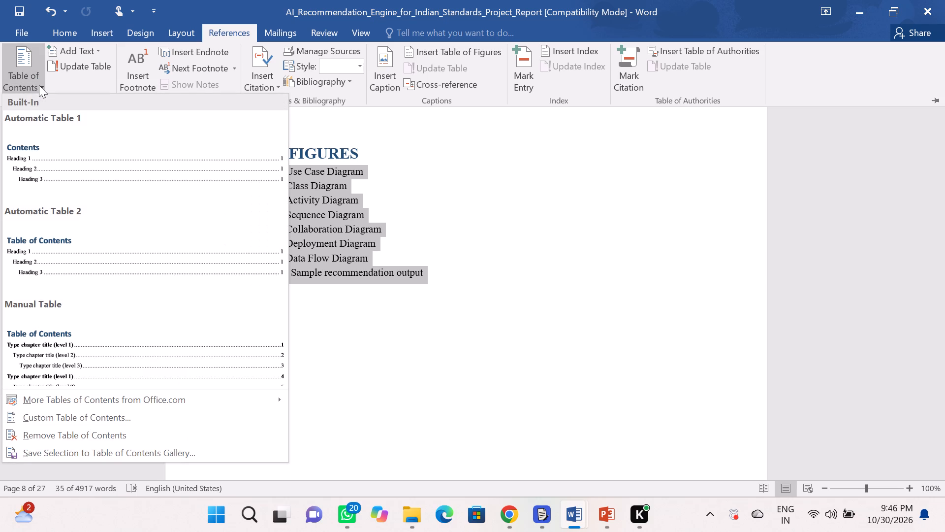
pyautogui.click(39, 85)
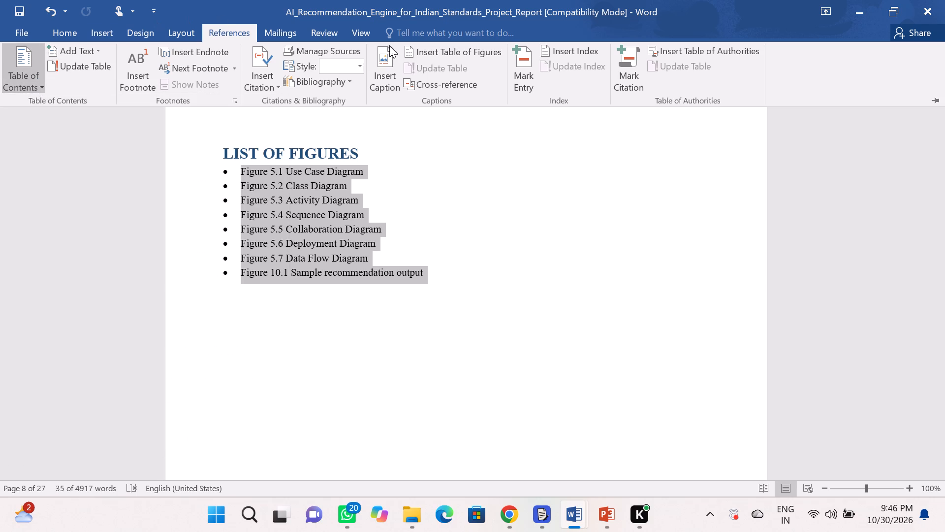
pyautogui.click(275, 24)
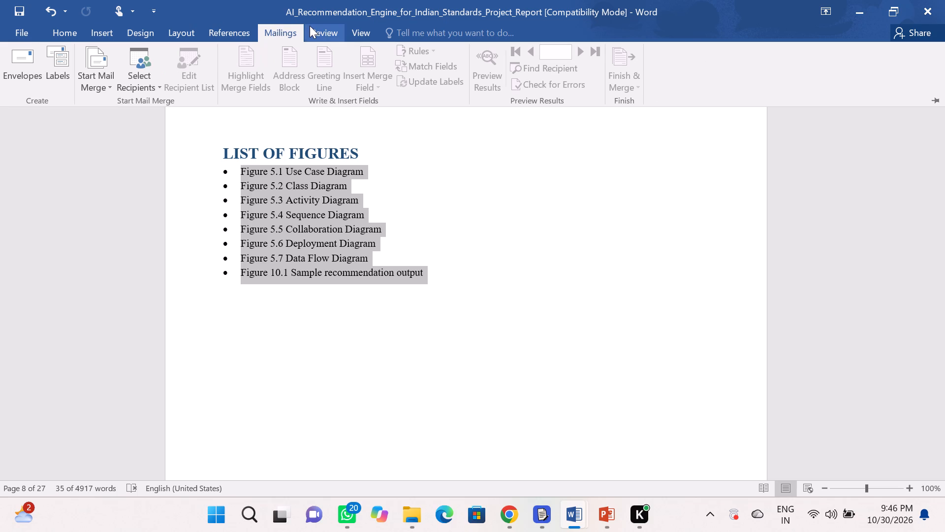
pyautogui.click(310, 26)
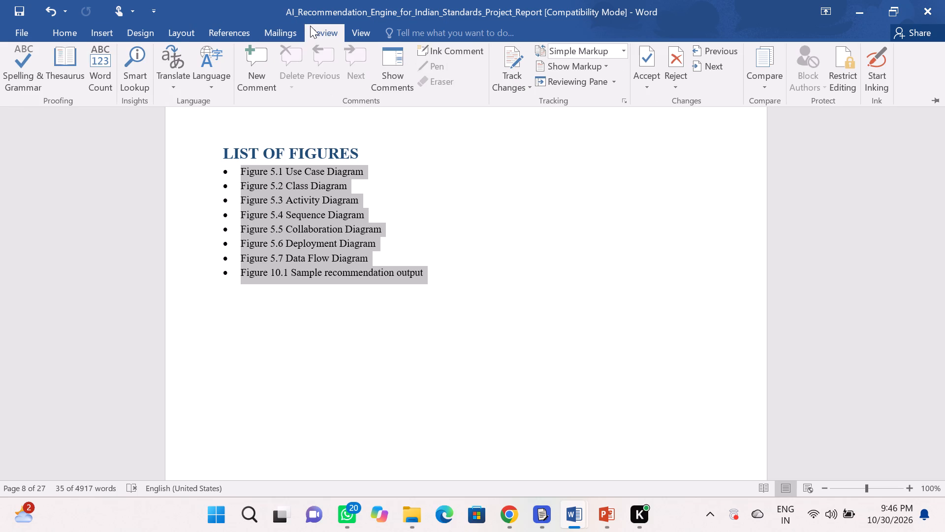
pyautogui.click(511, 514)
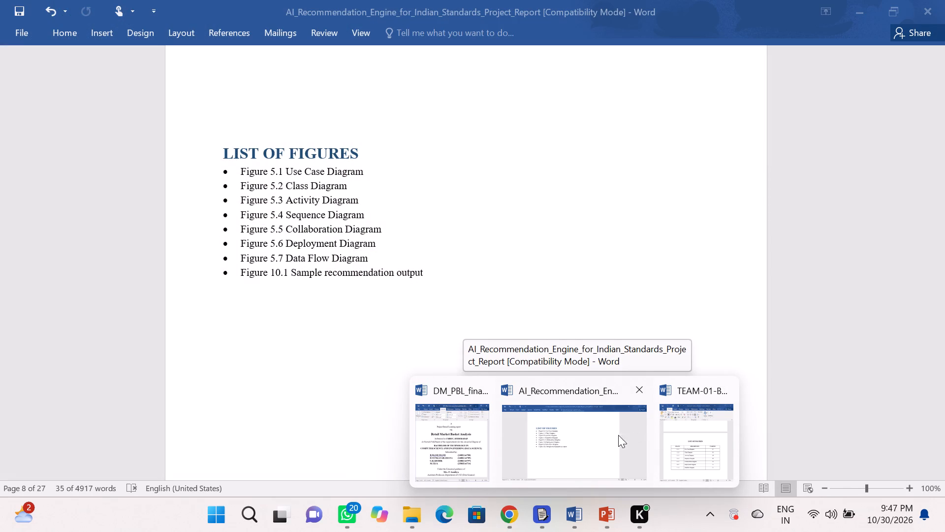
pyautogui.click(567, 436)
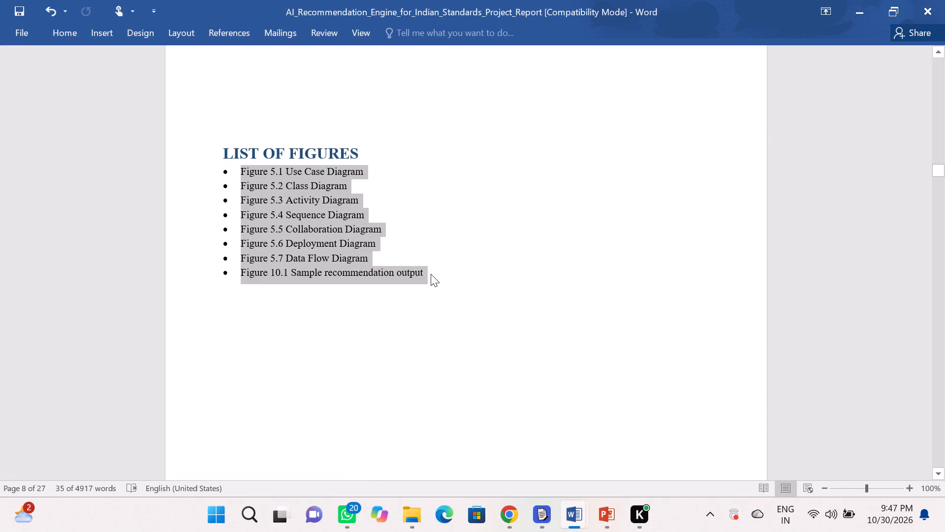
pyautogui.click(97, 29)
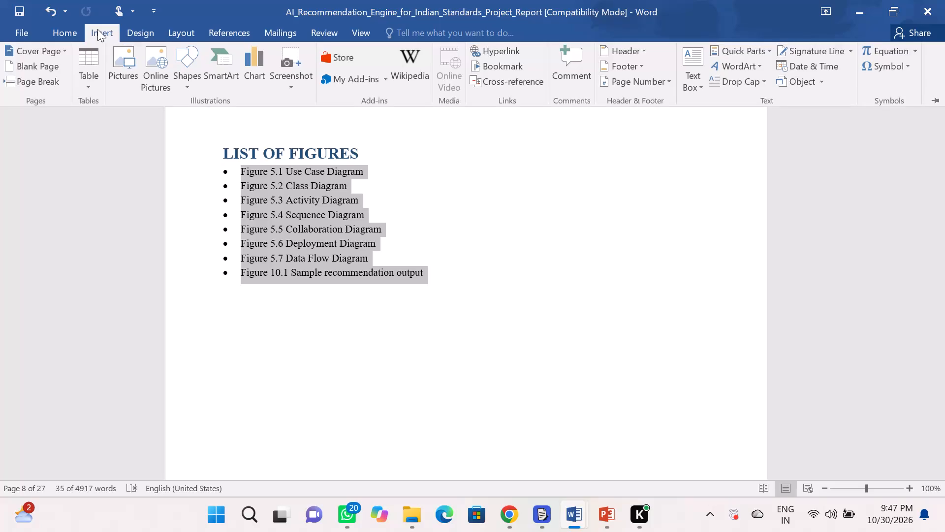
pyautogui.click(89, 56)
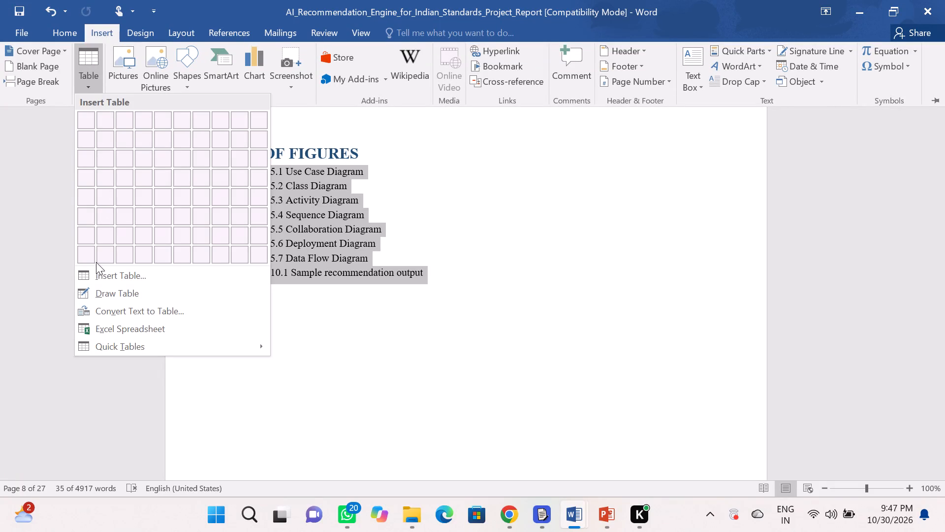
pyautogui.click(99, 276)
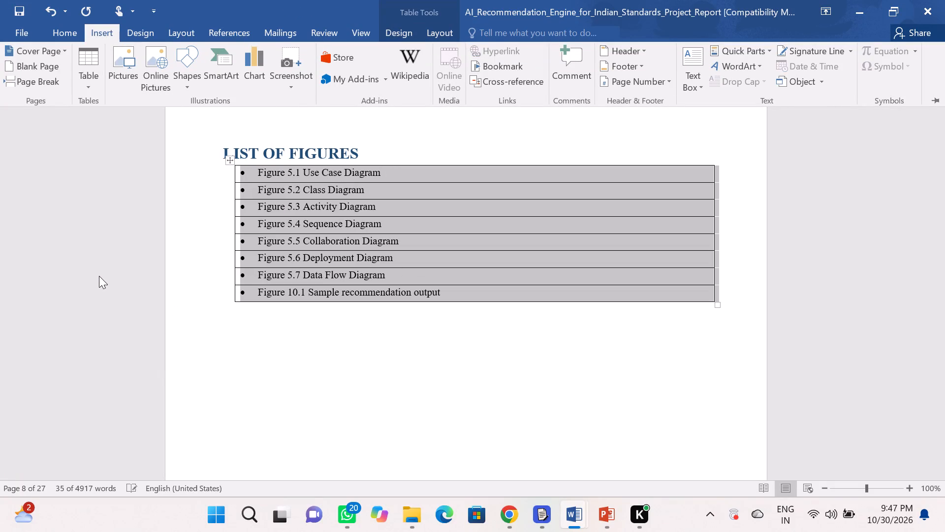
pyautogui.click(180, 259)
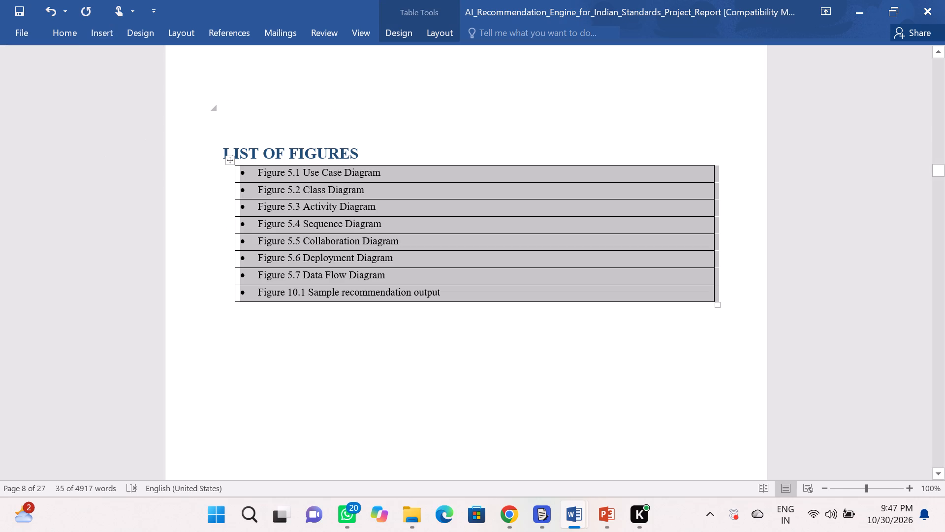
# Arrange the report side by side with the TEAM-01-BDA sample, showing the sample's List of Figures table for reference.
pyautogui.click(392, 132)
pyautogui.press('super+Right')
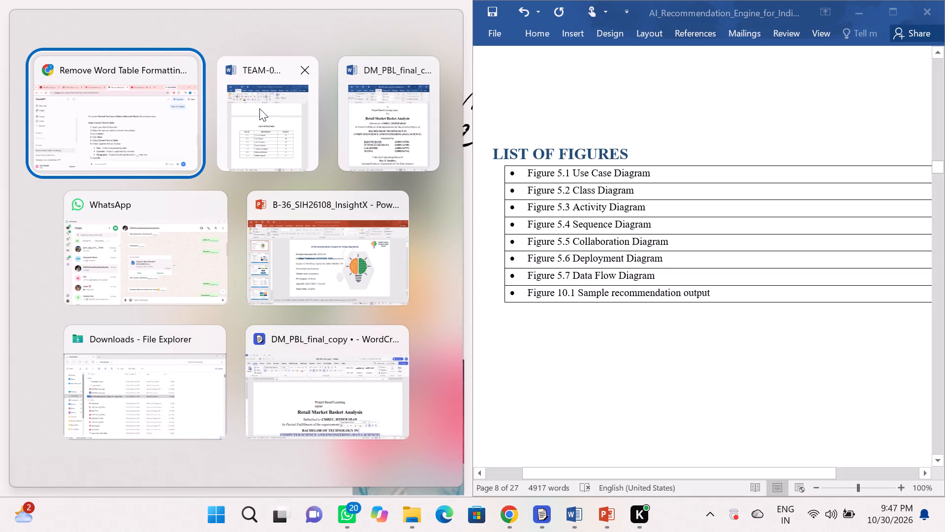
pyautogui.click(279, 113)
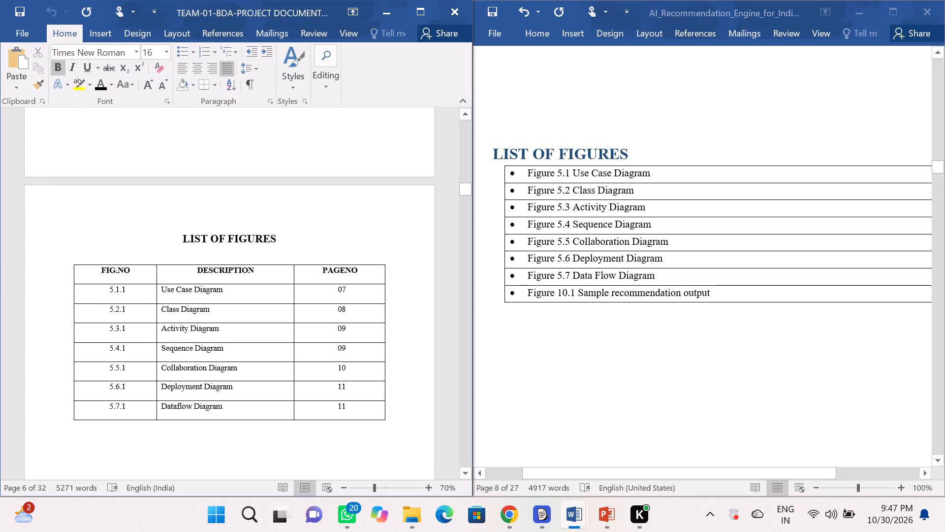
pyautogui.scroll(-1, 289, 223)
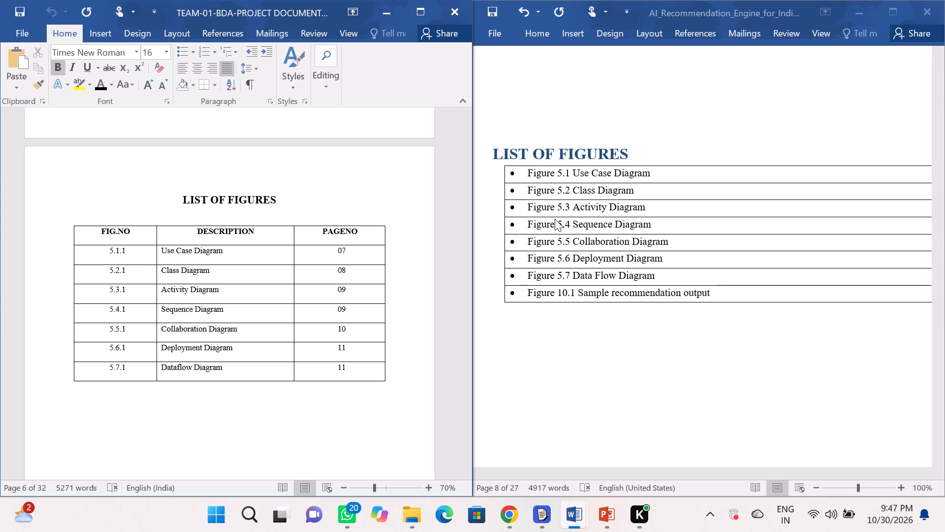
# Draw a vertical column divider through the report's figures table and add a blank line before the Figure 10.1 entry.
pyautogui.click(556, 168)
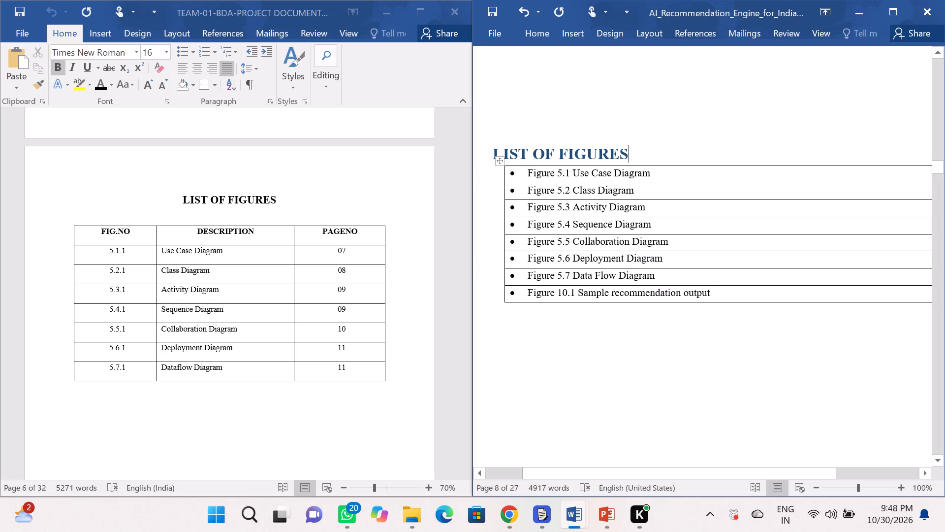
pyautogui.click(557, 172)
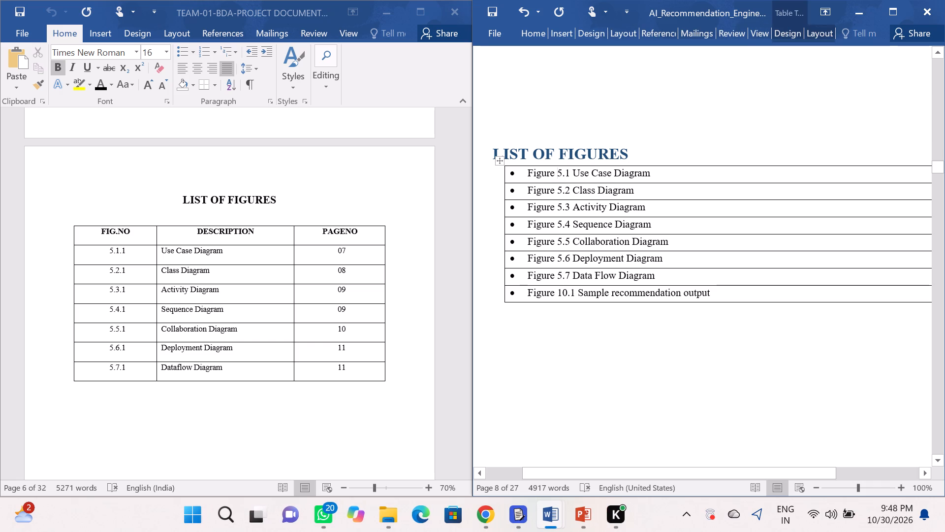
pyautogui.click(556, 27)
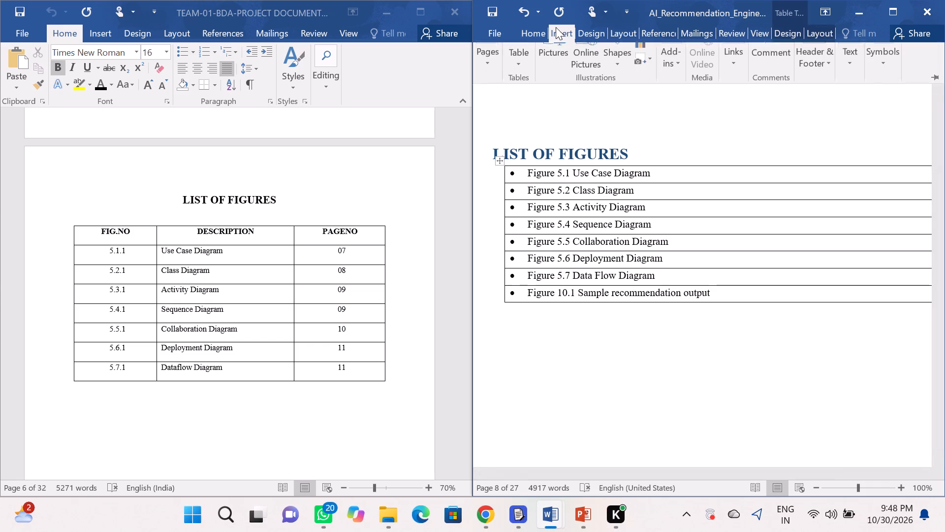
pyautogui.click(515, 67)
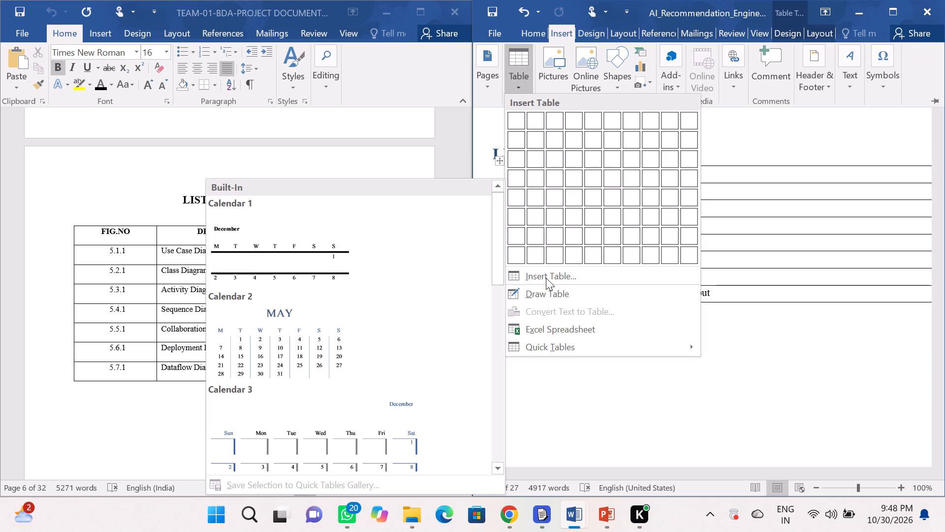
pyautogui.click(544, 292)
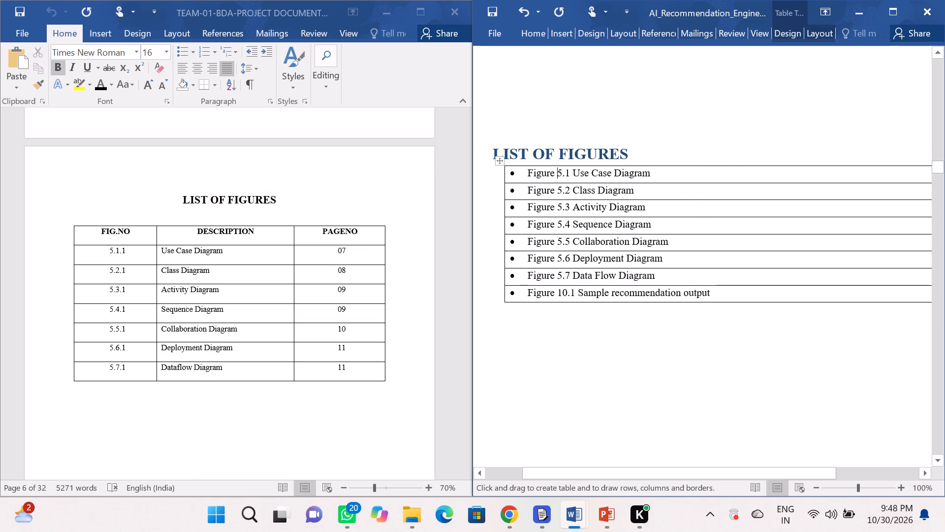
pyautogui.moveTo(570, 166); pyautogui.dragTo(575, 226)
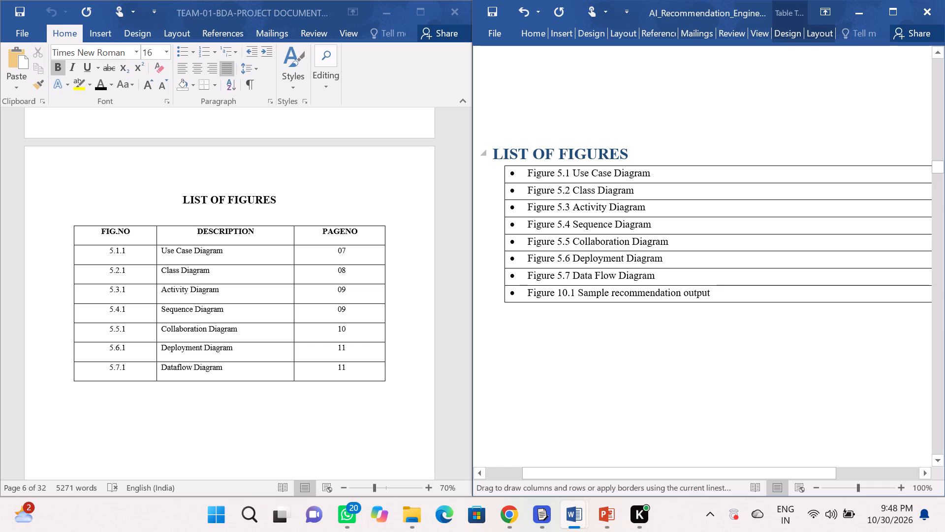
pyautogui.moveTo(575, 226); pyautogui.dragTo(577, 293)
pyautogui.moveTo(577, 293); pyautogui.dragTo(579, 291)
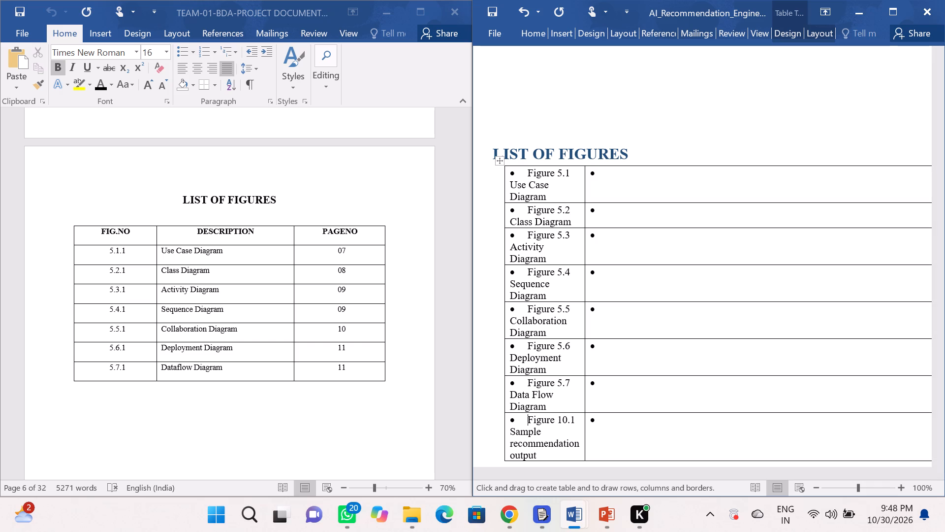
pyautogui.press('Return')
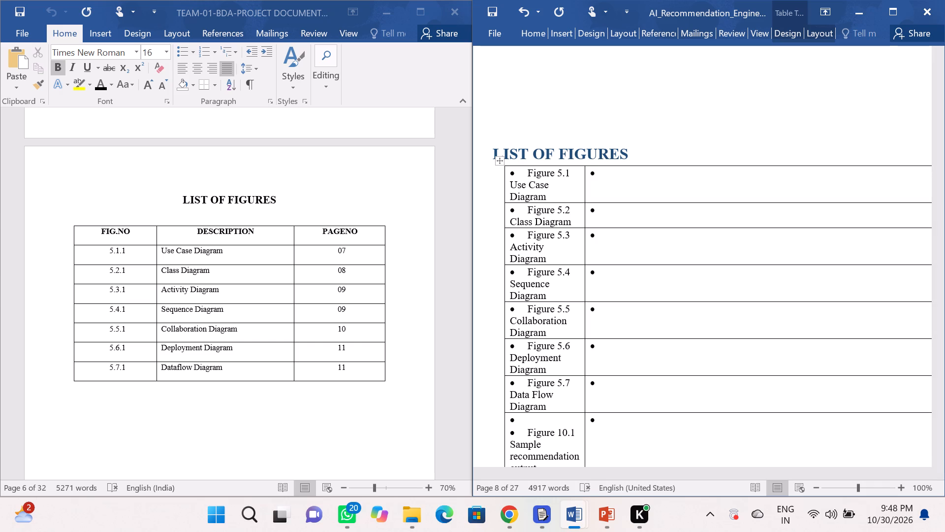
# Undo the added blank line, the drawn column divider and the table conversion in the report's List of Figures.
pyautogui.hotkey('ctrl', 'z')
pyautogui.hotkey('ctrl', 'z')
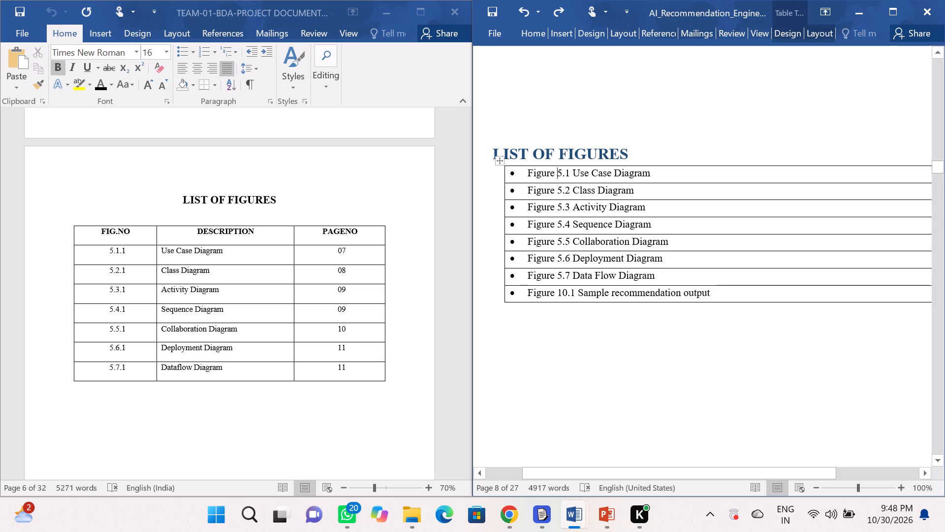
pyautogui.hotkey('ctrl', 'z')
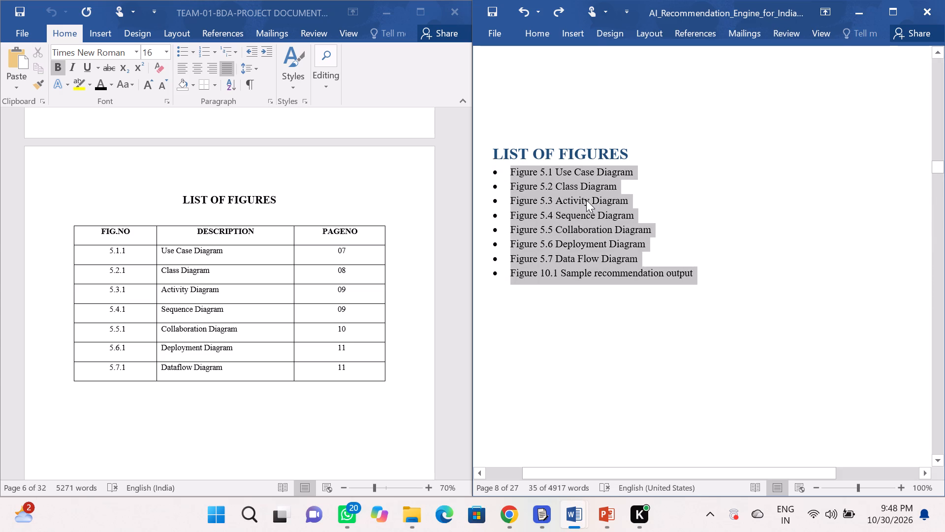
# Delete the prefix "Figure 10.1" from the Sample recommendation output entry in the report's List of Figures.
pyautogui.click(559, 169)
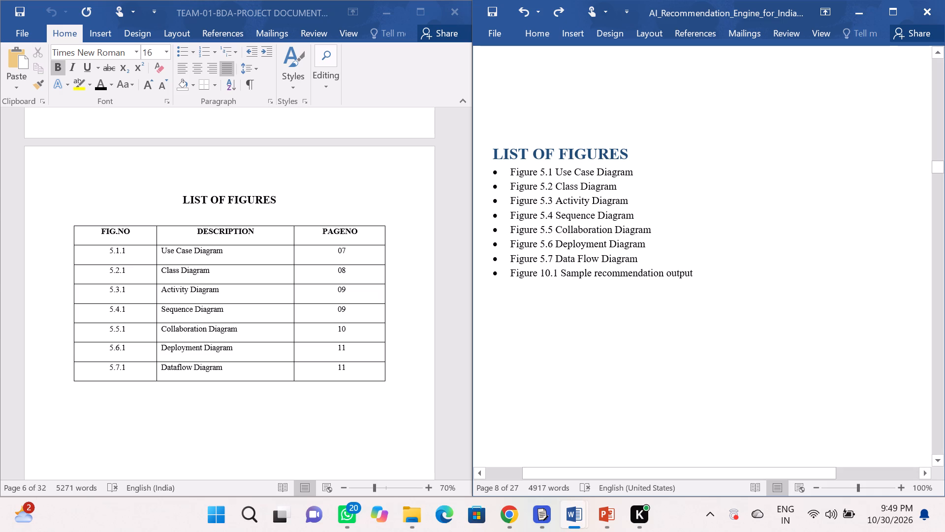
pyautogui.moveTo(558, 271); pyautogui.dragTo(542, 261)
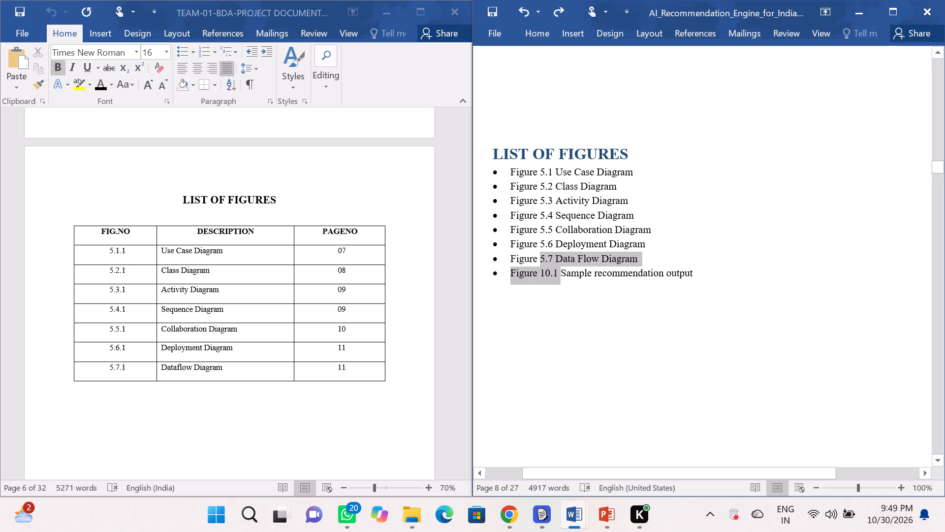
pyautogui.moveTo(542, 261); pyautogui.dragTo(548, 267)
pyautogui.click(548, 267)
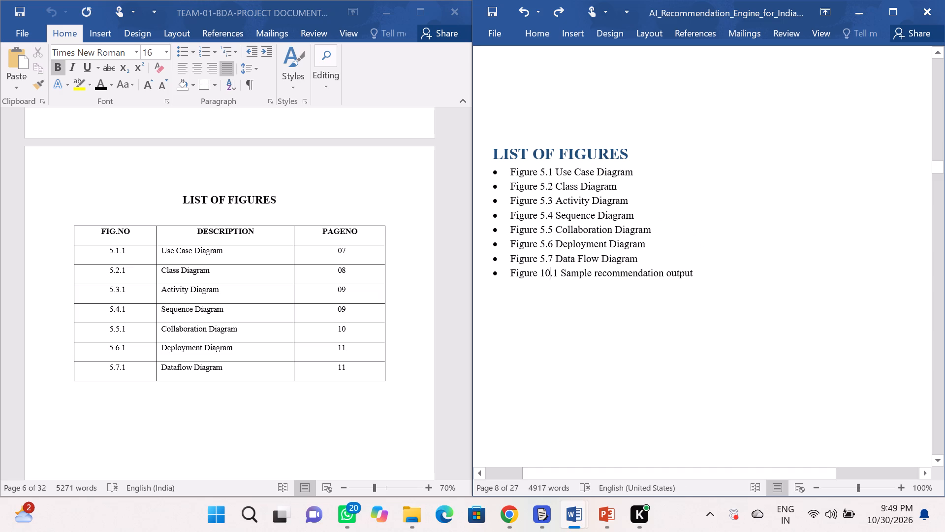
pyautogui.click(559, 272)
pyautogui.press('BackSpace')
pyautogui.press('BackSpace')
pyautogui.press('BackSpace')
pyautogui.press('BackSpace')
pyautogui.press('BackSpace')
pyautogui.press('BackSpace')
pyautogui.press('BackSpace')
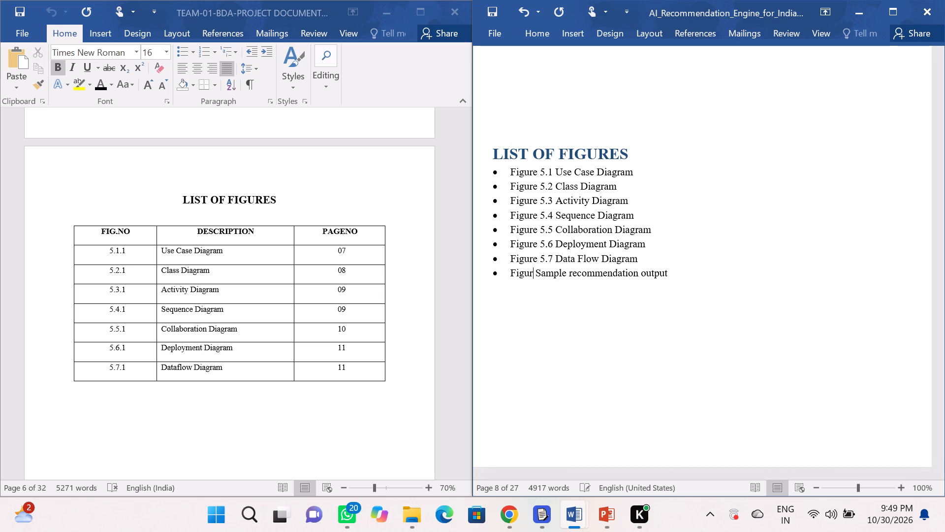
pyautogui.press('BackSpace')
pyautogui.press('BackSpace')
pyautogui.press('BackSpace')
pyautogui.press('BackSpace')
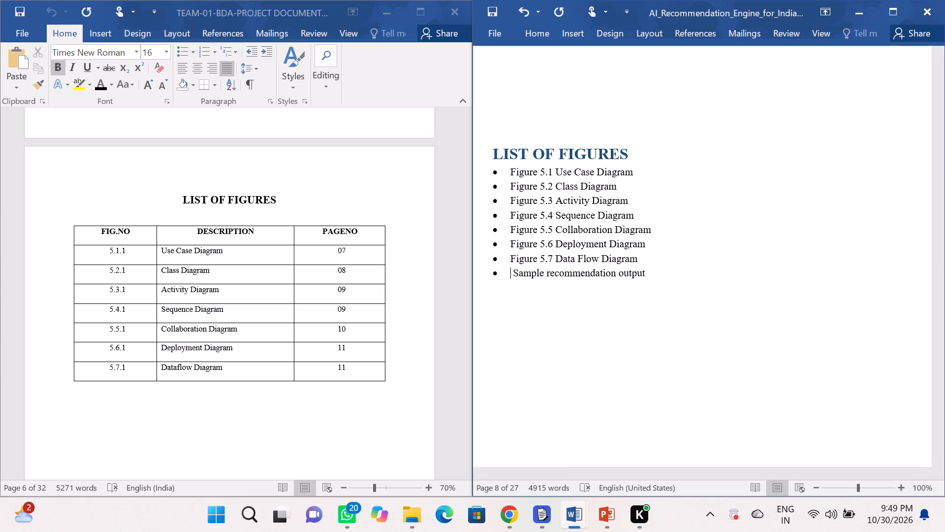
# Delete the prefix "Figure 5.7" from the Data Flow Diagram entry in the report's List of Figures.
pyautogui.press('Up')
pyautogui.press('Right')
pyautogui.press('Right')
pyautogui.press('Right')
pyautogui.press('Right')
pyautogui.press('Right')
pyautogui.press('Right')
pyautogui.press('Right')
pyautogui.press('Right')
pyautogui.press('Right')
pyautogui.press('Right')
pyautogui.press('Right')
pyautogui.press('Right')
pyautogui.press('Left')
pyautogui.press('Left')
pyautogui.press('BackSpace')
pyautogui.press('BackSpace')
pyautogui.press('BackSpace')
pyautogui.press('BackSpace')
pyautogui.press('BackSpace')
pyautogui.press('BackSpace')
pyautogui.press('BackSpace')
pyautogui.press('BackSpace')
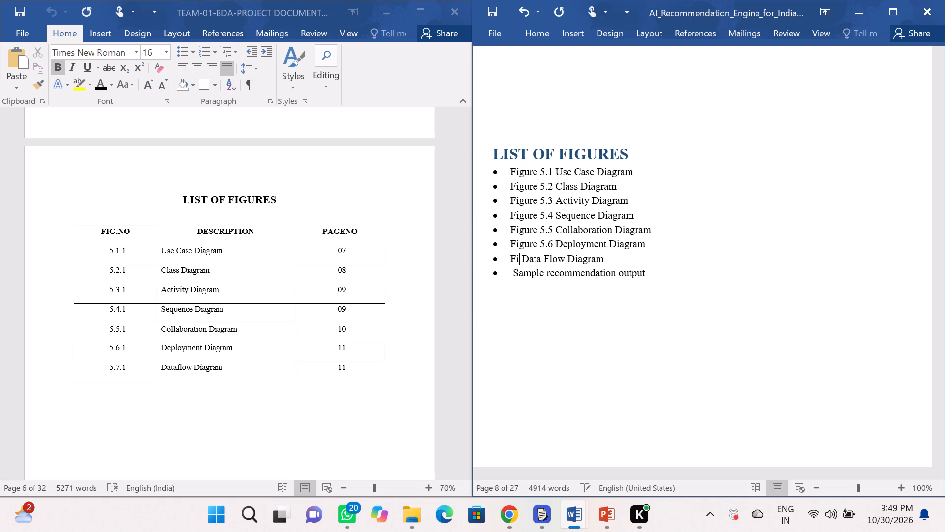
pyautogui.press('BackSpace')
pyautogui.press('BackSpace')
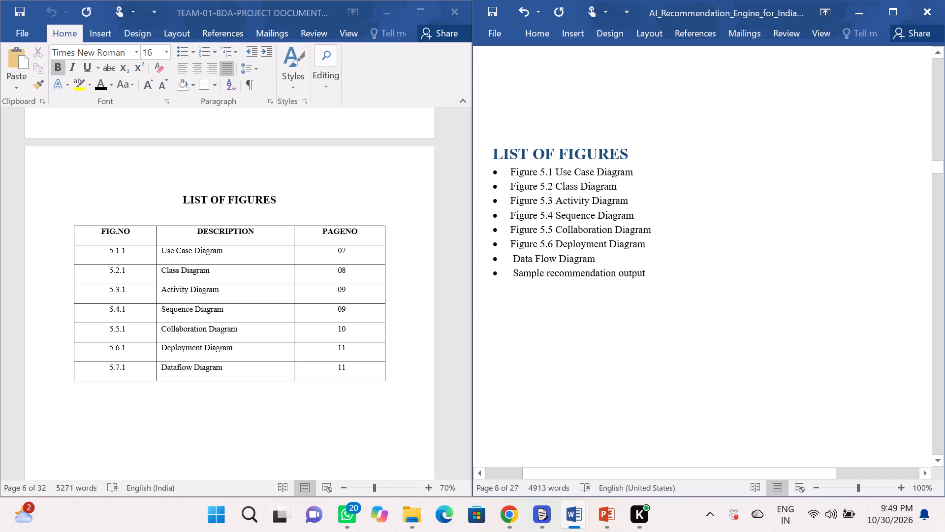
# Remove the bullets from all entries in the report's List of Figures.
pyautogui.moveTo(489, 171); pyautogui.dragTo(580, 292)
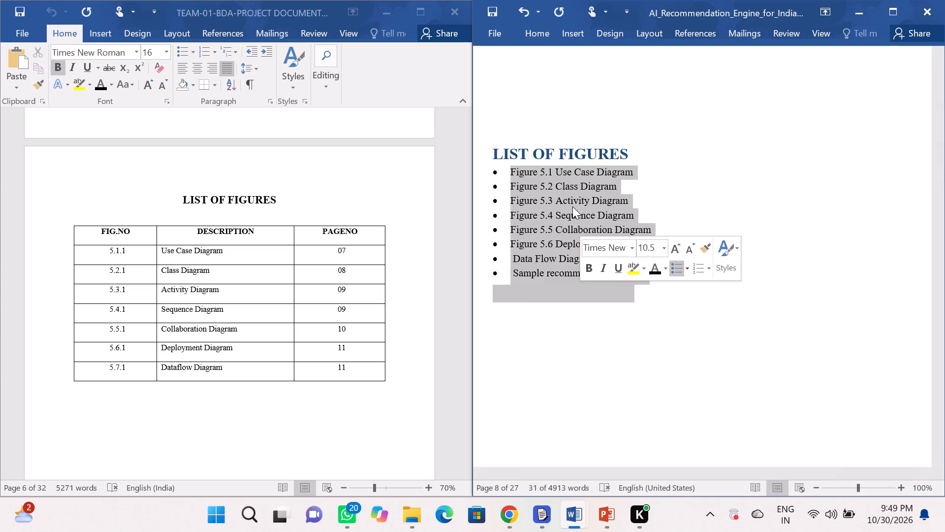
pyautogui.click(533, 33)
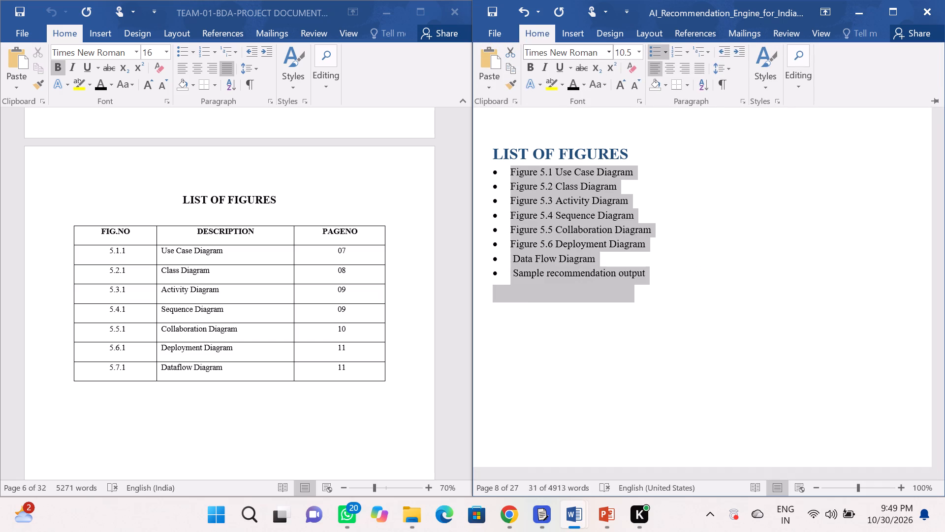
pyautogui.click(664, 53)
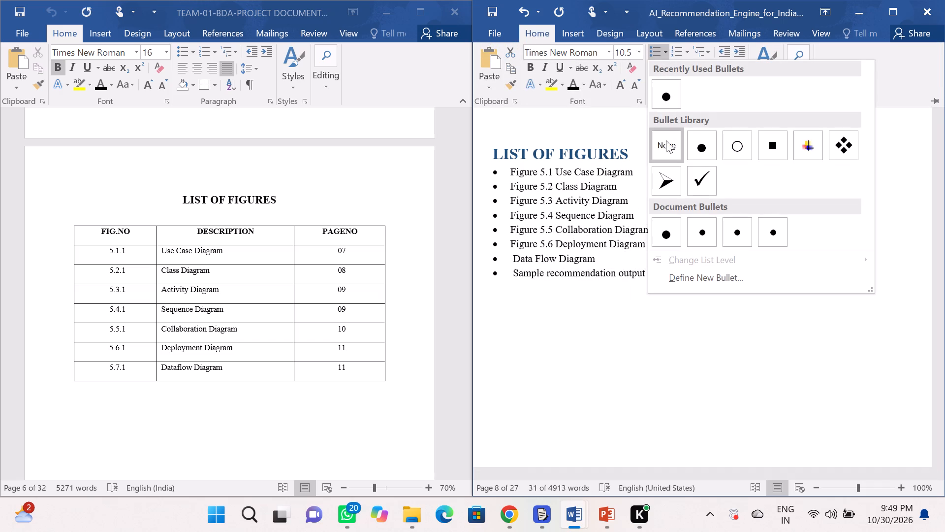
pyautogui.click(663, 149)
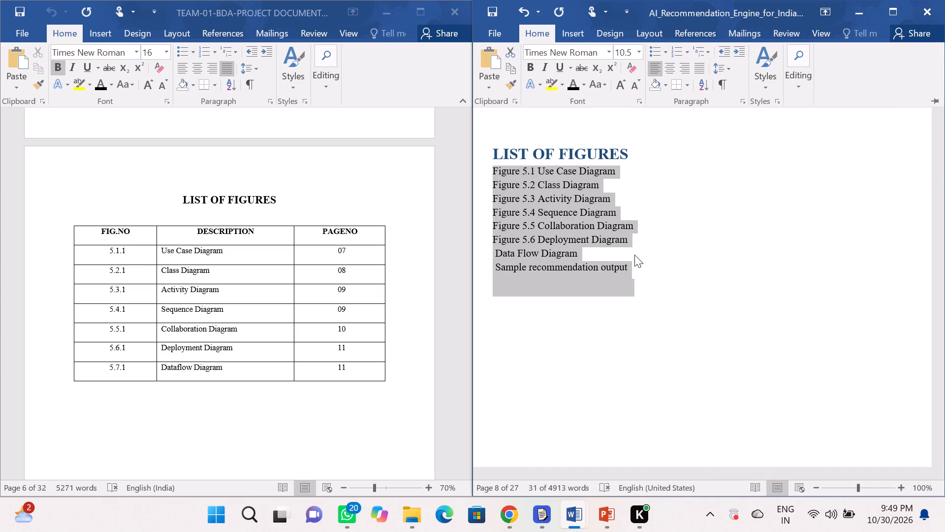
pyautogui.click(634, 255)
pyautogui.click(518, 228)
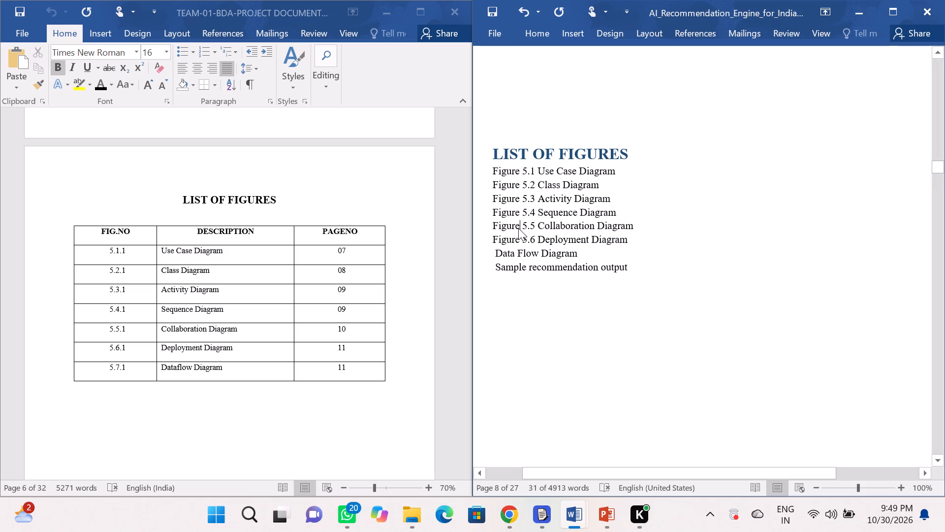
# Delete the prefix "Figure 5.1" from the Use Case Diagram entry in the report's List of Figures.
pyautogui.click(533, 172)
pyautogui.press('BackSpace')
pyautogui.press('BackSpace')
pyautogui.press('BackSpace')
pyautogui.press('BackSpace')
pyautogui.press('BackSpace')
pyautogui.press('BackSpace')
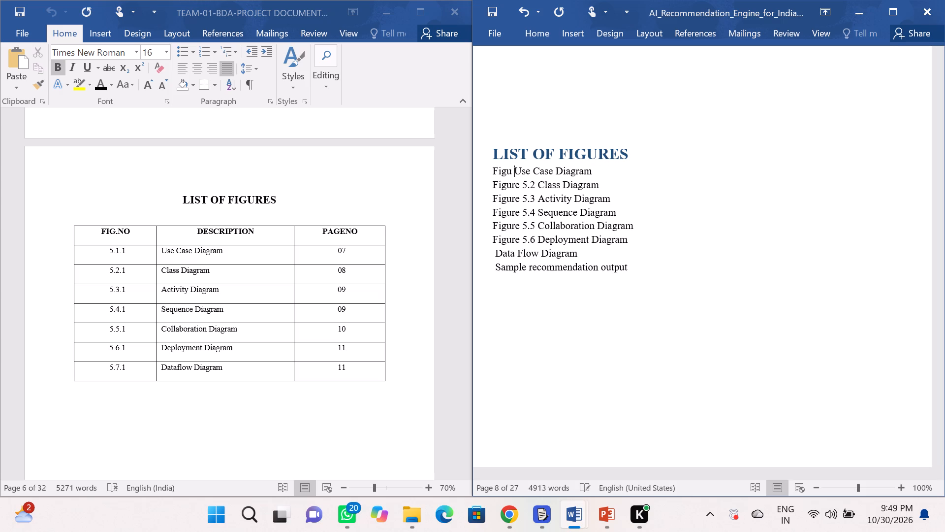
pyautogui.press('BackSpace')
pyautogui.press('BackSpace')
pyautogui.press('BackSpace')
pyautogui.press('BackSpace')
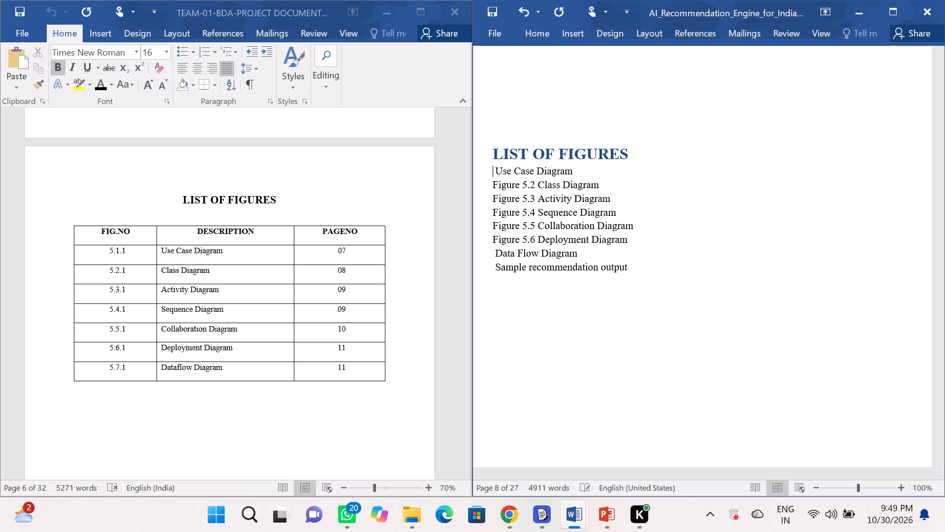
# Delete the prefix "Figure 5.2" from the Class Diagram entry in the report's List of Figures.
pyautogui.press('Down')
pyautogui.press('Right')
pyautogui.press('Right')
pyautogui.press('Right')
pyautogui.press('Right')
pyautogui.press('Right')
pyautogui.press('Right')
pyautogui.press('Right')
pyautogui.press('Right')
pyautogui.press('Right')
pyautogui.press('Right')
pyautogui.press('BackSpace')
pyautogui.press('BackSpace')
pyautogui.press('BackSpace')
pyautogui.press('BackSpace')
pyautogui.press('BackSpace')
pyautogui.press('BackSpace')
pyautogui.press('BackSpace')
pyautogui.press('BackSpace')
pyautogui.press('BackSpace')
pyautogui.press('BackSpace')
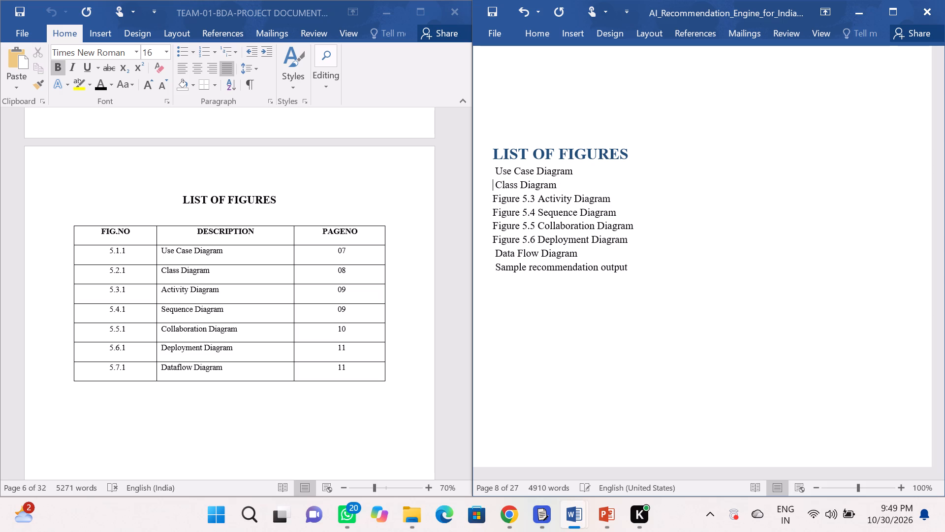
# Delete the prefix "Figure 5.3" from the Activity Diagram entry in the report's List of Figures.
pyautogui.press('Down')
pyautogui.press('Right')
pyautogui.press('Right')
pyautogui.press('Right')
pyautogui.press('Right')
pyautogui.press('Right')
pyautogui.press('Right')
pyautogui.press('Right')
pyautogui.press('Right')
pyautogui.press('Right')
pyautogui.press('Right')
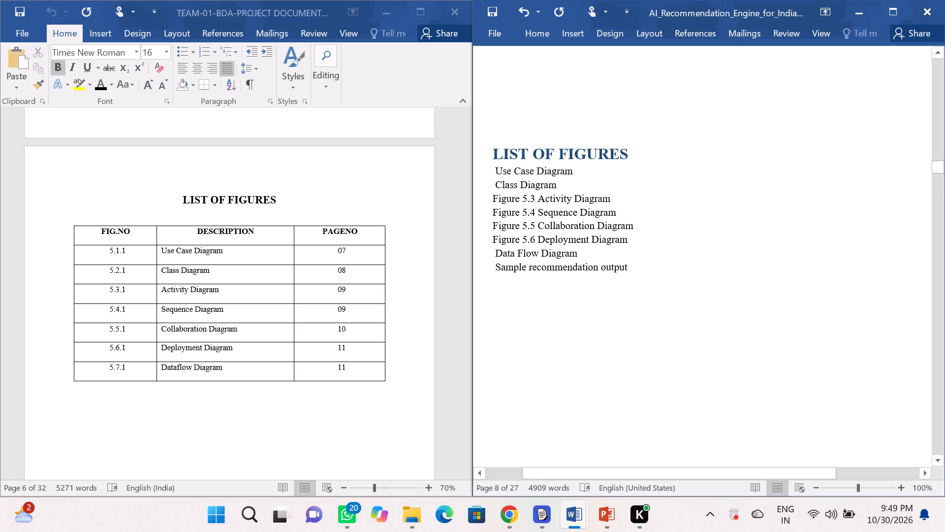
pyautogui.moveTo(536, 196); pyautogui.dragTo(476, 201)
pyautogui.press('BackSpace')
pyautogui.press('Delete')
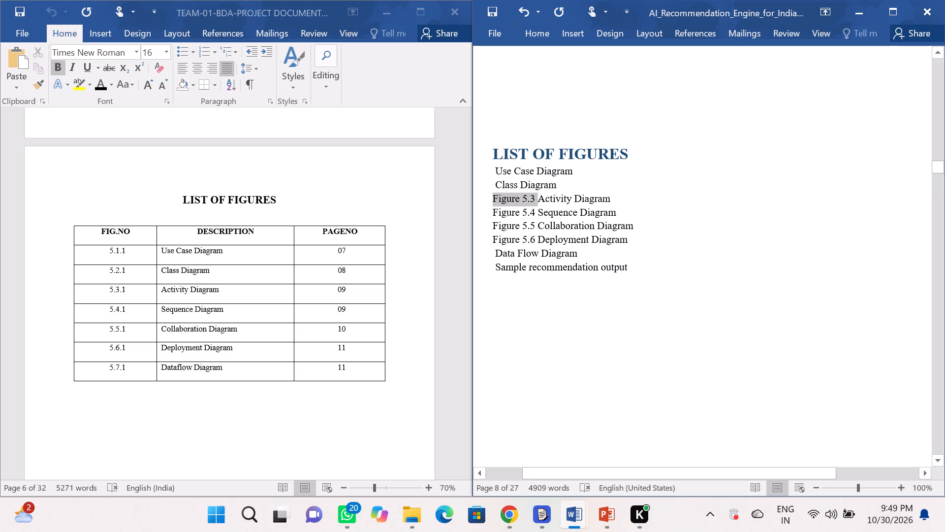
pyautogui.moveTo(476, 201); pyautogui.dragTo(520, 203)
pyautogui.press('BackSpace')
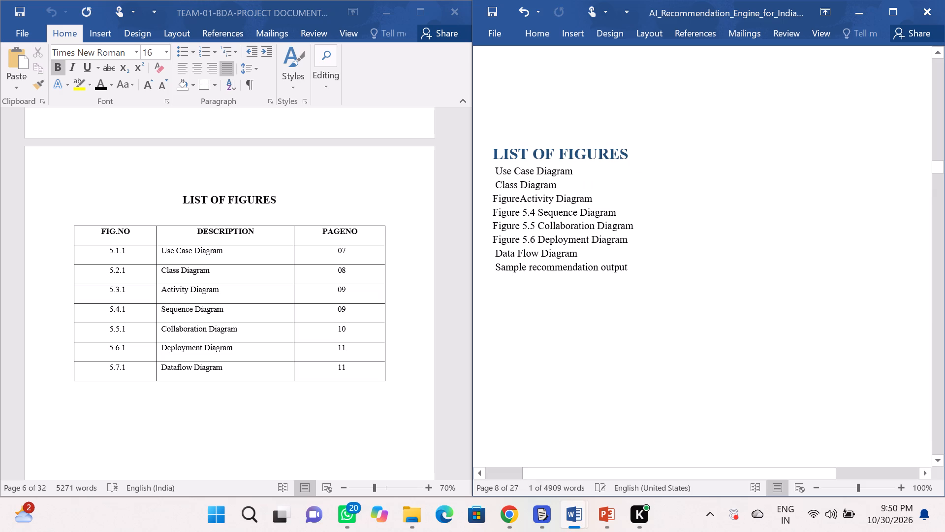
pyautogui.moveTo(520, 199); pyautogui.dragTo(494, 200)
pyautogui.press('BackSpace')
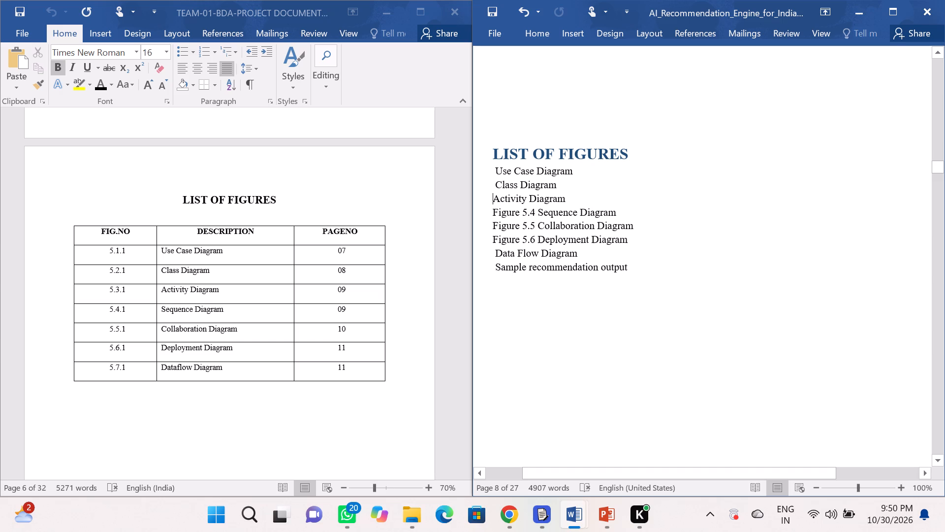
# Delete the prefixes "Figure 5.4", "Figure 5.5" and "Figure 5.6" from the Sequence, Collaboration and Deployment Diagram entries in the report's List of Figures.
pyautogui.moveTo(536, 213); pyautogui.dragTo(463, 214)
pyautogui.press('BackSpace')
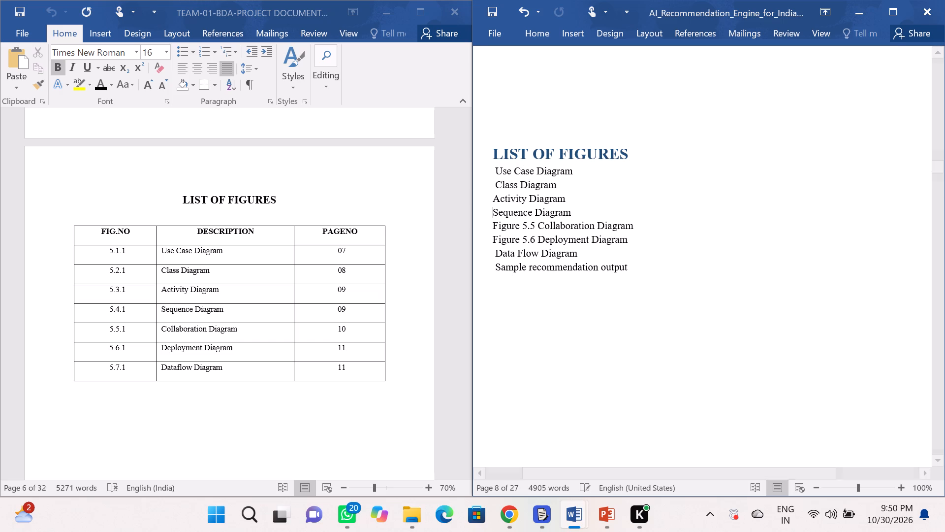
pyautogui.moveTo(537, 226); pyautogui.dragTo(450, 227)
pyautogui.press('BackSpace')
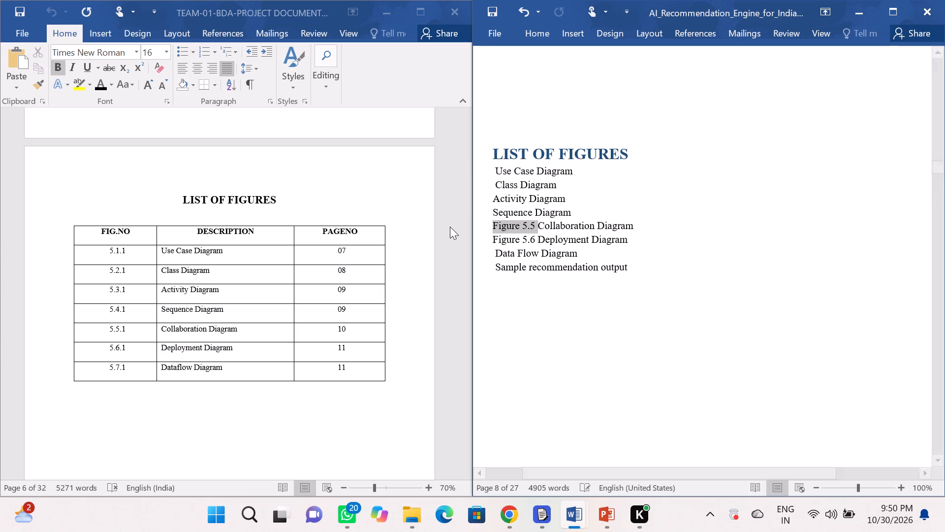
pyautogui.moveTo(534, 239); pyautogui.dragTo(470, 241)
pyautogui.press('BackSpace')
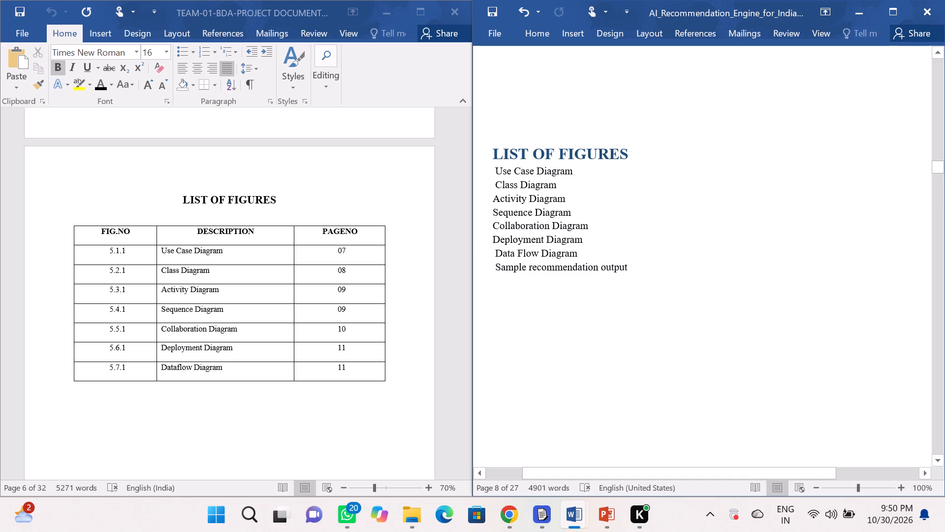
# Convert the entries from Use Case Diagram to Sample recommendation output into a one-column table with one row per figure.
pyautogui.moveTo(636, 271); pyautogui.dragTo(493, 172)
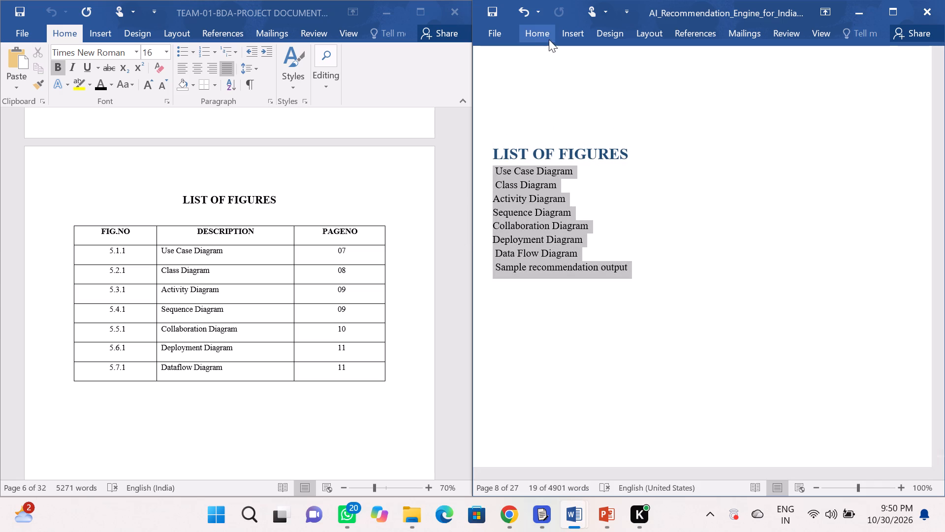
pyautogui.click(567, 34)
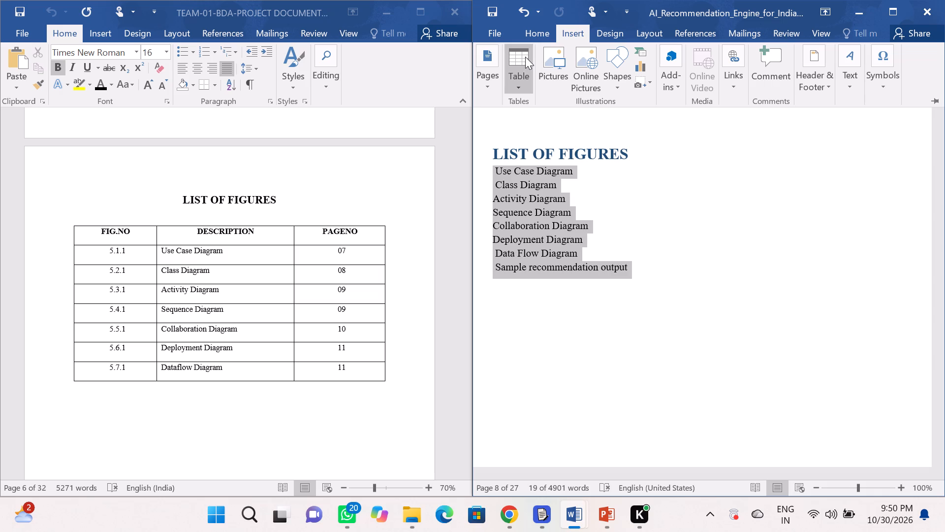
pyautogui.click(525, 57)
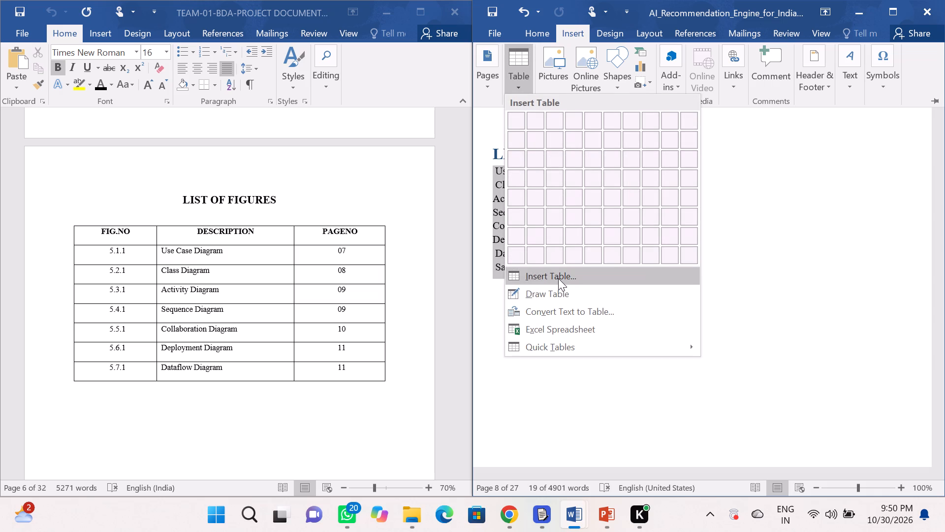
pyautogui.click(558, 278)
pyautogui.click(561, 318)
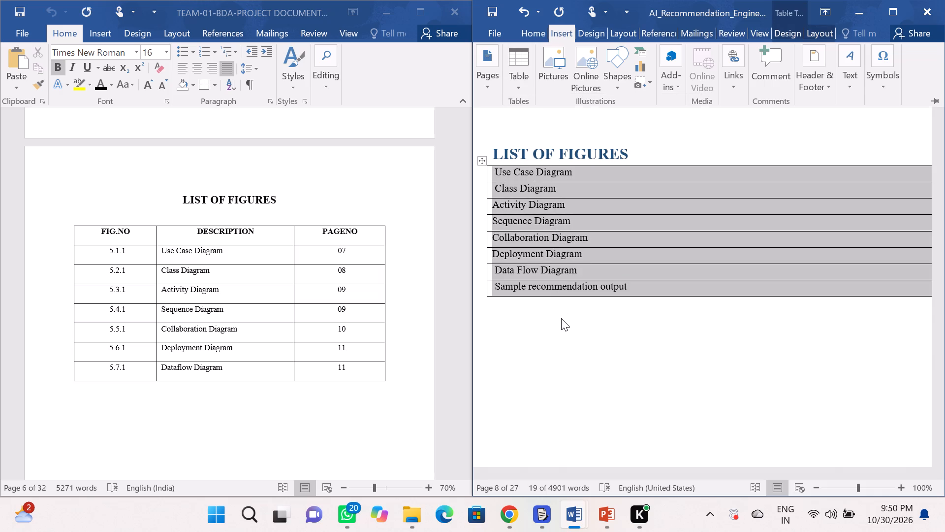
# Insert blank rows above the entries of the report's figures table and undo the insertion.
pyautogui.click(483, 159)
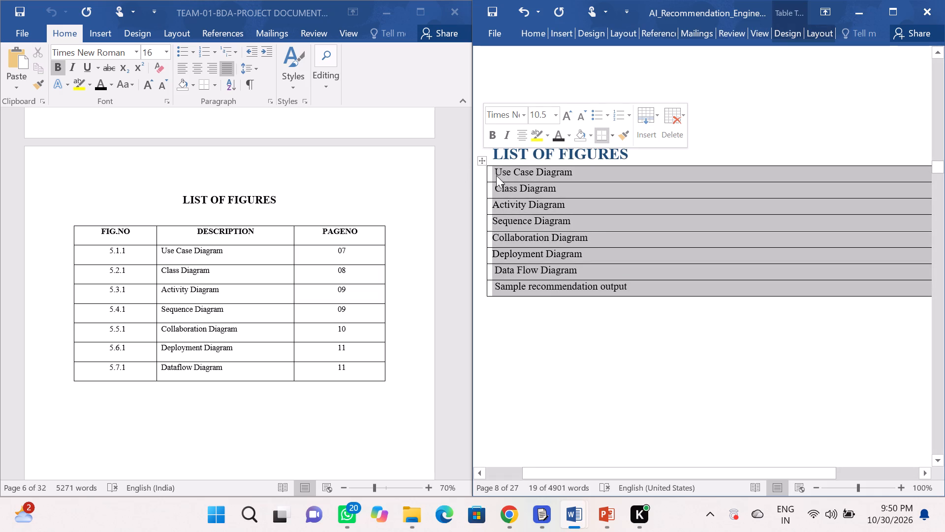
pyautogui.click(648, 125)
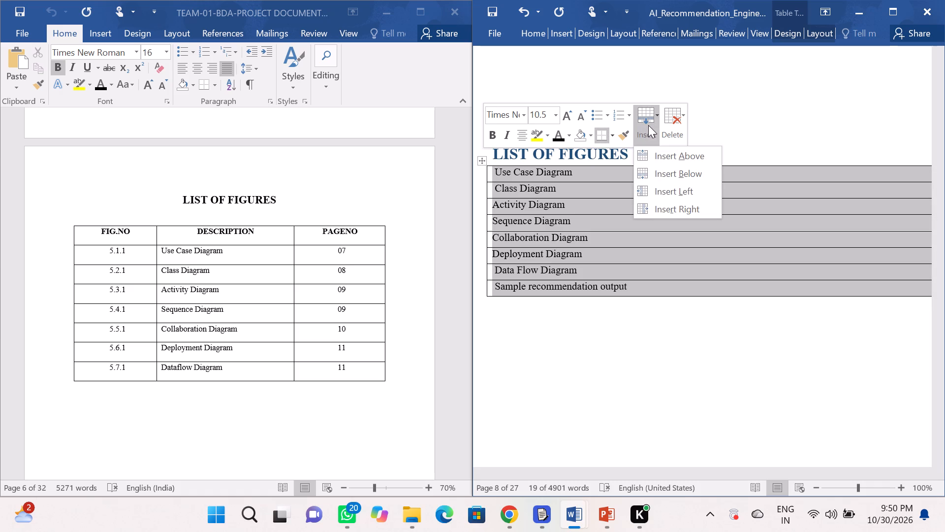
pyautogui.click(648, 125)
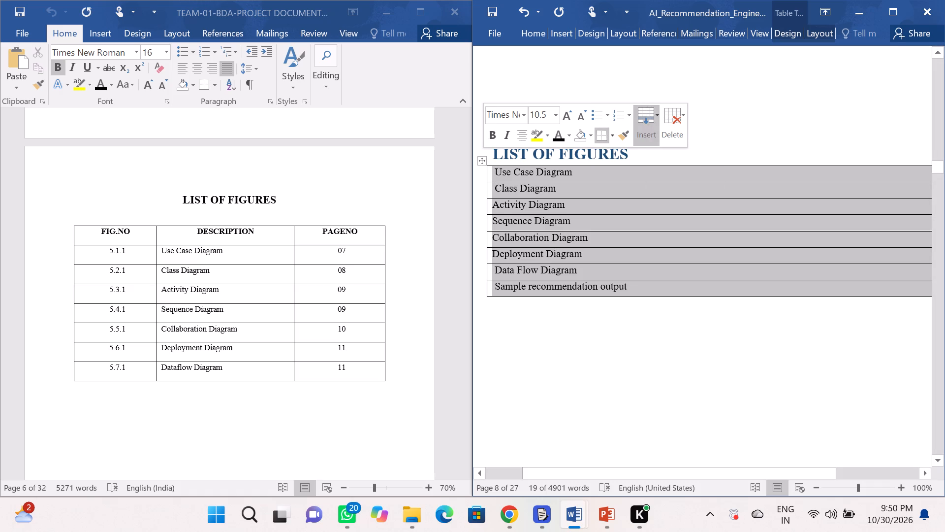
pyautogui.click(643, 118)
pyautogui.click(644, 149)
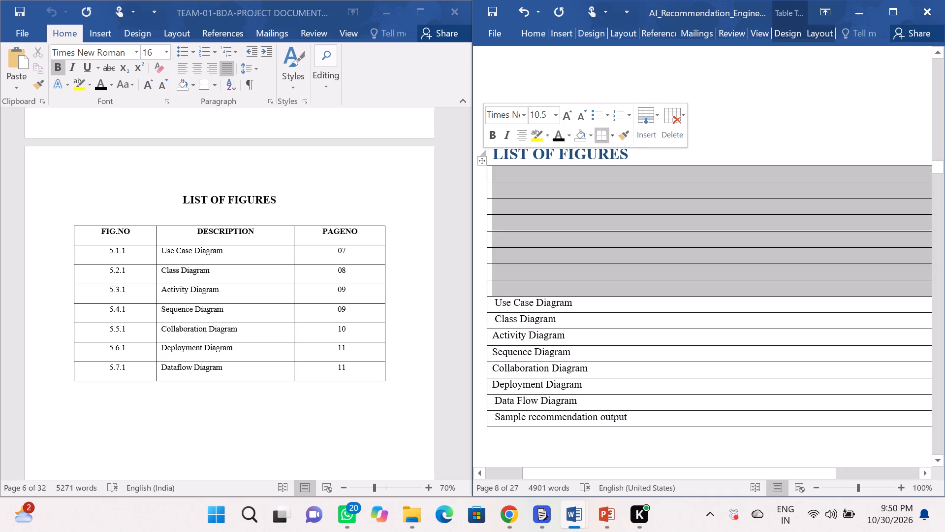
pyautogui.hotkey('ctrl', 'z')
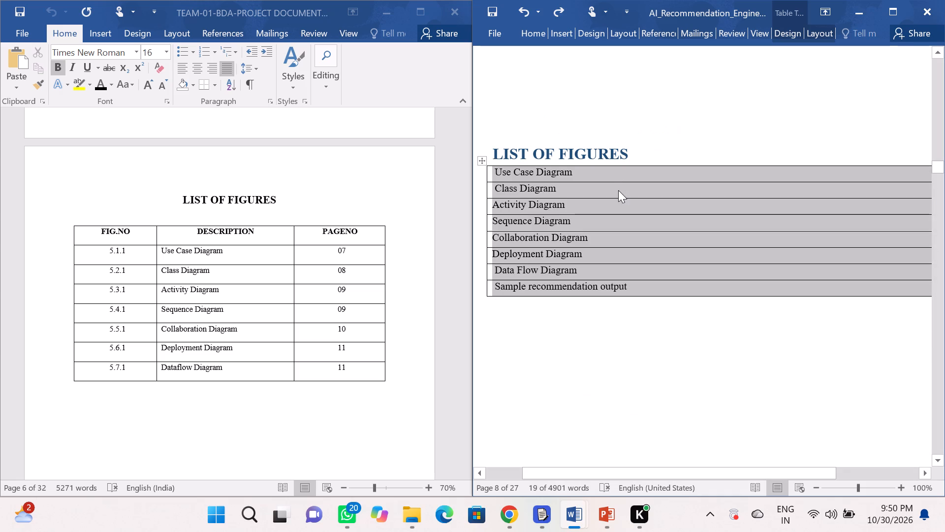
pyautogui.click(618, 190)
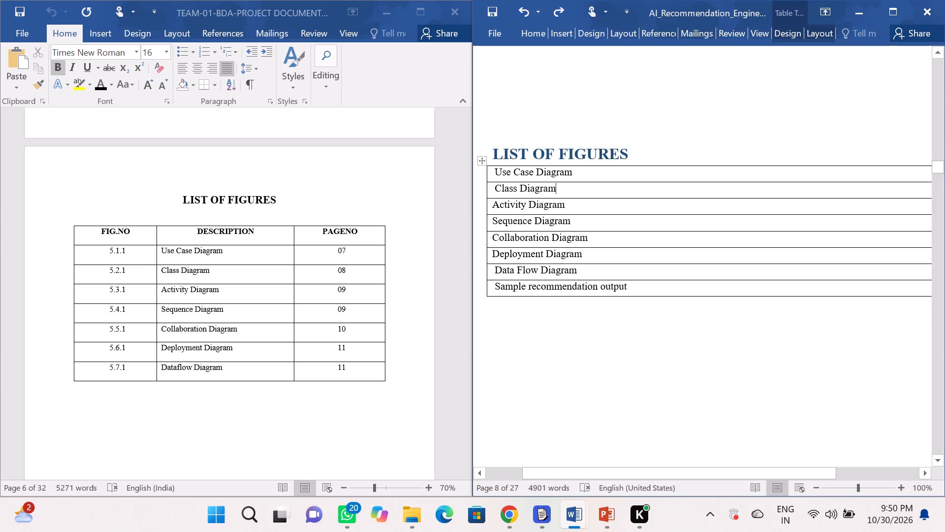
# Draw a vertical column divider near the left edge of the report's figures table and add a blank line in its last row.
pyautogui.click(493, 174)
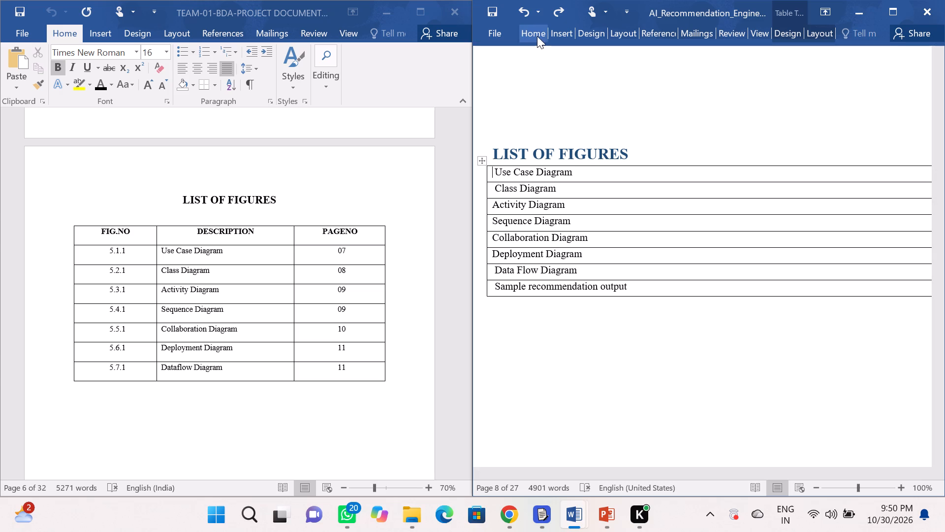
pyautogui.click(559, 33)
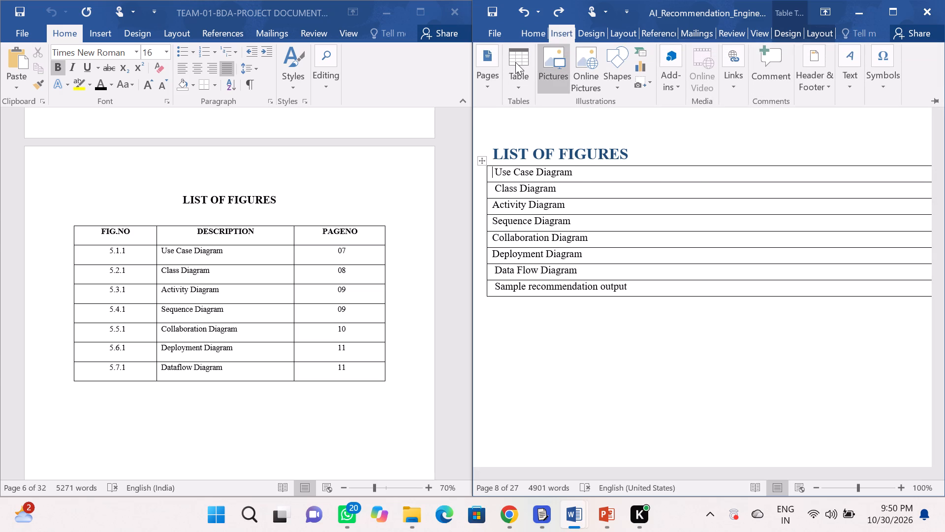
pyautogui.click(515, 62)
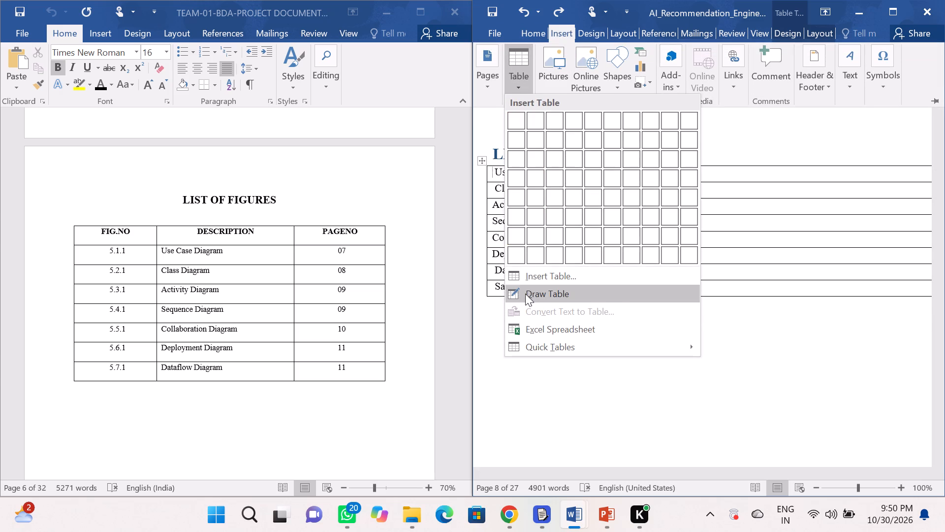
pyautogui.click(525, 294)
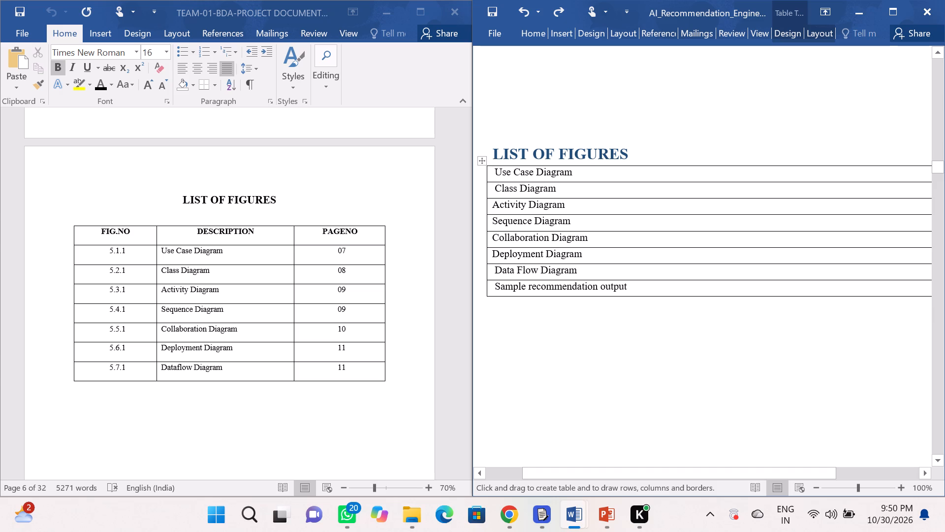
pyautogui.moveTo(494, 166); pyautogui.dragTo(499, 234)
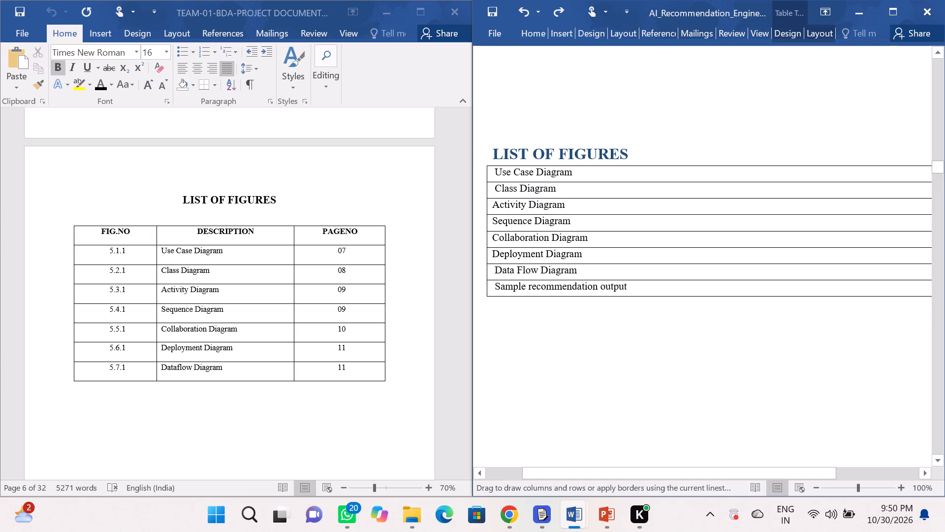
pyautogui.moveTo(499, 234); pyautogui.dragTo(495, 290)
pyautogui.press('Return')
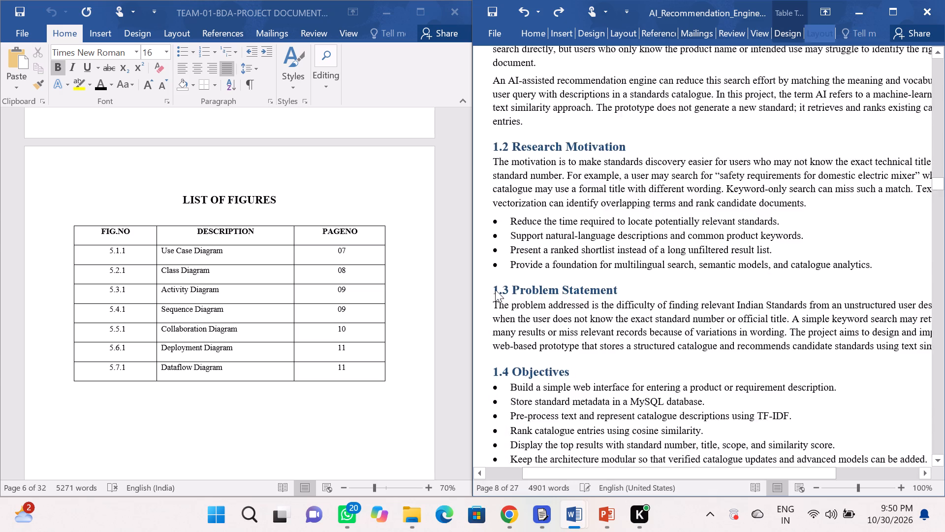
pyautogui.scroll(4, 495, 290)
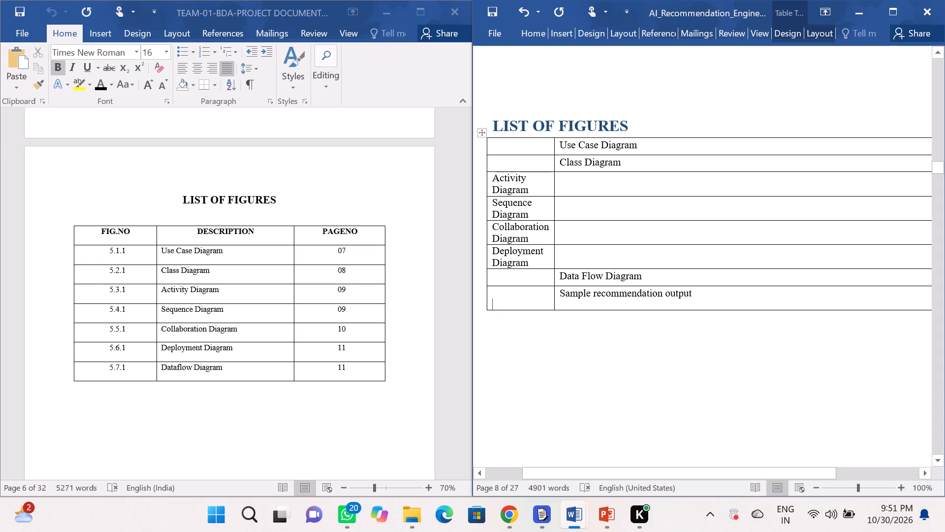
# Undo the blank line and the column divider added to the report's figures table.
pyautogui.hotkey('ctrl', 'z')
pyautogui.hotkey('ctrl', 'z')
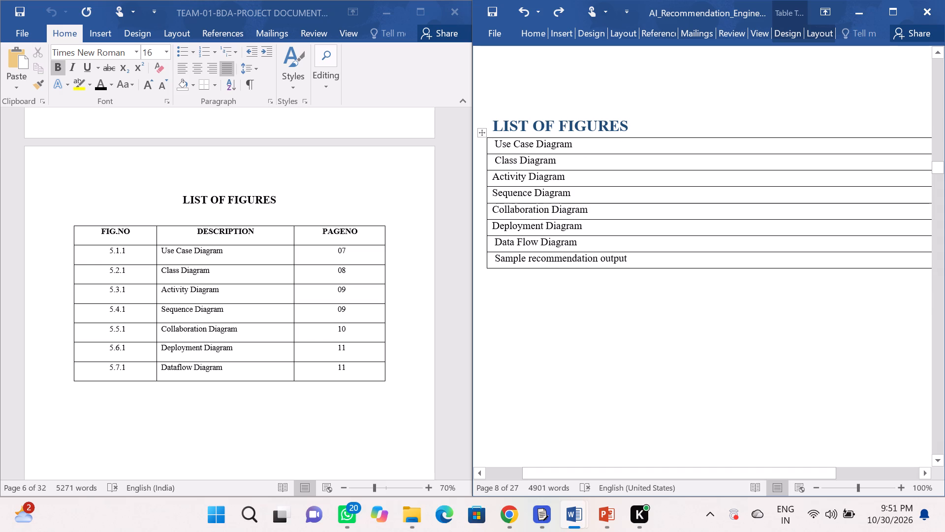
# Add two leading spaces to the Use Case Diagram and Class Diagram entries in the report's figures table.
pyautogui.press('space')
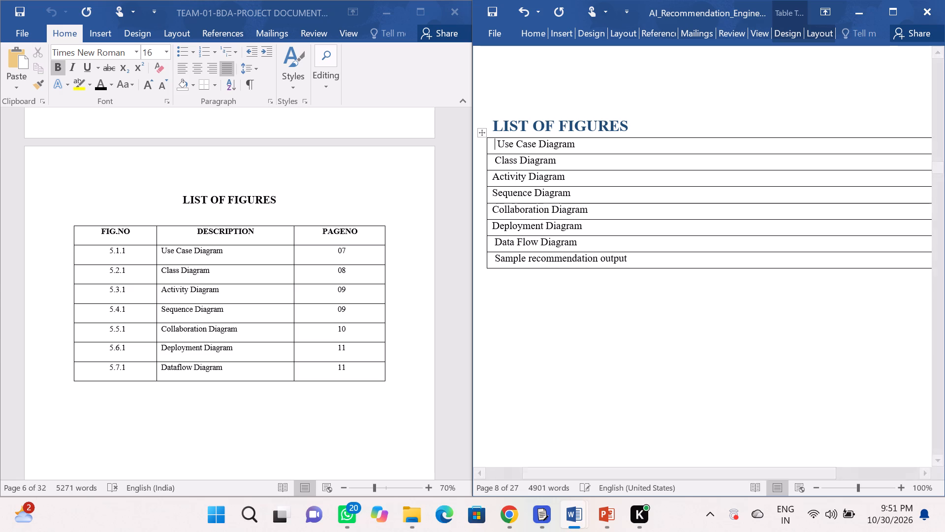
pyautogui.press('space')
pyautogui.press('Down')
pyautogui.press('space')
pyautogui.press('space')
# Add three leading spaces to the Activity Diagram and Sequence Diagram entries in the report's figures table.
pyautogui.press('Down')
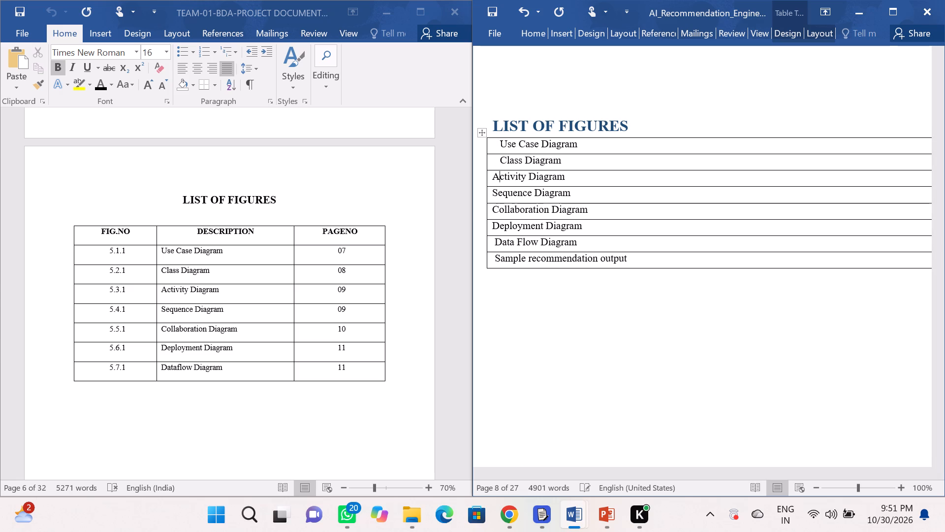
pyautogui.press('Left')
pyautogui.press('Left')
pyautogui.hscroll(3, 495, 144)
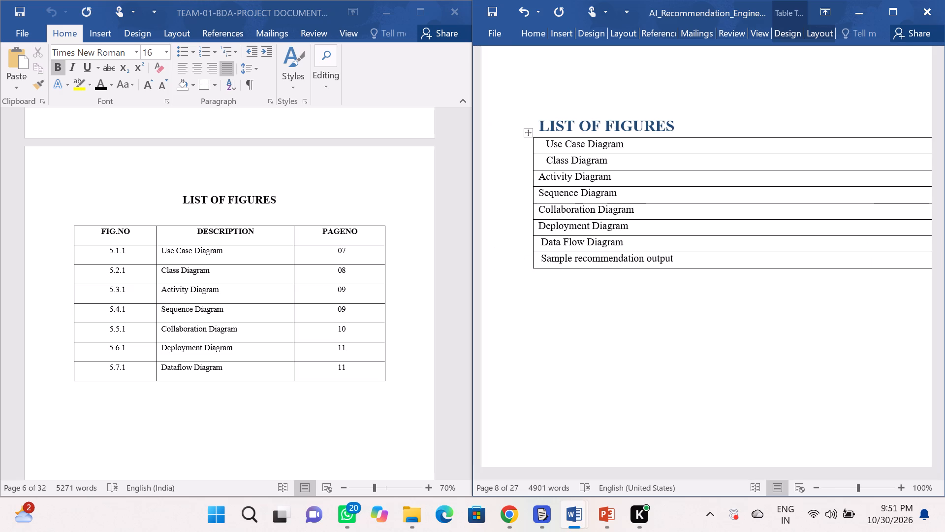
pyautogui.click(544, 172)
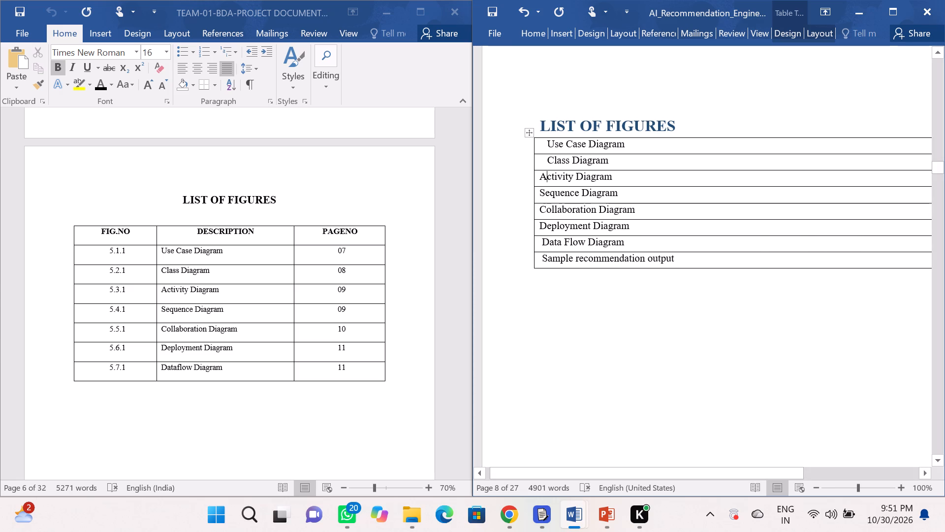
pyautogui.press('Left')
pyautogui.press('space')
pyautogui.press('space')
pyautogui.press('space')
pyautogui.press('Down')
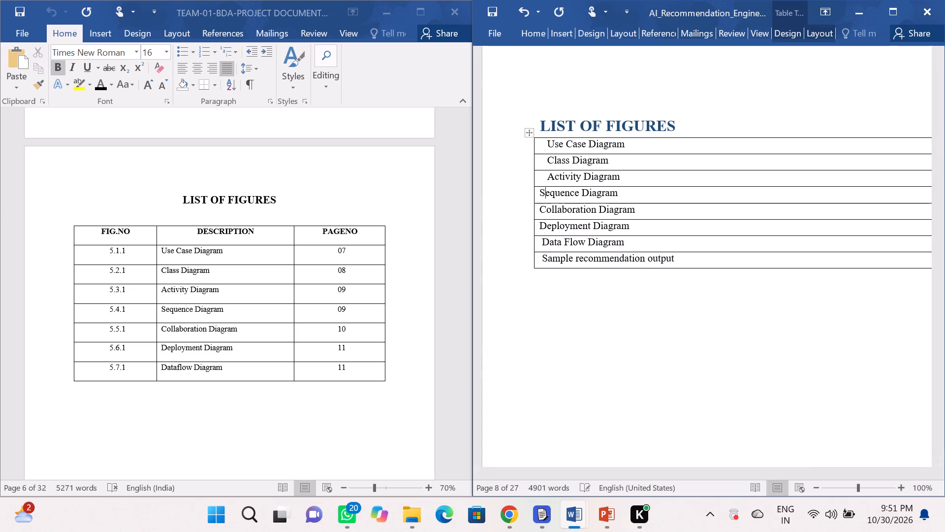
pyautogui.press('Left')
pyautogui.press('space')
pyautogui.press('space')
pyautogui.press('space')
# Add three leading spaces to the Collaboration Diagram and Deployment Diagram entries in the report's figures table.
pyautogui.press('Down')
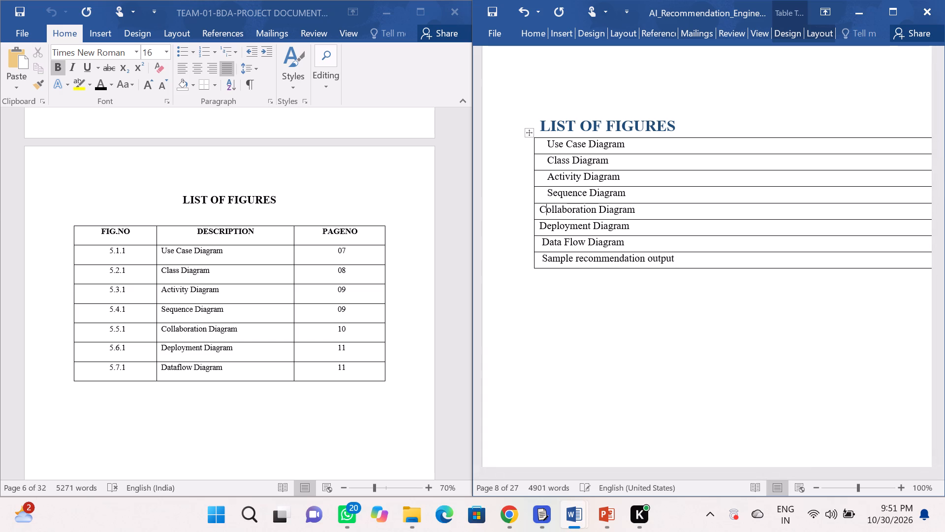
pyautogui.press('Left')
pyautogui.press('space')
pyautogui.press('space')
pyautogui.press('space')
pyautogui.press('Down')
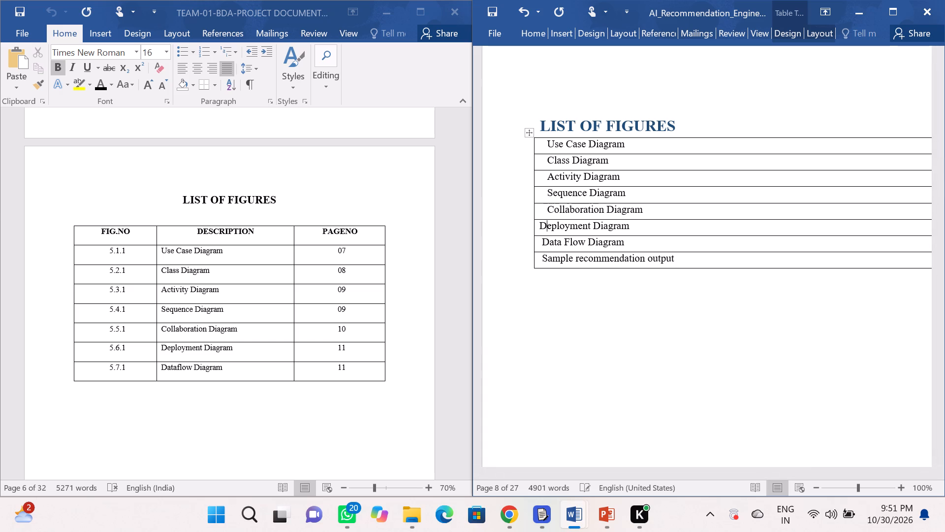
pyautogui.press('Left')
pyautogui.press('Left')
pyautogui.hscroll(4, 544, 172)
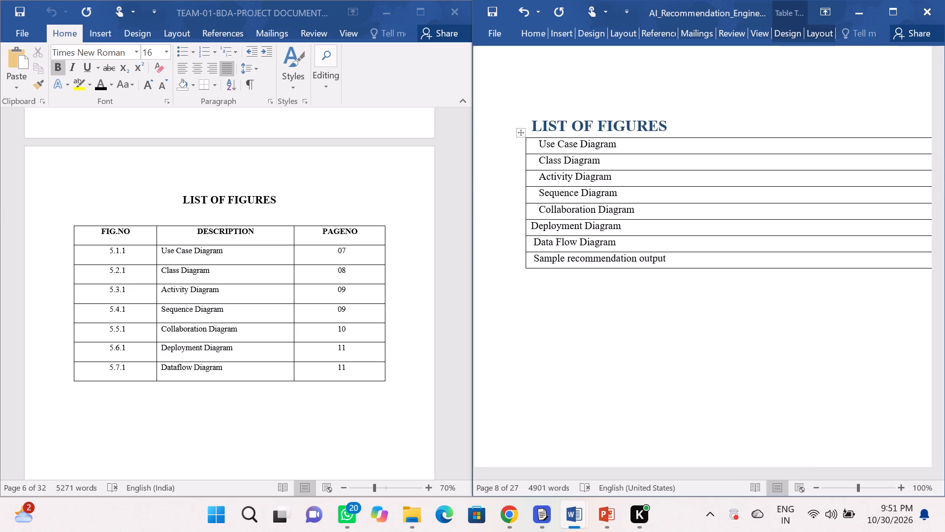
pyautogui.click(535, 222)
pyautogui.press('space')
pyautogui.press('space')
pyautogui.press('space')
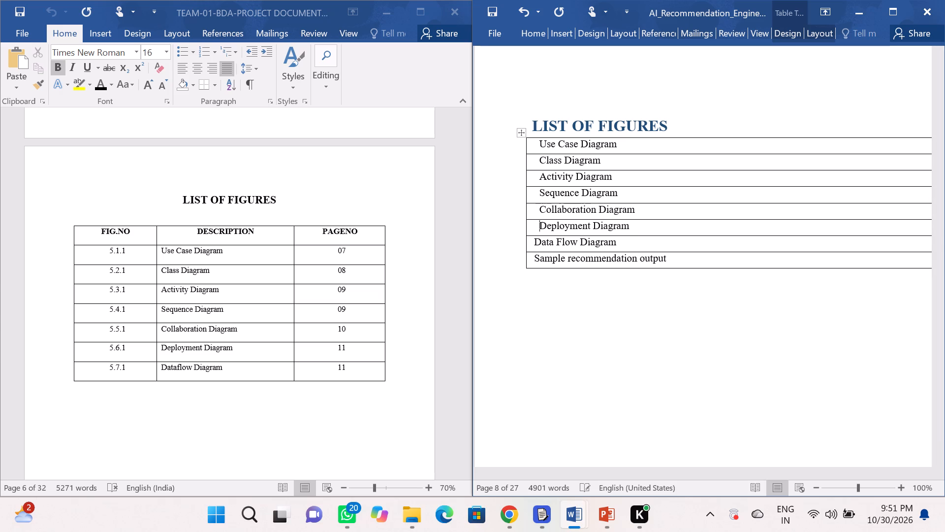
# Add two more leading spaces to the Data Flow Diagram and Sample recommendation output entries in the report's figures table.
pyautogui.press('Down')
pyautogui.press('Left')
pyautogui.press('space')
pyautogui.press('space')
pyautogui.press('Down')
pyautogui.press('Left')
pyautogui.press('space')
pyautogui.press('space')
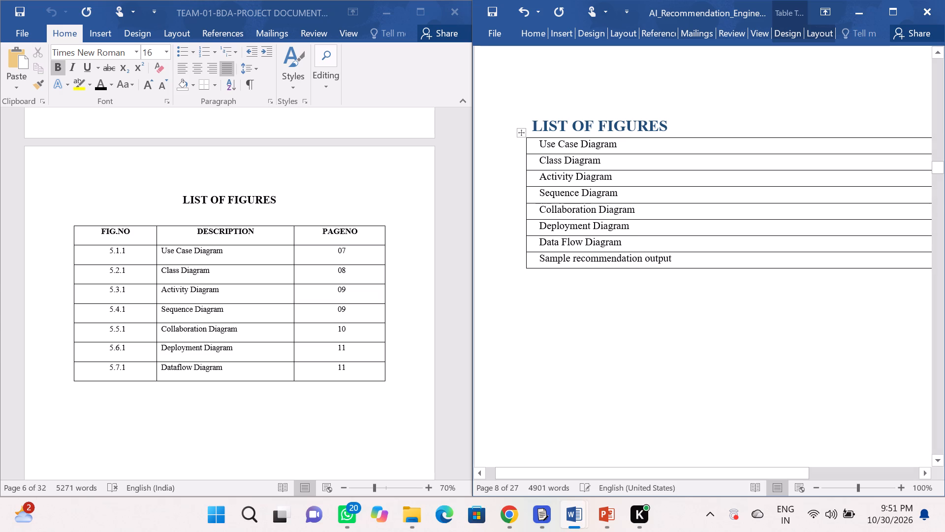
# Draw a vertical column divider through all rows of the report's figures table, just before the entry text, leaving no extra blank line.
pyautogui.click(563, 38)
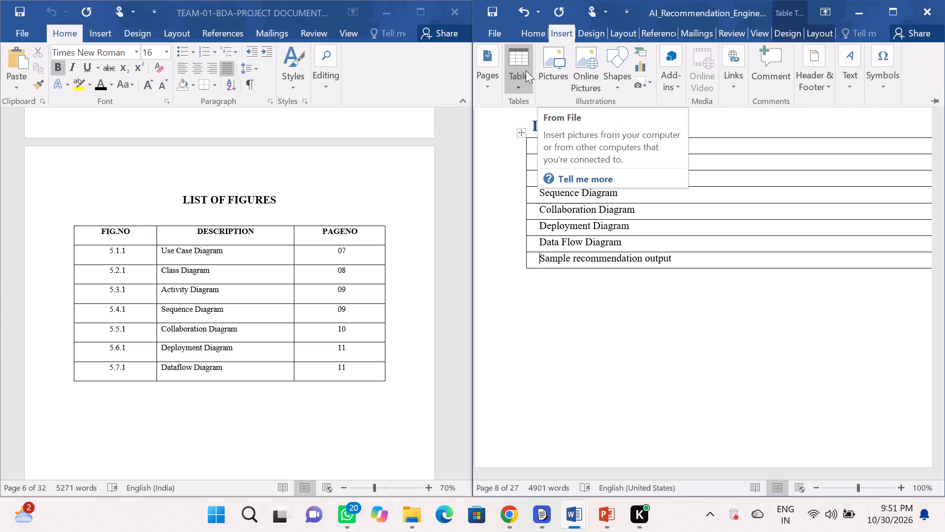
pyautogui.click(526, 68)
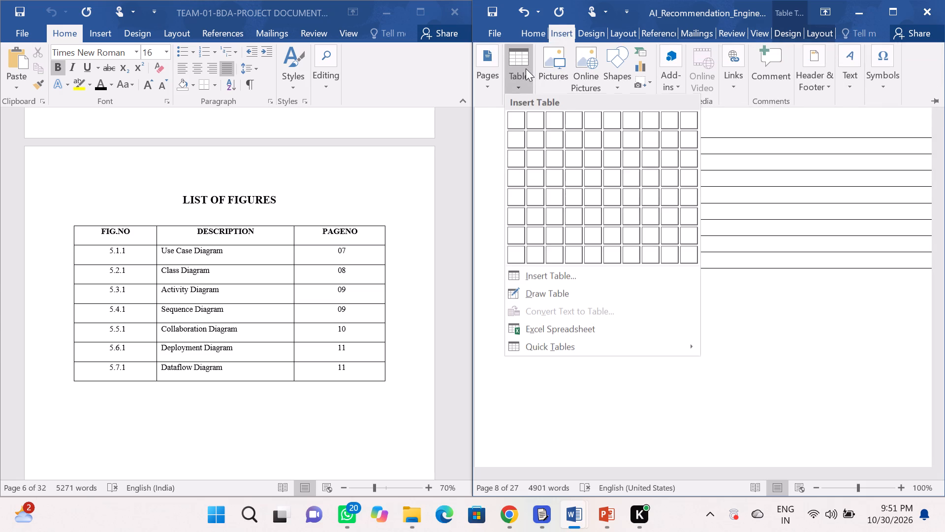
pyautogui.click(529, 299)
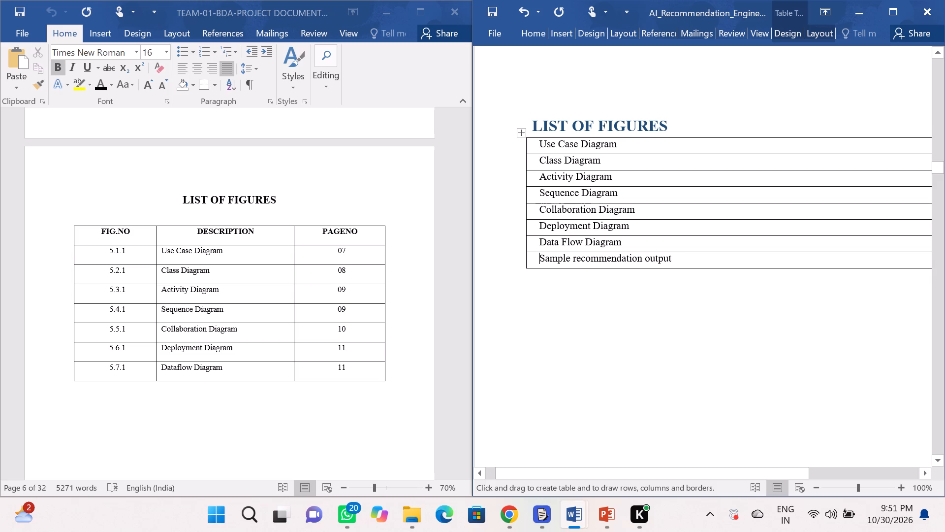
pyautogui.moveTo(536, 139); pyautogui.dragTo(546, 237)
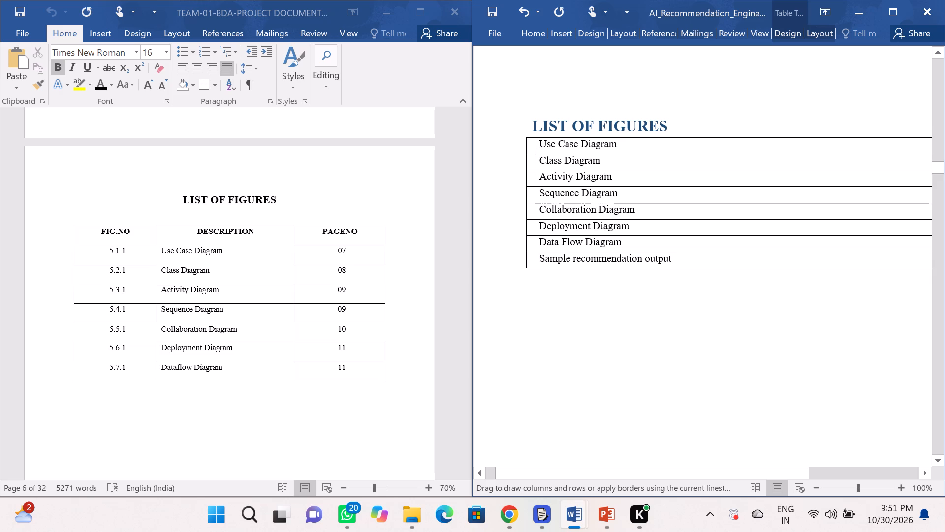
pyautogui.moveTo(546, 237); pyautogui.dragTo(539, 259)
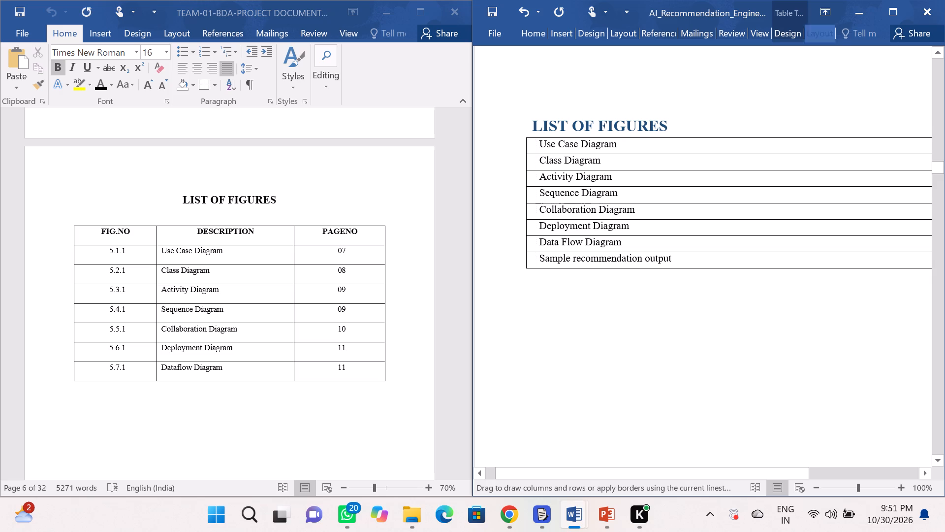
pyautogui.press('Return')
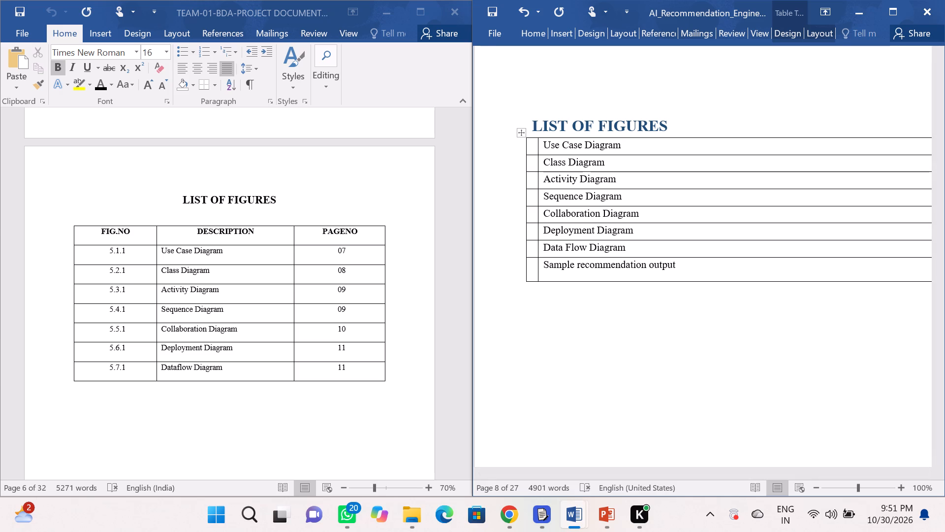
pyautogui.press('BackSpace')
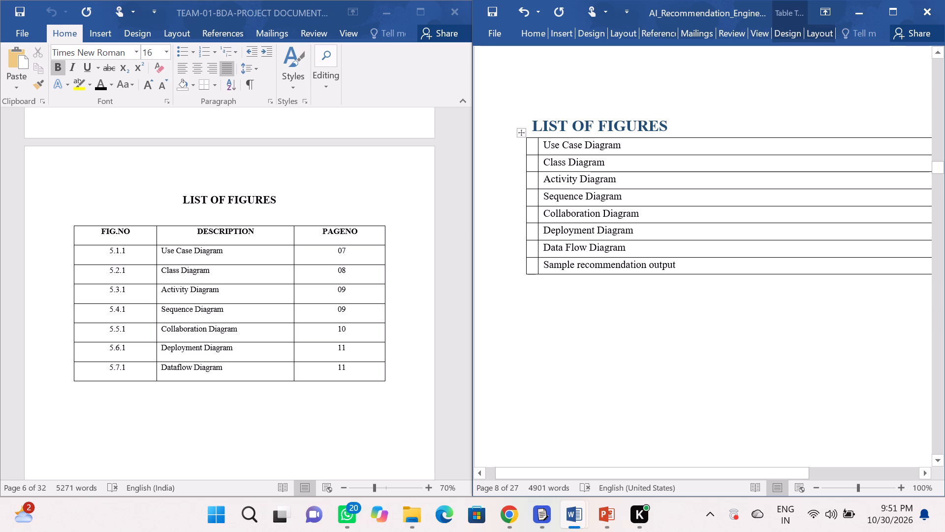
# Widen the narrow empty first column of the report's figures table to make room for figure numbers.
pyautogui.click(539, 186)
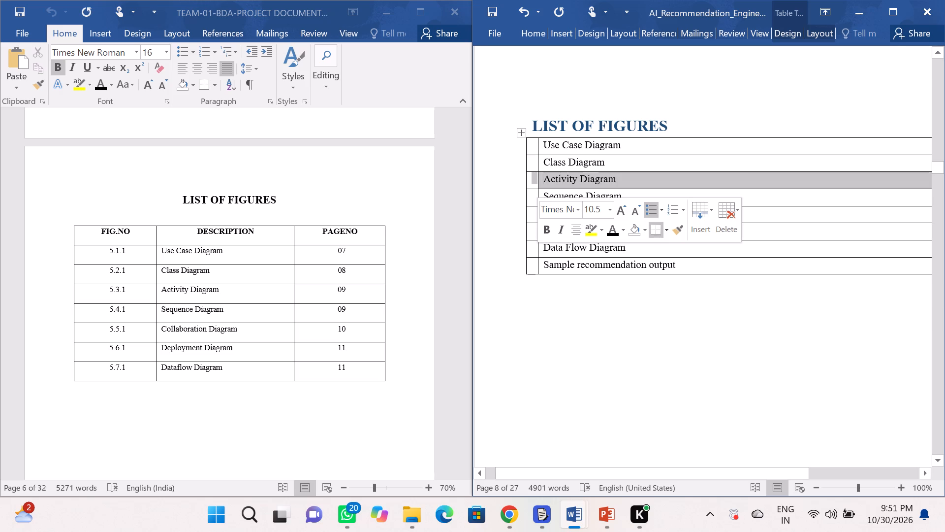
pyautogui.moveTo(538, 193); pyautogui.dragTo(538, 198)
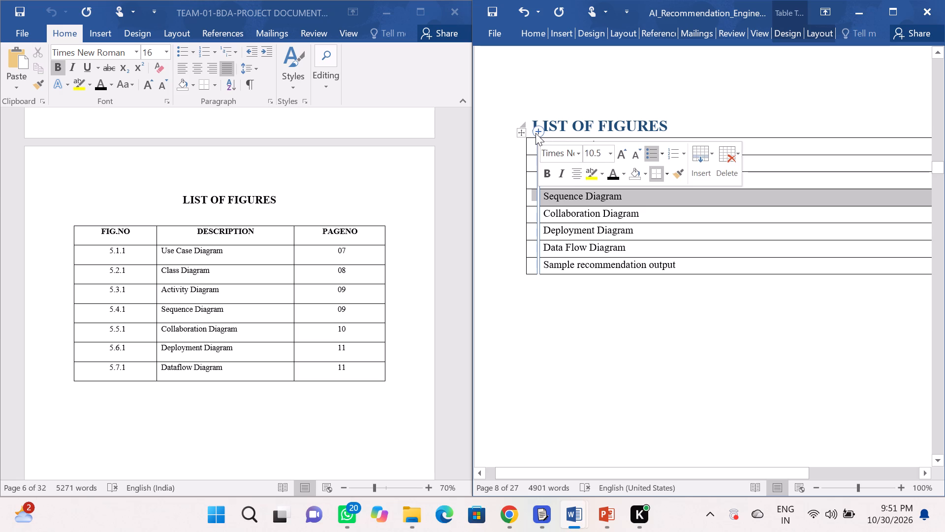
pyautogui.moveTo(535, 133); pyautogui.dragTo(562, 133)
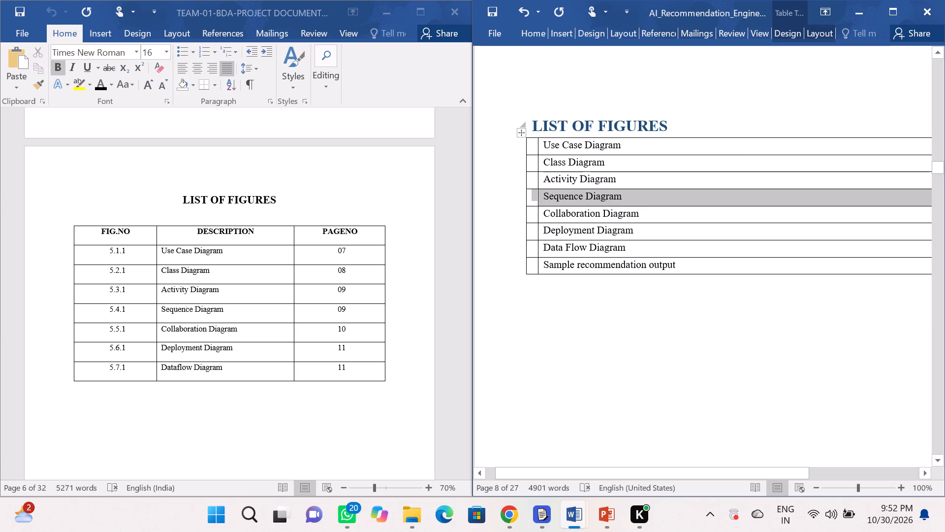
pyautogui.moveTo(562, 133); pyautogui.dragTo(562, 134)
pyautogui.moveTo(537, 164); pyautogui.dragTo(590, 163)
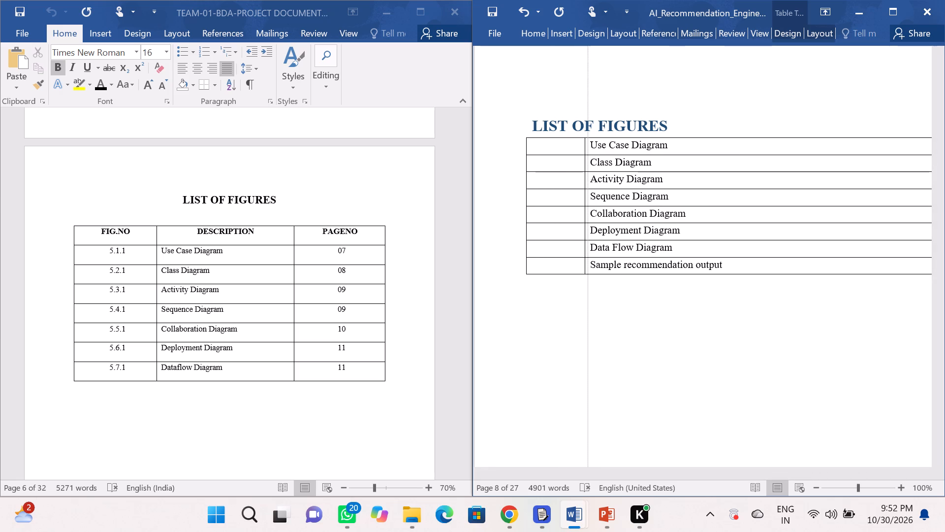
pyautogui.moveTo(590, 163); pyautogui.dragTo(595, 165)
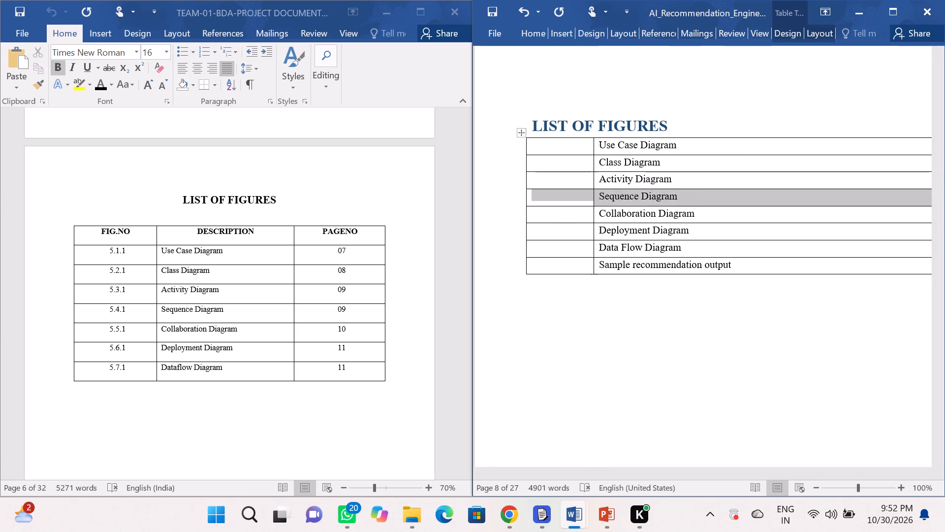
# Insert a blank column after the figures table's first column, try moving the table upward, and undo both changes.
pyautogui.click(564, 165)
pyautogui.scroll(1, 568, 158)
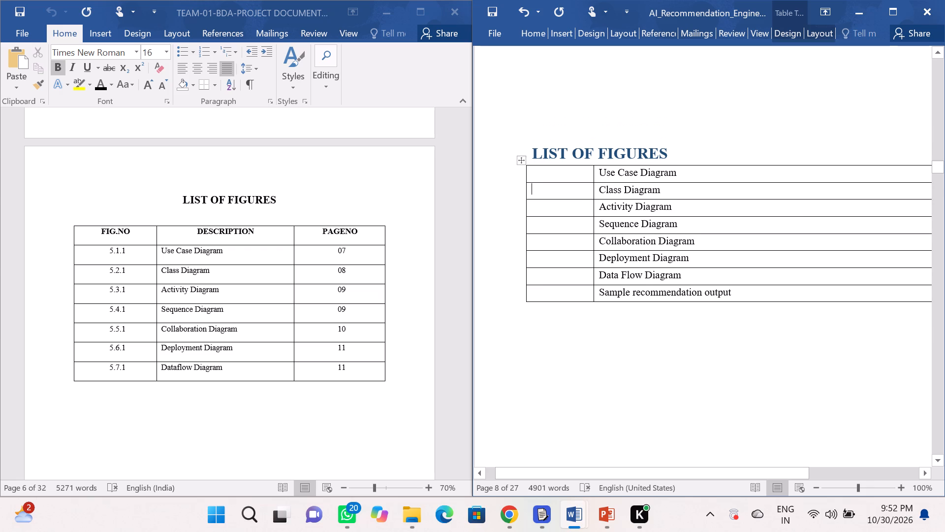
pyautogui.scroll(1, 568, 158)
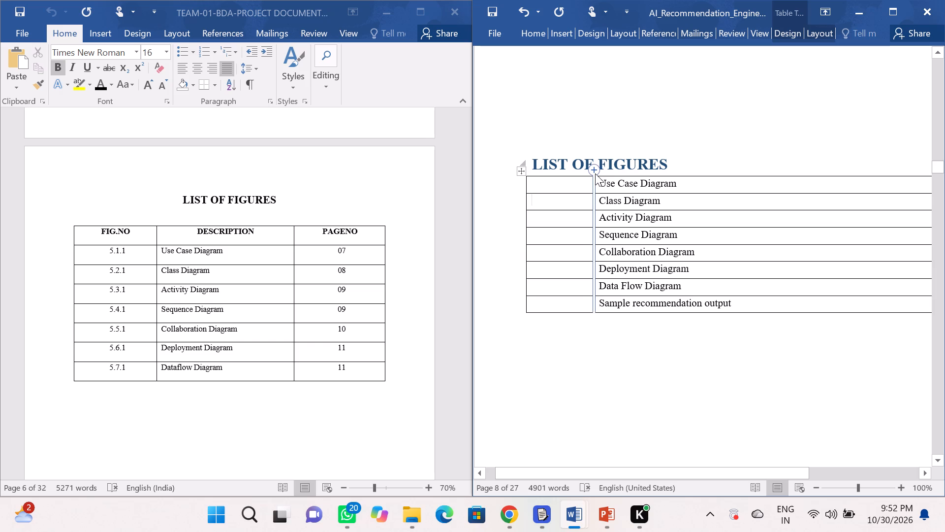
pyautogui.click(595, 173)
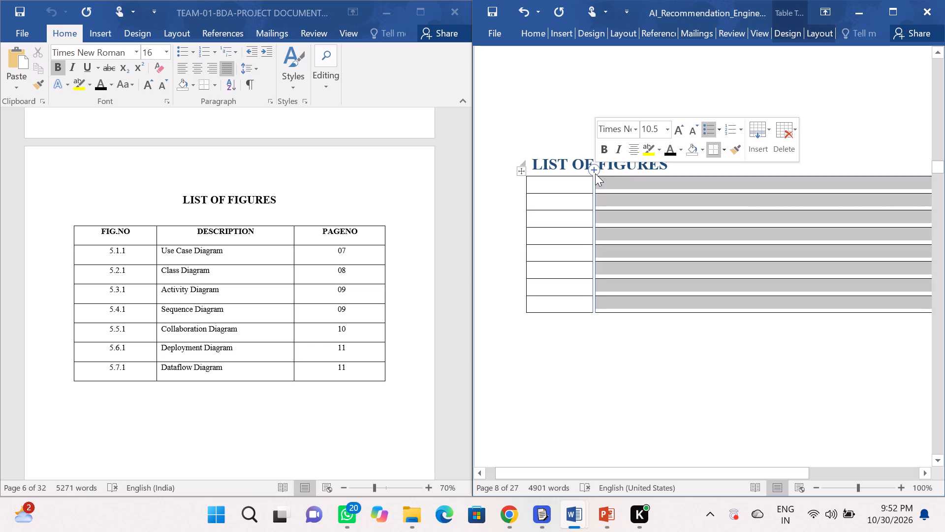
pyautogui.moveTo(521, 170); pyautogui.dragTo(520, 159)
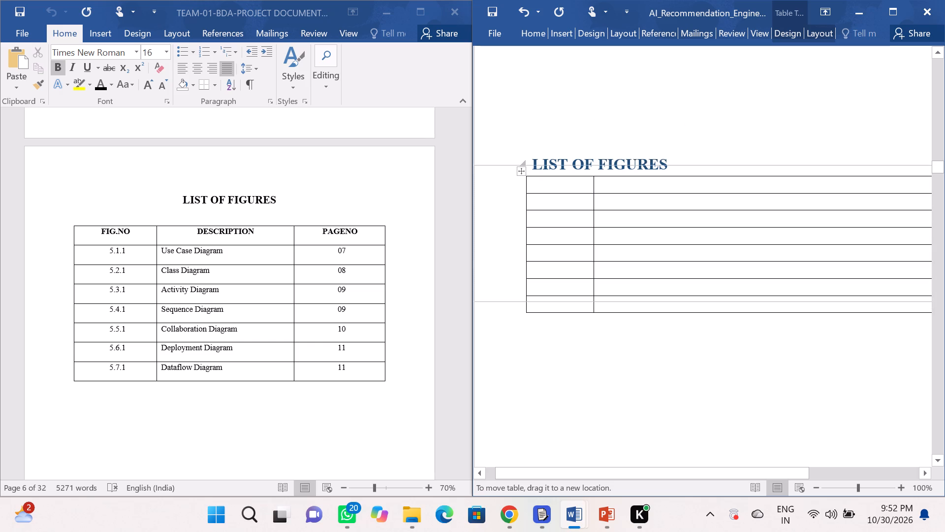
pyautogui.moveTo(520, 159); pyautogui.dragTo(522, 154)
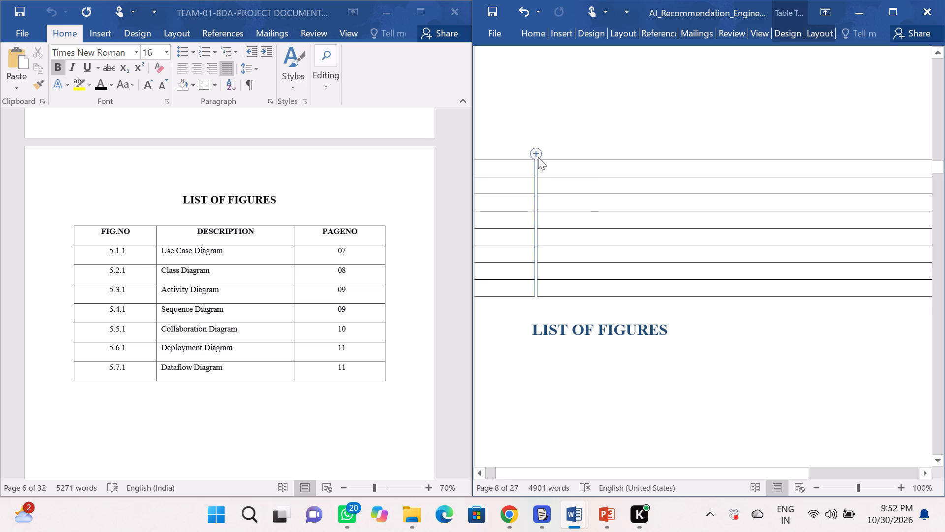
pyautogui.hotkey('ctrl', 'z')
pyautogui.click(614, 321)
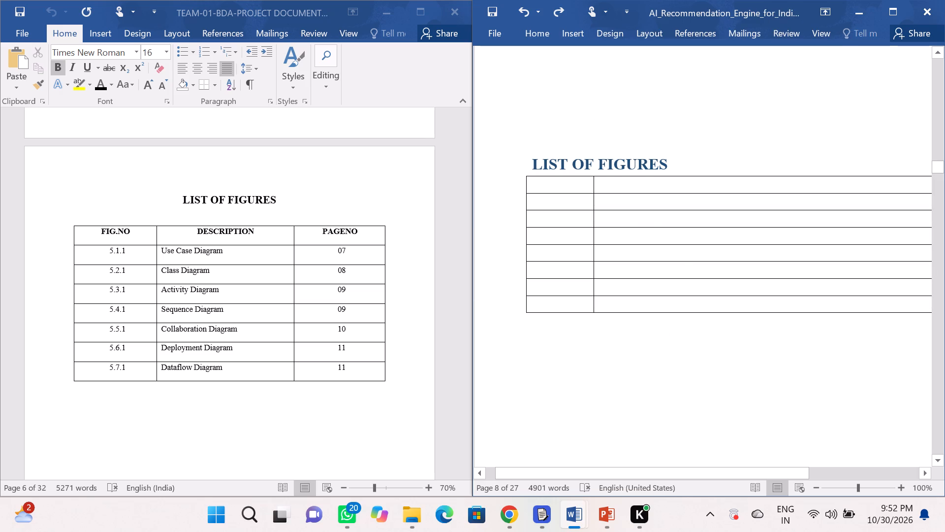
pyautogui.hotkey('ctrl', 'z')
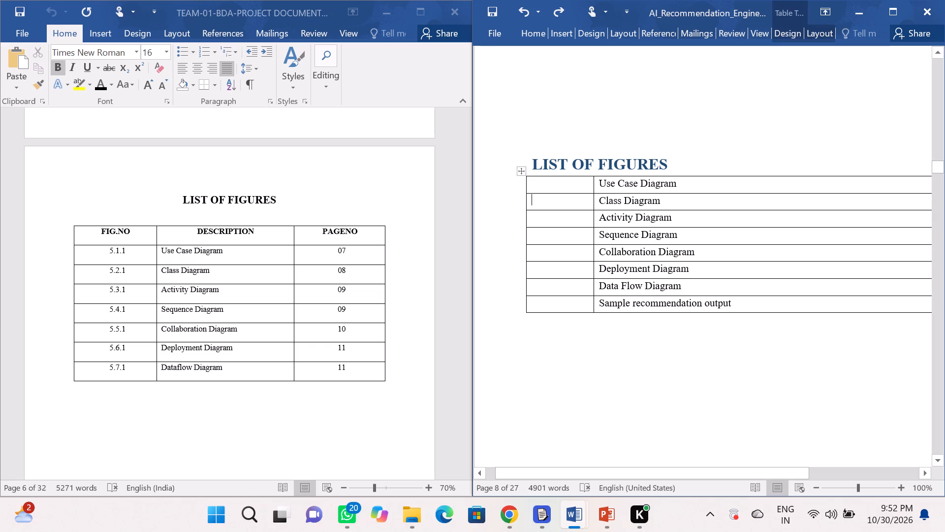
# Add two blank lines between the report's LIST OF FIGURES heading and its figures table.
pyautogui.click(672, 170)
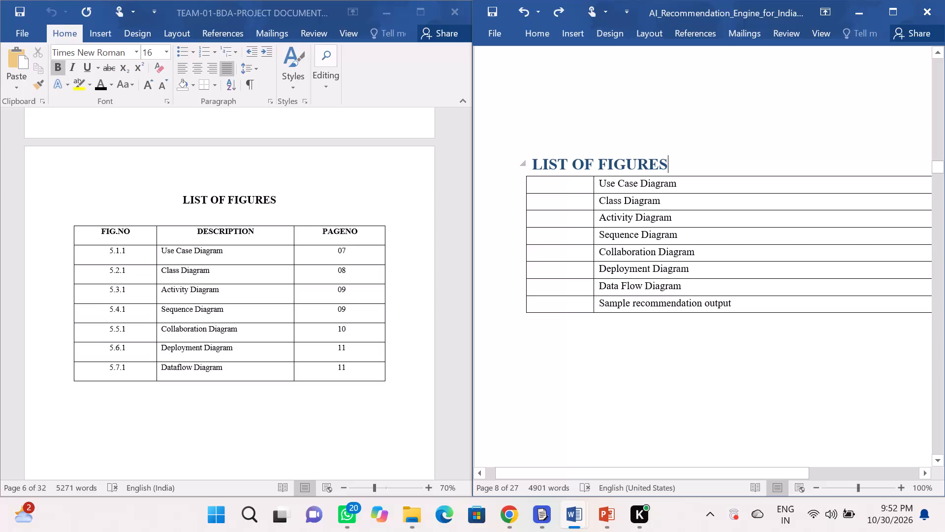
pyautogui.press('Return')
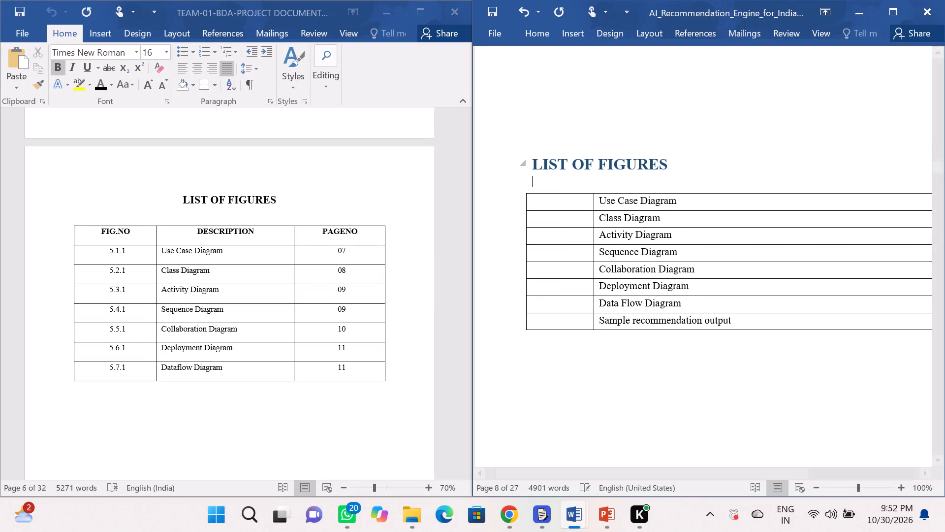
pyautogui.press('Return')
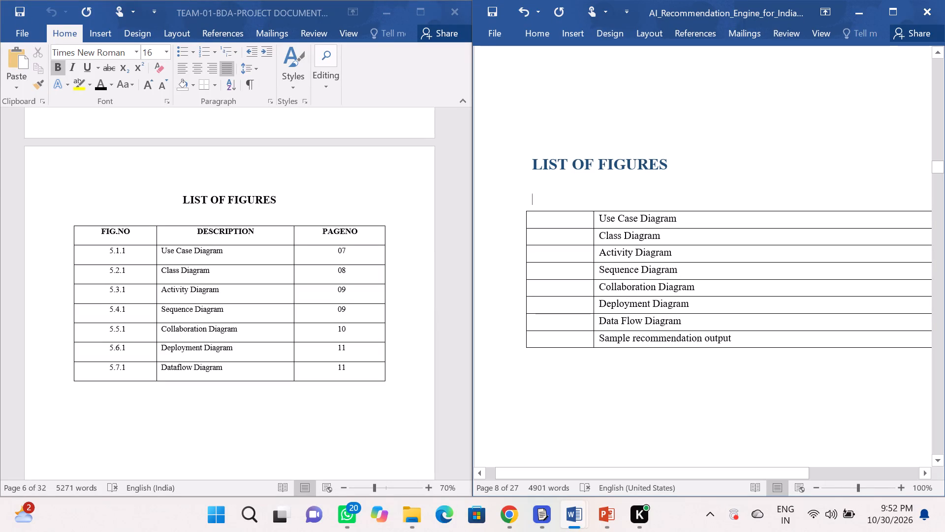
pyautogui.click(583, 205)
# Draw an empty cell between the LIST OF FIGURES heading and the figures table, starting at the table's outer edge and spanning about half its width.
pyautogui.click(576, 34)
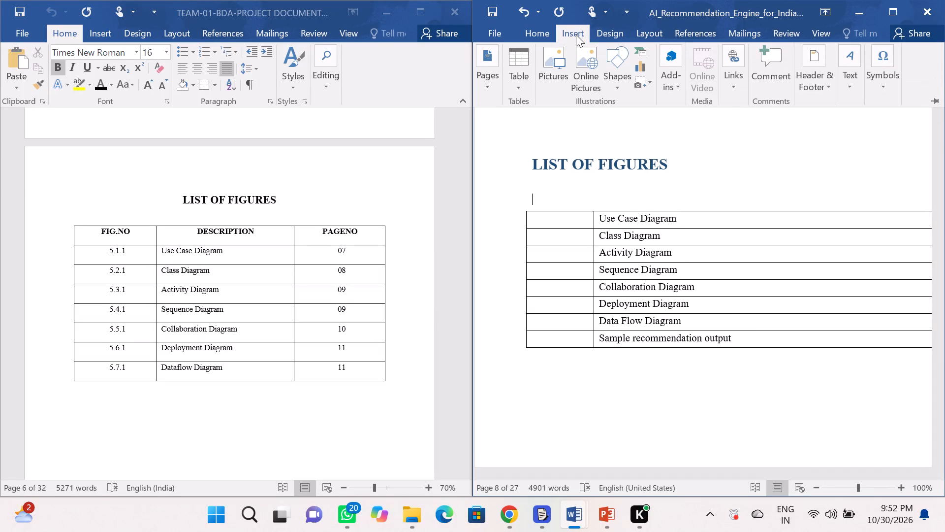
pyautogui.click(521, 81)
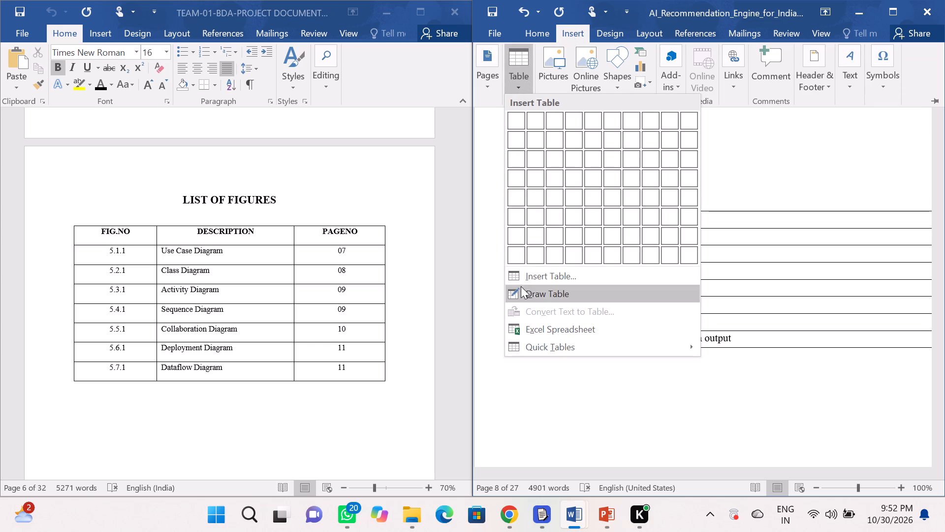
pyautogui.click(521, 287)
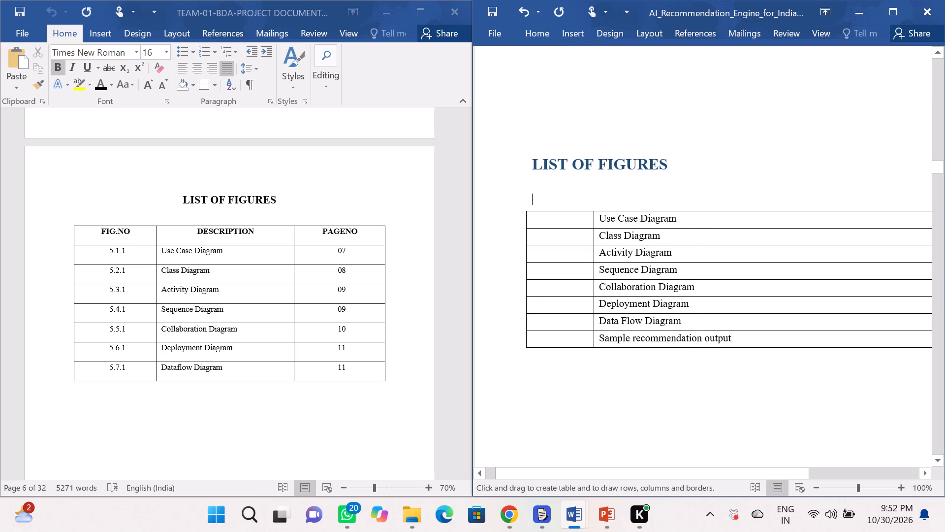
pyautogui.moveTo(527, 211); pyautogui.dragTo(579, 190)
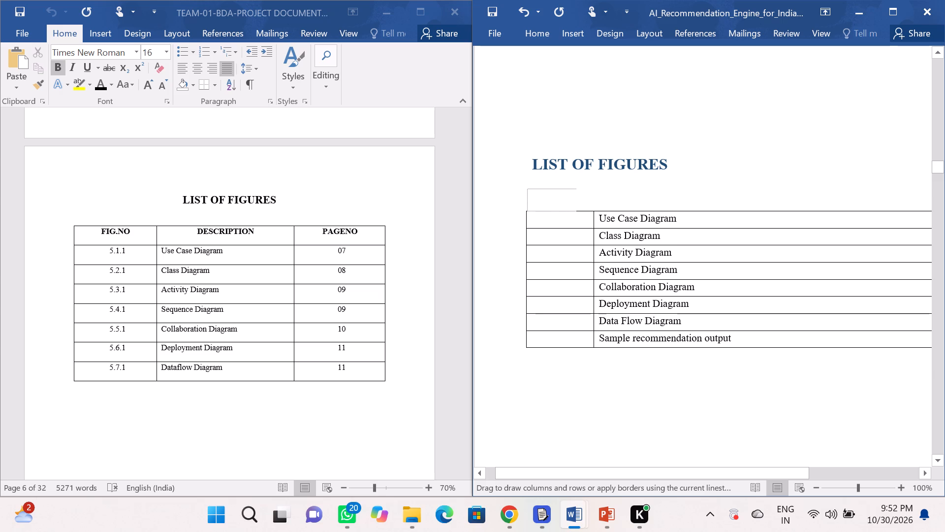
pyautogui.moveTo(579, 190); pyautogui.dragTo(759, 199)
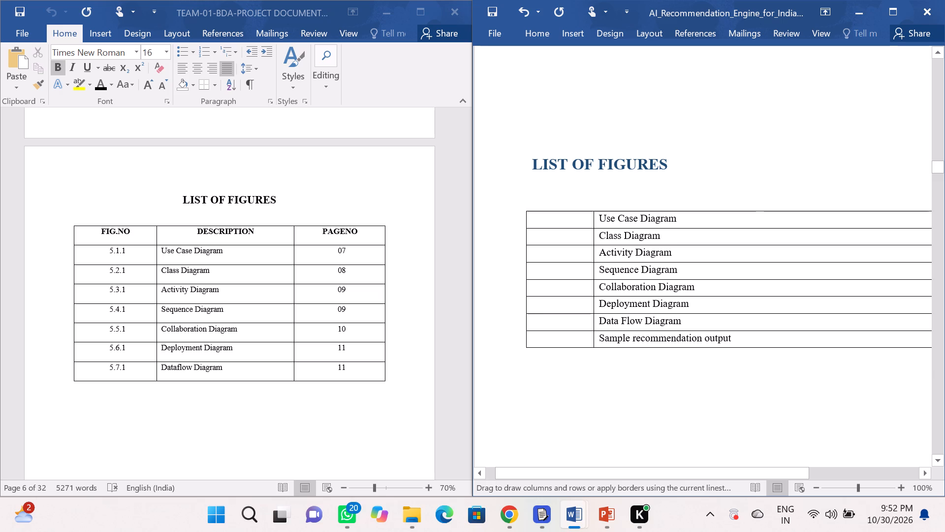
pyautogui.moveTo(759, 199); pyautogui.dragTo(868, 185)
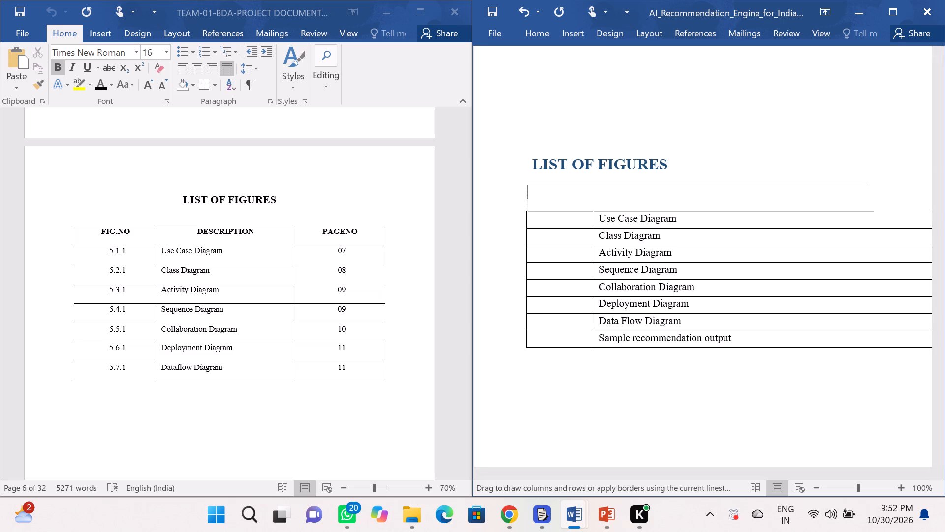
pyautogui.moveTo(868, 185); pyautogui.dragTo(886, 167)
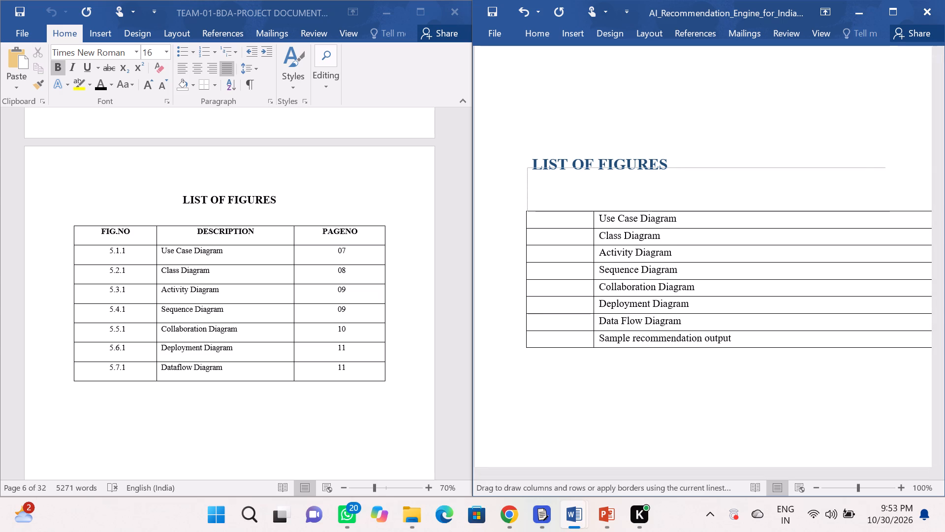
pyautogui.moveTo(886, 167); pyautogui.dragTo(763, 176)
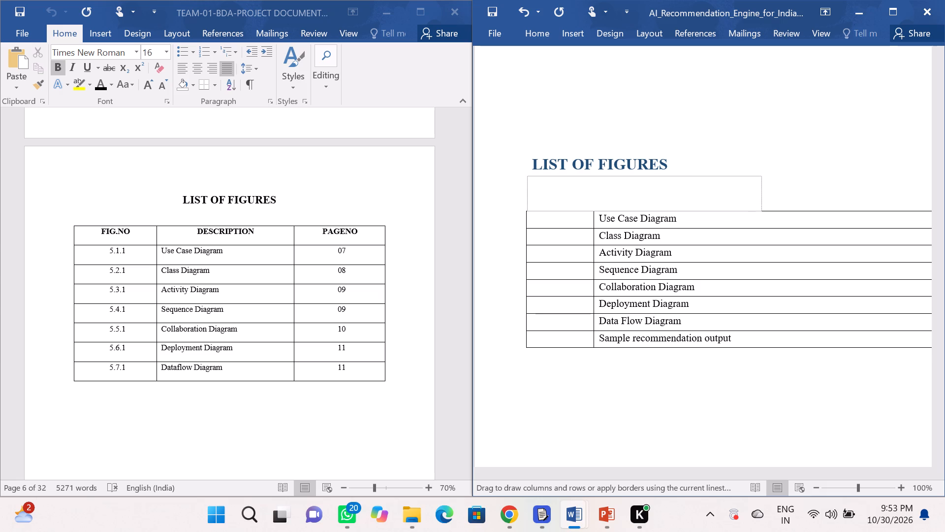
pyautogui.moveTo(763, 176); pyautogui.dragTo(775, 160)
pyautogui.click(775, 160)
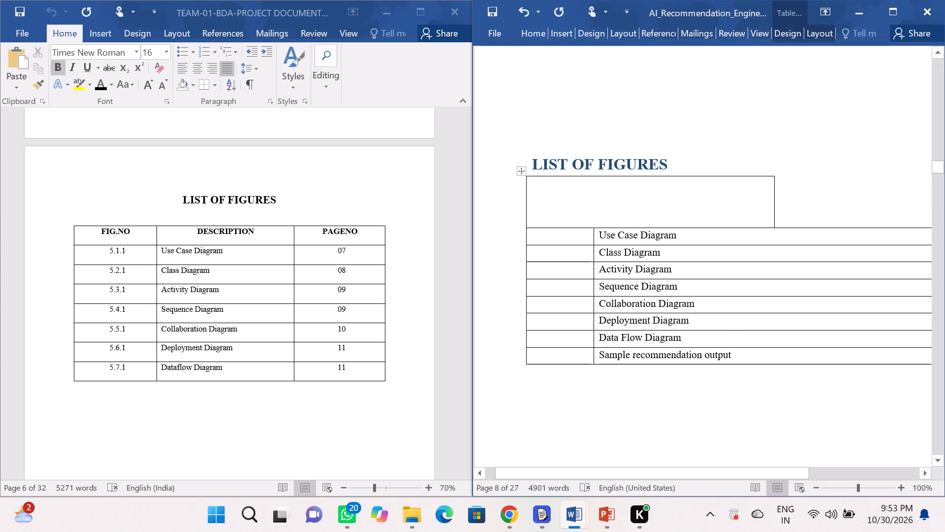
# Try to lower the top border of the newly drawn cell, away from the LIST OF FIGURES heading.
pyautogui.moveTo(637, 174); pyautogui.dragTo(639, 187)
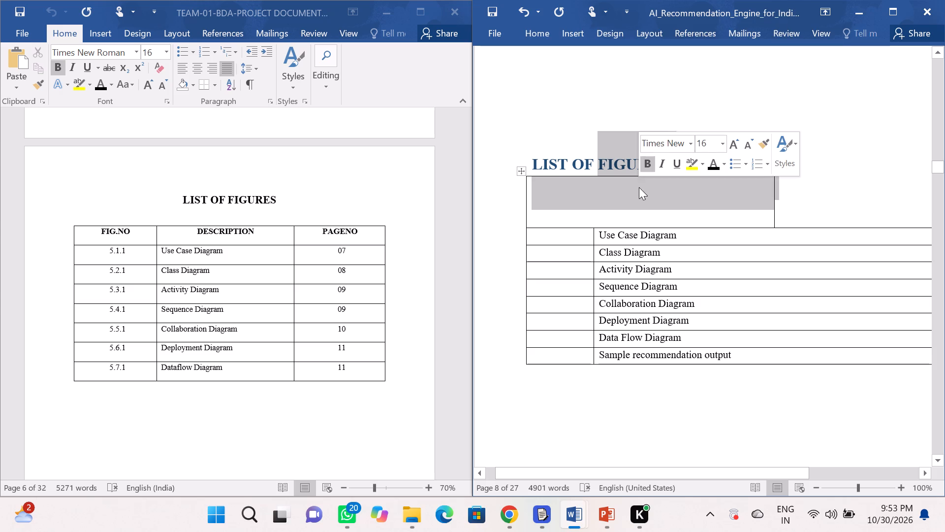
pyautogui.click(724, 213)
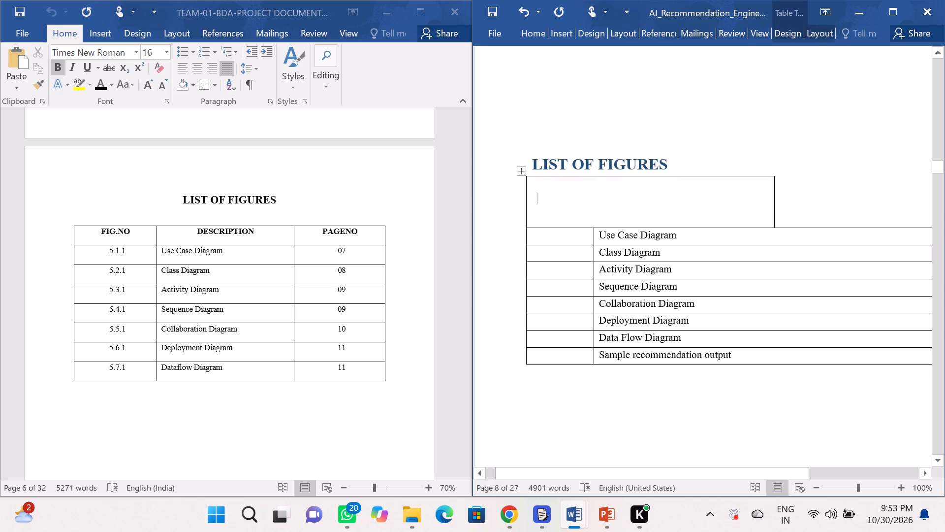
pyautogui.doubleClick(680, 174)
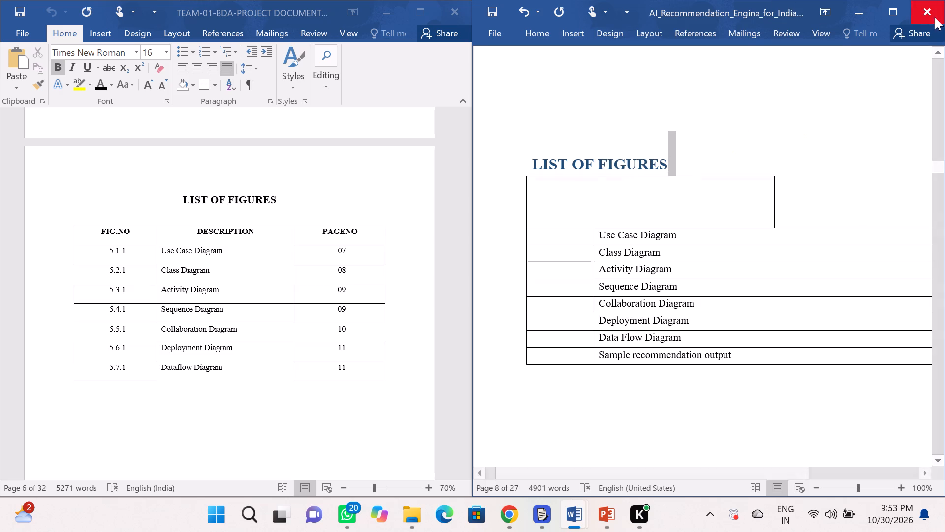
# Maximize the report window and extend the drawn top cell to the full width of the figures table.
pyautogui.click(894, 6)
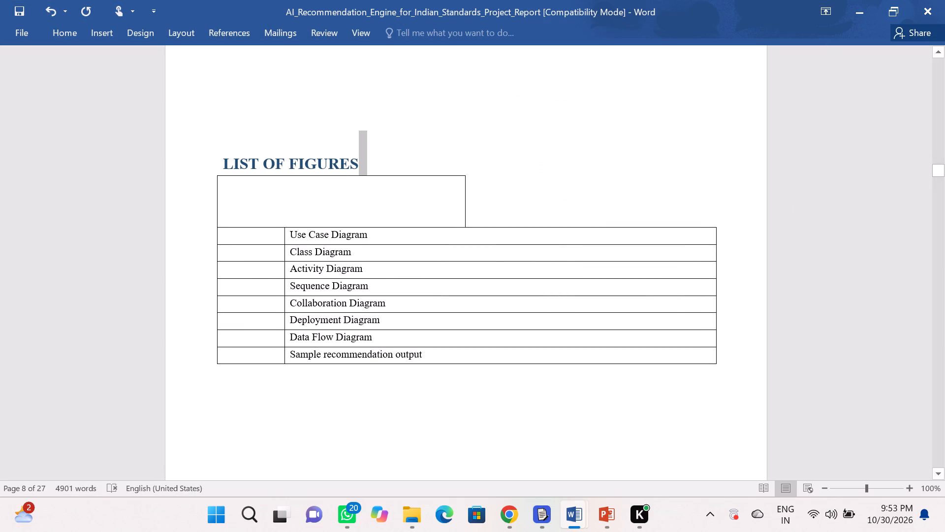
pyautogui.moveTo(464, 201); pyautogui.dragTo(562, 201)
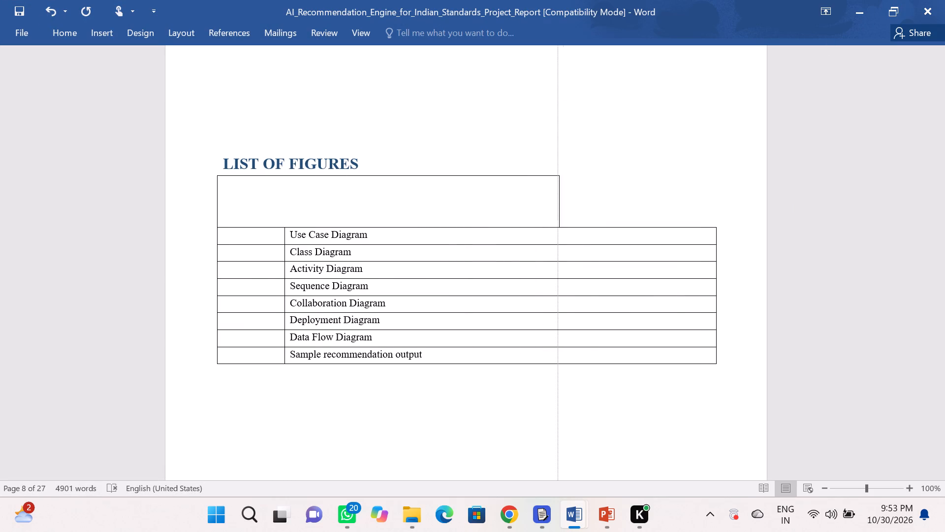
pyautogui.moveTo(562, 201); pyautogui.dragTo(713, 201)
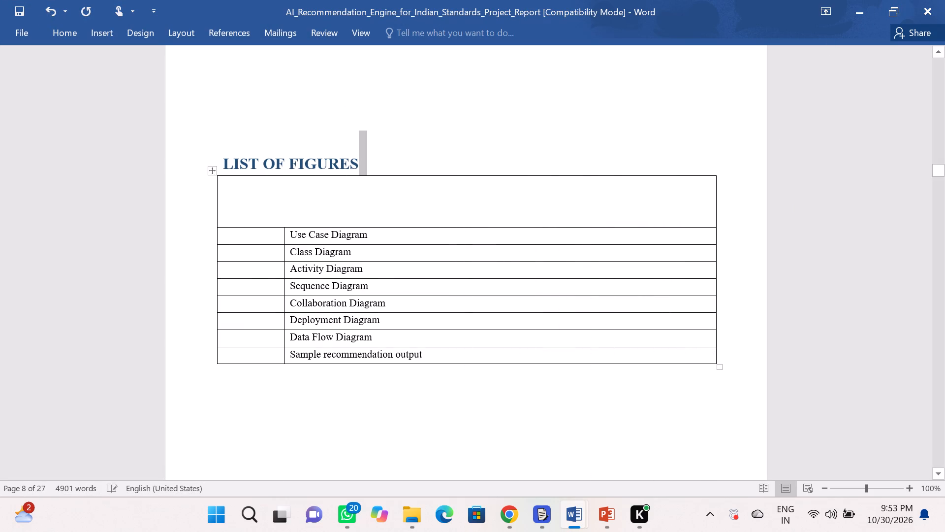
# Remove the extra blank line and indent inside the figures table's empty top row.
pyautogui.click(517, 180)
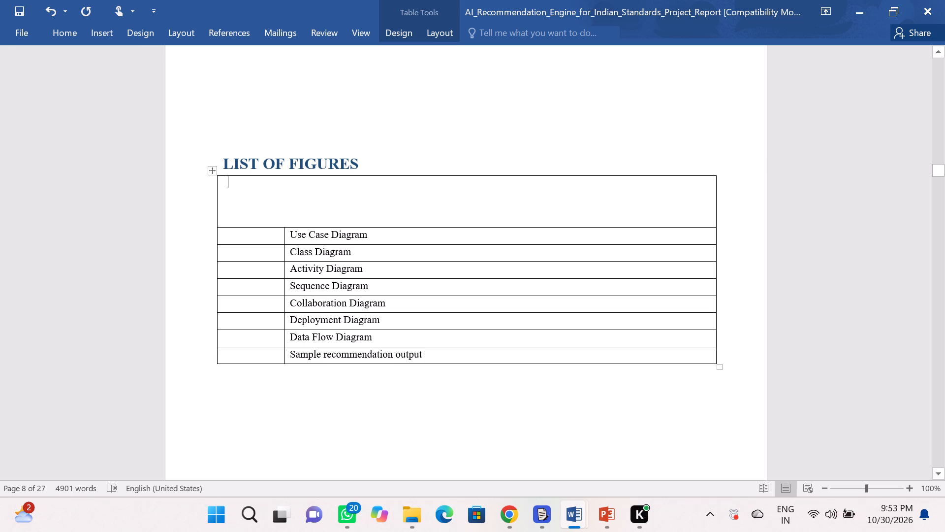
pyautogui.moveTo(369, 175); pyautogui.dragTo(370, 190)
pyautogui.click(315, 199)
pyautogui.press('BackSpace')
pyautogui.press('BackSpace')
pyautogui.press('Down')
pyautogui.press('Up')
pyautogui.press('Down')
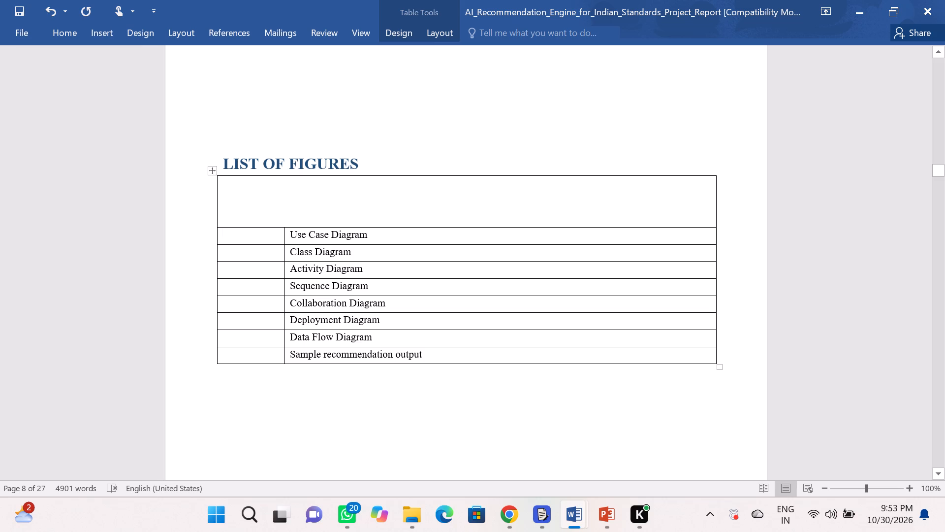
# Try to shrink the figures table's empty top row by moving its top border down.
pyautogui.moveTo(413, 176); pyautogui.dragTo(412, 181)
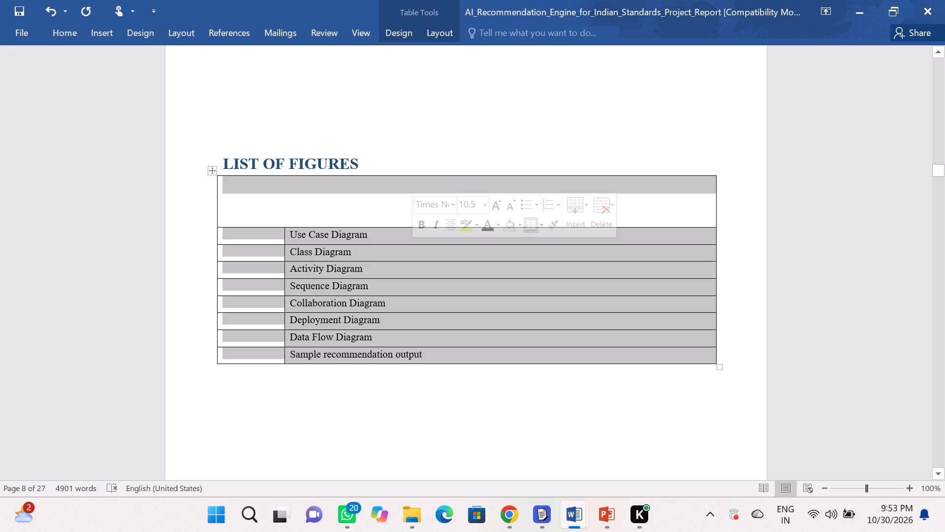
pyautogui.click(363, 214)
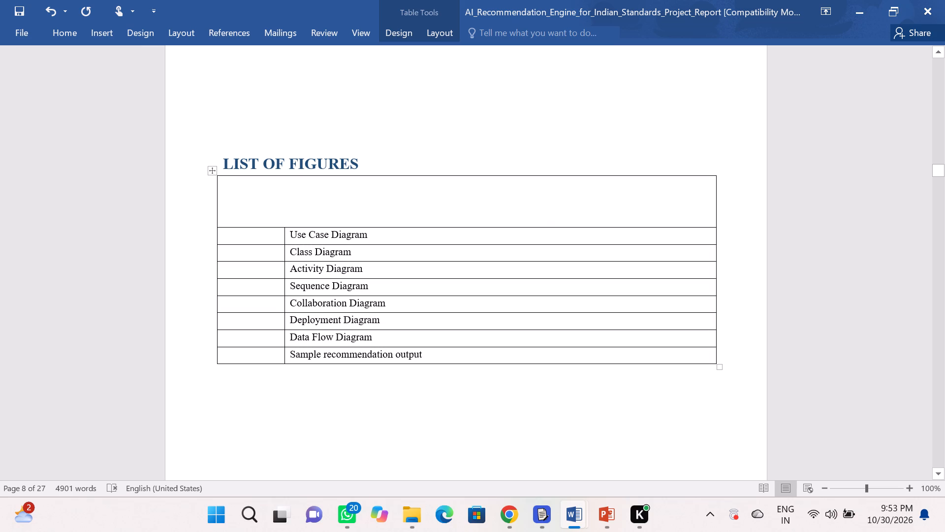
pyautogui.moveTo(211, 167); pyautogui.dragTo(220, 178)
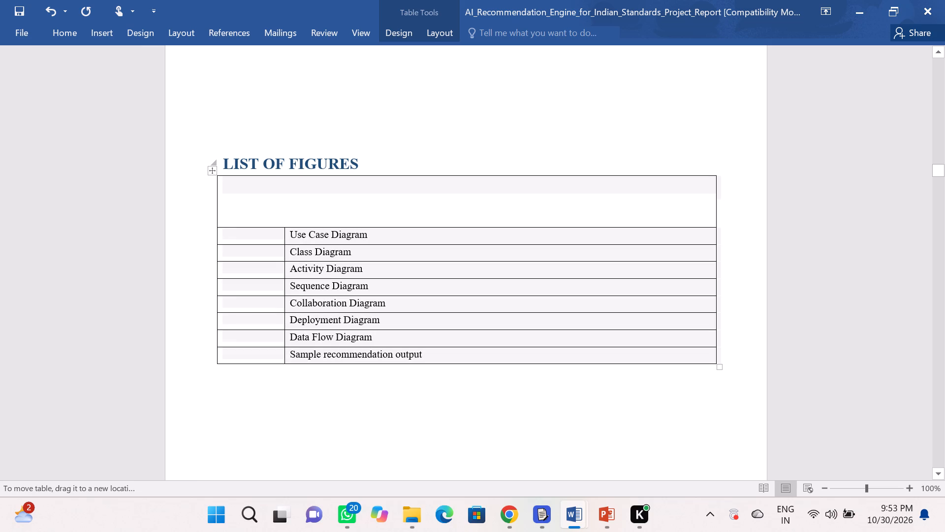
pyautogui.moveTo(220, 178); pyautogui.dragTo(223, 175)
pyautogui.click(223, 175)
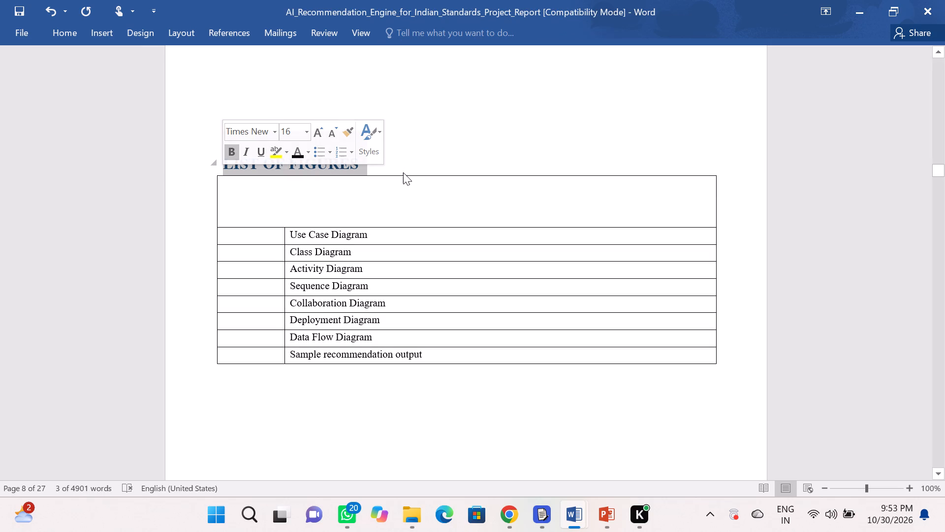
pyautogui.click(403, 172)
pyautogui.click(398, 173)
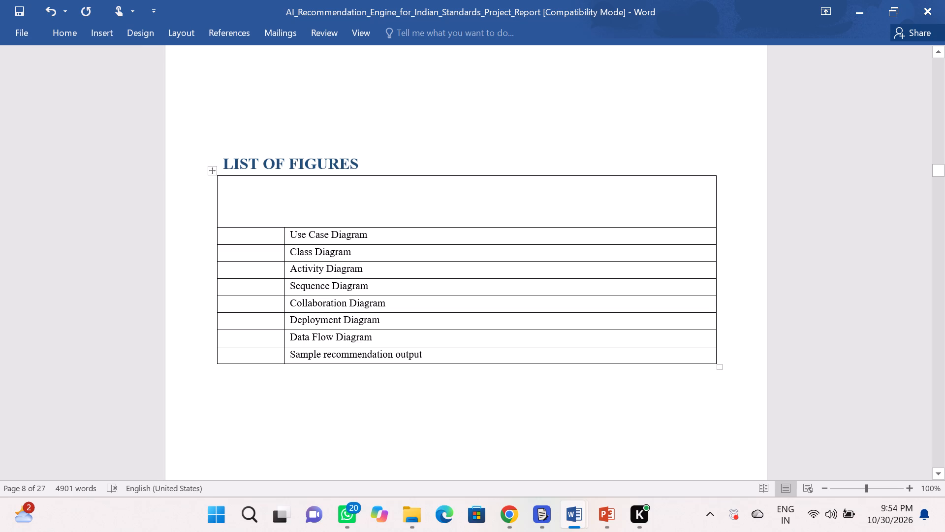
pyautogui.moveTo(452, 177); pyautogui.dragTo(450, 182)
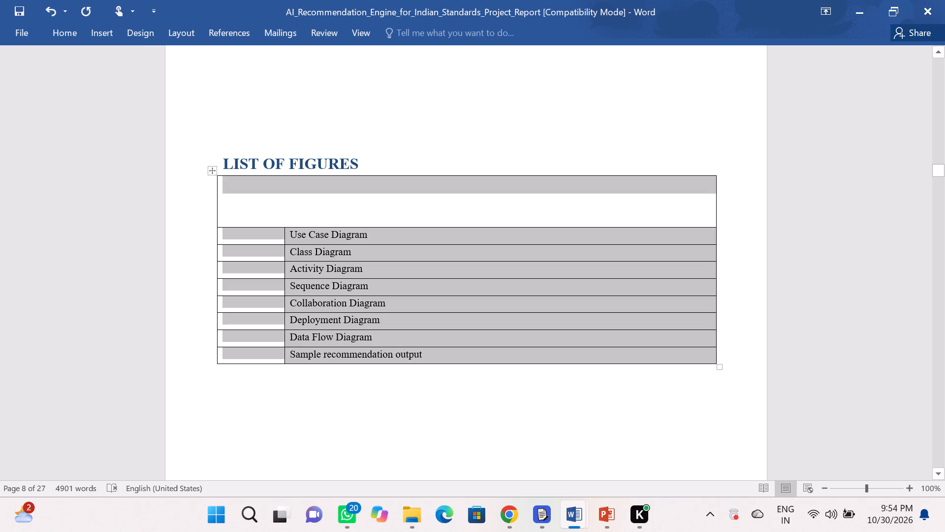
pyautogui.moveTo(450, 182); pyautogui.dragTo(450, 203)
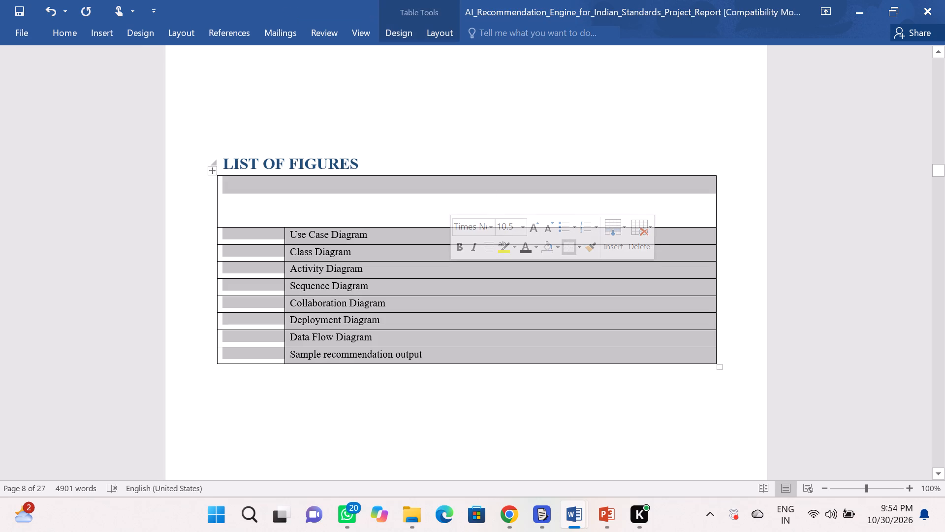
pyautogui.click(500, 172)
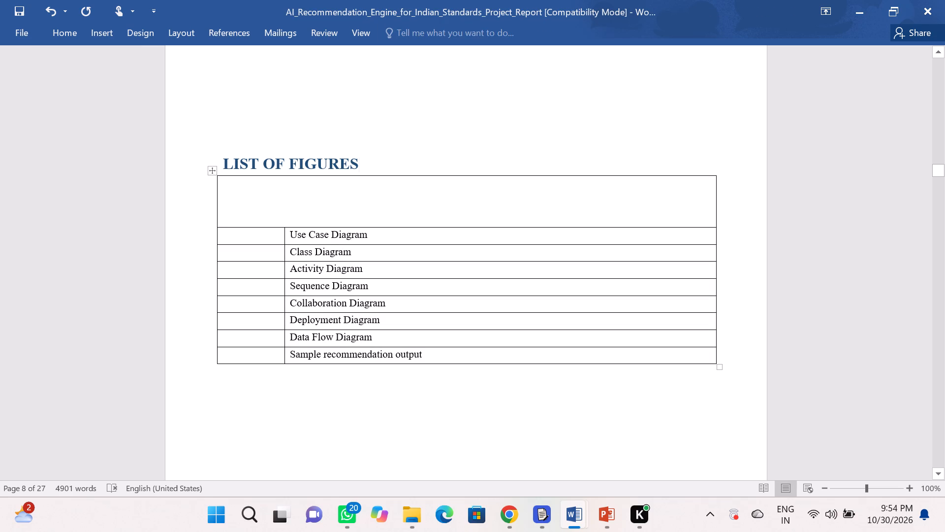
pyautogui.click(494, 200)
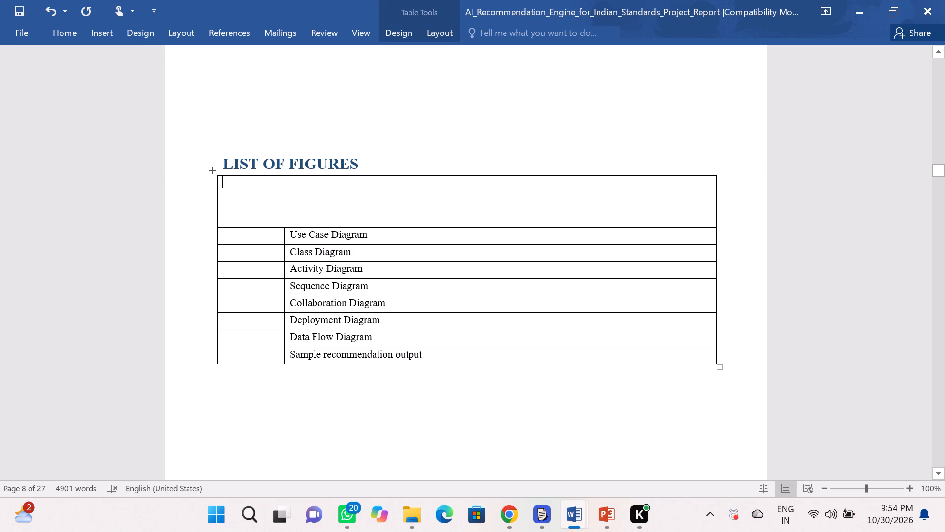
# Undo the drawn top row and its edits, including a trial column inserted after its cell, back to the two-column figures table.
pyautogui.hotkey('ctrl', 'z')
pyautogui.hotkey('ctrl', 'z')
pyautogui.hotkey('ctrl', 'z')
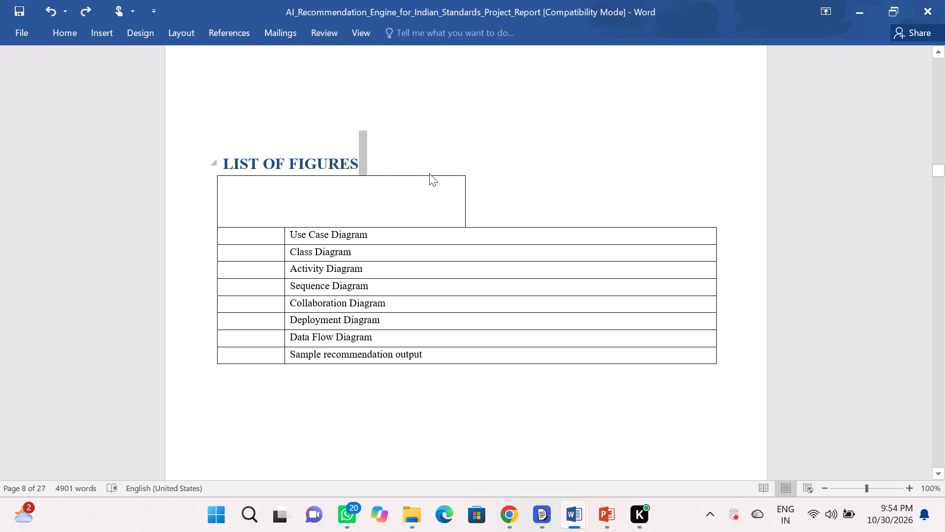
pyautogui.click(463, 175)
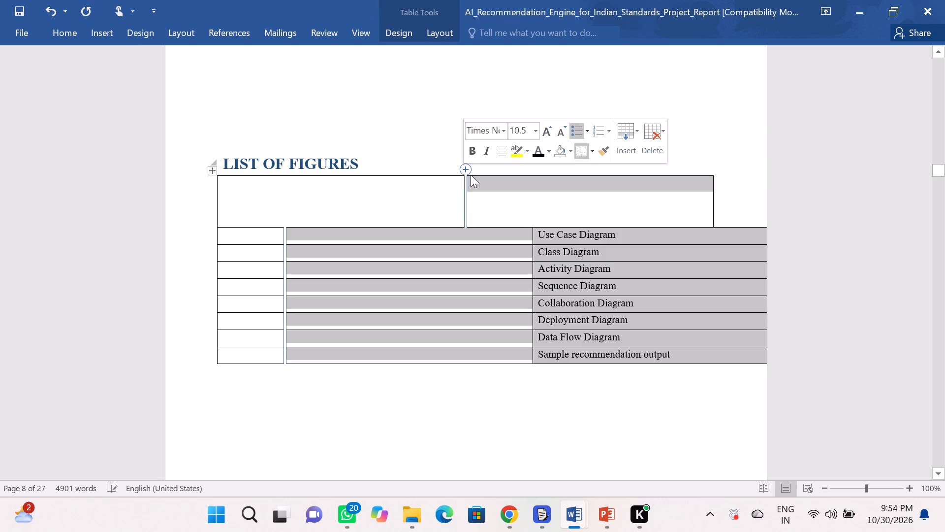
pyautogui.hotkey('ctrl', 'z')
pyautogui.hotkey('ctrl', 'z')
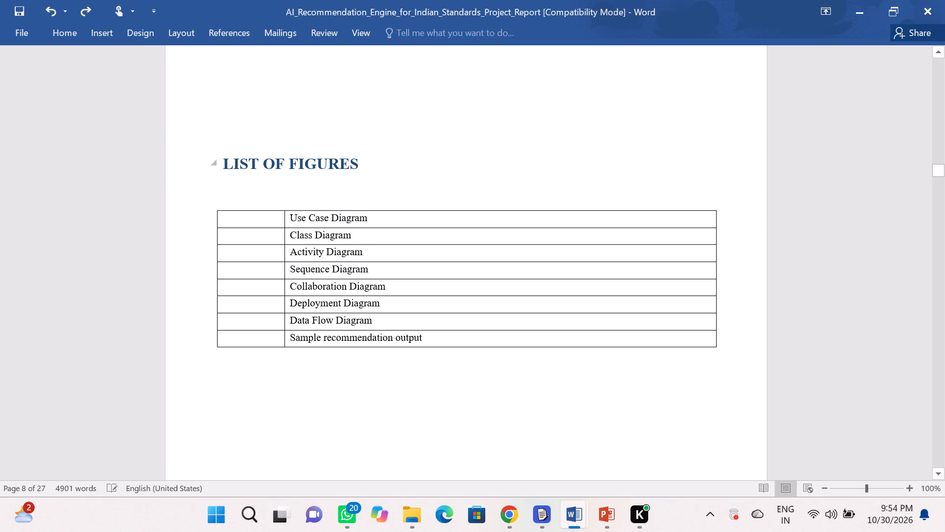
# Draw an empty full-width row directly above the Use Case Diagram row of the figures table with the Draw Table tool.
pyautogui.click(98, 24)
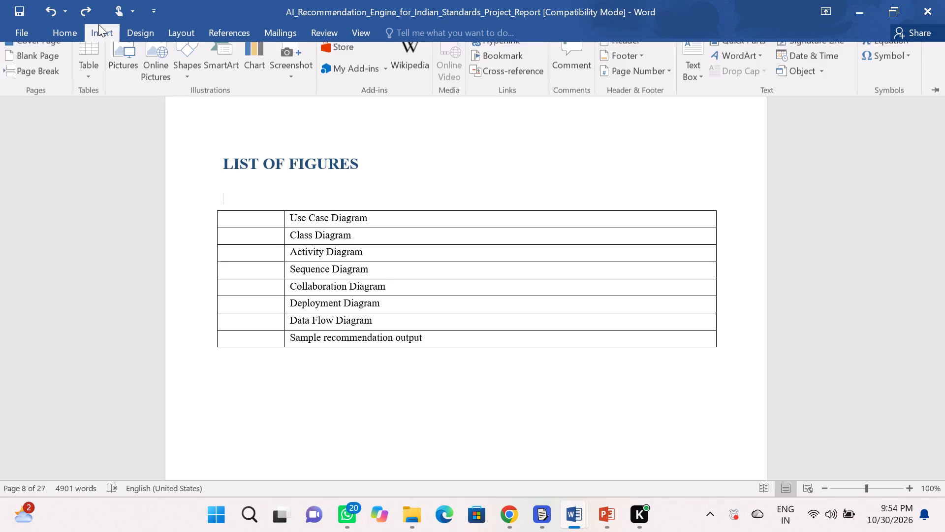
pyautogui.click(83, 63)
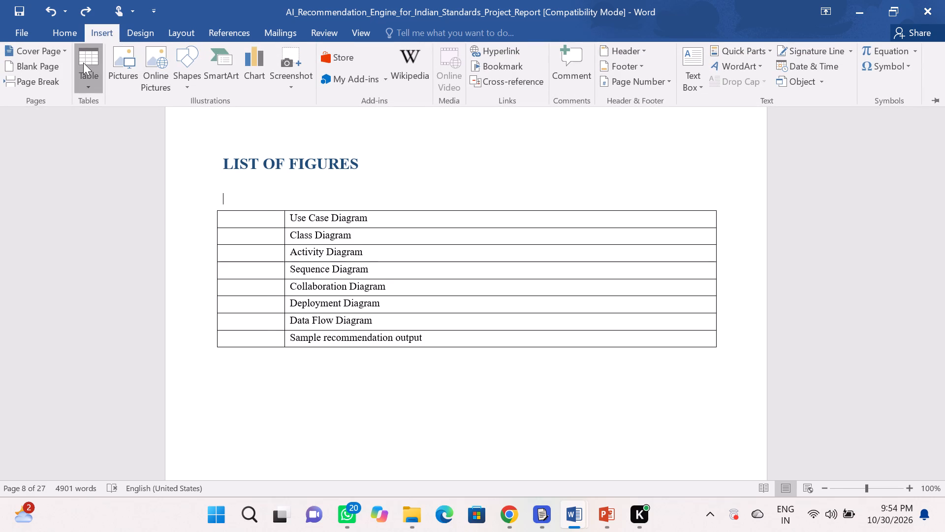
pyautogui.click(124, 285)
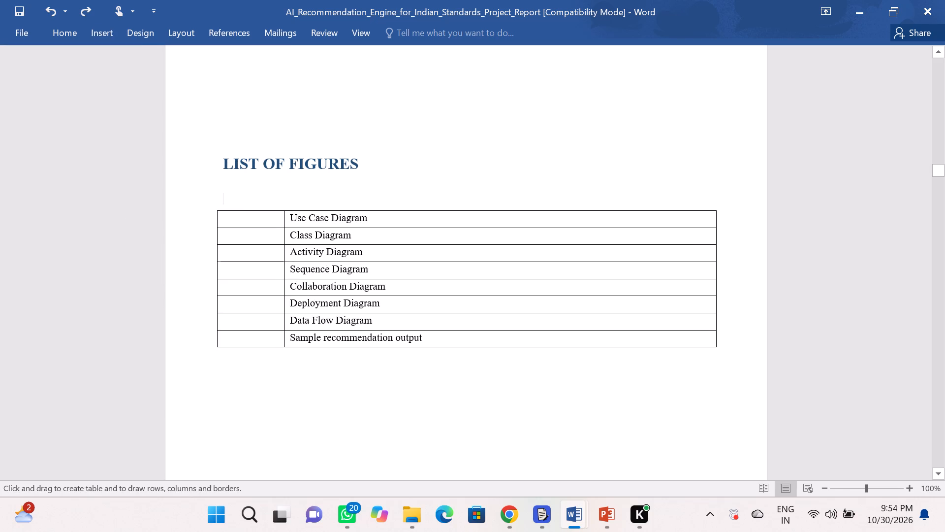
pyautogui.moveTo(218, 211); pyautogui.dragTo(266, 189)
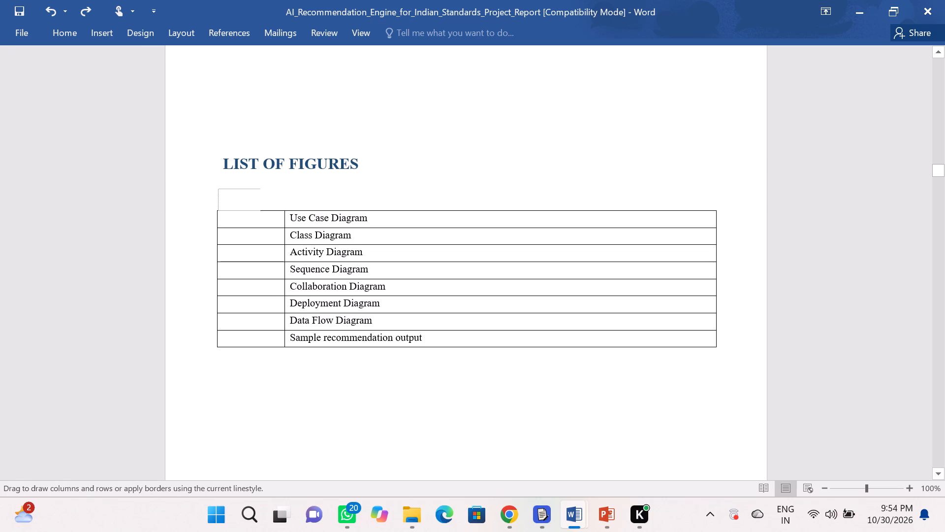
pyautogui.moveTo(266, 189); pyautogui.dragTo(486, 179)
pyautogui.moveTo(486, 179); pyautogui.dragTo(706, 187)
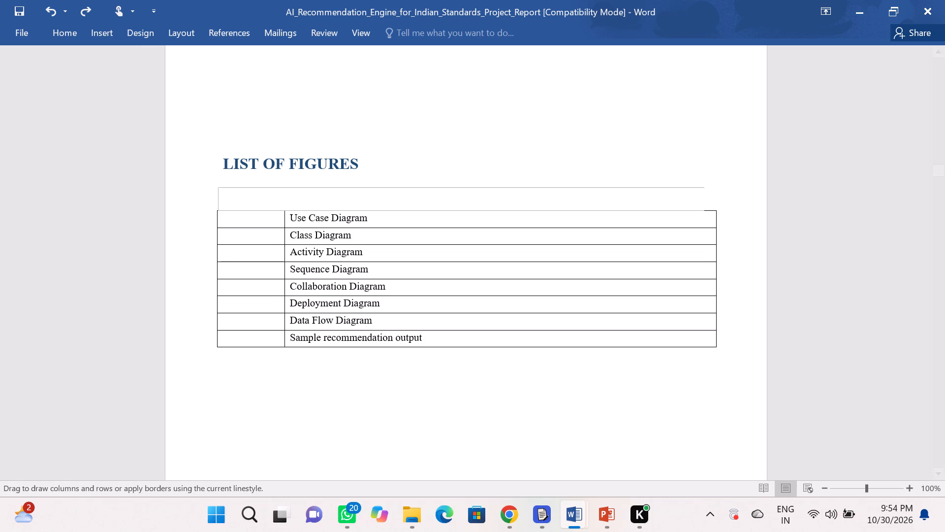
pyautogui.moveTo(706, 187); pyautogui.dragTo(718, 199)
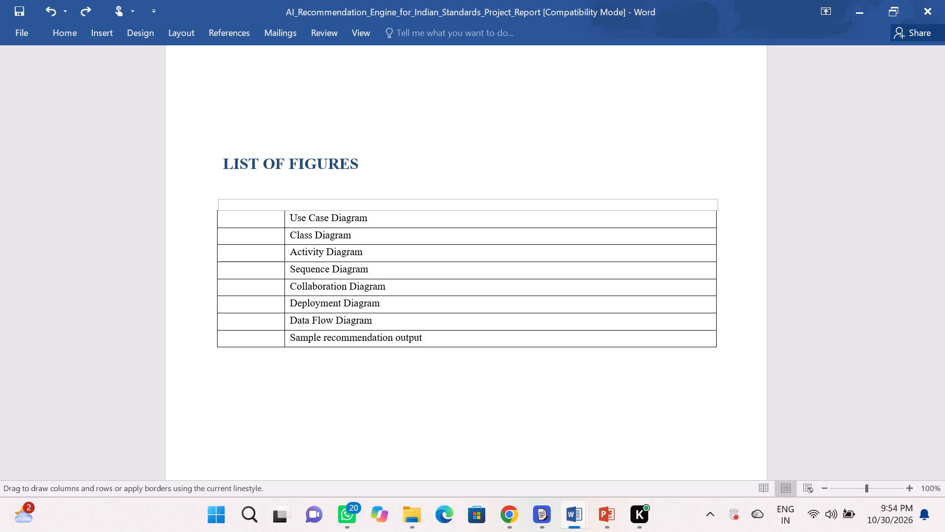
pyautogui.moveTo(718, 199); pyautogui.dragTo(718, 197)
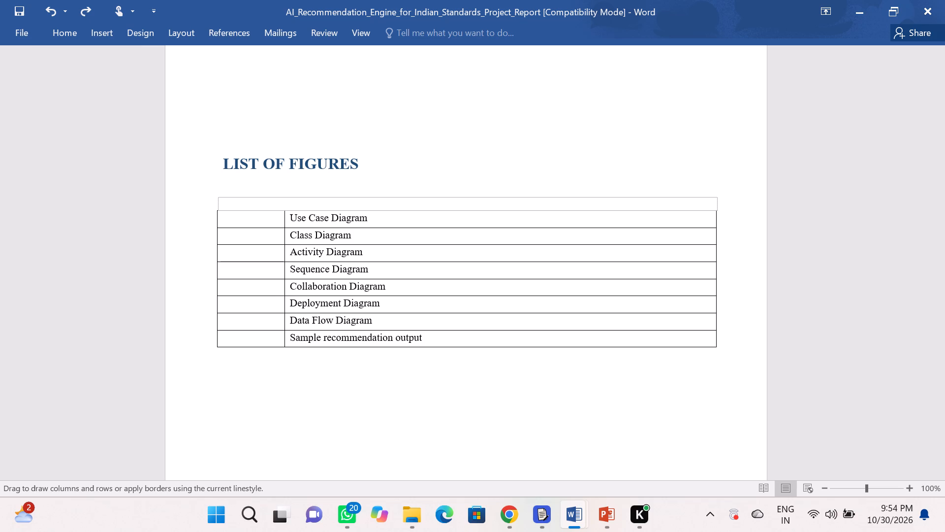
pyautogui.moveTo(718, 197); pyautogui.dragTo(716, 197)
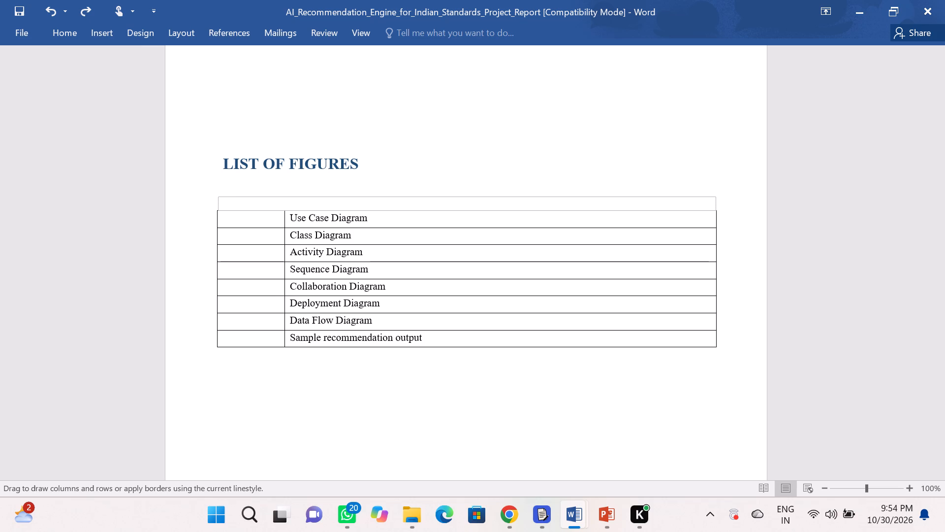
pyautogui.moveTo(716, 197); pyautogui.dragTo(716, 186)
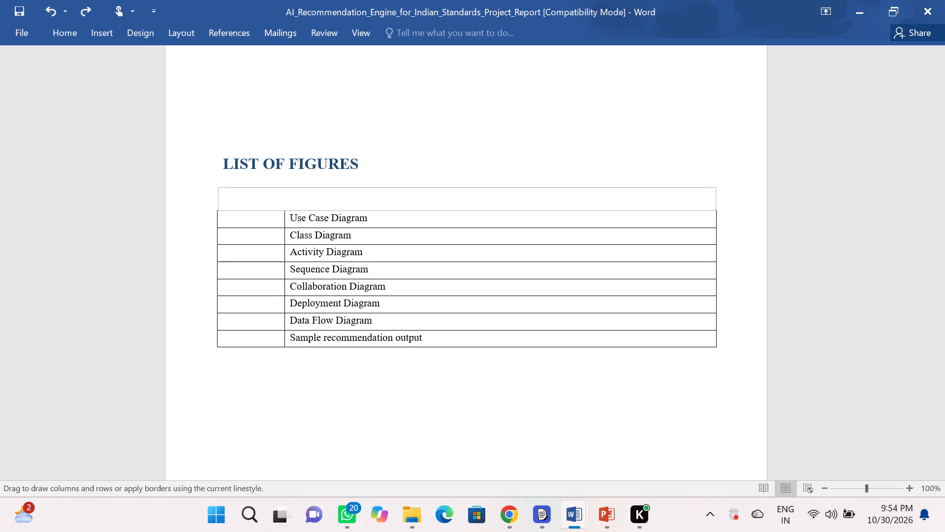
pyautogui.moveTo(716, 186); pyautogui.dragTo(715, 189)
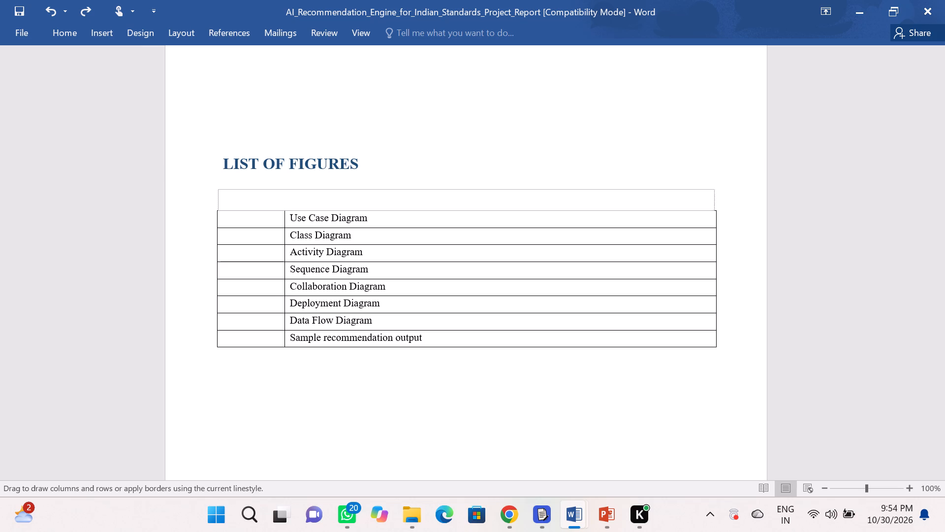
pyautogui.moveTo(715, 189); pyautogui.dragTo(717, 189)
pyautogui.moveTo(717, 189); pyautogui.dragTo(716, 189)
pyautogui.moveTo(716, 189); pyautogui.dragTo(716, 190)
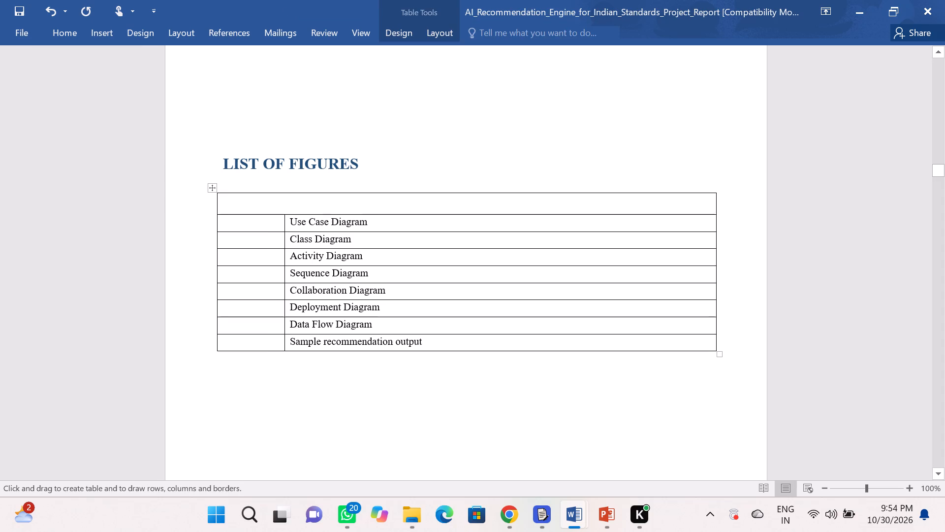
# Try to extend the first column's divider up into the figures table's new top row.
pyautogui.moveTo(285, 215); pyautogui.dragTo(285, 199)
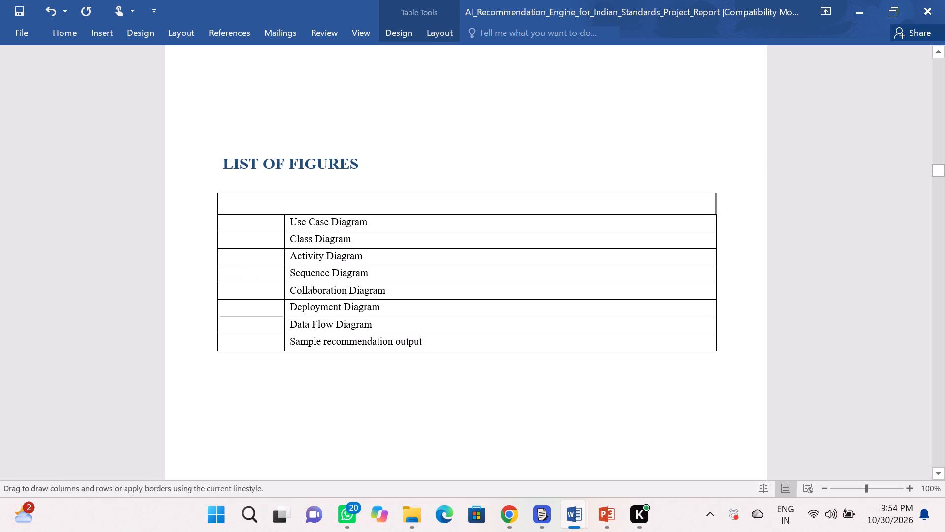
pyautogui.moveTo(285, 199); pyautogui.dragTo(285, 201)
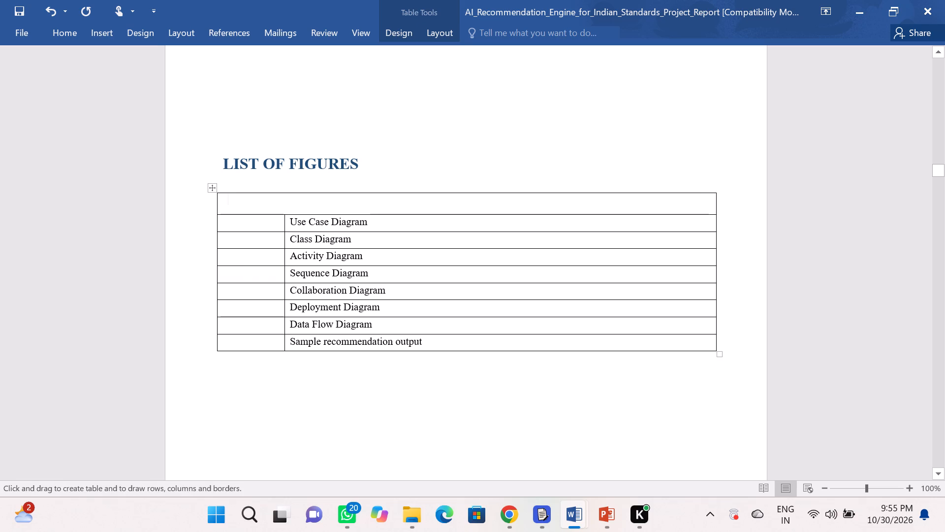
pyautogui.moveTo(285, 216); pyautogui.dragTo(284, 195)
# Draw a vertical divider through all rows of the figures table to add a third column after the diagram names.
pyautogui.moveTo(541, 351); pyautogui.dragTo(535, 229)
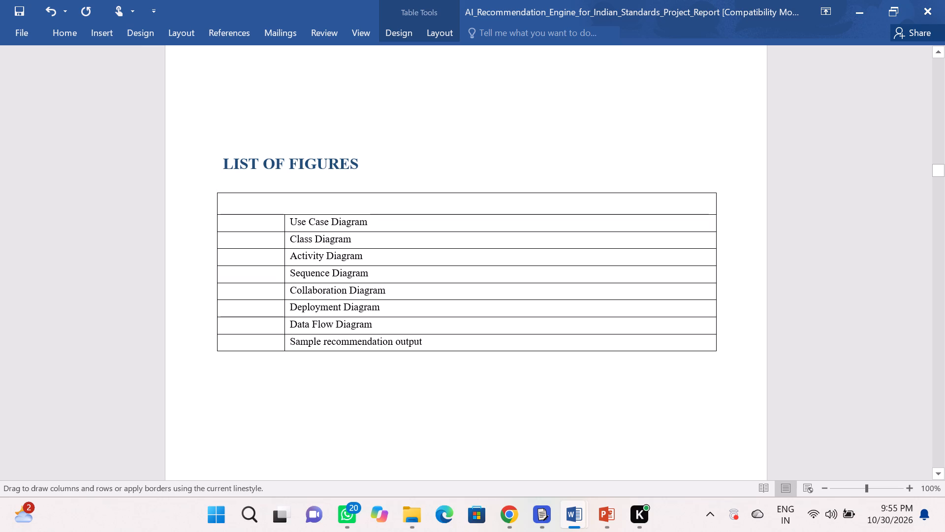
pyautogui.moveTo(535, 229); pyautogui.dragTo(533, 201)
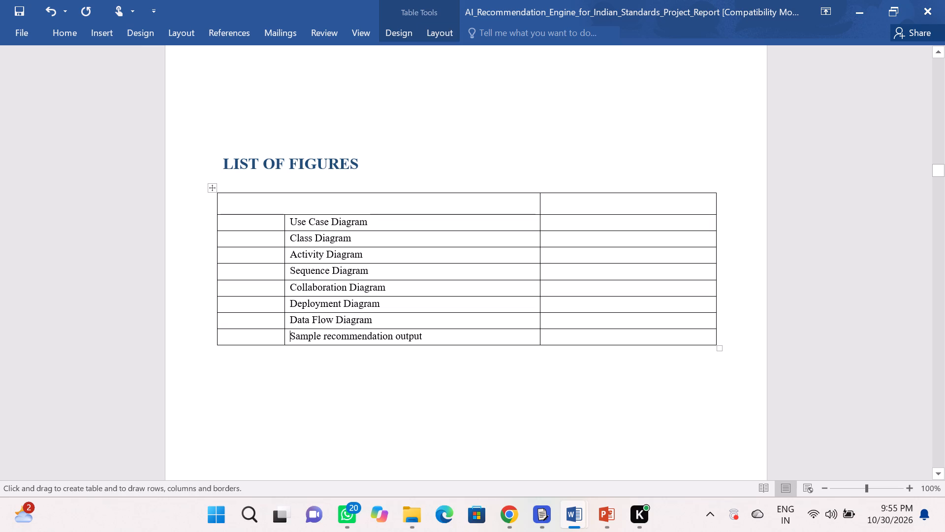
# Split the top row's wide cell in line with the first column's divider and stop drawing table borders.
pyautogui.moveTo(286, 193); pyautogui.dragTo(283, 208)
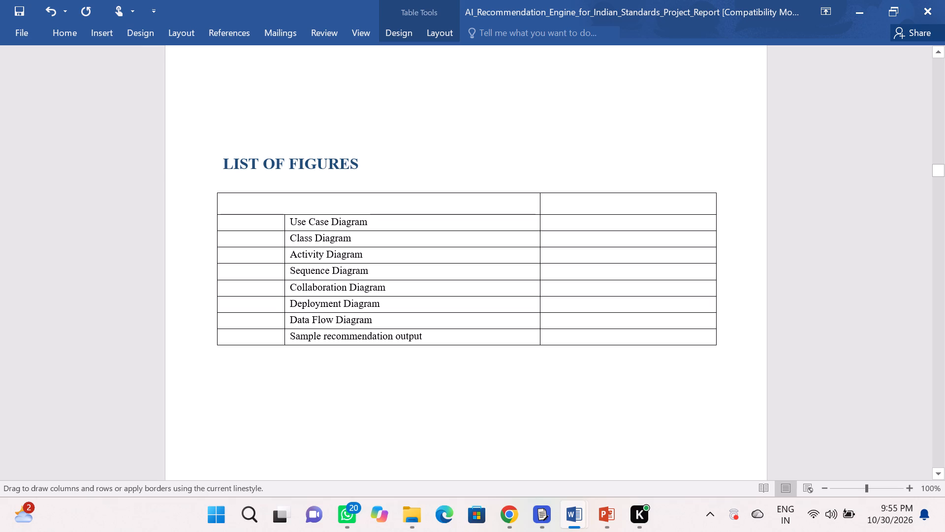
pyautogui.moveTo(283, 208); pyautogui.dragTo(281, 208)
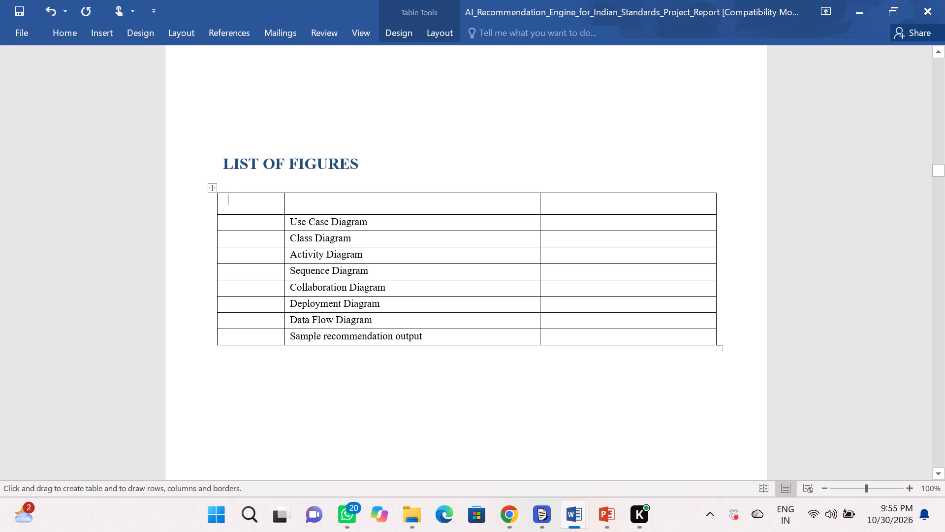
pyautogui.click(433, 179)
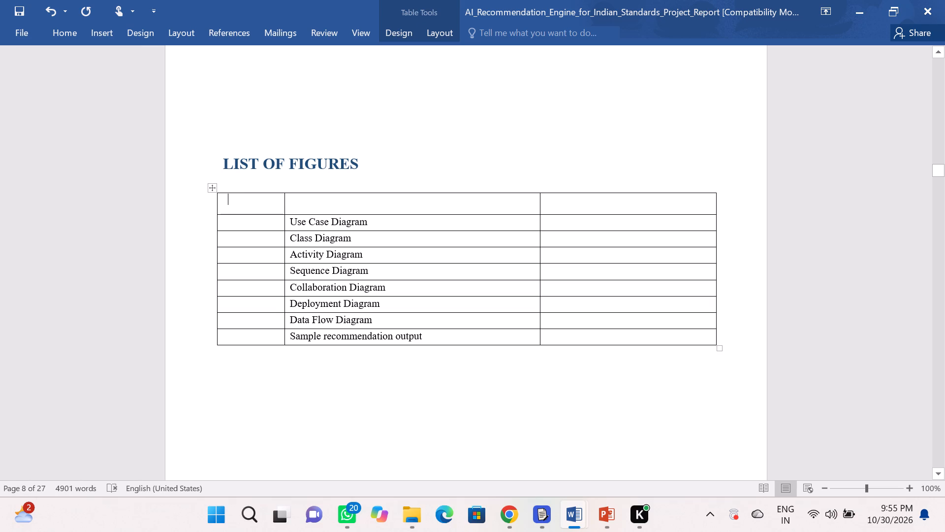
# Place the report window side by side with the TEAM-01-BDA sample document.
pyautogui.hotkey('ctrl', 'Right')
pyautogui.press('super+Right')
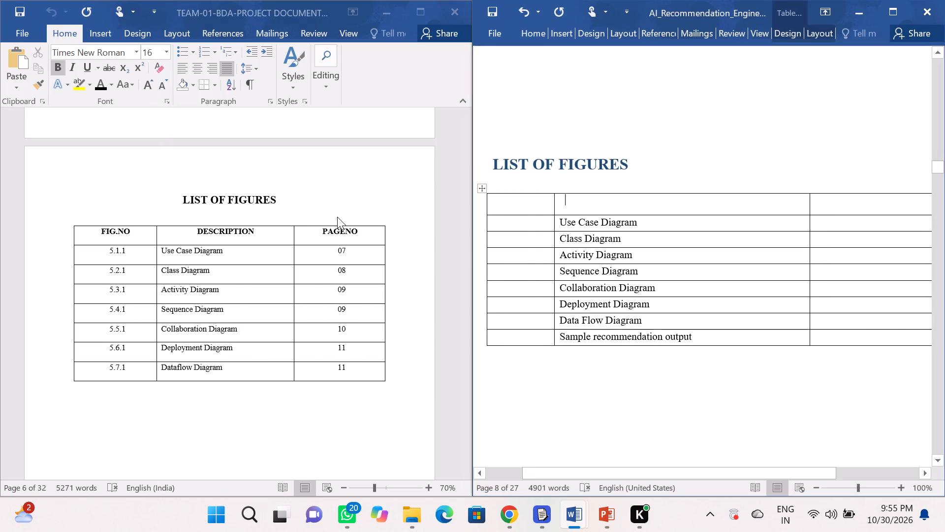
# Enter FIG.NO as the first column's heading in the top row of the report's List of Figures table.
pyautogui.click(509, 206)
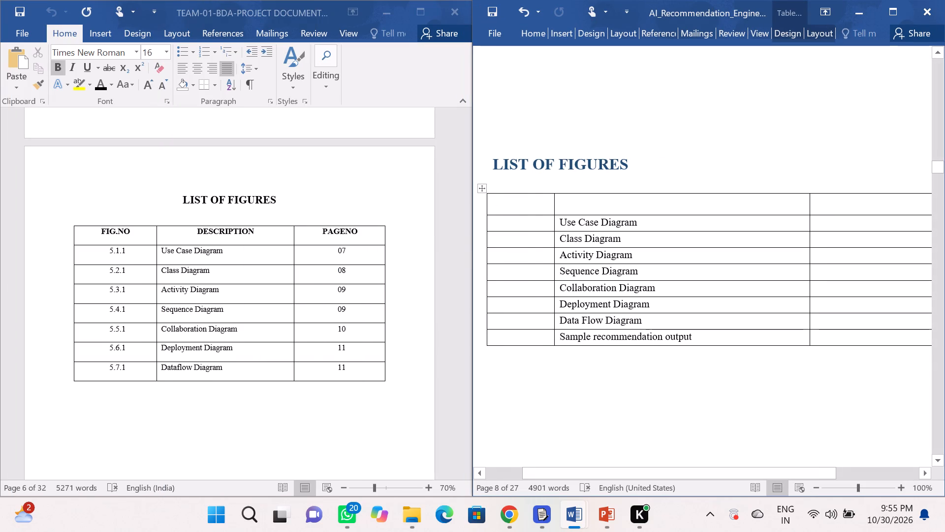
pyautogui.press('Down')
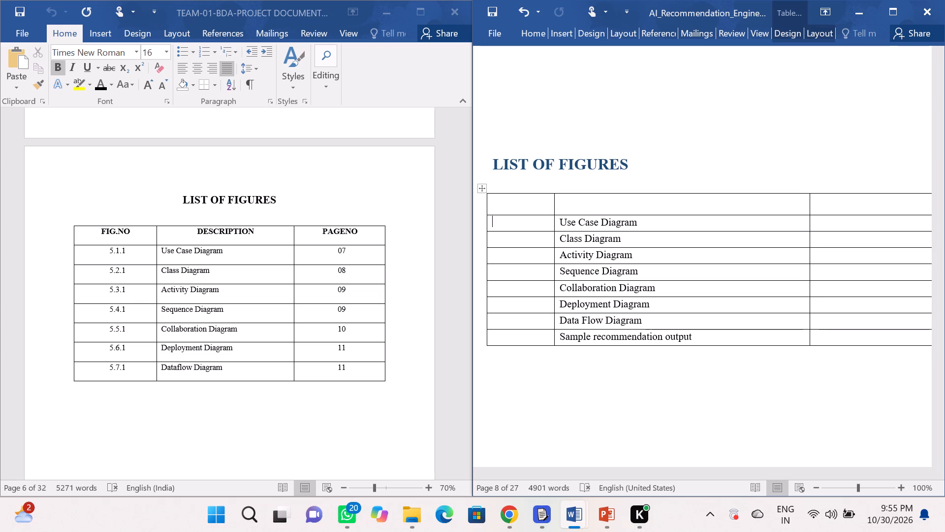
pyautogui.click(509, 202)
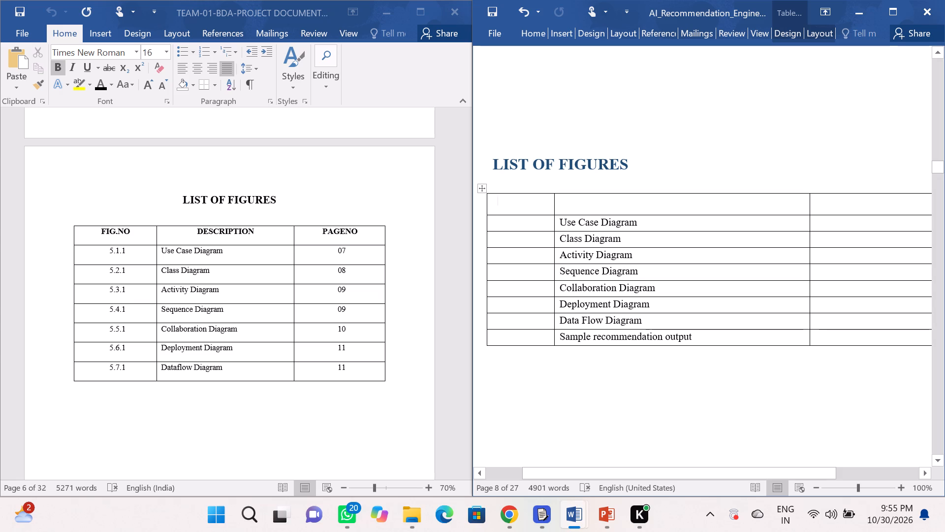
pyautogui.write('fi')
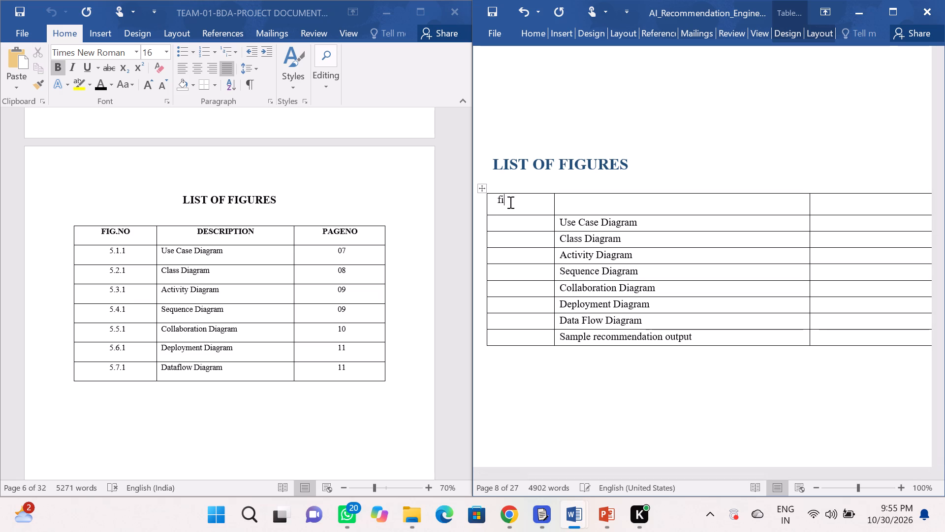
pyautogui.press('BackSpace')
pyautogui.press('BackSpace')
pyautogui.write('FIG')
pyautogui.write('.NI')
pyautogui.press('BackSpace')
pyautogui.press('o')
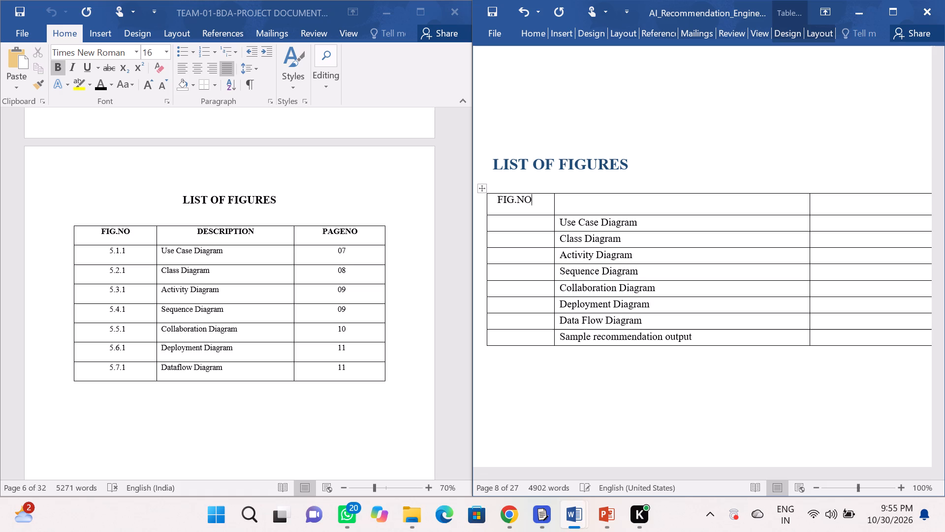
# Enter DESCRIPTION and PAGE NO as the headings of the figures table's second and third columns.
pyautogui.press('Right')
pyautogui.write('DES')
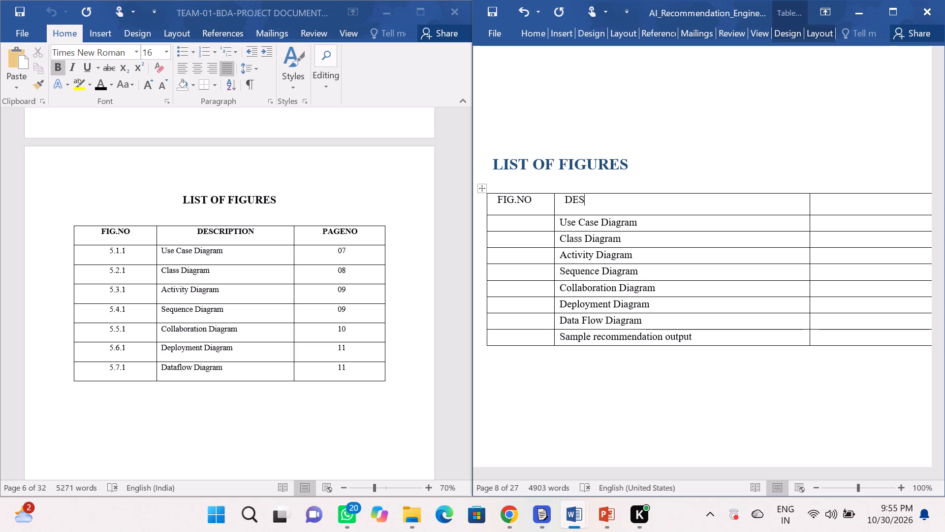
pyautogui.write('CRI')
pyautogui.write('PTION')
pyautogui.press('Right')
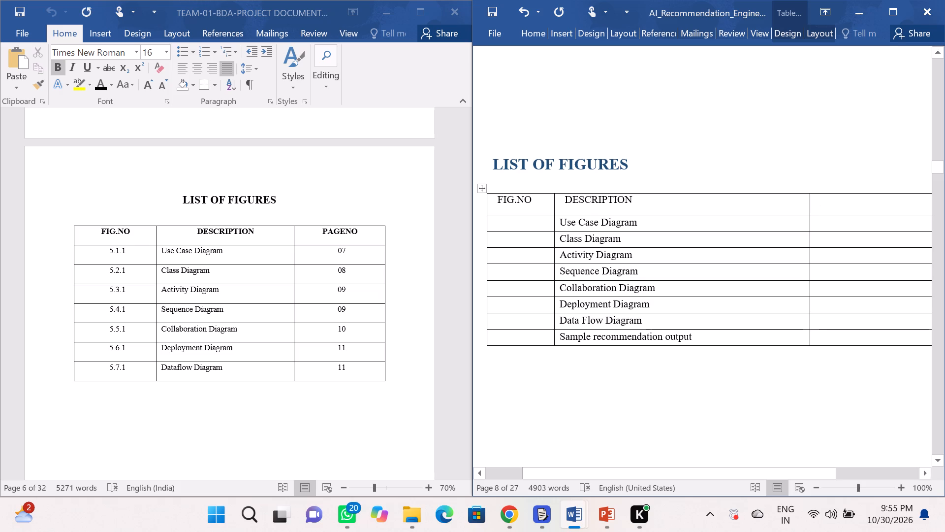
pyautogui.click(826, 199)
pyautogui.press('p')
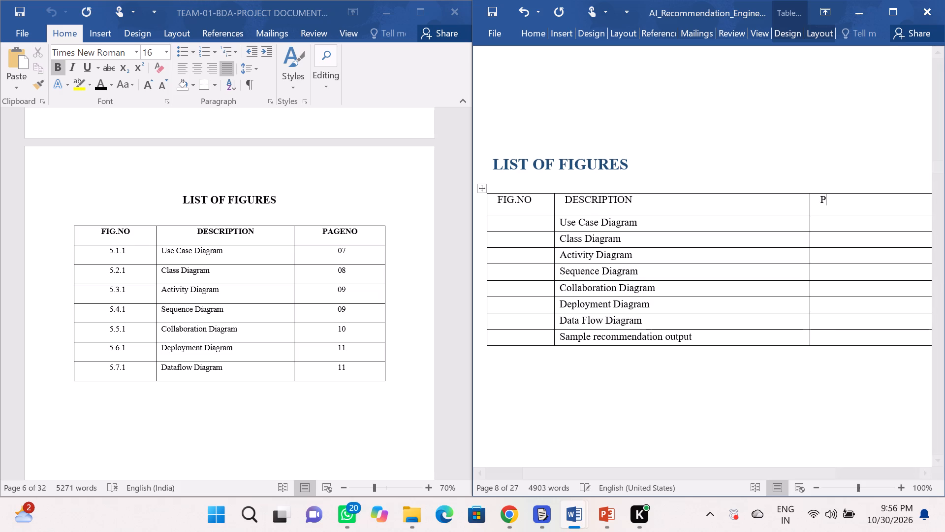
pyautogui.press('a')
pyautogui.write('GE')
pyautogui.press('space')
pyautogui.write('NO')
# Make all three headings in the figures table's top row bold.
pyautogui.moveTo(869, 203); pyautogui.dragTo(651, 203)
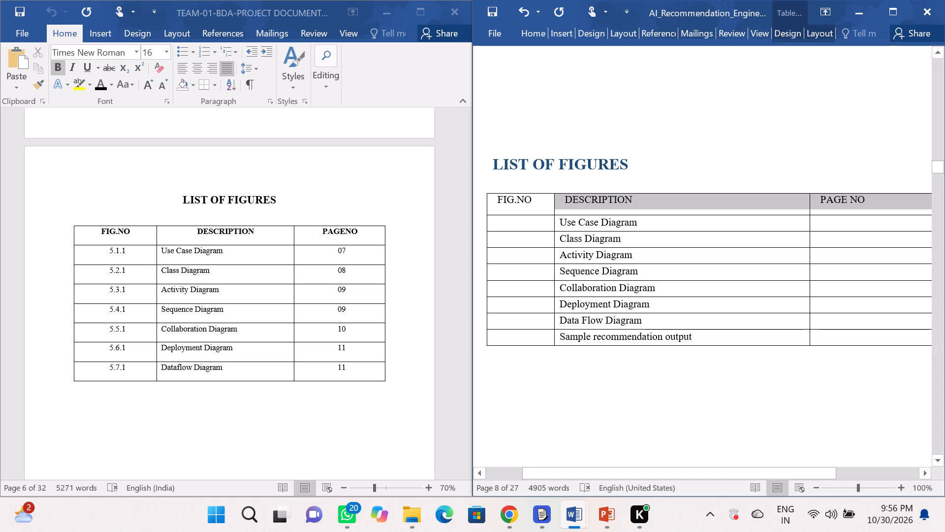
pyautogui.moveTo(651, 203); pyautogui.dragTo(478, 205)
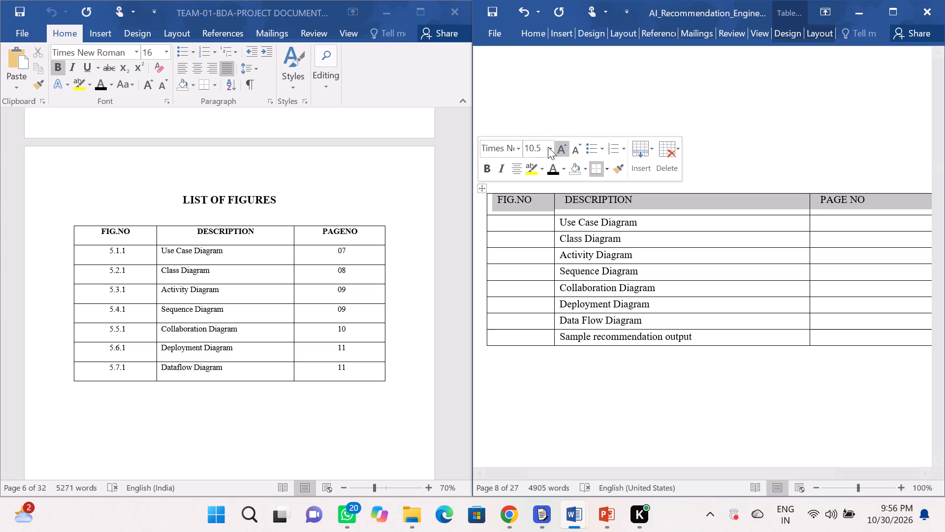
pyautogui.click(487, 166)
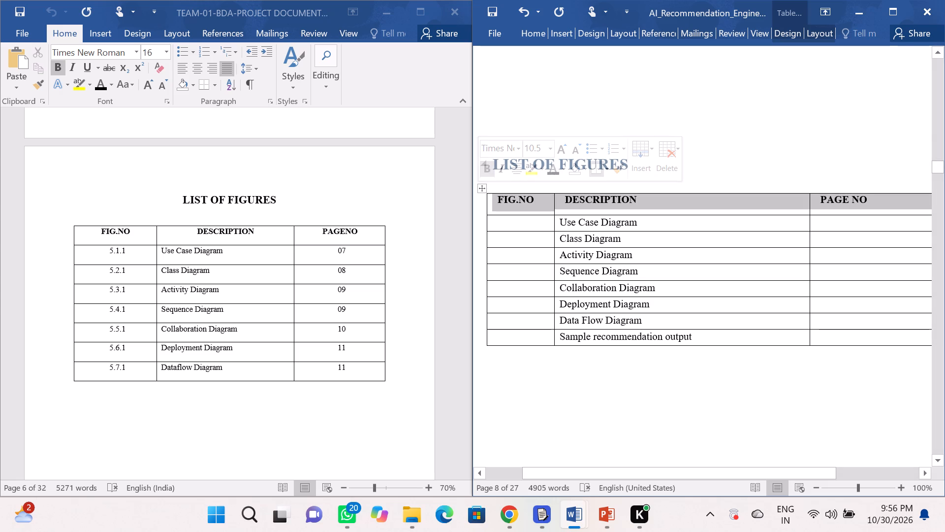
pyautogui.click(751, 141)
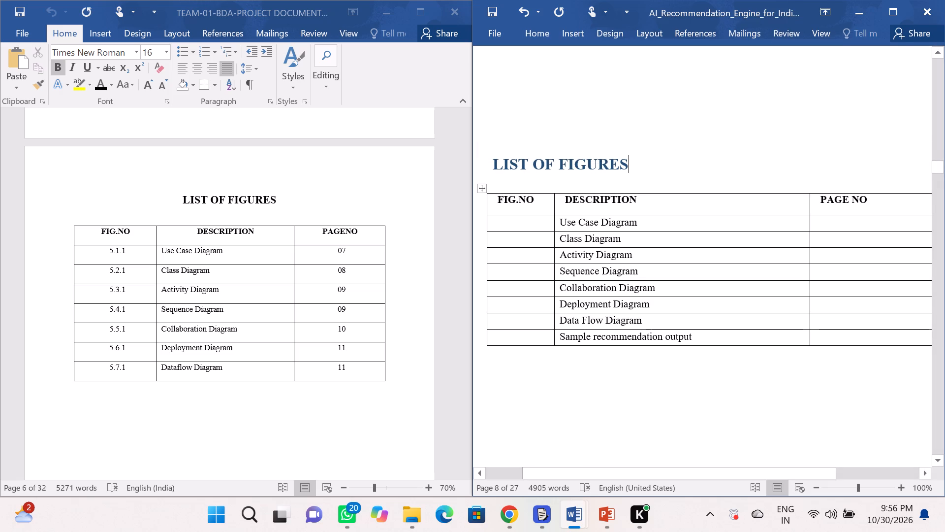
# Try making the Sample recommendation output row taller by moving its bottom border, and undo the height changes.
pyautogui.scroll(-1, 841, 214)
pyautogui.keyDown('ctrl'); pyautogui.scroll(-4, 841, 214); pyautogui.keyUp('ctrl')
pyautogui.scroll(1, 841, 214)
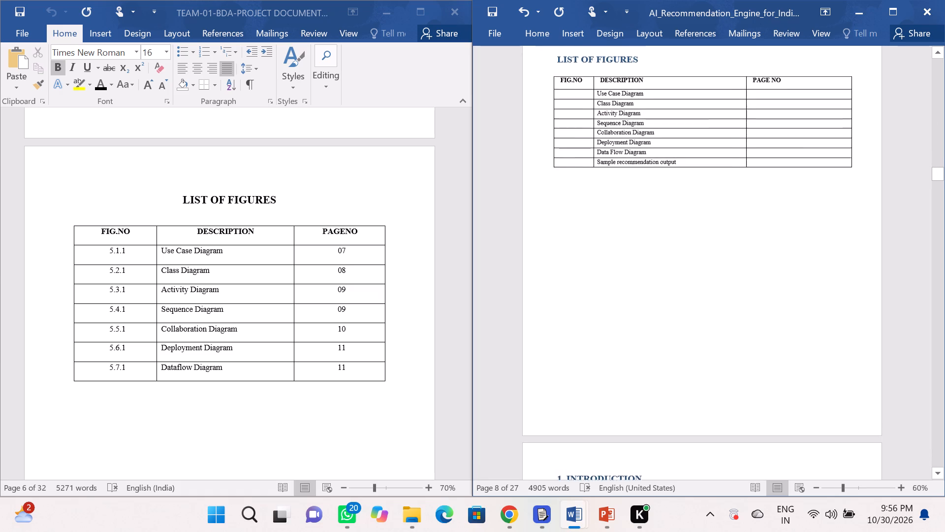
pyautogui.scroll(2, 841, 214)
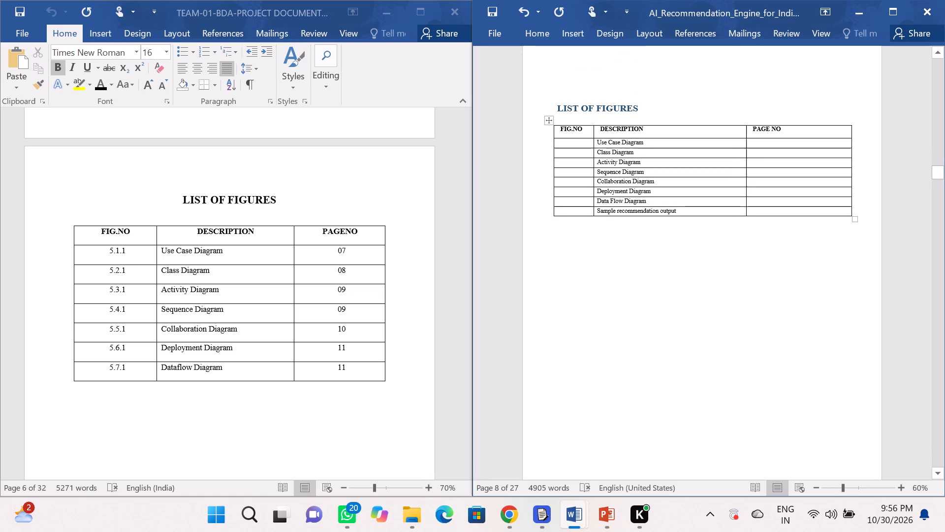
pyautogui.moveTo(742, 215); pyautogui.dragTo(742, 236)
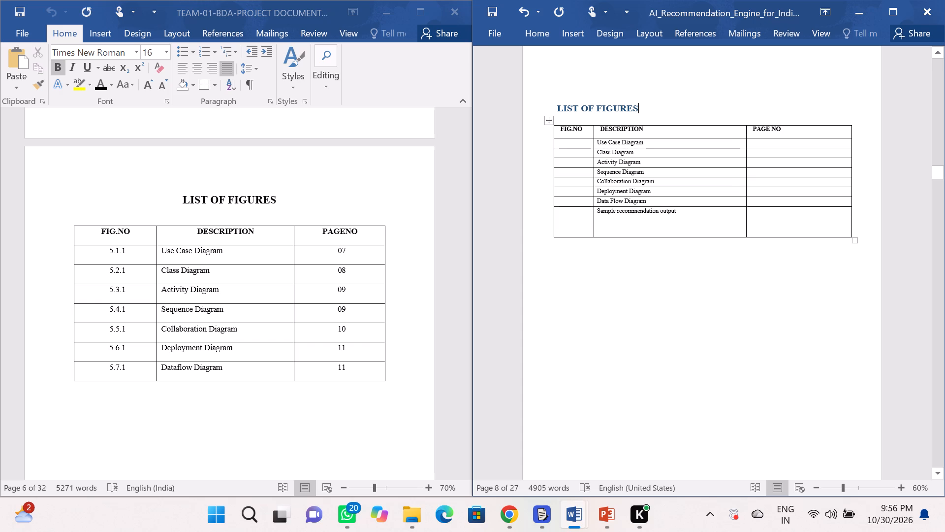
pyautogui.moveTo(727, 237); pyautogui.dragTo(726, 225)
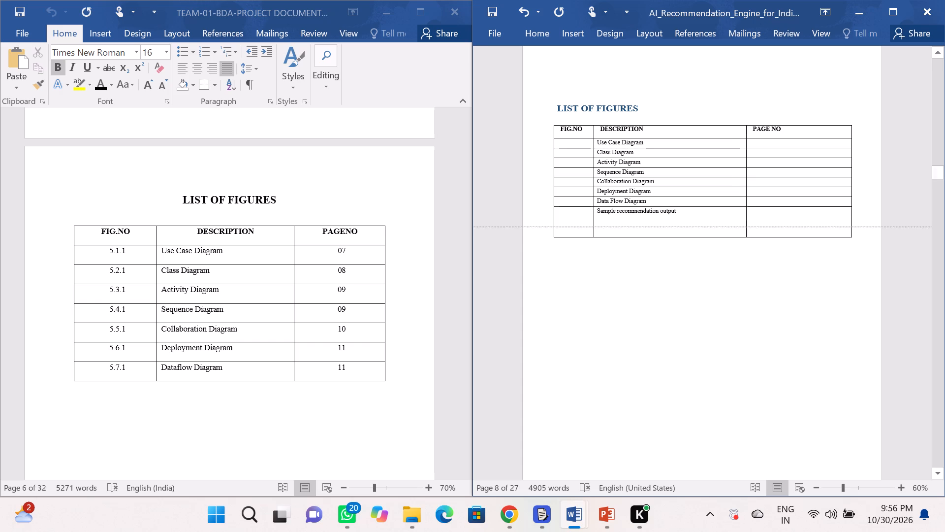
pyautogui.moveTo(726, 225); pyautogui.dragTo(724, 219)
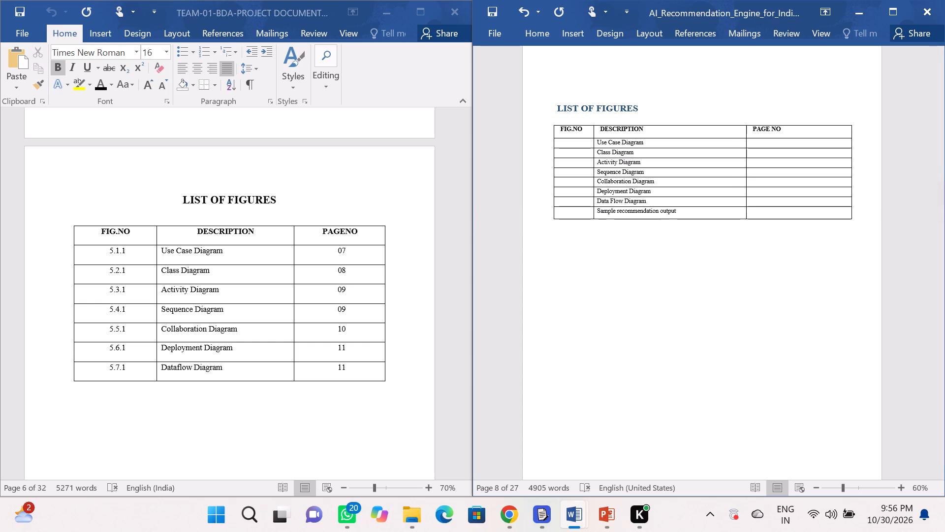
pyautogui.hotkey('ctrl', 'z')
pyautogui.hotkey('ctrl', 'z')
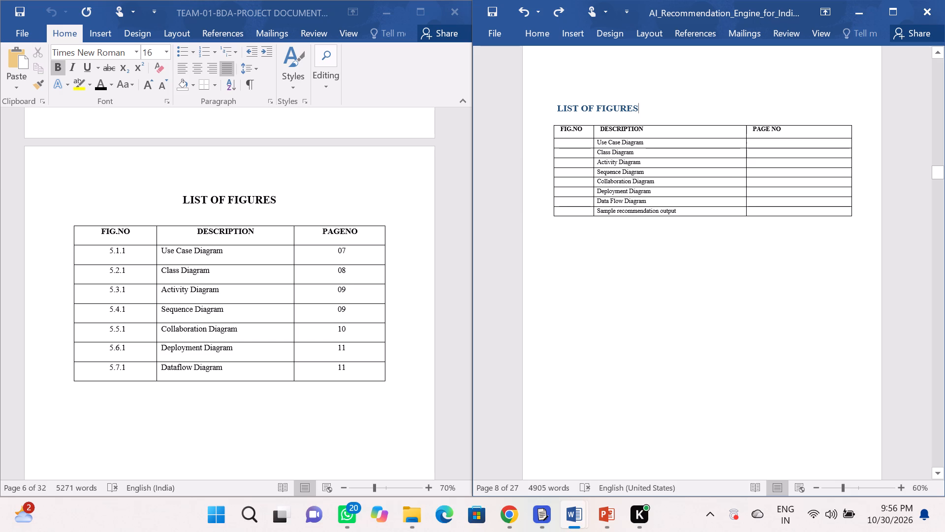
# Add a blank line below the names in the Use Case Diagram and Class Diagram rows to heighten them.
pyautogui.click(655, 143)
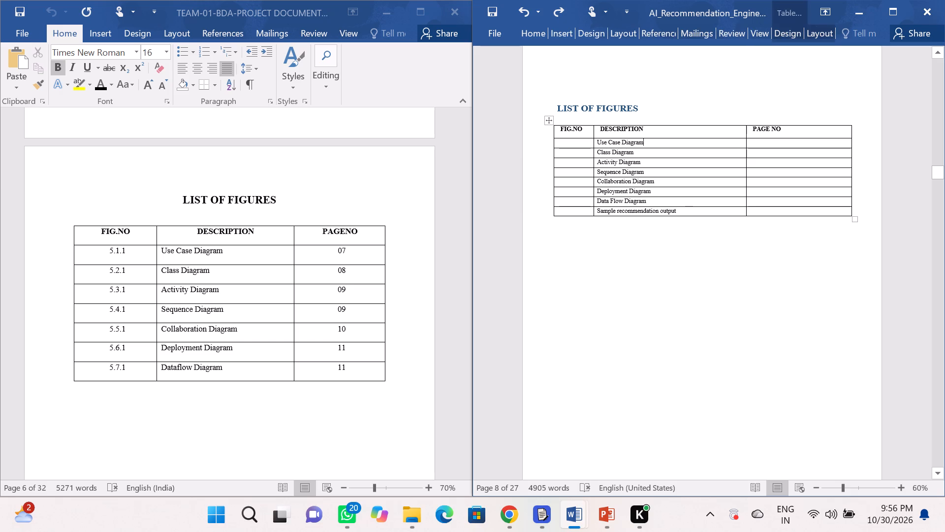
pyautogui.press('Return')
pyautogui.press('Down')
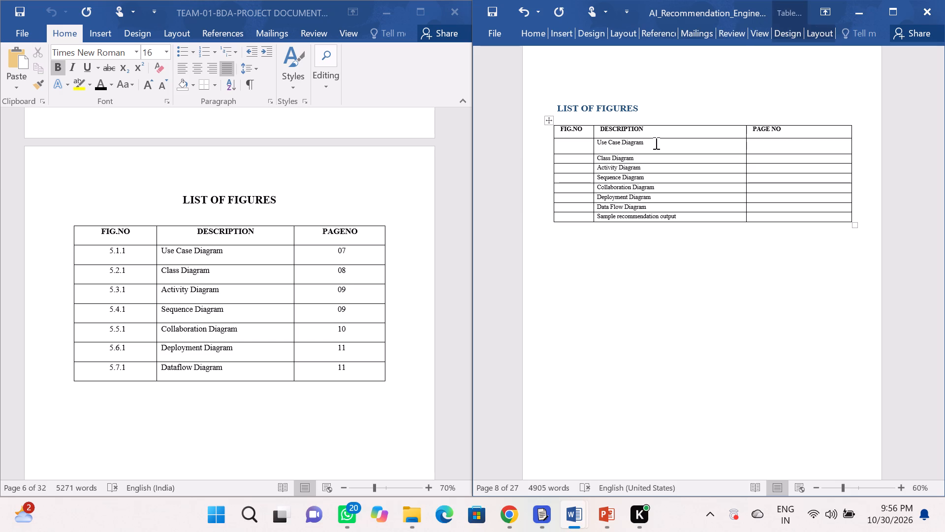
pyautogui.press('Left')
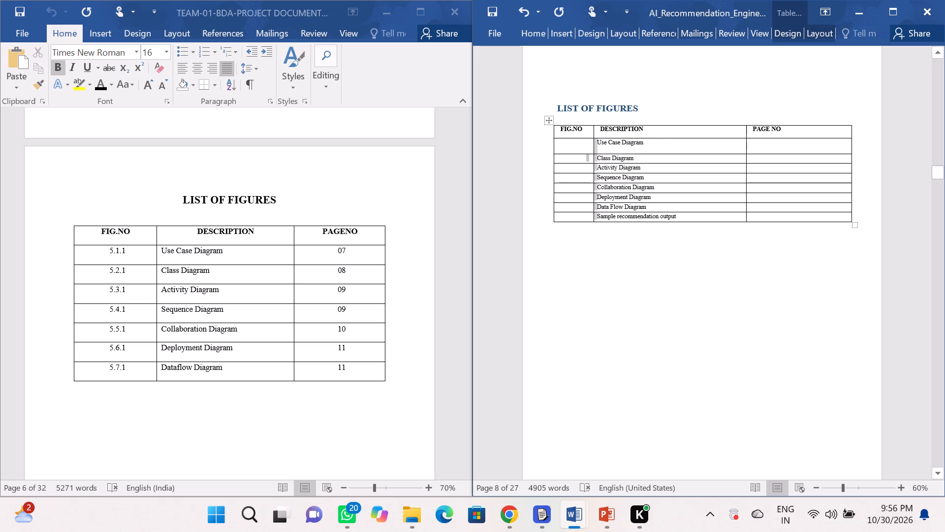
pyautogui.click(645, 160)
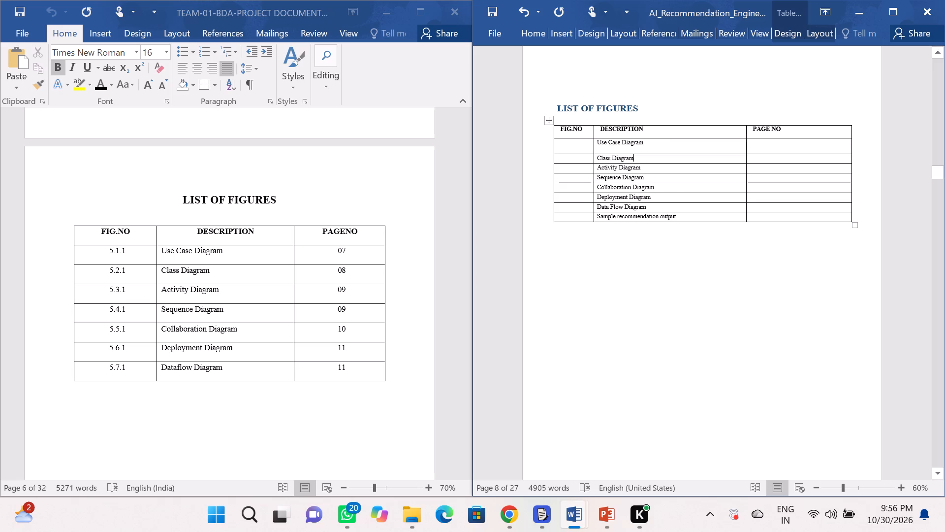
pyautogui.press('Return')
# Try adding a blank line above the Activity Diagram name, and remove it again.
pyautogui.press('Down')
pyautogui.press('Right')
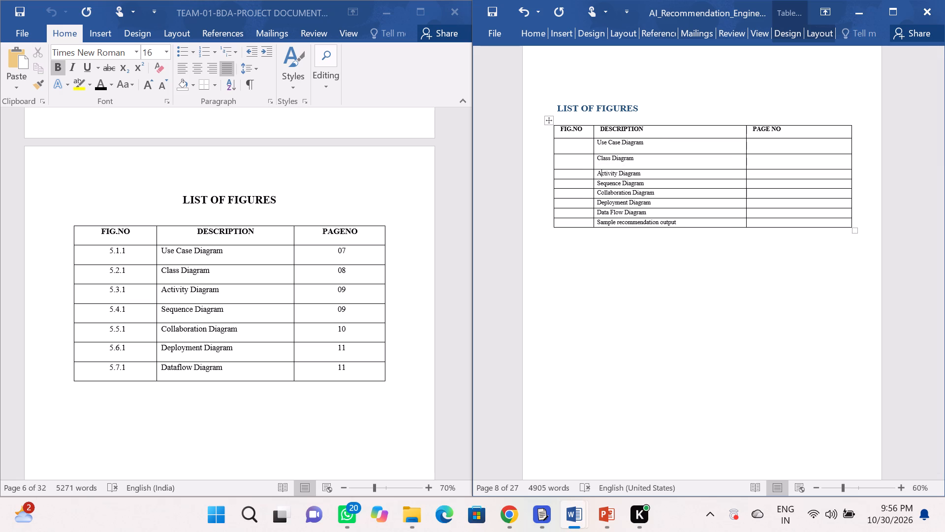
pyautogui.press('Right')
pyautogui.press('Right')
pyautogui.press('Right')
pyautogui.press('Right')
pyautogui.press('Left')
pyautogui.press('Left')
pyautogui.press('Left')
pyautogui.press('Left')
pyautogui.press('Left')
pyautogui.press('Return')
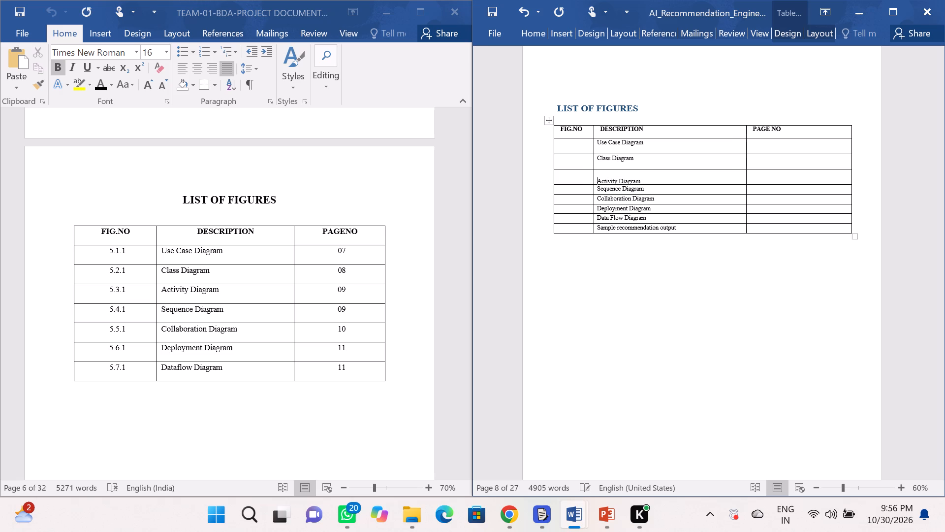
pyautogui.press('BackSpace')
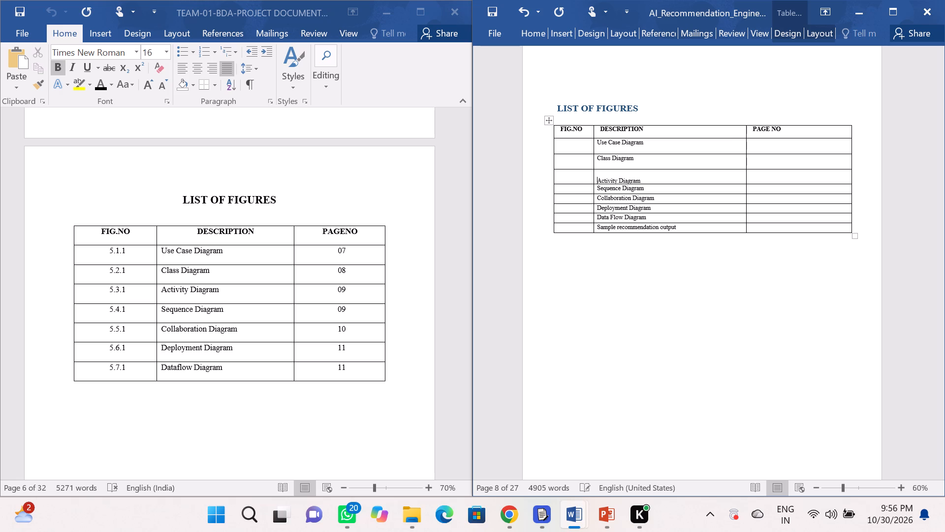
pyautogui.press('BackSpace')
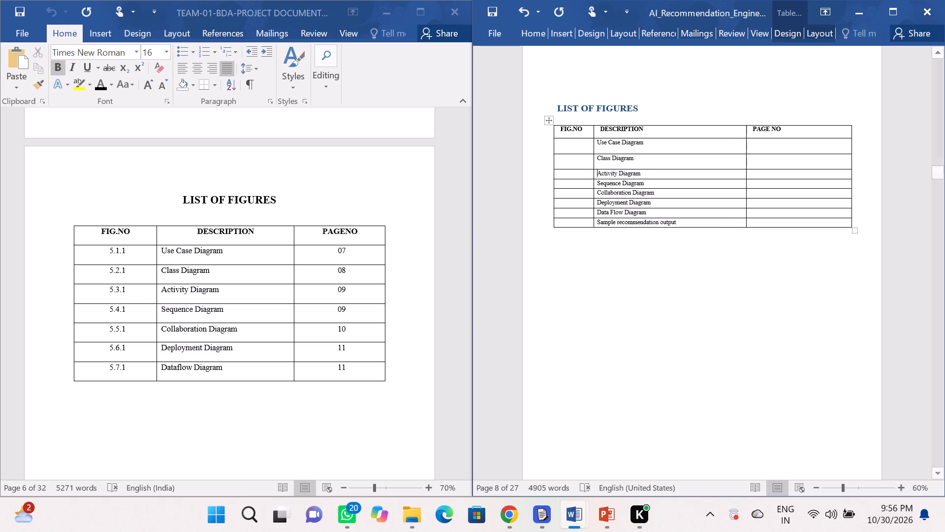
# Add a blank line below each figure name from Activity Diagram through Sample recommendation output to heighten those six rows.
pyautogui.click(654, 176)
pyautogui.press('Return')
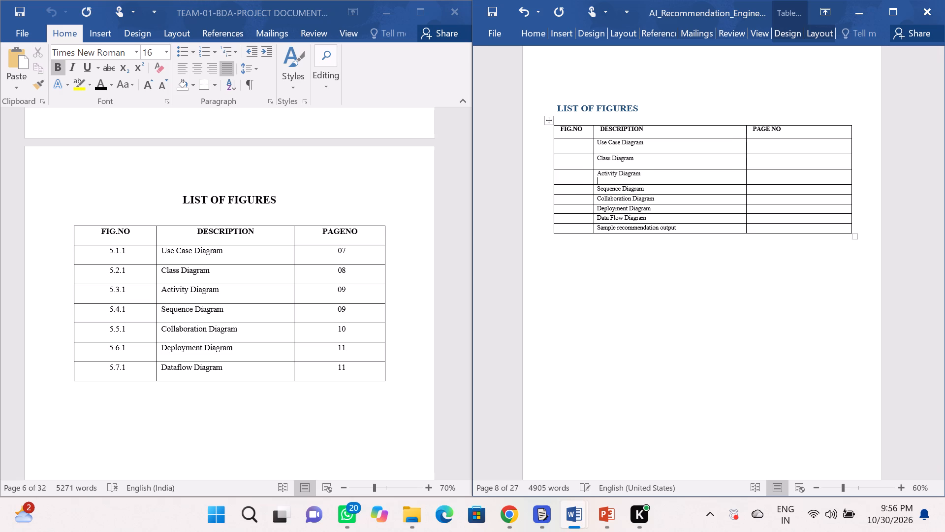
pyautogui.click(650, 187)
pyautogui.press('Return')
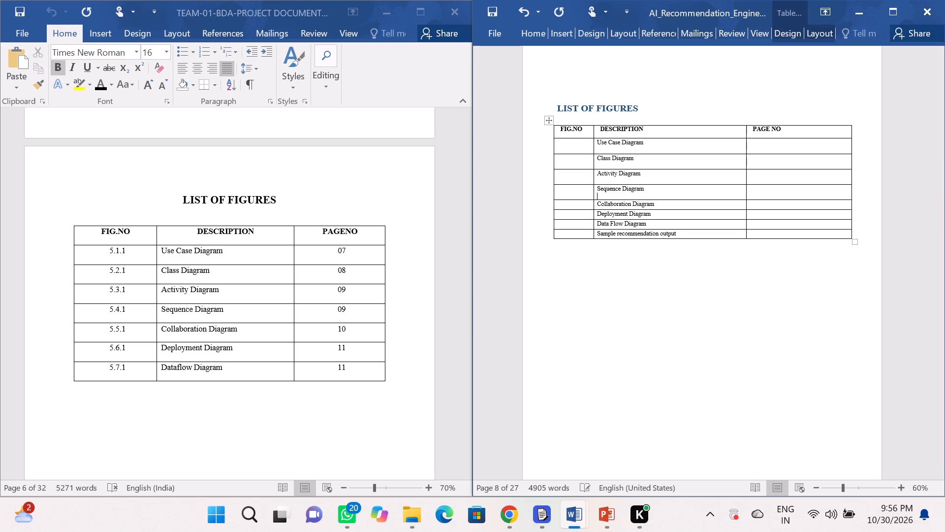
pyautogui.click(658, 203)
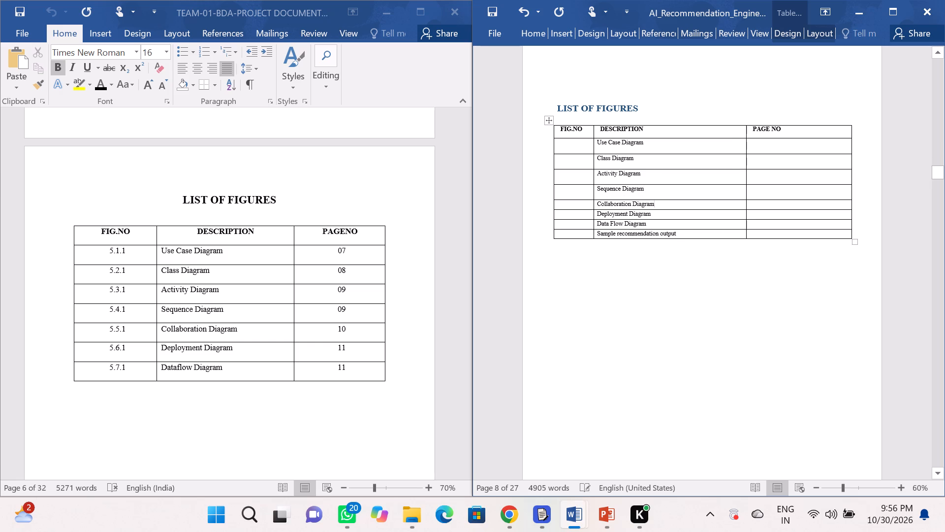
pyautogui.press('Return')
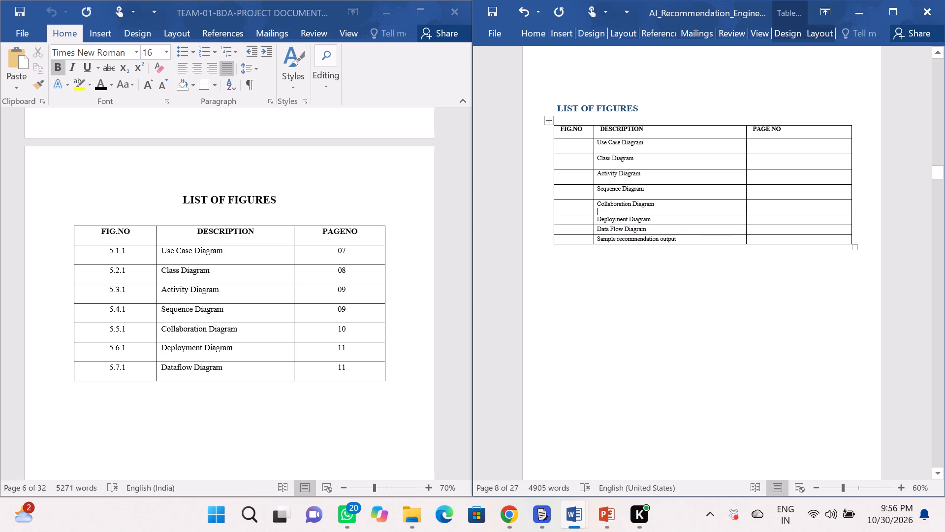
pyautogui.click(658, 217)
pyautogui.press('Return')
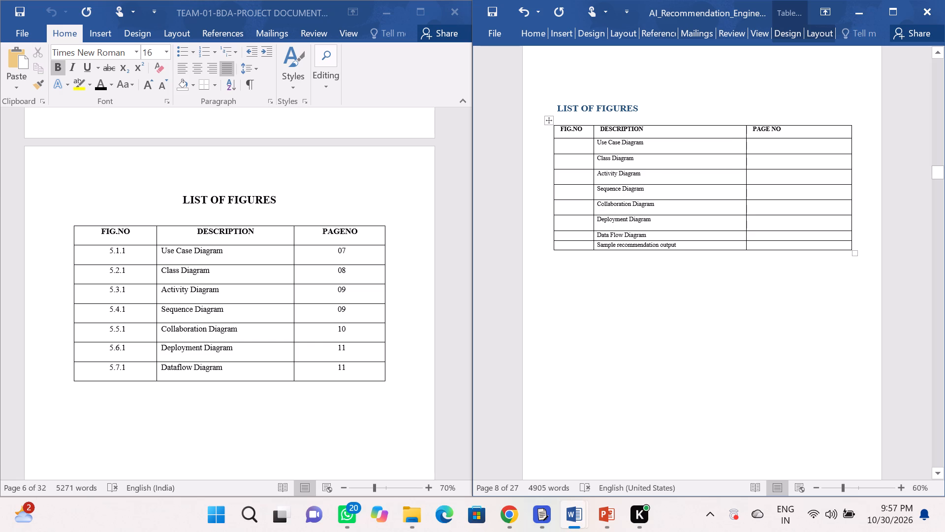
pyautogui.click(651, 234)
pyautogui.press('Return')
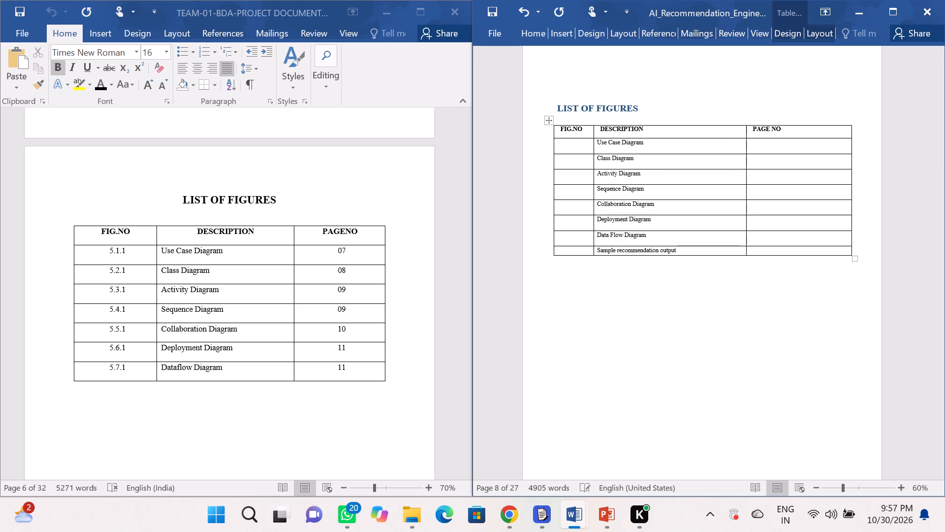
pyautogui.click(681, 252)
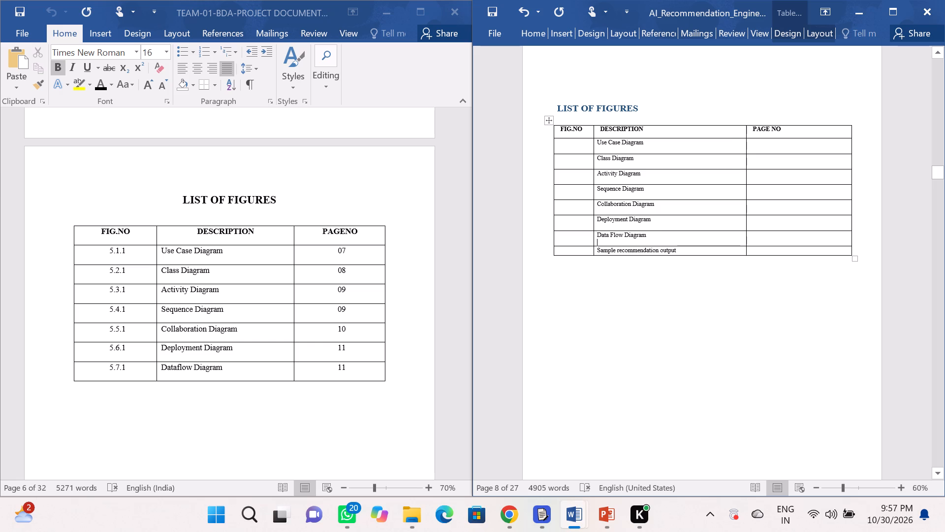
pyautogui.press('Return')
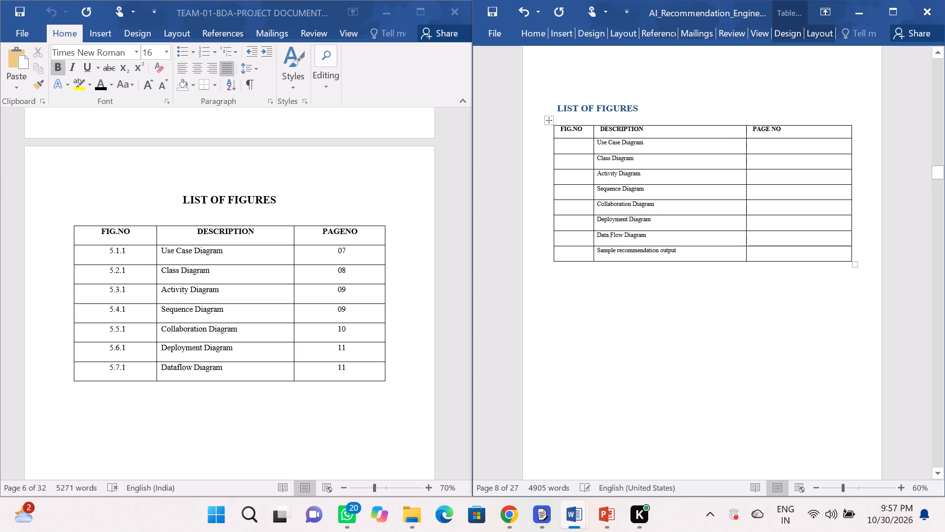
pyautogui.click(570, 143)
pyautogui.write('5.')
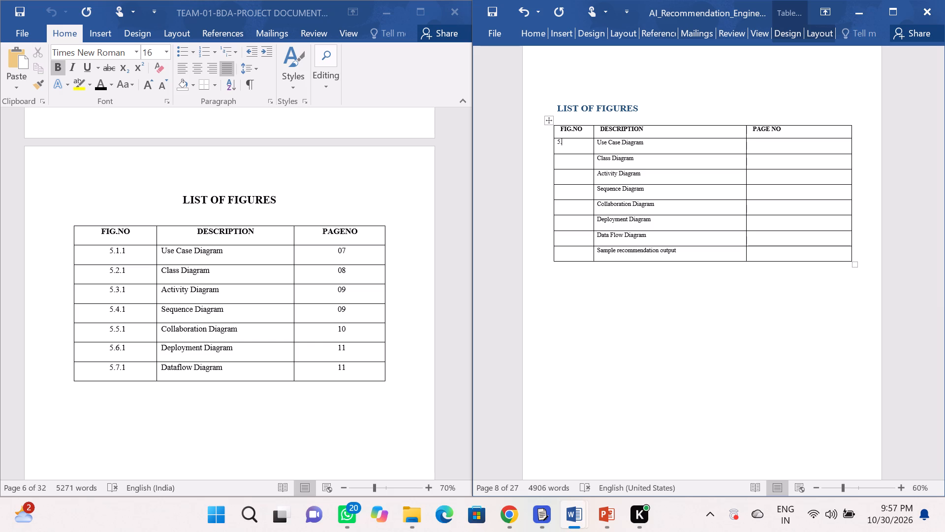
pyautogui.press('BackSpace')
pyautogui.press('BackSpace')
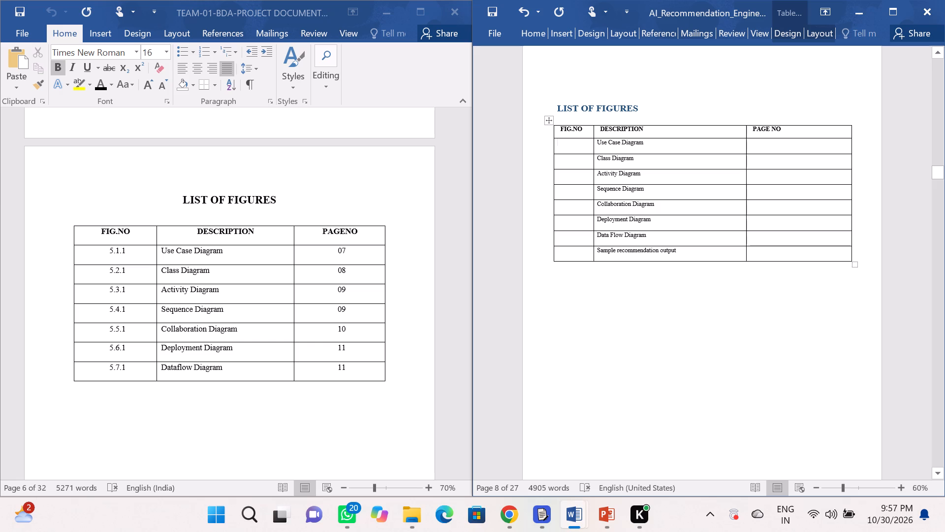
# Narrow the figures table by pulling its outer PAGE NO edge inward, and widen the DESCRIPTION column into the PAGE NO column.
pyautogui.moveTo(850, 163); pyautogui.dragTo(836, 165)
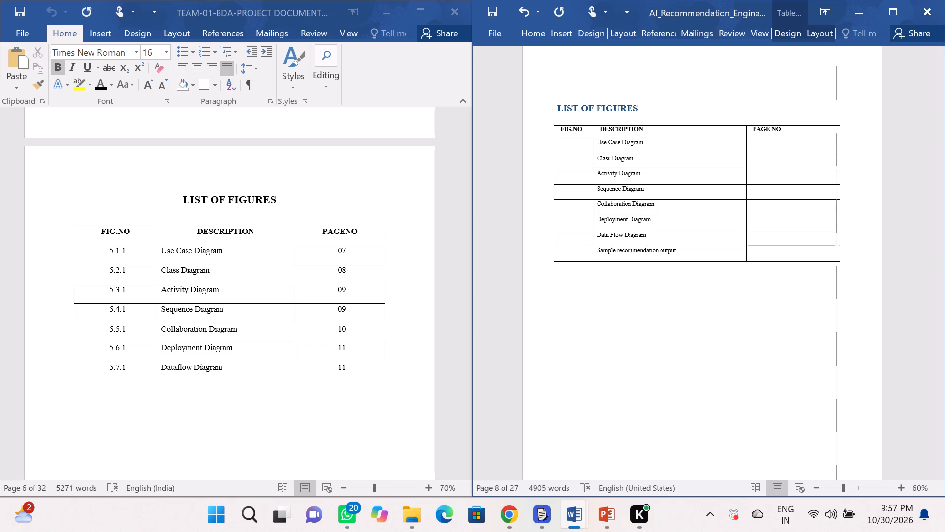
pyautogui.moveTo(836, 165); pyautogui.dragTo(835, 165)
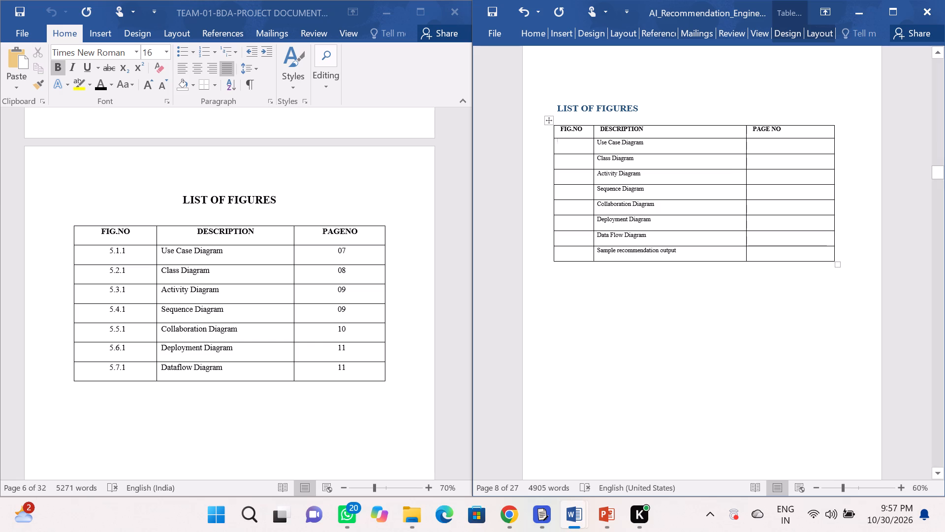
pyautogui.click(744, 182)
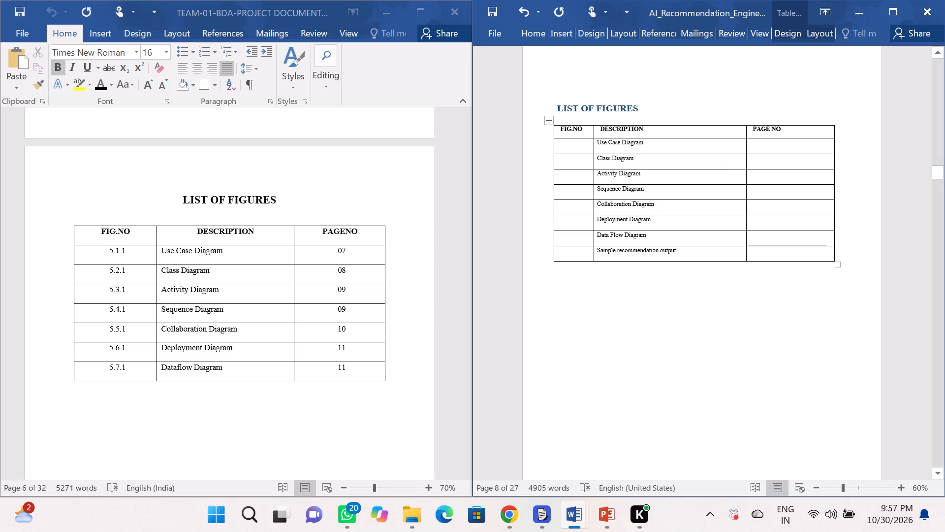
pyautogui.click(746, 176)
pyautogui.moveTo(746, 176); pyautogui.dragTo(761, 174)
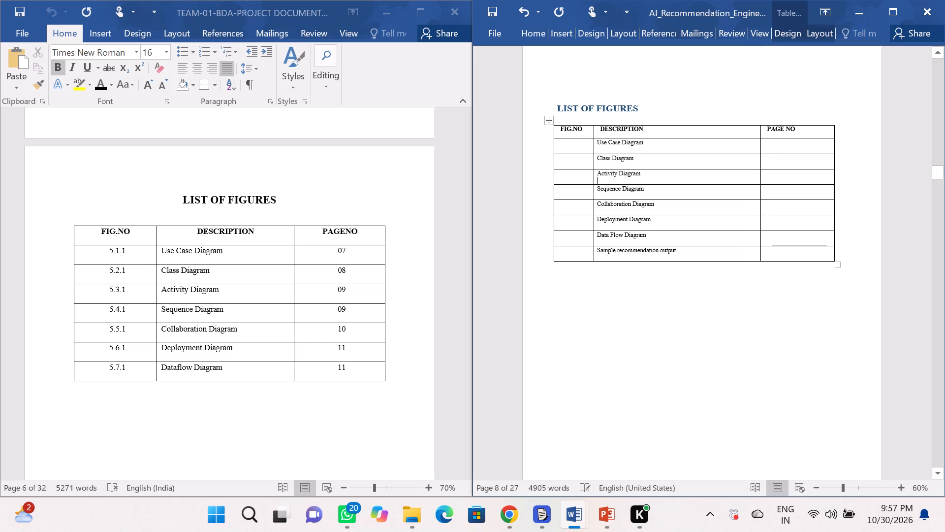
# Shift the PAGE NO heading further into its cell by adding three spaces before it.
pyautogui.click(765, 131)
pyautogui.press('space')
pyautogui.press('space')
pyautogui.press('space')
# Enter figure numbers 5.1 for Use Case Diagram and 5.2 for Class Diagram, each preceded by two spaces.
pyautogui.scroll(3, 596, 186)
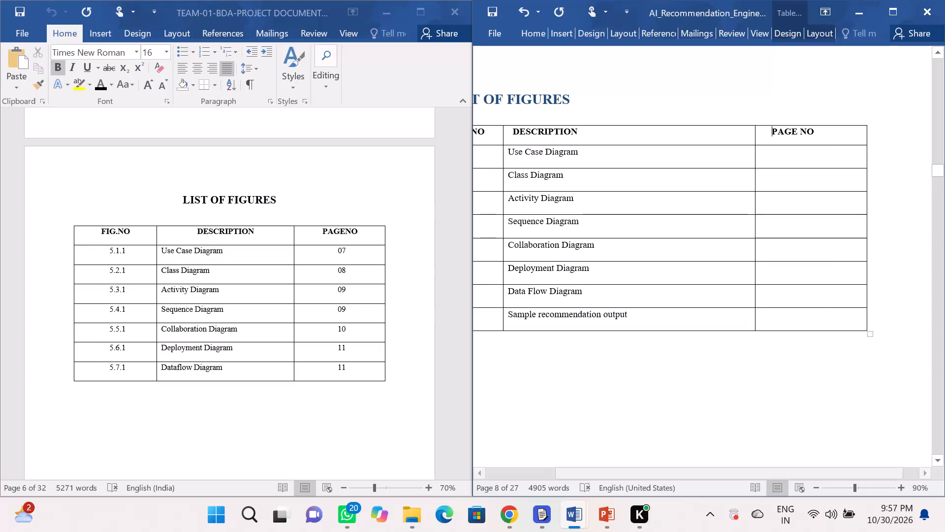
pyautogui.hscroll(1, 596, 186)
pyautogui.keyDown('ctrl'); pyautogui.scroll(-2, 596, 186); pyautogui.keyUp('ctrl')
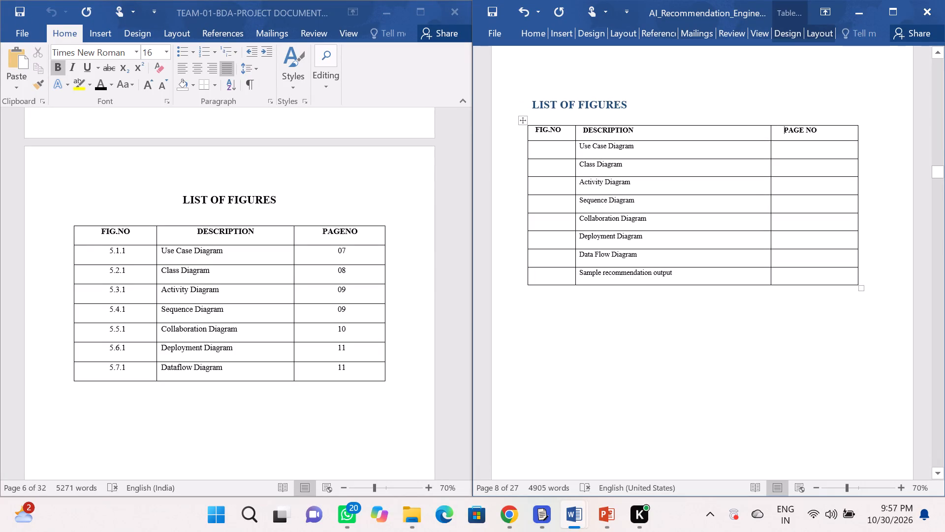
pyautogui.hscroll(1, 596, 186)
pyautogui.keyDown('ctrl'); pyautogui.scroll(-1, 596, 186); pyautogui.keyUp('ctrl')
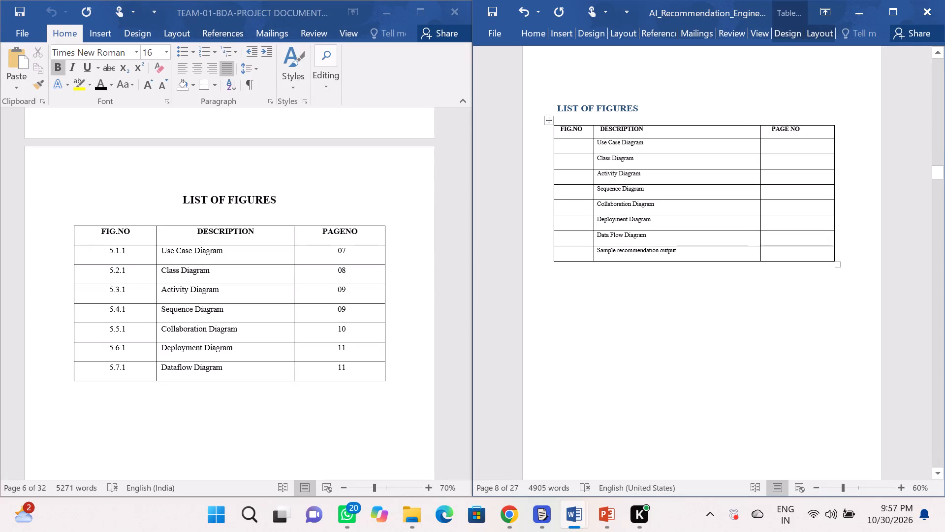
pyautogui.keyDown('ctrl'); pyautogui.scroll(2, 597, 189); pyautogui.keyUp('ctrl')
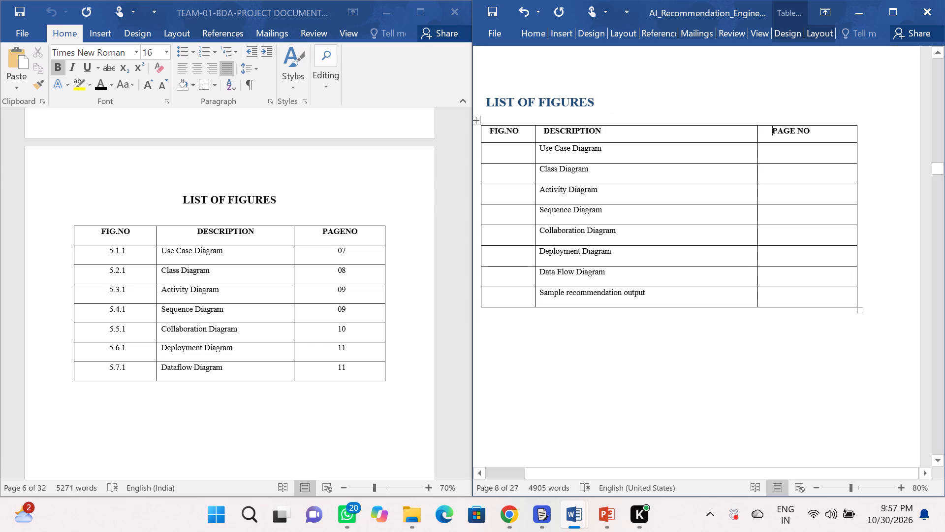
pyautogui.click(513, 153)
pyautogui.press('space')
pyautogui.press('space')
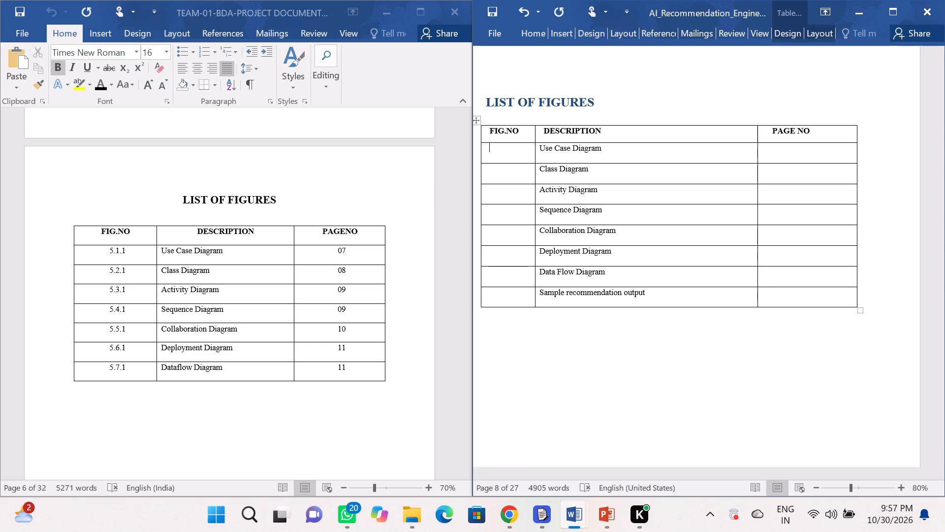
pyautogui.write('5.1')
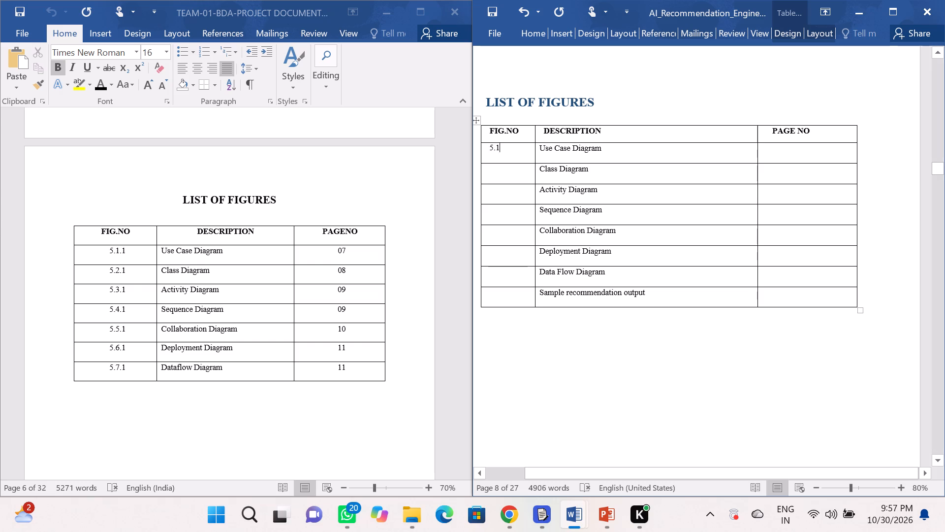
pyautogui.click(500, 170)
pyautogui.press('space')
pyautogui.press('space')
pyautogui.write('5')
pyautogui.write('.2')
# Enter figure number 5.3 for Activity Diagram, adjusting its leading spaces so it lines up with the numbers above.
pyautogui.press('Down')
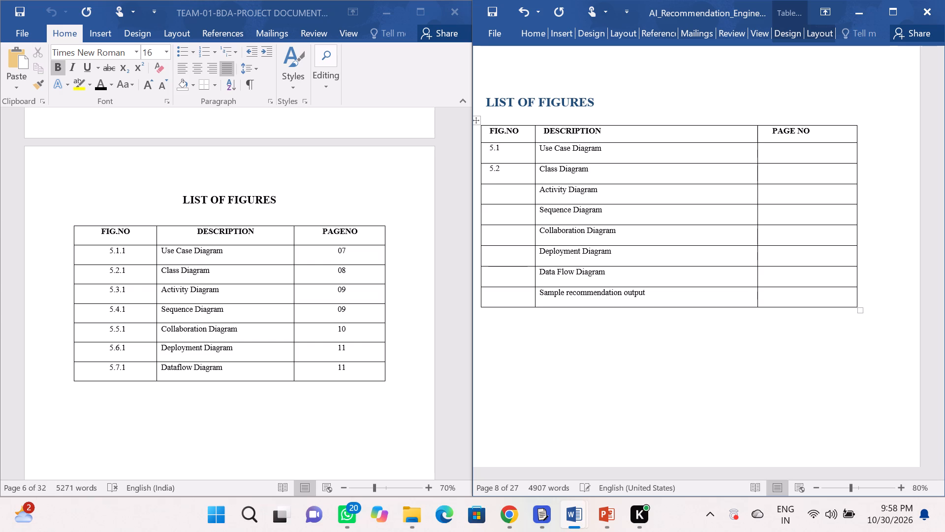
pyautogui.press('space')
pyautogui.write('5.3')
pyautogui.press('Left')
pyautogui.press('Left')
pyautogui.press('Right')
pyautogui.press('Right')
pyautogui.press('BackSpace')
pyautogui.press('BackSpace')
pyautogui.press('BackSpace')
pyautogui.press('space')
pyautogui.press('space')
pyautogui.press('BackSpace')
pyautogui.press('5')
pyautogui.write('.3')
# Enter figure number 5.4 for Sequence Diagram, preceded by two spaces.
pyautogui.press('Down')
pyautogui.press('space')
pyautogui.press('space')
pyautogui.write('5')
pyautogui.press('.')
pyautogui.press('4')
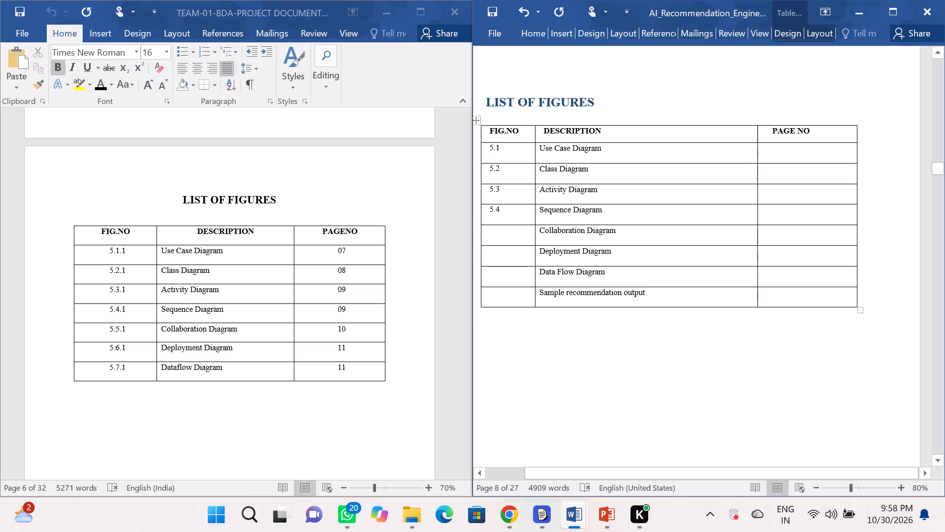
# Enter figure number 5.5 for Collaboration Diagram, preceded by two spaces.
pyautogui.click(496, 233)
pyautogui.press('space')
pyautogui.press('space')
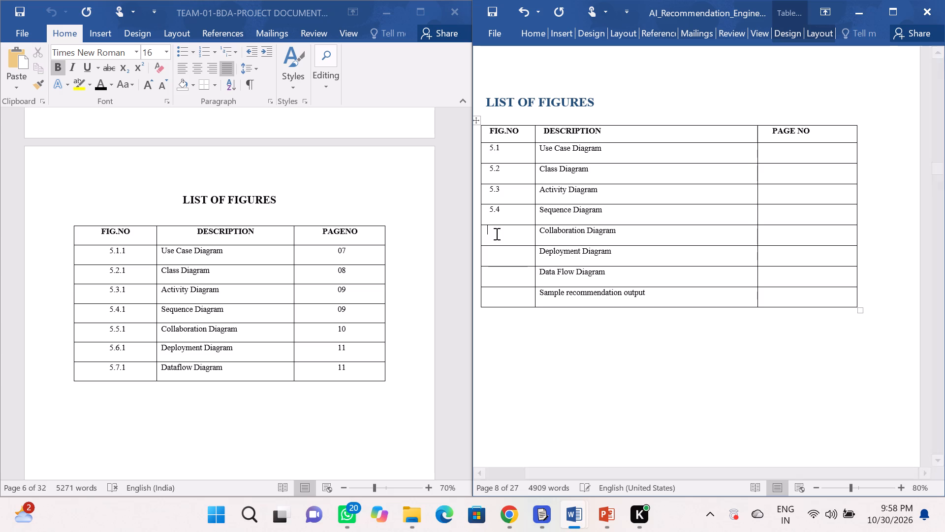
pyautogui.write('5.')
pyautogui.press('6')
pyautogui.press('BackSpace')
pyautogui.press('5')
# Enter figure numbers 5.6 for Deployment Diagram and 5.7 for Data Flow Diagram, each preceded by three spaces.
pyautogui.press('Down')
pyautogui.press('space')
pyautogui.press('space')
pyautogui.press('space')
pyautogui.write('5.6')
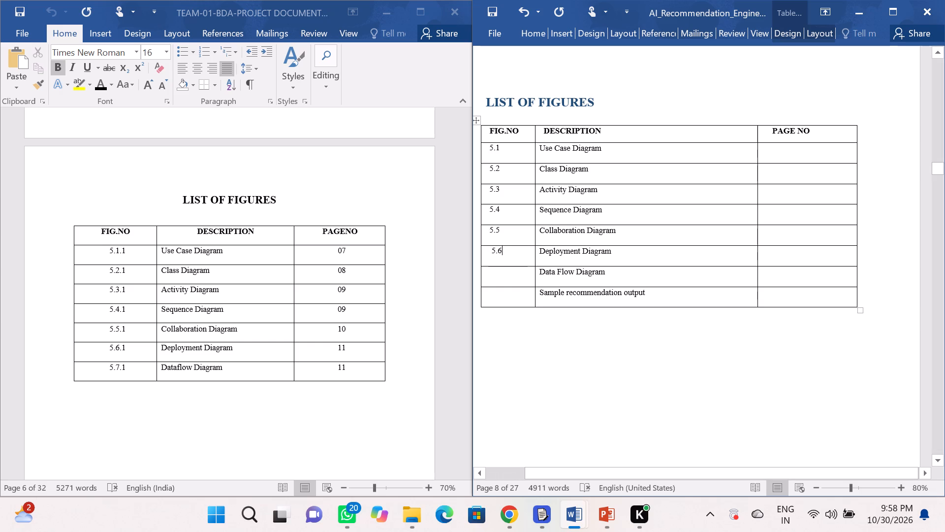
pyautogui.click(499, 268)
pyautogui.press('space')
pyautogui.press('space')
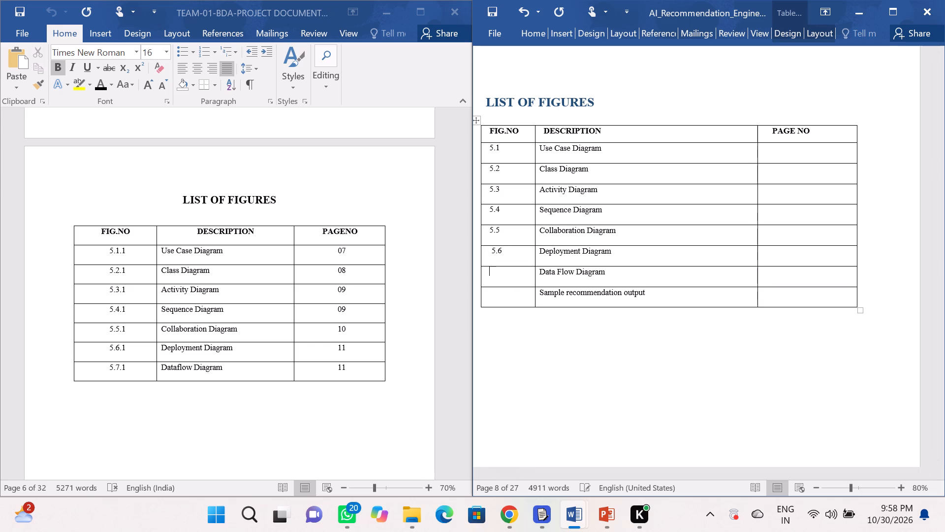
pyautogui.press('space')
pyautogui.write('5')
pyautogui.write('.7')
# Enter figure number 10.1 for Sample recommendation output, preceded by two spaces.
pyautogui.press('Down')
pyautogui.press('space')
pyautogui.press('space')
pyautogui.write('10')
pyautogui.write('.1')
# Centre all the figure numbers from 5.1 to 10.1 in the FIG.NO column.
pyautogui.moveTo(508, 292); pyautogui.dragTo(483, 292)
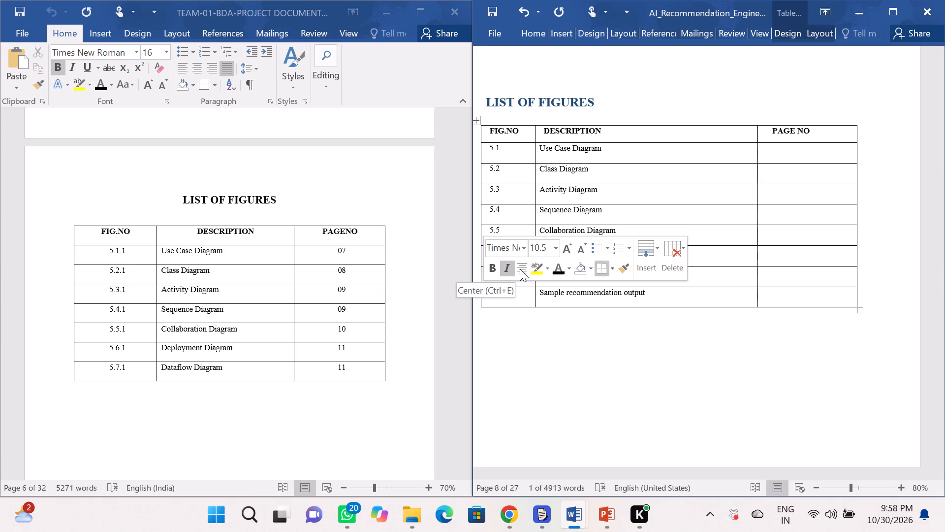
pyautogui.click(522, 269)
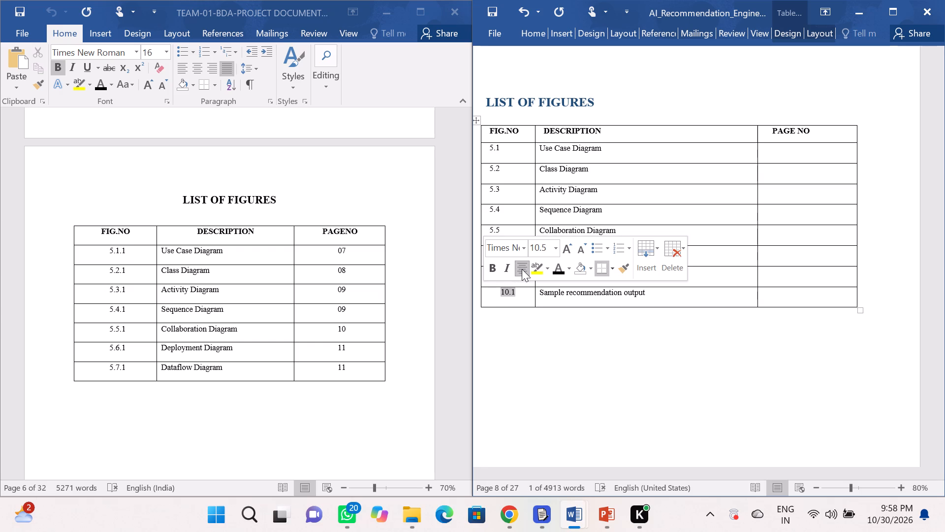
pyautogui.click(518, 302)
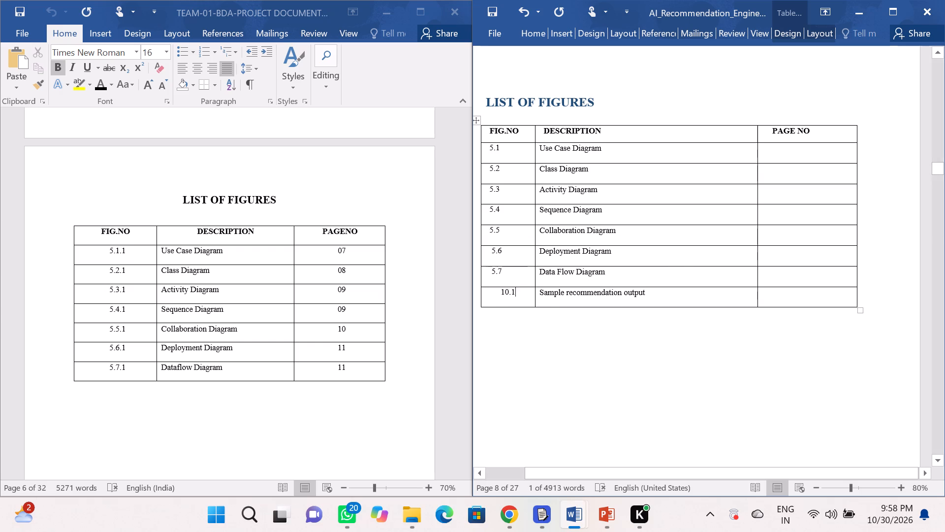
pyautogui.moveTo(520, 291); pyautogui.dragTo(485, 153)
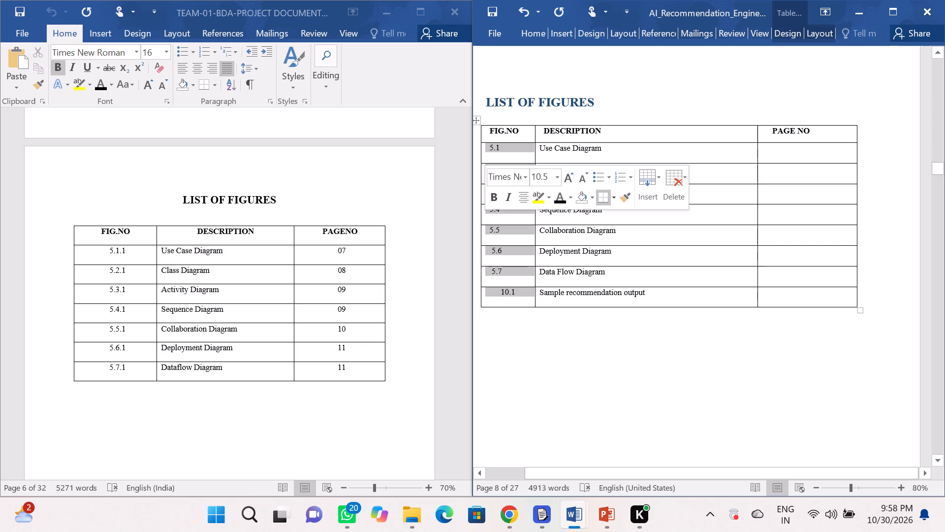
pyautogui.click(524, 197)
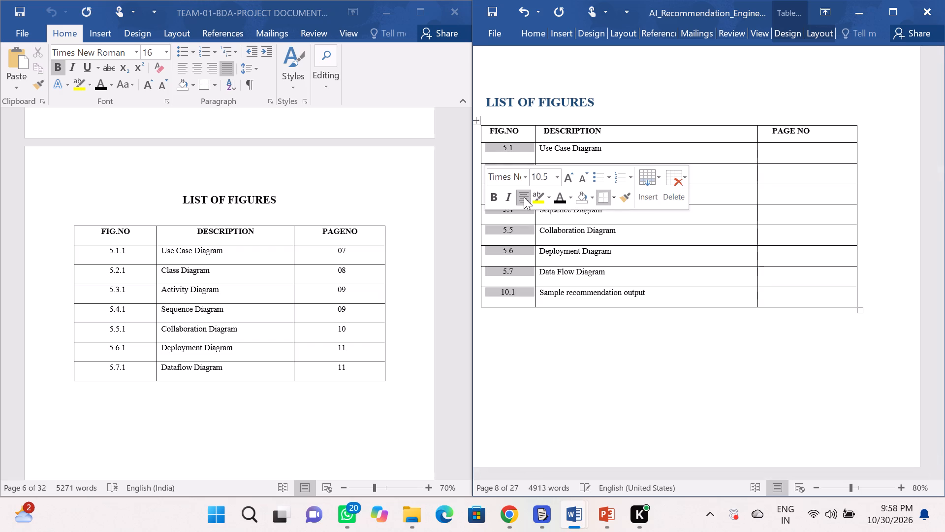
pyautogui.click(523, 331)
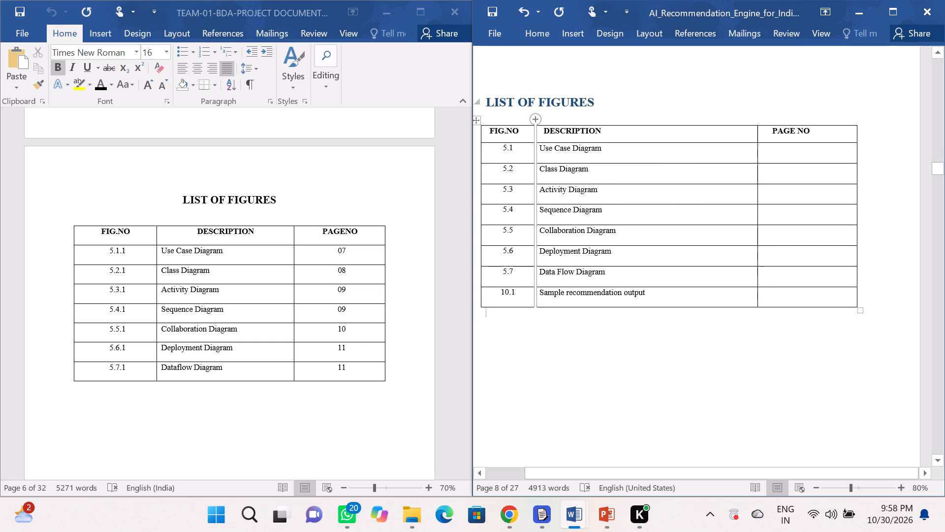
# Centre all the figure names in the DESCRIPTION column and set their bullets to None.
pyautogui.moveTo(539, 150); pyautogui.dragTo(631, 238)
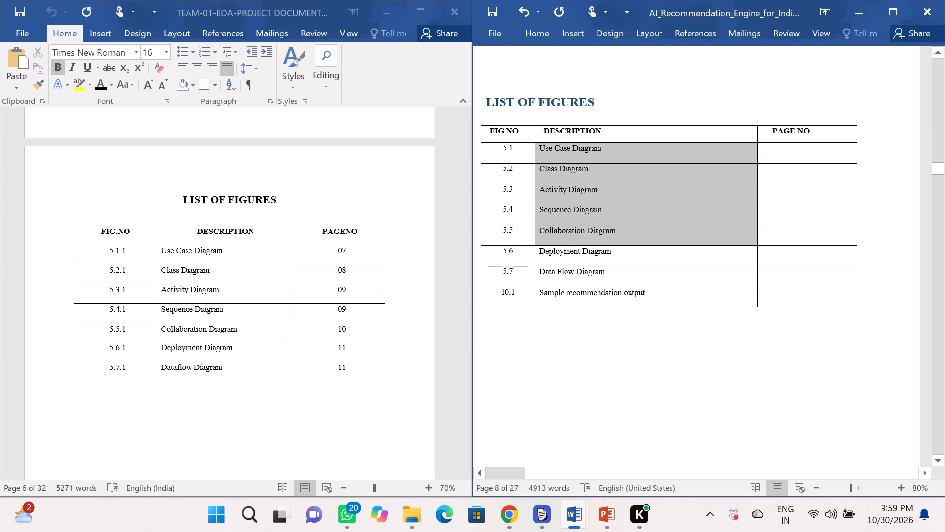
pyautogui.moveTo(631, 238); pyautogui.dragTo(649, 291)
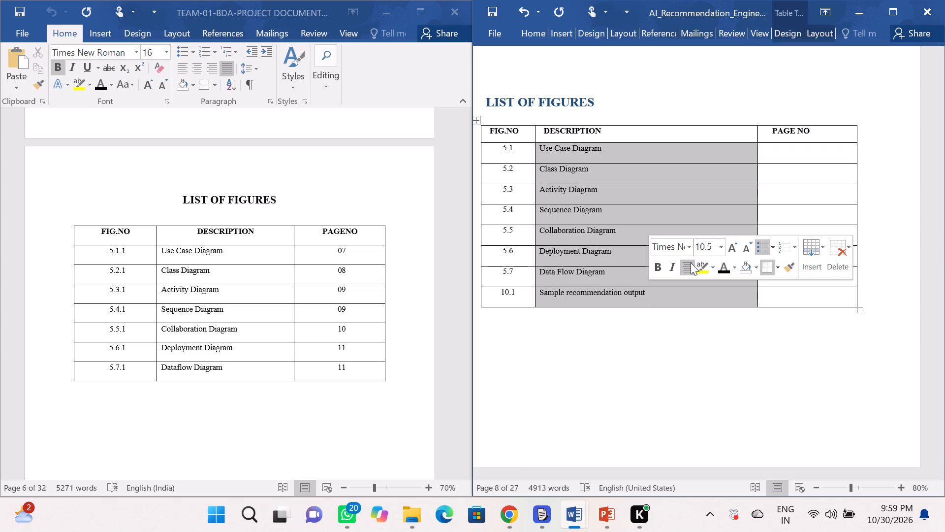
pyautogui.click(691, 263)
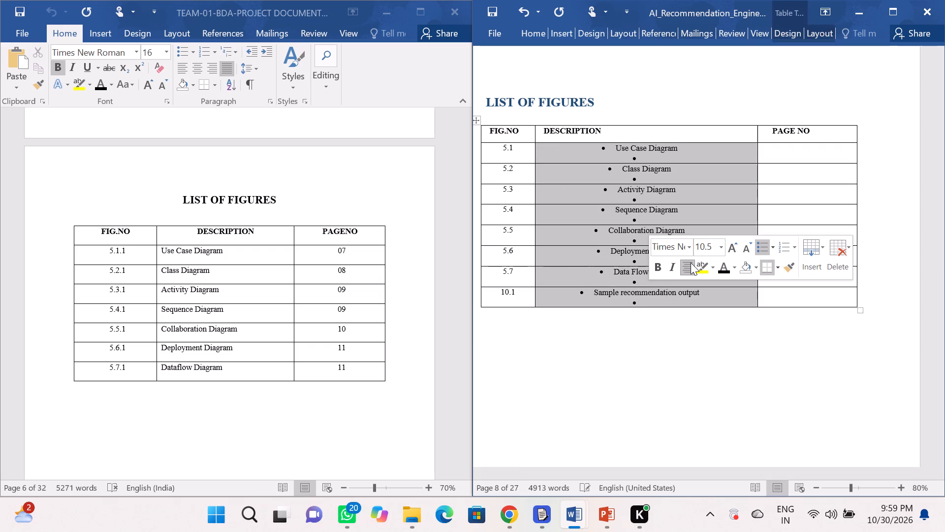
pyautogui.click(775, 245)
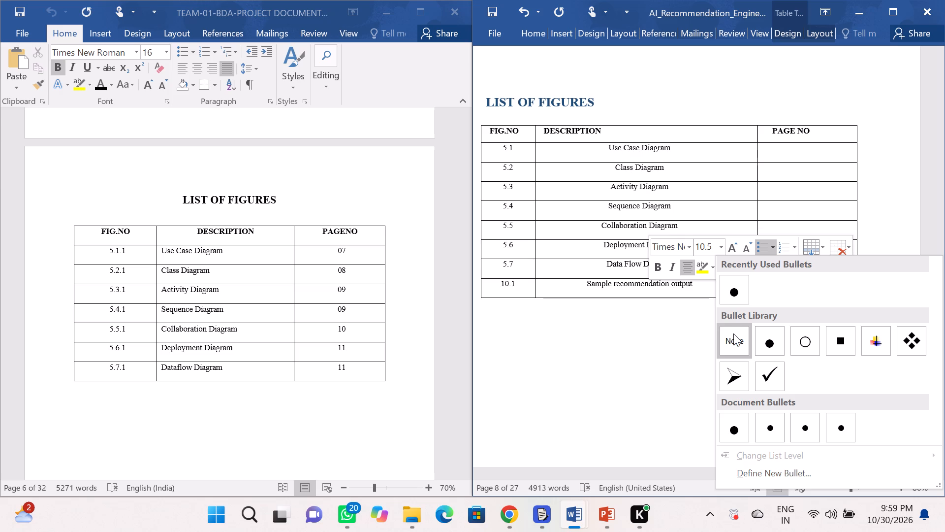
pyautogui.click(733, 333)
pyautogui.click(679, 377)
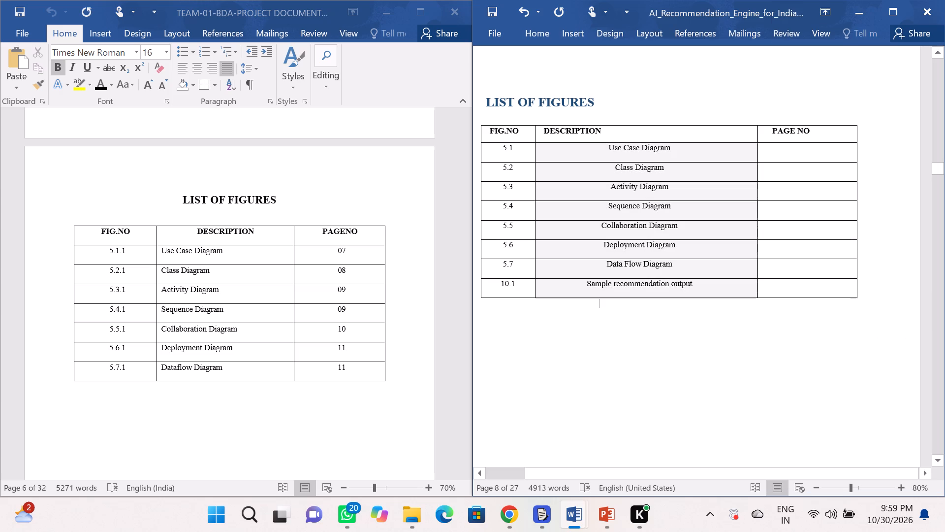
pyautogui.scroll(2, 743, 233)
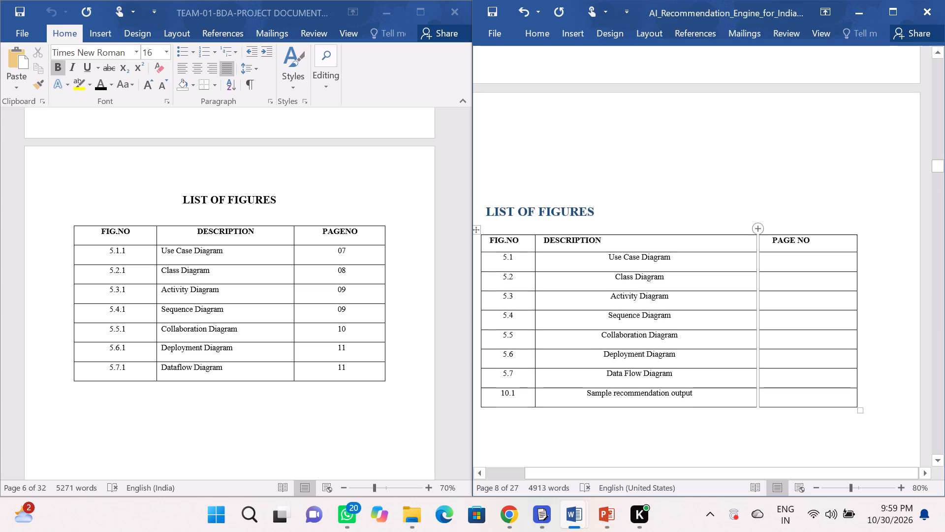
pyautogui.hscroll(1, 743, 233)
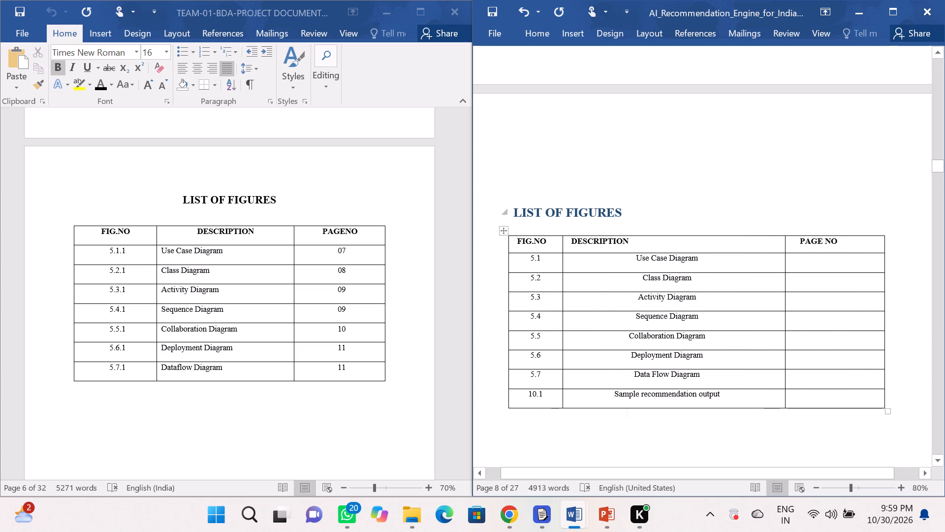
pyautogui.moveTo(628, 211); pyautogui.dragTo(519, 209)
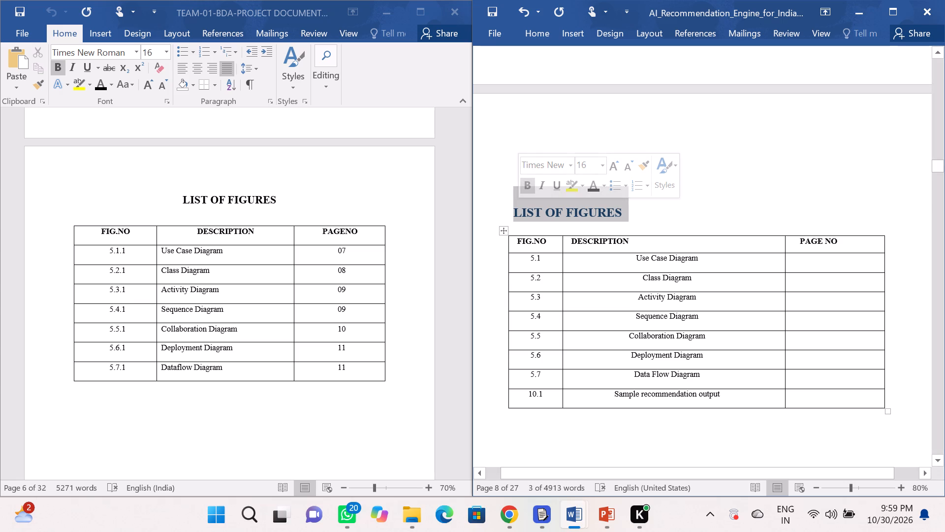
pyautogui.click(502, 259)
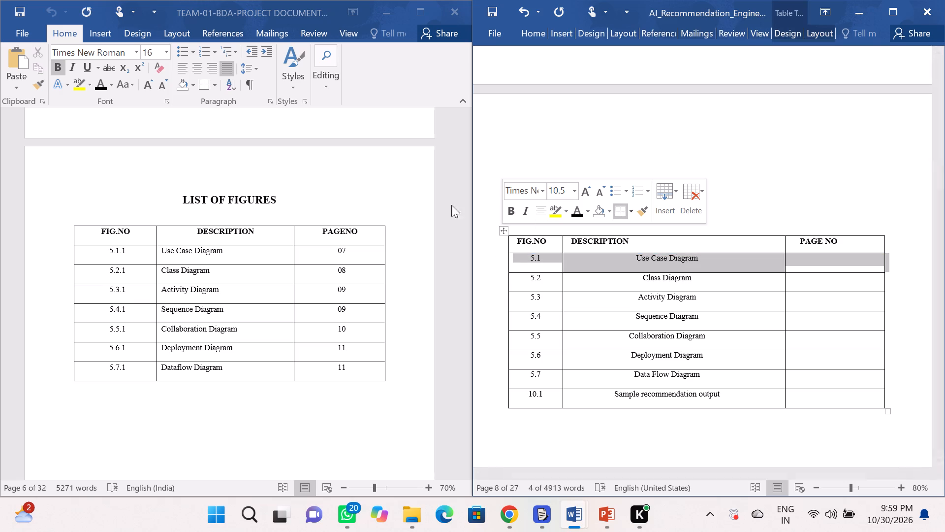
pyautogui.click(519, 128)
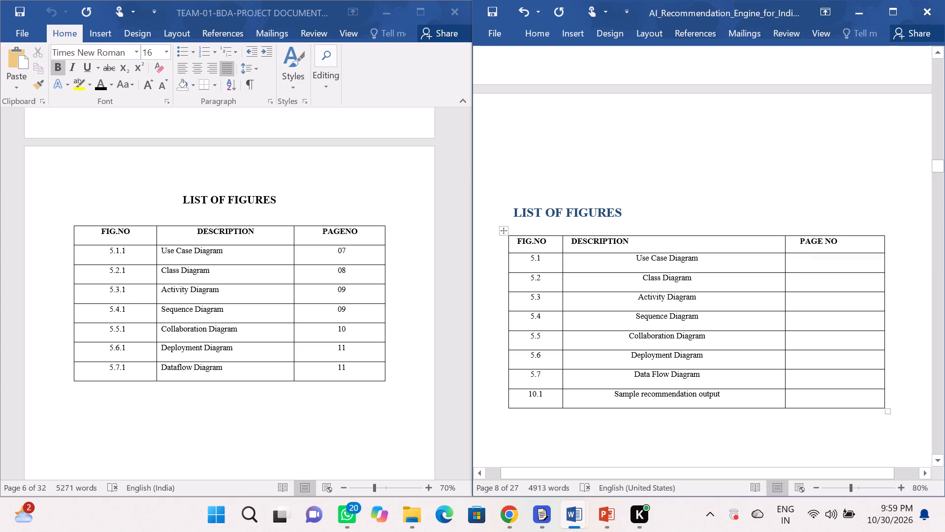
# Set the font size of the entire List of Figures table to 12.
pyautogui.moveTo(513, 228); pyautogui.dragTo(574, 285)
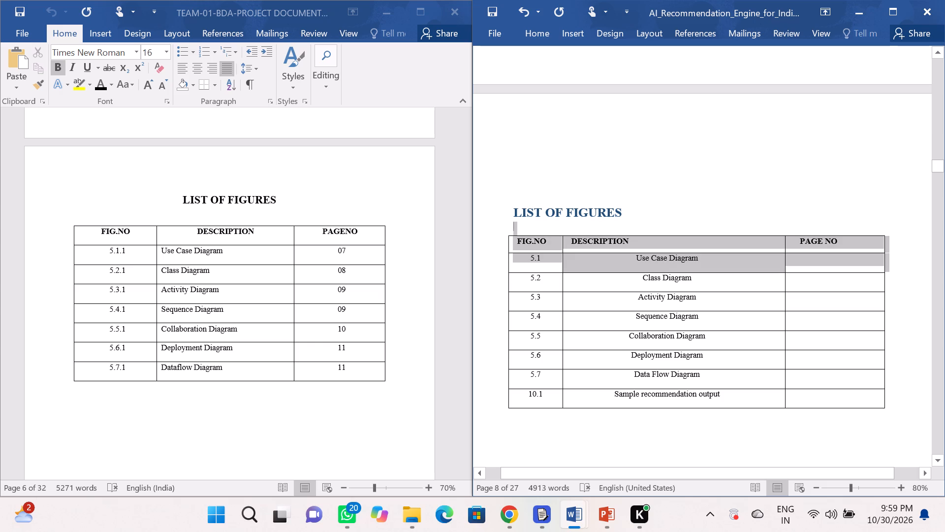
pyautogui.moveTo(574, 285); pyautogui.dragTo(618, 401)
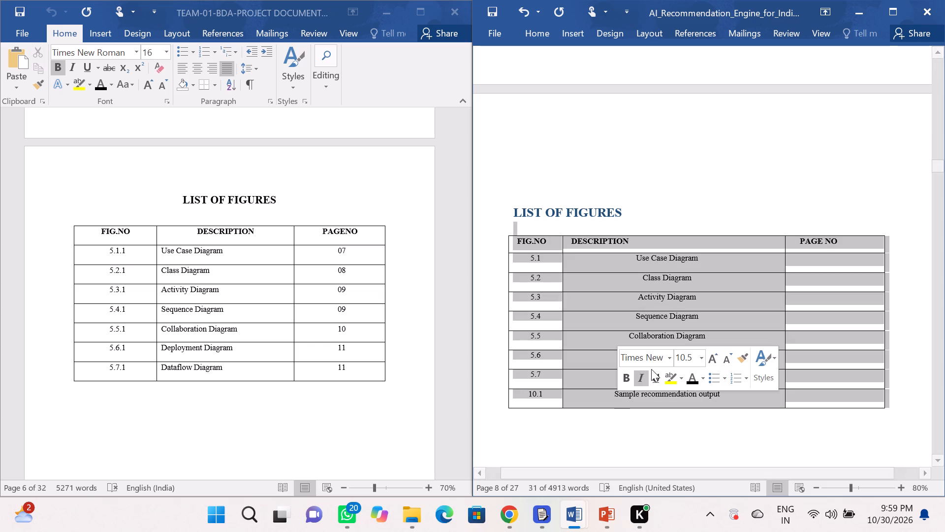
pyautogui.click(692, 358)
pyautogui.press('BackSpace')
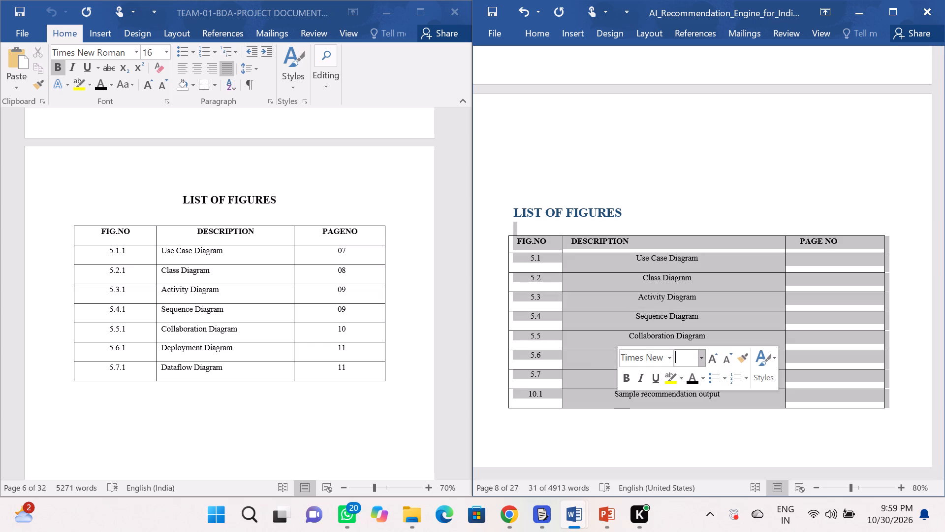
pyautogui.write('12')
pyautogui.press('Return')
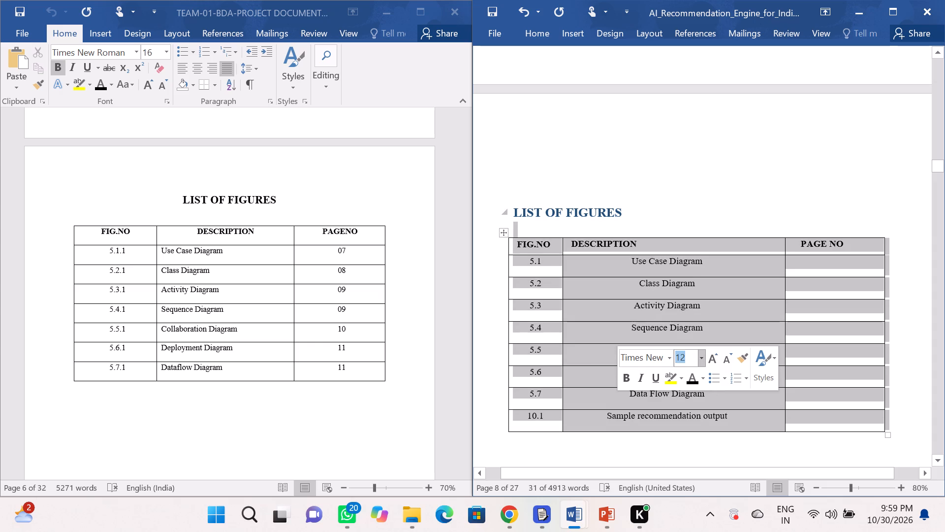
pyautogui.click(678, 184)
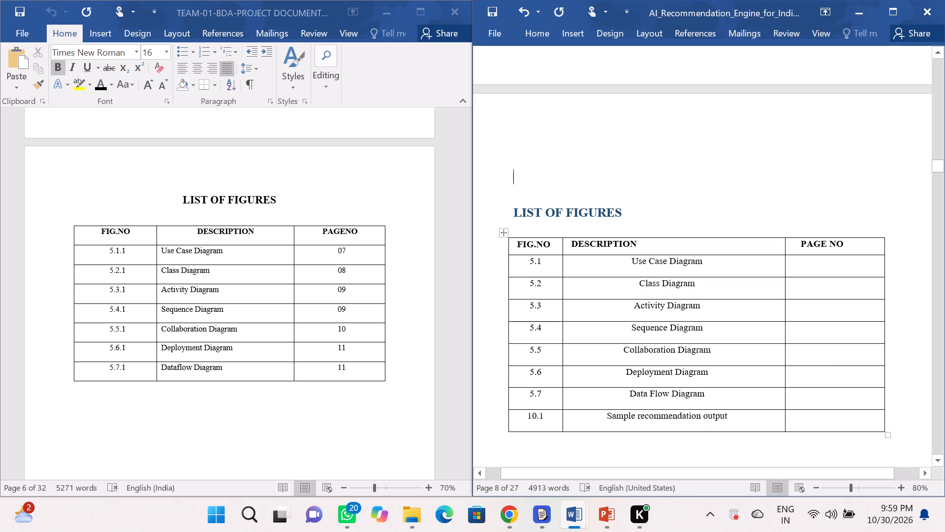
# Centre the FIG.NO, DESCRIPTION and PAGE NO headings in the List of Figures table's header row.
pyautogui.moveTo(852, 244); pyautogui.dragTo(498, 242)
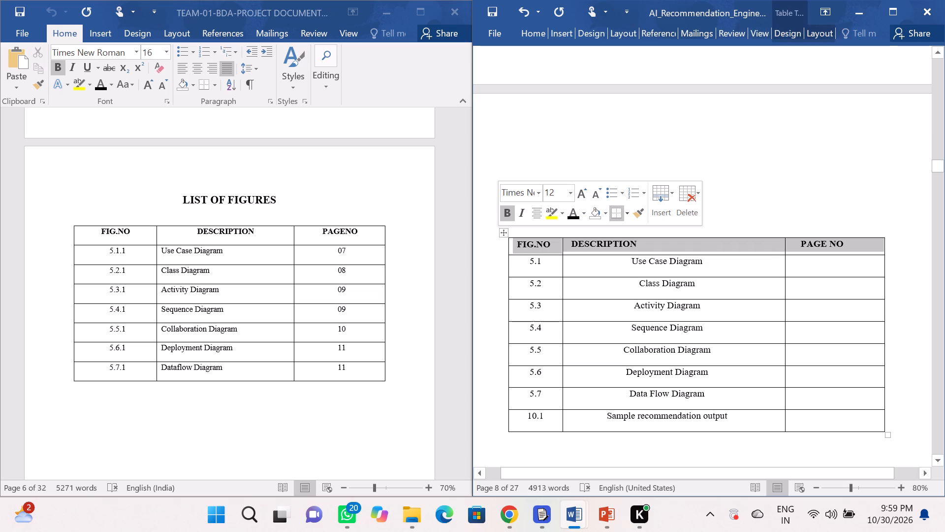
pyautogui.click(536, 213)
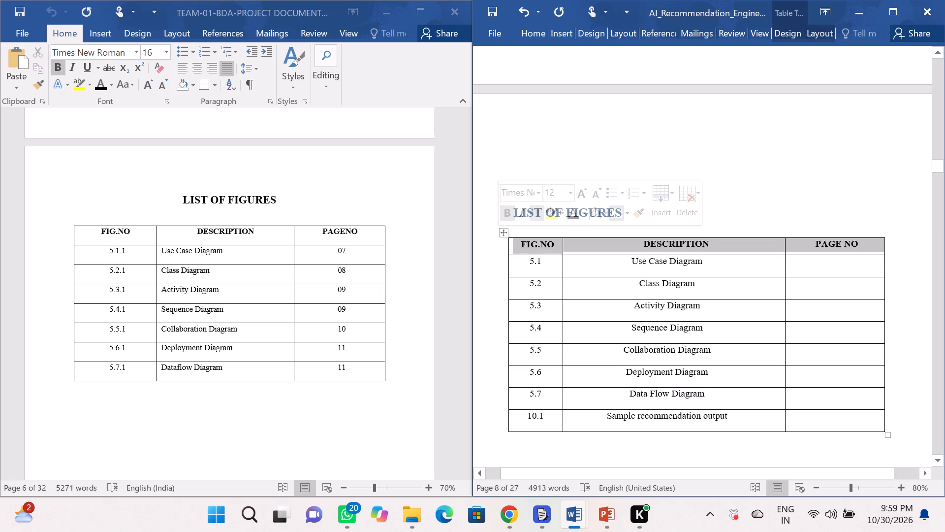
pyautogui.click(598, 127)
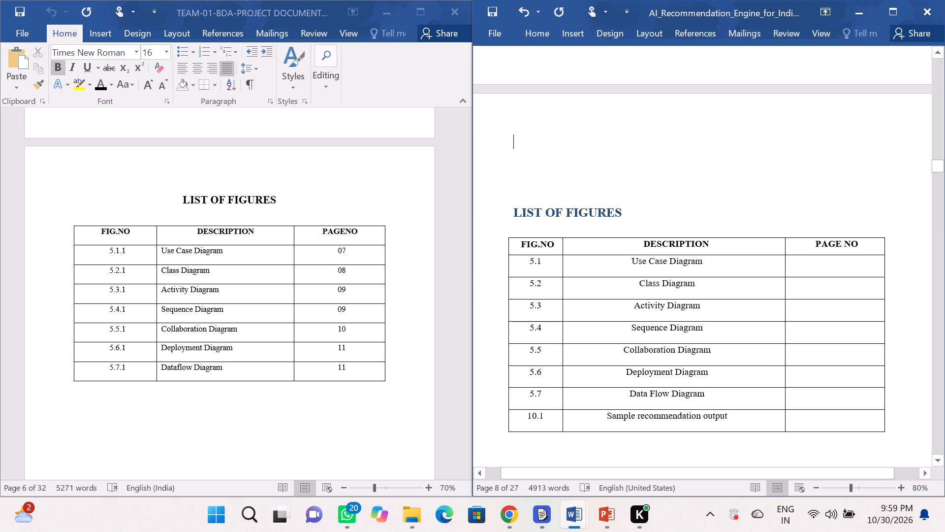
pyautogui.scroll(-1, 598, 127)
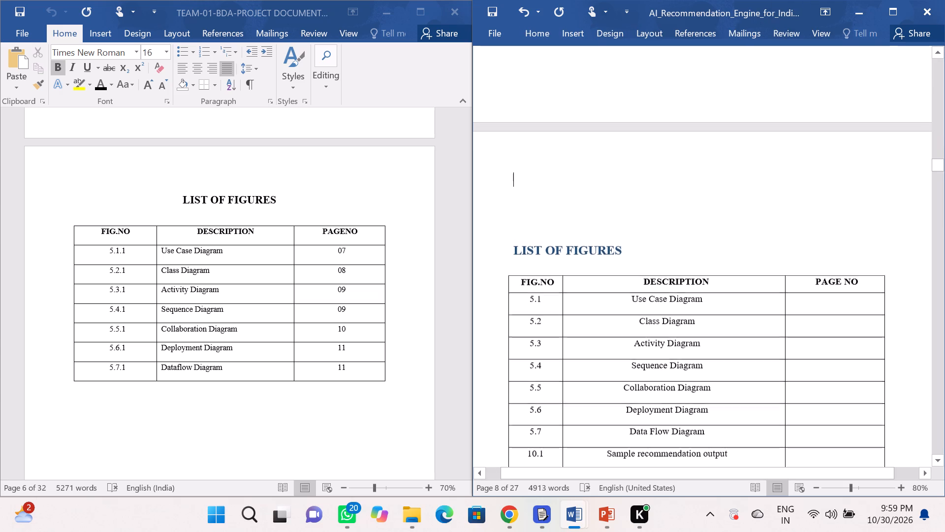
# Centre the 1. INTRODUCTION chapter heading in the report, using the sample document's Chapter 1 page as the reference.
pyautogui.scroll(-10, 598, 127)
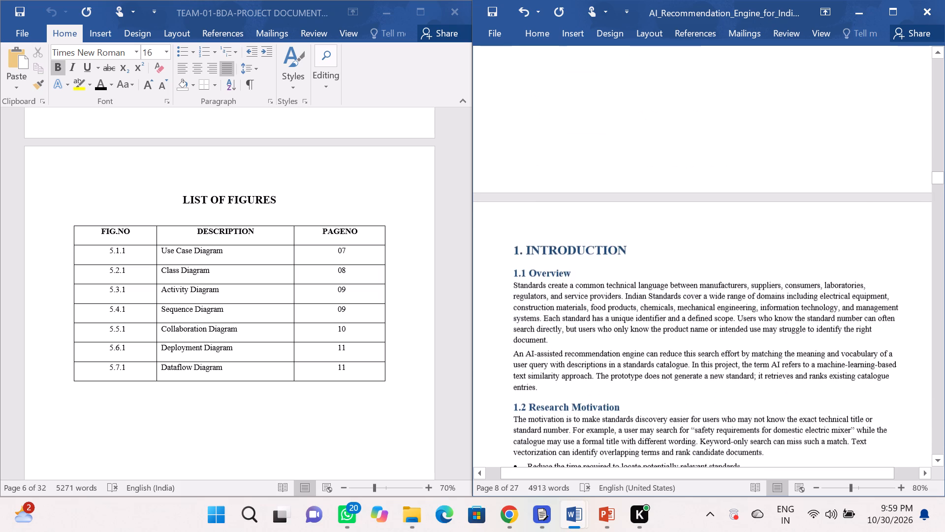
pyautogui.scroll(-5, 598, 127)
pyautogui.scroll(2, 598, 150)
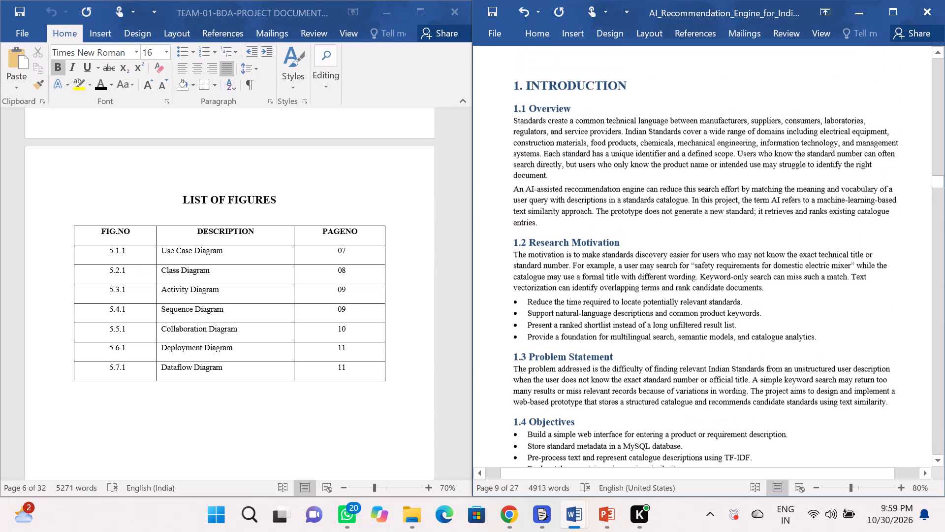
pyautogui.scroll(1, 598, 150)
pyautogui.scroll(-8, 257, 247)
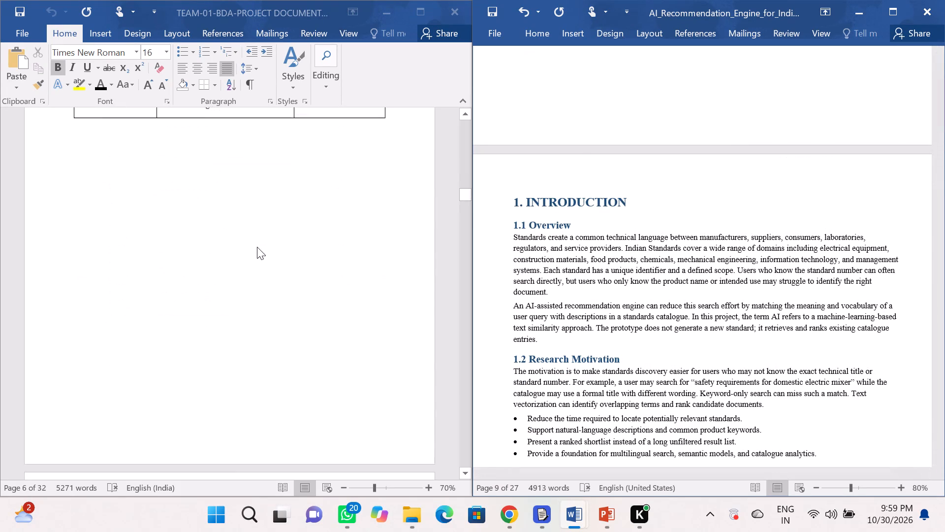
pyautogui.scroll(-9, 257, 247)
pyautogui.scroll(2, 257, 247)
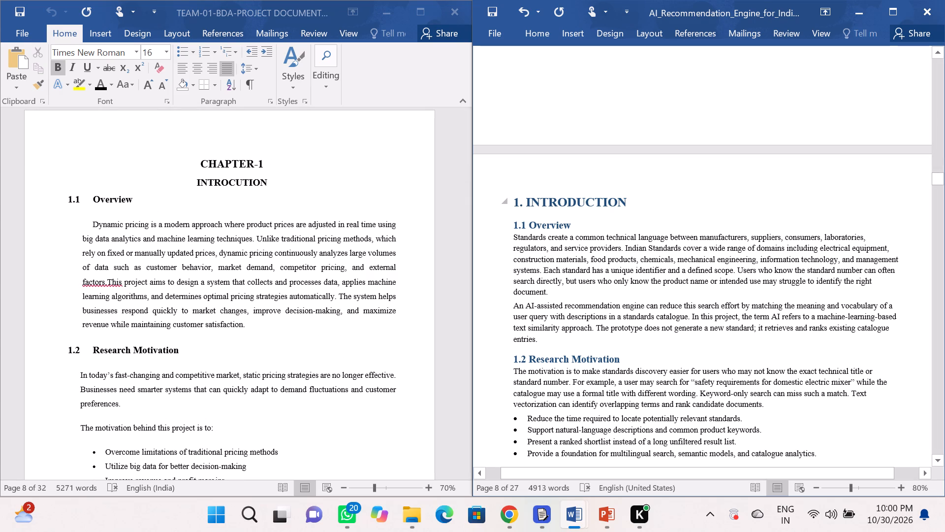
pyautogui.moveTo(632, 201); pyautogui.dragTo(502, 195)
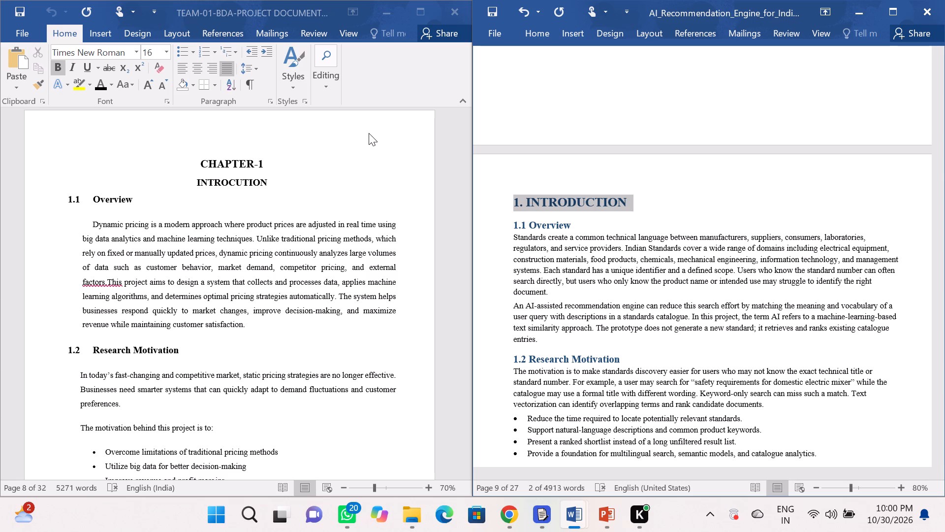
pyautogui.click(541, 33)
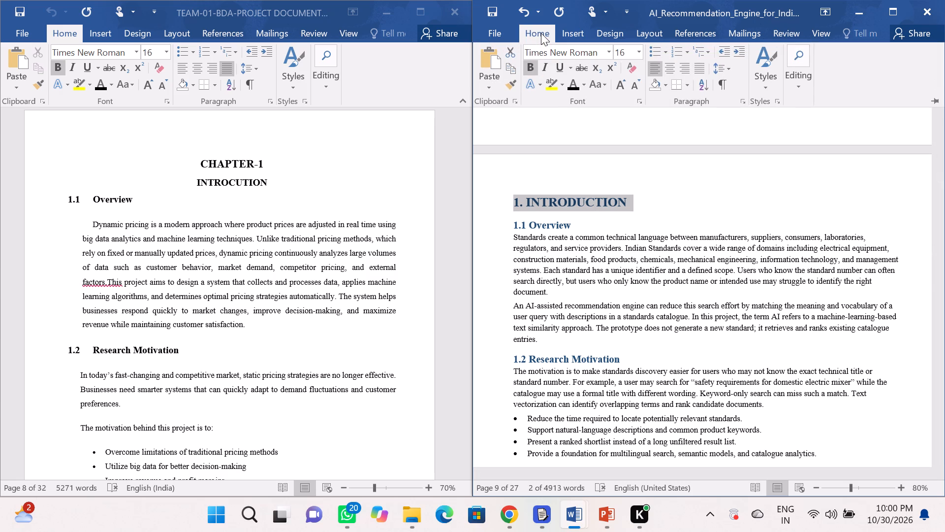
pyautogui.click(668, 66)
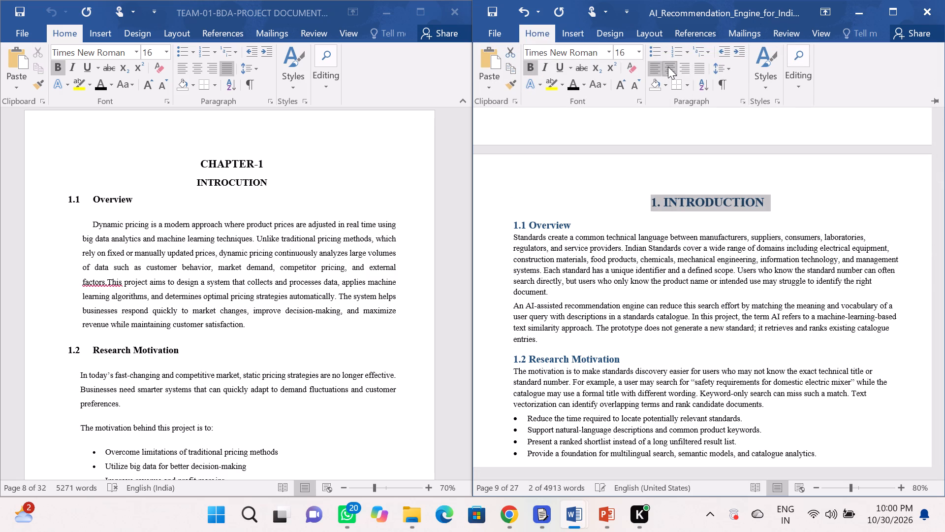
pyautogui.click(659, 169)
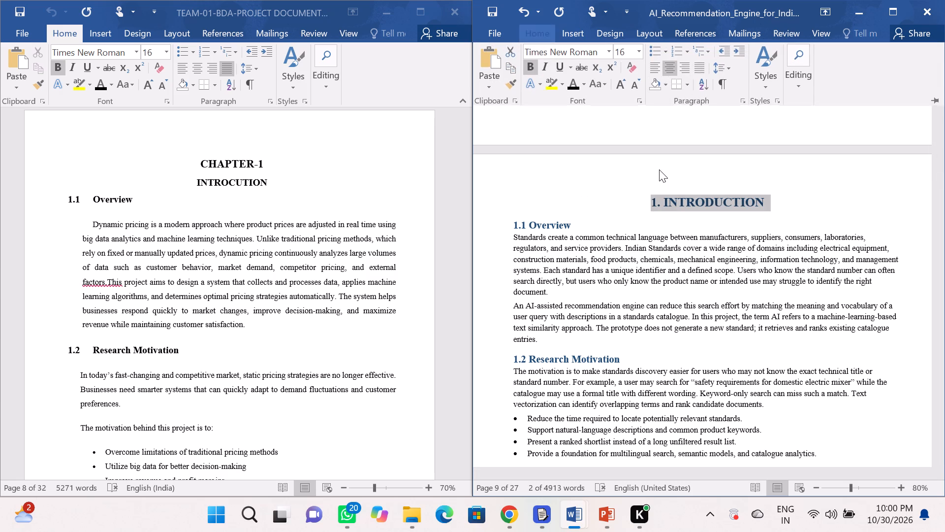
pyautogui.click(661, 189)
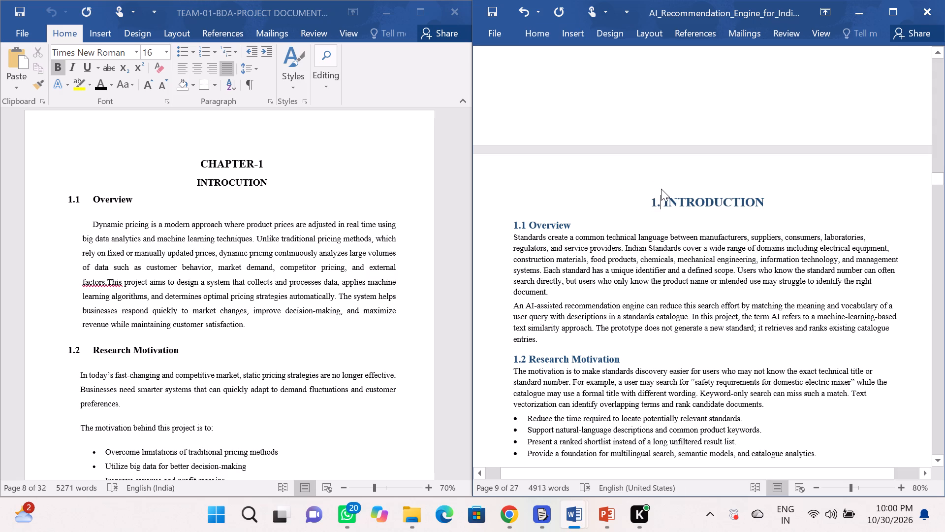
# Set the font size of the 1. INTRODUCTION heading to 14 and check it against the sample's chapter title.
pyautogui.moveTo(767, 201); pyautogui.dragTo(700, 194)
pyautogui.moveTo(700, 194); pyautogui.dragTo(642, 188)
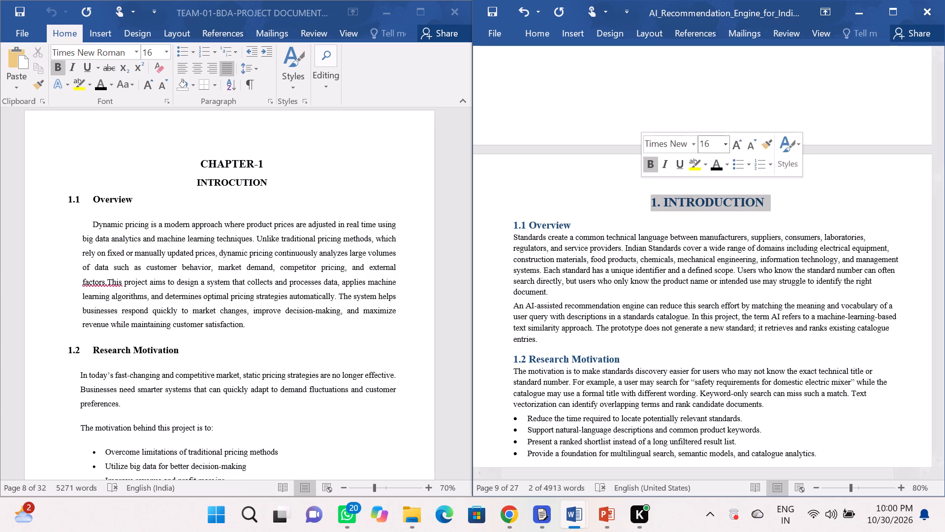
pyautogui.click(709, 143)
pyautogui.press('BackSpace')
pyautogui.write('14')
pyautogui.press('Return')
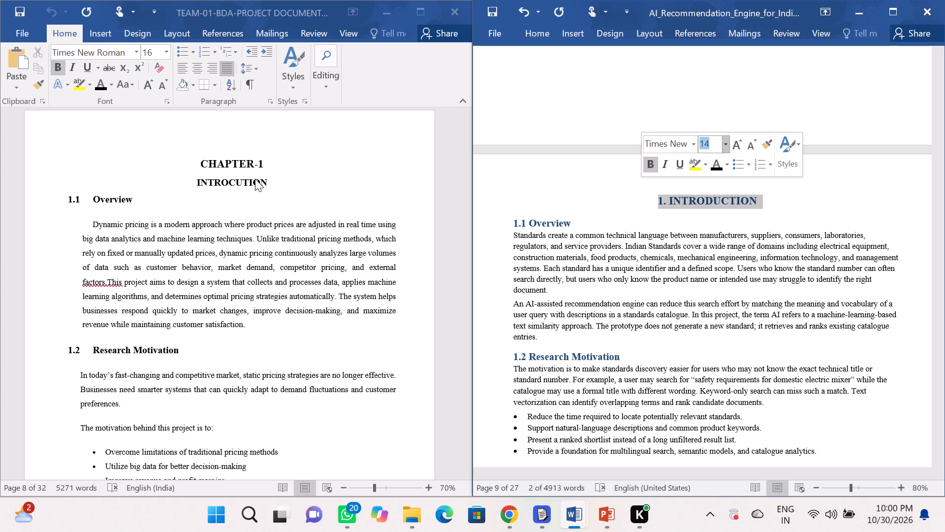
pyautogui.click(270, 178)
pyautogui.moveTo(266, 181); pyautogui.dragTo(185, 182)
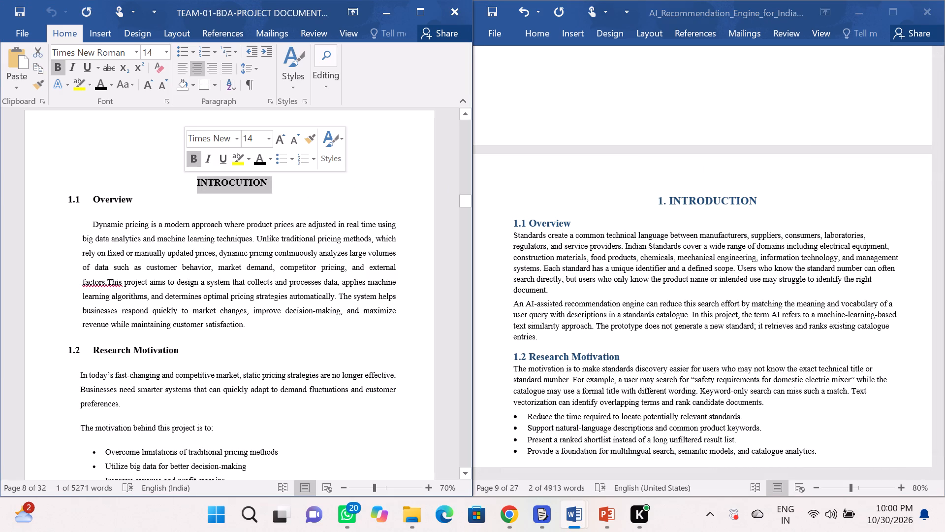
# Add a CHAPTER-1 line on its own above the 1. INTRODUCTION heading.
pyautogui.click(685, 175)
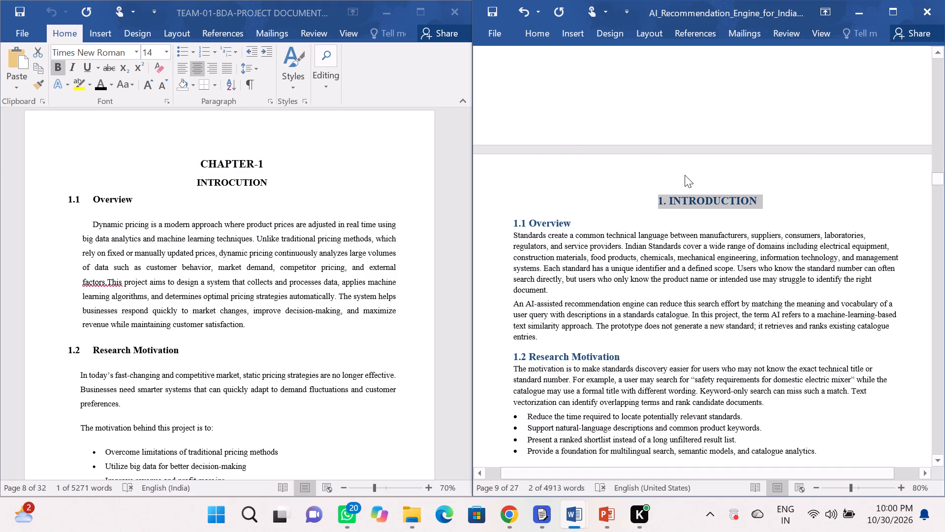
pyautogui.click(689, 175)
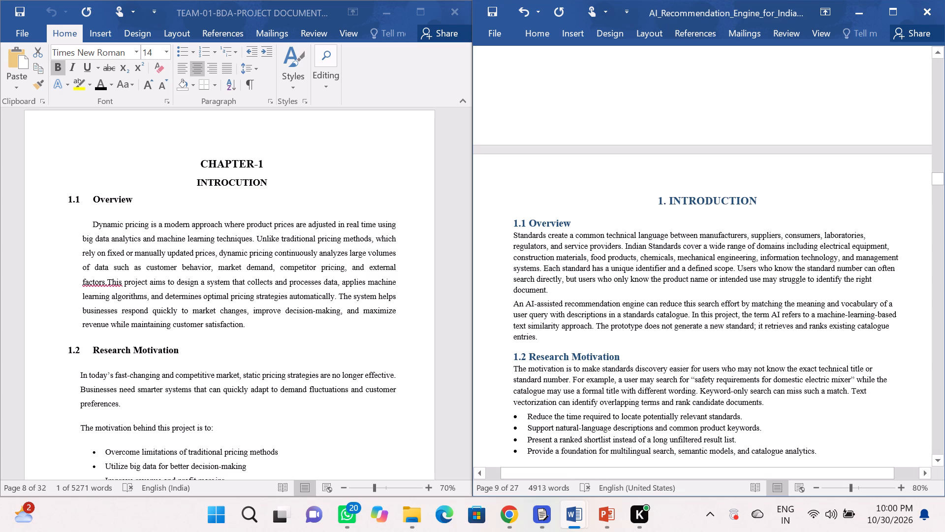
pyautogui.press('Left')
pyautogui.press('Left')
pyautogui.press('Left')
pyautogui.press('Left')
pyautogui.press('Left')
pyautogui.press('Left')
pyautogui.write('CHA')
pyautogui.write('PTER')
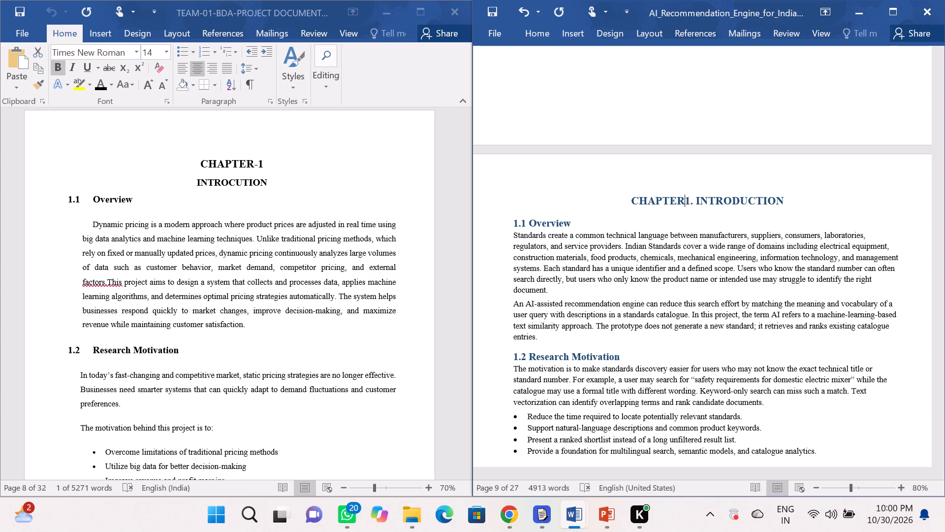
pyautogui.write('-1')
pyautogui.press('Return')
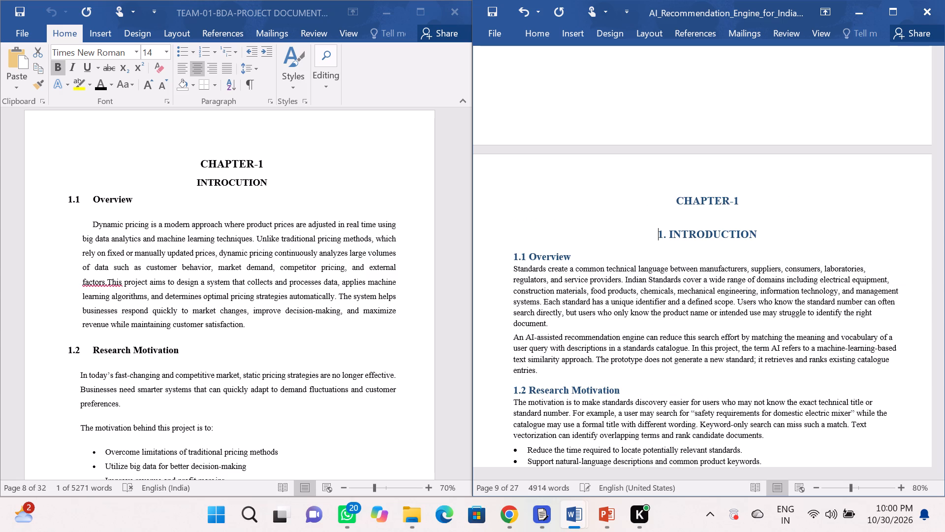
# Reduce the line spacing of the CHAPTER-1 and 1. INTRODUCTION headings.
pyautogui.moveTo(755, 235); pyautogui.dragTo(665, 189)
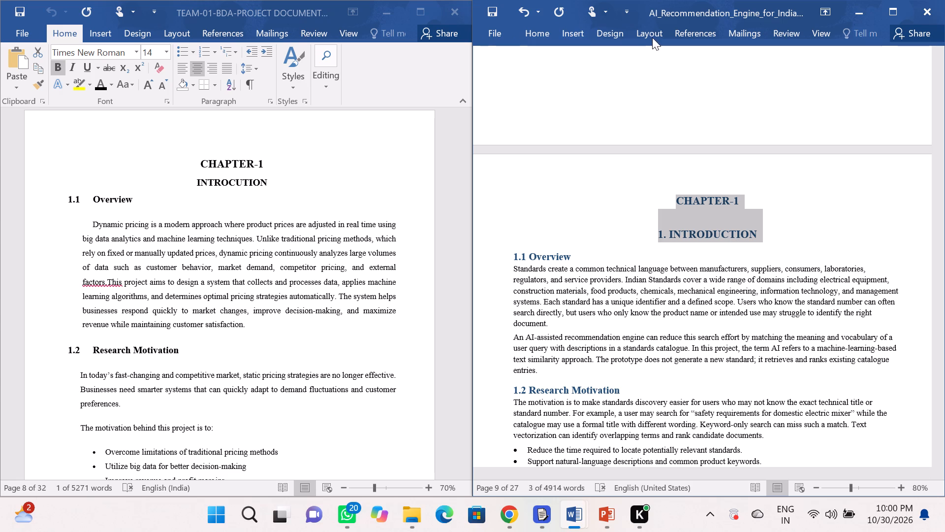
pyautogui.click(545, 31)
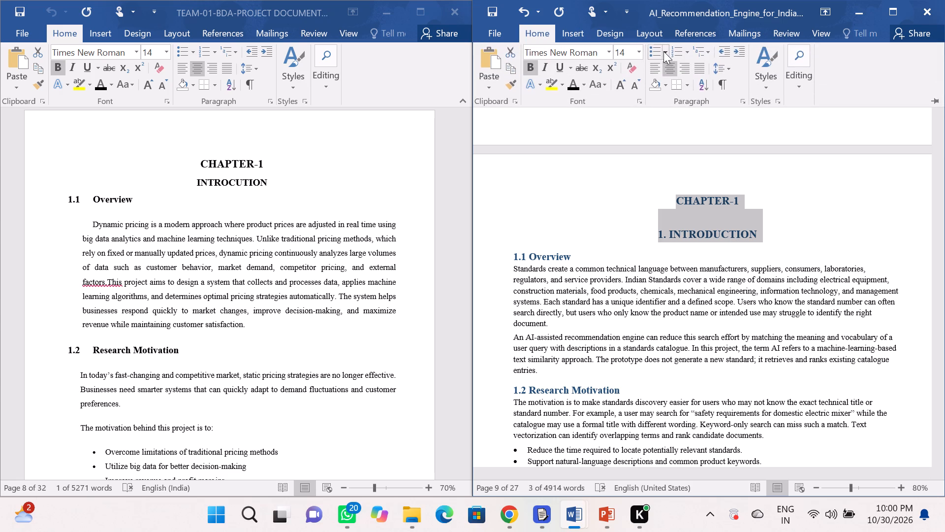
pyautogui.click(724, 70)
pyautogui.click(730, 83)
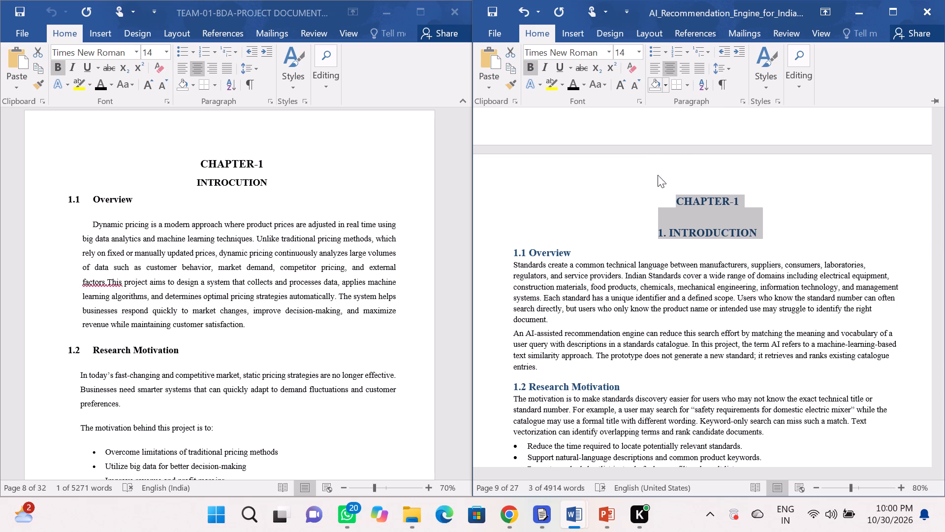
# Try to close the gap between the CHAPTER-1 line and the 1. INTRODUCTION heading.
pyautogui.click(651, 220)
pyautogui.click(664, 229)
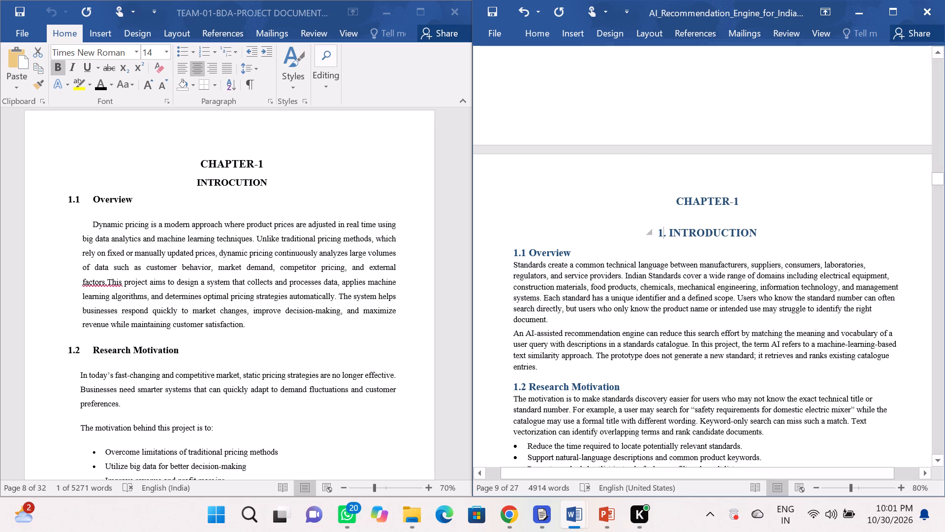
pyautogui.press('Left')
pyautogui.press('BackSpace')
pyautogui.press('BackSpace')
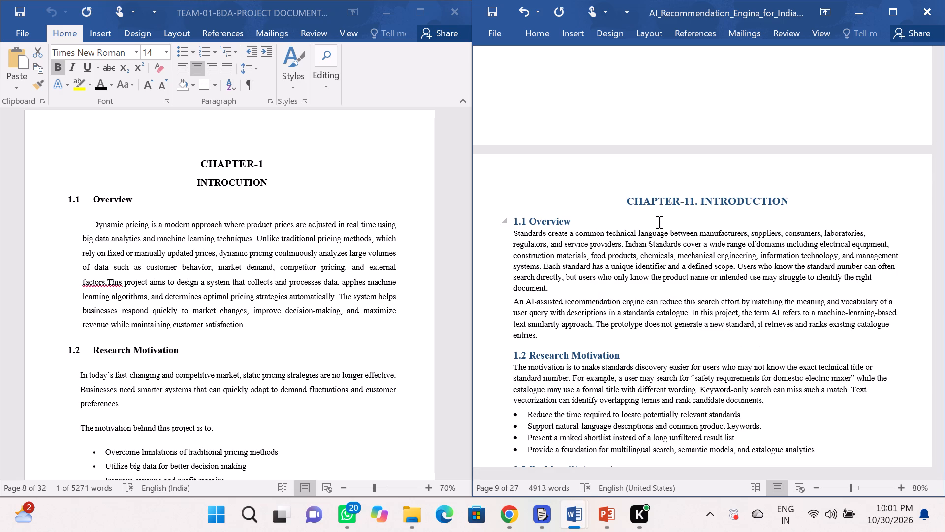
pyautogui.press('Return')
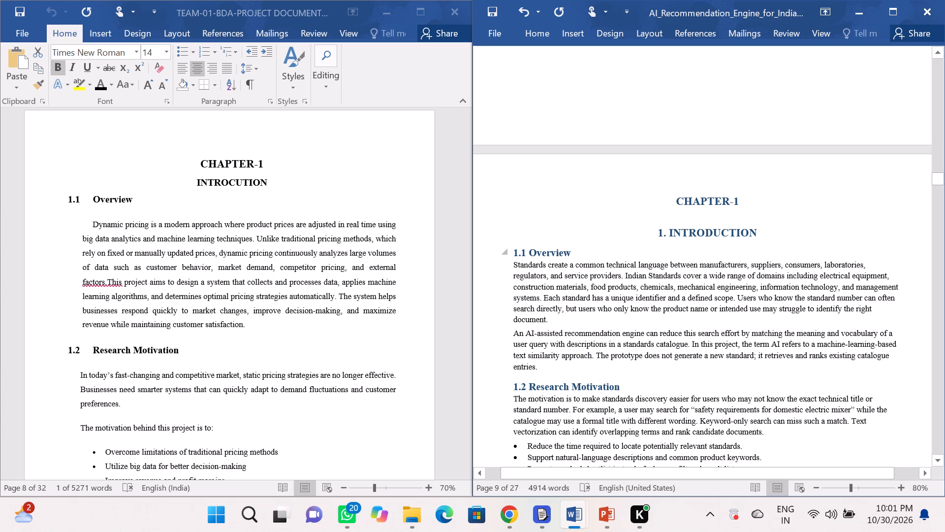
# Insert a blank line between the 1. INTRODUCTION heading and the 1.1 Overview heading.
pyautogui.click(767, 231)
pyautogui.press('Return')
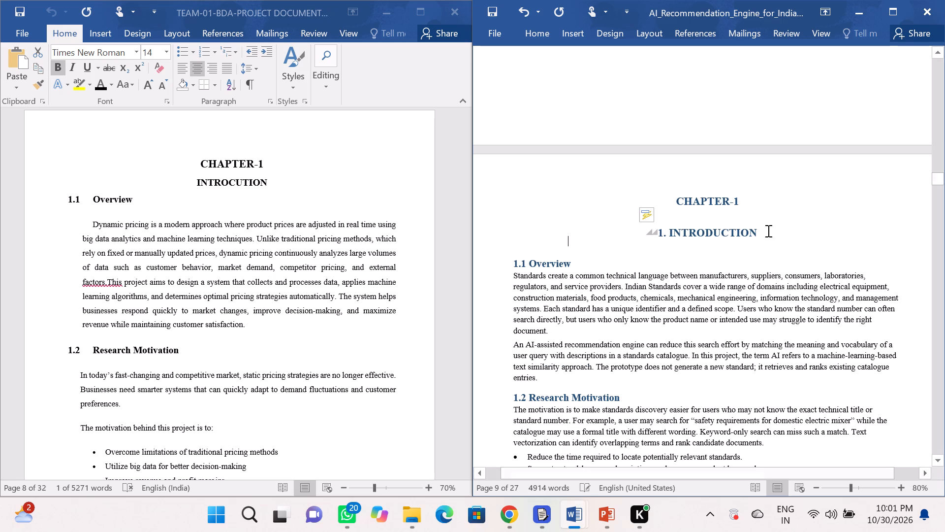
pyautogui.click(744, 195)
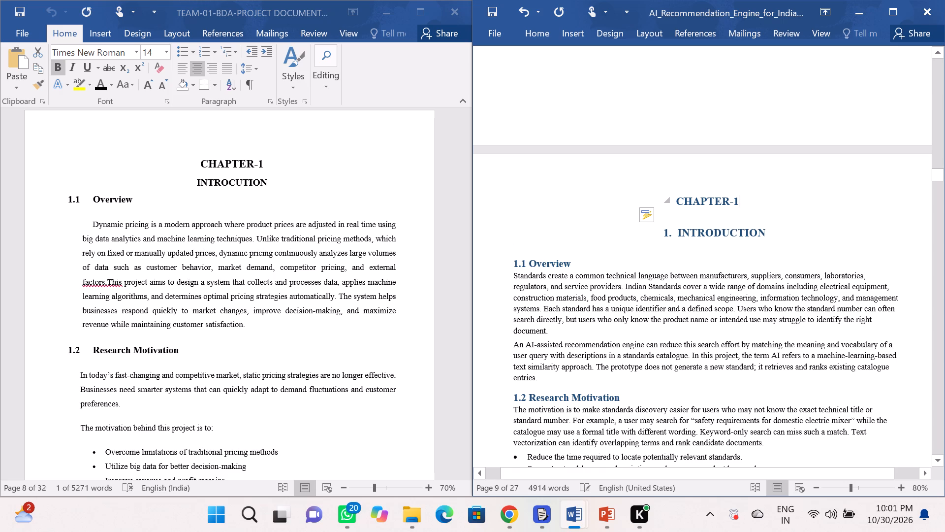
# Set the font size of the 1.1 Overview heading to 14.
pyautogui.moveTo(585, 262); pyautogui.dragTo(493, 262)
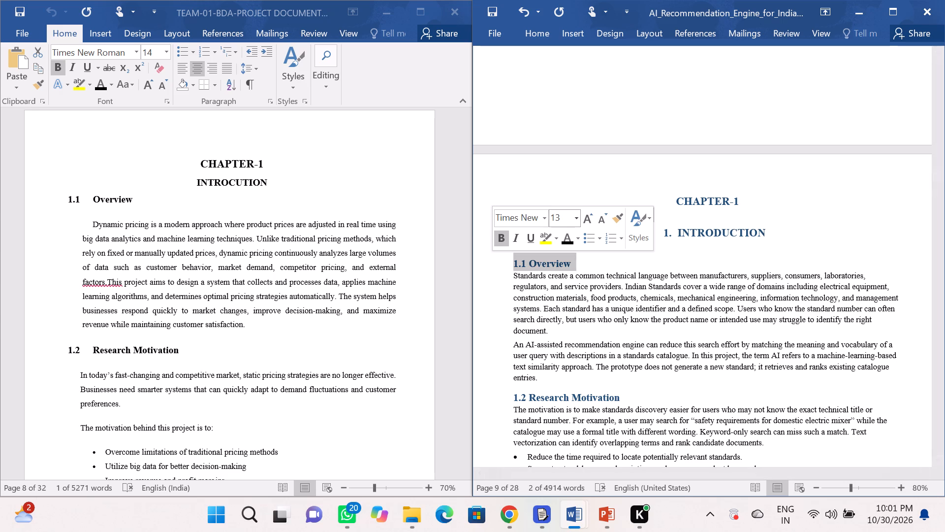
pyautogui.click(560, 220)
pyautogui.press('BackSpace')
pyautogui.press('1')
pyautogui.press('4')
pyautogui.press('Return')
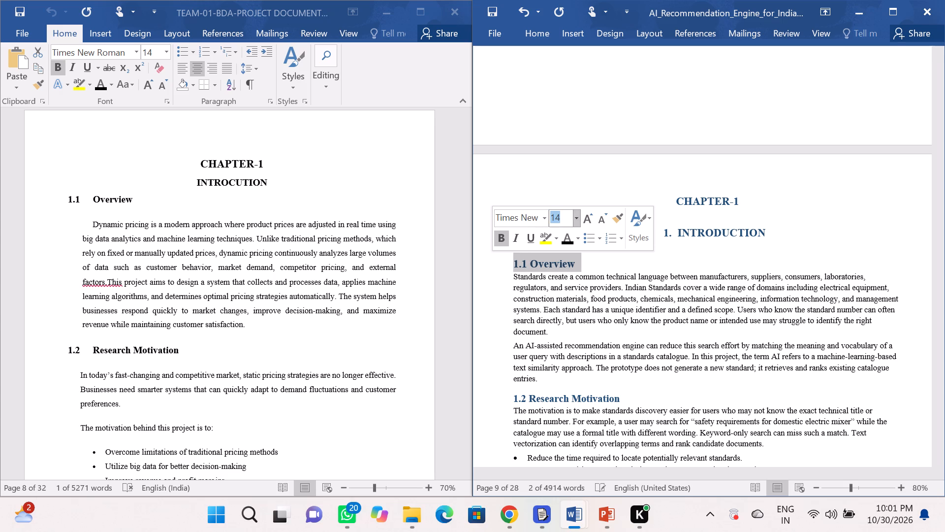
pyautogui.click(590, 274)
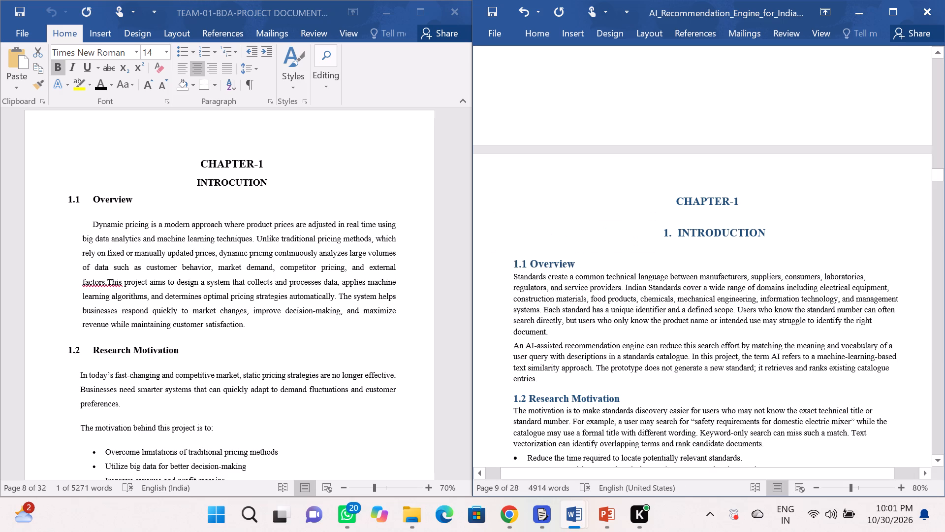
# Insert a blank, unnumbered line between the 1.1 Overview heading and its first paragraph.
pyautogui.click(583, 266)
pyautogui.press('Return')
pyautogui.press('BackSpace')
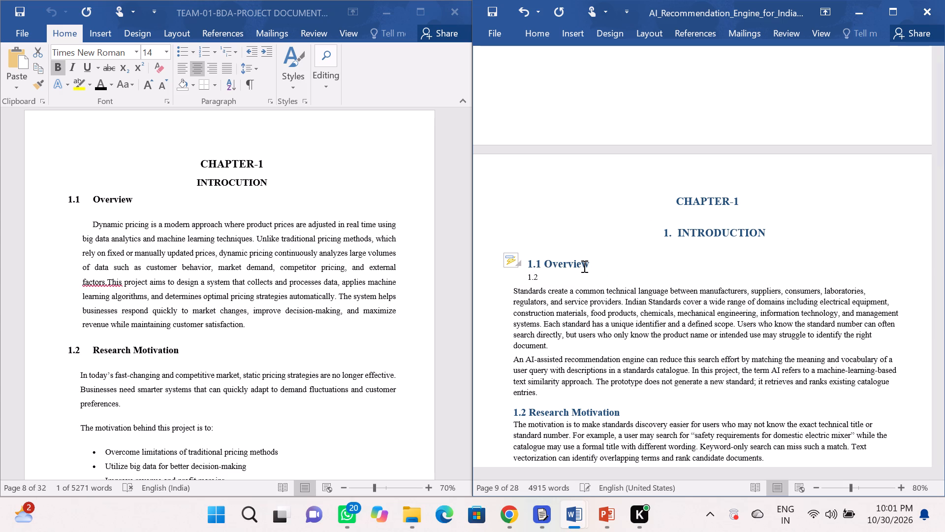
pyautogui.press('BackSpace')
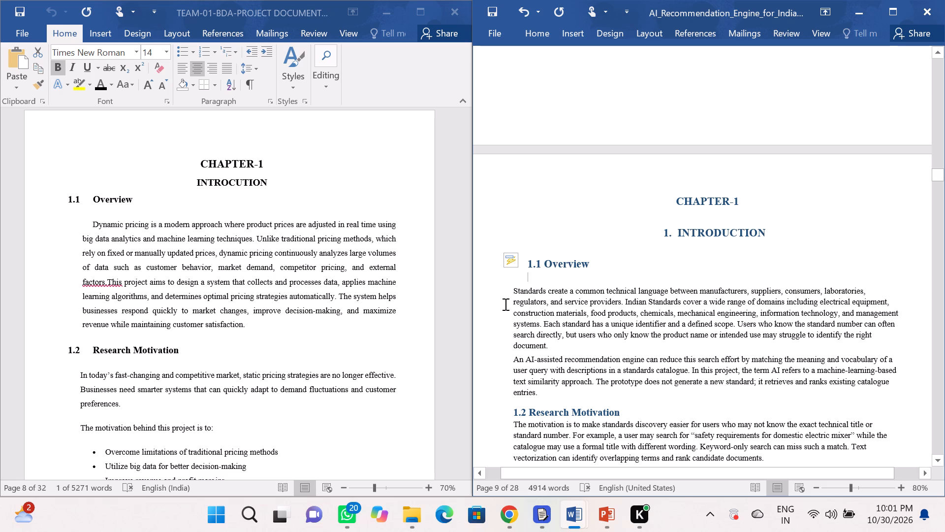
# Indent the first line of the first 1.1 Overview paragraph with leading spaces, roughly level with the word Overview in the heading.
pyautogui.click(510, 290)
pyautogui.press('space')
pyautogui.press('space')
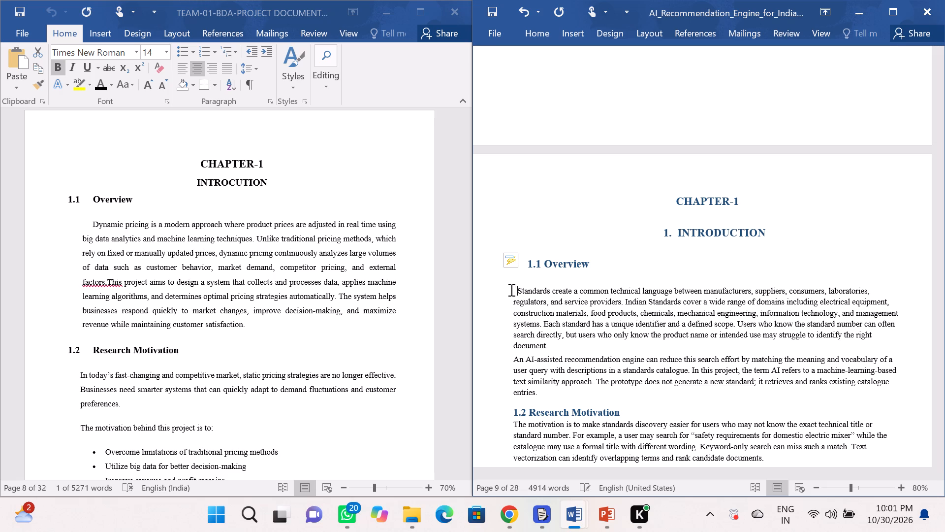
pyautogui.press('space')
pyautogui.press('space')
pyautogui.press('space')
pyautogui.press('space')
pyautogui.press('space')
pyautogui.press('space')
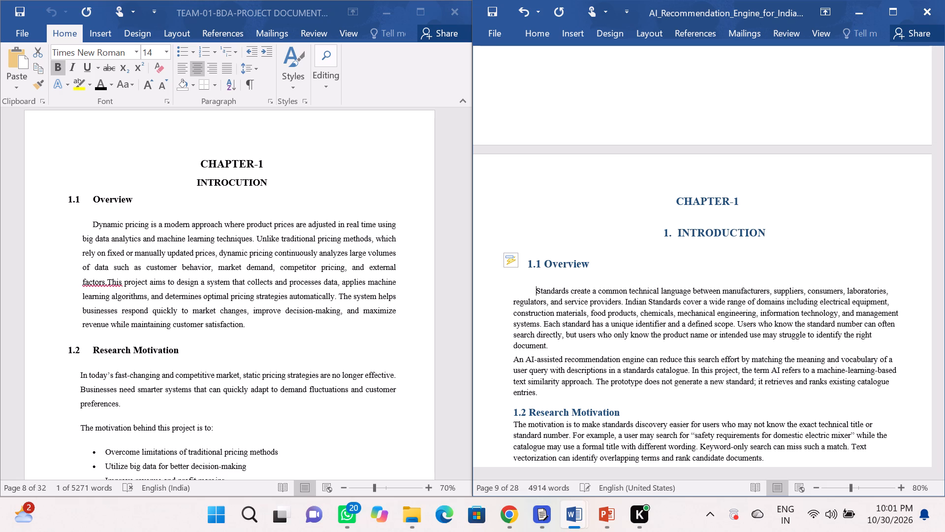
pyautogui.press('space')
pyautogui.press('space')
pyautogui.press('space')
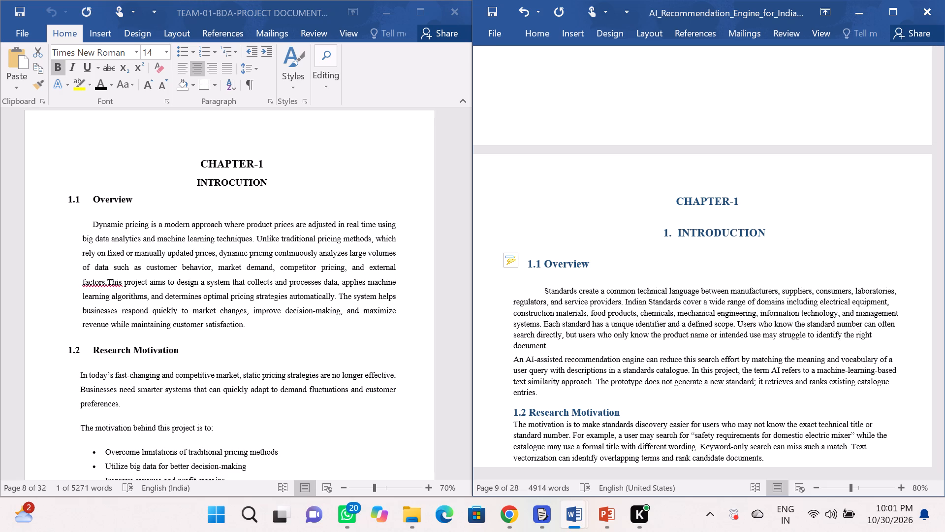
pyautogui.press('space')
pyautogui.press('space')
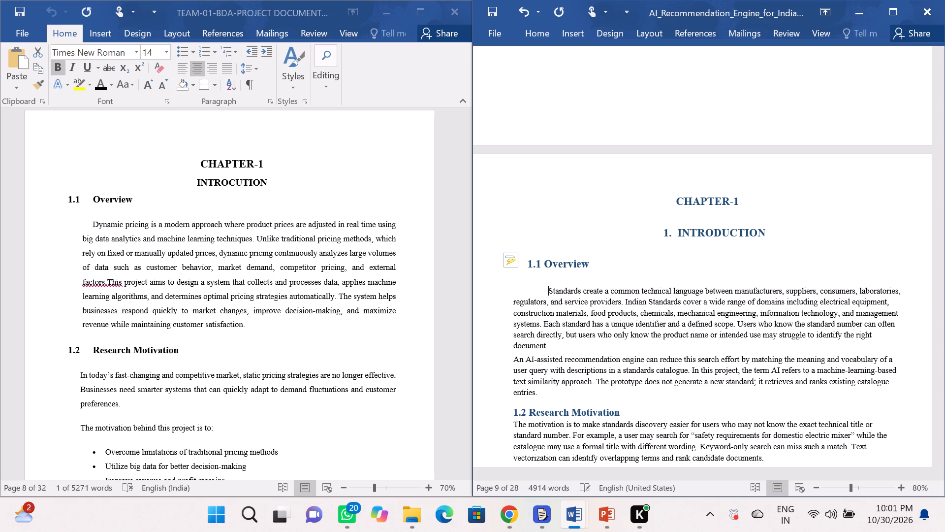
pyautogui.press('space')
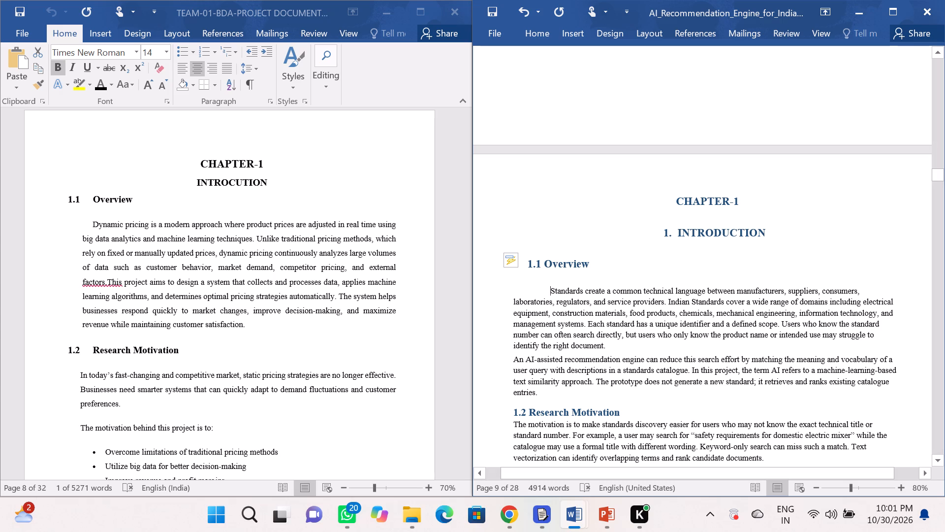
pyautogui.press('BackSpace')
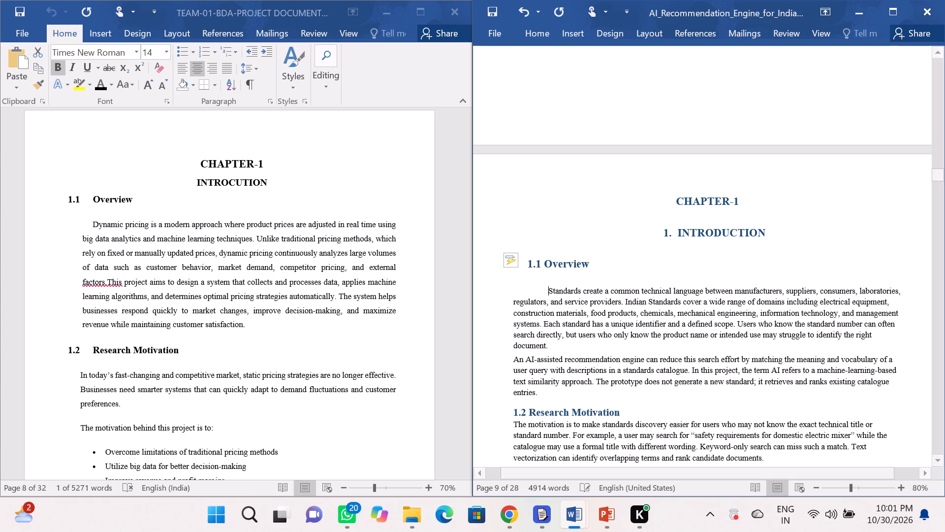
pyautogui.press('BackSpace')
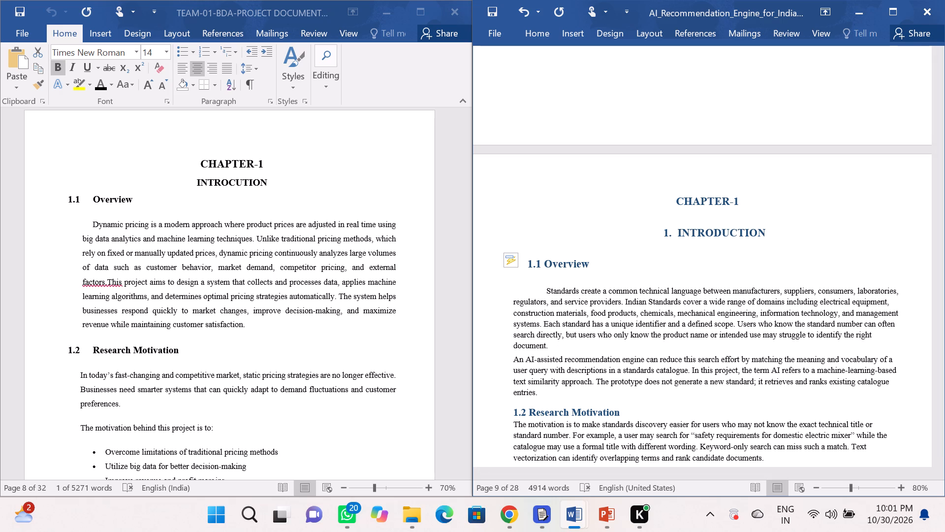
pyautogui.press('BackSpace')
pyautogui.press('BackSpace')
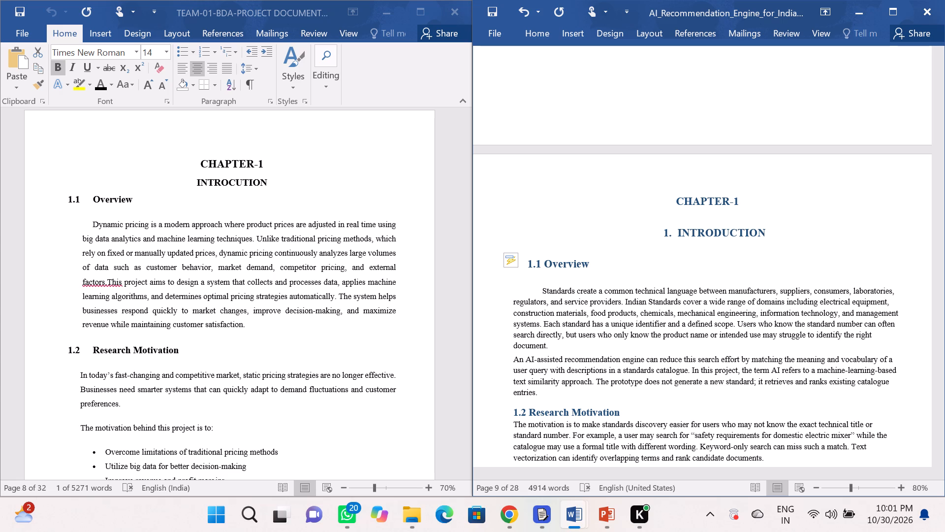
# Set the font size of both body paragraphs under the 1.1 Overview heading to 12.
pyautogui.scroll(-1, 586, 370)
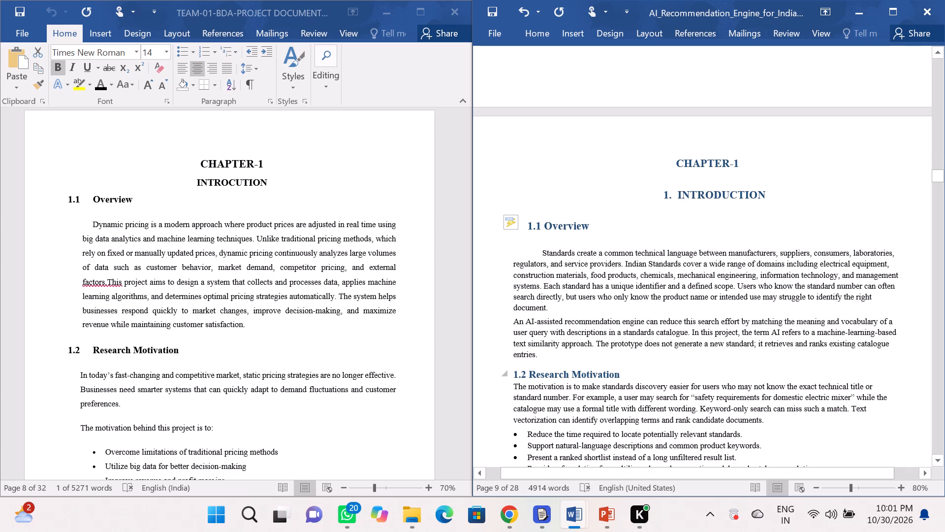
pyautogui.moveTo(538, 355); pyautogui.dragTo(535, 244)
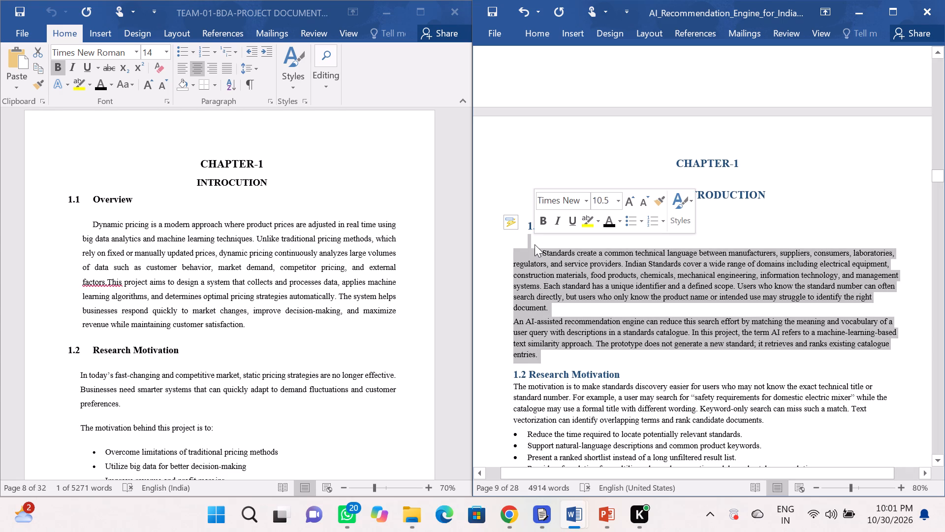
pyautogui.click(612, 201)
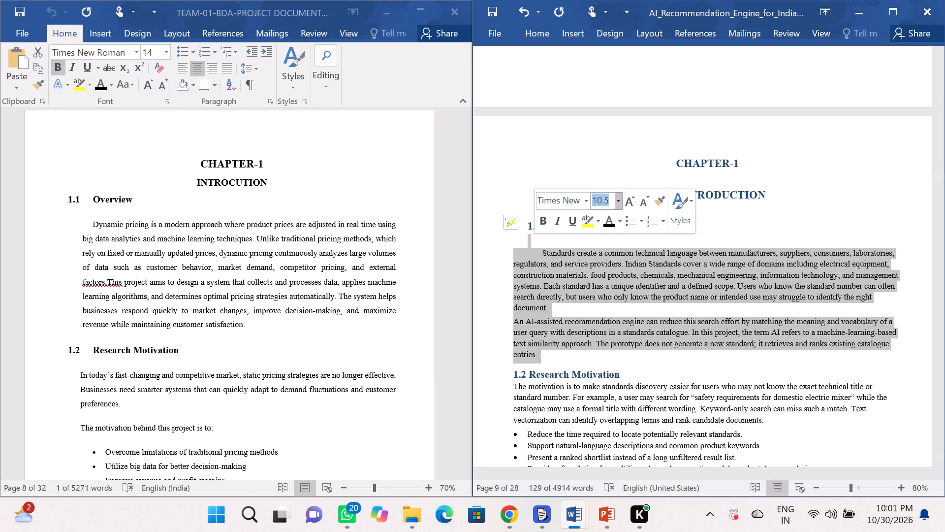
pyautogui.press('BackSpace')
pyautogui.write('12')
pyautogui.press('Return')
pyautogui.click(498, 200)
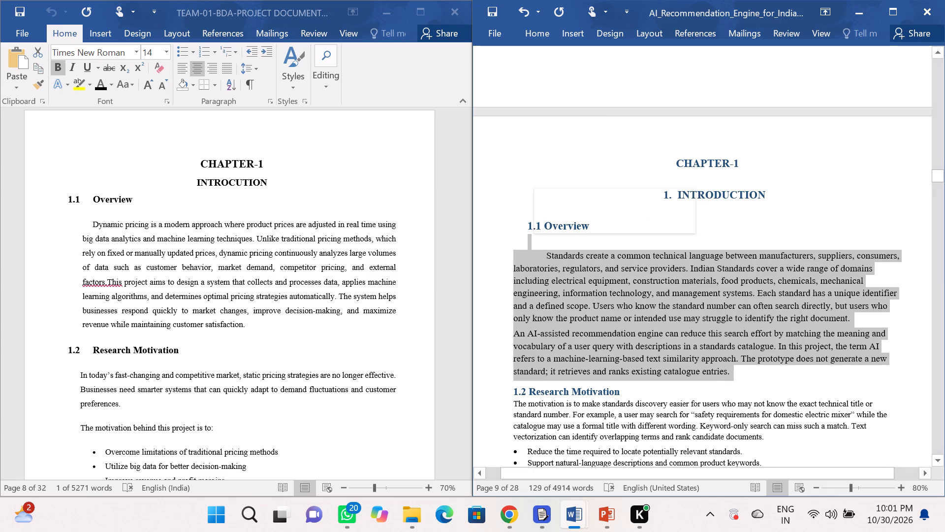
# Set the font size of the 1.2 Research Motivation heading to 14.
pyautogui.scroll(-1, 498, 200)
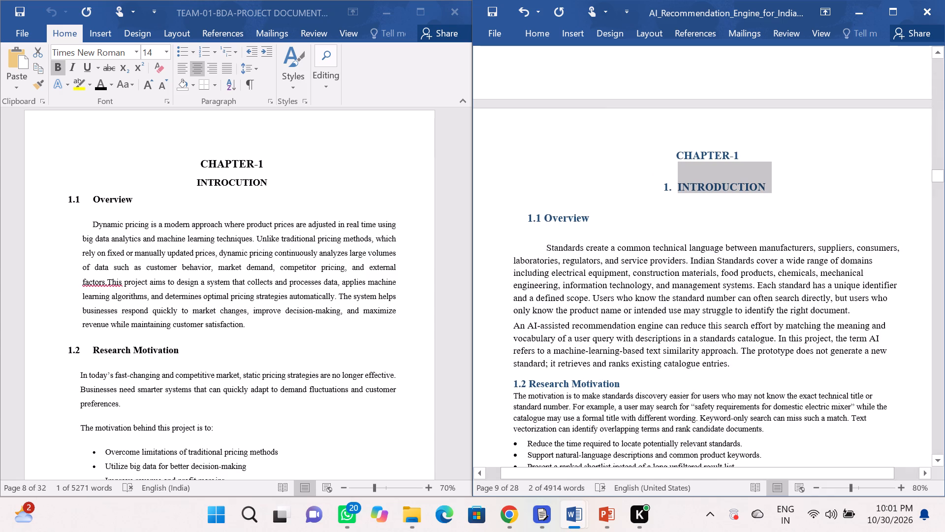
pyautogui.scroll(-2, 581, 261)
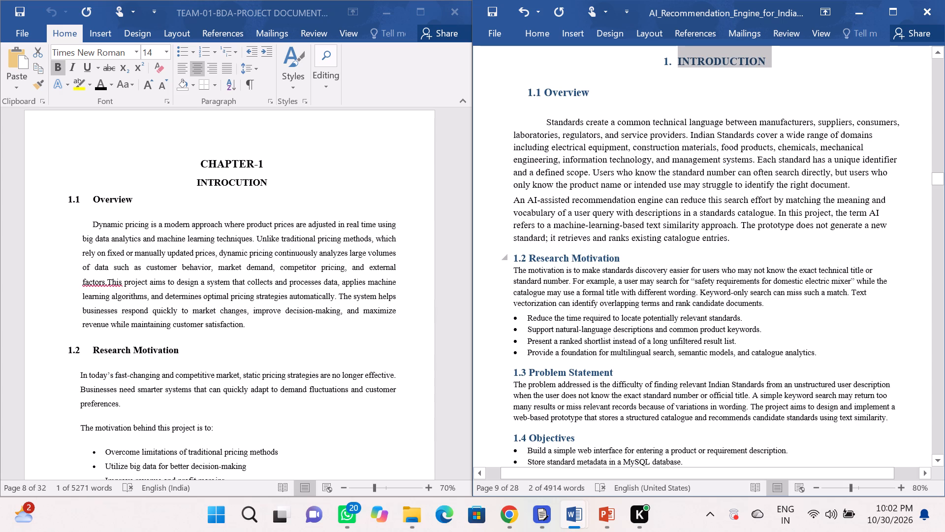
pyautogui.scroll(-1, 404, 246)
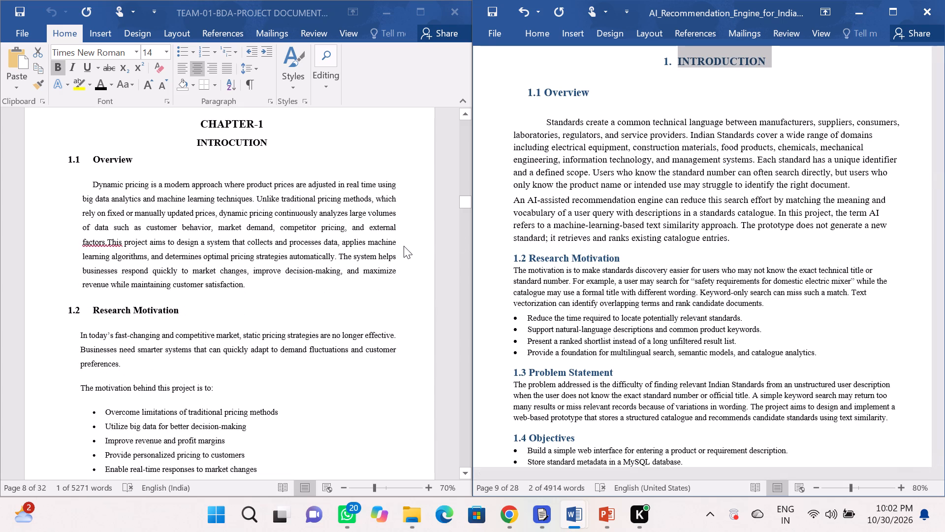
pyautogui.moveTo(625, 260); pyautogui.dragTo(497, 251)
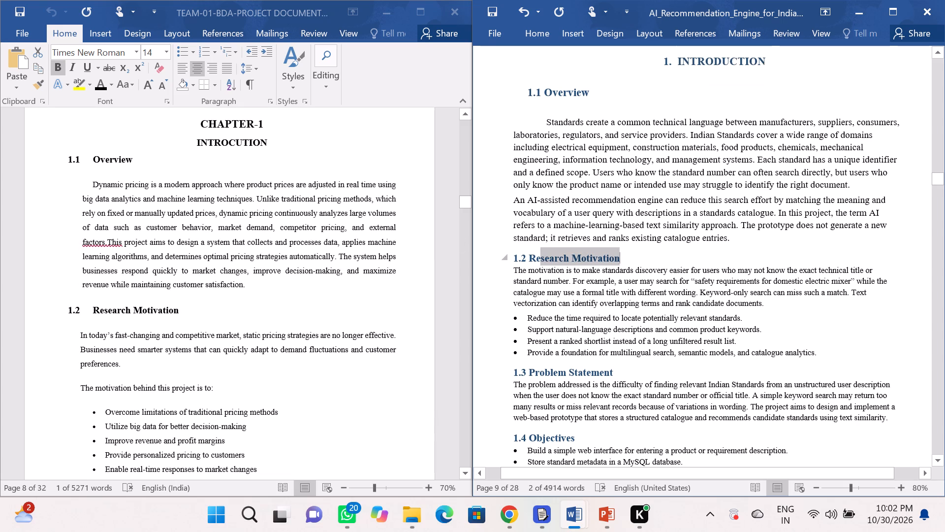
pyautogui.moveTo(497, 251); pyautogui.dragTo(486, 251)
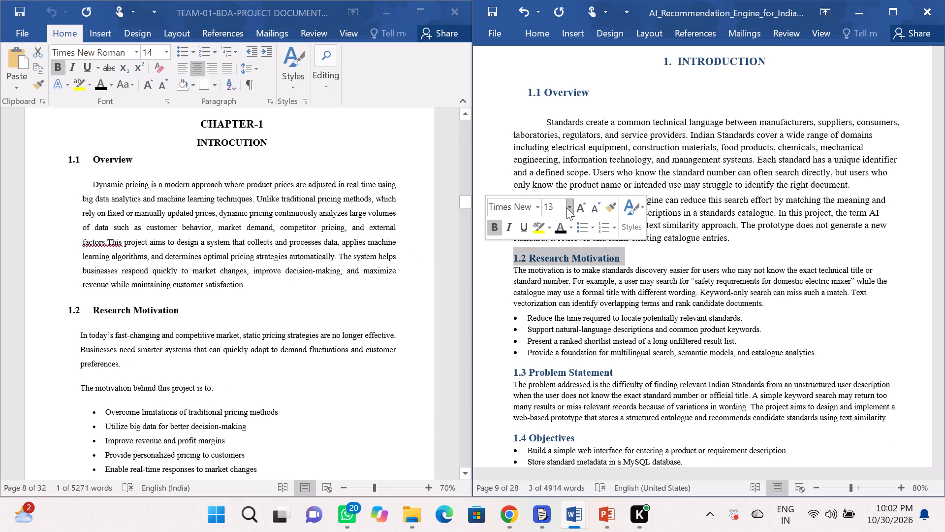
pyautogui.click(556, 207)
pyautogui.press('BackSpace')
pyautogui.write('14')
pyautogui.press('Return')
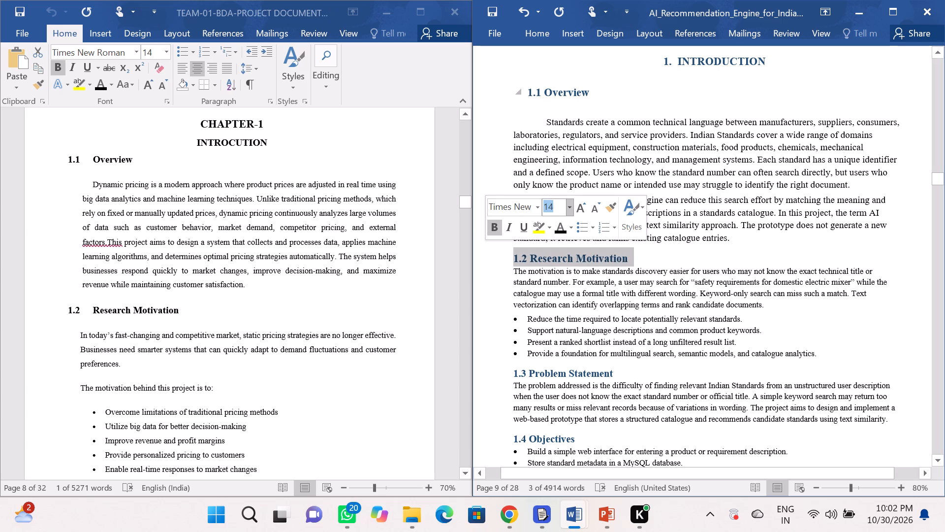
pyautogui.doubleClick(608, 96)
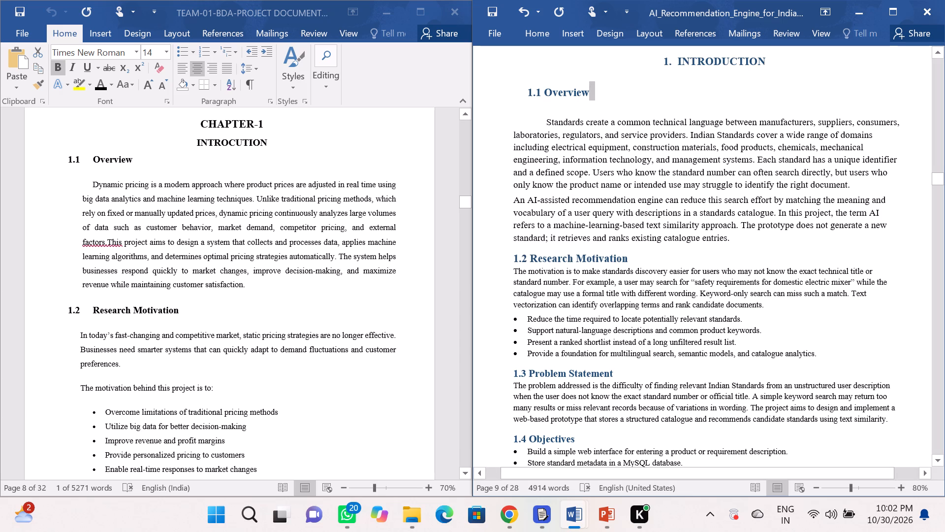
# Set the font size of the paragraph and bullet list under 1.2 Research Motivation to 12.
pyautogui.moveTo(513, 273); pyautogui.dragTo(762, 361)
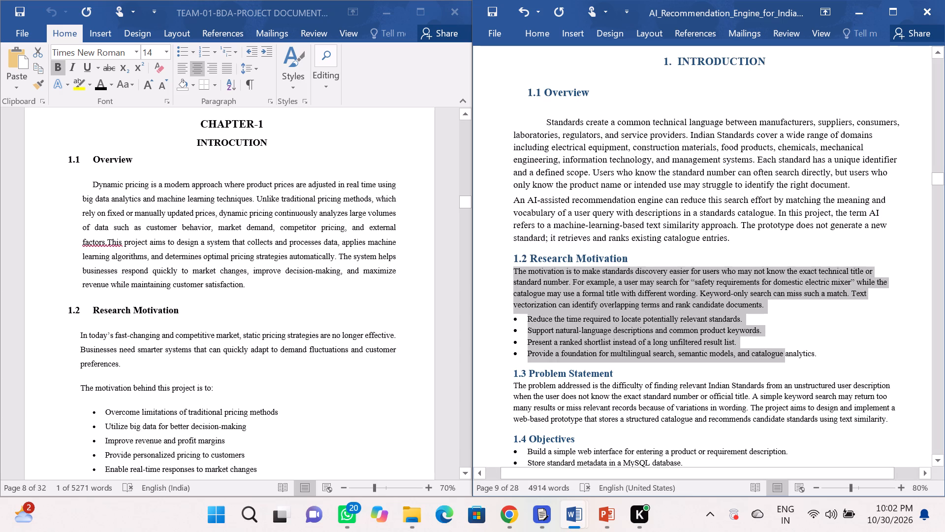
pyautogui.moveTo(762, 361); pyautogui.dragTo(896, 358)
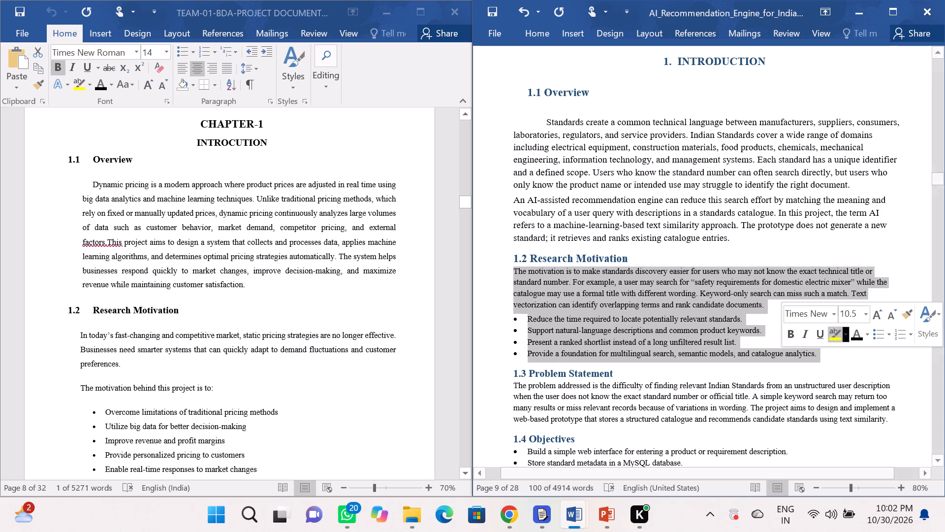
pyautogui.click(855, 312)
pyautogui.press('BackSpace')
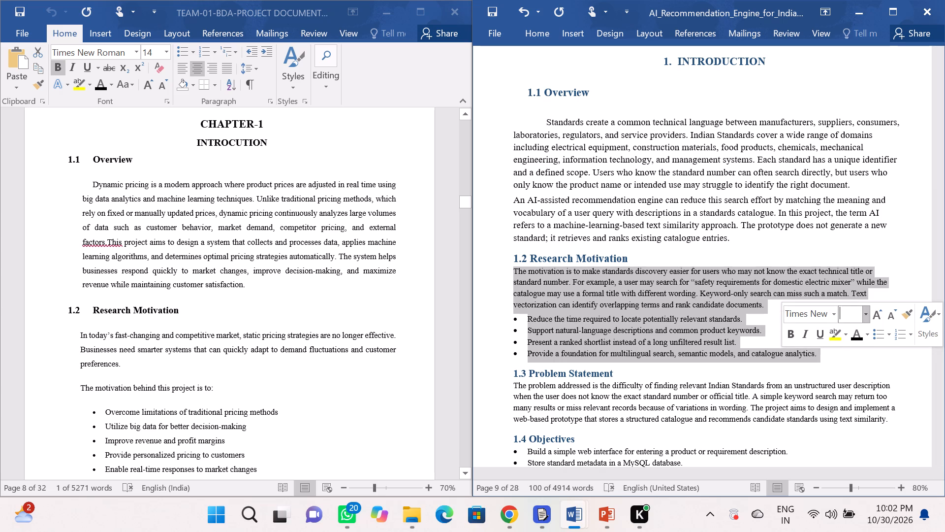
pyautogui.write('12')
pyautogui.press('Return')
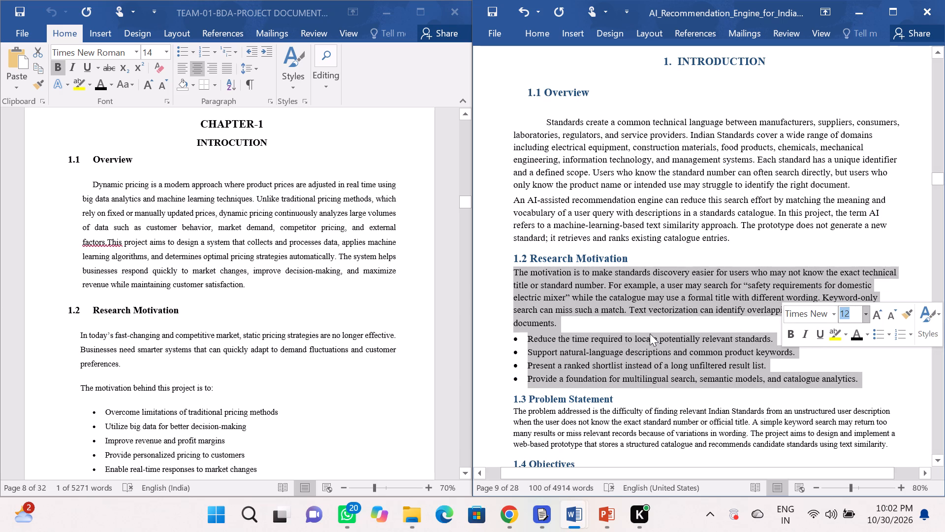
pyautogui.click(650, 333)
# Set the font size of the 1.3 Problem Statement heading to 14.
pyautogui.scroll(-3, 650, 333)
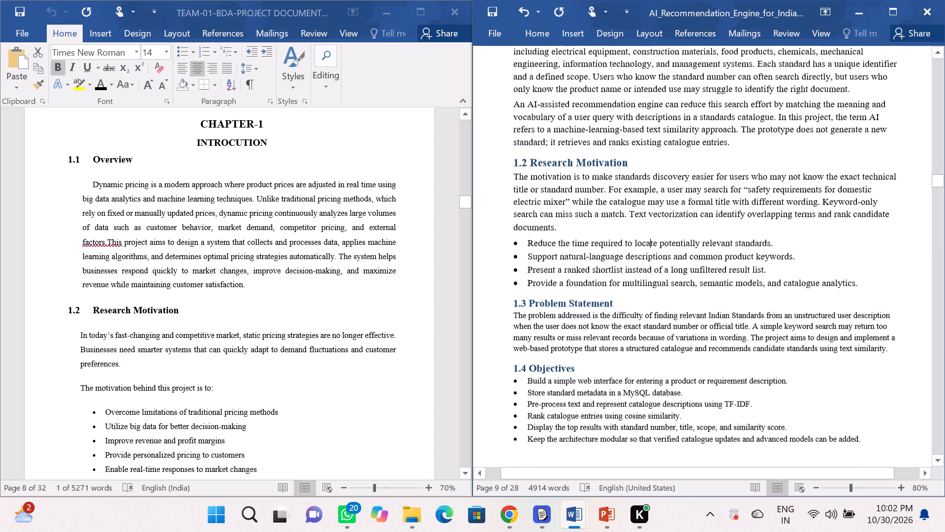
pyautogui.scroll(-1, 650, 333)
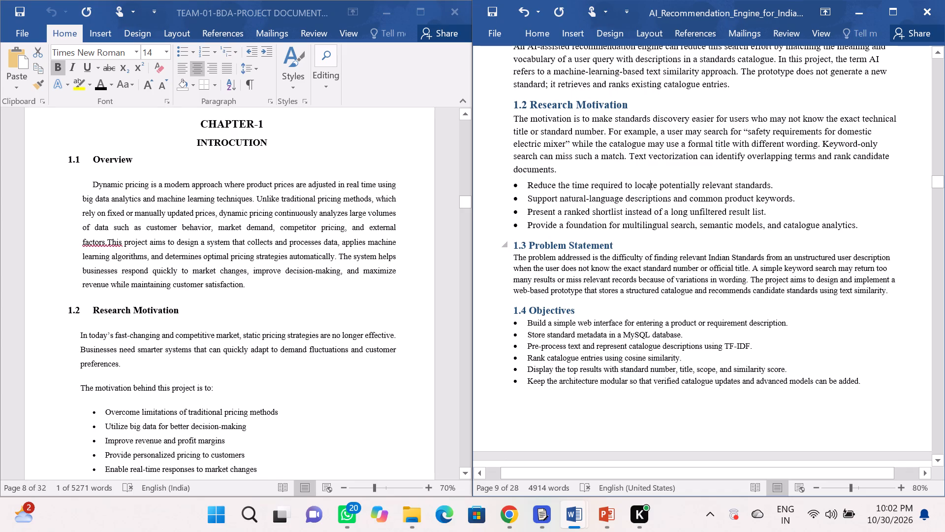
pyautogui.moveTo(616, 244); pyautogui.dragTo(461, 237)
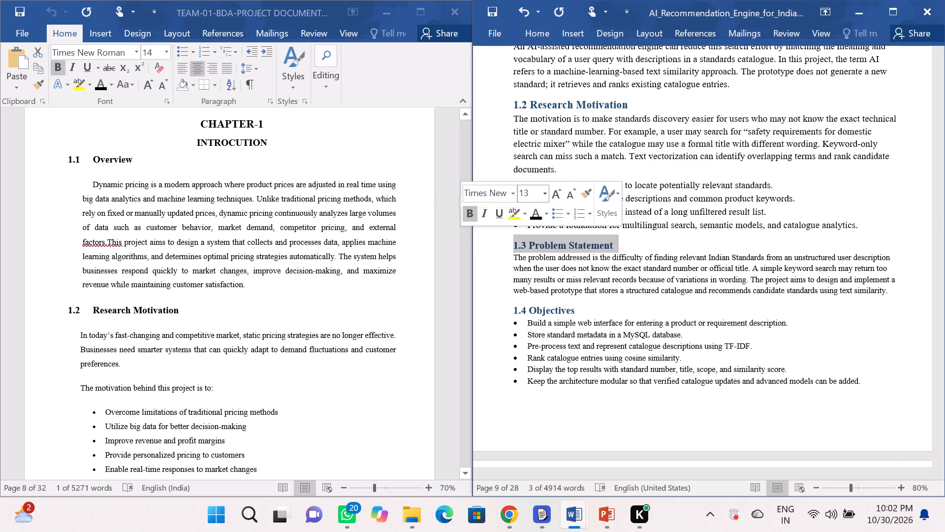
pyautogui.click(532, 192)
pyautogui.press('BackSpace')
pyautogui.write('14')
pyautogui.press('Return')
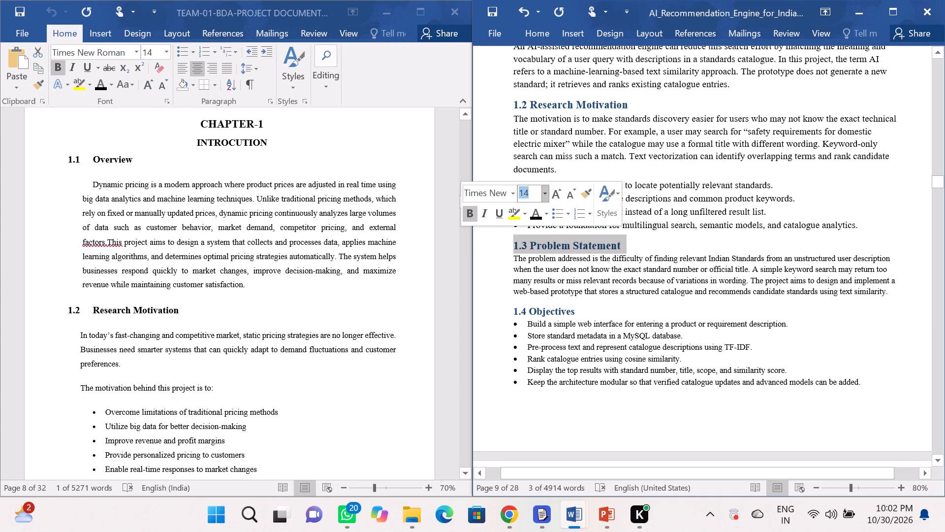
# Set the font size of the body paragraph under 1.3 Problem Statement to 12.
pyautogui.moveTo(891, 295); pyautogui.dragTo(501, 262)
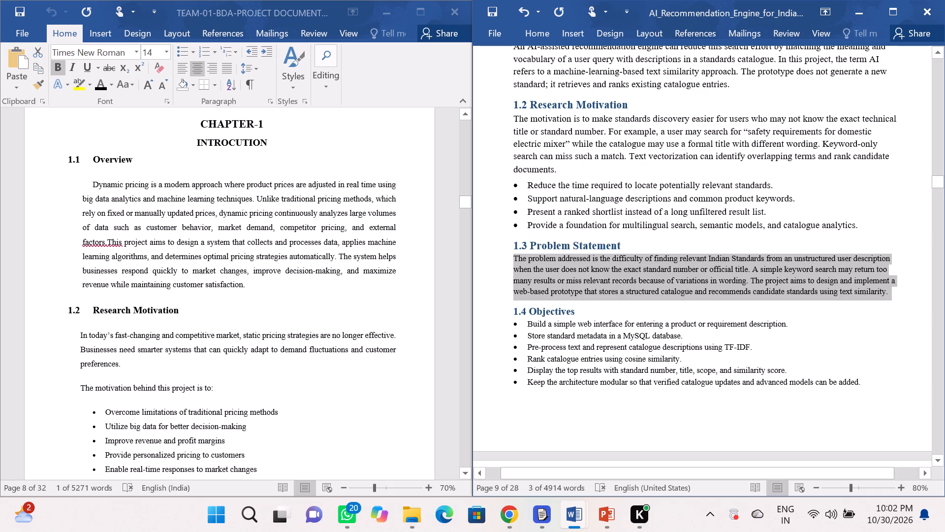
pyautogui.moveTo(501, 262); pyautogui.dragTo(501, 260)
pyautogui.click(575, 217)
pyautogui.press('BackSpace')
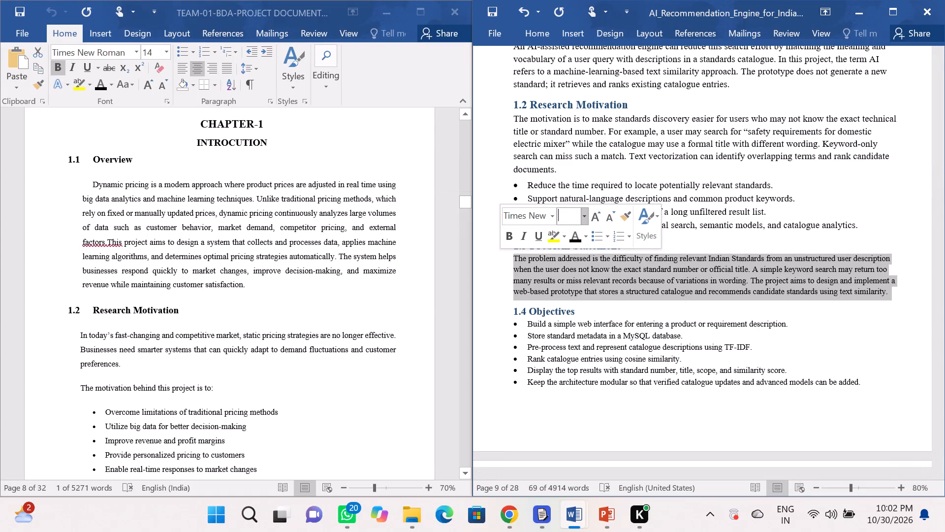
pyautogui.write('12')
pyautogui.press('Return')
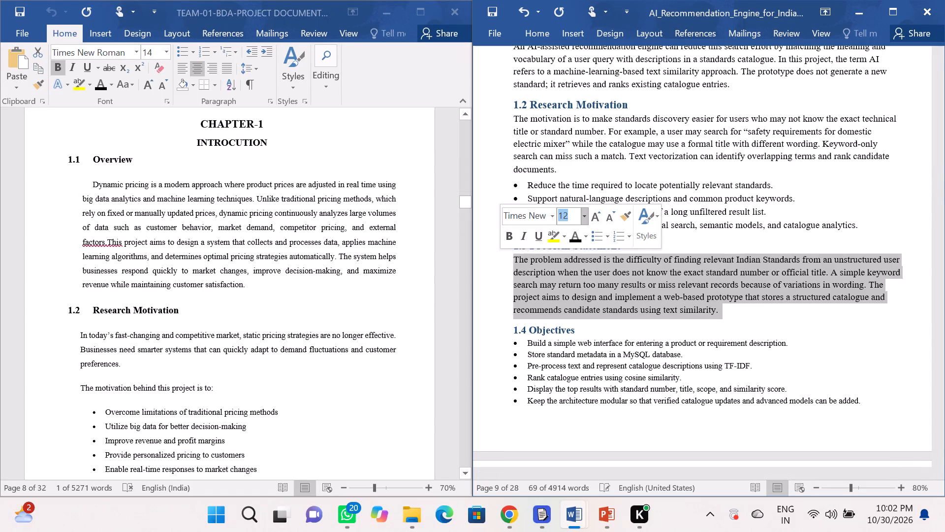
pyautogui.click(634, 331)
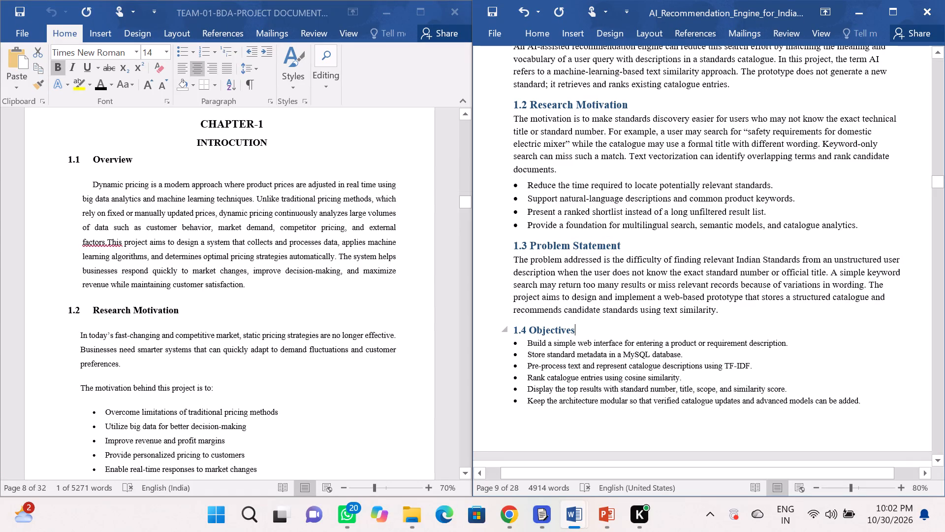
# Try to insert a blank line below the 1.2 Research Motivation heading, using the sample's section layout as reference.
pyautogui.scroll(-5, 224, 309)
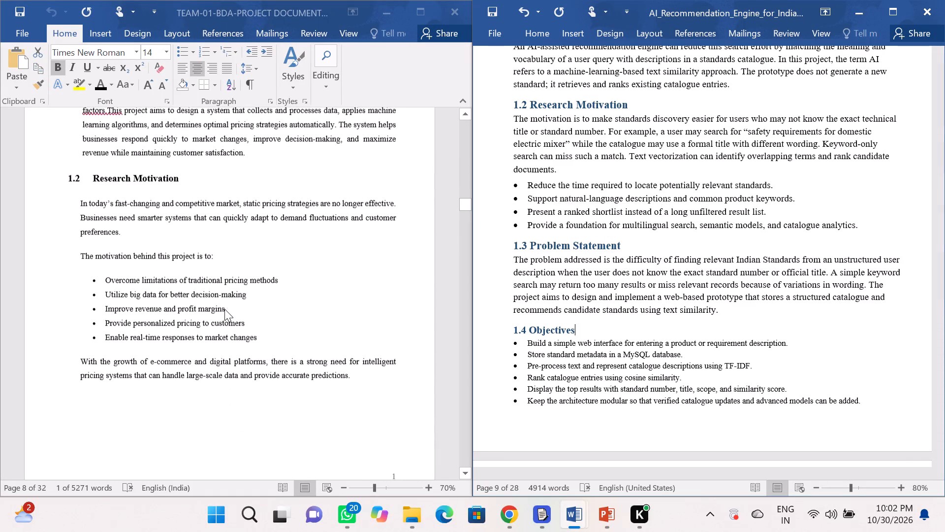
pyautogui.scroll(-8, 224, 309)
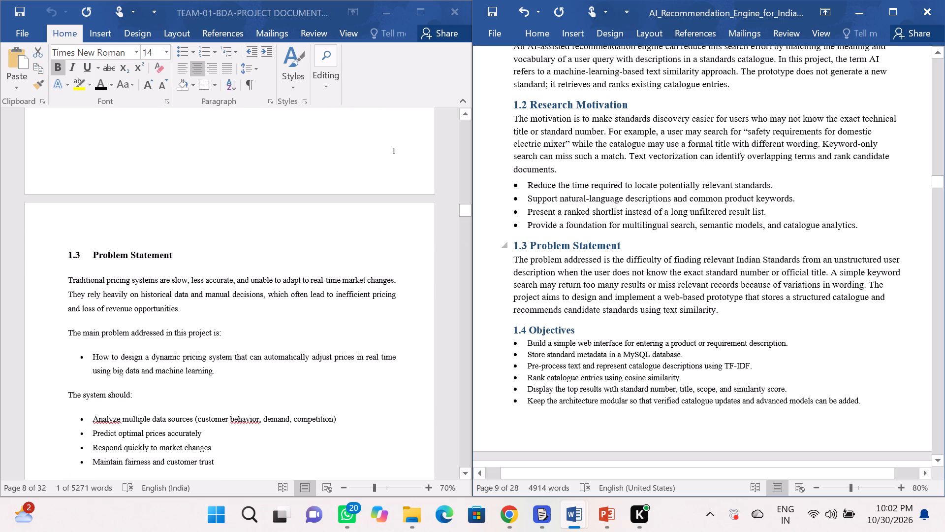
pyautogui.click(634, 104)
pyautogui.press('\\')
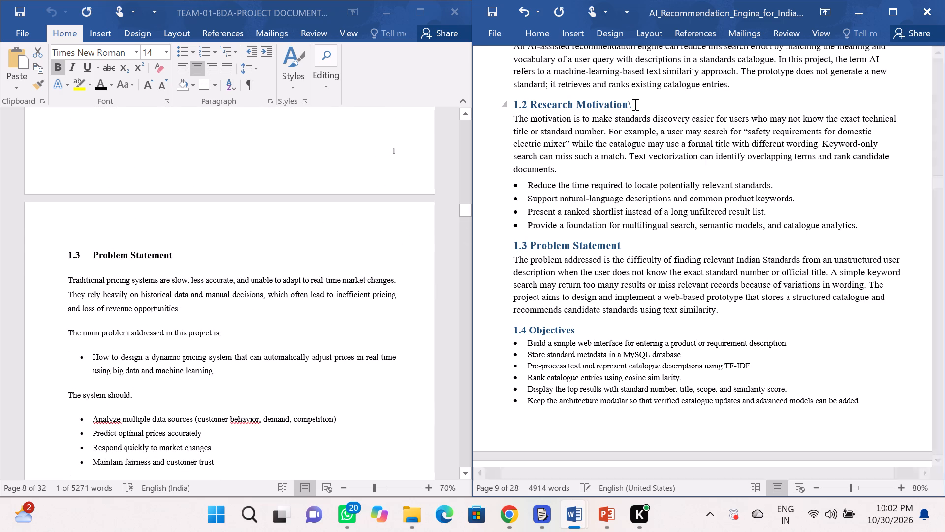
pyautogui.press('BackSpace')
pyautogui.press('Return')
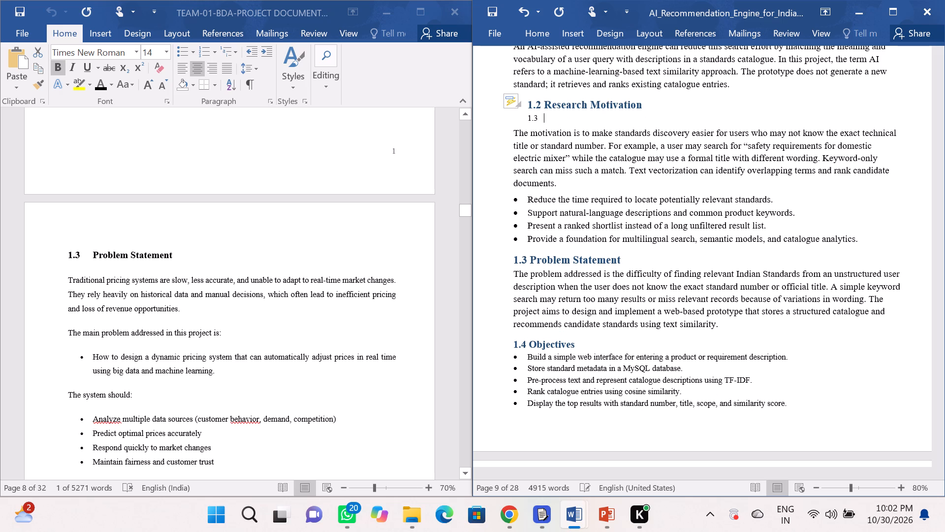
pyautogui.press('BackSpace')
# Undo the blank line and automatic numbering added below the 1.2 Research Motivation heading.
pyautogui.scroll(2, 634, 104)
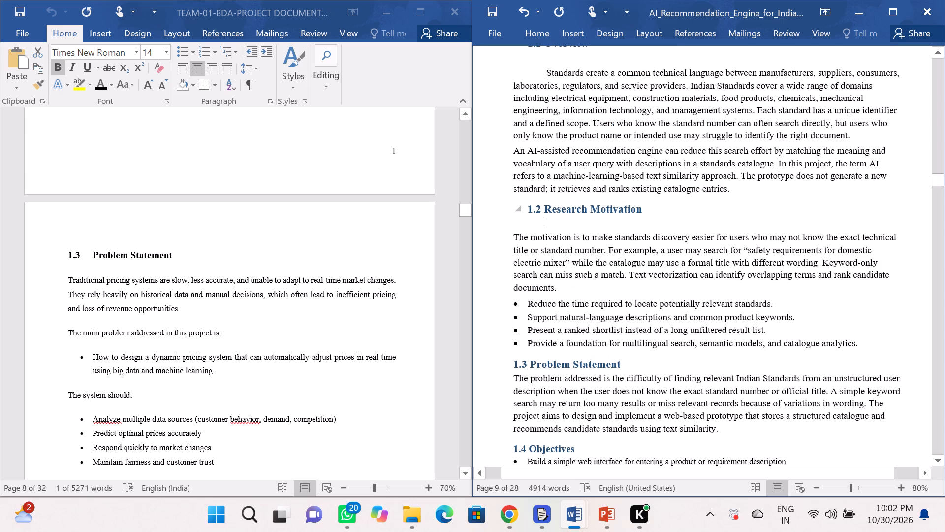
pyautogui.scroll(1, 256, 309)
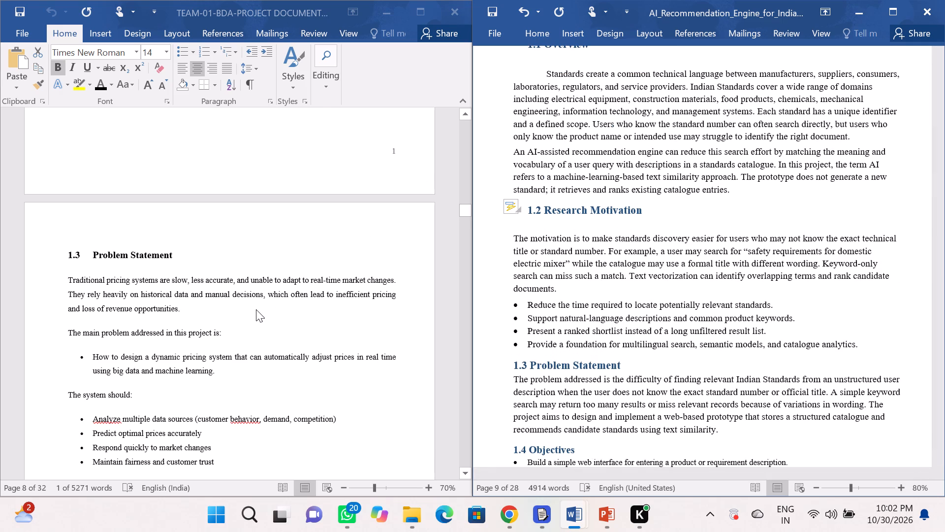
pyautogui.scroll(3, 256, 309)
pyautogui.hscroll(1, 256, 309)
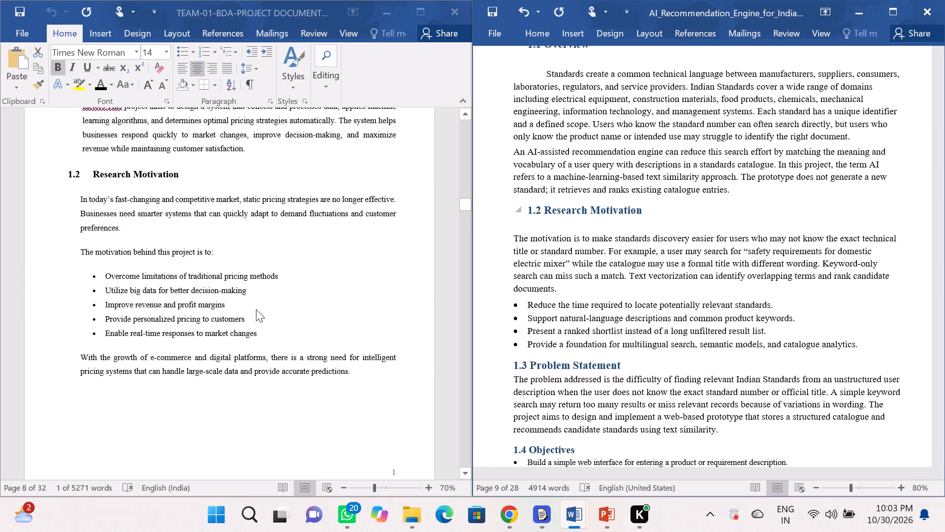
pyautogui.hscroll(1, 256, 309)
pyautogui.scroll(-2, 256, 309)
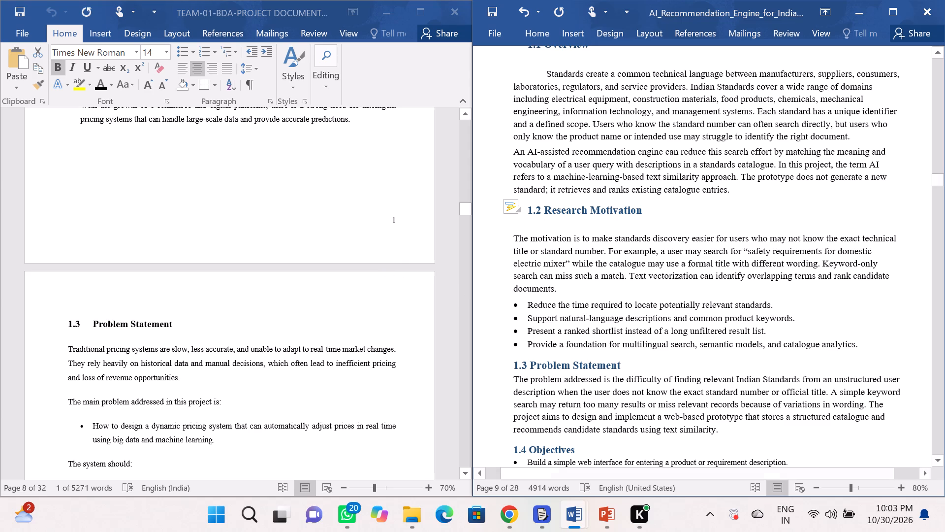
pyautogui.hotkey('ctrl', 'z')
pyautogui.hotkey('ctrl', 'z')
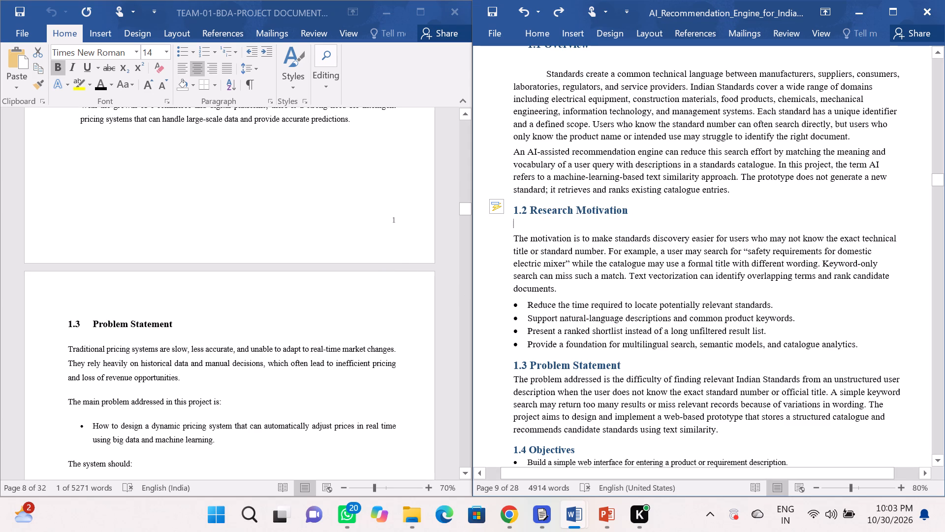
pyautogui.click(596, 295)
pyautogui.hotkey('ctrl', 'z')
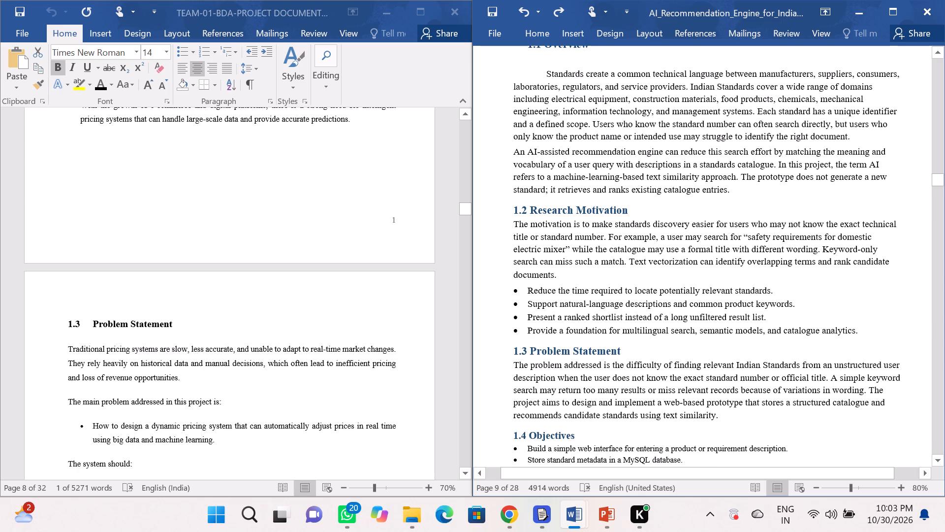
# Set the line spacing of the 1.2 Research Motivation heading and the paragraph under it to 1.5.
pyautogui.moveTo(513, 205); pyautogui.dragTo(826, 211)
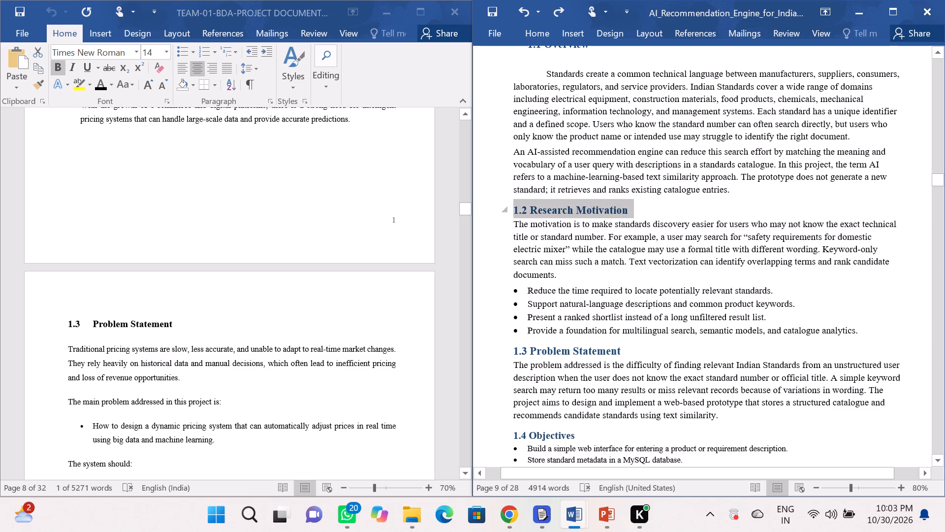
pyautogui.moveTo(826, 211); pyautogui.dragTo(944, 221)
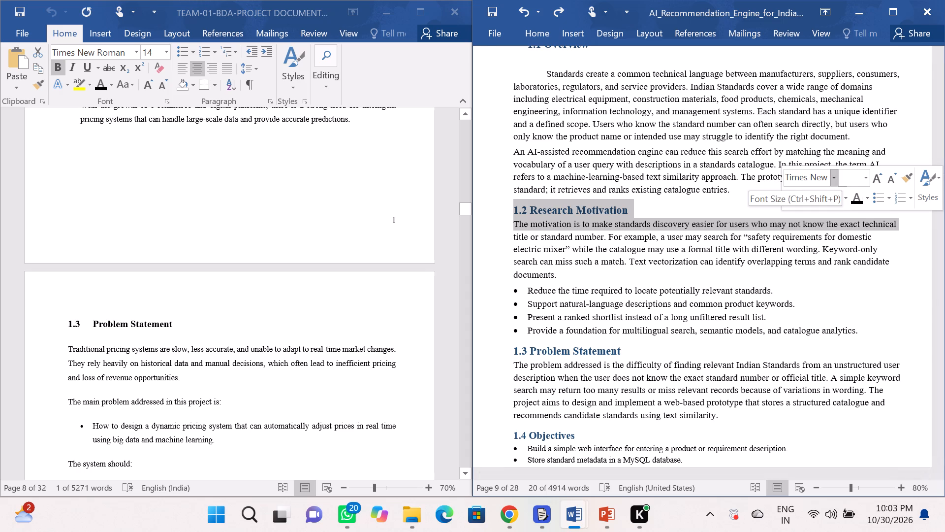
pyautogui.click(529, 33)
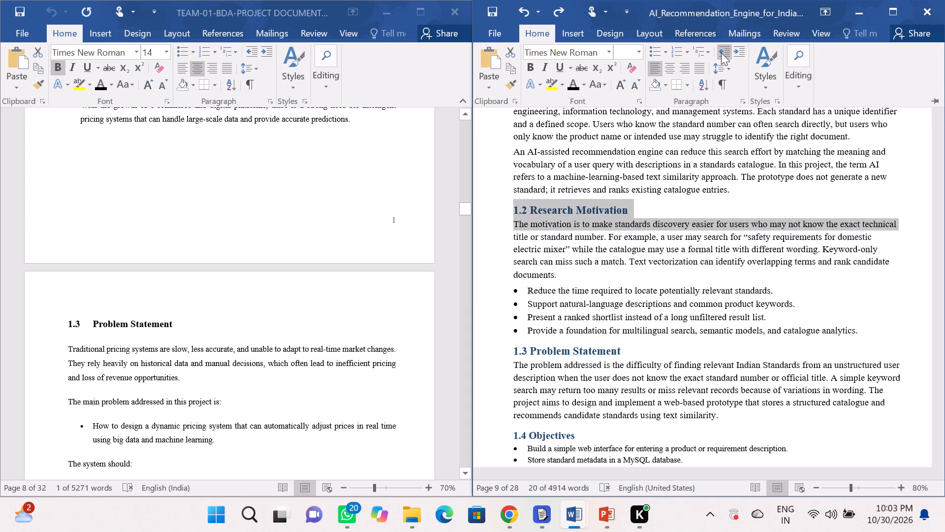
pyautogui.click(726, 66)
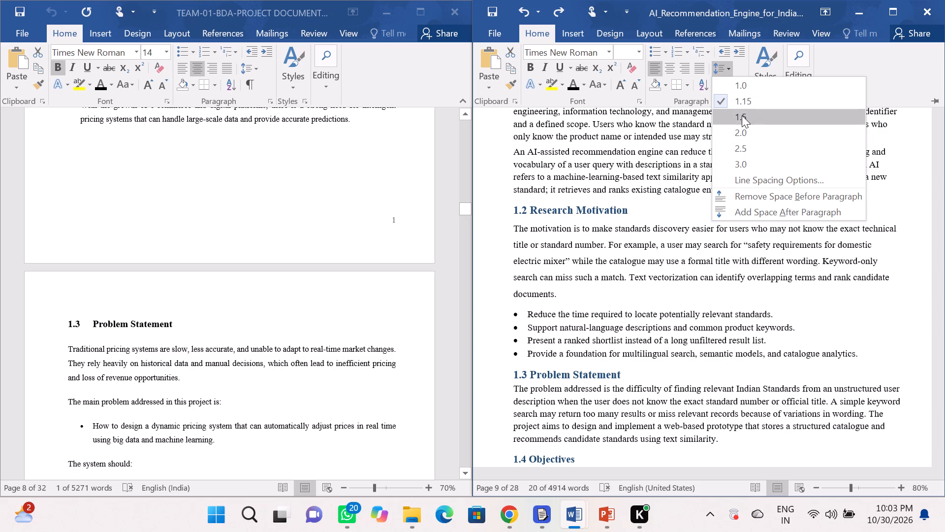
pyautogui.click(742, 115)
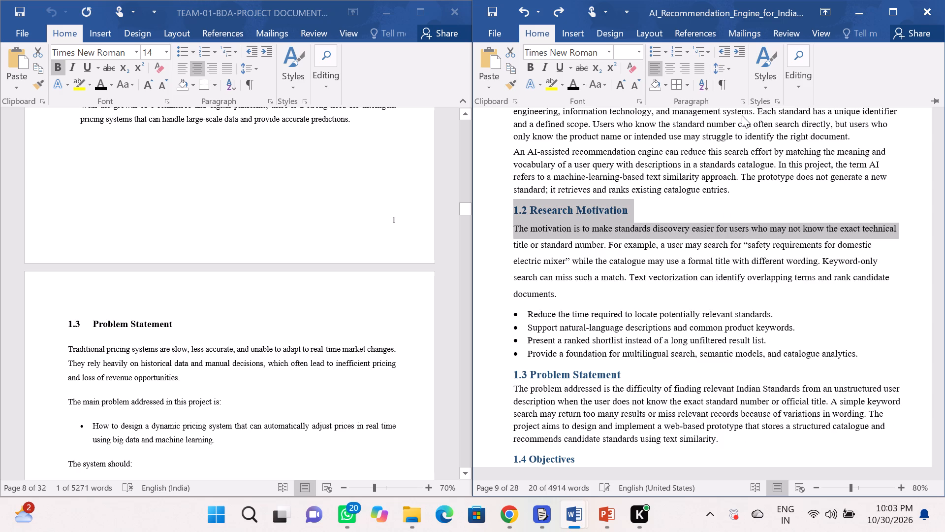
pyautogui.click(690, 196)
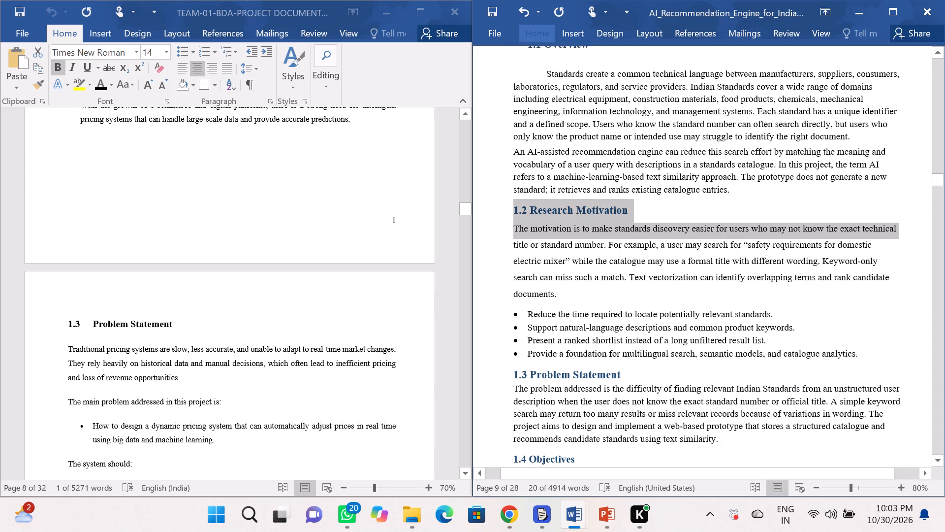
pyautogui.click(635, 307)
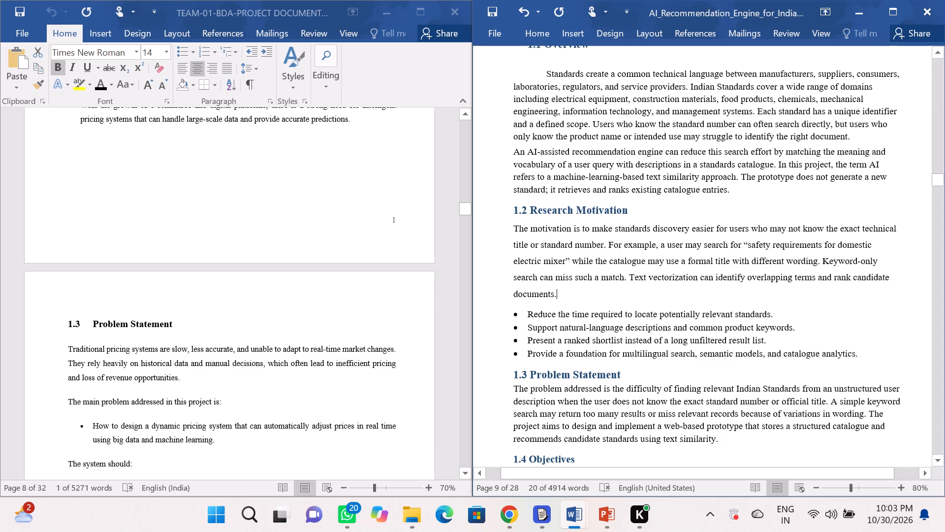
# Set the line spacing of only the body paragraph under 1.2 Research Motivation to 1.15.
pyautogui.scroll(1, 635, 307)
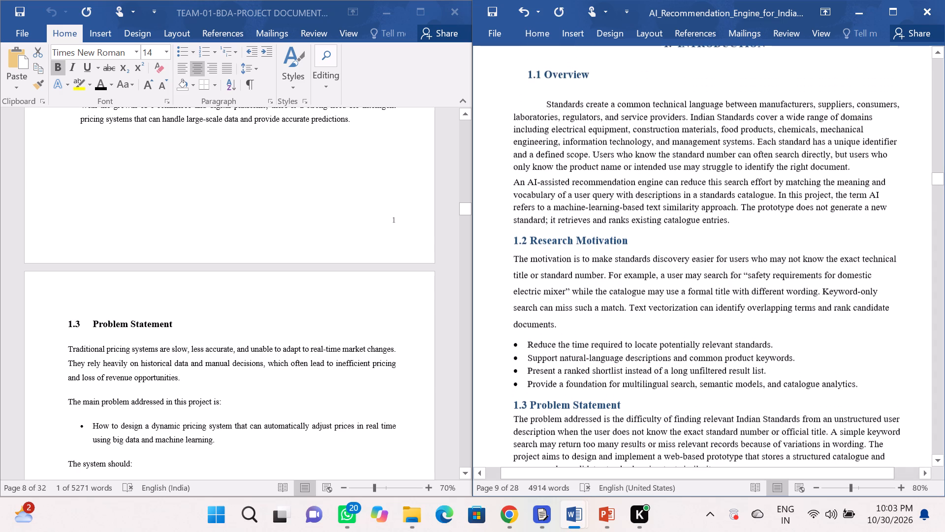
pyautogui.scroll(2, 635, 307)
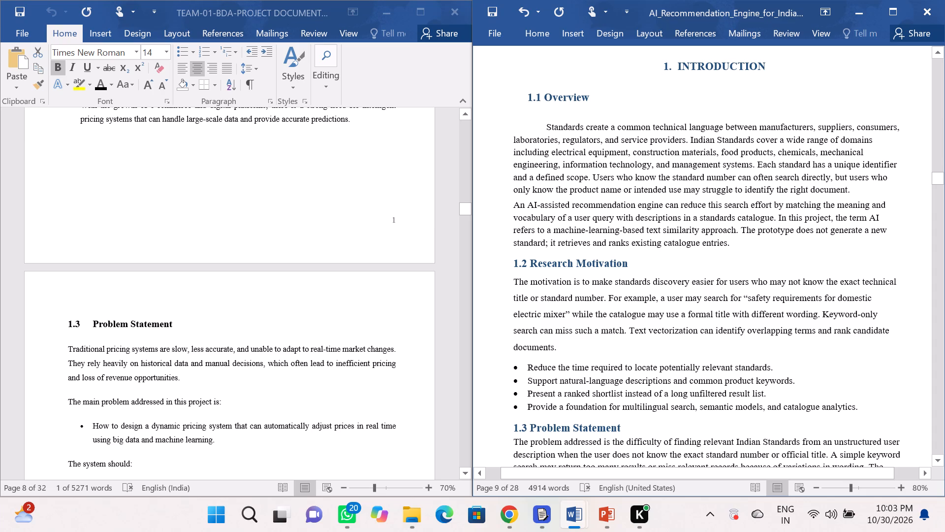
pyautogui.scroll(1, 635, 307)
pyautogui.scroll(-1, 635, 307)
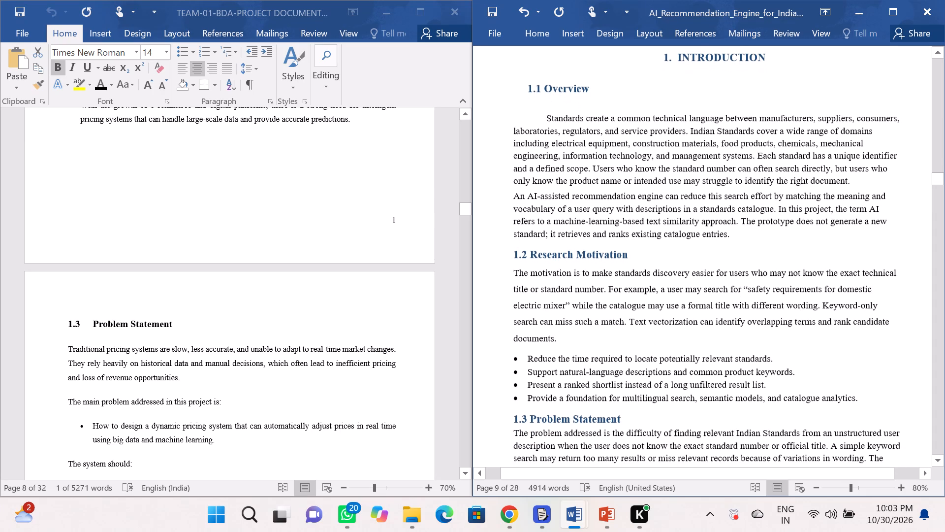
pyautogui.scroll(-1, 635, 307)
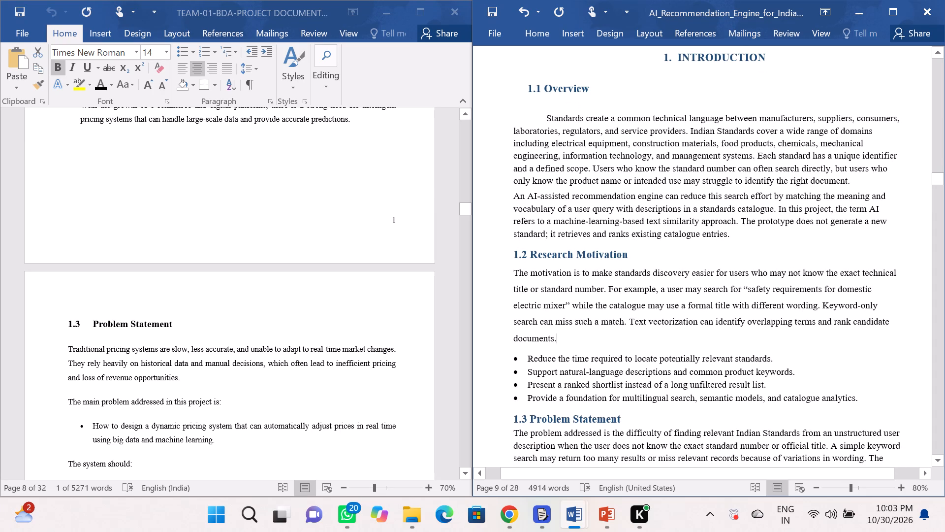
pyautogui.moveTo(557, 339); pyautogui.dragTo(512, 282)
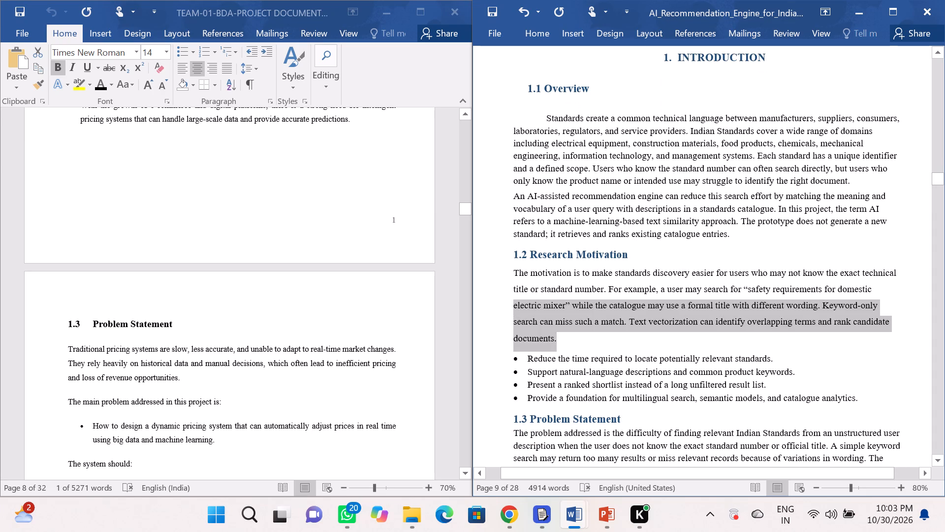
pyautogui.moveTo(512, 282); pyautogui.dragTo(510, 275)
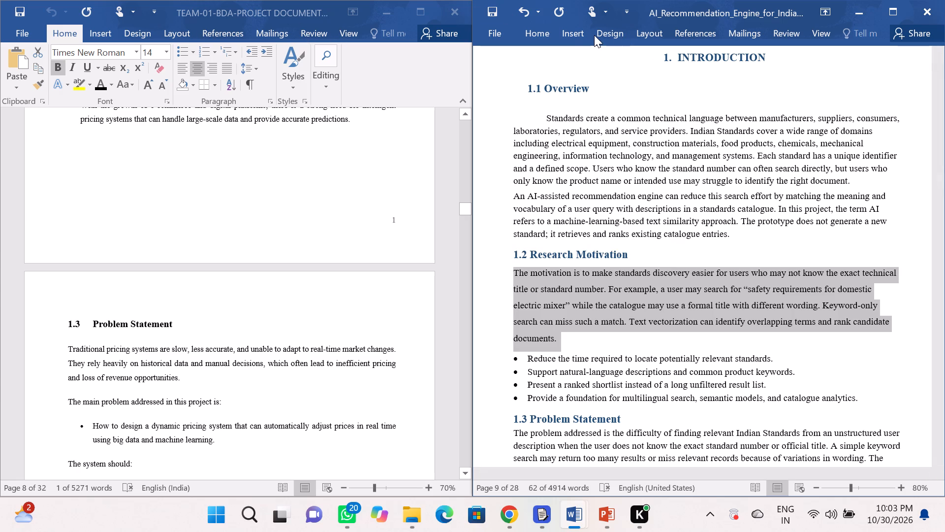
pyautogui.click(538, 35)
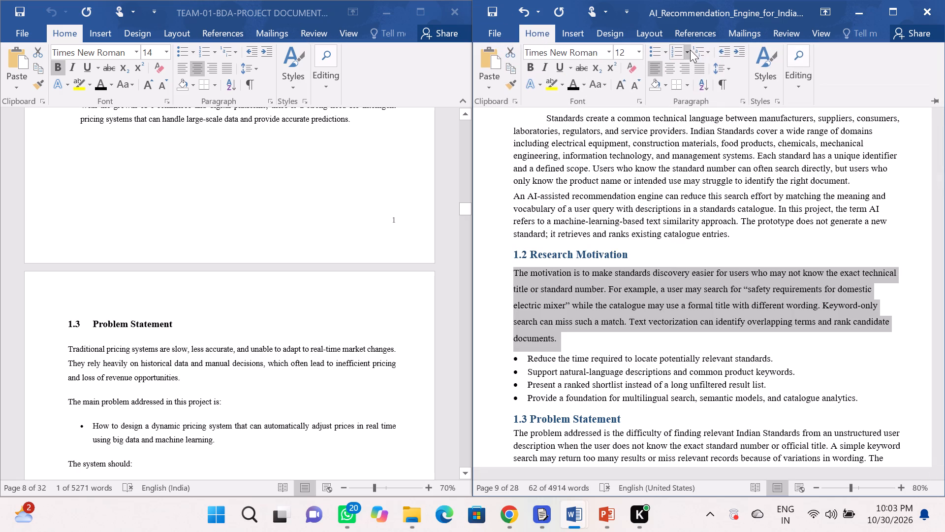
pyautogui.click(726, 68)
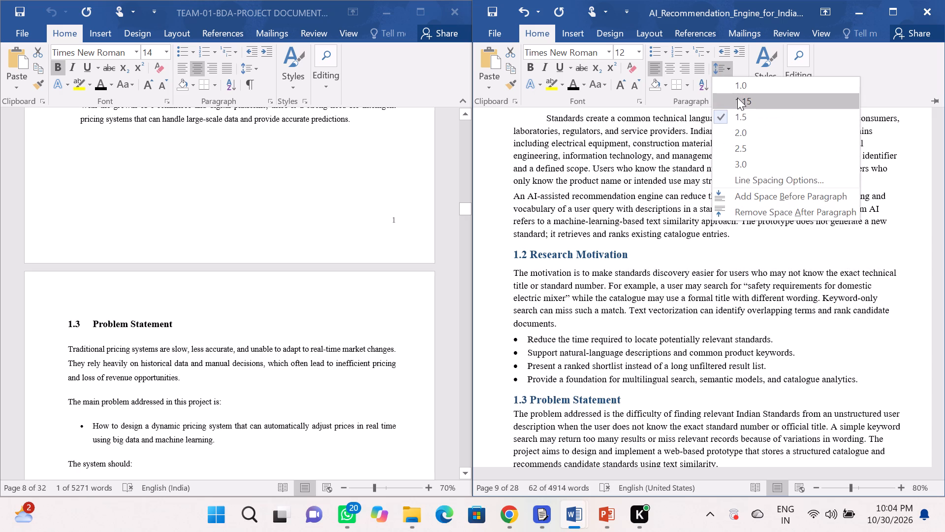
pyautogui.click(737, 98)
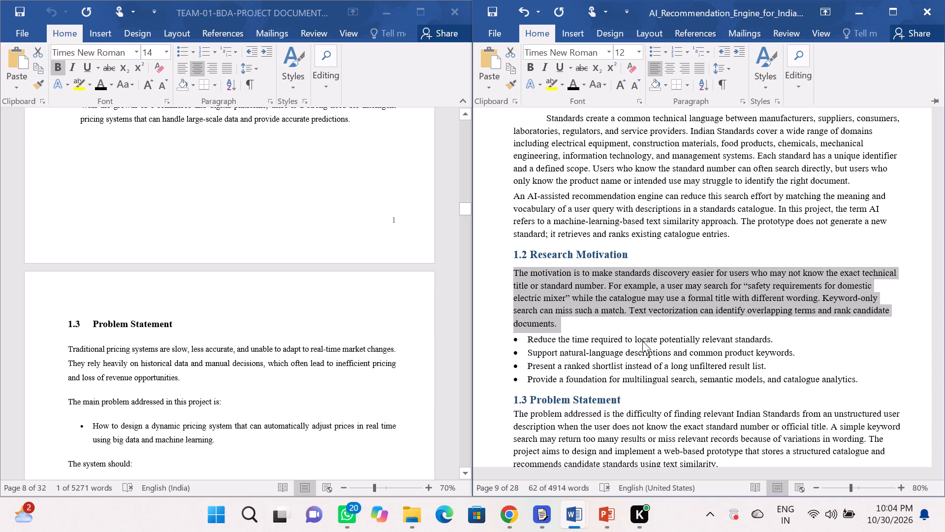
pyautogui.click(617, 321)
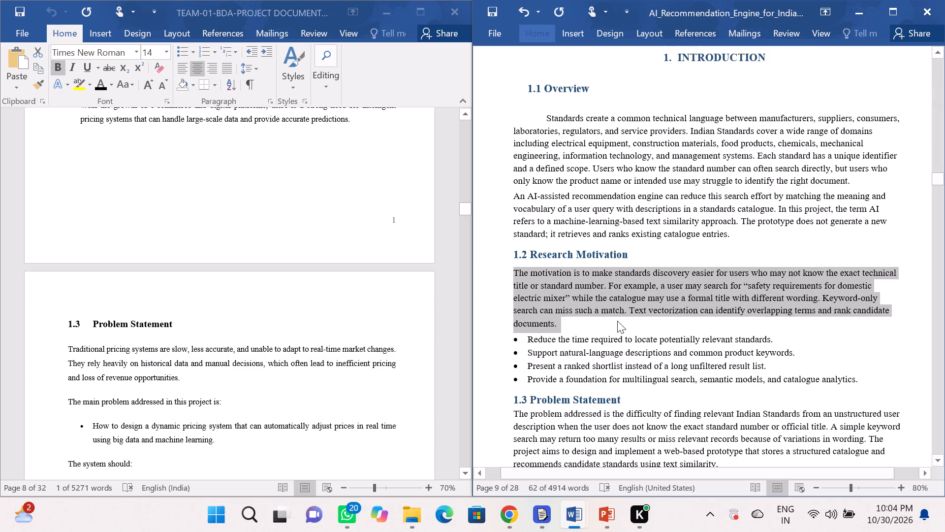
pyautogui.click(617, 322)
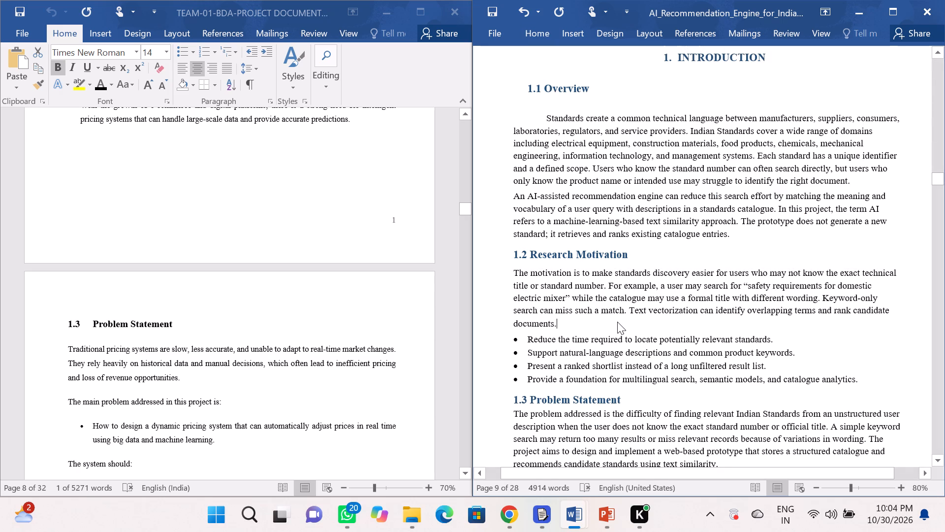
# Set the line spacing of the bulleted list under 1.2 Research Motivation to 1.5, using the sample document's lists as reference.
pyautogui.scroll(-1, 617, 322)
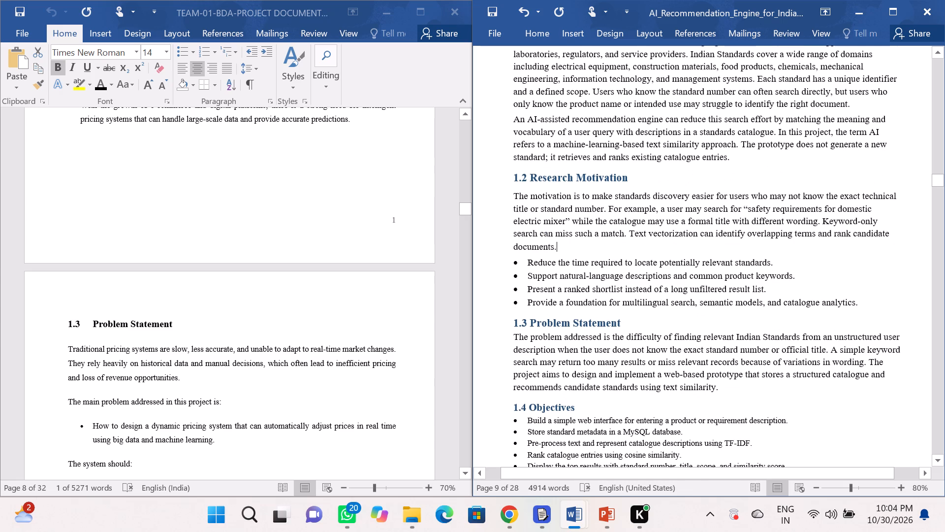
pyautogui.moveTo(862, 300); pyautogui.dragTo(529, 255)
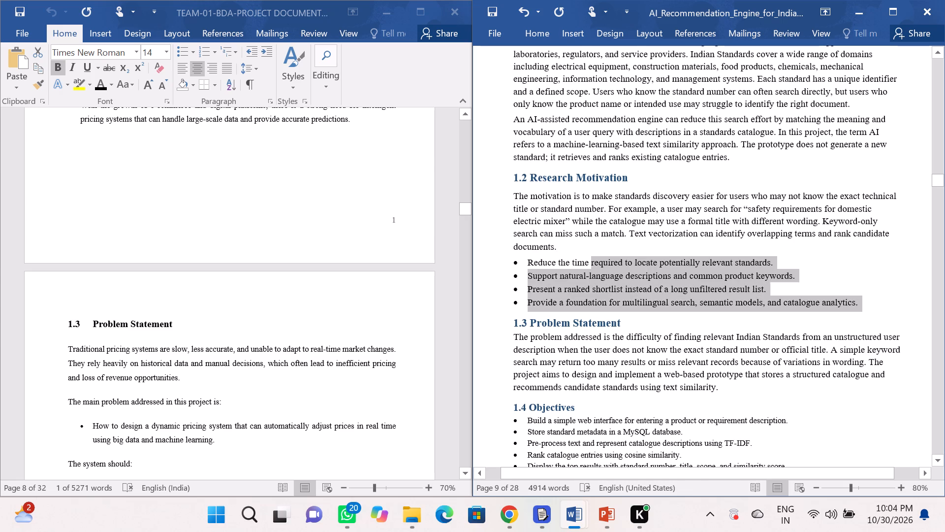
pyautogui.moveTo(529, 255); pyautogui.dragTo(512, 262)
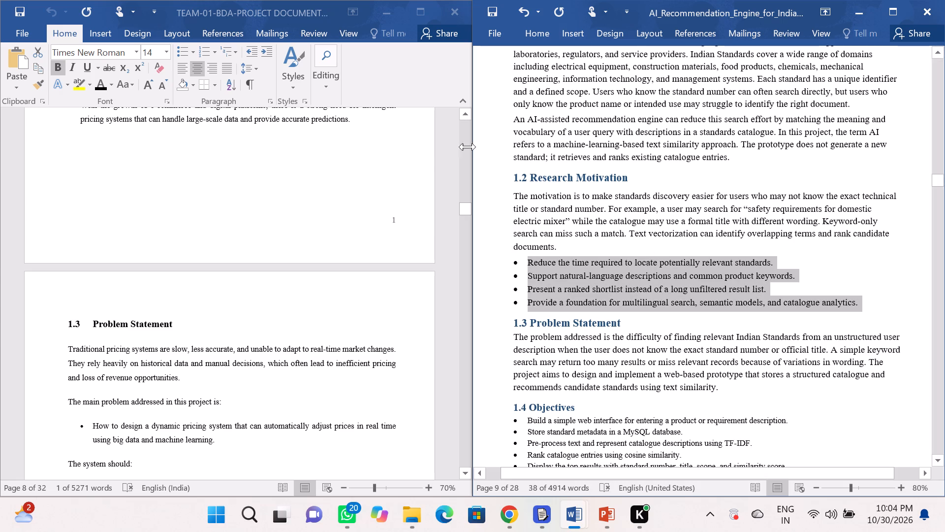
pyautogui.scroll(-7, 385, 283)
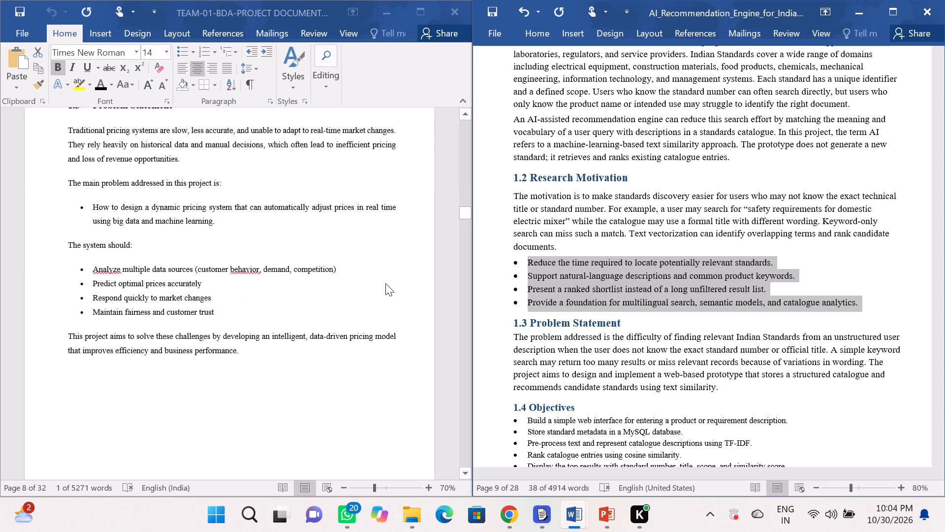
pyautogui.scroll(-10, 385, 283)
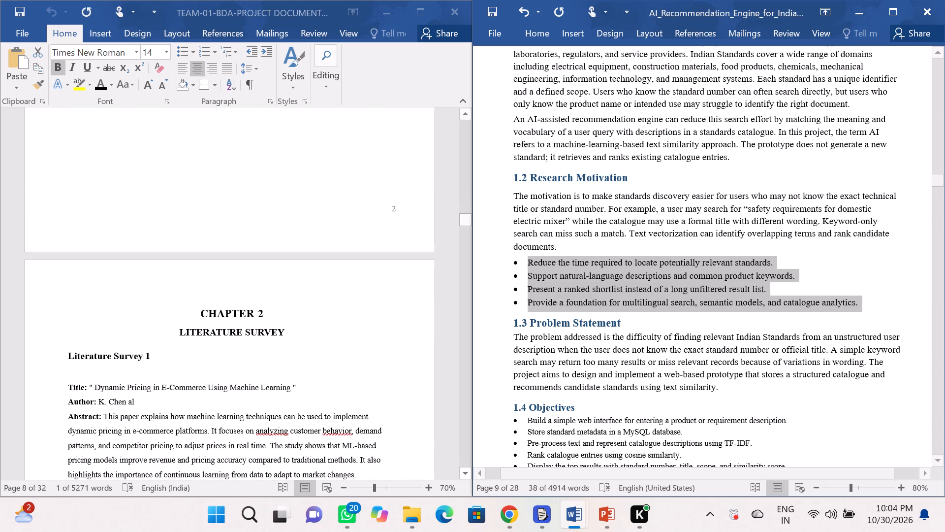
pyautogui.scroll(-11, 605, 241)
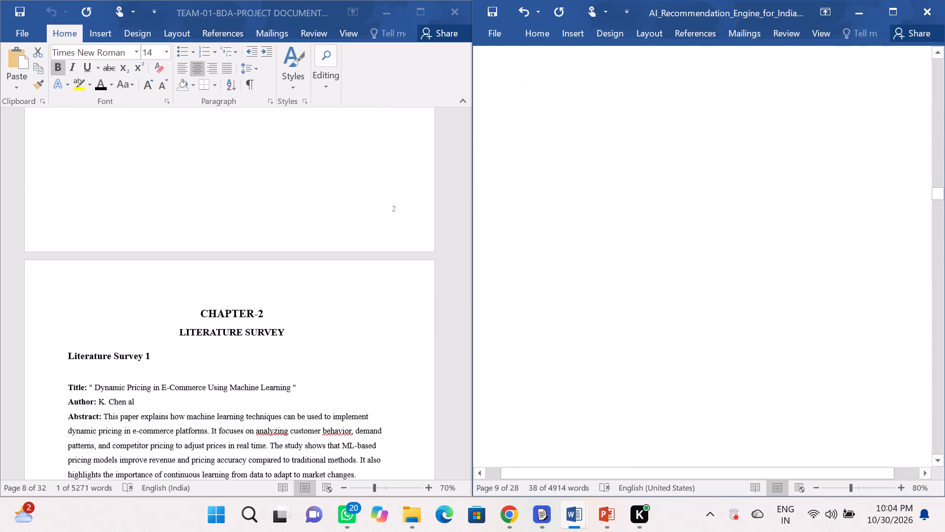
pyautogui.scroll(-4, 605, 241)
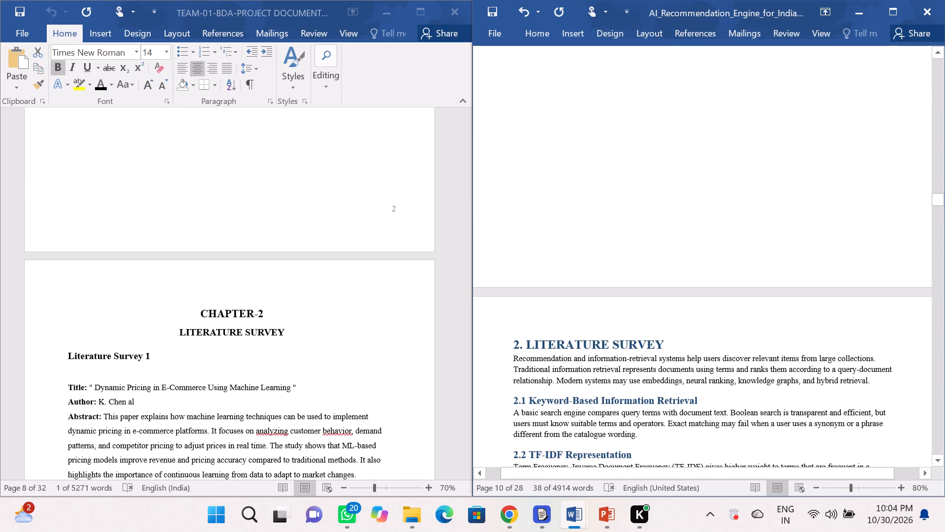
pyautogui.scroll(1, 605, 241)
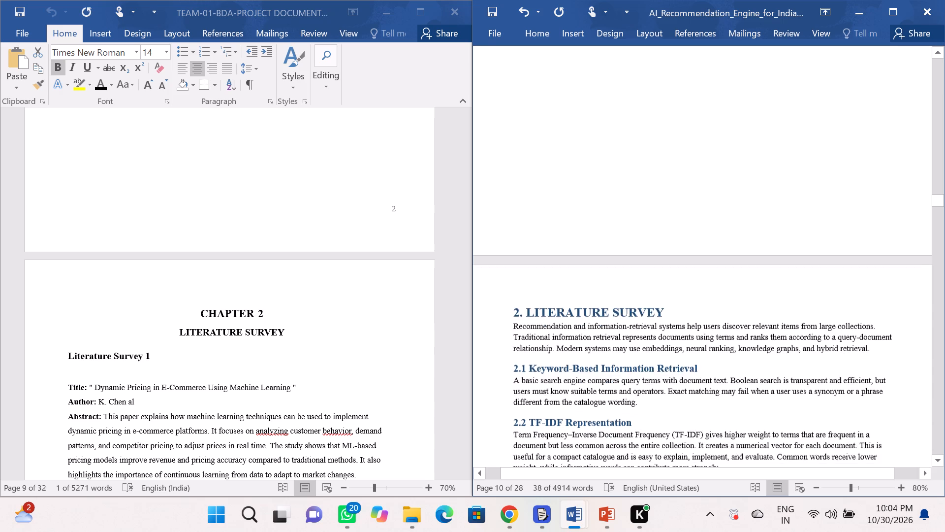
pyautogui.scroll(9, 605, 241)
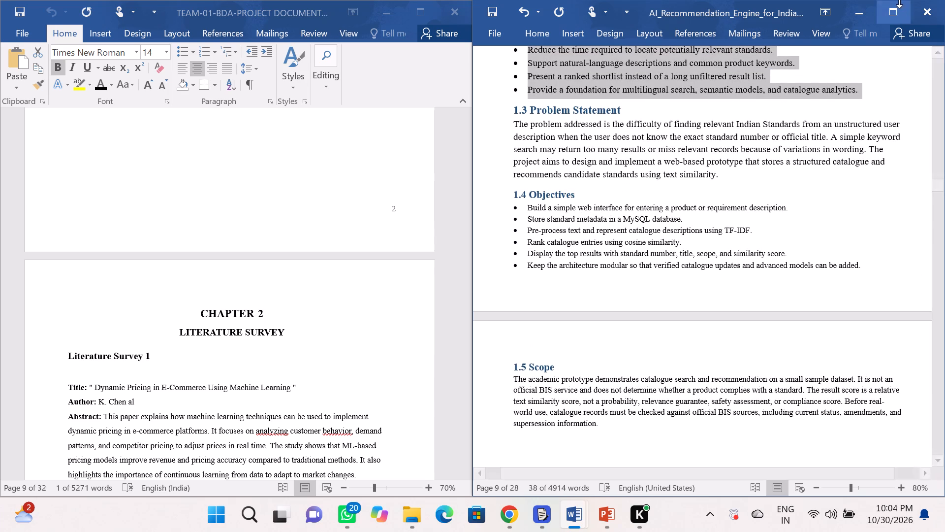
pyautogui.click(890, 6)
pyautogui.hscroll(-1, 752, 93)
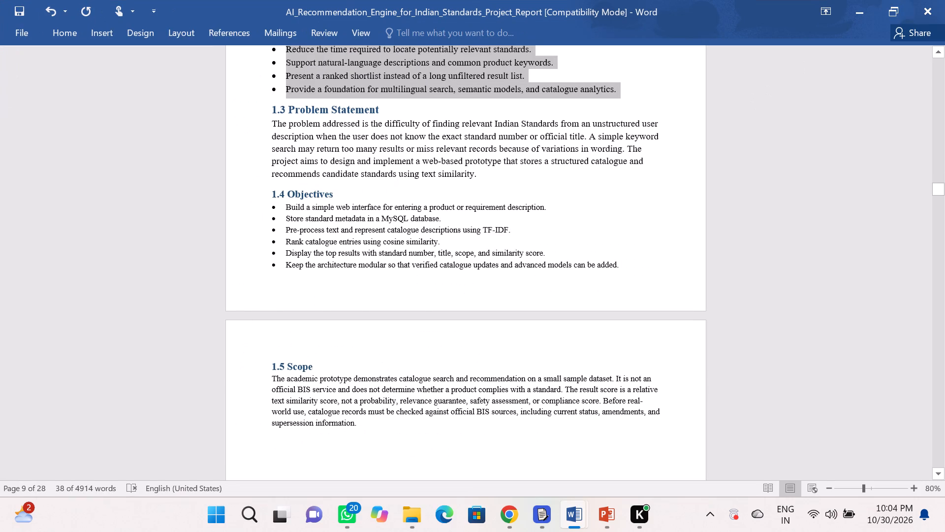
pyautogui.scroll(2, 681, 198)
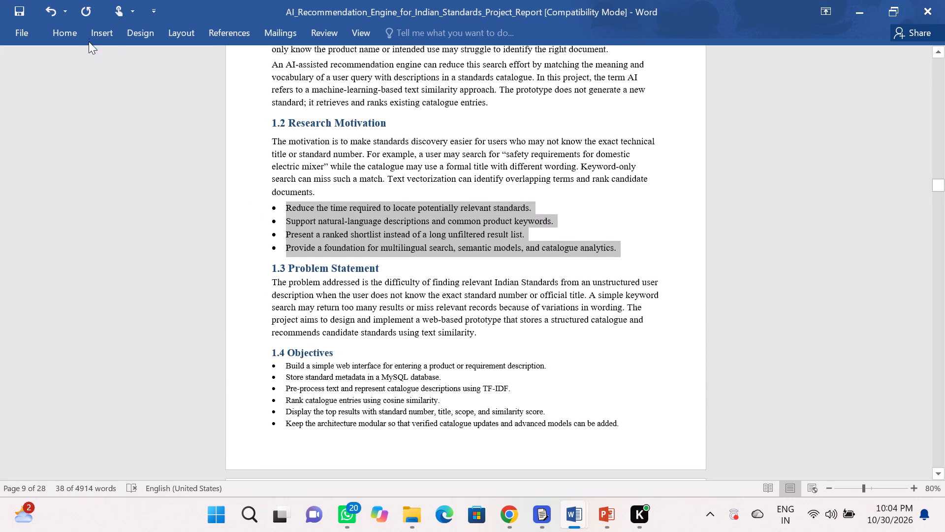
pyautogui.click(91, 36)
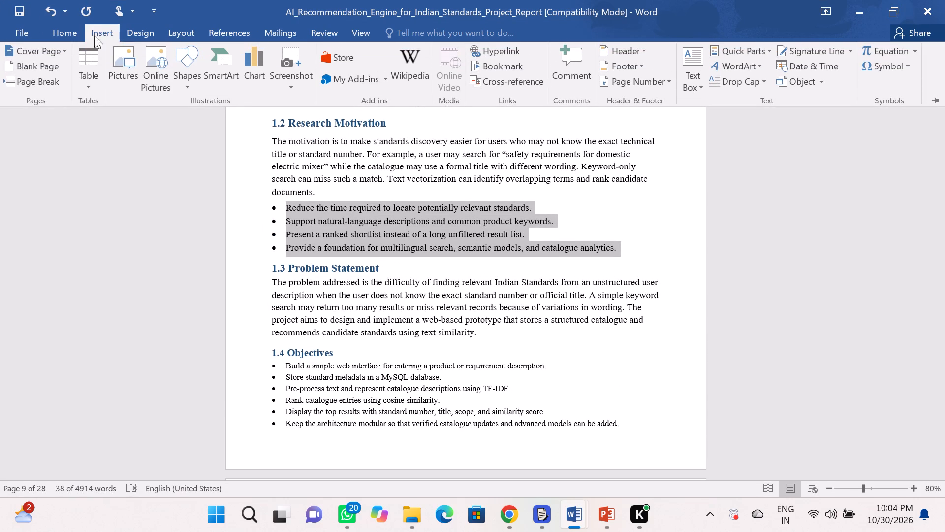
pyautogui.click(62, 30)
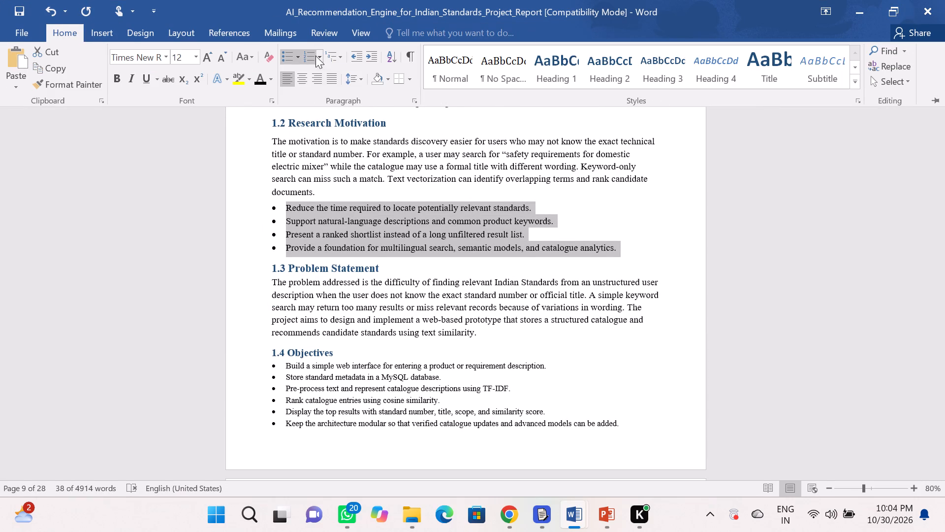
pyautogui.click(357, 77)
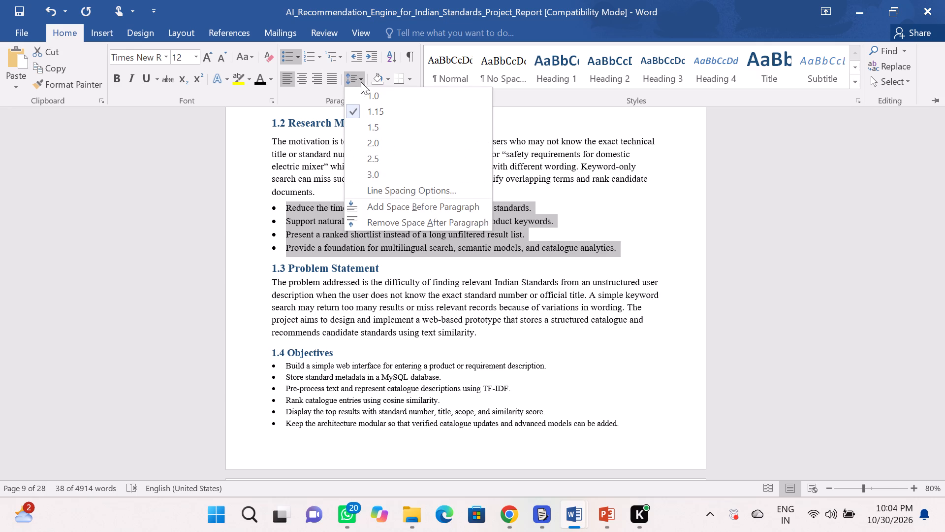
pyautogui.click(372, 120)
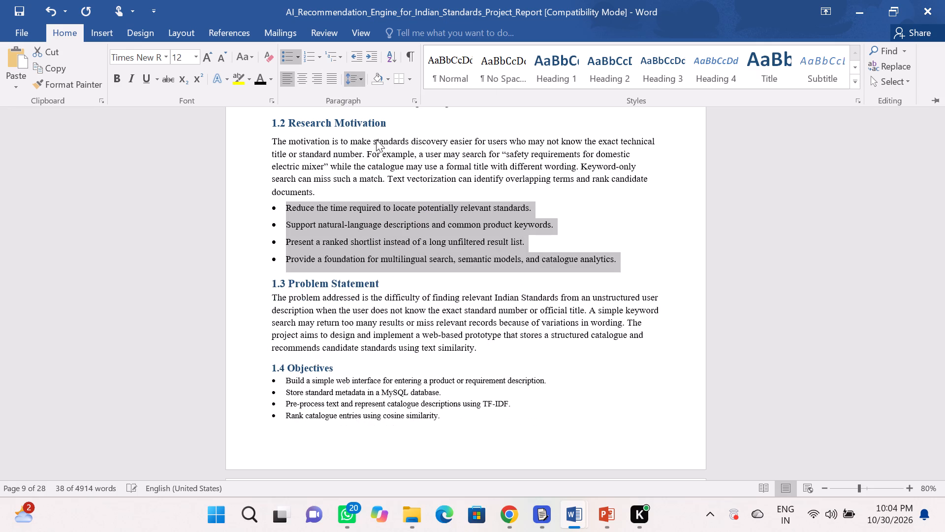
pyautogui.click(600, 212)
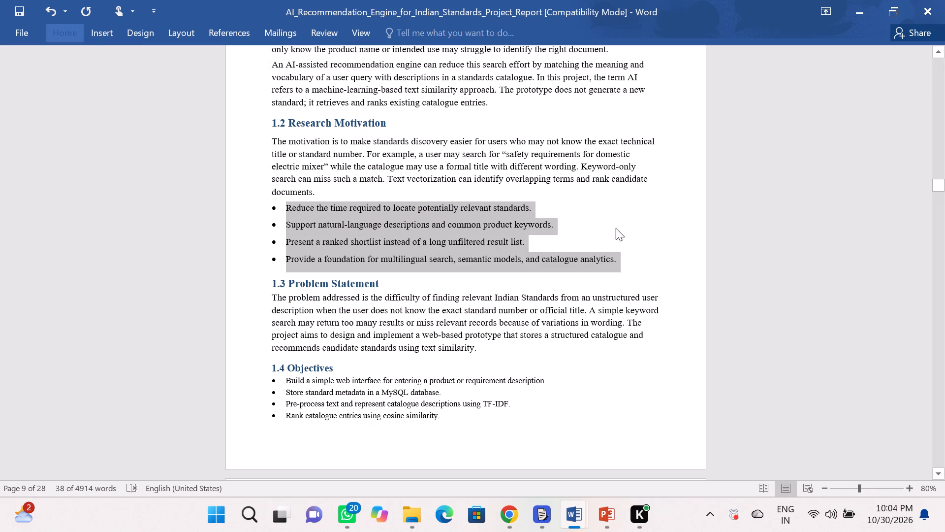
pyautogui.click(661, 236)
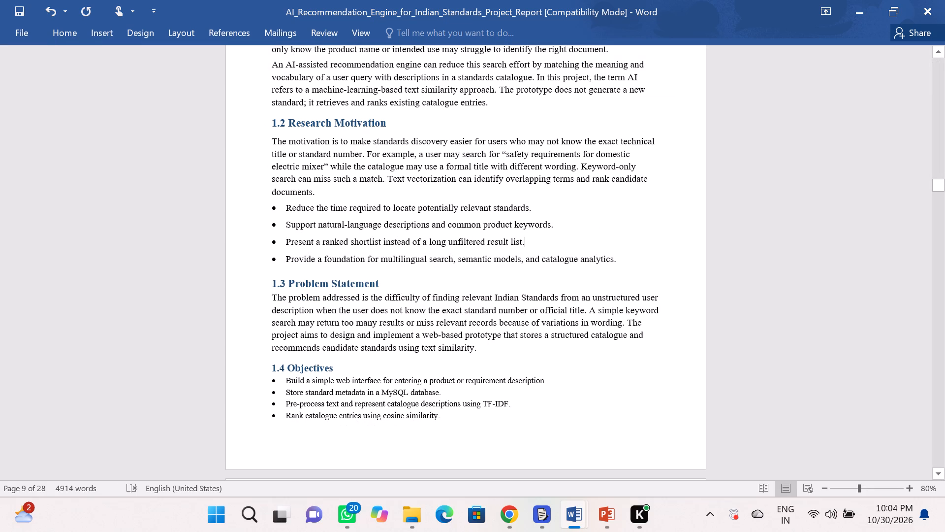
# Insert a blank line above the 1.2 Research Motivation heading and an unbulleted blank line above the 1.3 Problem Statement heading.
pyautogui.click(514, 106)
pyautogui.press('Return')
pyautogui.scroll(3, 514, 106)
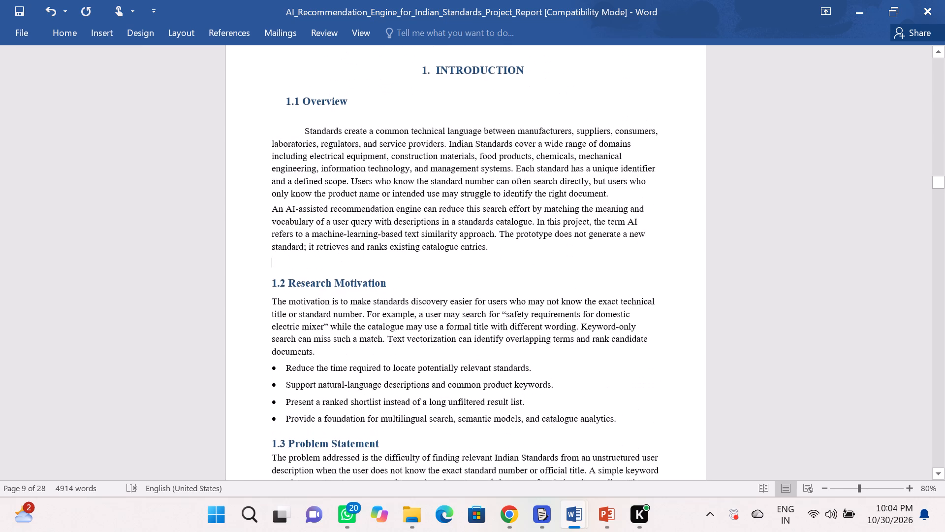
pyautogui.scroll(-1, 514, 106)
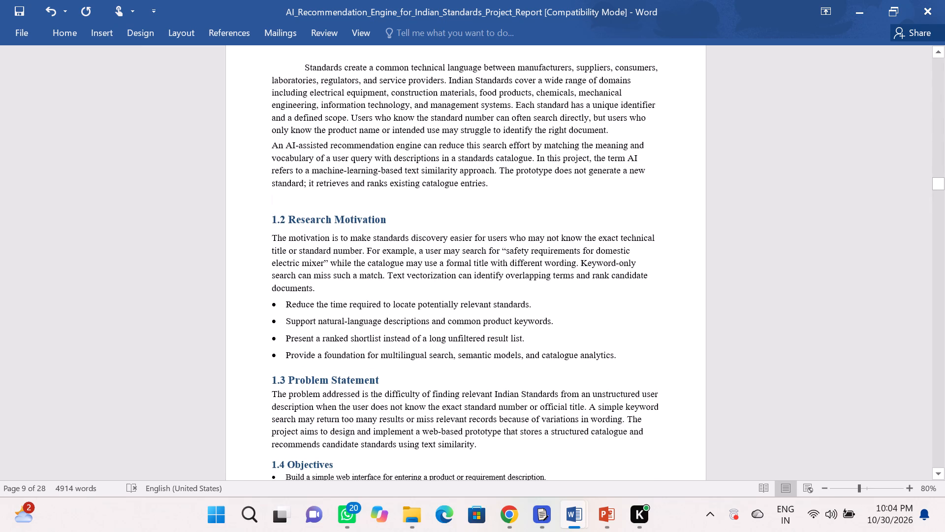
pyautogui.click(630, 354)
pyautogui.press('Return')
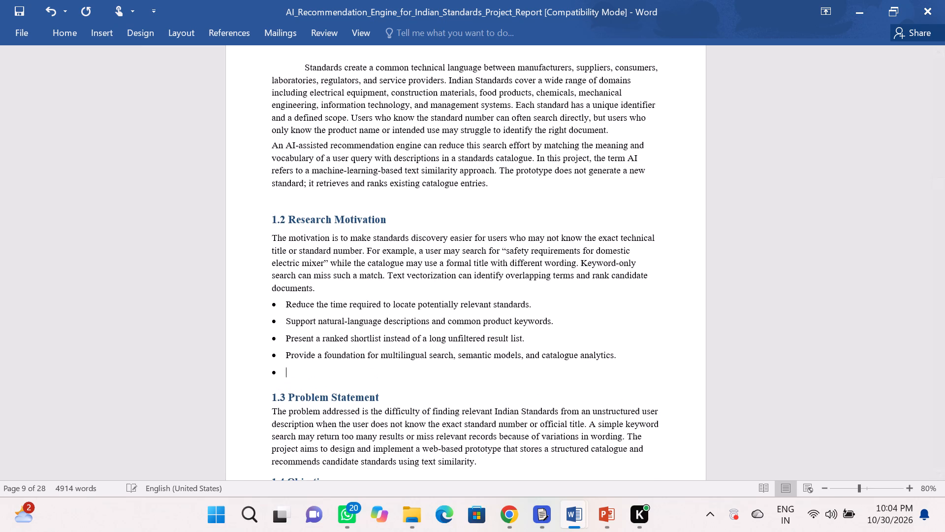
pyautogui.scroll(-1, 630, 354)
pyautogui.press('BackSpace')
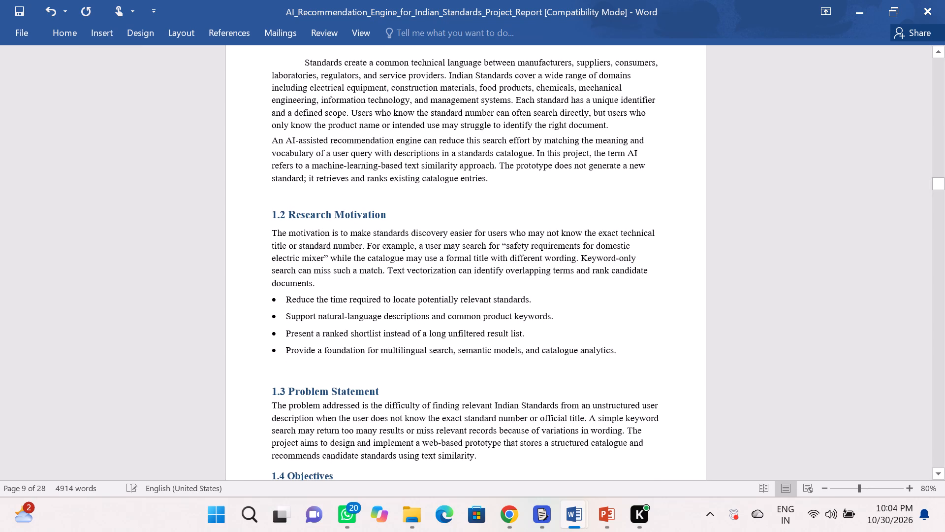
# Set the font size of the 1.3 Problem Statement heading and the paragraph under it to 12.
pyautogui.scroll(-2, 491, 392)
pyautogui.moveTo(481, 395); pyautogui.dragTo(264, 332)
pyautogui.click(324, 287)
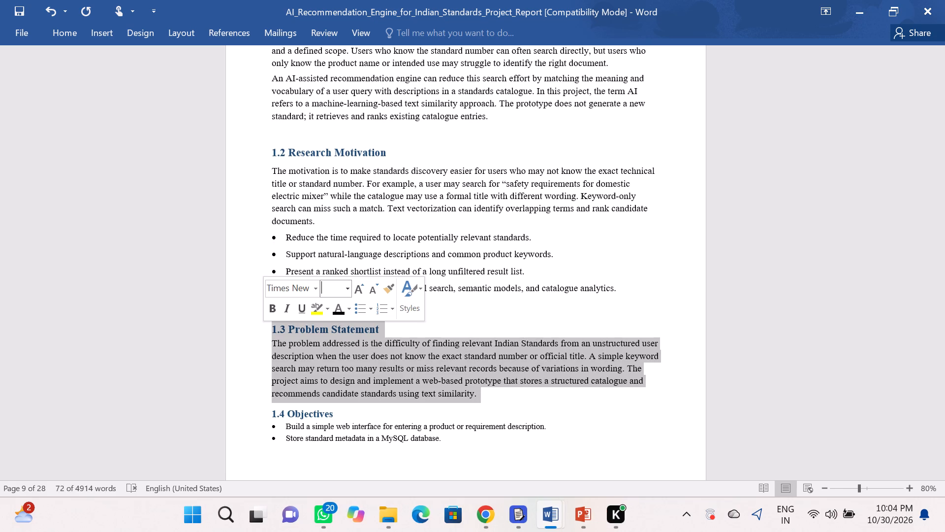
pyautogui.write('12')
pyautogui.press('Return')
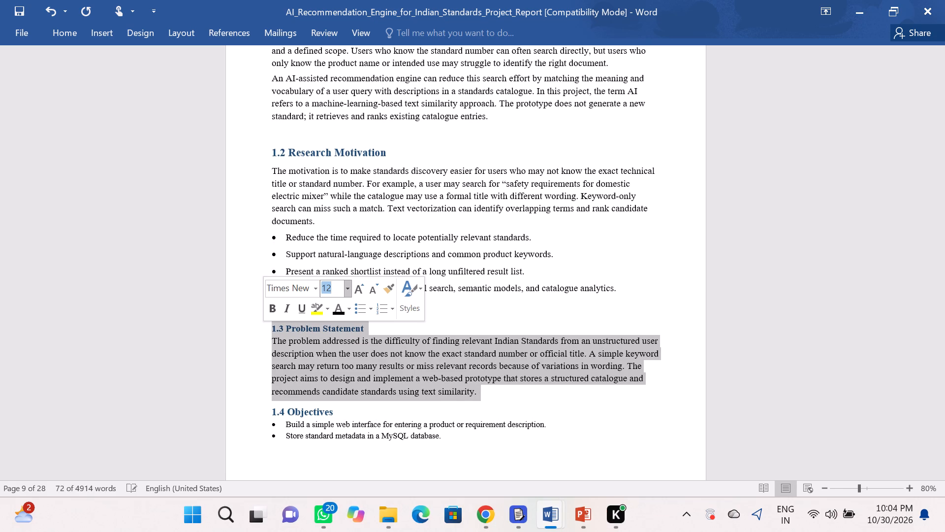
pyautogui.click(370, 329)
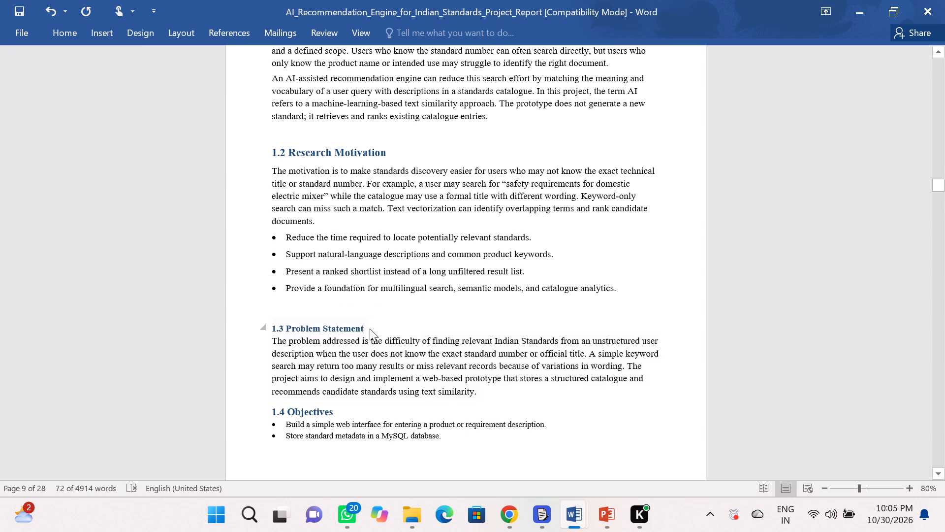
# Set the font size of only the 1.3 Problem Statement heading to 14.
pyautogui.moveTo(368, 329); pyautogui.dragTo(268, 327)
pyautogui.click(338, 280)
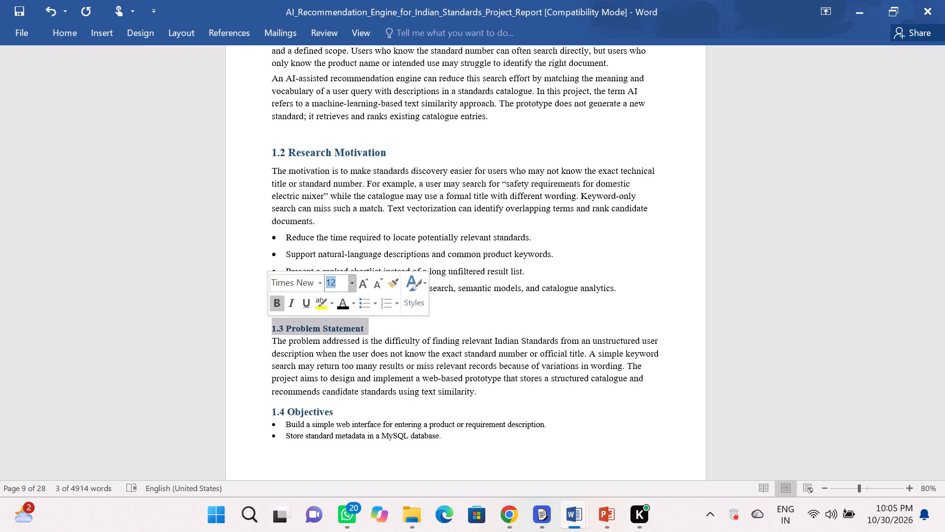
pyautogui.press('BackSpace')
pyautogui.write('14')
pyautogui.press('Return')
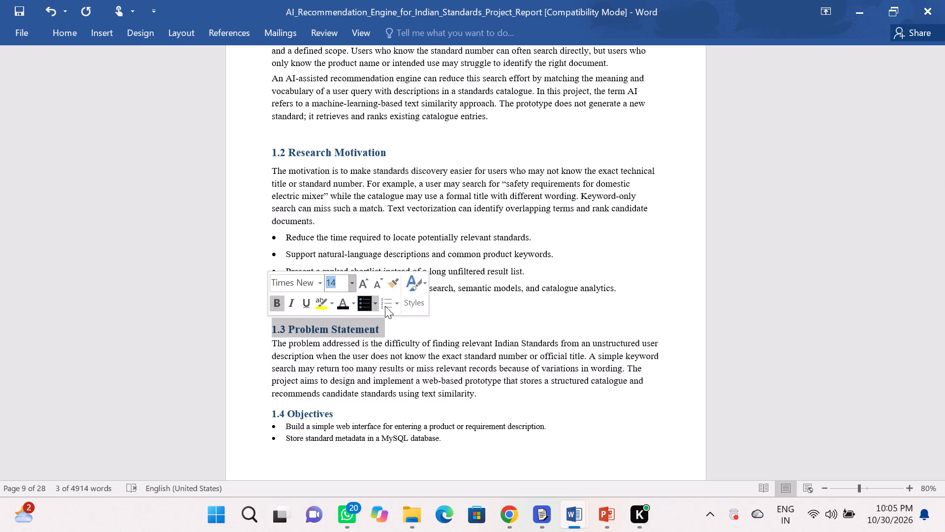
pyautogui.click(399, 329)
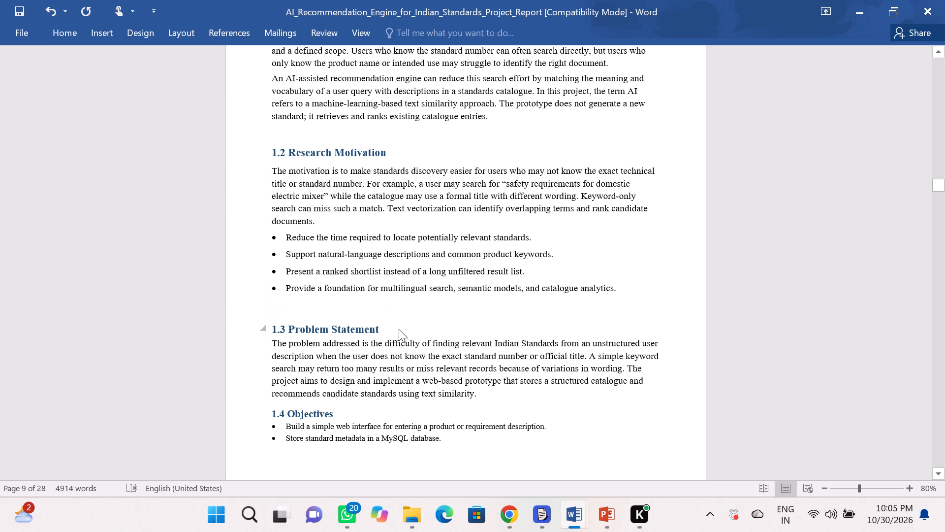
# Set the line spacing of the 1.3 Problem Statement heading to 1.5.
pyautogui.click(382, 329)
pyautogui.moveTo(382, 329); pyautogui.dragTo(249, 330)
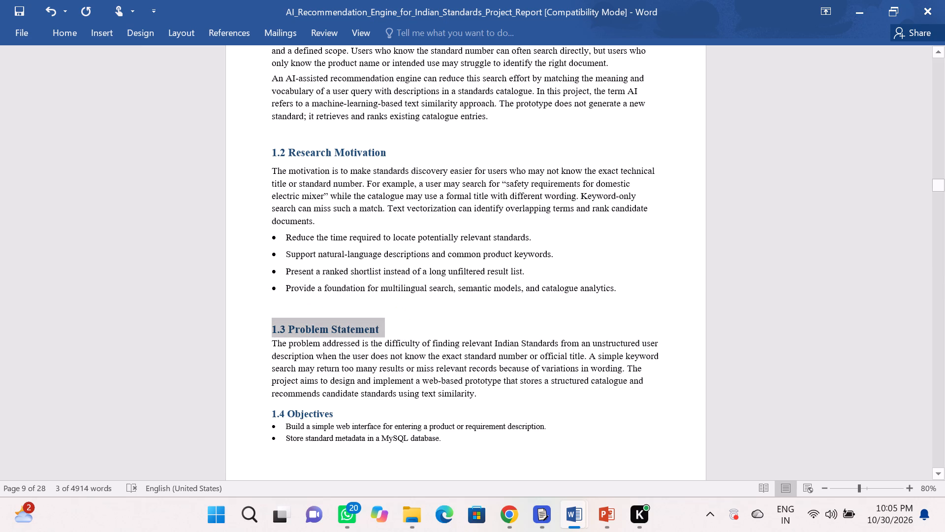
pyautogui.click(63, 28)
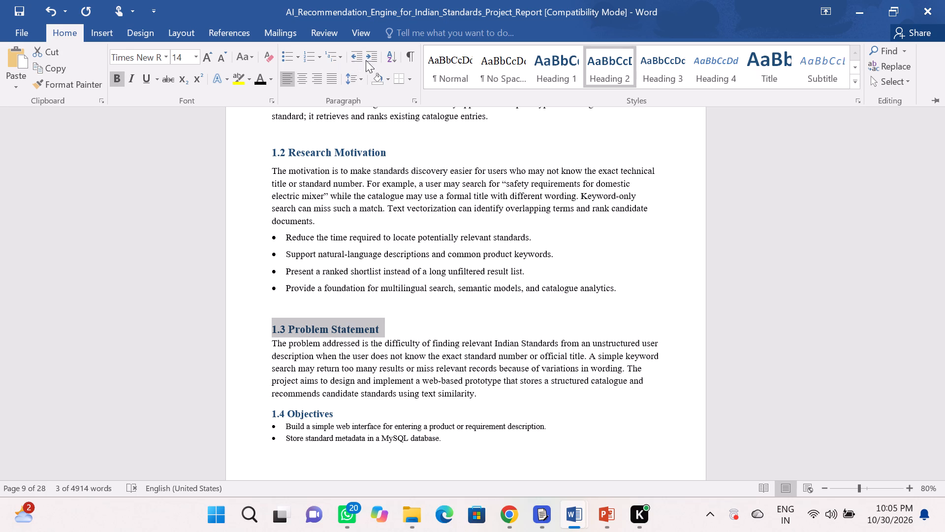
pyautogui.click(361, 80)
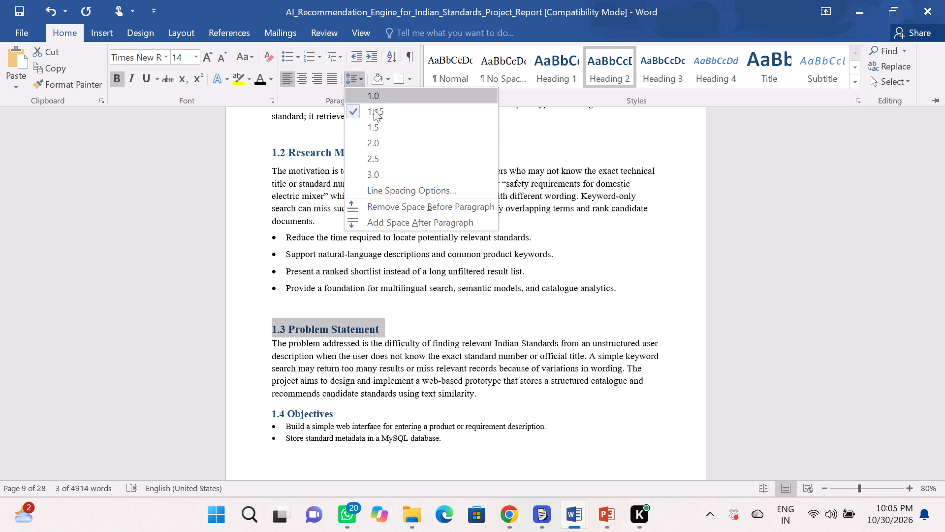
pyautogui.click(375, 123)
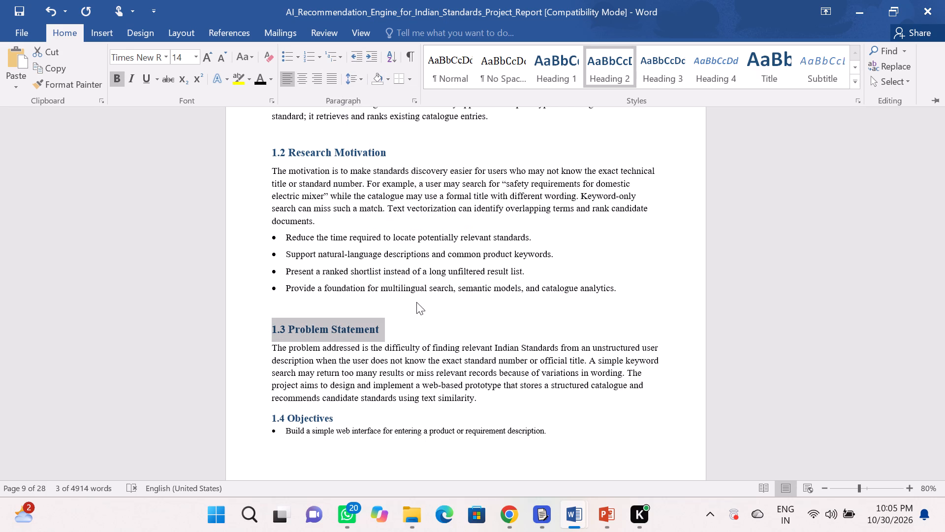
pyautogui.click(416, 302)
pyautogui.click(415, 318)
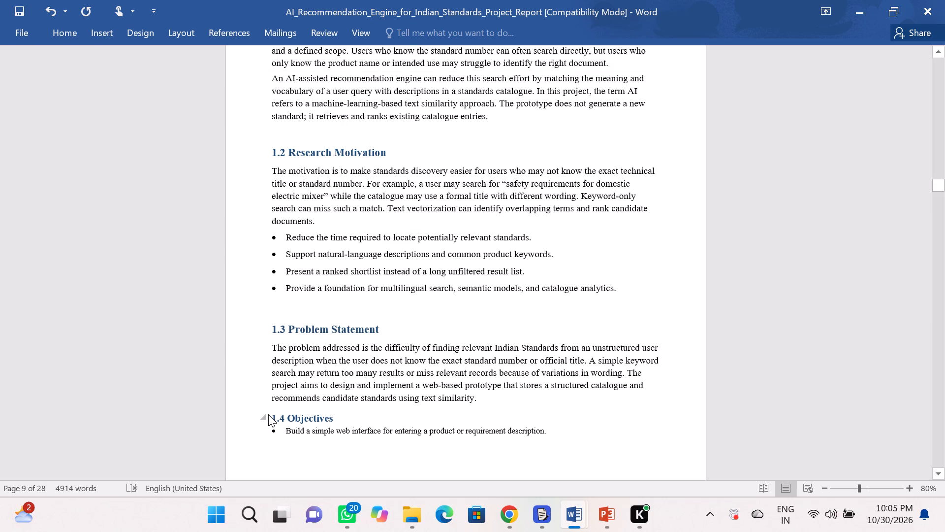
# Insert a blank line after the body paragraph of 1.3 Problem Statement.
pyautogui.click(489, 401)
pyautogui.press('Return')
# Set the font size of the six bullet points under 1.4 Objectives to 12.
pyautogui.scroll(-3, 489, 401)
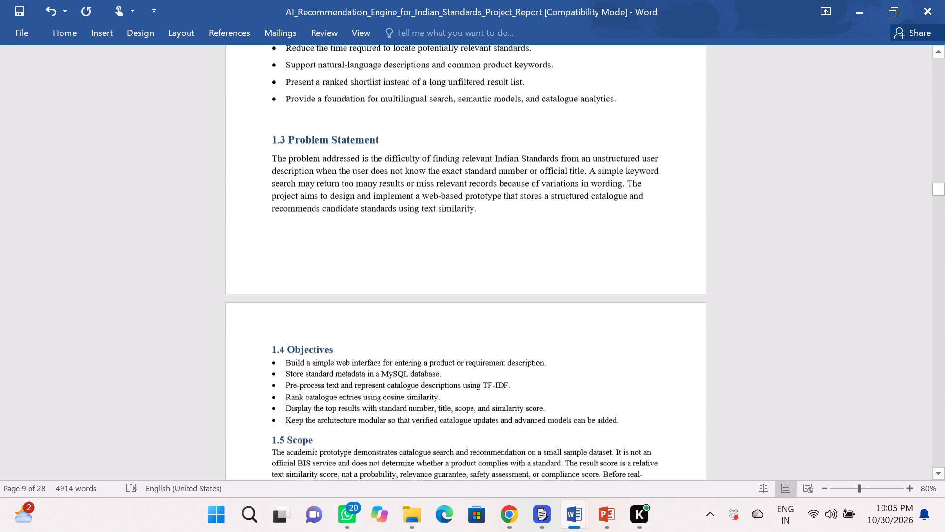
pyautogui.scroll(-1, 489, 401)
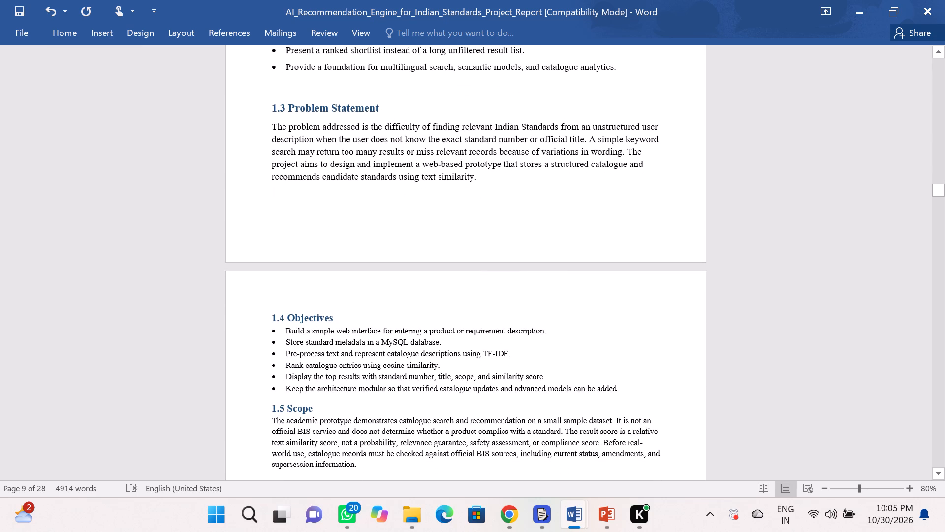
pyautogui.moveTo(626, 390); pyautogui.dragTo(279, 329)
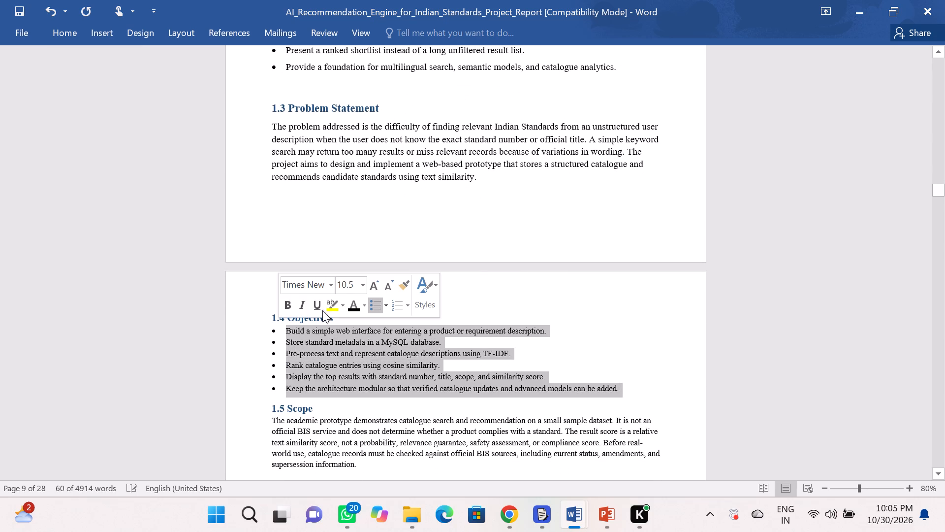
pyautogui.click(352, 285)
pyautogui.press('BackSpace')
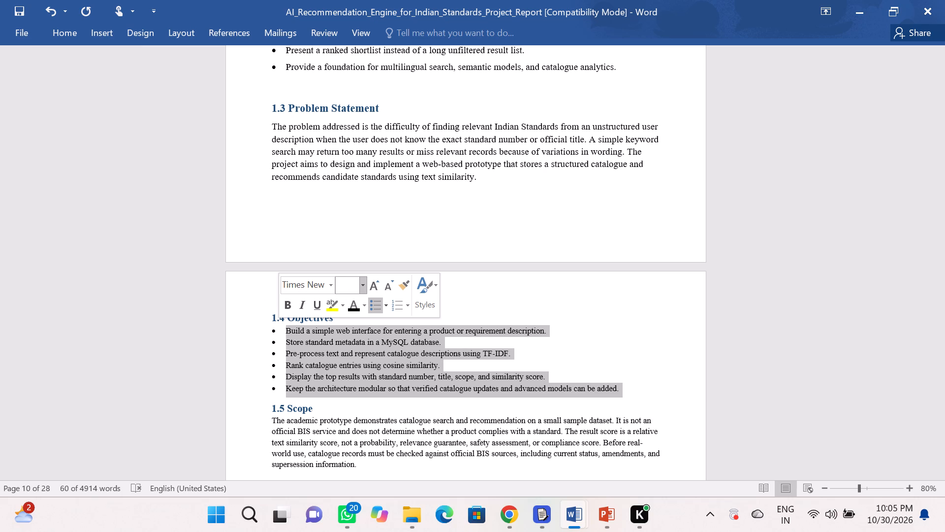
pyautogui.write('12')
pyautogui.press('Return')
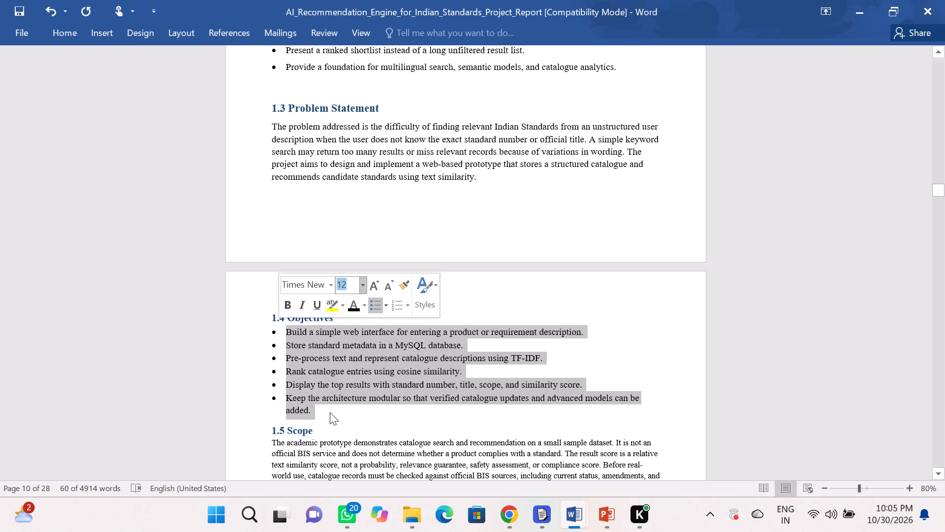
pyautogui.click(329, 412)
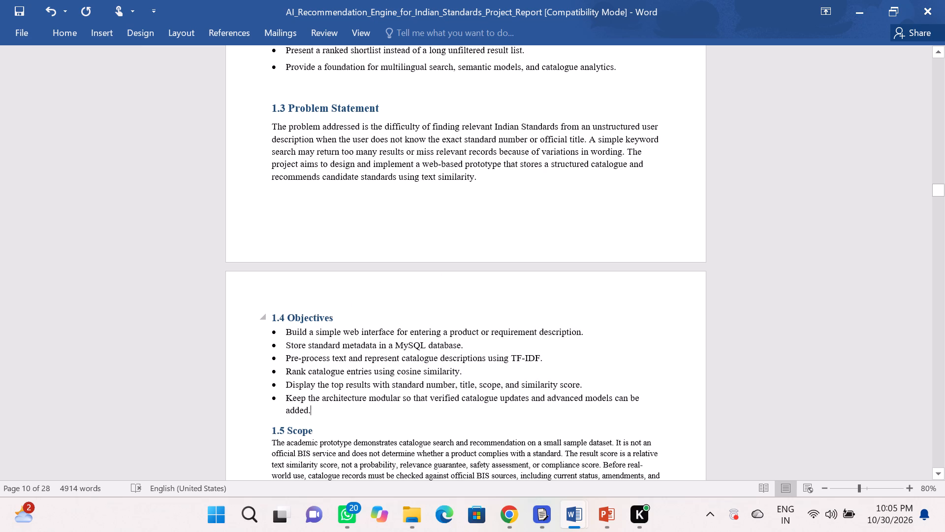
# Set the font size of the 1.4 Objectives heading to 14.
pyautogui.moveTo(339, 321); pyautogui.dragTo(256, 321)
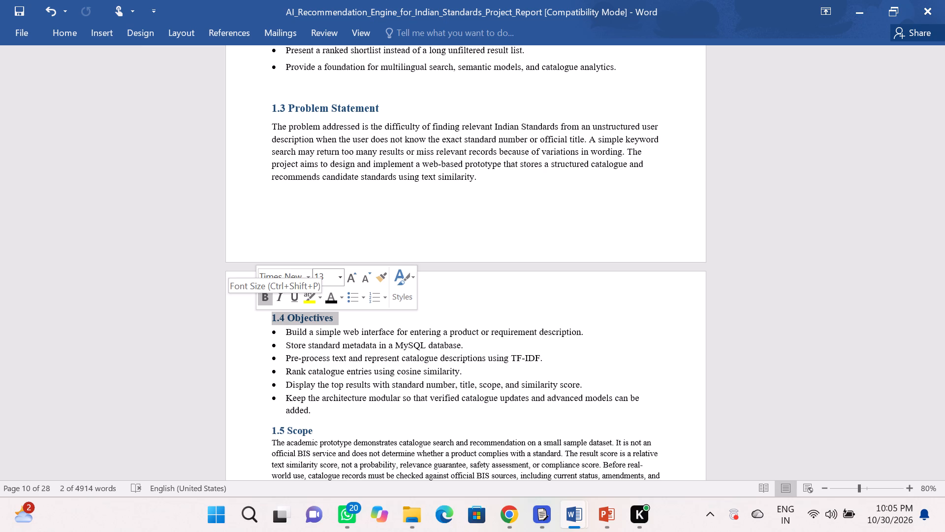
pyautogui.click(323, 278)
pyautogui.press('BackSpace')
pyautogui.press('1')
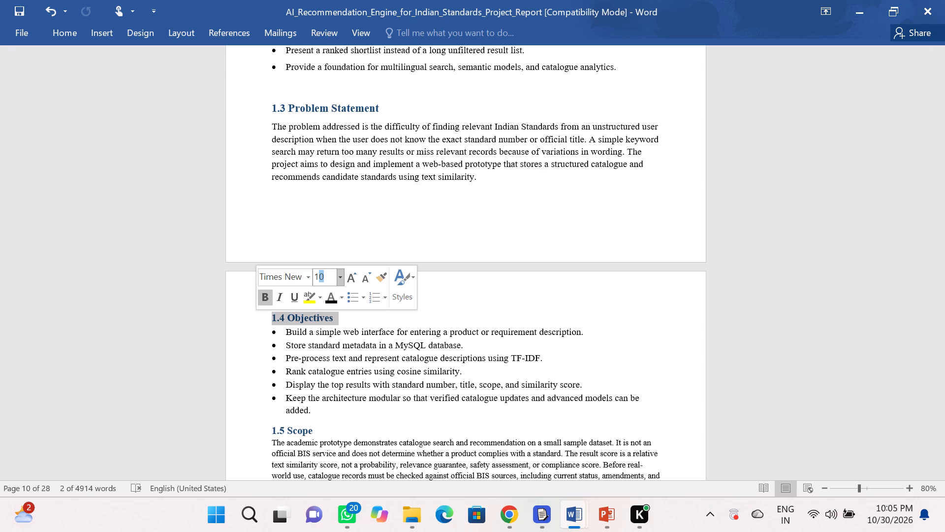
pyautogui.press('4')
pyautogui.press('Return')
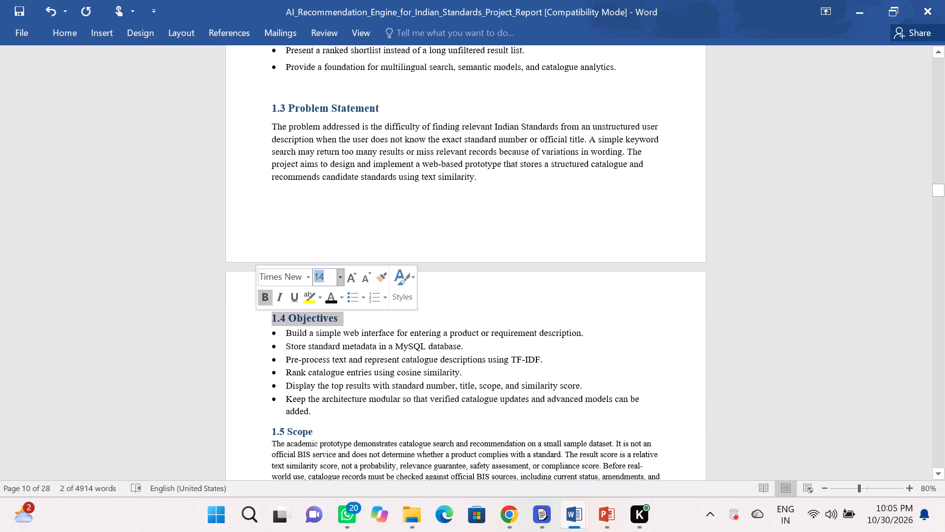
pyautogui.click(320, 414)
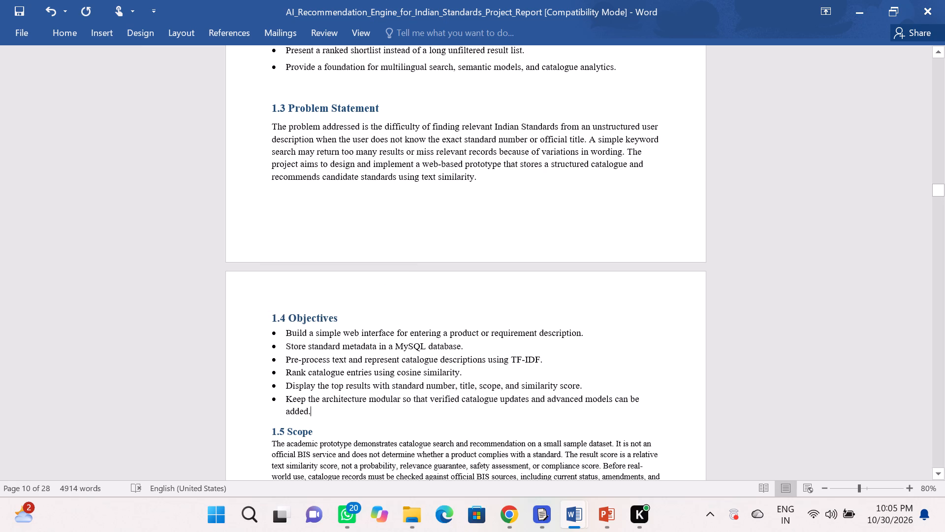
# Set the line spacing of the 1.4 Objectives heading to 1.5.
pyautogui.moveTo(343, 318); pyautogui.dragTo(229, 316)
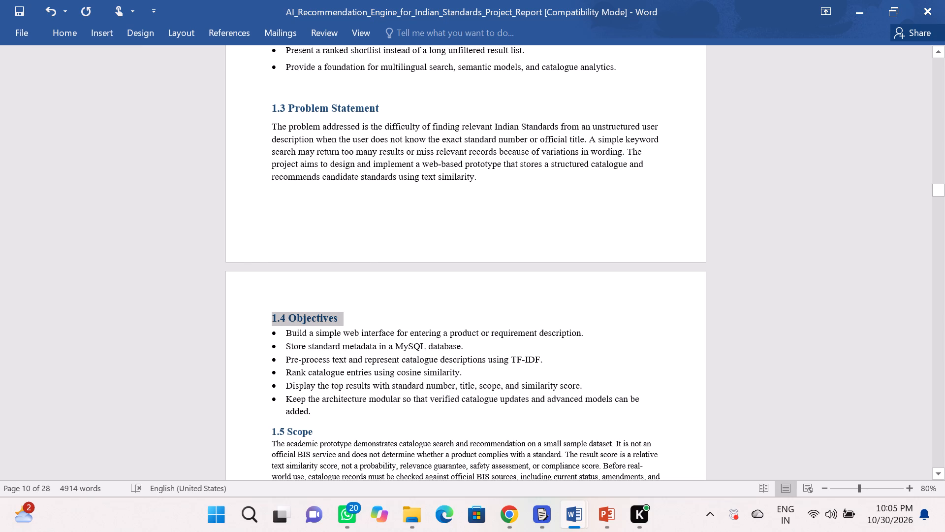
pyautogui.moveTo(229, 316); pyautogui.dragTo(230, 315)
pyautogui.click(68, 34)
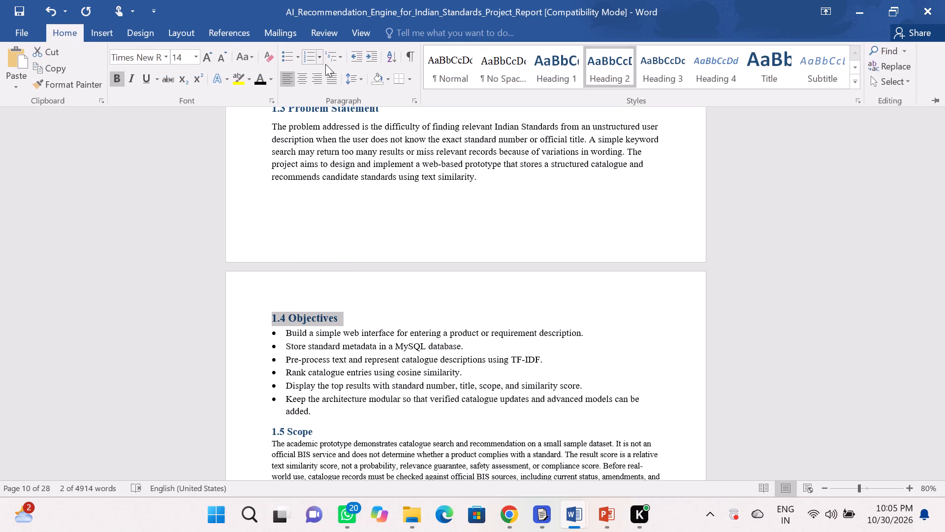
pyautogui.click(356, 79)
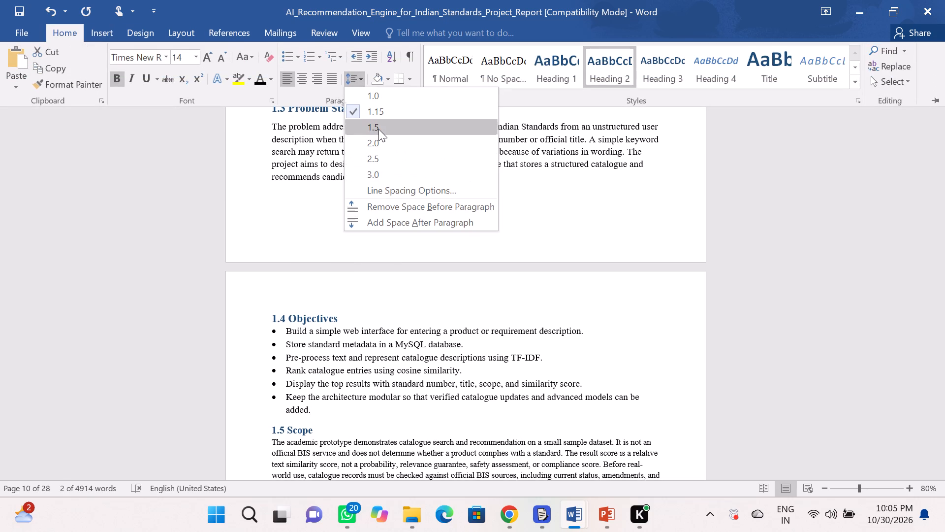
pyautogui.click(378, 129)
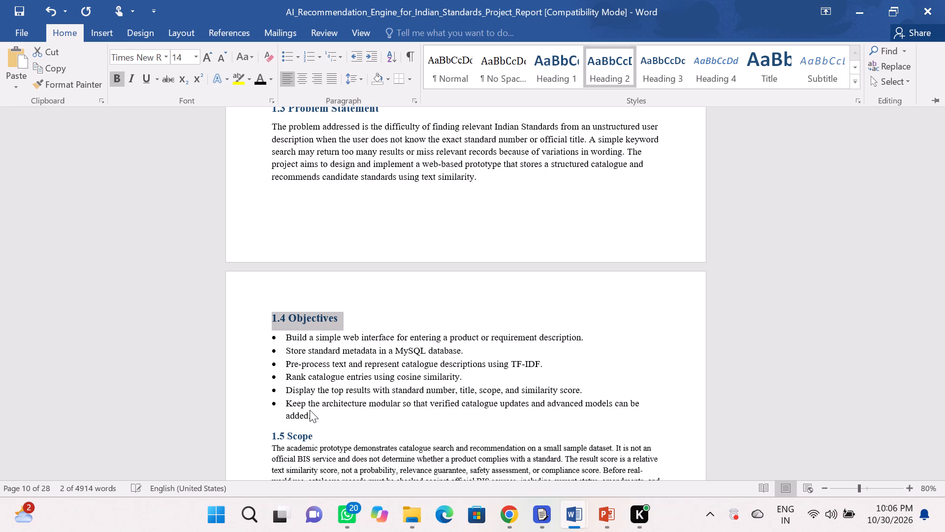
pyautogui.click(310, 410)
# Set the line spacing of all the bullet points under 1.4 Objectives to 1.5.
pyautogui.moveTo(313, 414); pyautogui.dragTo(258, 362)
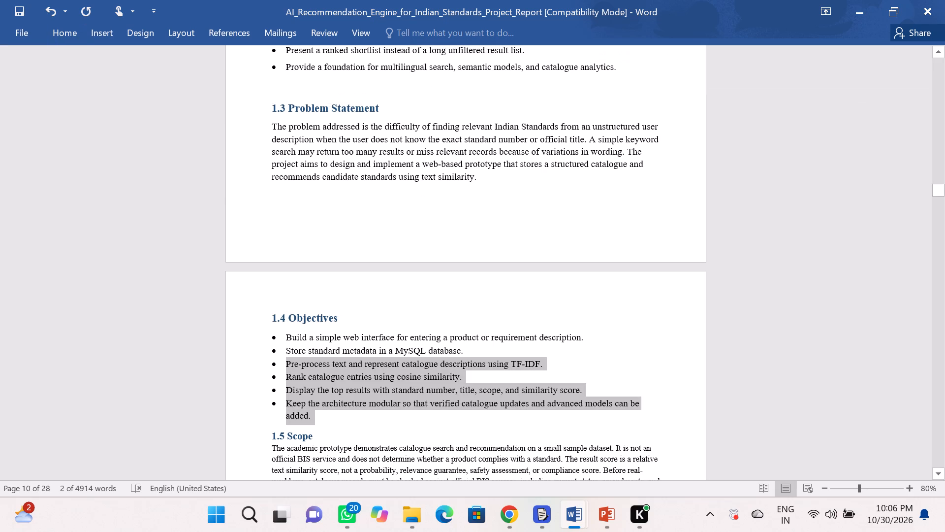
pyautogui.moveTo(258, 362); pyautogui.dragTo(258, 338)
pyautogui.click(329, 294)
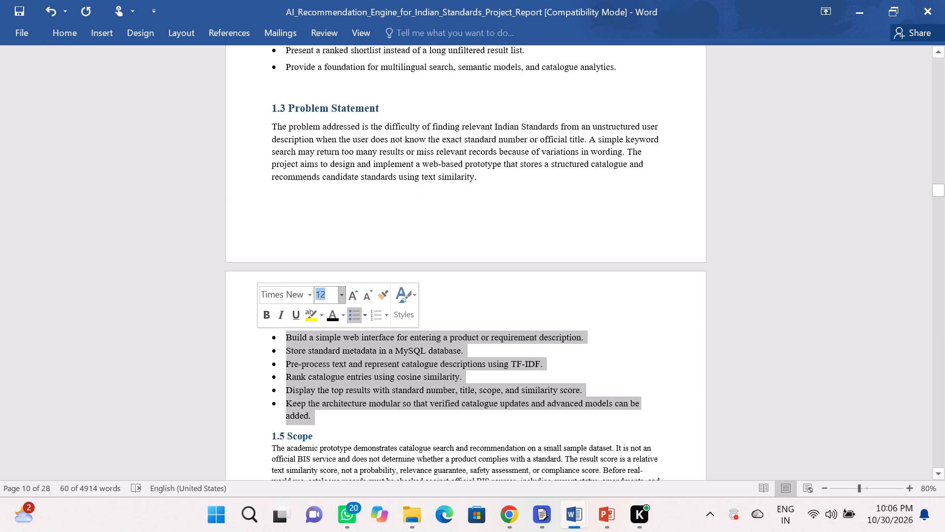
pyautogui.click(74, 28)
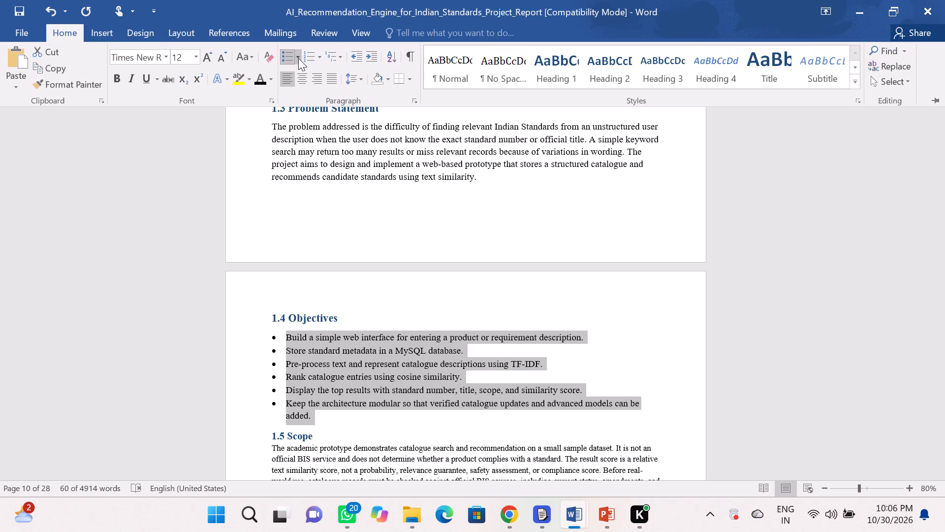
pyautogui.click(361, 77)
pyautogui.click(366, 122)
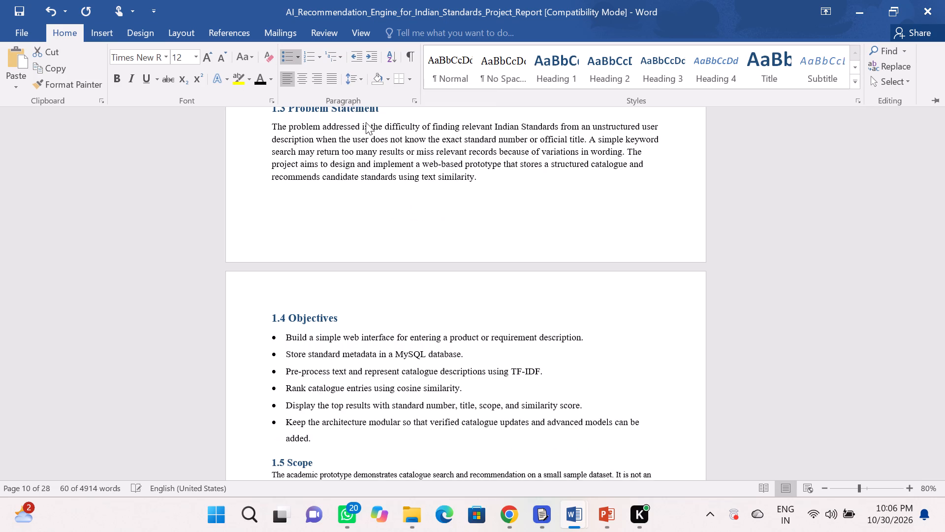
pyautogui.click(359, 303)
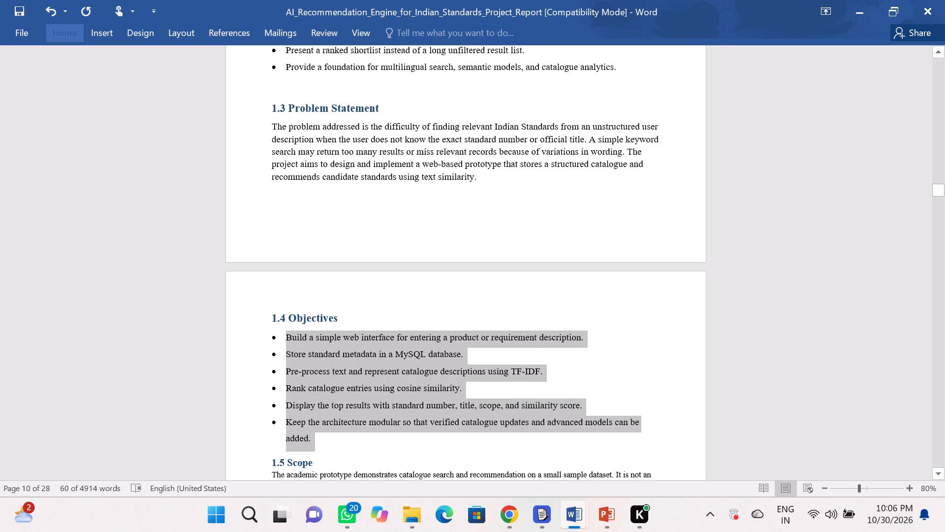
pyautogui.click(359, 303)
# Set the font size of the 1.5 Scope heading and the paragraph under it to 12.
pyautogui.scroll(-1, 359, 303)
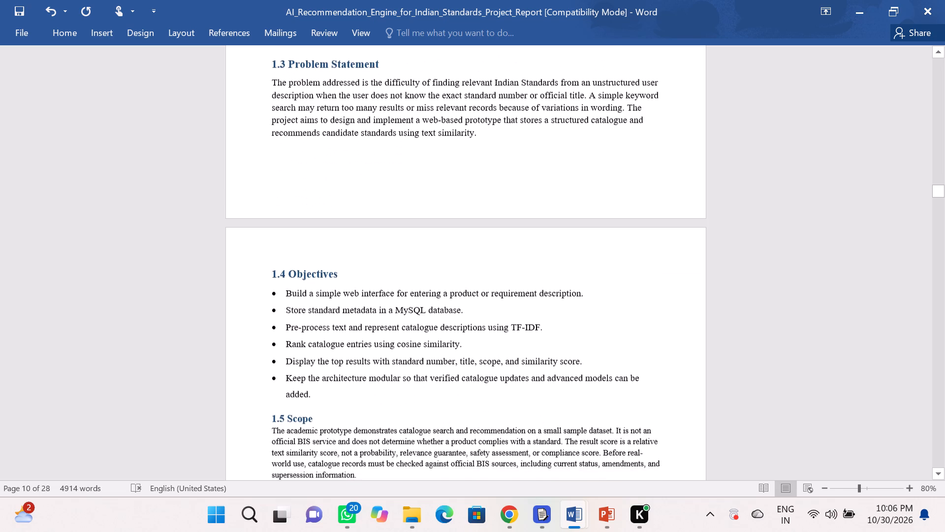
pyautogui.scroll(-1, 359, 303)
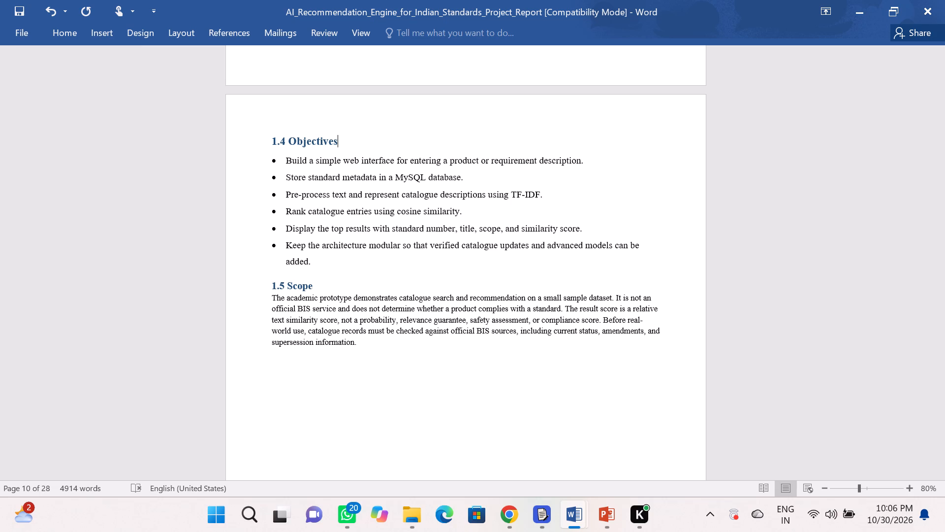
pyautogui.scroll(1, 359, 303)
pyautogui.moveTo(374, 381); pyautogui.dragTo(263, 322)
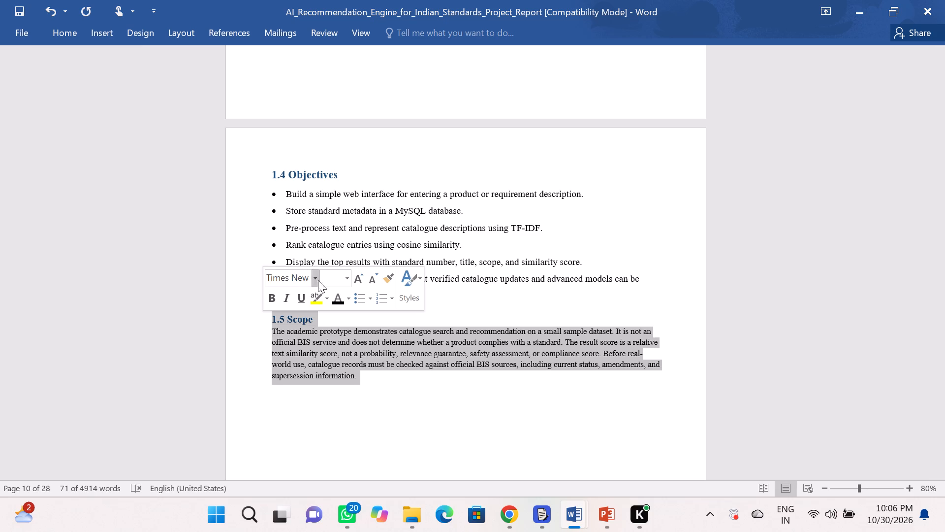
pyautogui.click(325, 277)
pyautogui.write('12')
pyautogui.press('Return')
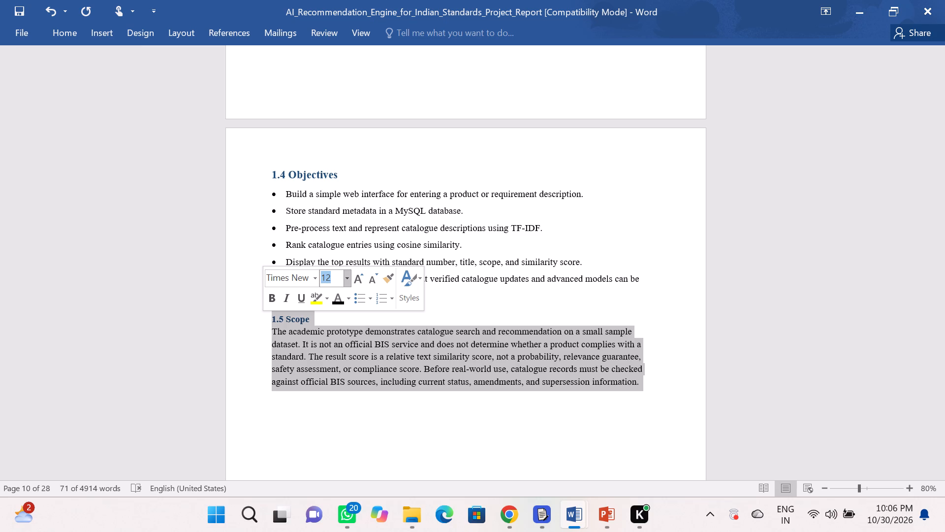
pyautogui.click(337, 332)
# Set the font size of only the 1.5 Scope heading to 14.
pyautogui.moveTo(315, 320); pyautogui.dragTo(272, 319)
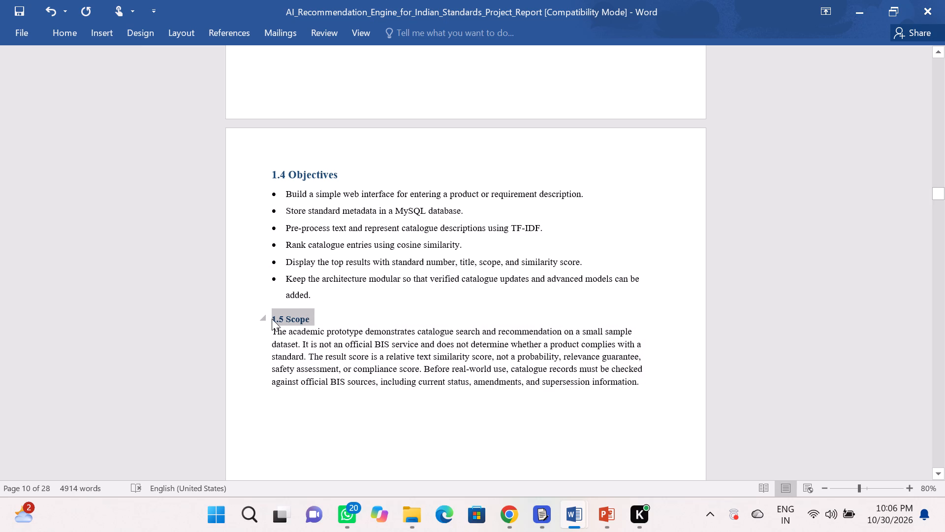
pyautogui.click(348, 270)
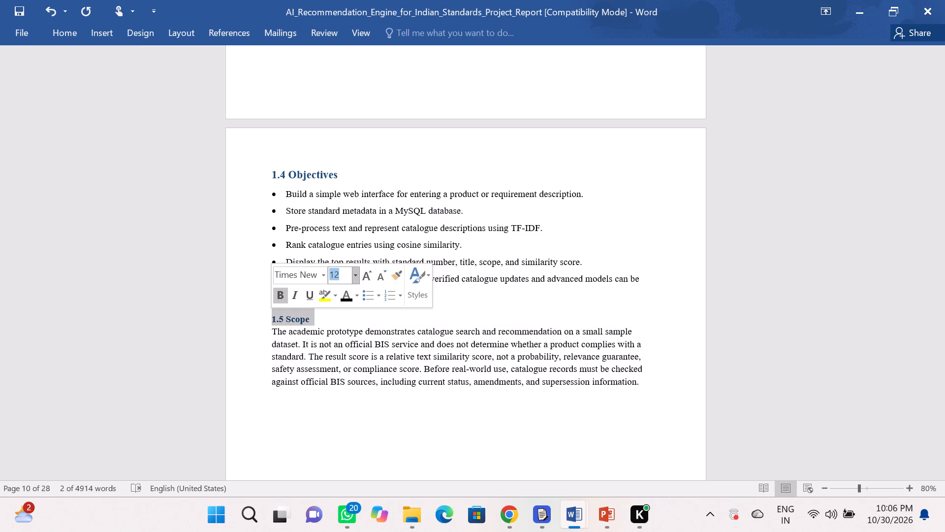
pyautogui.press('BackSpace')
pyautogui.write('14')
pyautogui.press('Return')
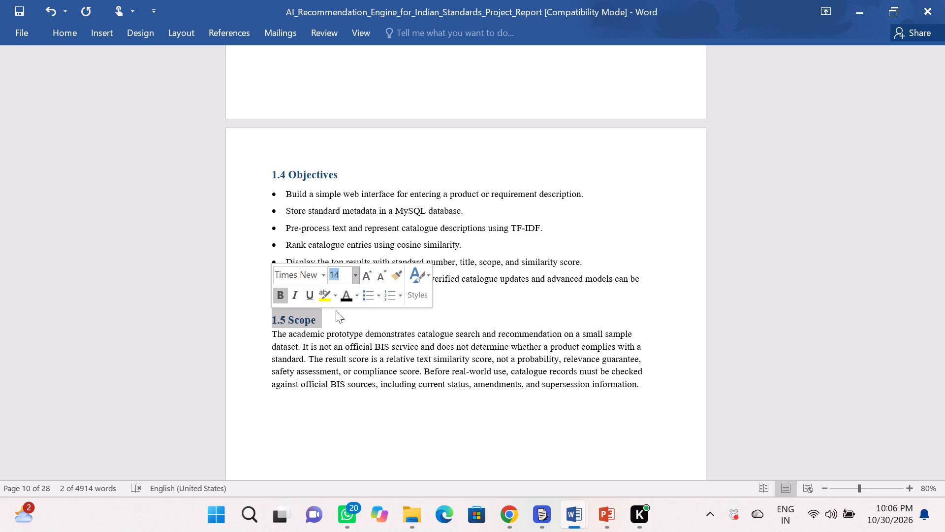
pyautogui.click(334, 322)
# Set the line spacing of the 1.5 Scope heading to 1.5.
pyautogui.moveTo(314, 320); pyautogui.dragTo(252, 318)
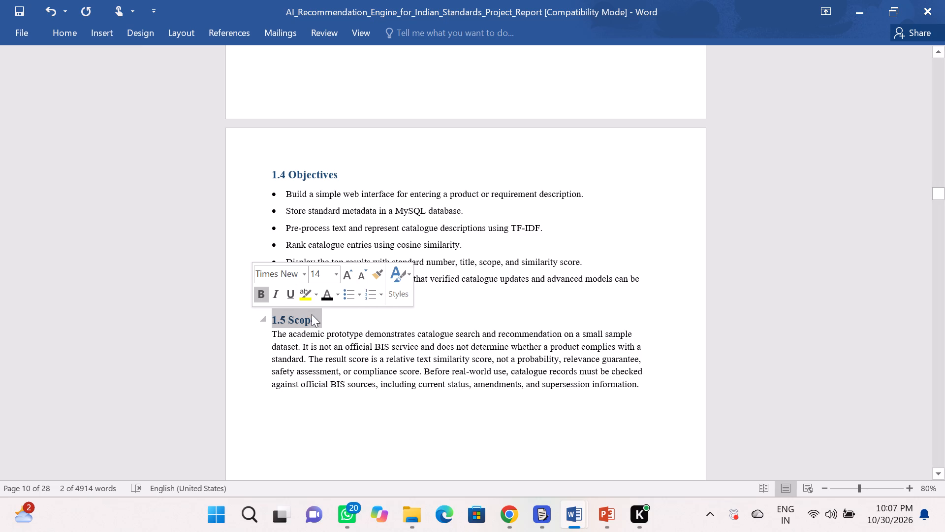
pyautogui.click(71, 33)
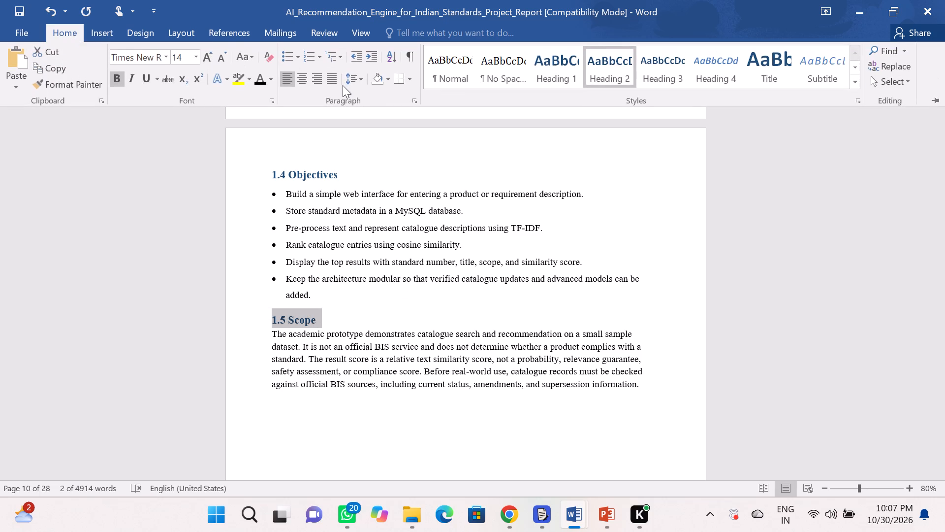
pyautogui.click(358, 85)
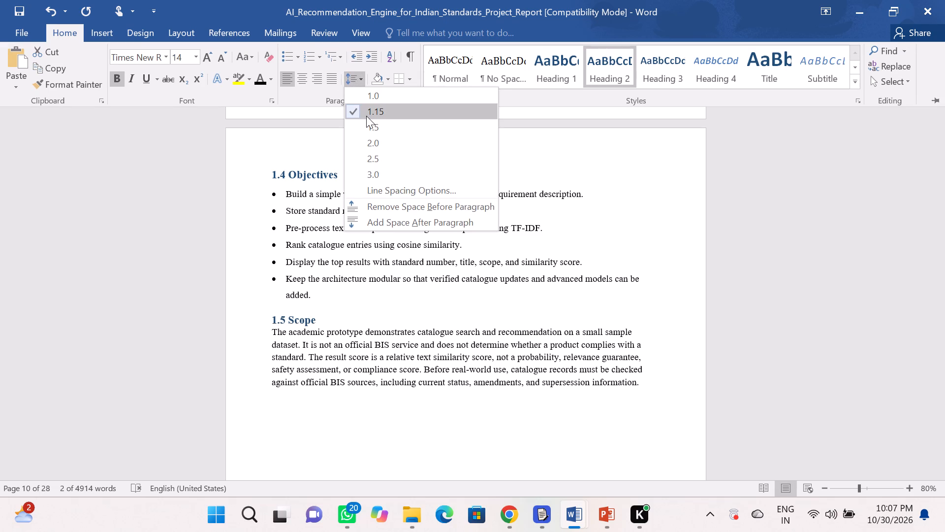
pyautogui.click(371, 120)
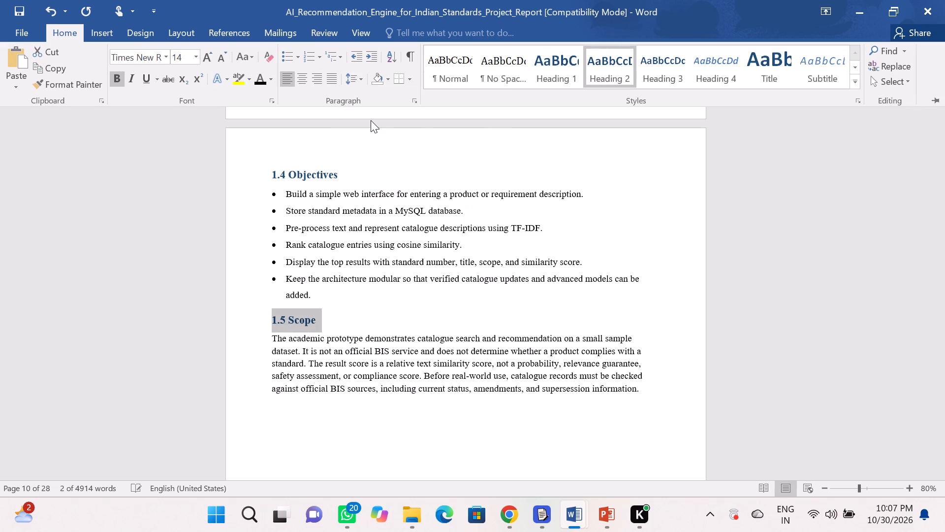
pyautogui.click(354, 298)
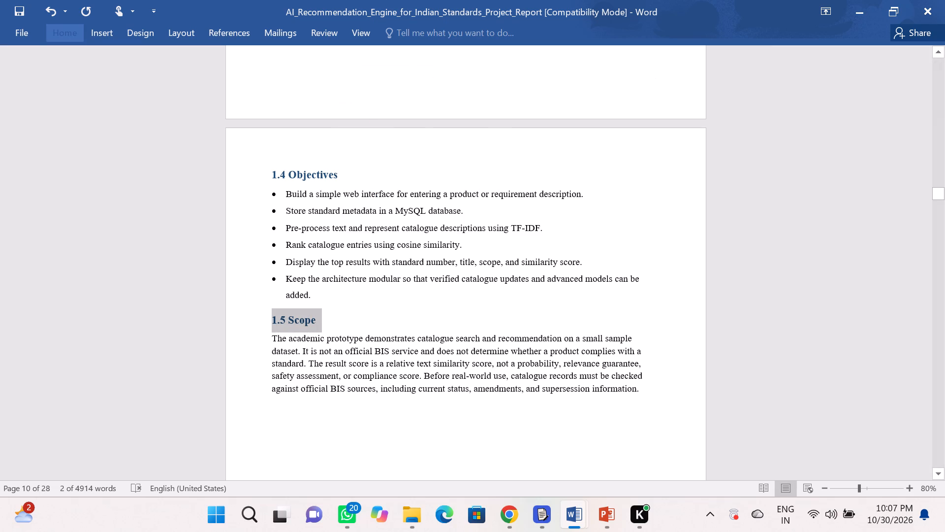
# Insert an unbulleted blank line between the last 1.4 Objectives bullet point and the 1.5 Scope heading.
pyautogui.click(330, 298)
pyautogui.press('Return')
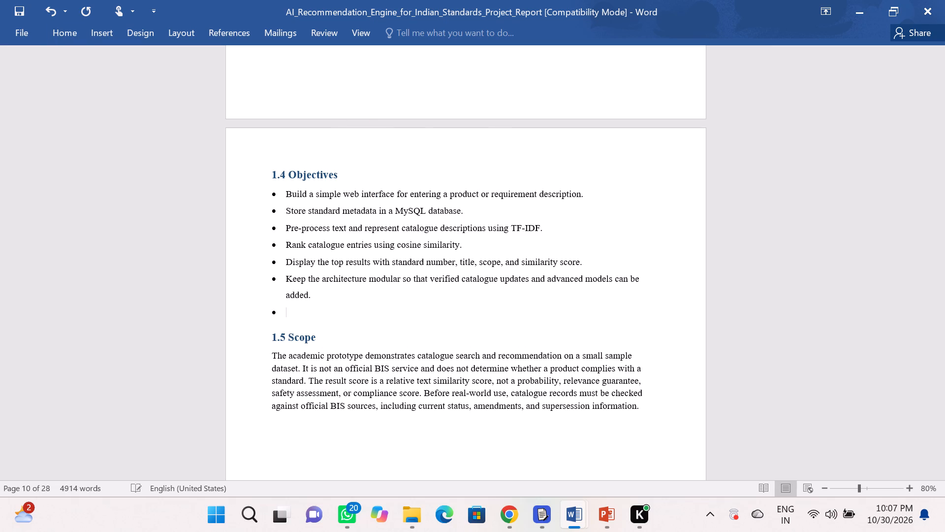
pyautogui.press('BackSpace')
# Compare the layout of the formatted Chapter 1 pages with the start of the 2. Literature Survey section.
pyautogui.scroll(-9, 330, 298)
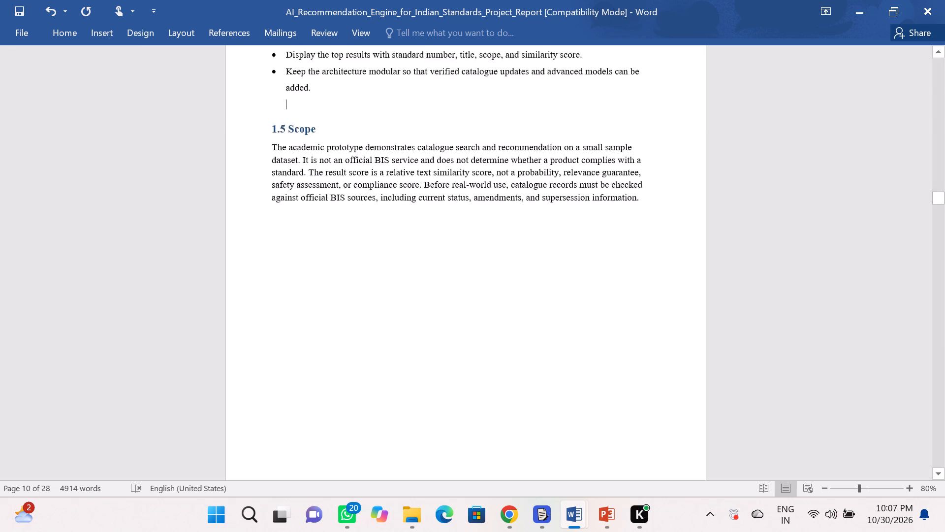
pyautogui.scroll(-3, 330, 298)
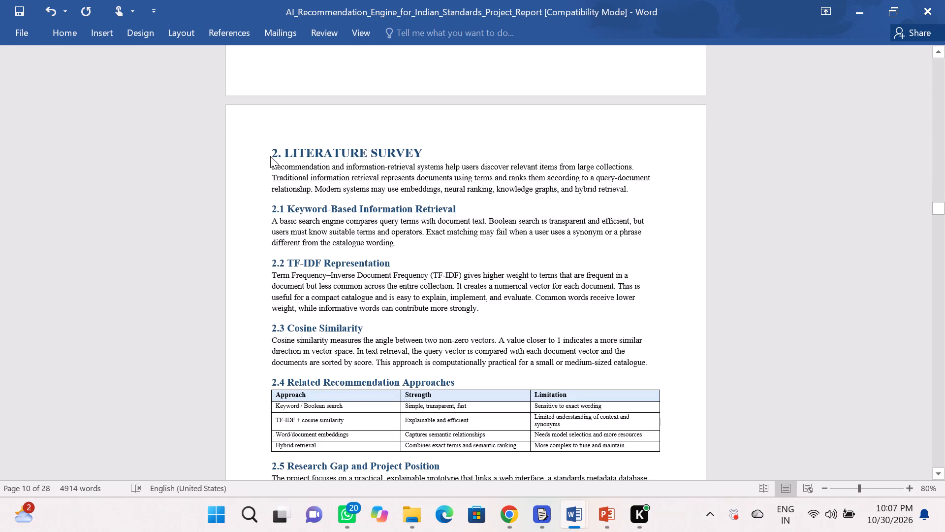
pyautogui.click(270, 156)
pyautogui.click(280, 155)
pyautogui.scroll(11, 280, 155)
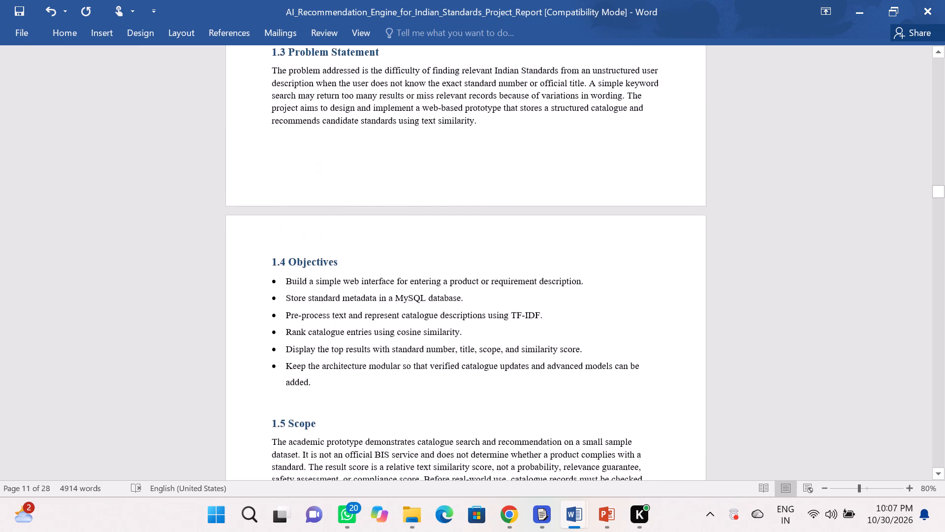
pyautogui.scroll(13, 280, 155)
pyautogui.scroll(-9, 280, 155)
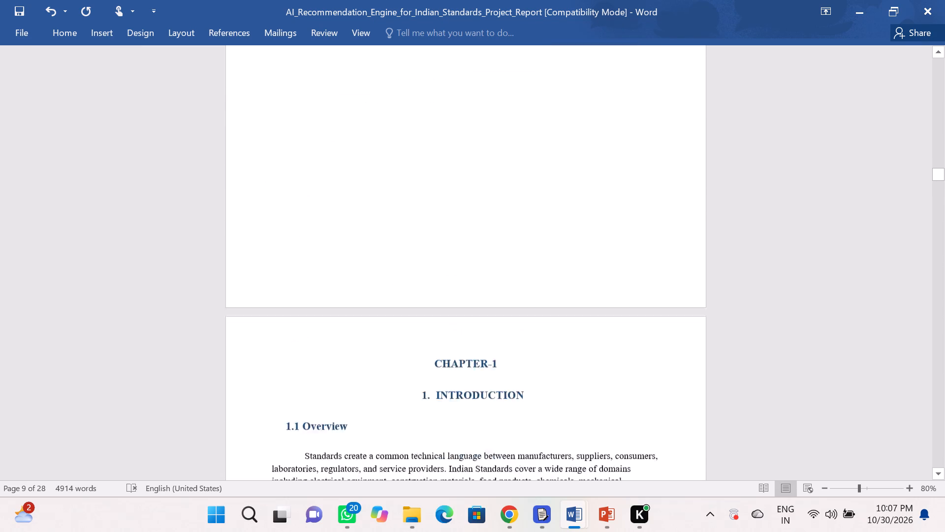
pyautogui.scroll(-2, 280, 155)
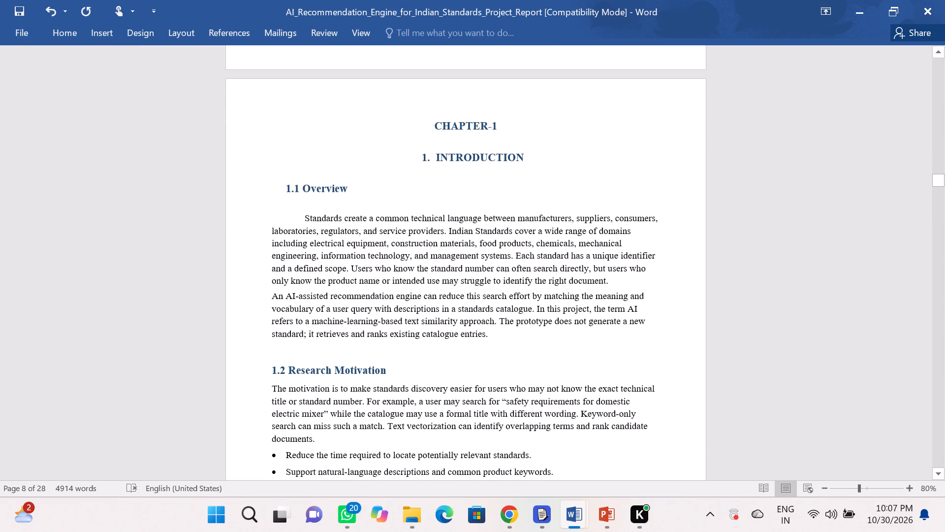
pyautogui.scroll(-6, 280, 155)
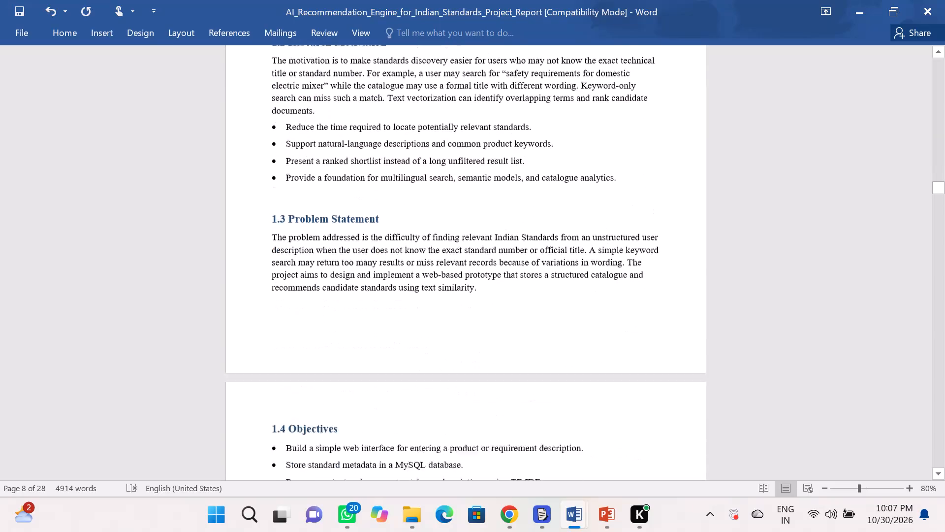
pyautogui.scroll(-15, 280, 155)
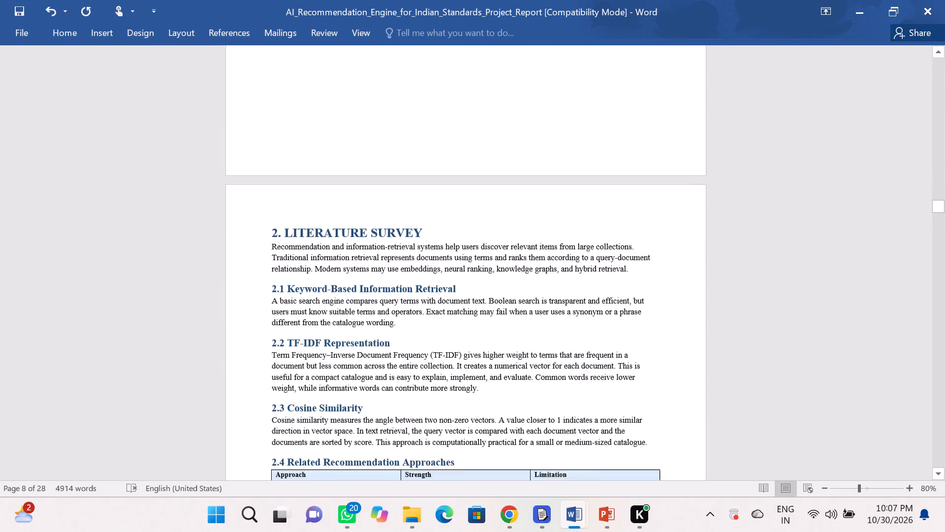
pyautogui.scroll(-2, 280, 155)
pyautogui.scroll(4, 280, 155)
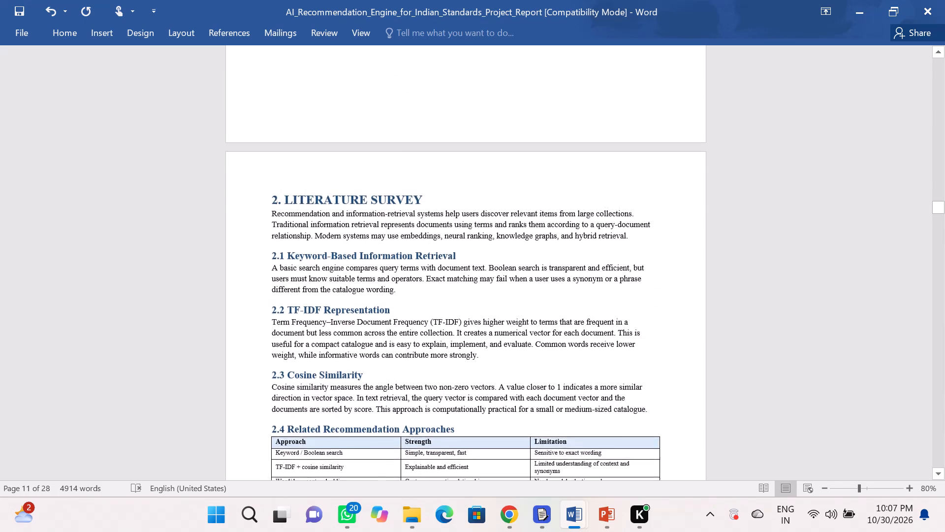
pyautogui.scroll(1, 280, 155)
pyautogui.click(271, 253)
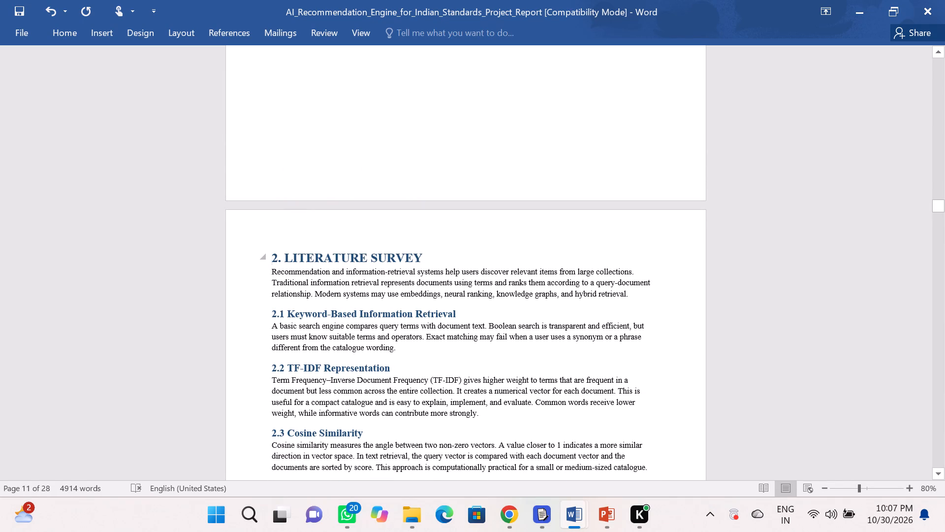
pyautogui.press('Right')
pyautogui.scroll(13, 271, 253)
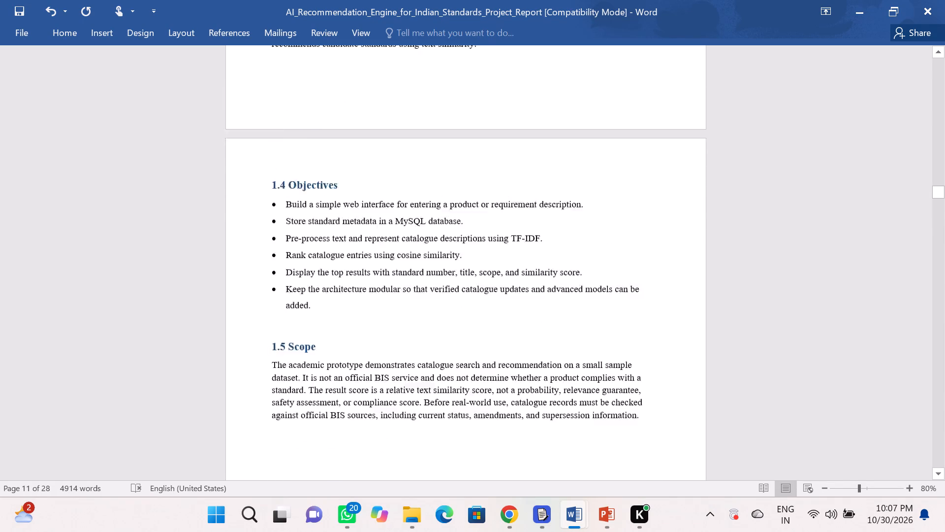
pyautogui.scroll(14, 271, 253)
pyautogui.scroll(-5, 271, 253)
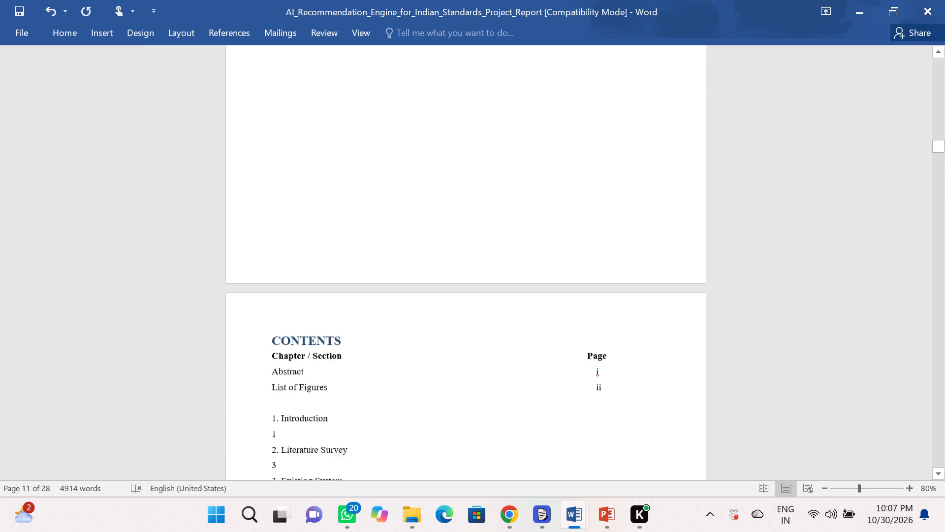
pyautogui.scroll(-15, 271, 253)
pyautogui.scroll(14, 271, 253)
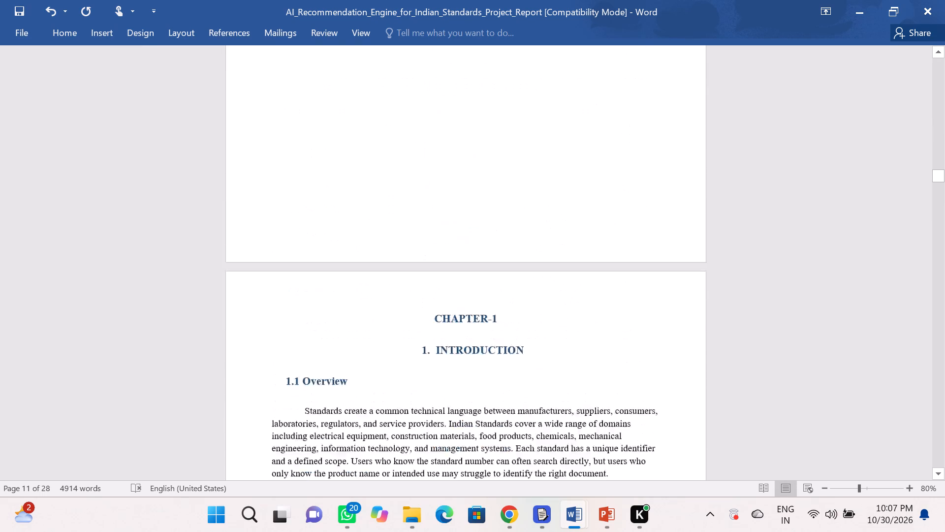
pyautogui.scroll(1, 271, 253)
pyautogui.scroll(-6, 271, 253)
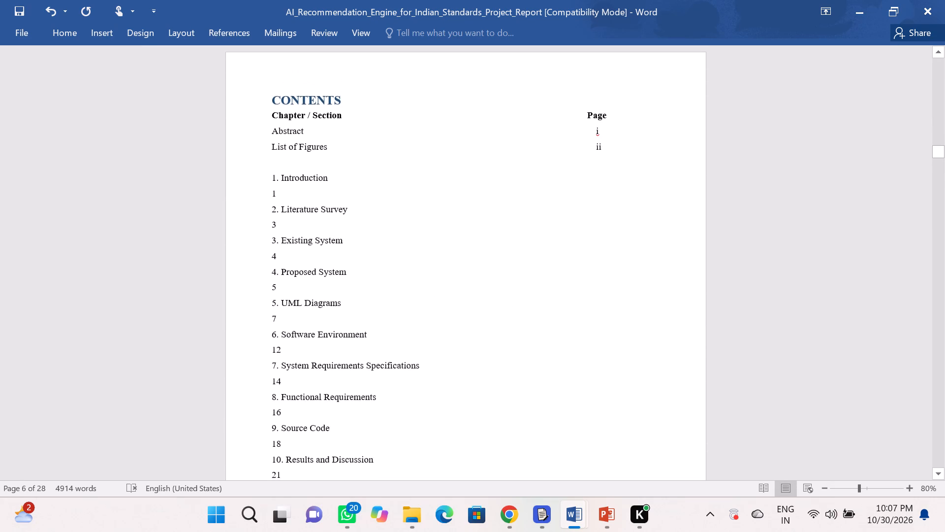
pyautogui.scroll(-13, 271, 253)
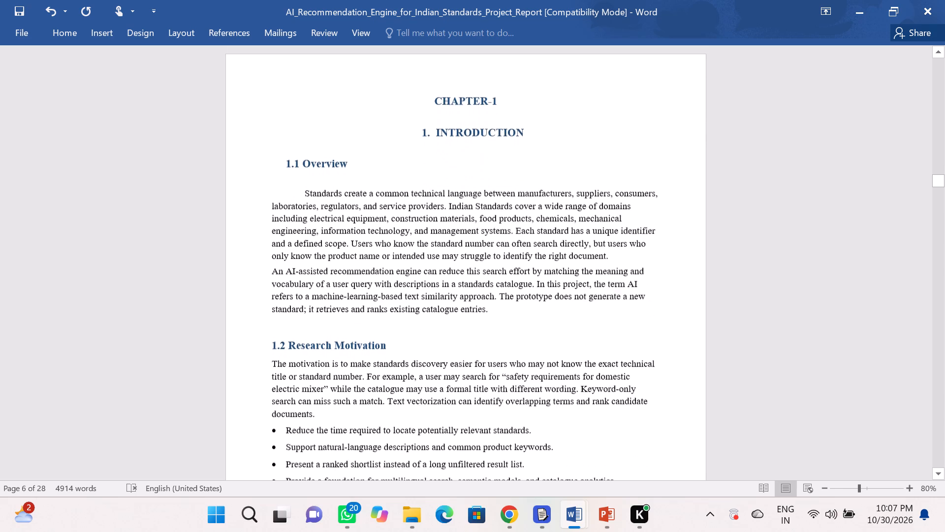
pyautogui.scroll(-4, 271, 253)
pyautogui.hscroll(1, 271, 253)
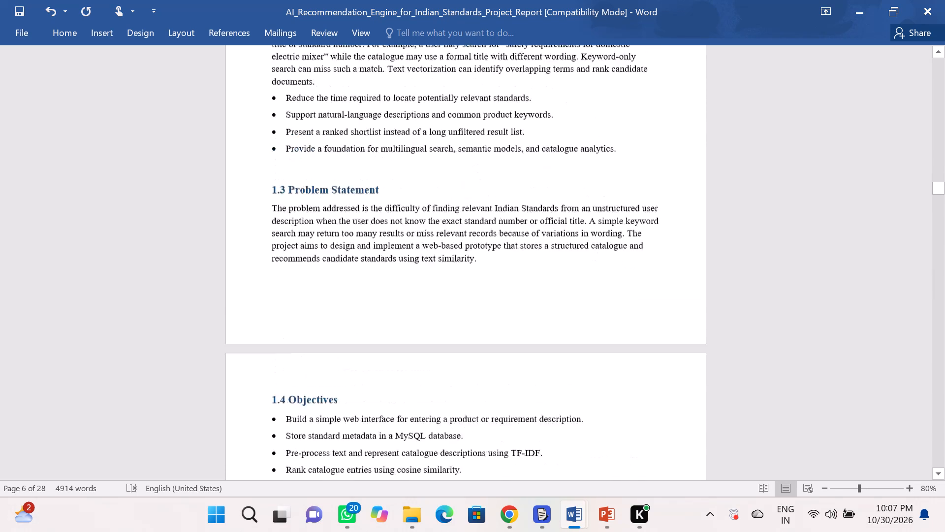
# Examine how the CHAPTER-1 line and the 1. INTRODUCTION heading under it are laid out.
pyautogui.scroll(2, 271, 253)
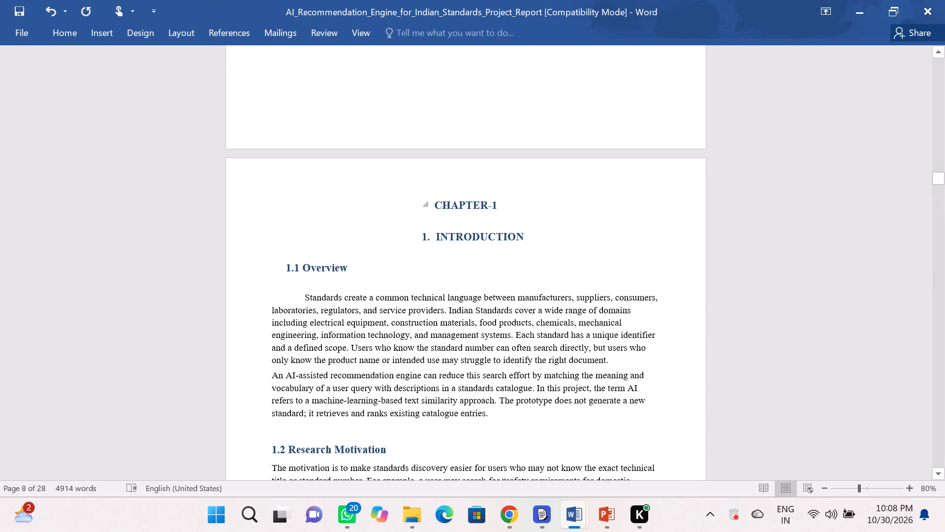
pyautogui.click(498, 204)
pyautogui.press('Left')
pyautogui.press('Left')
pyautogui.press('Left')
pyautogui.press('Left')
pyautogui.press('Left')
pyautogui.press('Left')
pyautogui.press('Left')
pyautogui.press('Left')
pyautogui.press('Left')
pyautogui.press('Left')
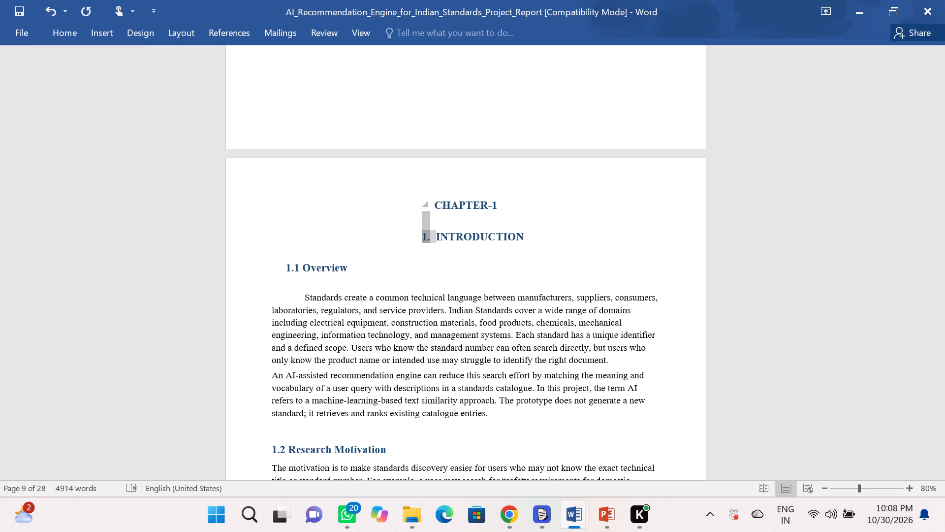
# Set the font size of the whole 2. Literature Survey section, including its headings and table, to 12.
pyautogui.scroll(-5, 498, 204)
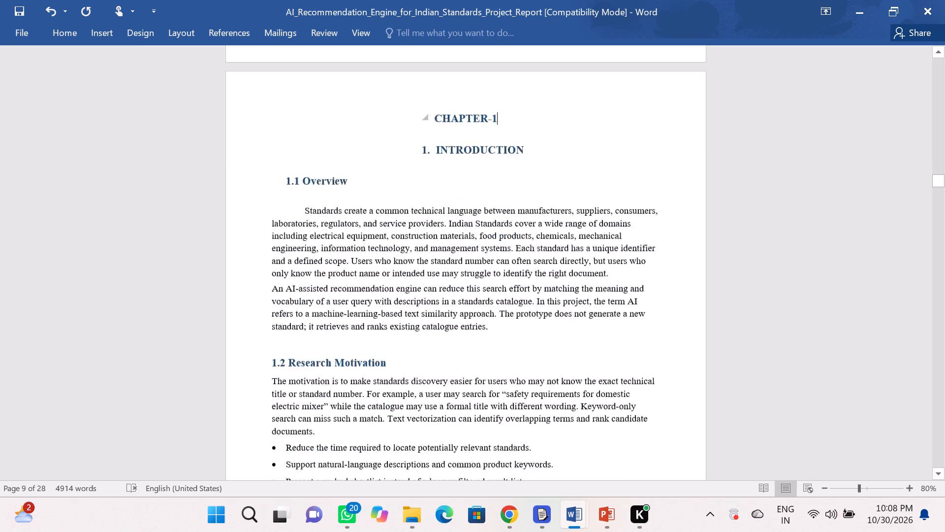
pyautogui.scroll(-15, 498, 204)
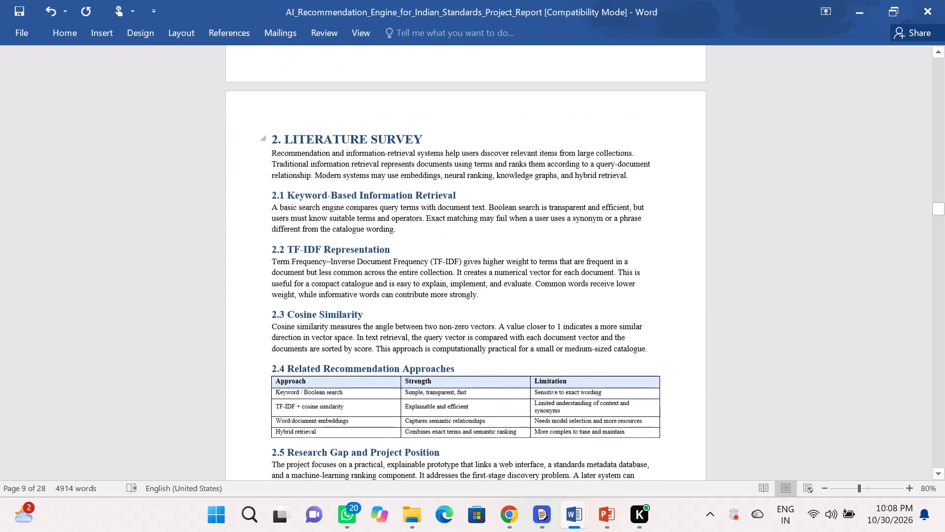
pyautogui.click(439, 138)
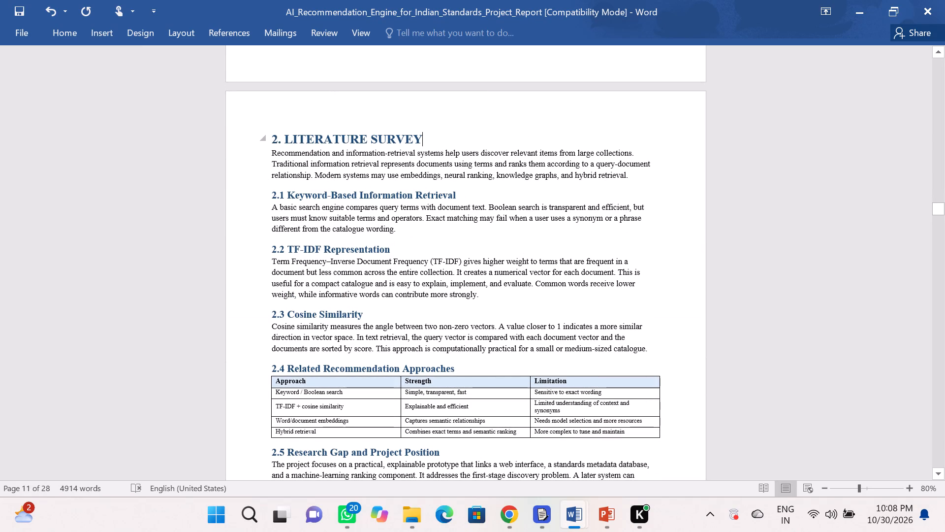
pyautogui.moveTo(272, 138); pyautogui.dragTo(462, 484)
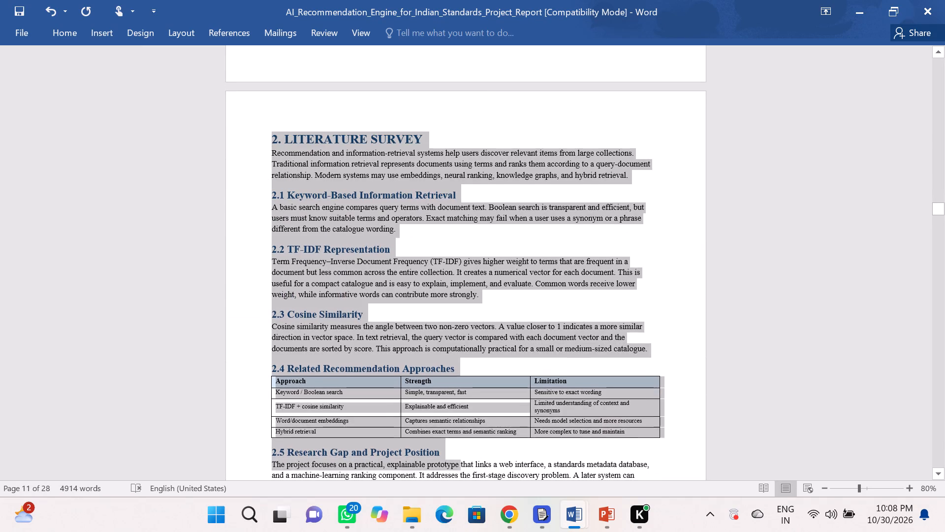
pyautogui.moveTo(462, 484); pyautogui.dragTo(450, 359)
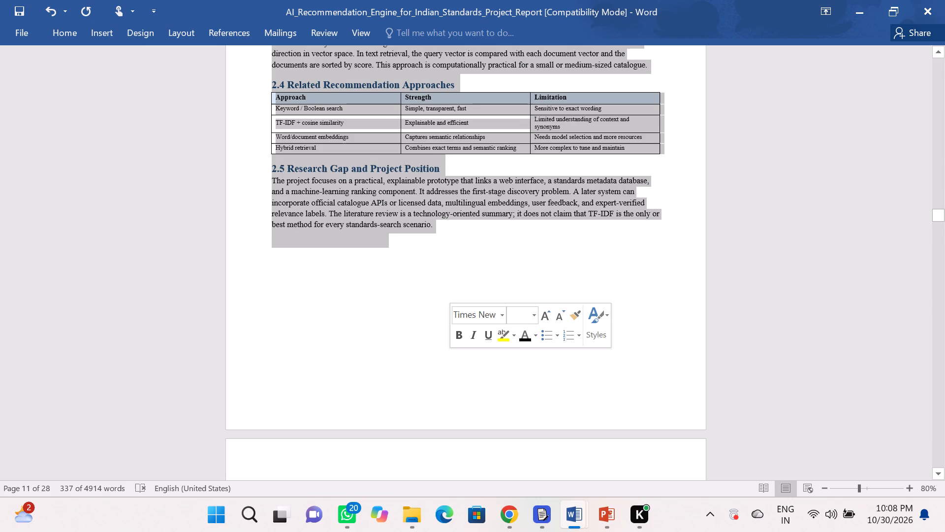
pyautogui.click(514, 318)
pyautogui.write('12')
pyautogui.press('Return')
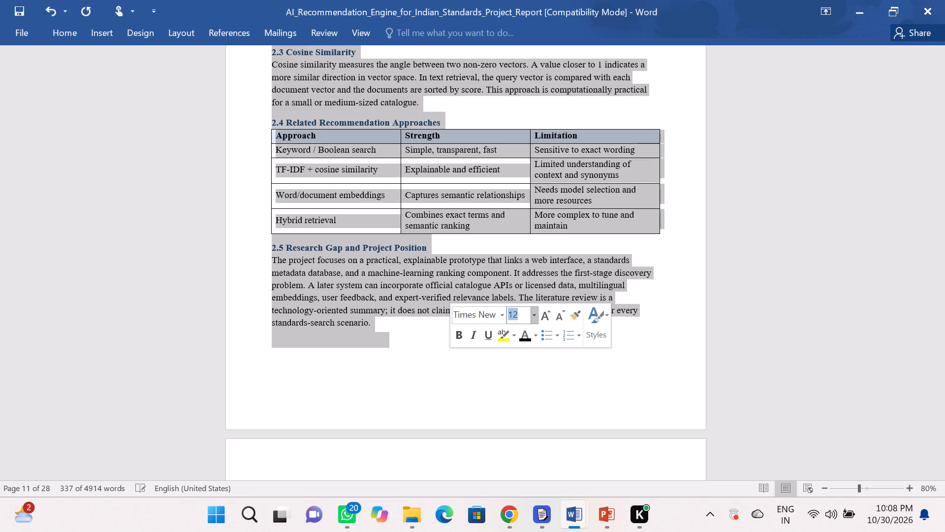
pyautogui.click(534, 315)
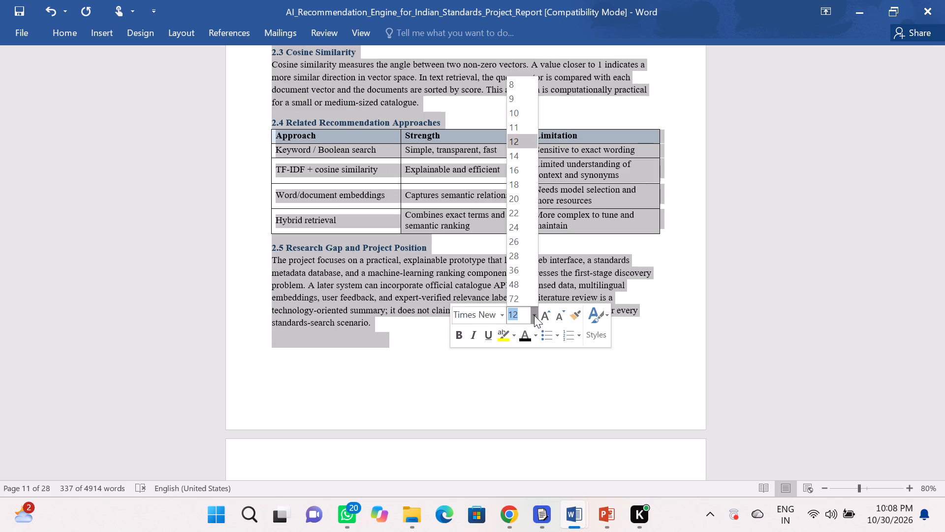
pyautogui.click(534, 315)
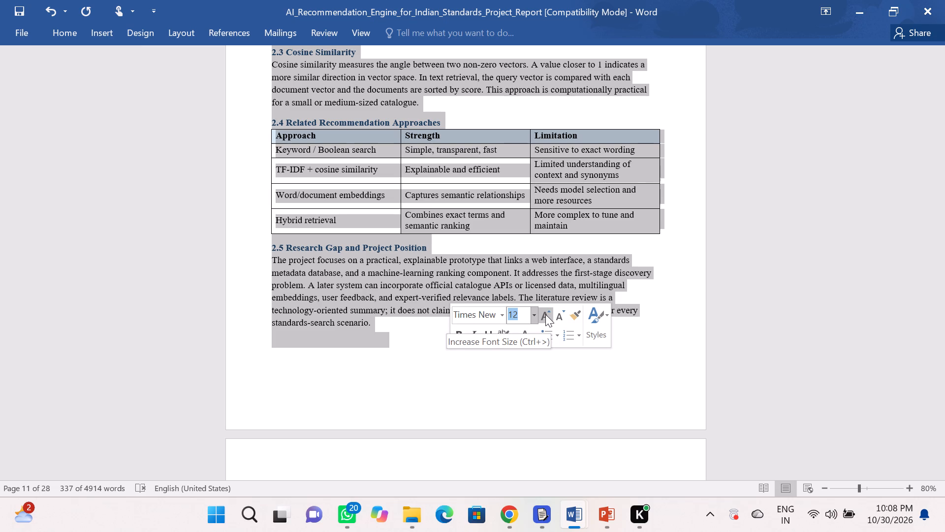
# Set the line spacing of the whole 2. Literature Survey section to 1.15.
pyautogui.click(55, 28)
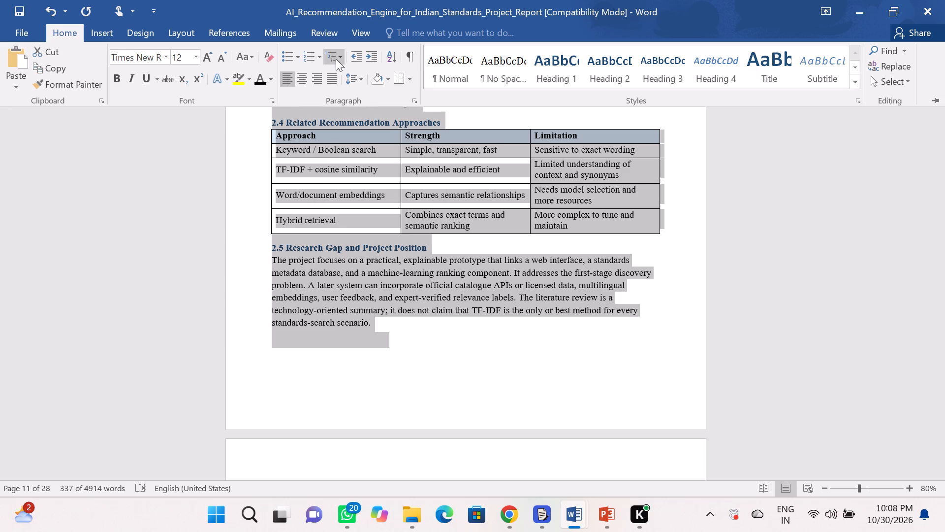
pyautogui.click(359, 77)
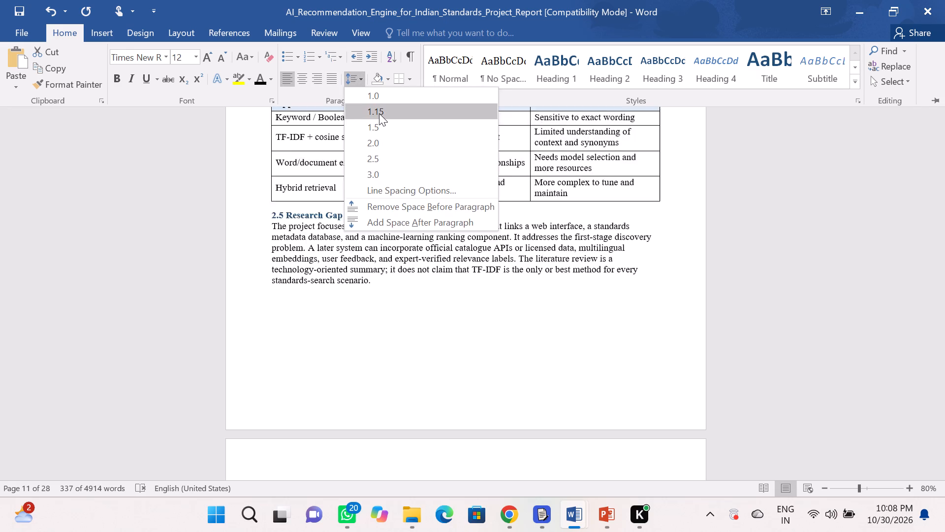
pyautogui.click(379, 113)
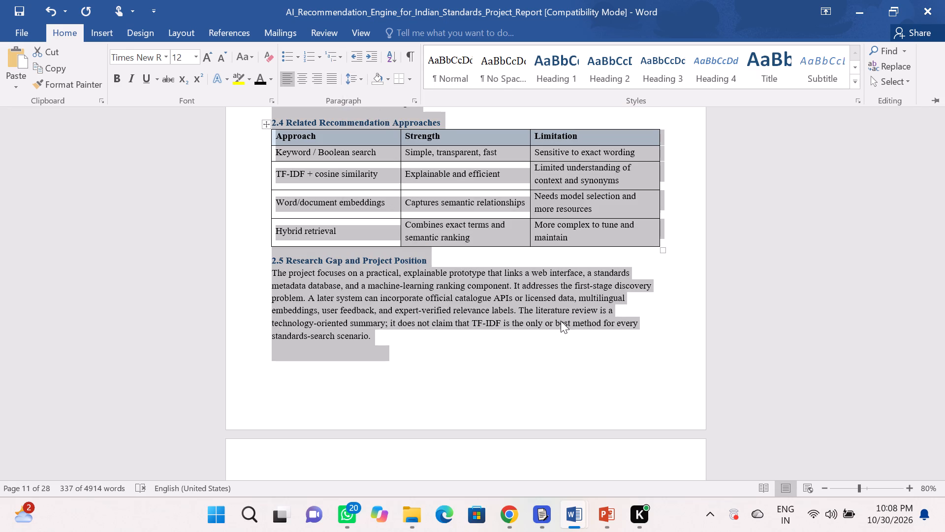
pyautogui.click(538, 398)
# Set the font size of the 2. LITERATURE SURVEY heading to 14.
pyautogui.scroll(6, 538, 398)
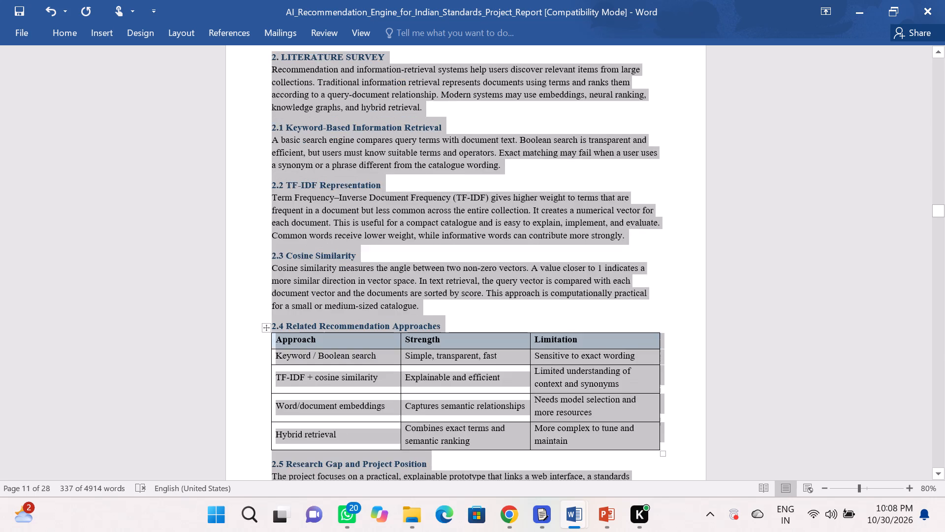
pyautogui.scroll(8, 531, 251)
pyautogui.scroll(-3, 531, 251)
pyautogui.click(451, 300)
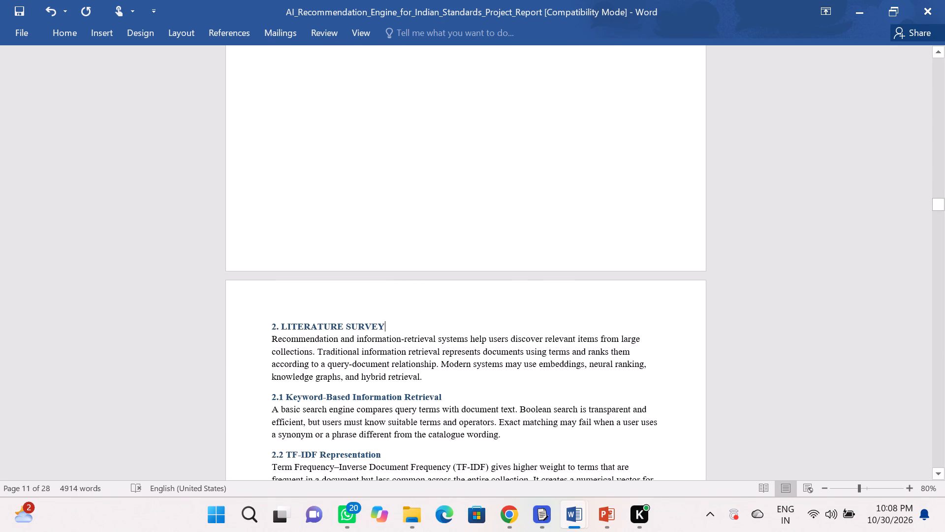
pyautogui.moveTo(389, 326); pyautogui.dragTo(263, 323)
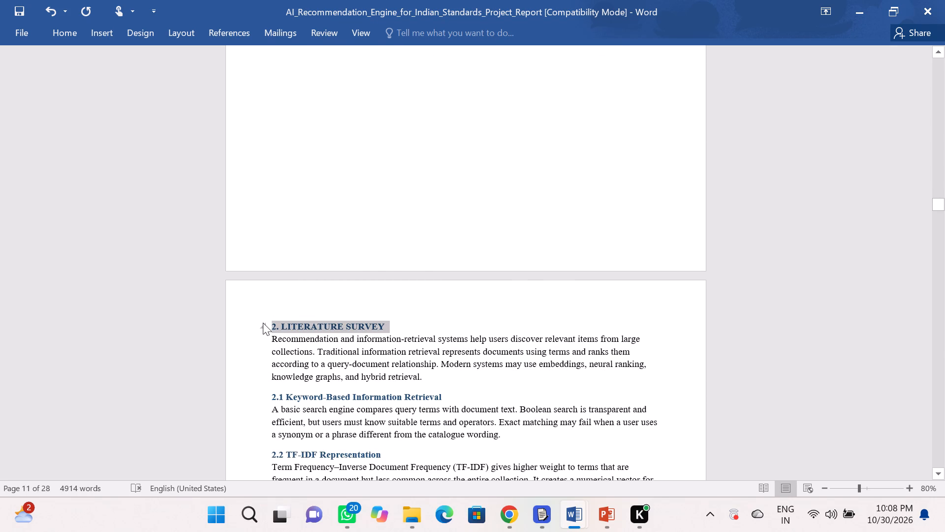
pyautogui.click(338, 278)
pyautogui.press('BackSpace')
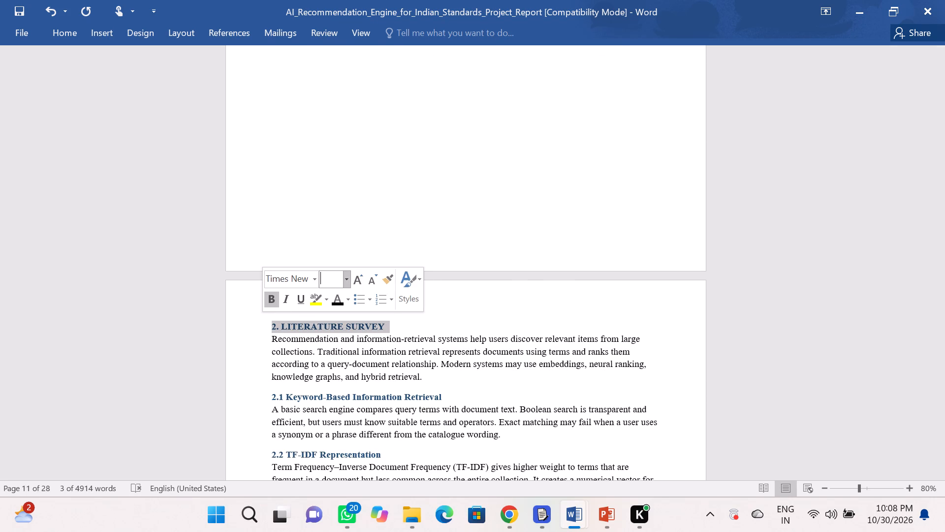
pyautogui.write('14')
pyautogui.press('Return')
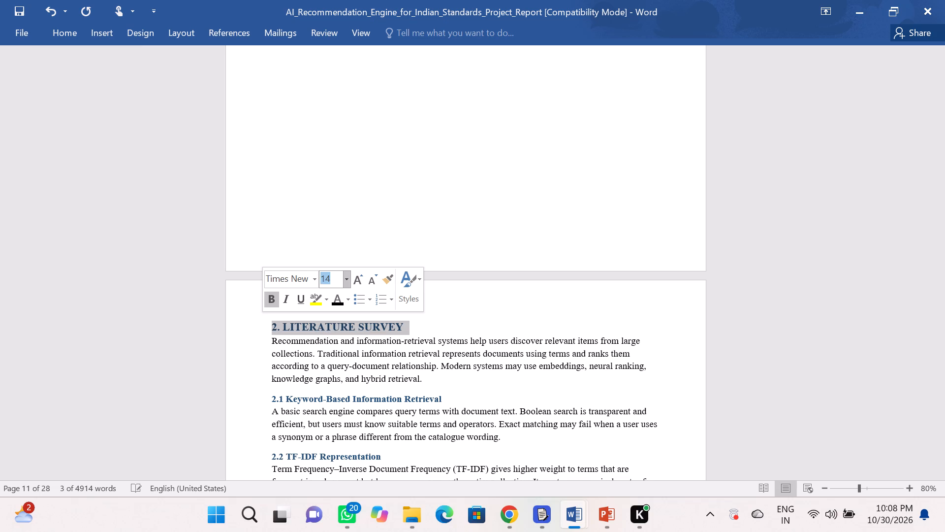
pyautogui.click(428, 324)
pyautogui.click(428, 324)
# Review the CHAPTER-1 title lines and the Chapter 1 pages as a reference for the Literature Survey opening.
pyautogui.scroll(1, 428, 324)
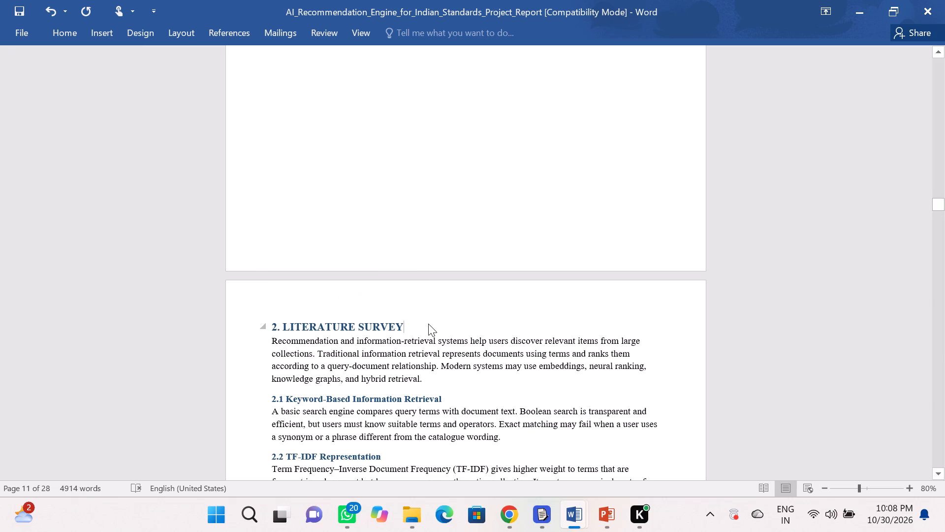
pyautogui.scroll(12, 428, 324)
pyautogui.scroll(-6, 428, 324)
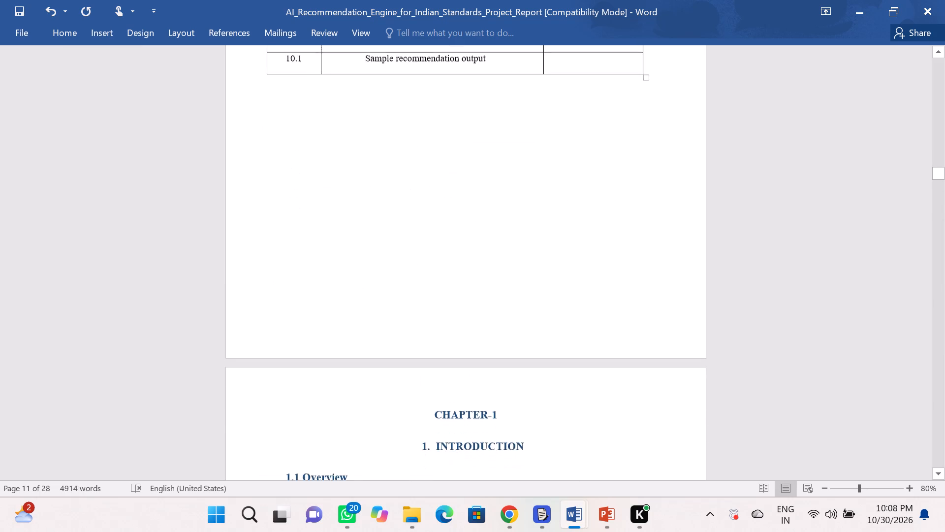
pyautogui.scroll(-8, 428, 324)
pyautogui.scroll(2, 428, 324)
pyautogui.scroll(-5, 428, 324)
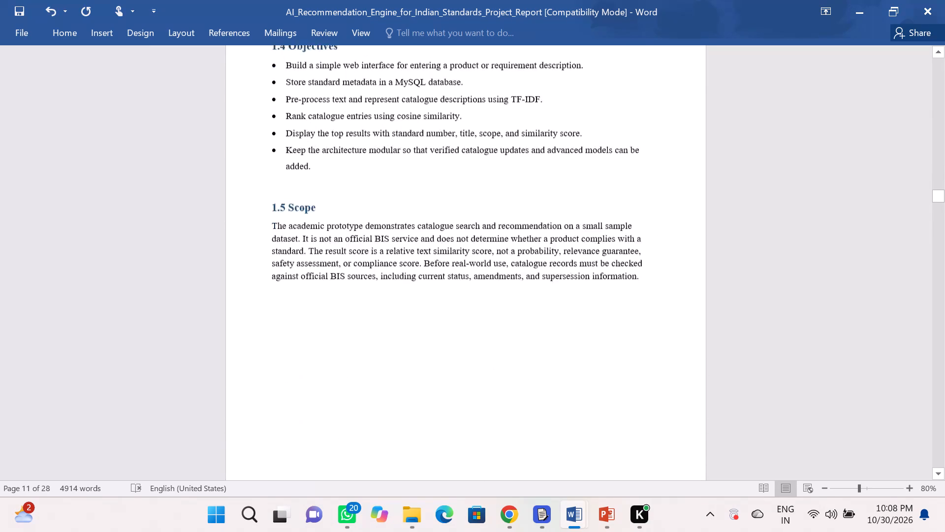
pyautogui.scroll(-1, 428, 324)
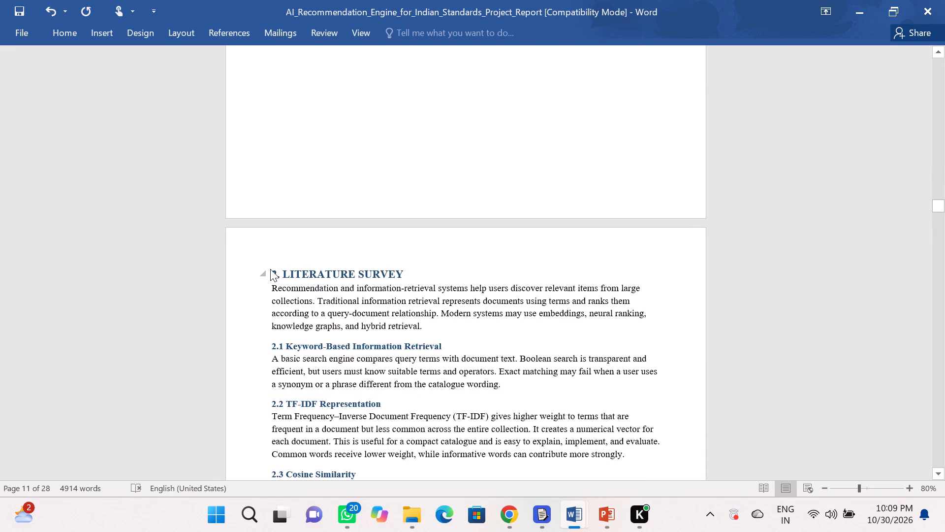
# Insert a separate CHAPTER-2 line directly above the 2. LITERATURE SURVEY heading.
pyautogui.click(275, 271)
pyautogui.press('Left')
pyautogui.press('Return')
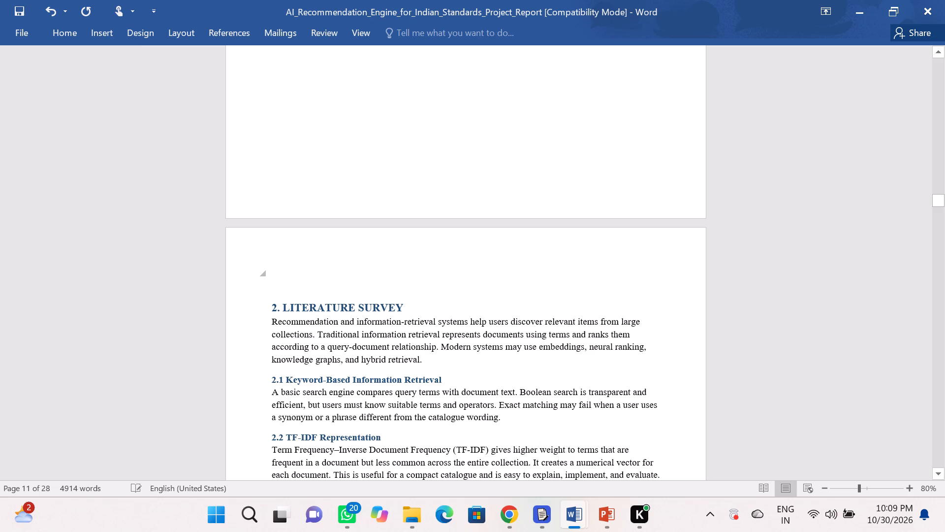
pyautogui.press('Up')
pyautogui.press('c')
pyautogui.press('Down')
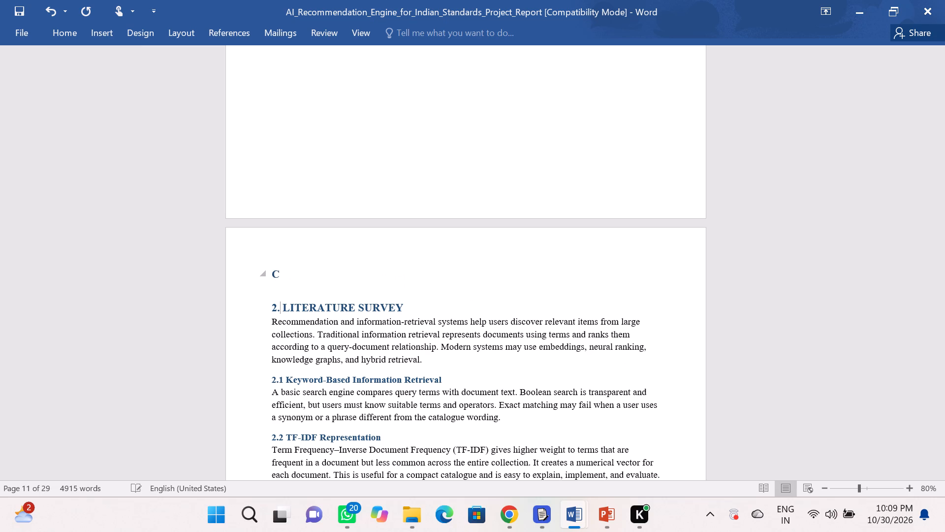
pyautogui.press('Up')
pyautogui.press('Down')
pyautogui.press('Left')
pyautogui.press('Left')
pyautogui.press('c')
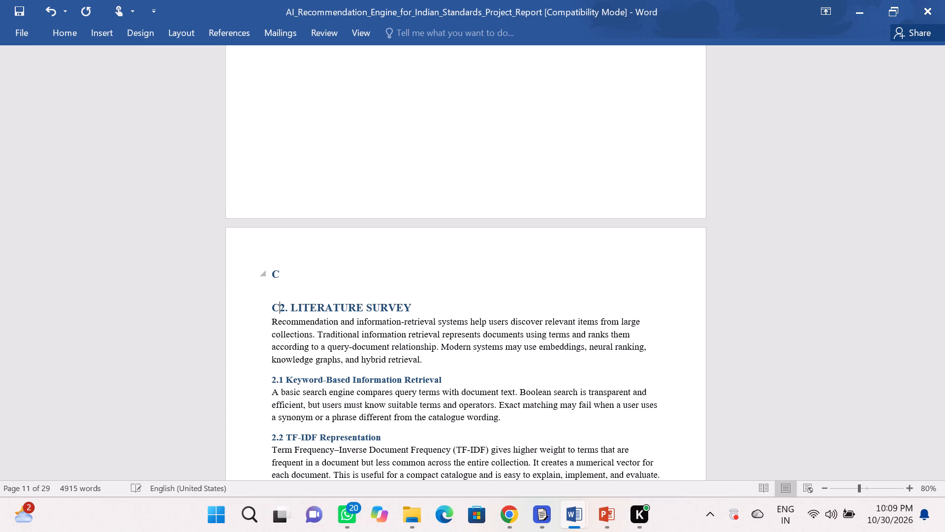
pyautogui.press('Return')
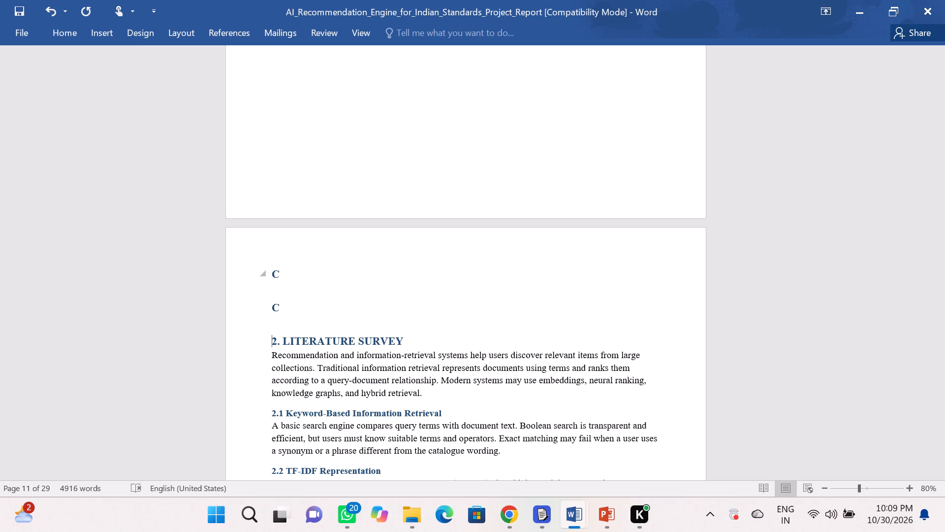
pyautogui.hotkey('ctrl', 'z')
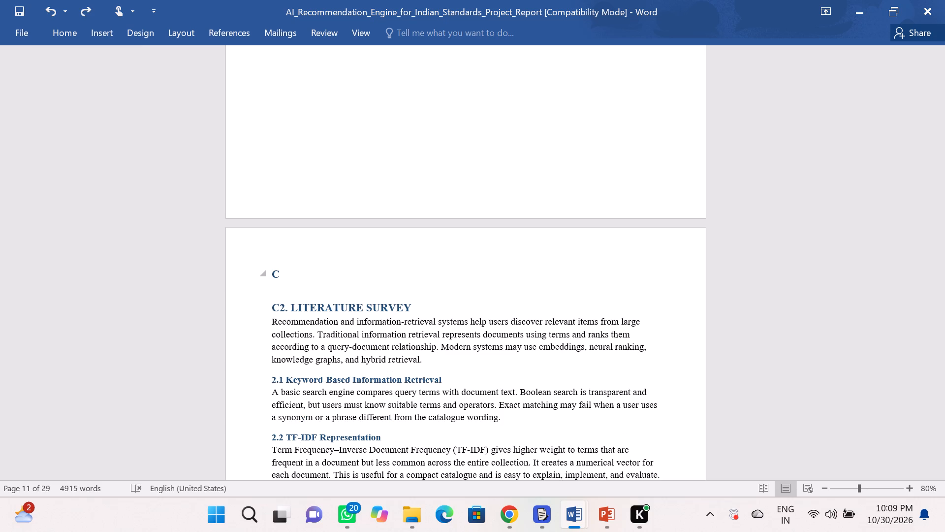
pyautogui.write('HA')
pyautogui.press('p')
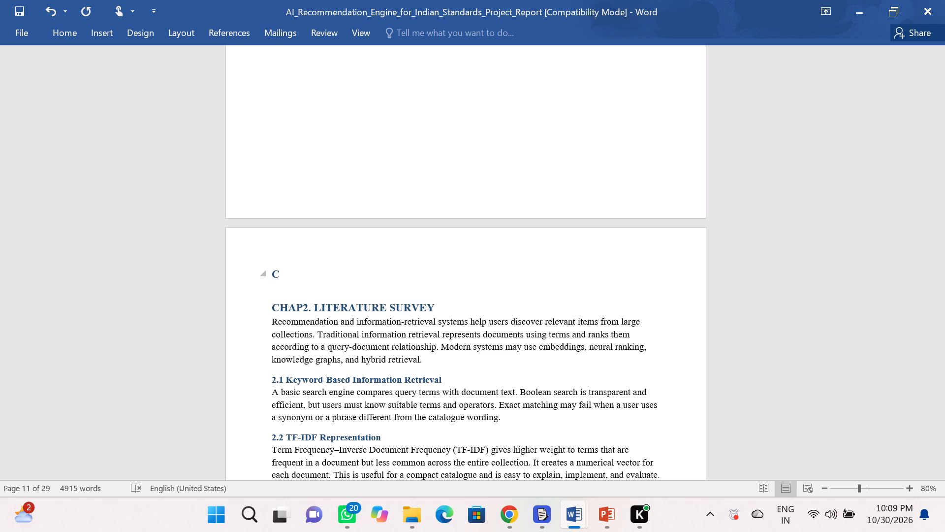
pyautogui.write('TER')
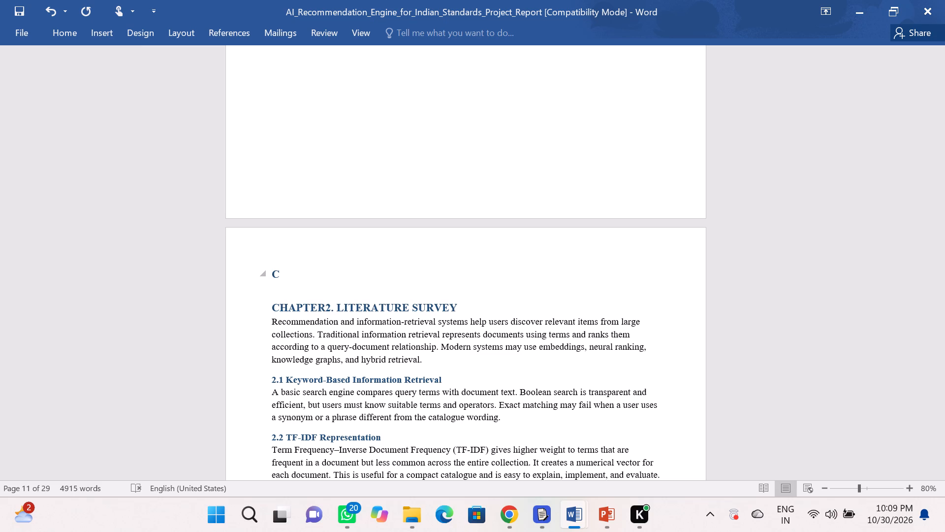
pyautogui.write('-2')
pyautogui.press('Return')
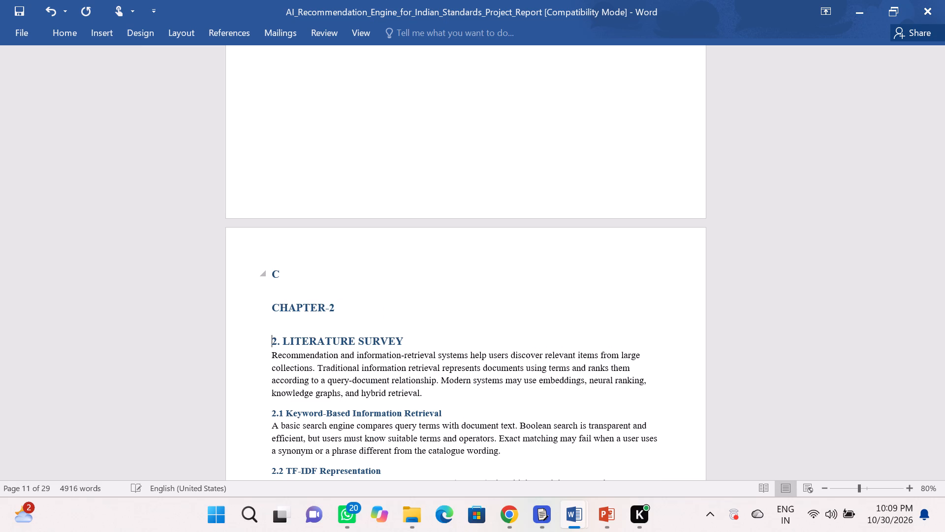
# Remove the stray C line above the CHAPTER-2 line.
pyautogui.click(274, 297)
pyautogui.press('BackSpace')
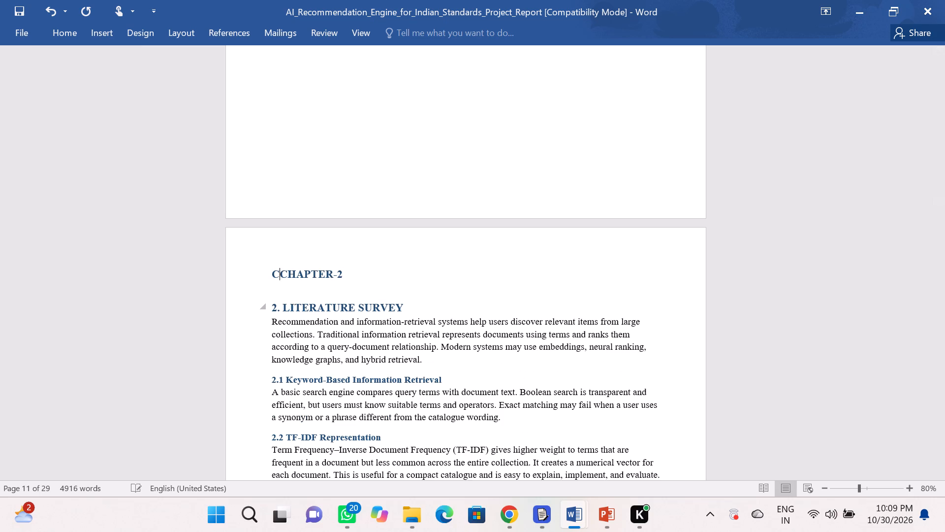
pyautogui.press('BackSpace')
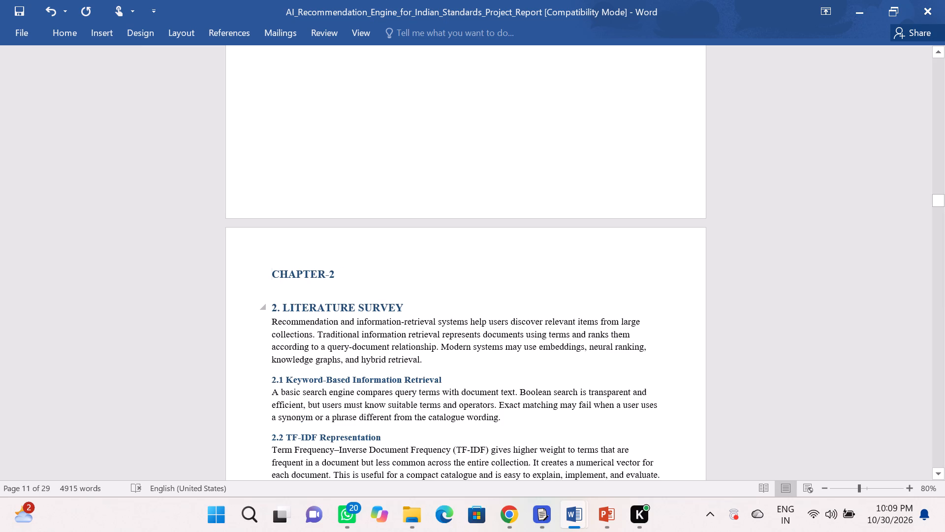
# Center the CHAPTER-2 line and the 2. LITERATURE SURVEY heading.
pyautogui.moveTo(405, 308); pyautogui.dragTo(244, 256)
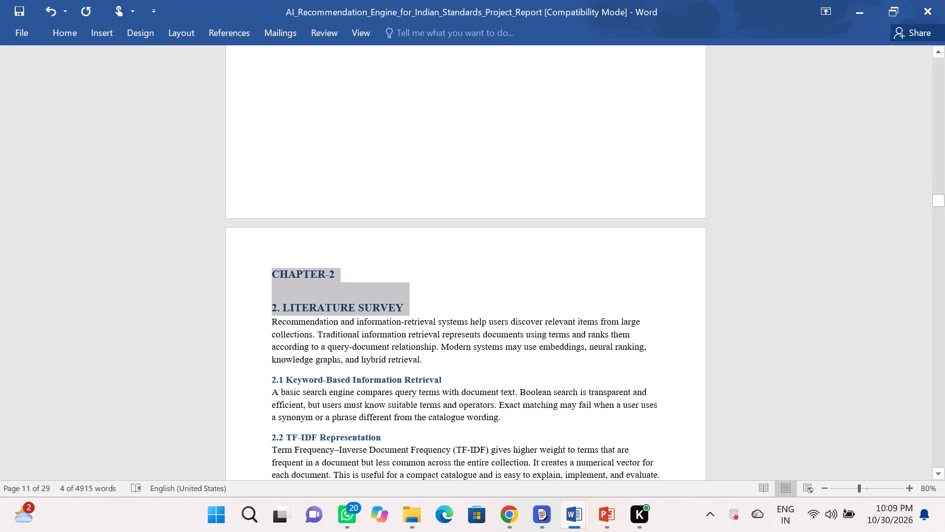
pyautogui.click(64, 32)
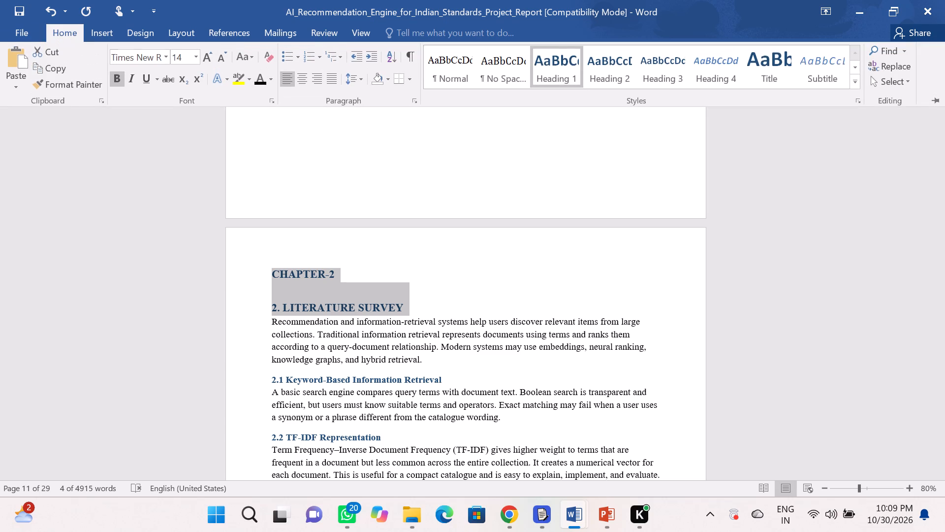
pyautogui.click(300, 73)
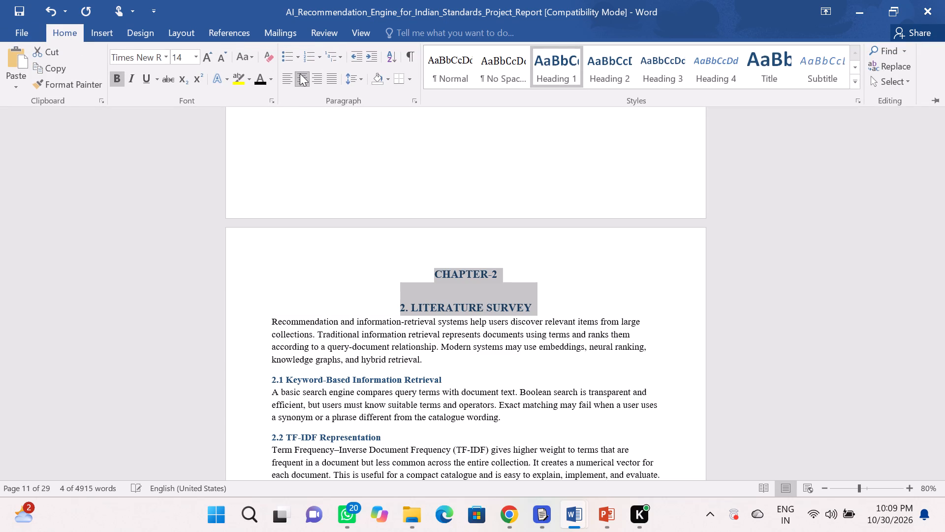
pyautogui.click(330, 246)
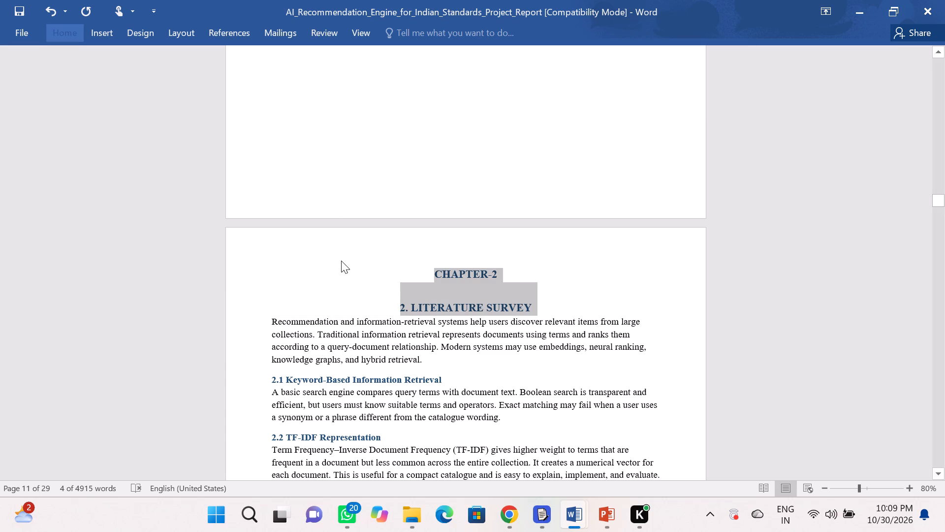
pyautogui.click(341, 267)
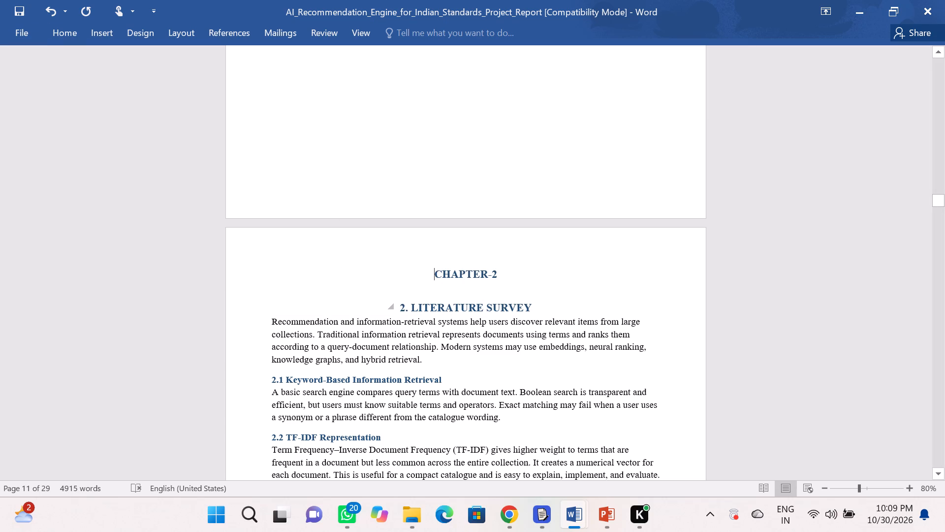
# Set the line spacing of the CHAPTER-2 line and the 2. LITERATURE SURVEY heading to 1.0.
pyautogui.moveTo(534, 308); pyautogui.dragTo(427, 271)
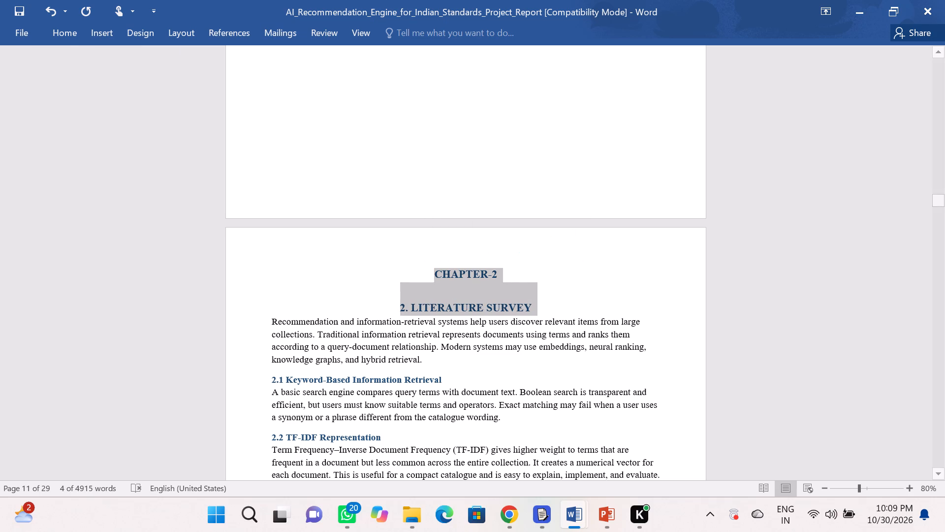
pyautogui.click(65, 30)
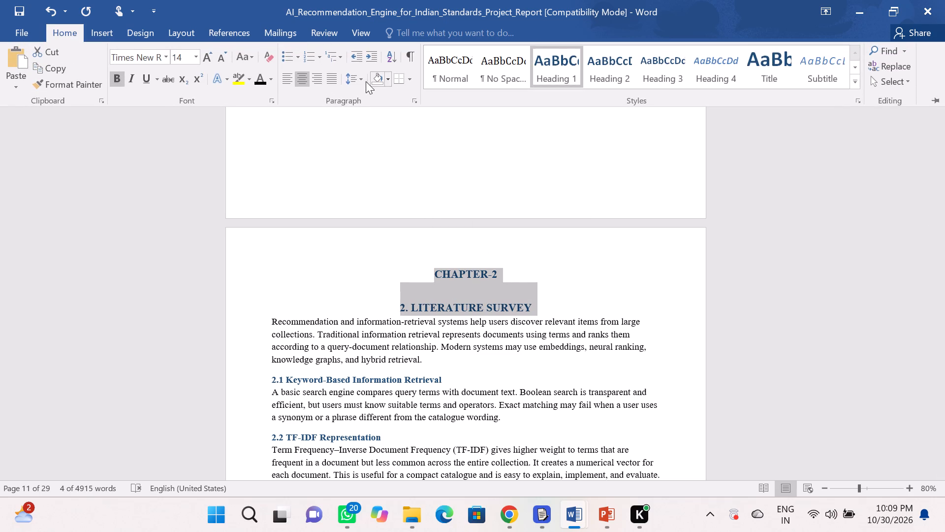
pyautogui.click(360, 80)
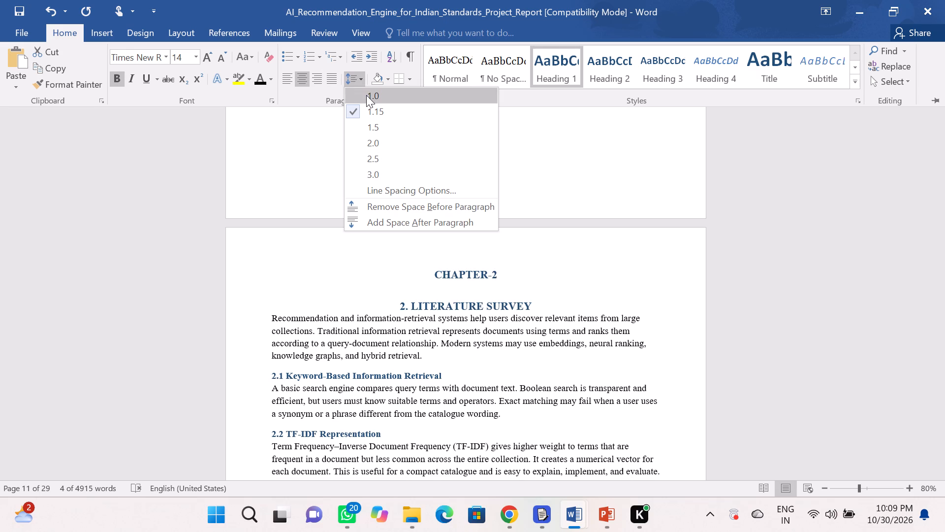
pyautogui.click(366, 95)
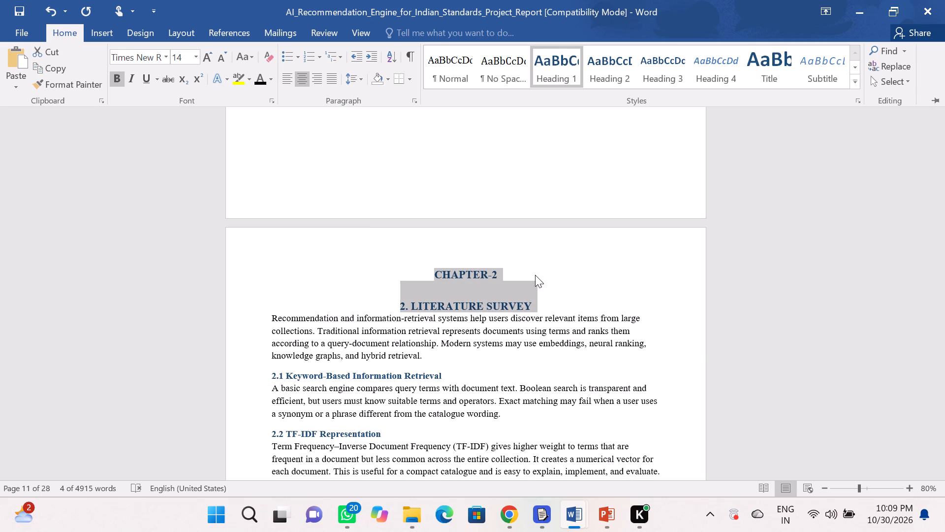
pyautogui.click(544, 303)
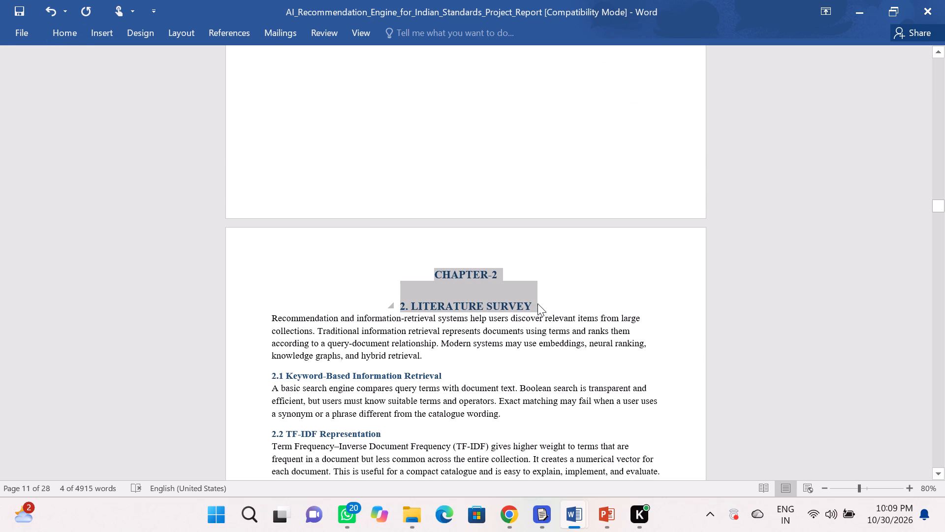
# Add an empty line between the 2. LITERATURE SURVEY heading and its opening paragraph.
pyautogui.click(536, 304)
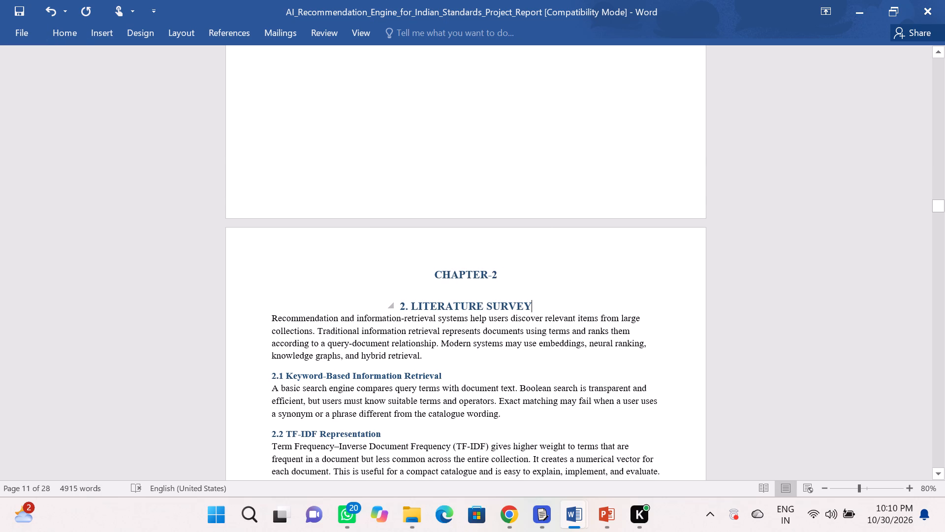
pyautogui.press('Return')
pyautogui.press('BackSpace')
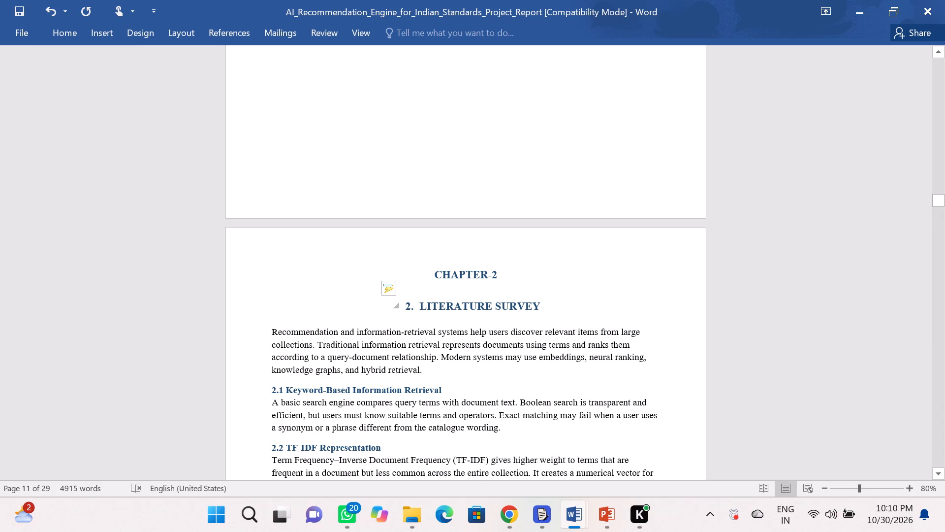
# Indent the first line of the Literature Survey's opening paragraph, starting with "Recommendation and information-retrieval systems", with leading spaces.
pyautogui.click(271, 331)
pyautogui.press('space')
pyautogui.press('space')
pyautogui.press('space')
pyautogui.press('space')
pyautogui.press('space')
pyautogui.press('space')
pyautogui.press('space')
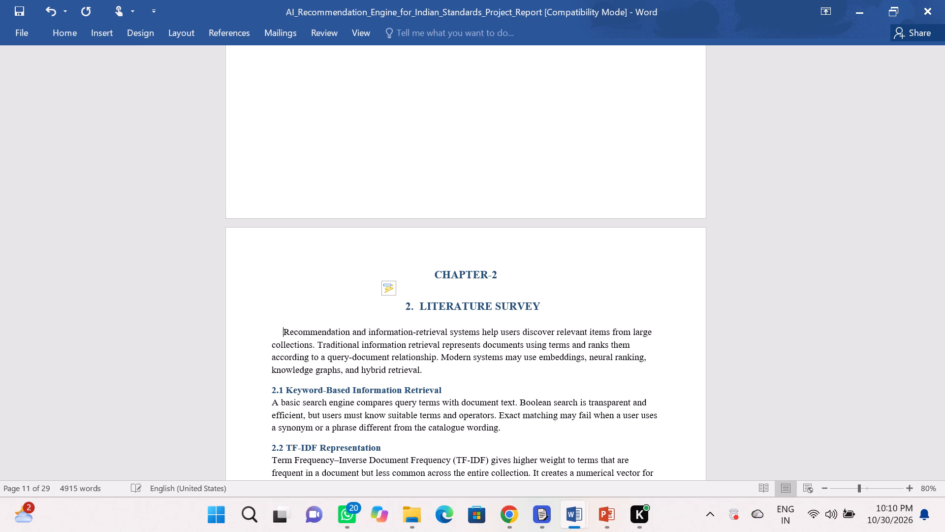
# Deepen the first-line indent of the Literature Survey's opening paragraph with additional leading spaces before "Recommendation".
pyautogui.press('space')
pyautogui.press('space')
pyautogui.press('space')
pyautogui.press('space')
pyautogui.press('space')
pyautogui.press('space')
pyautogui.press('space')
pyautogui.press('space')
pyautogui.press('space')
pyautogui.press('space')
pyautogui.press('space')
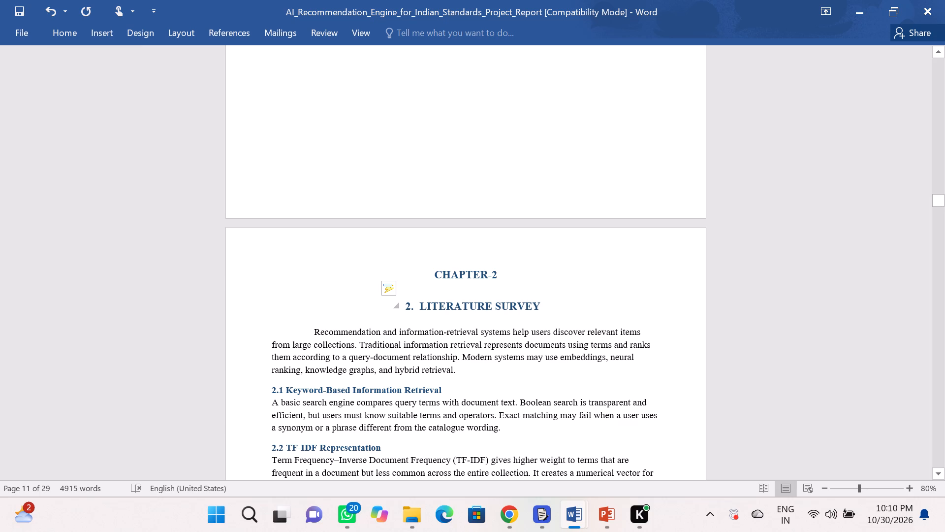
# Set the font size of the 2.1 Keyword-Based Information Retrieval heading to 14.
pyautogui.scroll(-2, 457, 317)
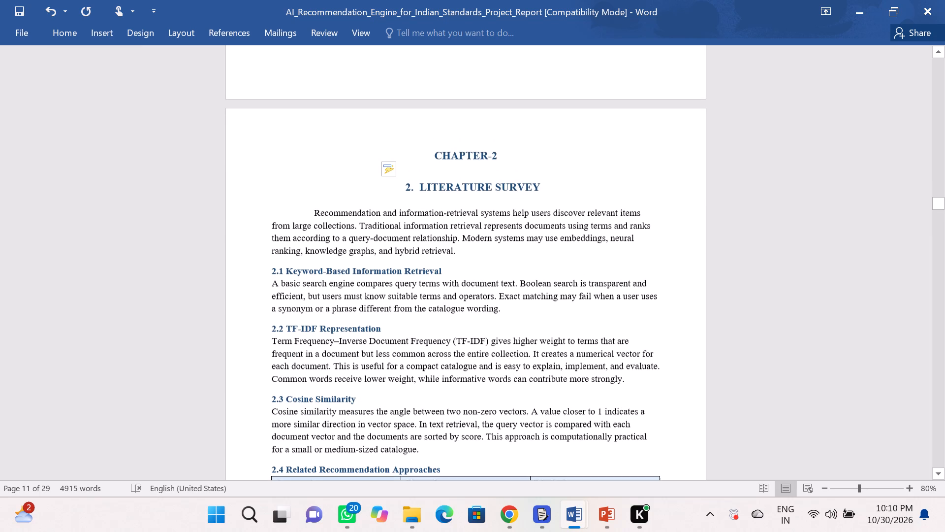
pyautogui.moveTo(443, 273); pyautogui.dragTo(217, 280)
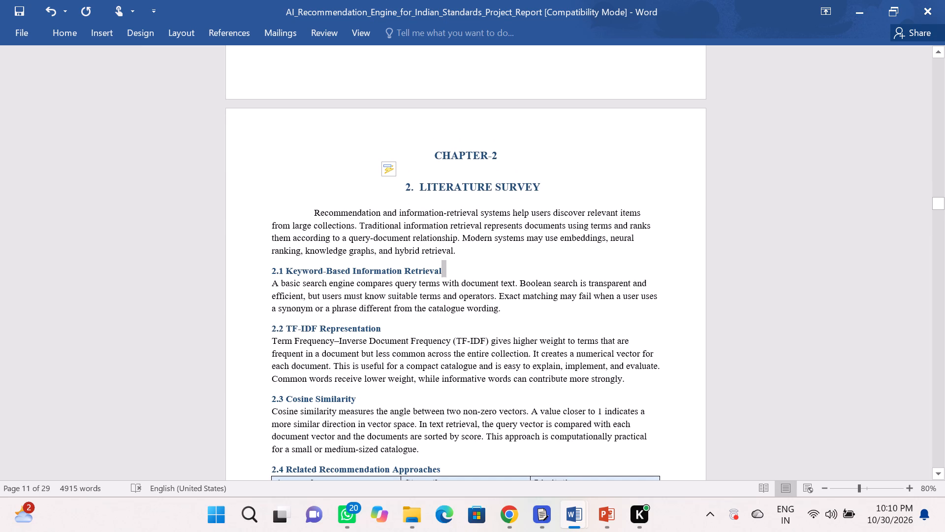
pyautogui.moveTo(217, 280); pyautogui.dragTo(225, 265)
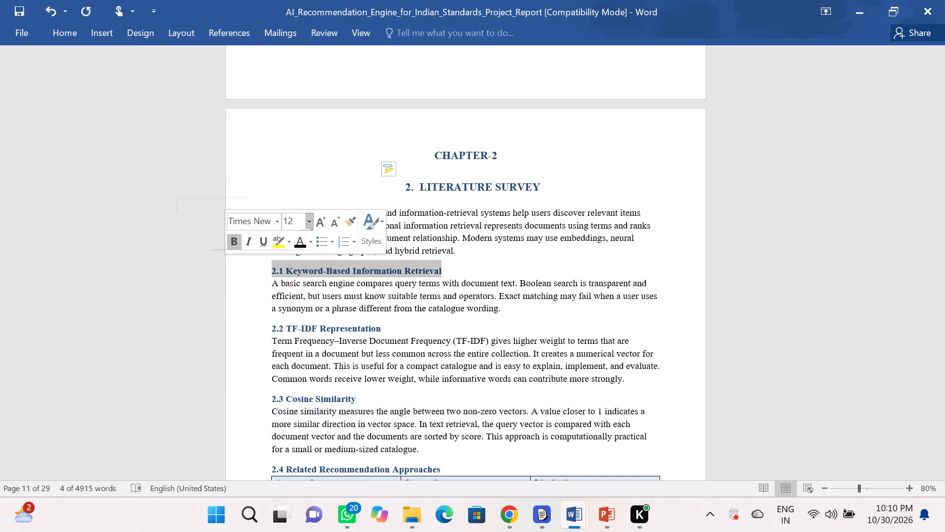
pyautogui.click(297, 223)
pyautogui.press('BackSpace')
pyautogui.write('14')
pyautogui.press('Return')
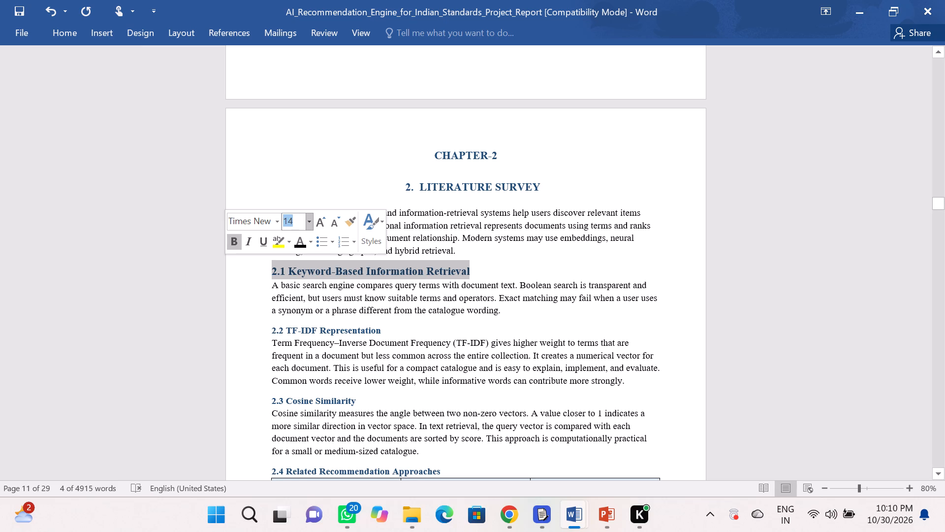
pyautogui.click(399, 323)
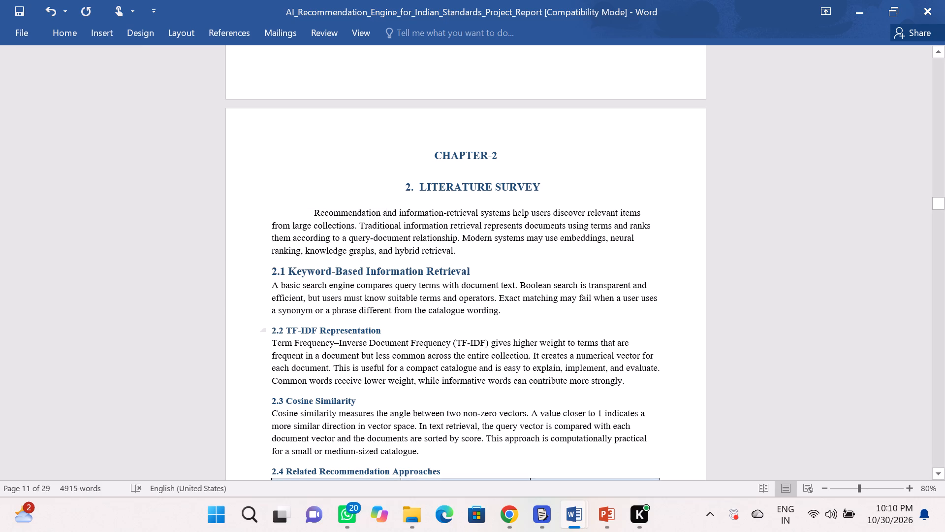
# Set the font size of the 2.2 TF-IDF Representation heading to 14.
pyautogui.moveTo(385, 330); pyautogui.dragTo(265, 330)
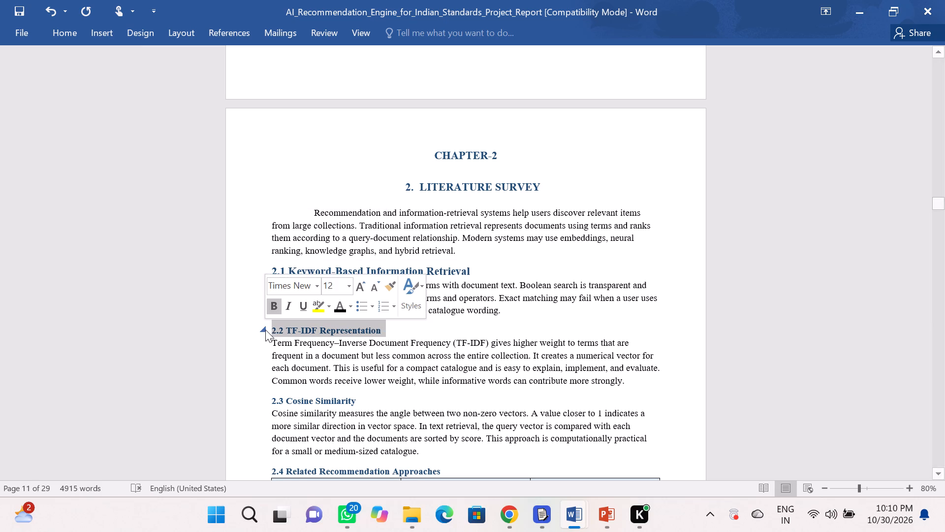
pyautogui.click(334, 285)
pyautogui.press('BackSpace')
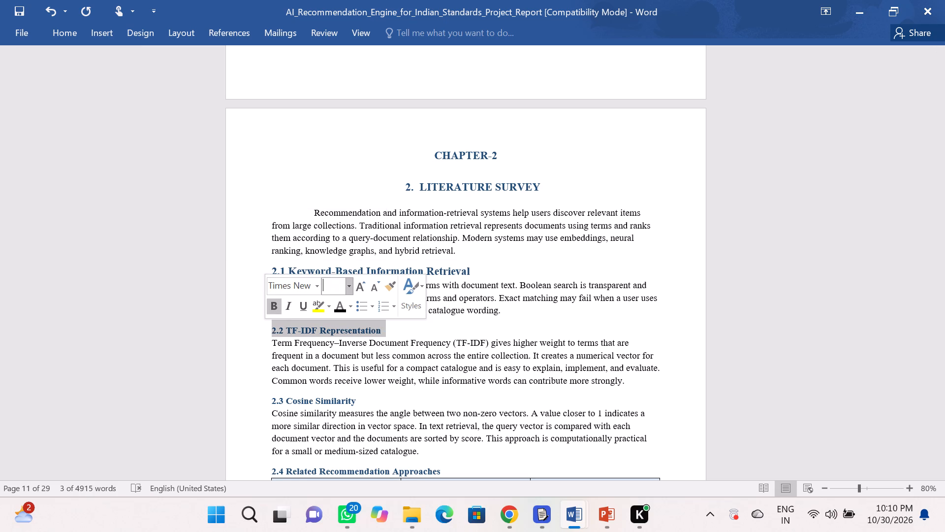
pyautogui.write('14')
pyautogui.press('Return')
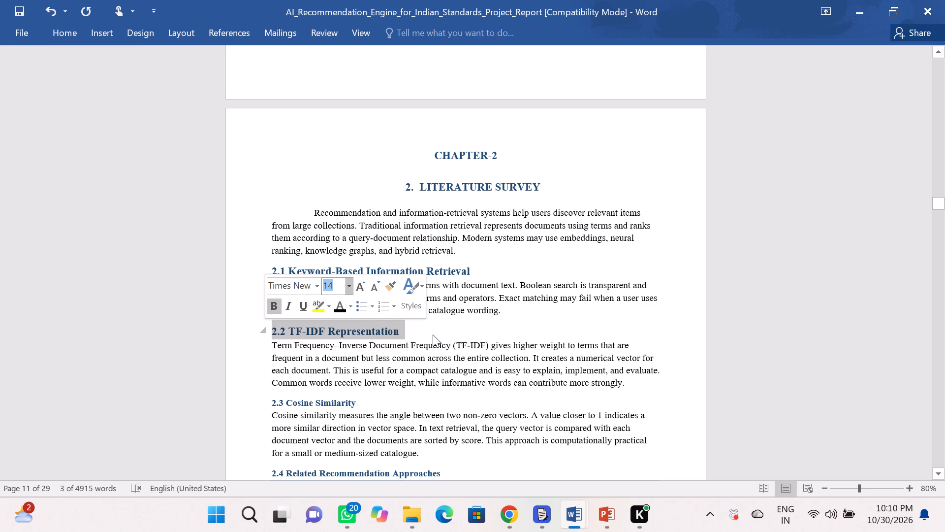
pyautogui.click(433, 334)
# Add an empty line after the Literature Survey's opening paragraph and after the body paragraphs of sections 2.1 and 2.2.
pyautogui.click(467, 253)
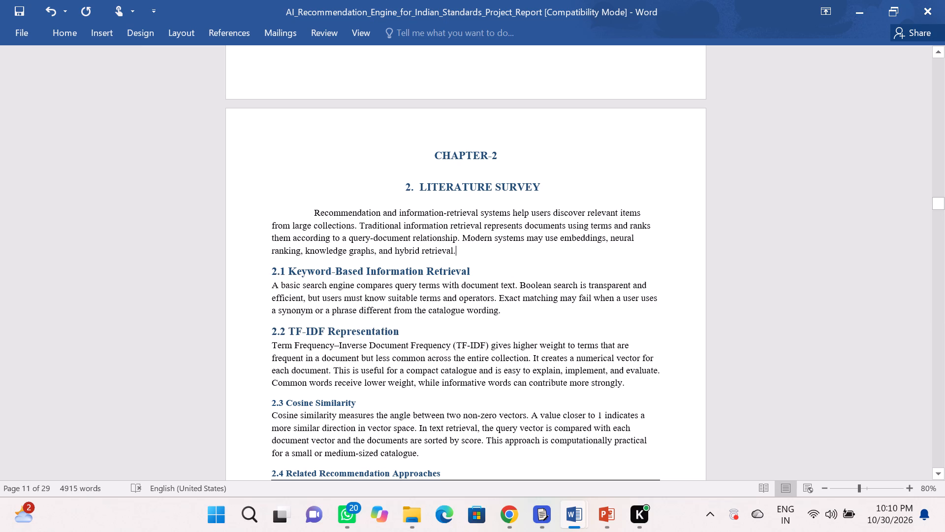
pyautogui.press('Return')
pyautogui.scroll(-1, 467, 253)
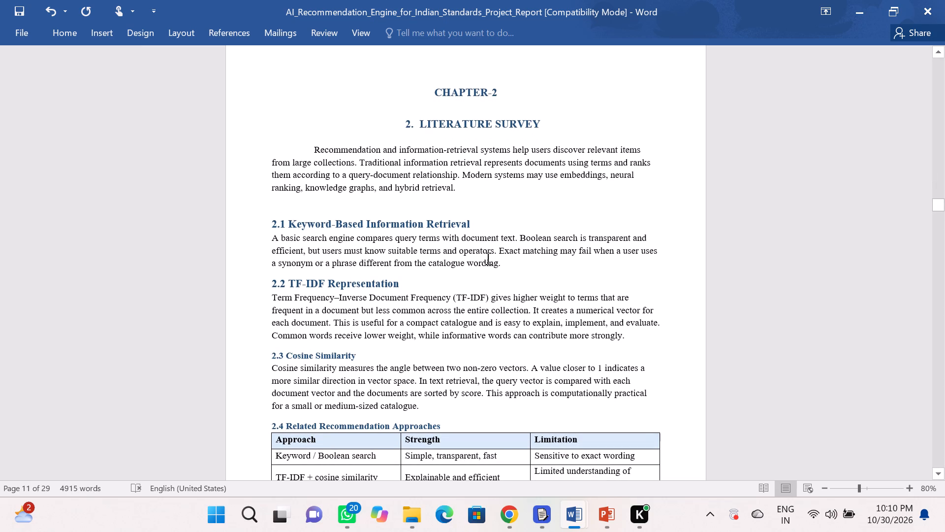
pyautogui.click(513, 268)
pyautogui.press('Return')
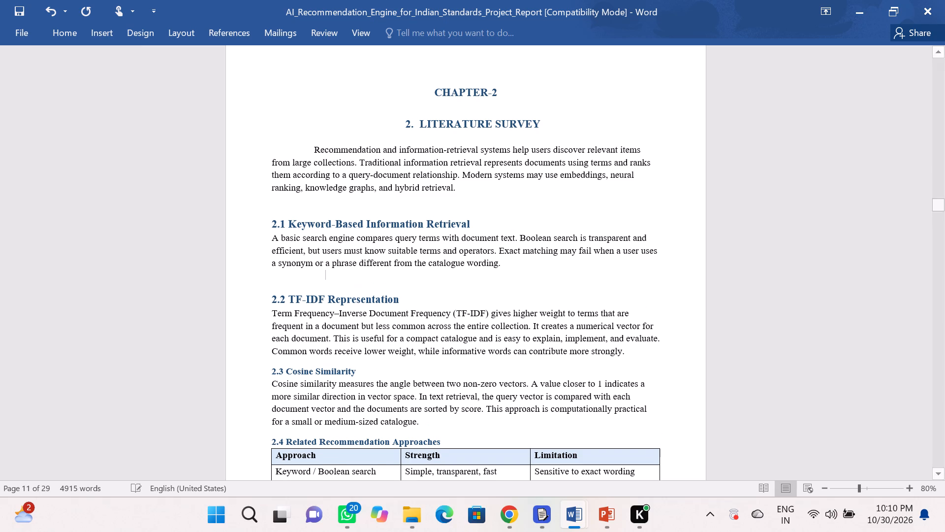
pyautogui.moveTo(407, 298); pyautogui.dragTo(267, 302)
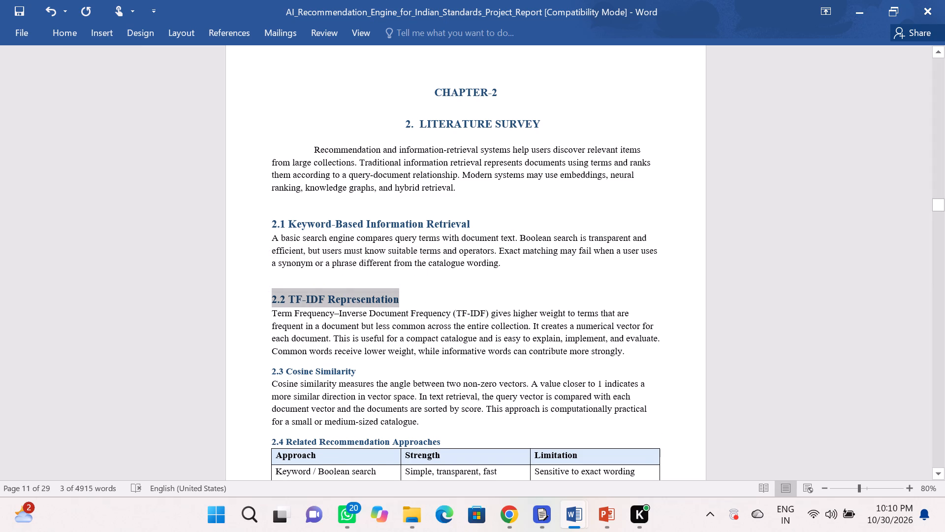
pyautogui.click(632, 349)
pyautogui.press('Return')
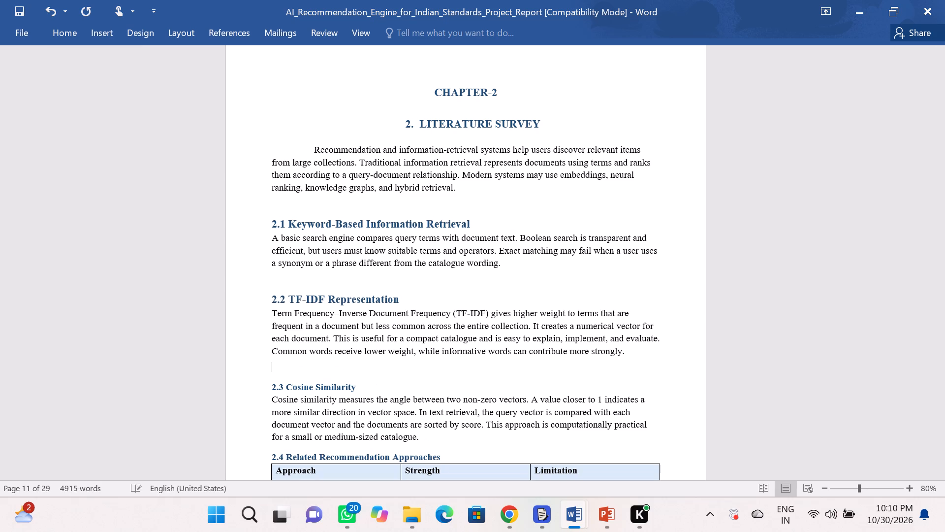
pyautogui.moveTo(631, 353); pyautogui.dragTo(293, 325)
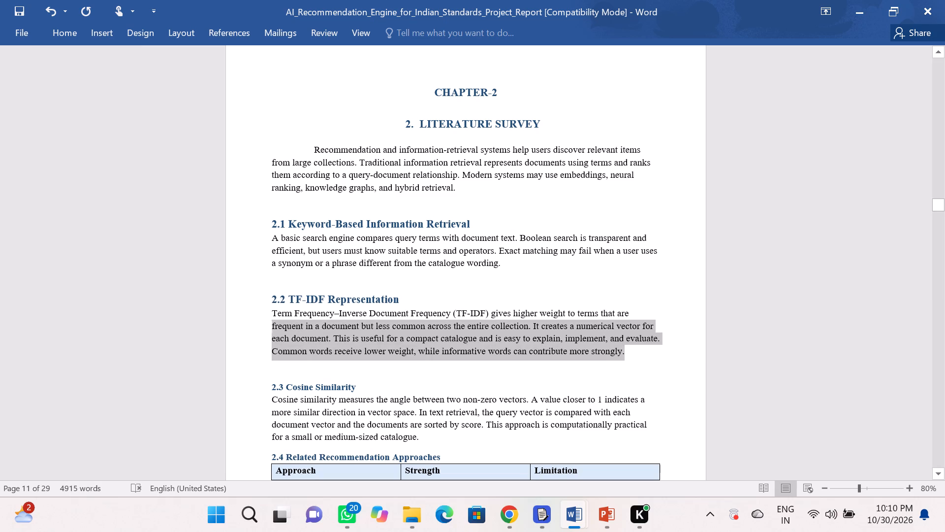
pyautogui.moveTo(293, 325); pyautogui.dragTo(290, 313)
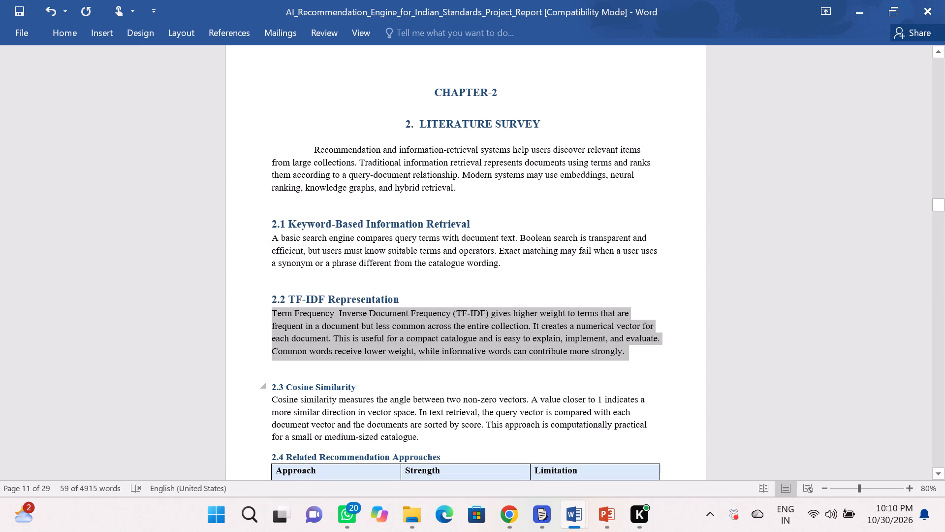
# Set the font size of the 2.3 Cosine Similarity heading to 14.
pyautogui.click(359, 380)
pyautogui.moveTo(359, 388); pyautogui.dragTo(264, 380)
pyautogui.click(332, 337)
pyautogui.press('BackSpace')
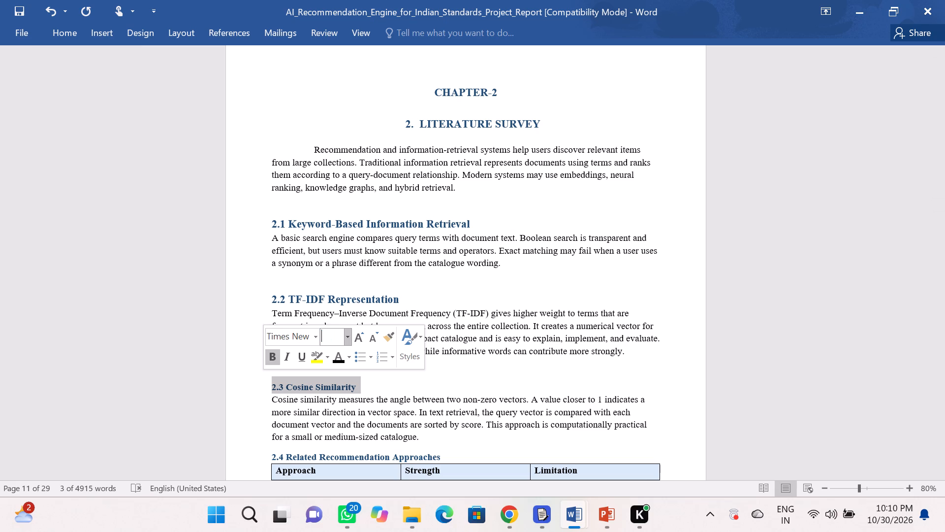
pyautogui.write('14')
pyautogui.press('Return')
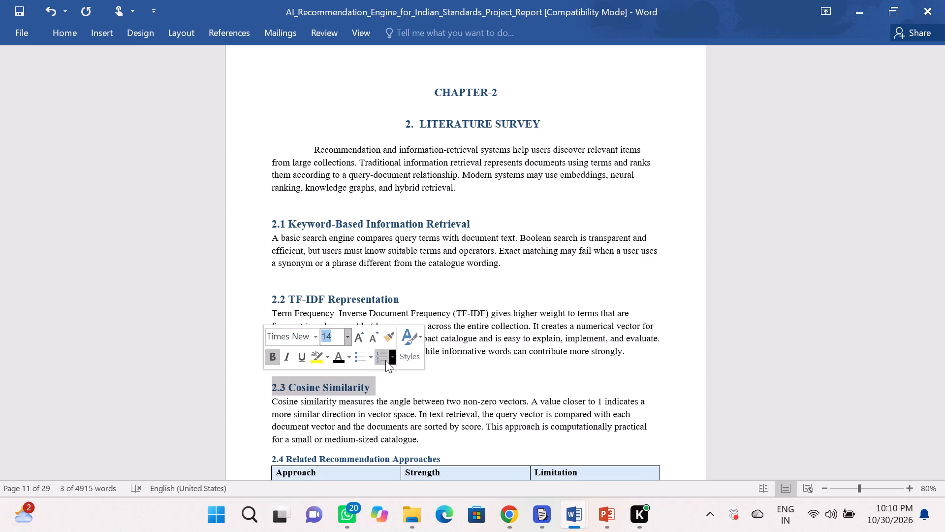
pyautogui.click(385, 396)
# Set the line spacing of the 2.3 Cosine Similarity heading to 1.5.
pyautogui.scroll(-1, 385, 396)
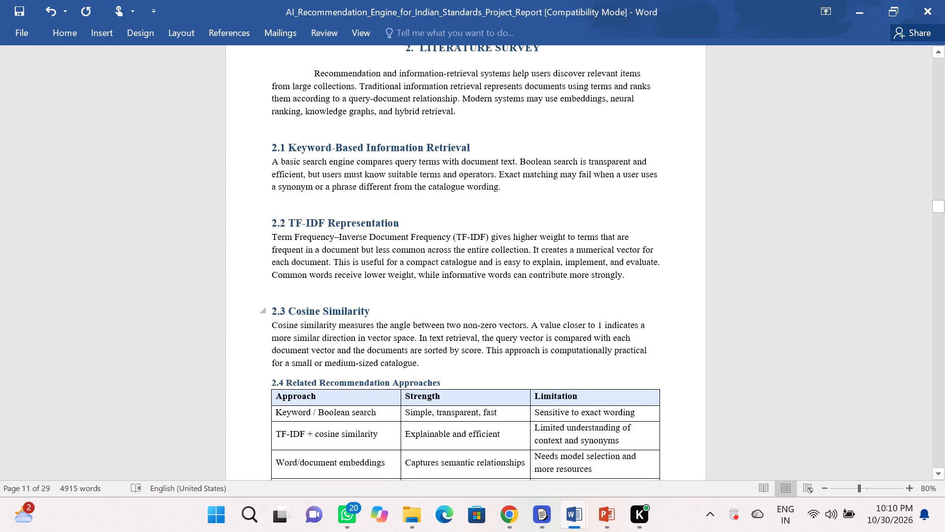
pyautogui.moveTo(371, 311); pyautogui.dragTo(245, 314)
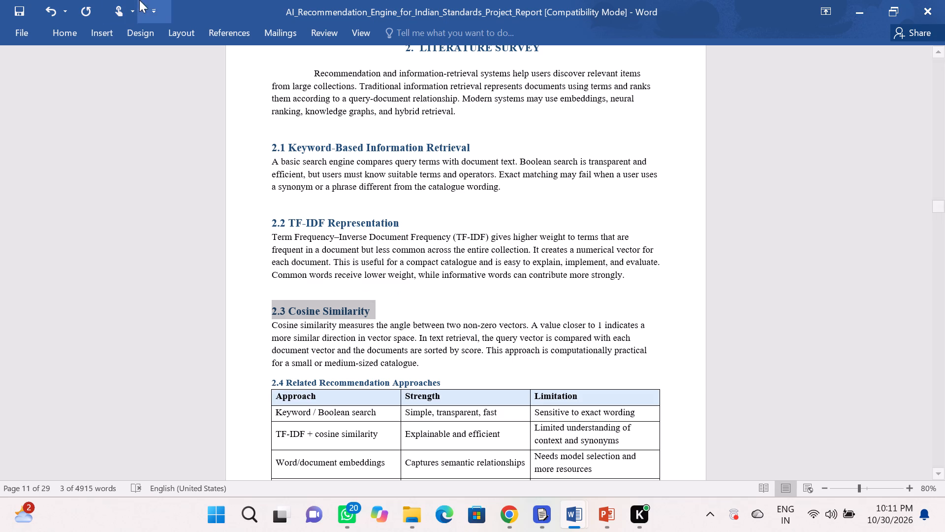
pyautogui.click(54, 30)
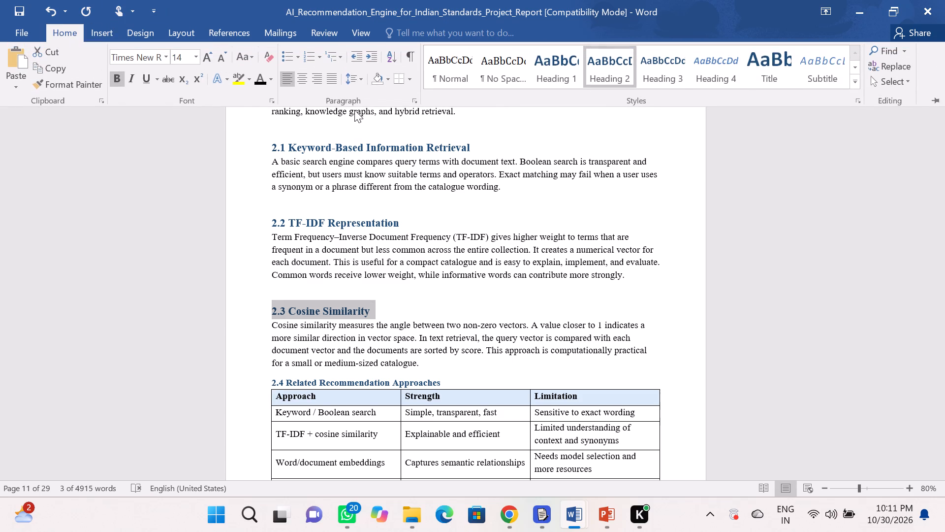
pyautogui.click(351, 74)
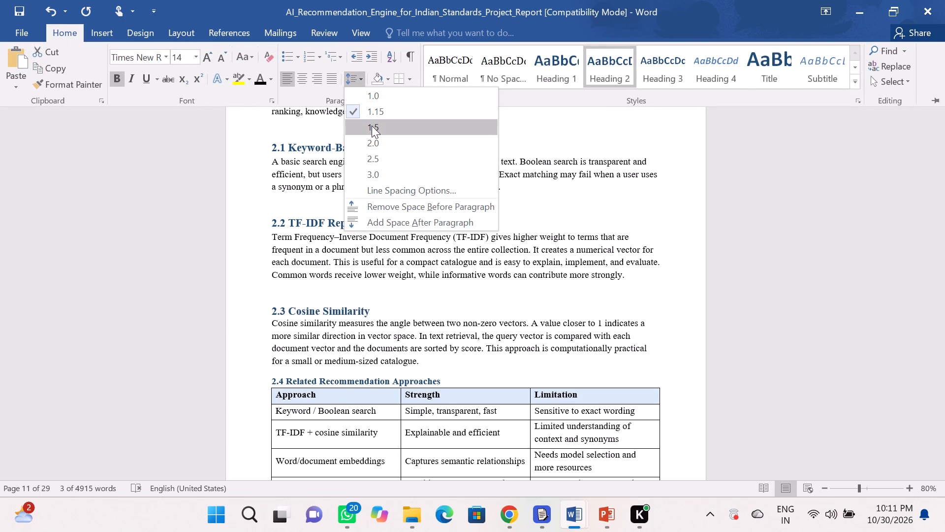
pyautogui.click(372, 126)
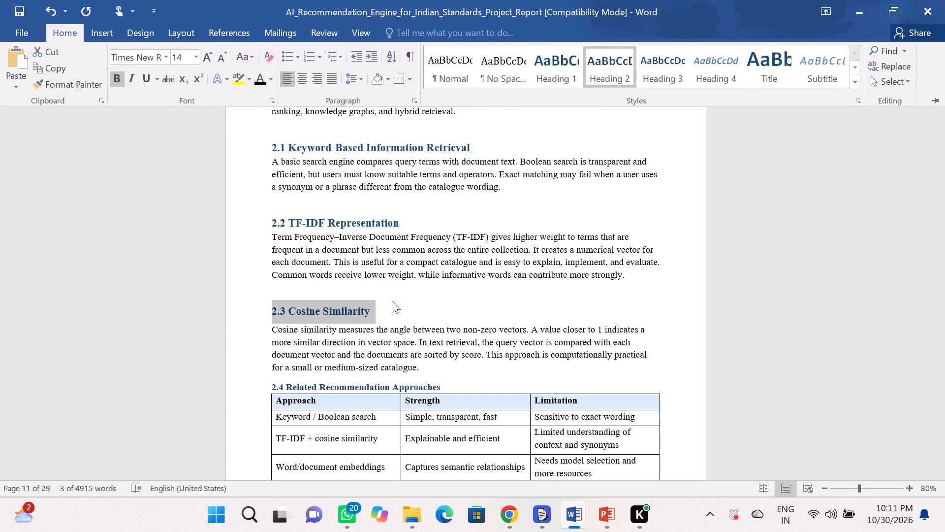
pyautogui.click(392, 300)
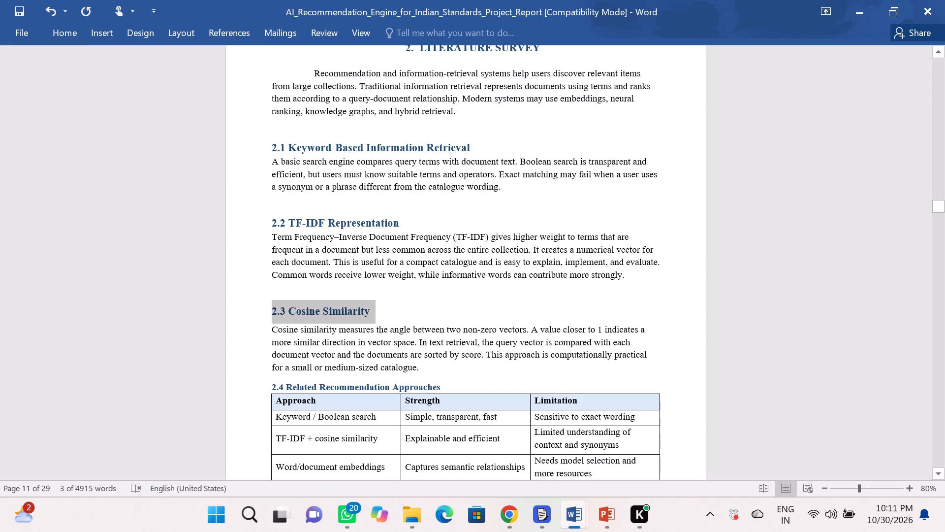
# Set the line spacing of the 2.2 TF-IDF Representation heading and the empty line above it to 1.5.
pyautogui.moveTo(403, 221); pyautogui.dragTo(241, 209)
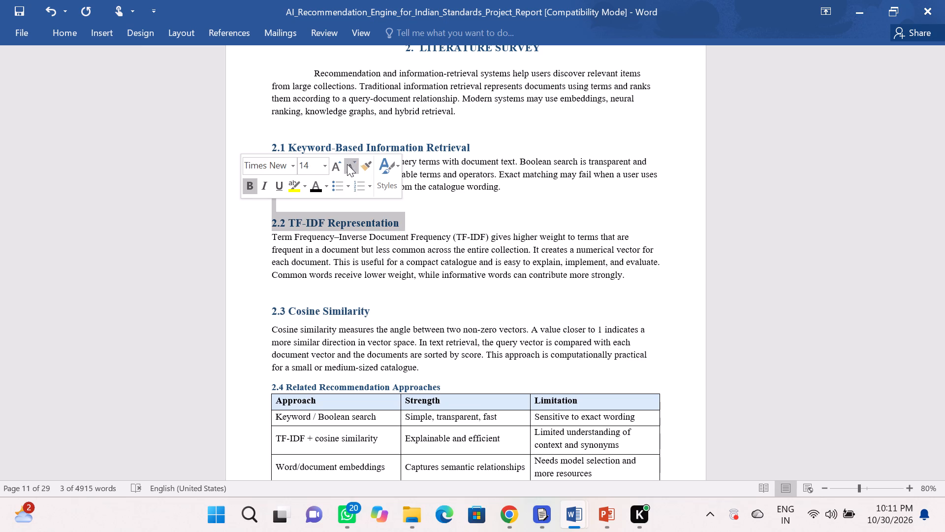
pyautogui.click(72, 29)
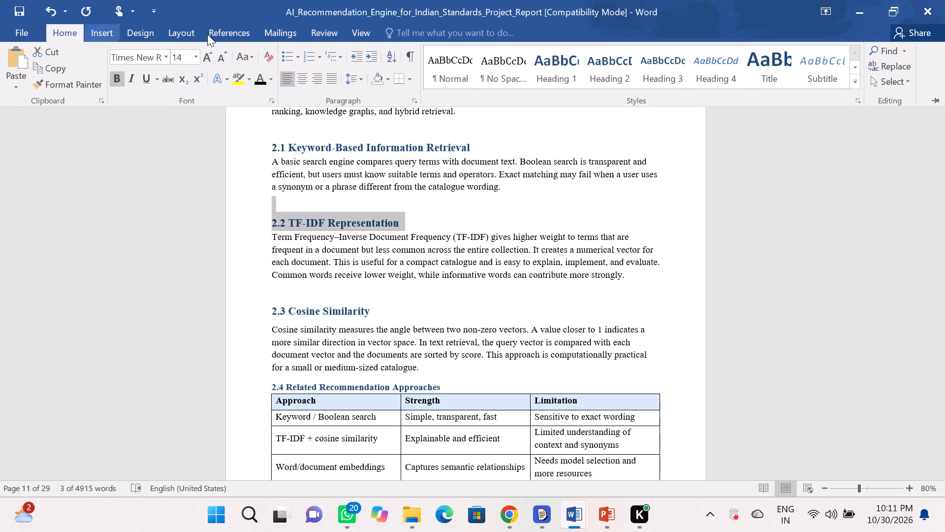
pyautogui.click(350, 79)
pyautogui.click(363, 123)
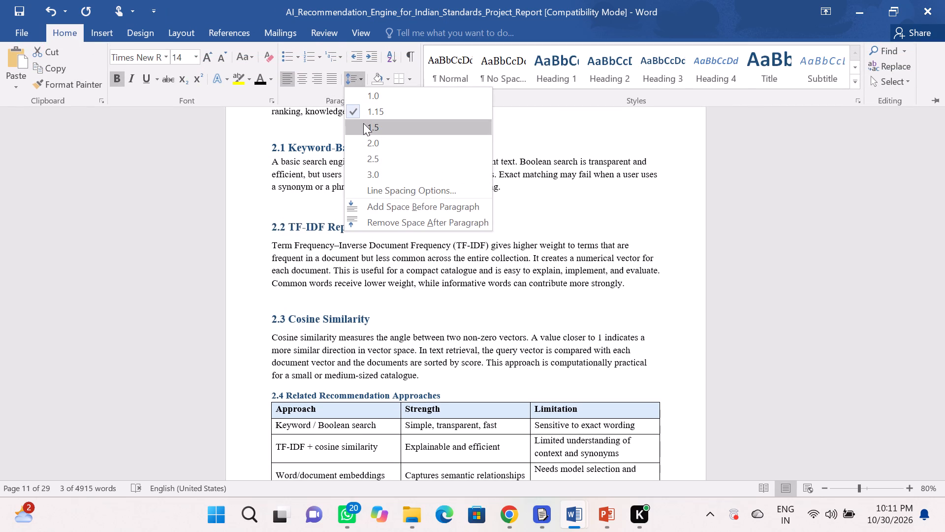
pyautogui.click(349, 193)
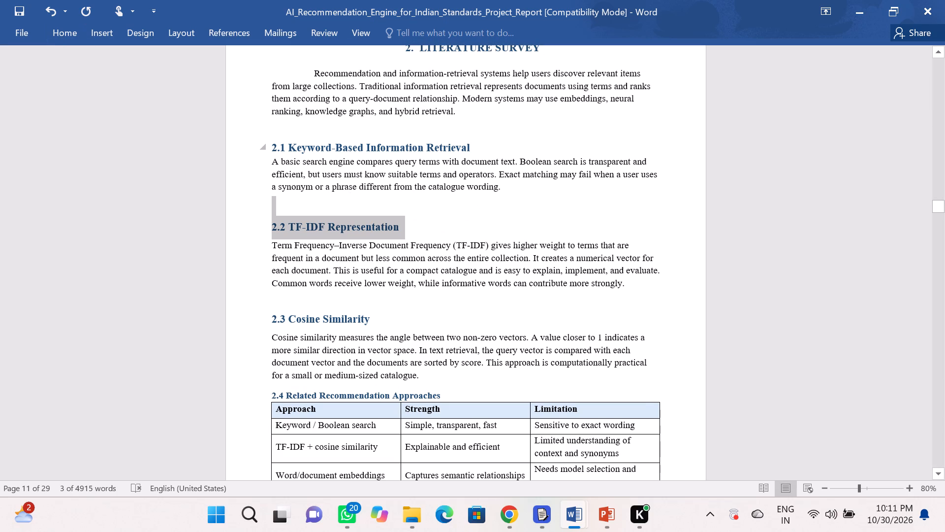
# Set the line spacing of the 2.1 Keyword-Based Information Retrieval heading to 1.5.
pyautogui.moveTo(472, 149); pyautogui.dragTo(251, 154)
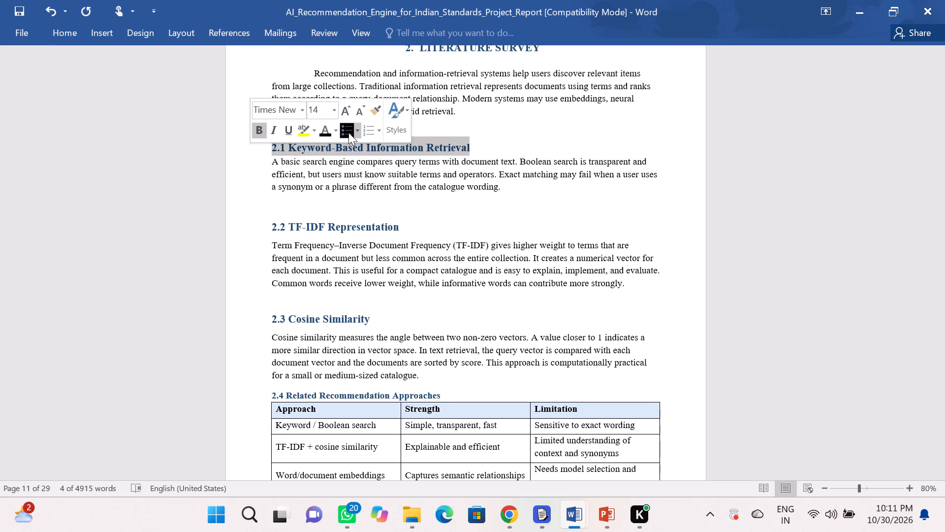
pyautogui.click(68, 31)
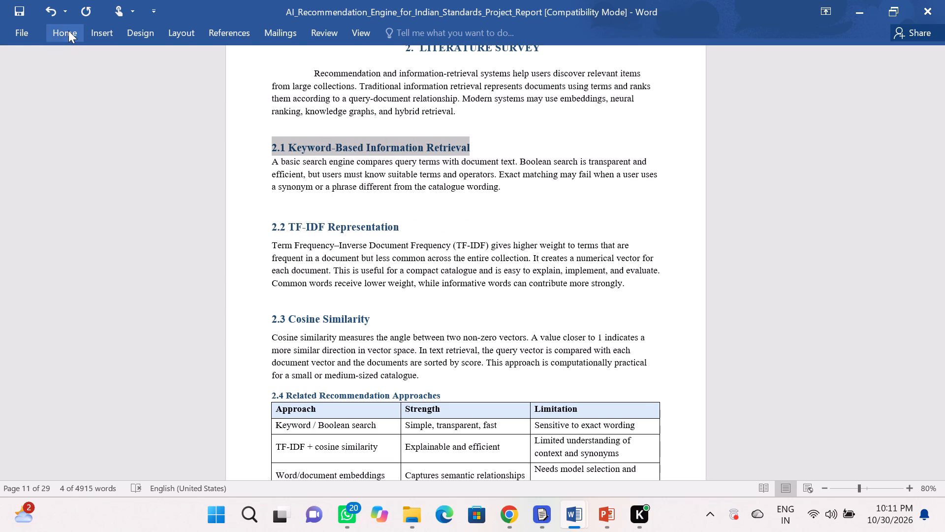
pyautogui.click(363, 83)
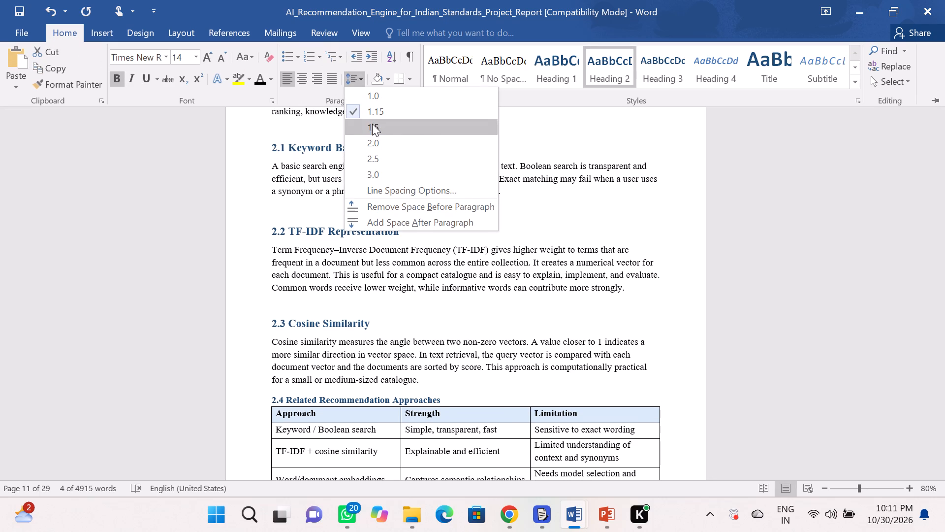
pyautogui.click(372, 124)
pyautogui.click(437, 223)
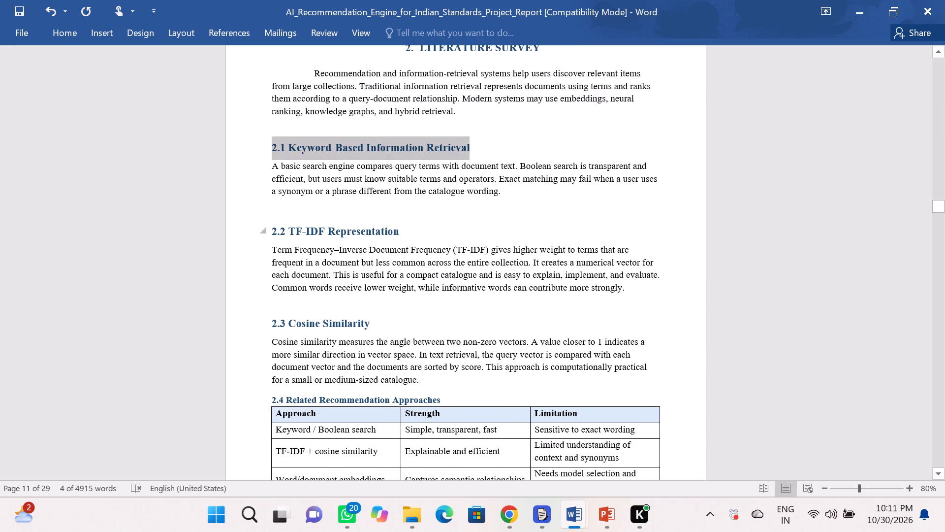
pyautogui.click(437, 223)
# Add an empty line between the Cosine Similarity paragraph and the 2.4 Related Recommendation Approaches heading.
pyautogui.scroll(-4, 437, 223)
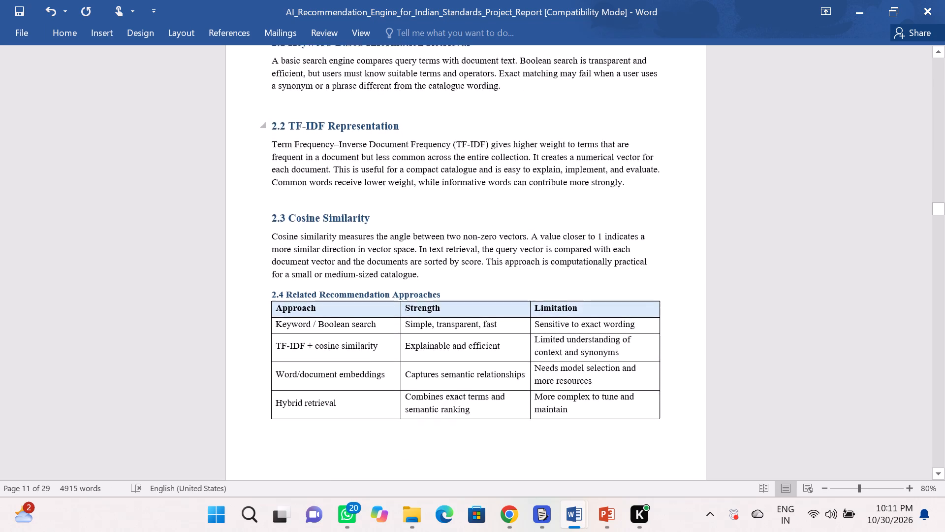
pyautogui.scroll(-1, 437, 223)
pyautogui.click(432, 198)
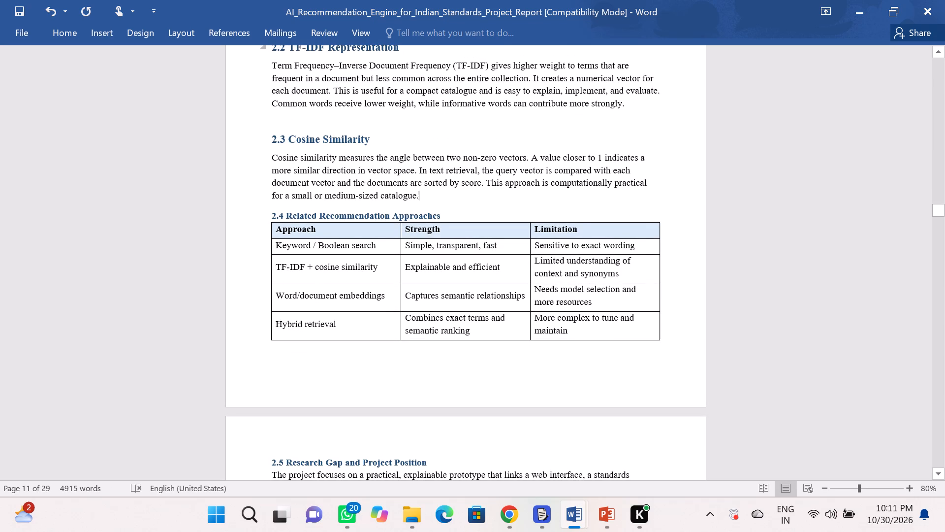
pyautogui.press('Return')
pyautogui.scroll(-1, 432, 198)
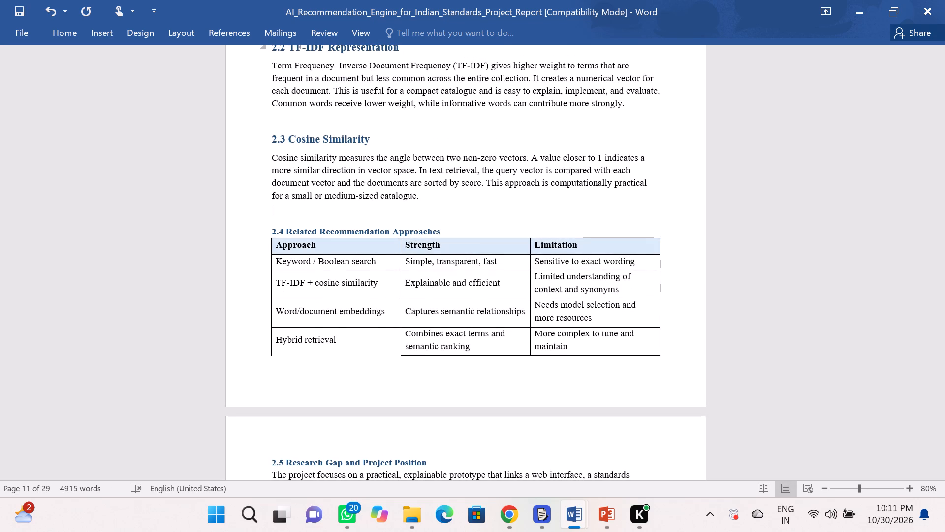
# Remove the empty line between the Cosine Similarity paragraph and the 2.4 Related Recommendation Approaches heading.
pyautogui.scroll(-1, 432, 198)
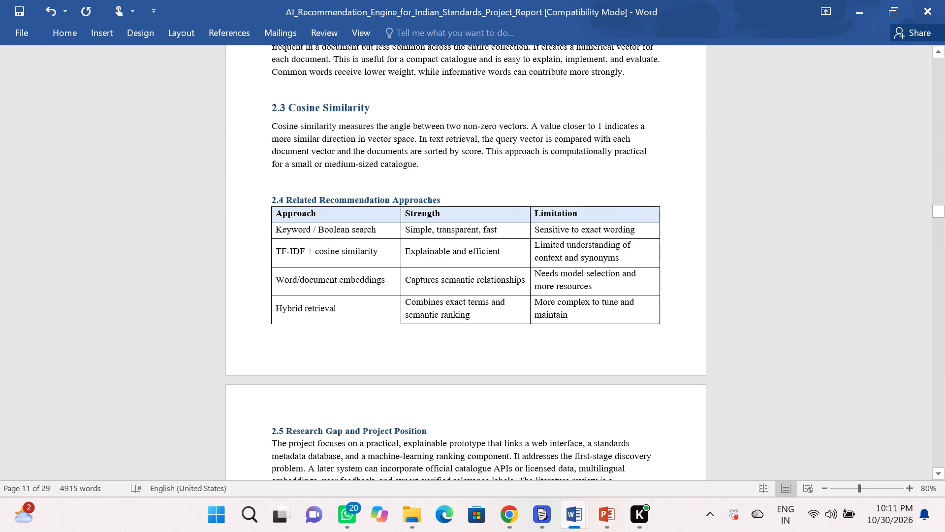
pyautogui.press('BackSpace')
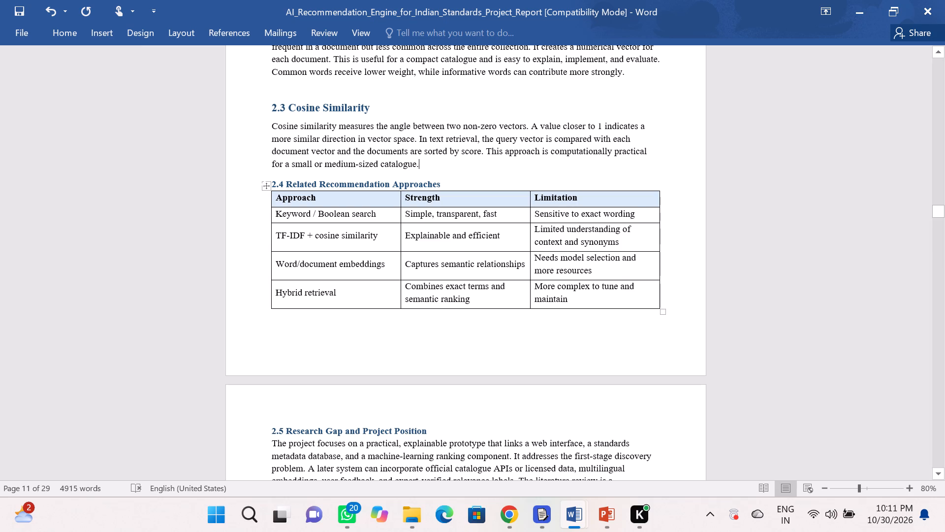
# Set the font size of the 2.4 Related Recommendation Approaches heading to 14.
pyautogui.moveTo(446, 184); pyautogui.dragTo(270, 180)
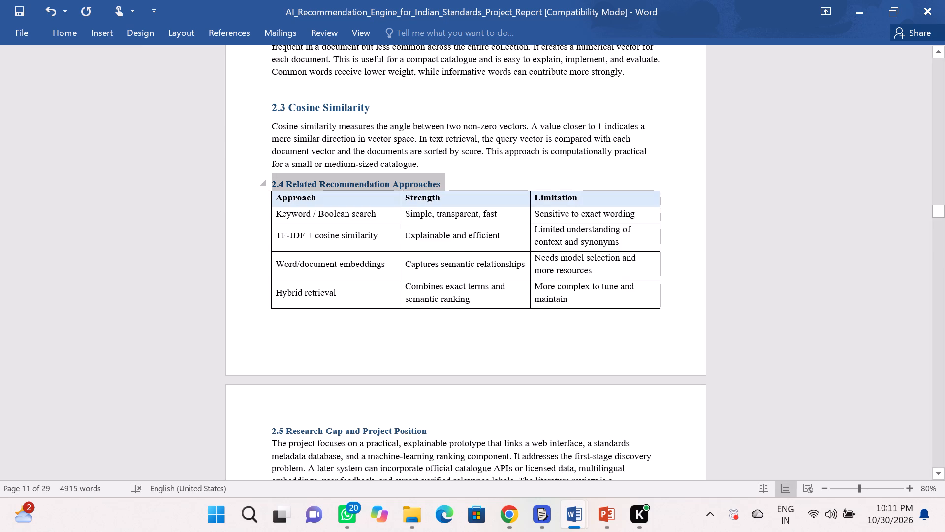
pyautogui.click(340, 138)
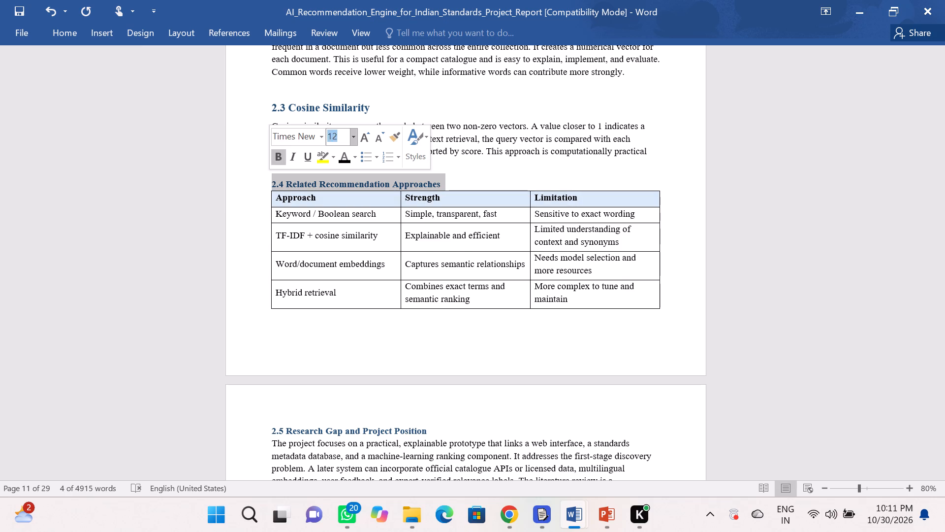
pyautogui.press('BackSpace')
pyautogui.write('14')
pyautogui.press('Return')
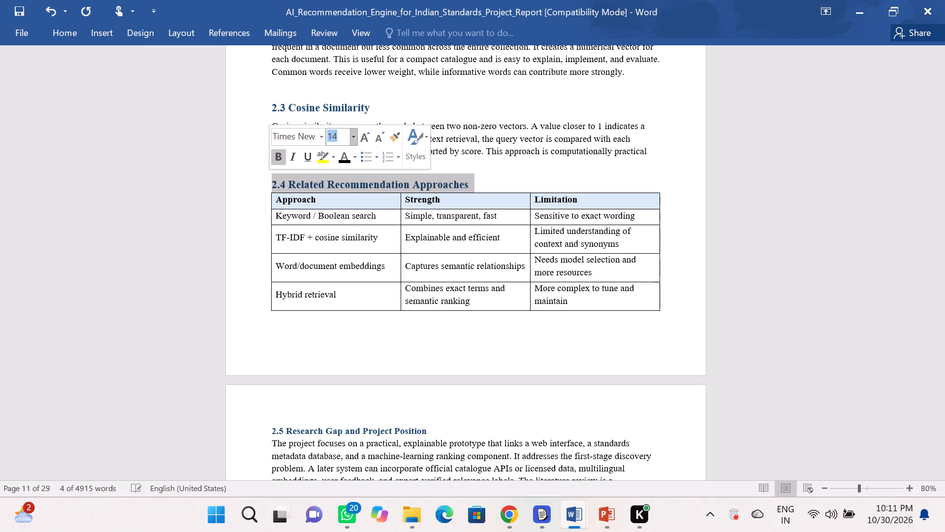
pyautogui.click(480, 180)
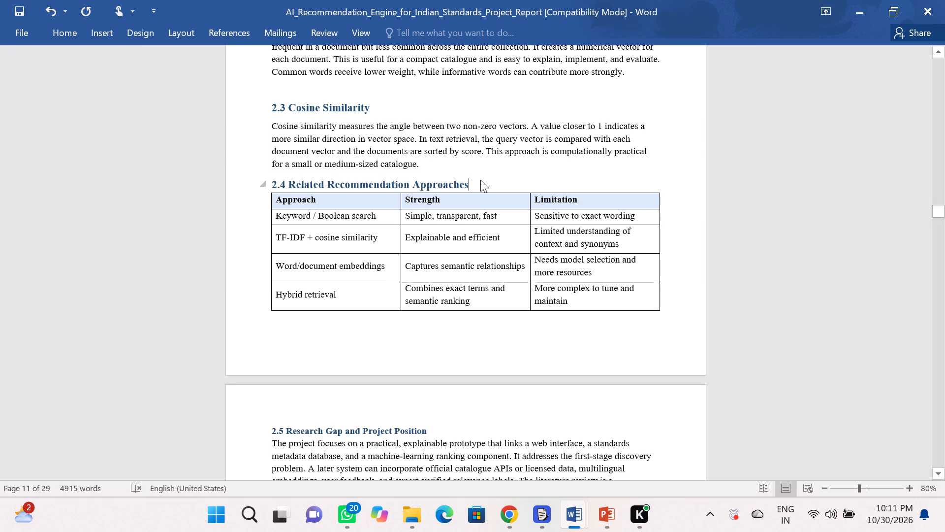
# Set the font size of the 2.5 Research Gap and Project Position heading to 14.
pyautogui.scroll(1, 480, 180)
pyautogui.scroll(-5, 480, 180)
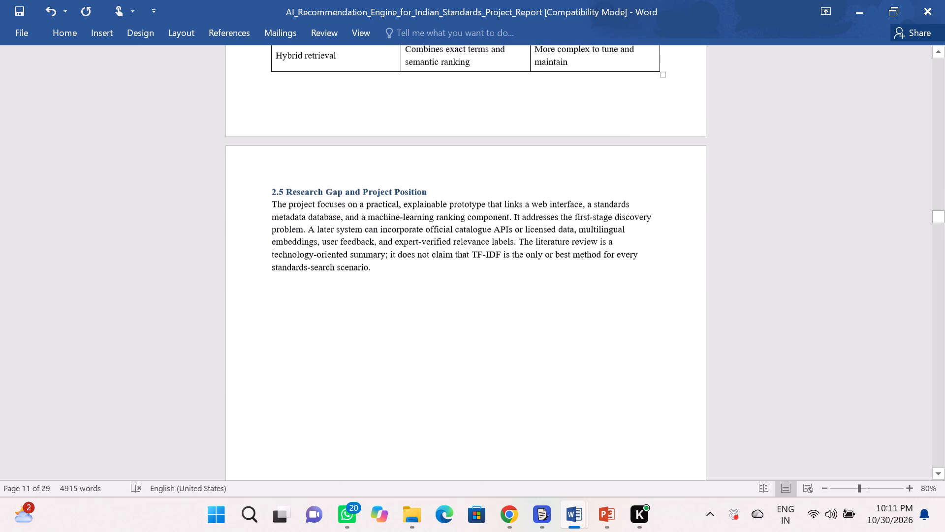
pyautogui.moveTo(430, 187); pyautogui.dragTo(258, 186)
pyautogui.click(326, 142)
pyautogui.press('BackSpace')
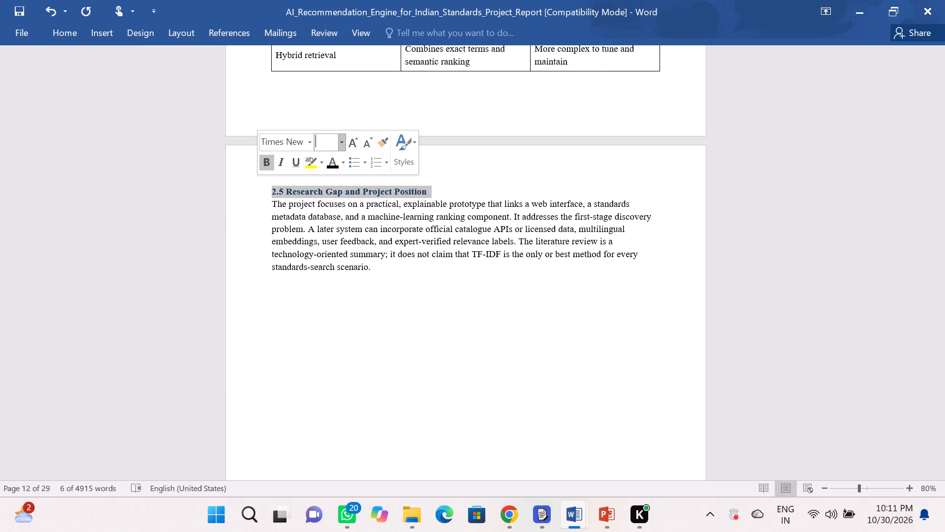
pyautogui.write('14')
pyautogui.press('Return')
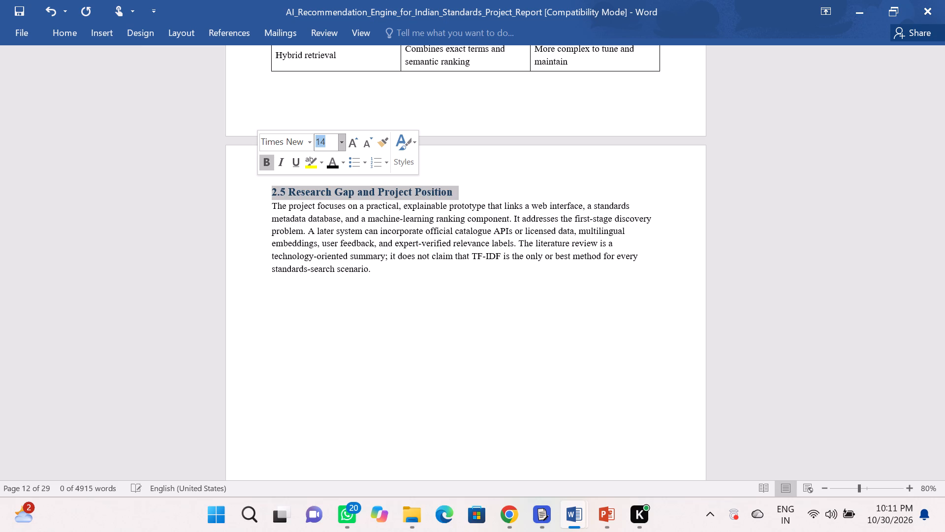
pyautogui.click(459, 187)
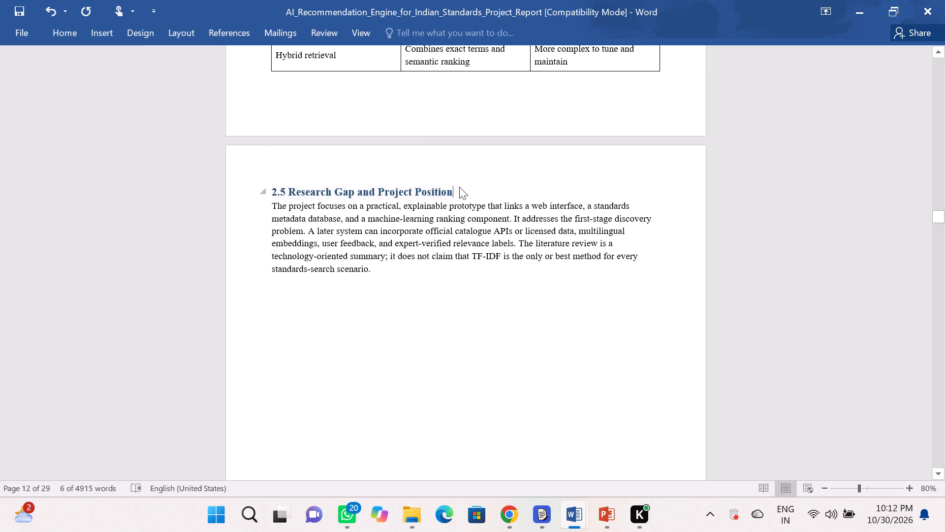
# Set the line spacing of the 2.5 Research Gap and Project Position heading to 1.5.
pyautogui.moveTo(452, 190); pyautogui.dragTo(265, 196)
pyautogui.moveTo(265, 196); pyautogui.dragTo(264, 190)
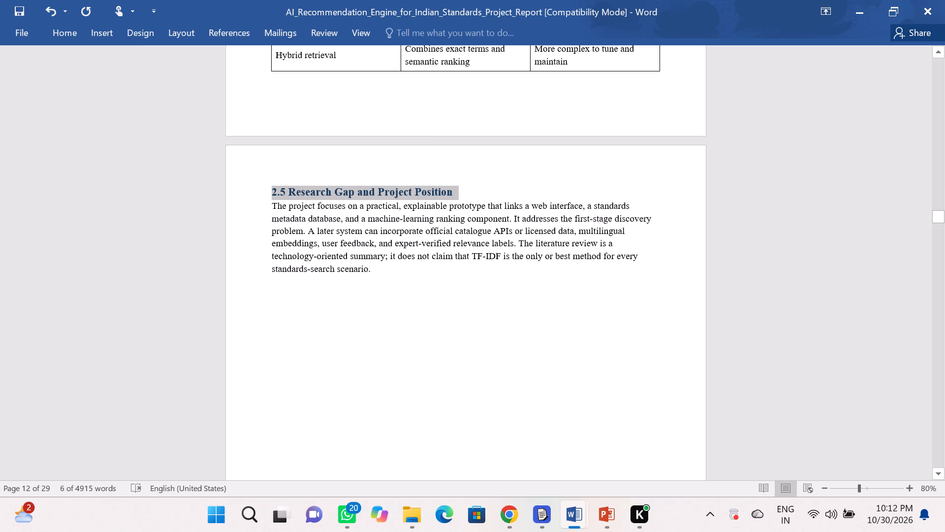
pyautogui.click(53, 32)
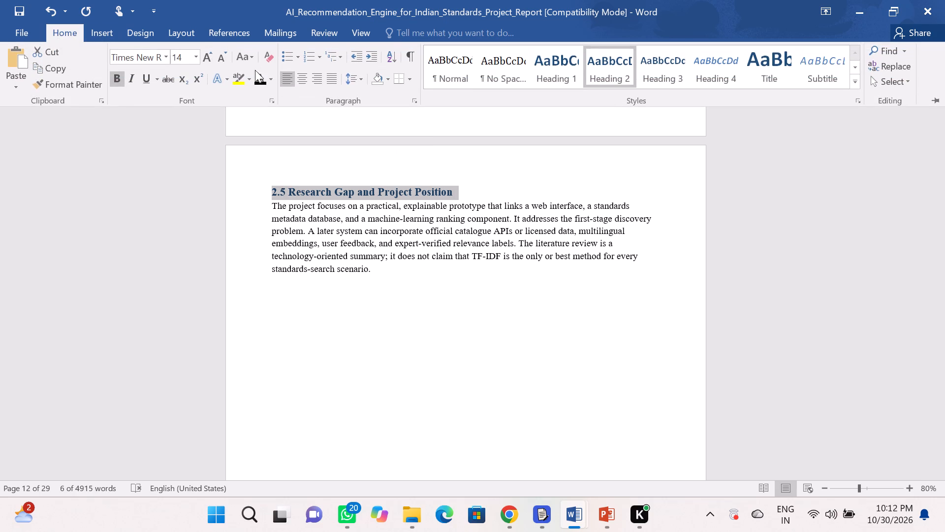
pyautogui.click(358, 84)
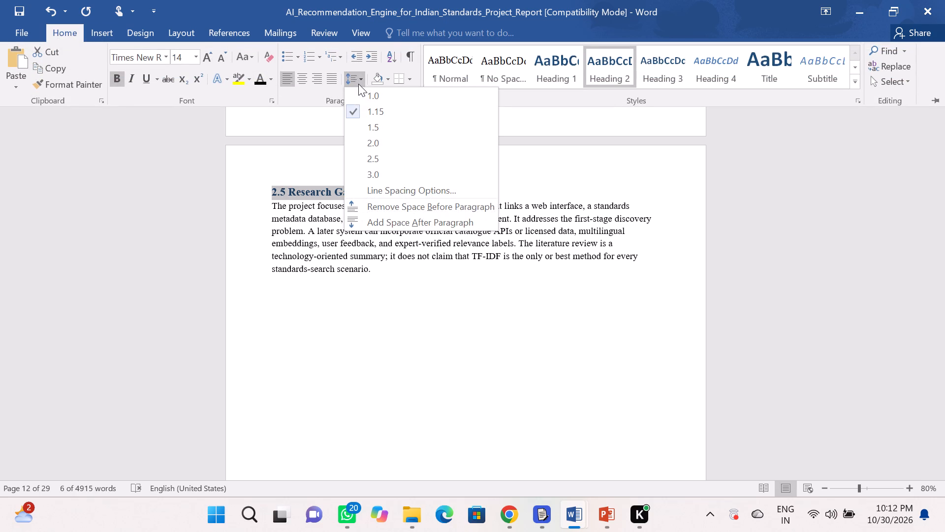
pyautogui.click(371, 130)
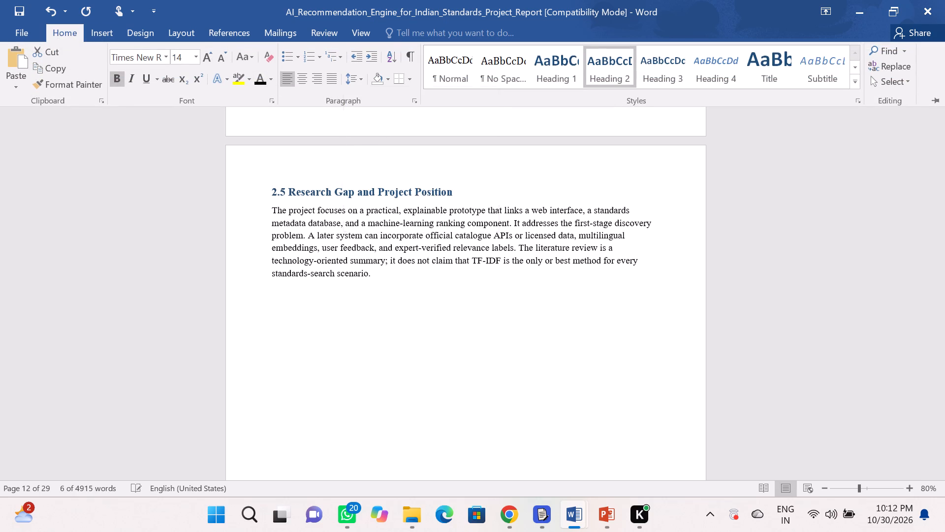
pyautogui.click(243, 223)
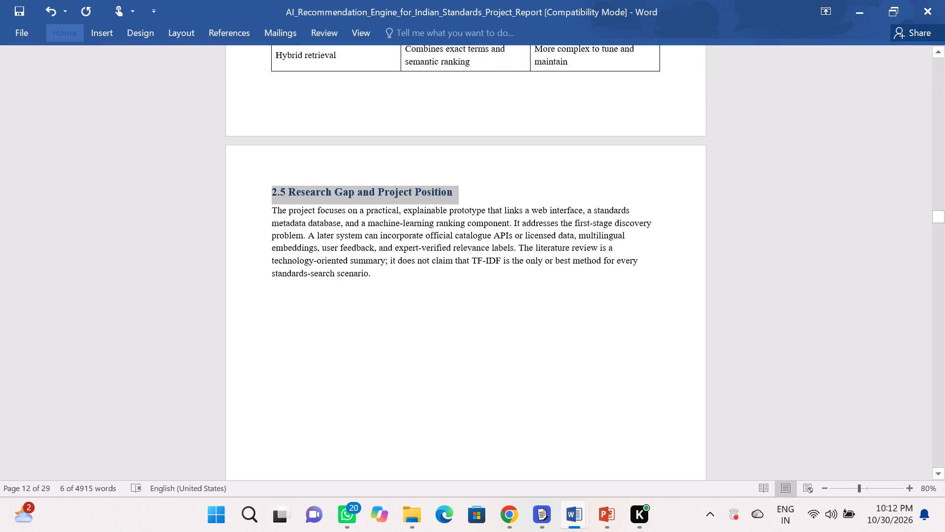
# Review the formatting of the Chapter 1 and Chapter 2 pages through to the start of 3. Existing System.
pyautogui.click(380, 272)
pyautogui.moveTo(380, 272); pyautogui.dragTo(281, 216)
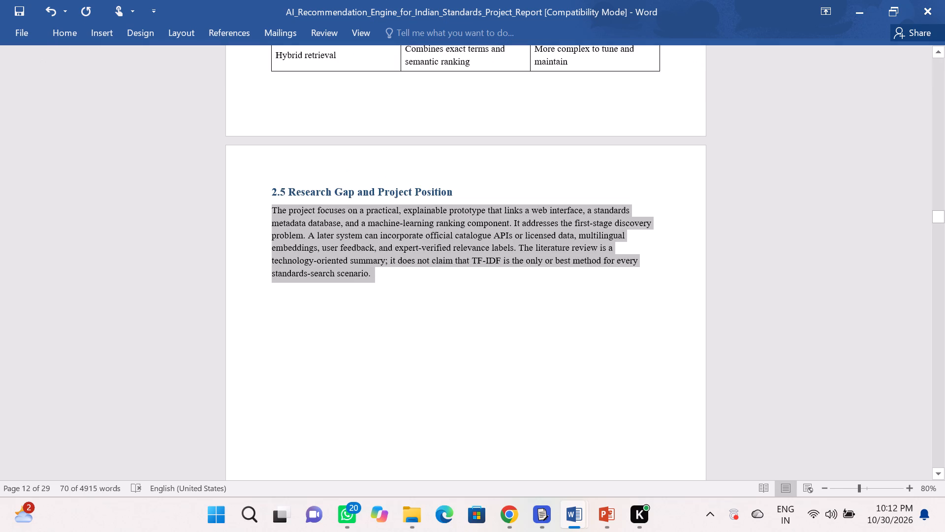
pyautogui.click(410, 313)
pyautogui.scroll(7, 410, 313)
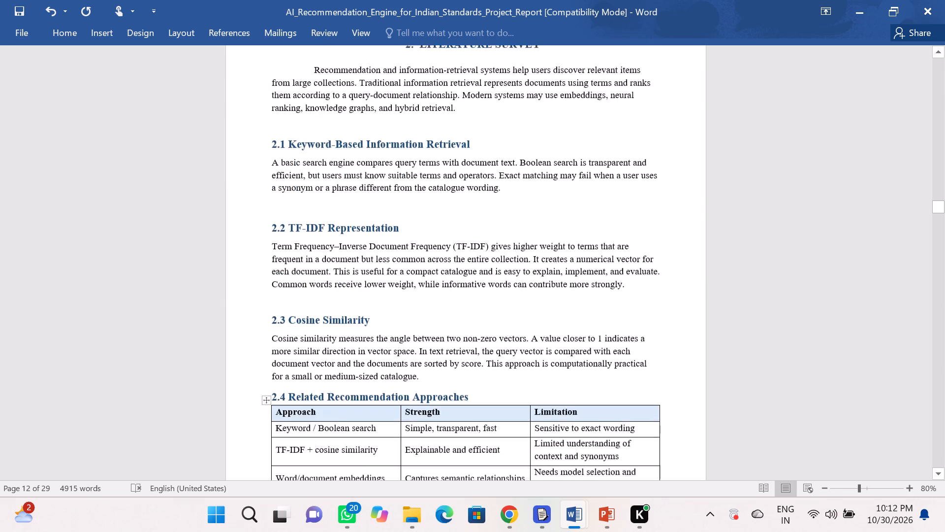
pyautogui.scroll(18, 410, 313)
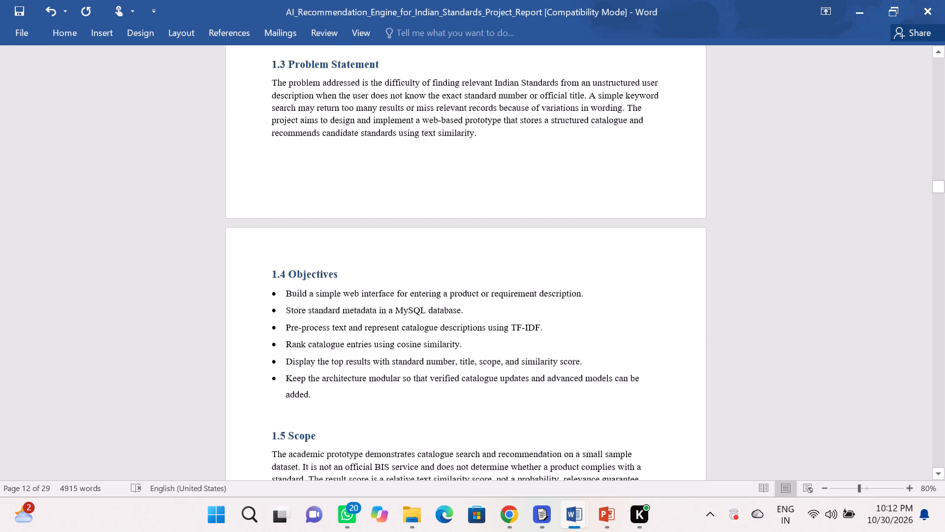
pyautogui.scroll(8, 410, 313)
pyautogui.scroll(-11, 410, 313)
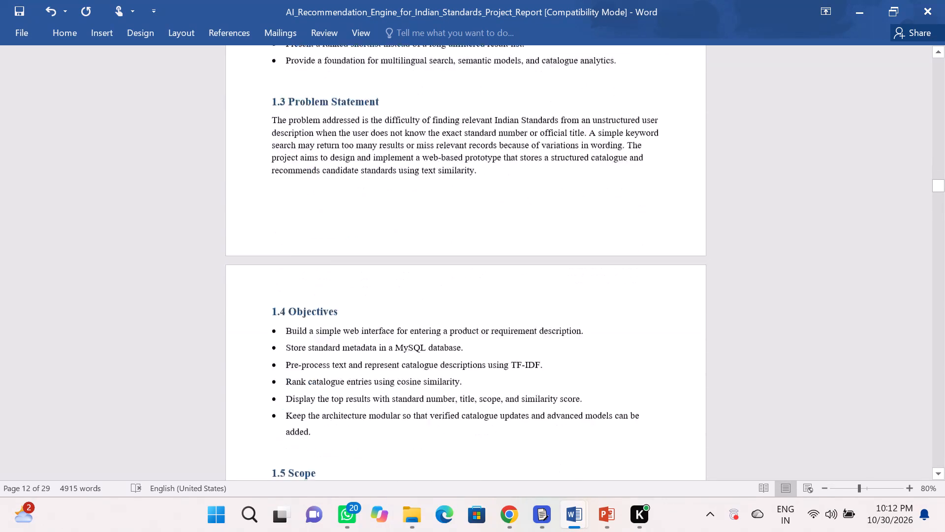
pyautogui.scroll(-20, 410, 313)
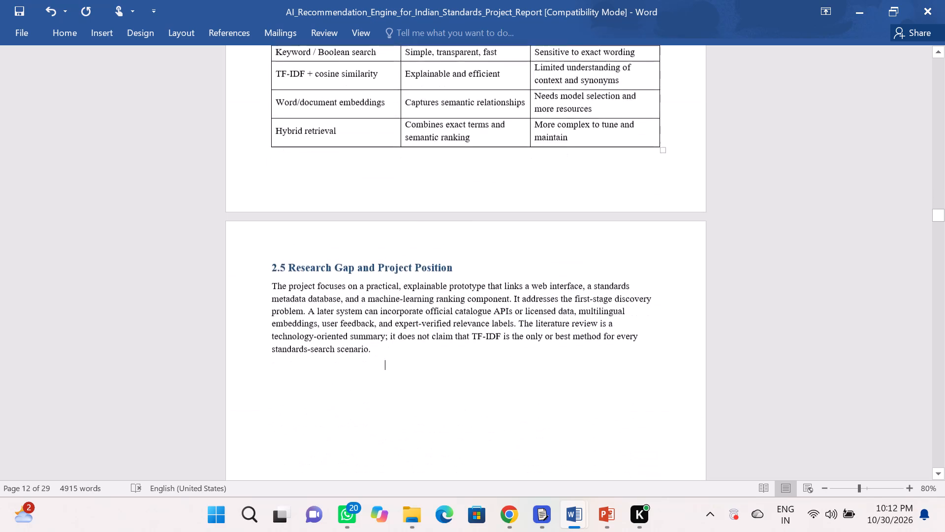
pyautogui.scroll(-8, 410, 313)
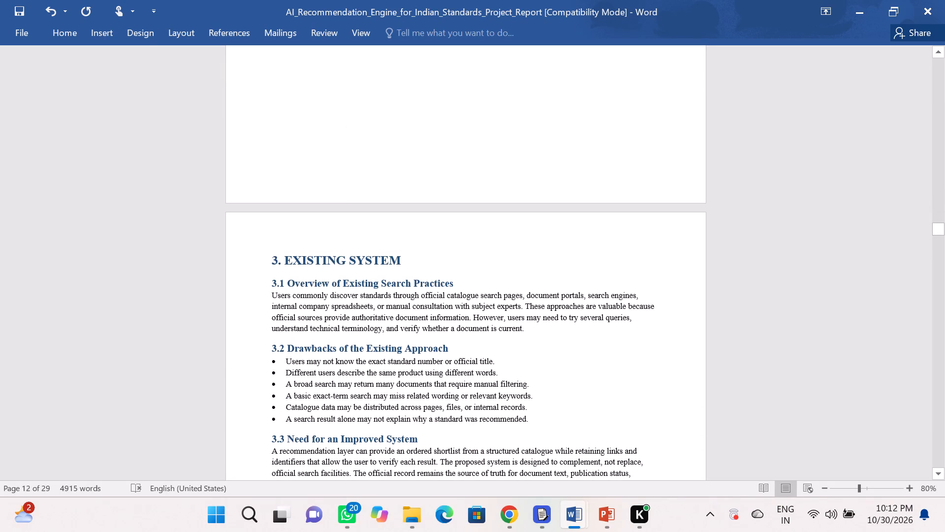
# Arrange the report window side by side with the TEAM-01-BDA sample document and switch to the sample.
pyautogui.hotkey('ctrl', 'Right')
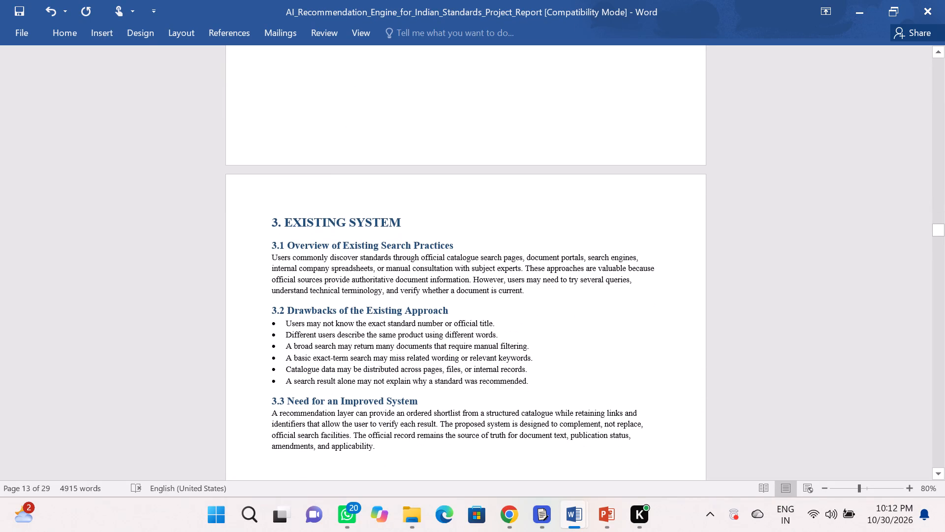
pyautogui.press('super+Right')
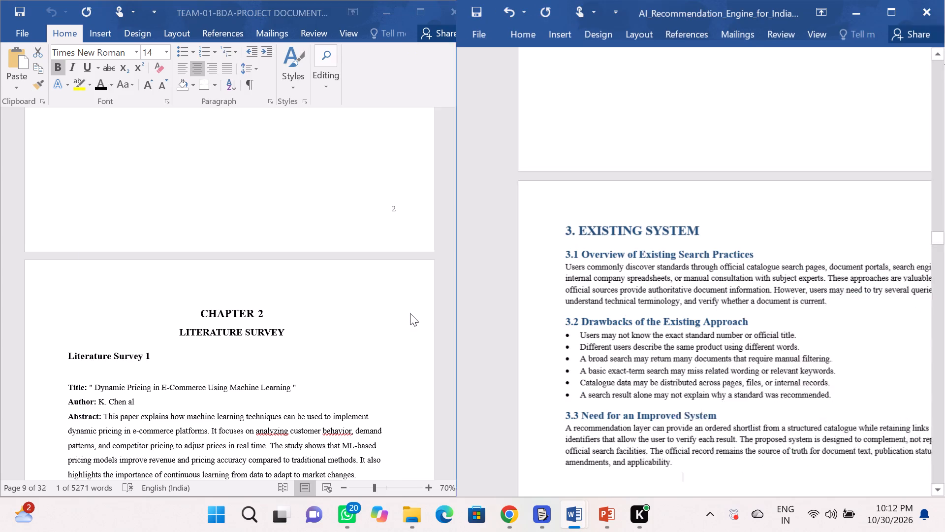
pyautogui.click(285, 298)
# Examine the layout of the Chapter 2 Literature Survey and Chapter 3 existing system sections in the TEAM-01-BDA sample.
pyautogui.scroll(-6, 285, 298)
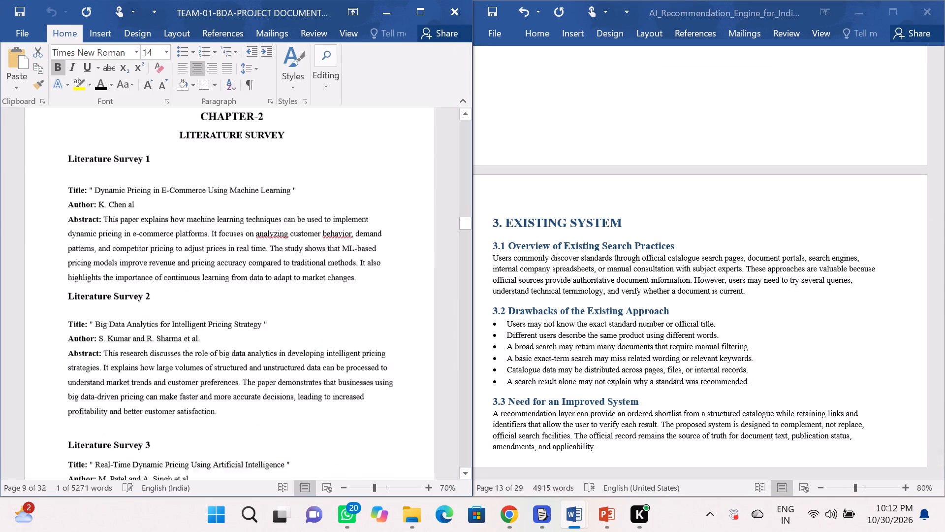
pyautogui.scroll(-18, 285, 298)
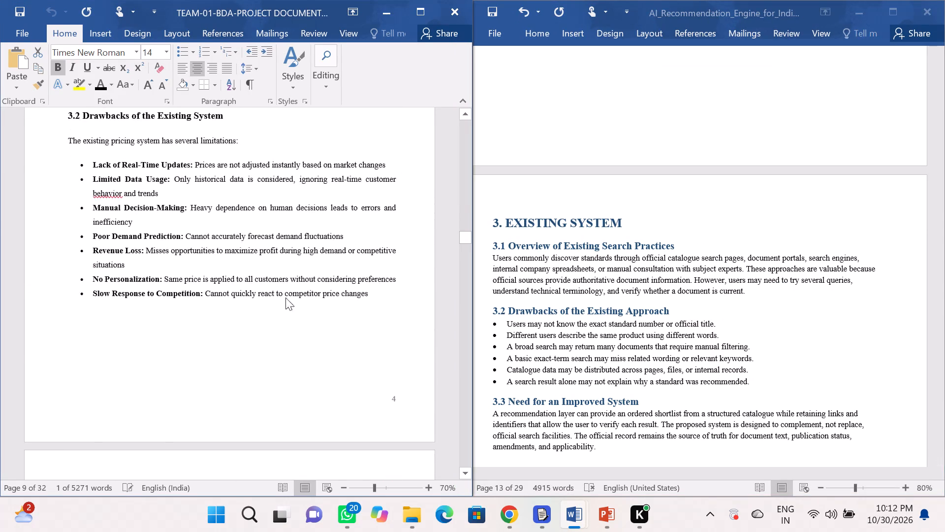
pyautogui.scroll(-4, 285, 298)
pyautogui.scroll(13, 285, 298)
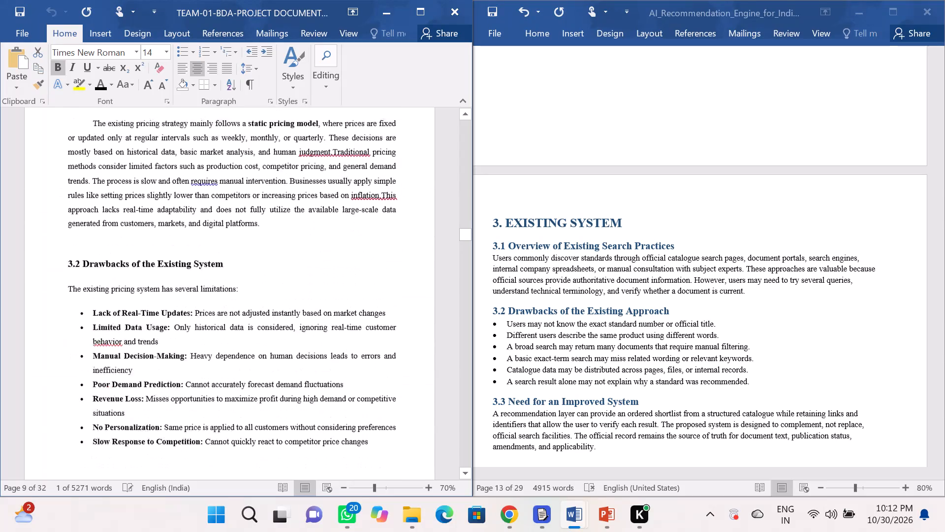
pyautogui.scroll(9, 285, 298)
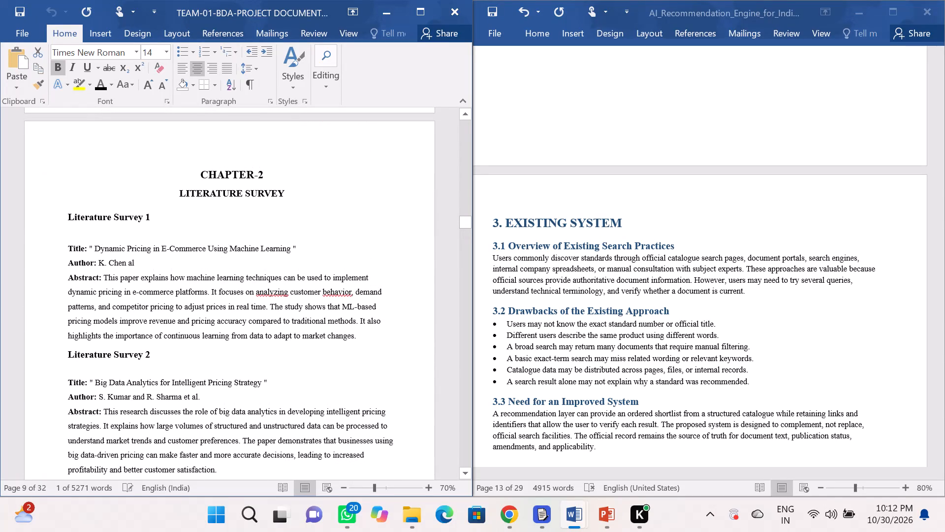
pyautogui.scroll(-3, 285, 298)
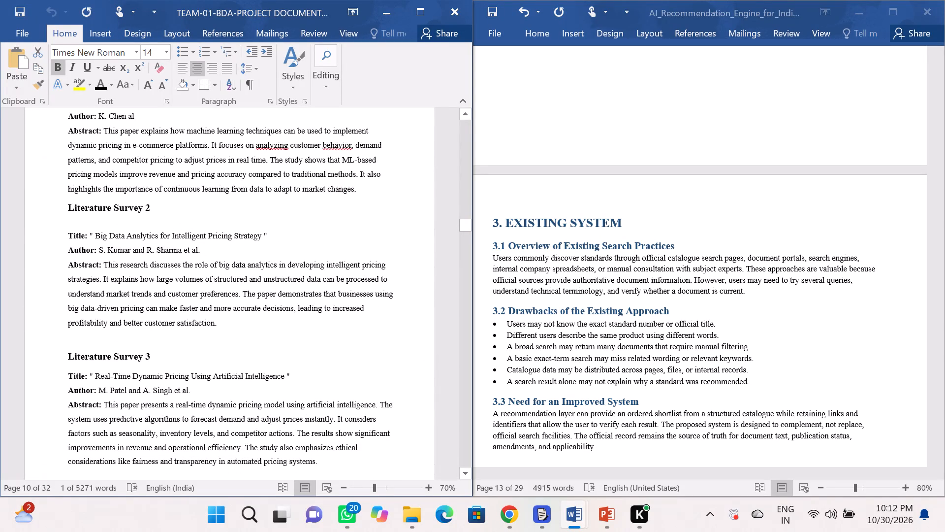
# Compare the report's Chapter 2 Literature Survey pages, from the chapter title to section 2.5, with the sample's layout.
pyautogui.scroll(8, 554, 213)
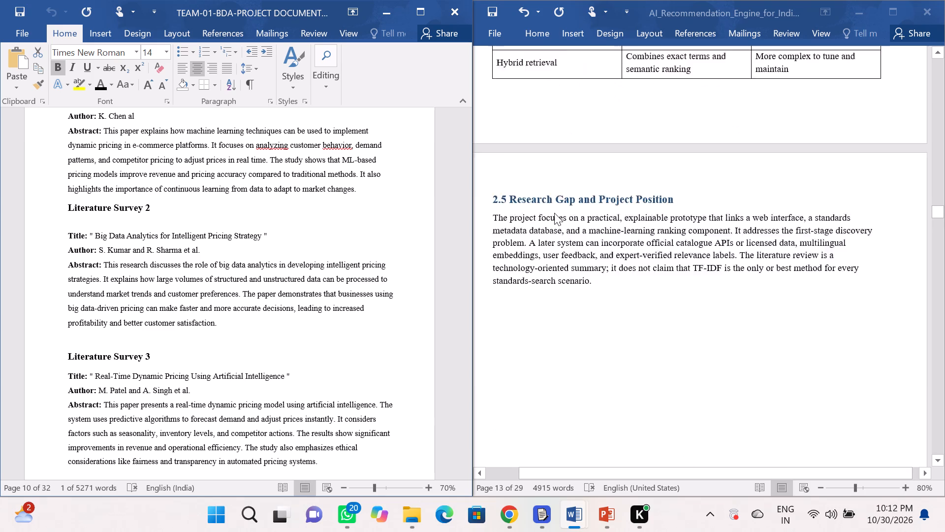
pyautogui.scroll(11, 554, 213)
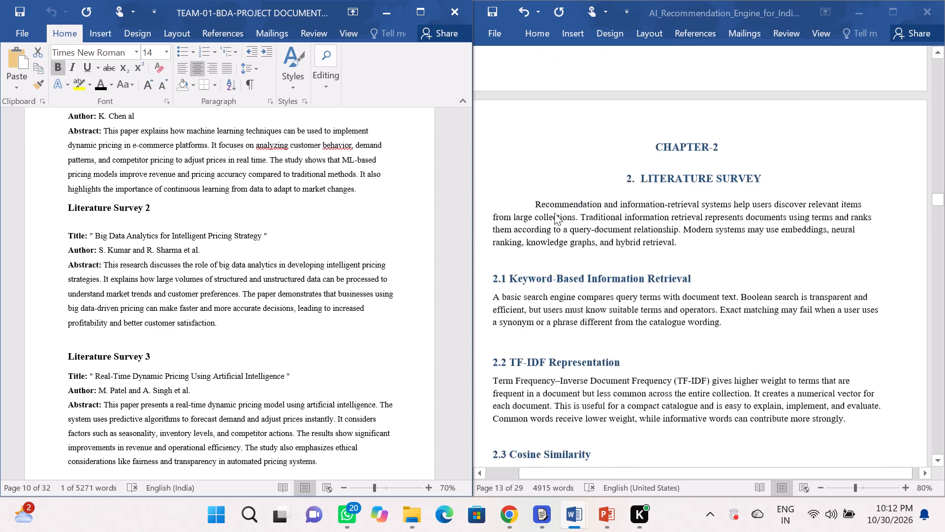
pyautogui.scroll(1, 554, 213)
pyautogui.scroll(-11, 554, 213)
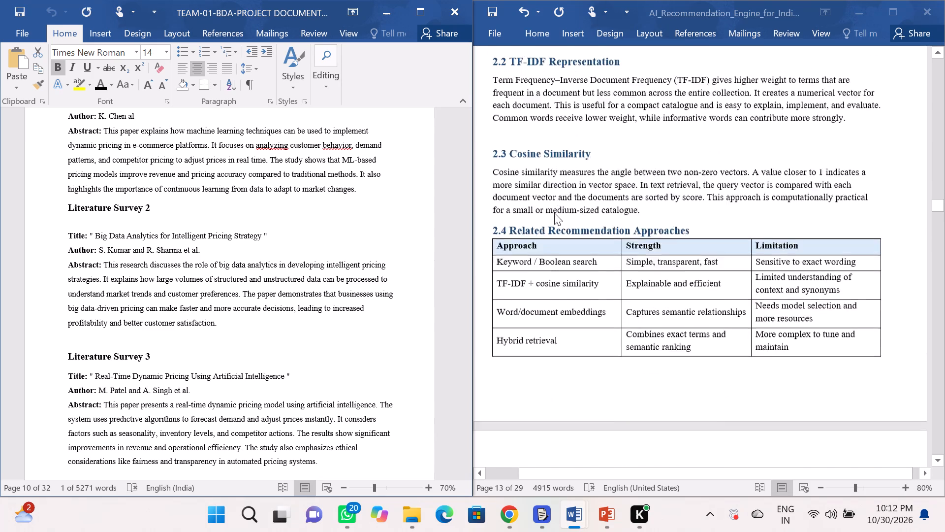
pyautogui.scroll(-1, 554, 213)
pyautogui.scroll(1, 554, 213)
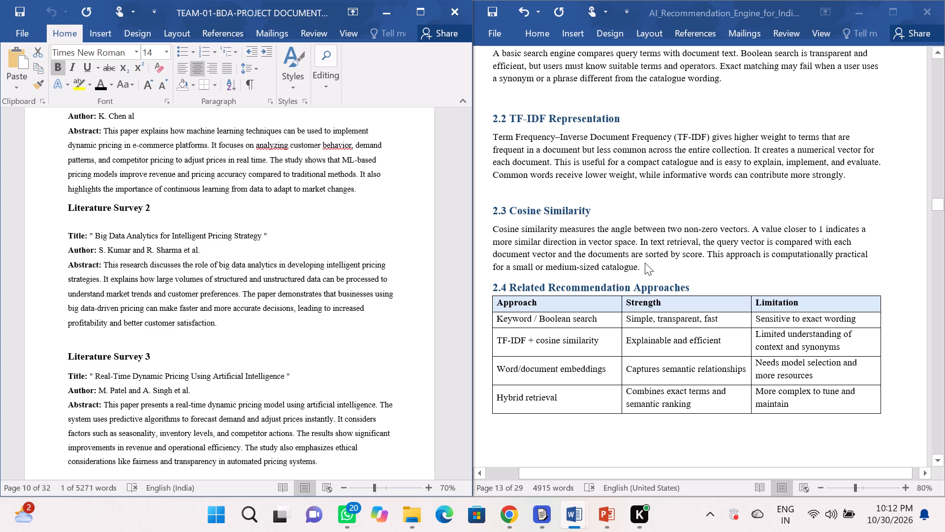
pyautogui.scroll(5, 645, 263)
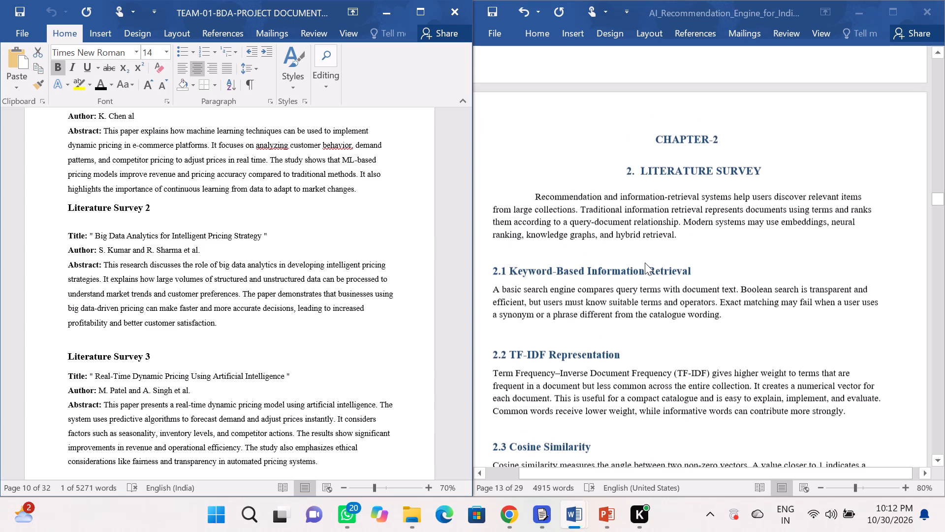
pyautogui.scroll(1, 645, 263)
pyautogui.scroll(-15, 645, 263)
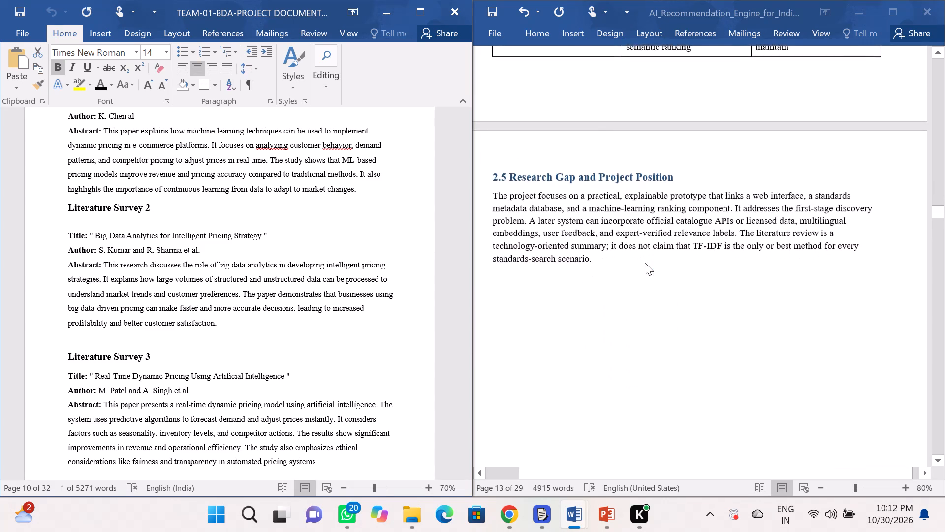
# Compare the report's 3. EXISTING SYSTEM page with the Chapter 3 opening page in the TEAM-01-BDA sample.
pyautogui.scroll(-2, 645, 263)
pyautogui.scroll(13, 645, 263)
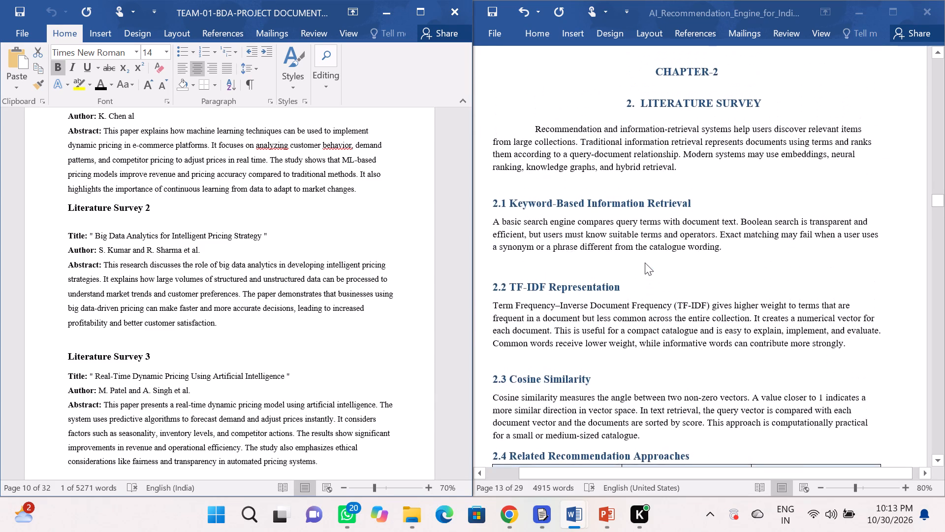
pyautogui.scroll(-15, 645, 263)
pyautogui.scroll(1, 645, 263)
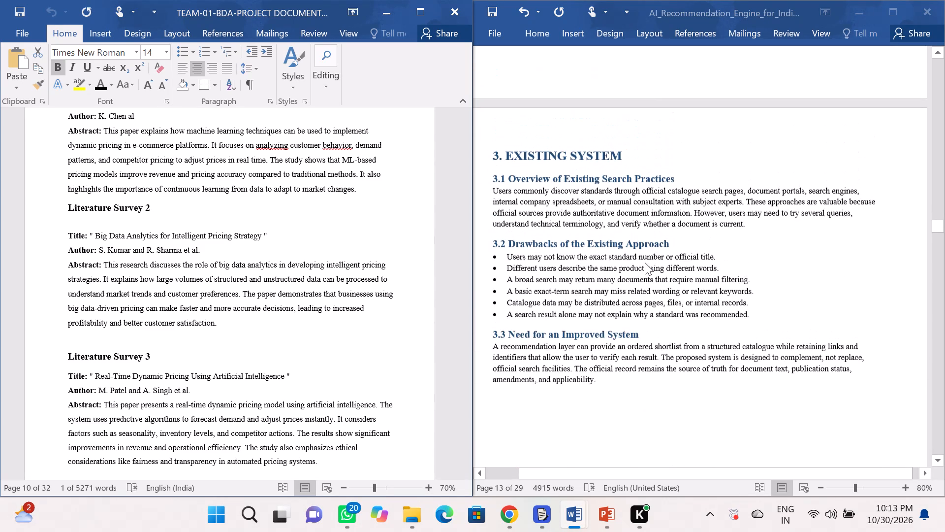
pyautogui.scroll(-9, 645, 263)
pyautogui.scroll(2, 645, 263)
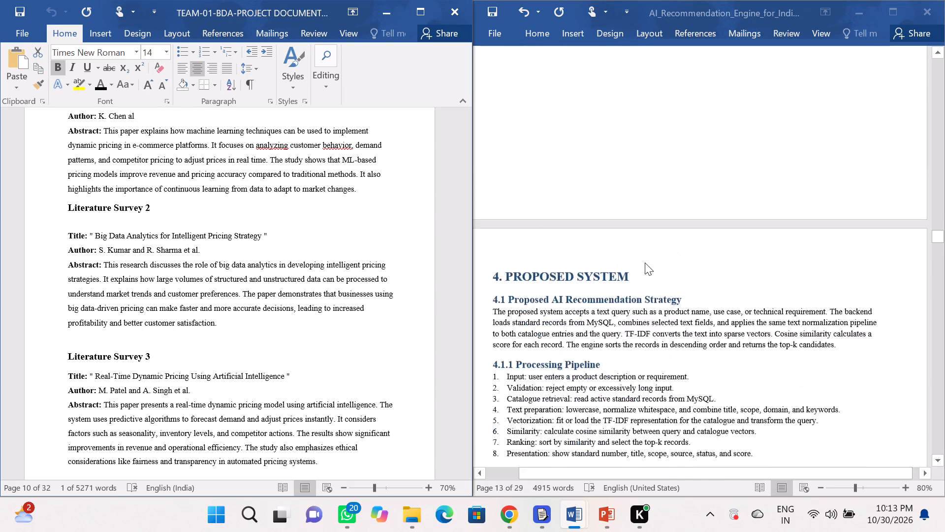
pyautogui.scroll(7, 645, 263)
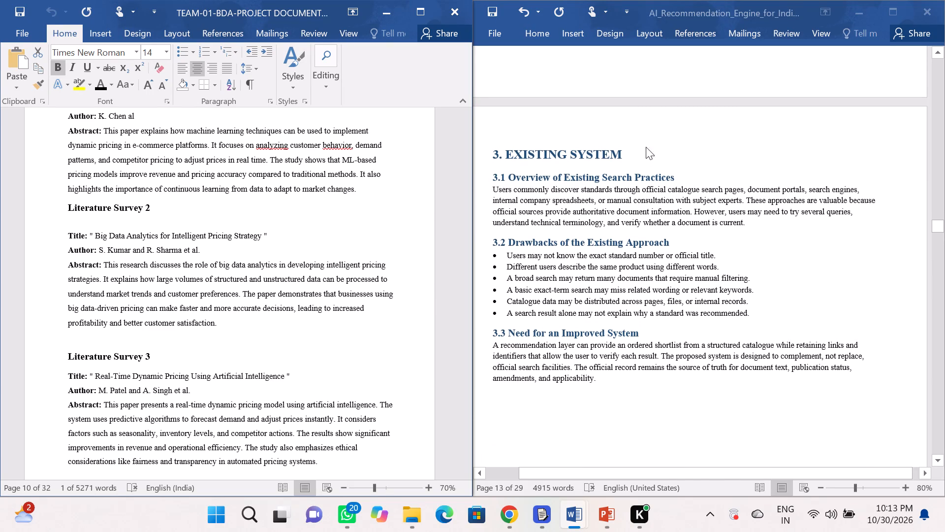
pyautogui.scroll(-6, 280, 246)
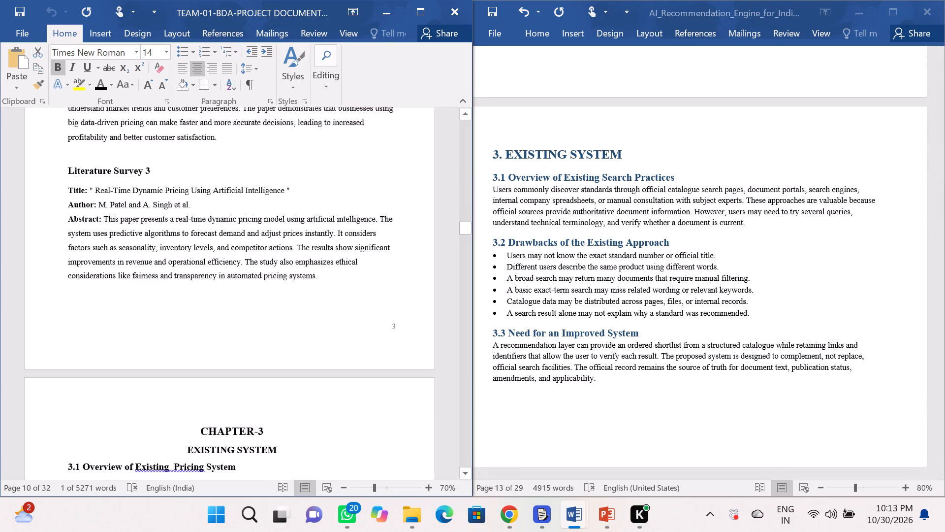
pyautogui.scroll(-3, 280, 246)
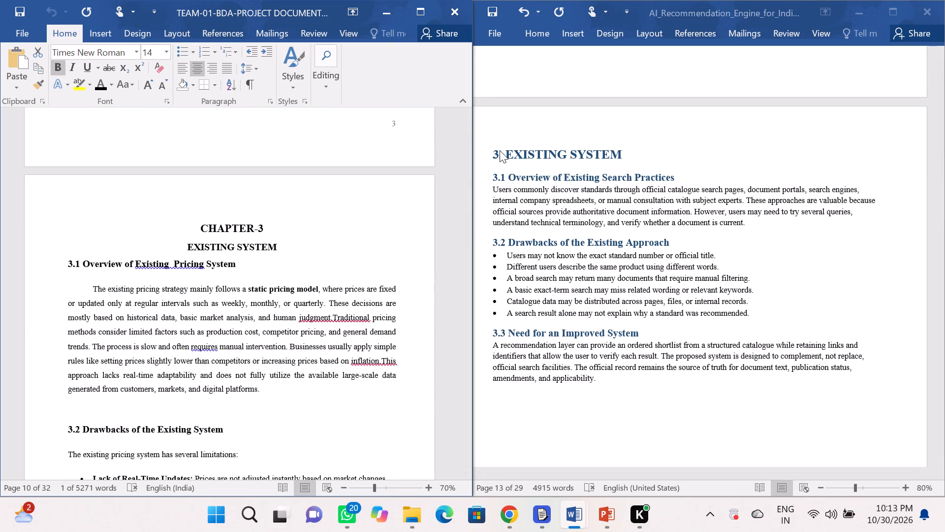
# Insert a separate CHAPTER-3 line above the 3. EXISTING SYSTEM heading in the report.
pyautogui.click(504, 132)
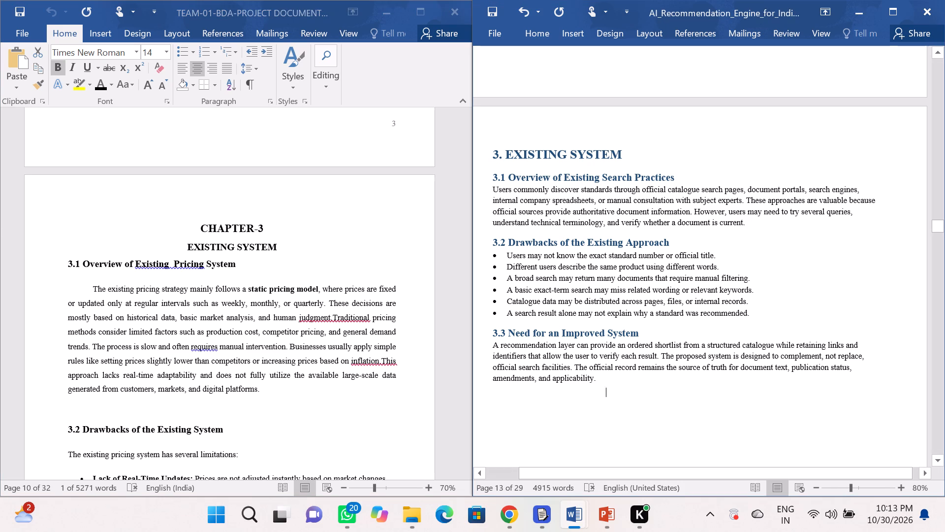
pyautogui.click(502, 136)
pyautogui.press('Left')
pyautogui.press('Left')
pyautogui.write('CHA')
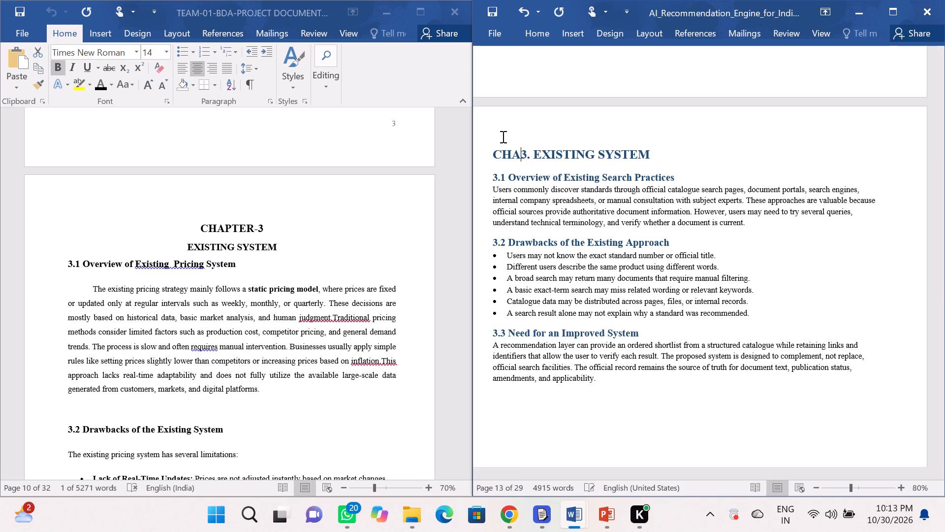
pyautogui.write('PTER')
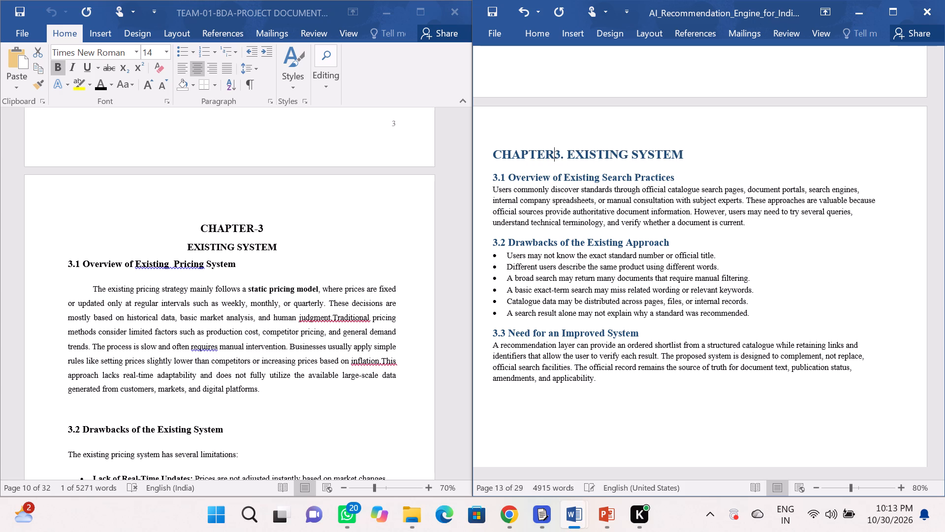
pyautogui.write('-3')
pyautogui.press('Return')
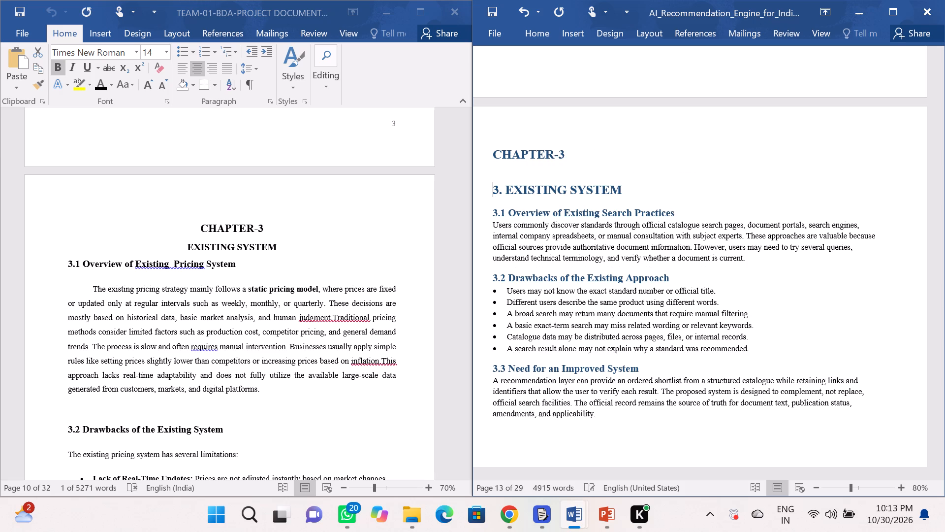
# Set the CHAPTER-3 and 3. EXISTING SYSTEM heading lines to 14 pt and centre them.
pyautogui.moveTo(625, 190); pyautogui.dragTo(584, 184)
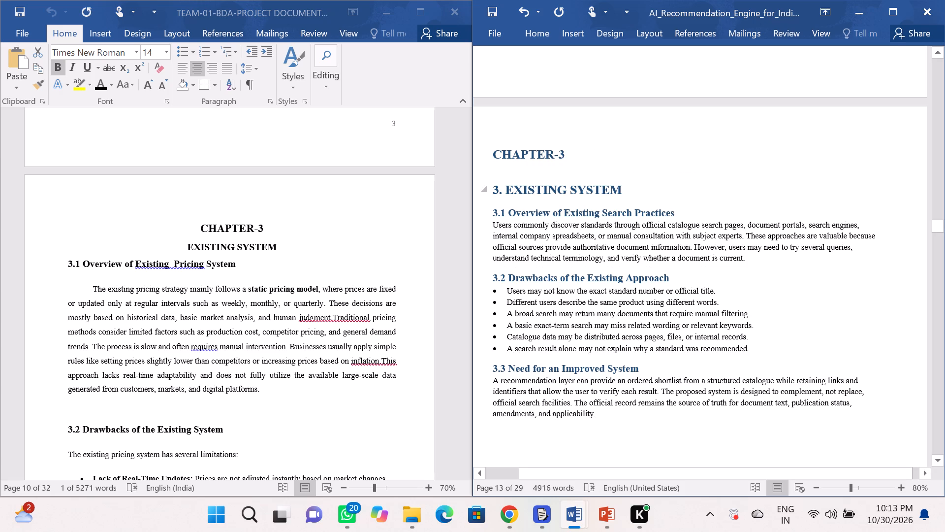
pyautogui.moveTo(584, 184); pyautogui.dragTo(473, 149)
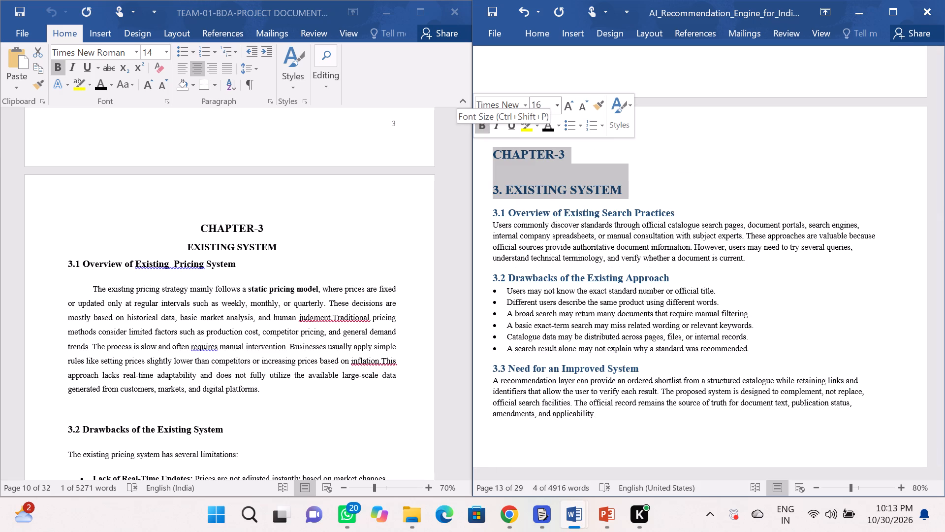
pyautogui.click(543, 104)
pyautogui.press('BackSpace')
pyautogui.write('14')
pyautogui.press('Return')
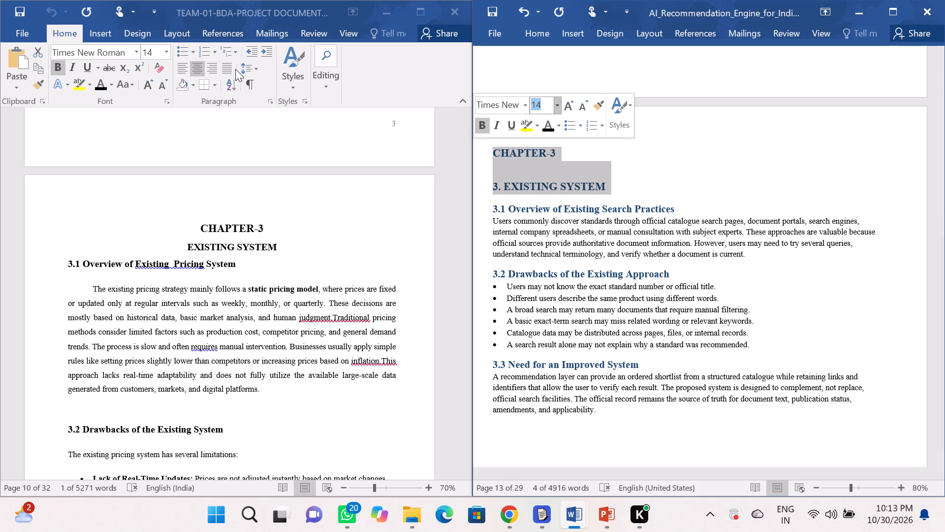
pyautogui.click(545, 33)
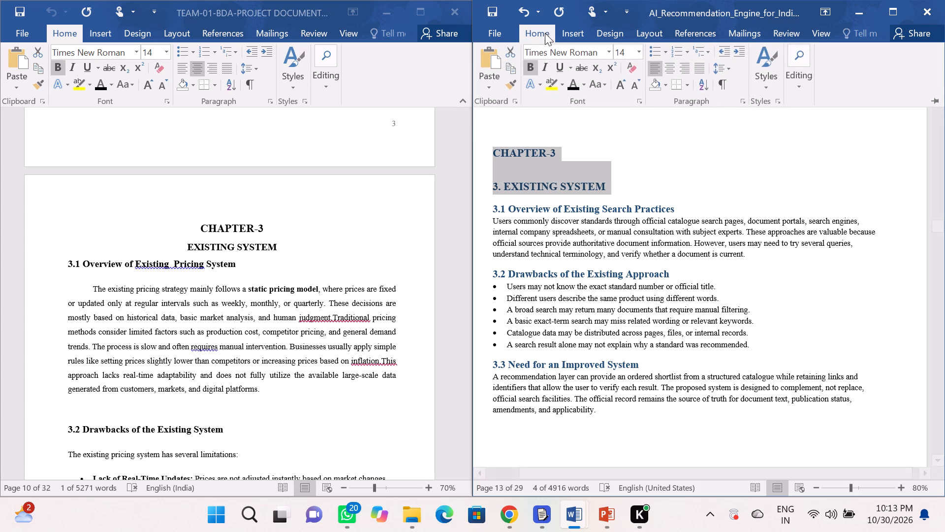
pyautogui.click(671, 72)
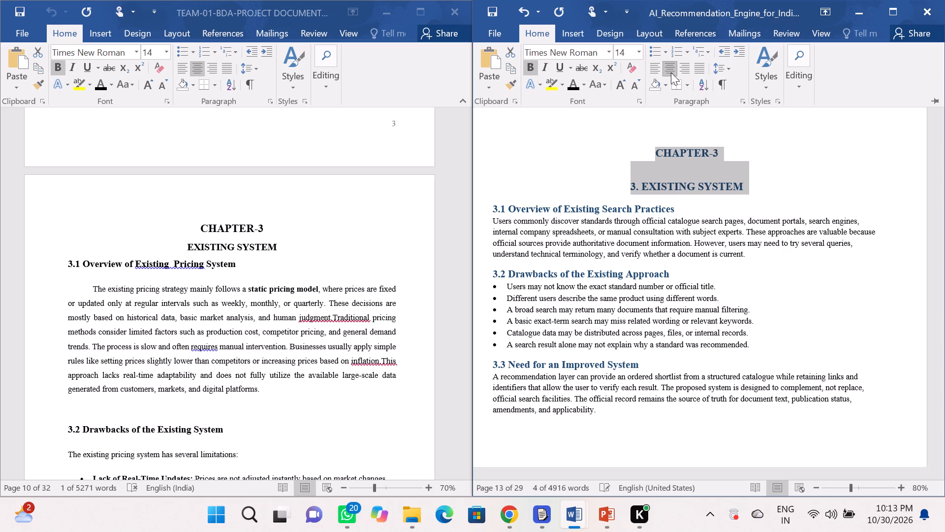
pyautogui.click(591, 166)
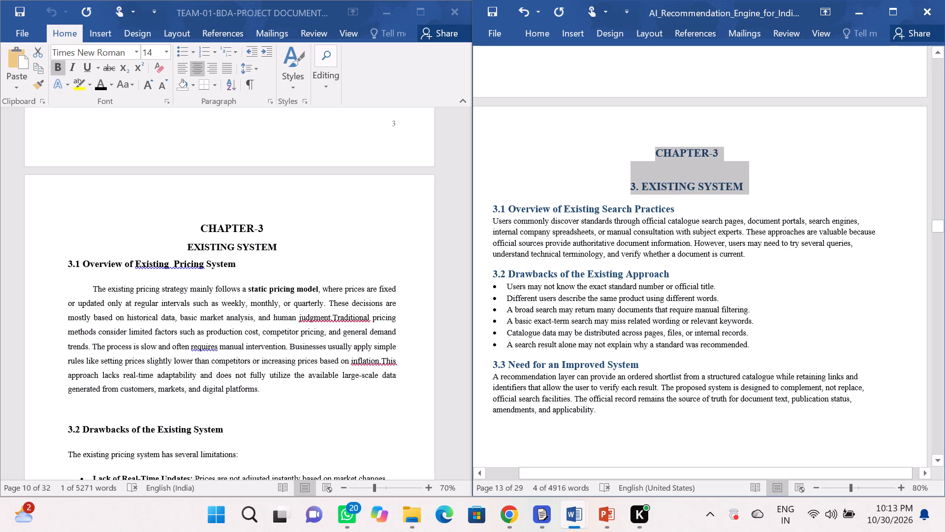
# Set all text from heading 3.1 to the end of section 3.3 to 12 pt with 1.5 line spacing.
pyautogui.click(489, 208)
pyautogui.moveTo(603, 409); pyautogui.dragTo(544, 328)
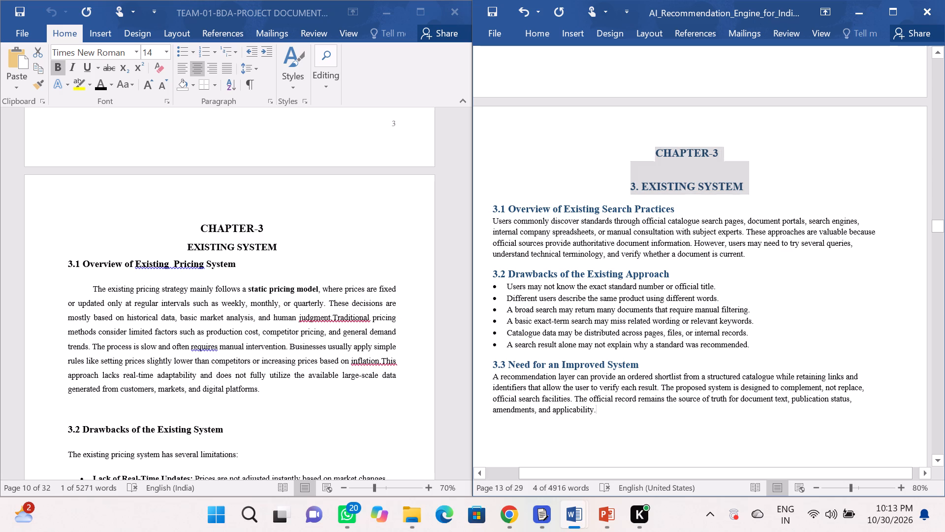
pyautogui.moveTo(544, 328); pyautogui.dragTo(482, 198)
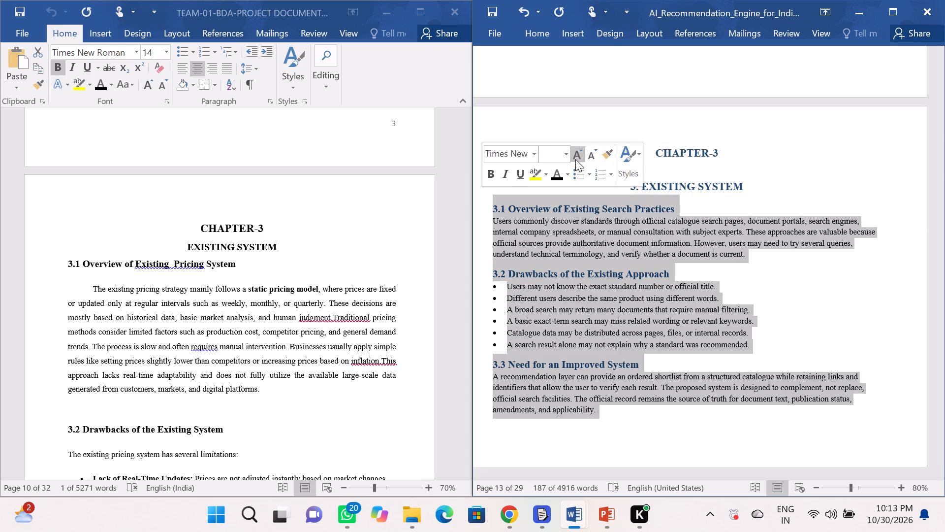
pyautogui.click(543, 158)
pyautogui.write('12')
pyautogui.press('Return')
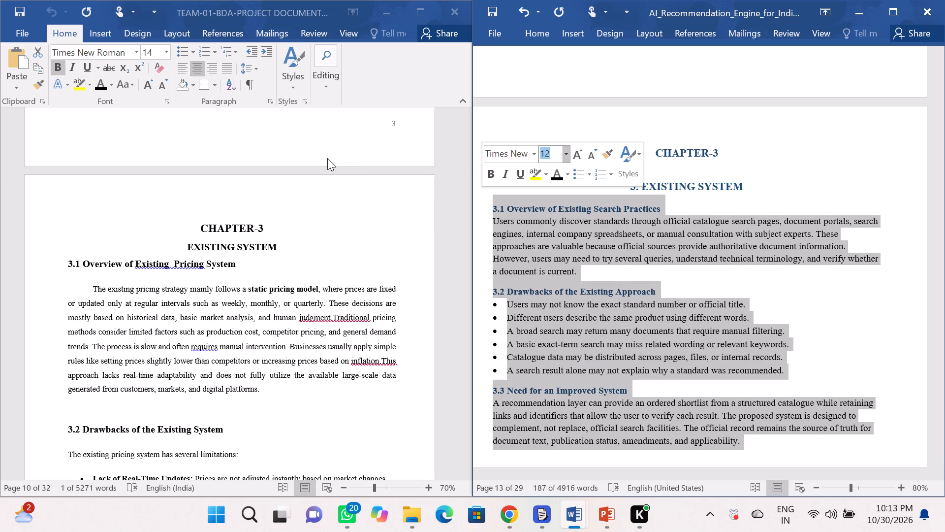
pyautogui.click(538, 30)
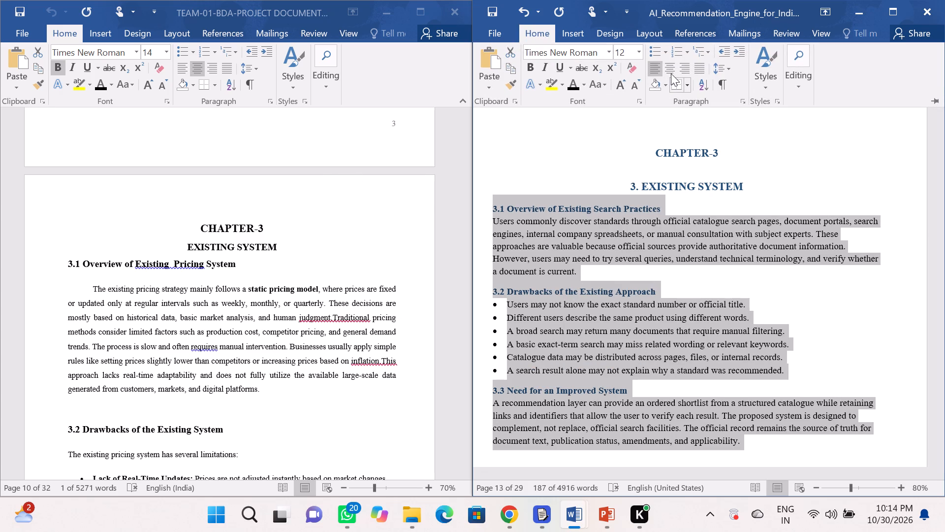
pyautogui.click(726, 69)
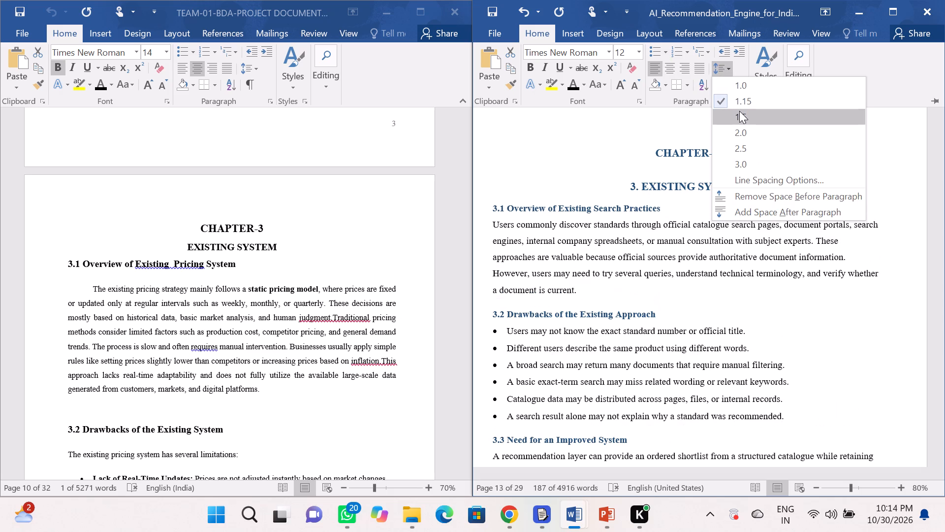
pyautogui.click(739, 111)
pyautogui.click(744, 283)
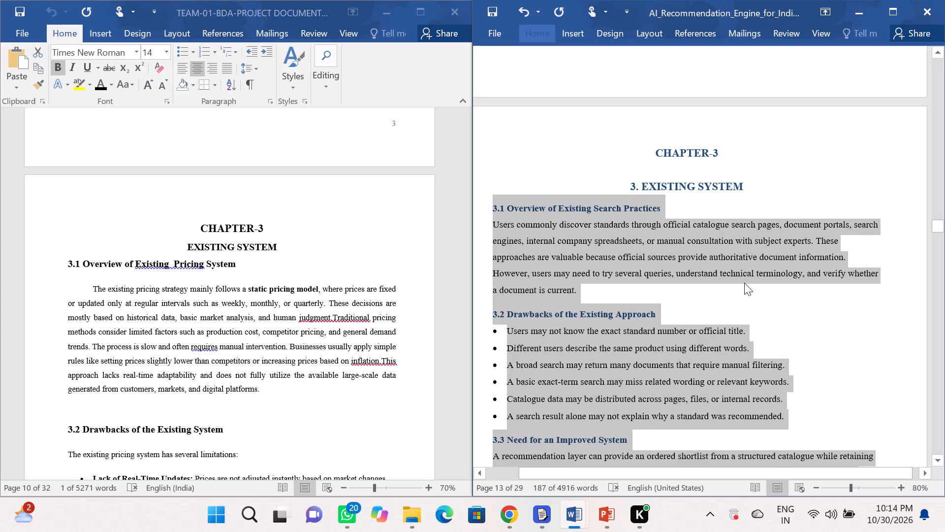
pyautogui.click(676, 292)
# Set the 3.1 Overview of Existing Search Practices subheading to 14 pt.
pyautogui.scroll(4, 676, 292)
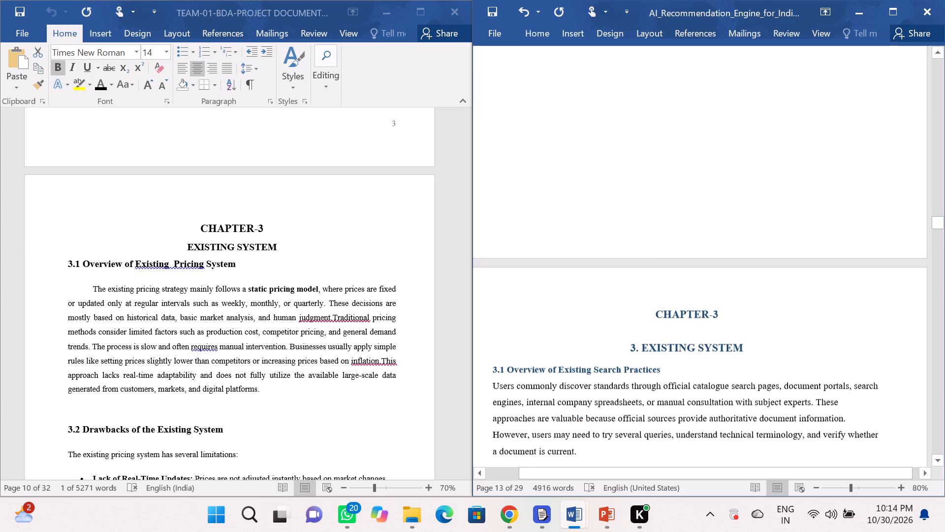
pyautogui.scroll(-5, 676, 292)
pyautogui.scroll(5, 676, 292)
pyautogui.scroll(-1, 676, 292)
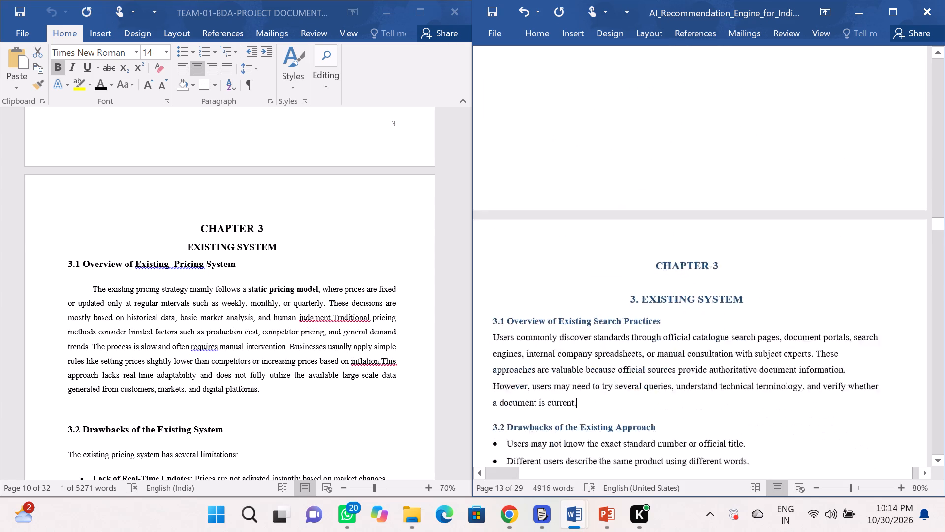
pyautogui.scroll(-1, 676, 292)
pyautogui.moveTo(662, 264); pyautogui.dragTo(488, 259)
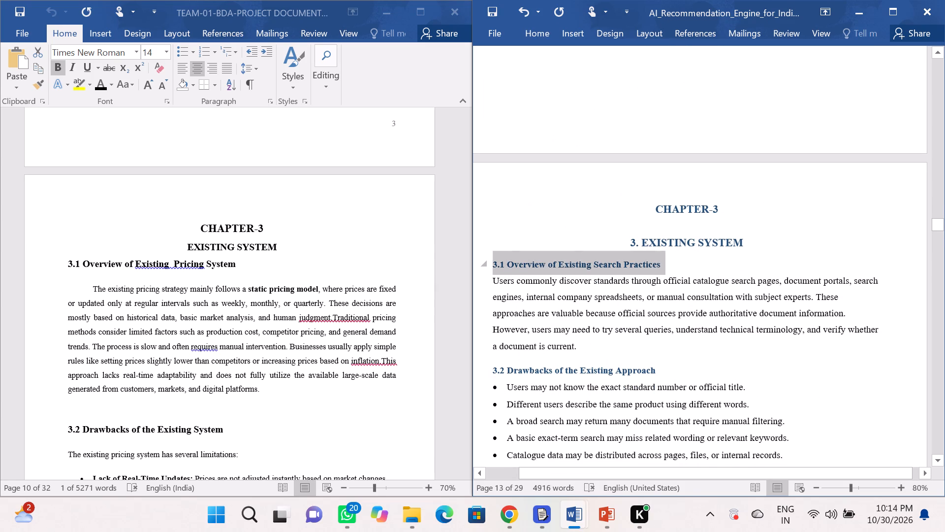
pyautogui.moveTo(488, 259); pyautogui.dragTo(489, 259)
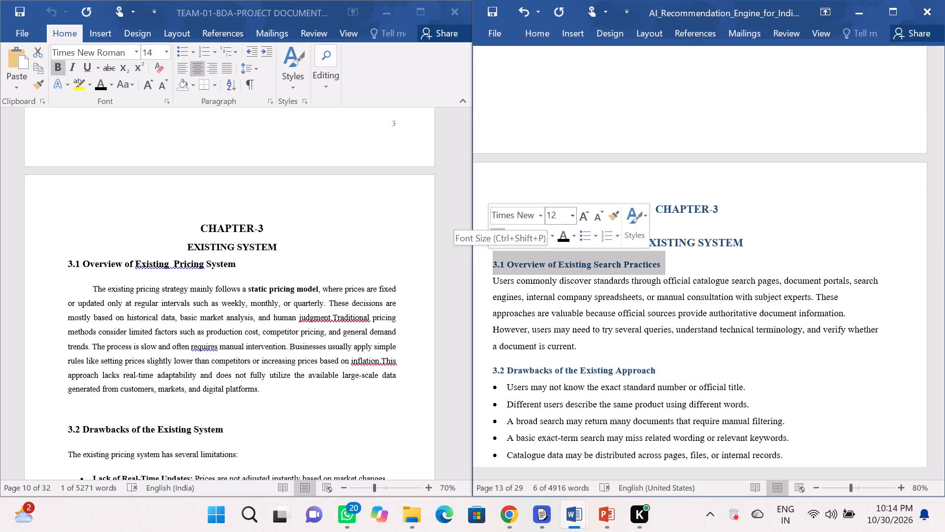
pyautogui.click(559, 217)
pyautogui.press('BackSpace')
pyautogui.write('14')
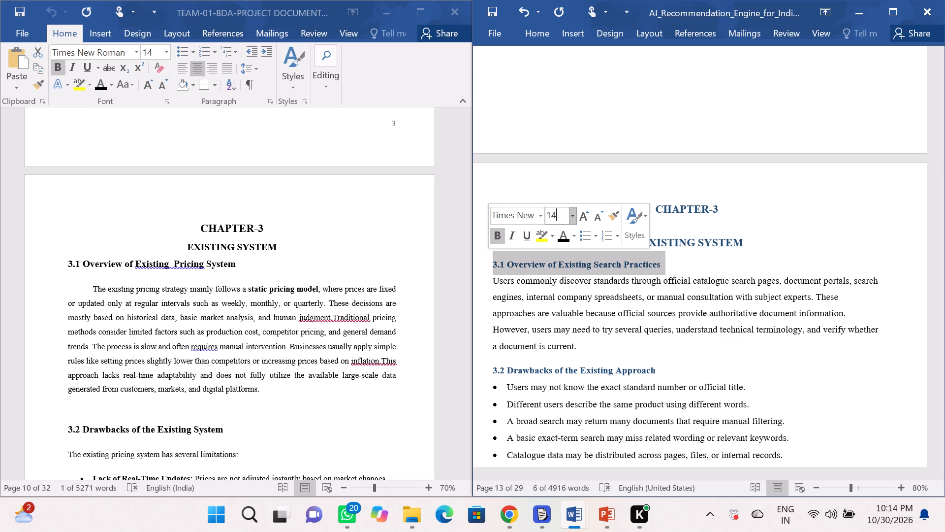
pyautogui.press('Return')
pyautogui.click(724, 265)
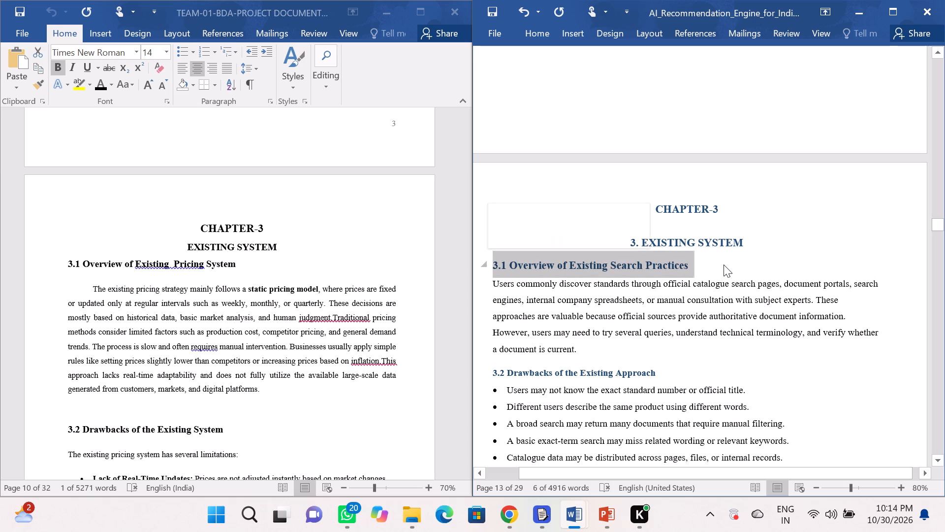
# Indent the first line of the section 3.1 paragraph, starting at "Users commonly discover standards", with leading spaces.
pyautogui.click(492, 283)
pyautogui.press('space')
pyautogui.press('space')
pyautogui.press('space')
pyautogui.press('space')
pyautogui.press('space')
pyautogui.press('space')
pyautogui.press('space')
pyautogui.press('space')
pyautogui.press('space')
pyautogui.press('space')
pyautogui.press('space')
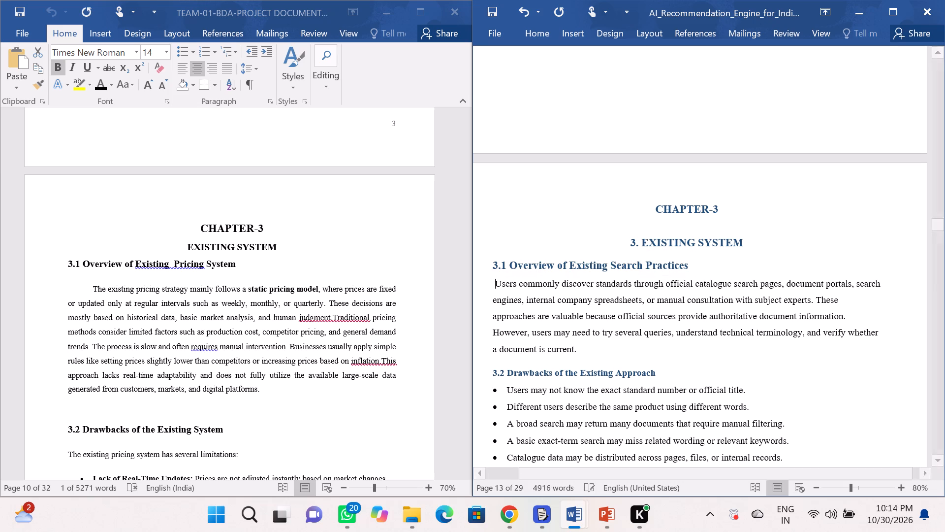
pyautogui.press('space')
pyautogui.press('space')
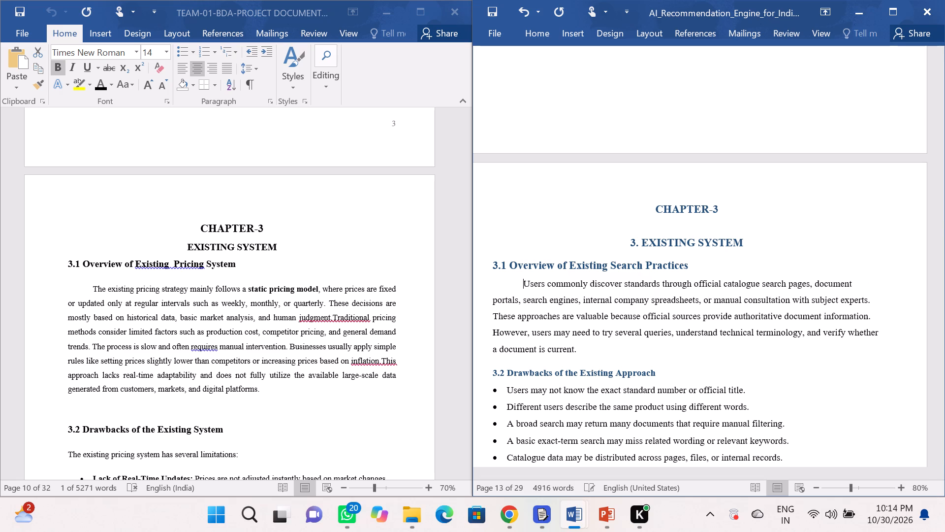
pyautogui.scroll(-1, 560, 367)
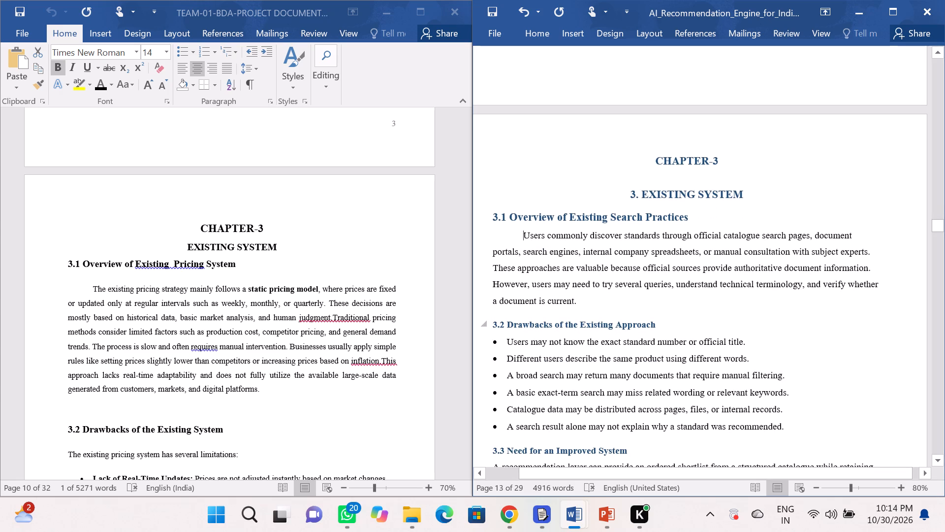
# Set the 3.2 Drawbacks of the Existing Approach subheading to 14 pt.
pyautogui.moveTo(664, 326); pyautogui.dragTo(432, 321)
pyautogui.click(498, 273)
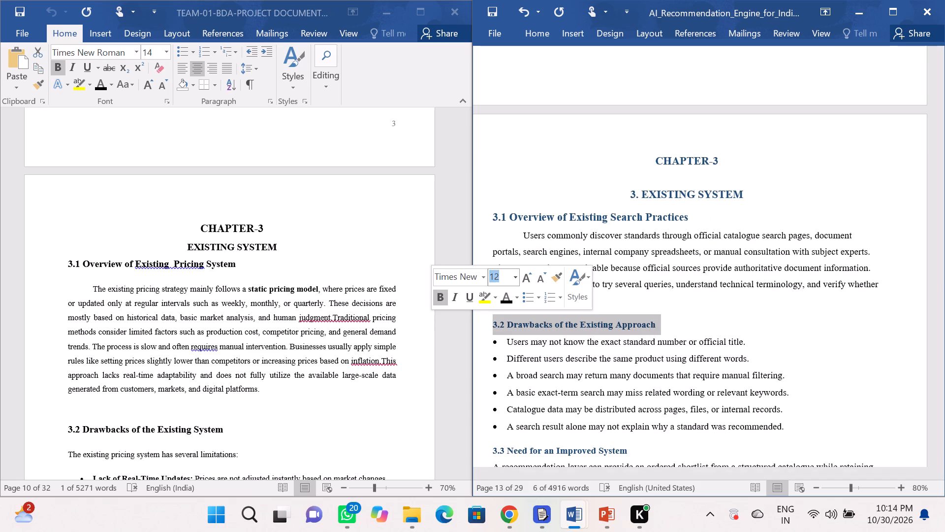
pyautogui.press('BackSpace')
pyautogui.write('14')
pyautogui.press('Return')
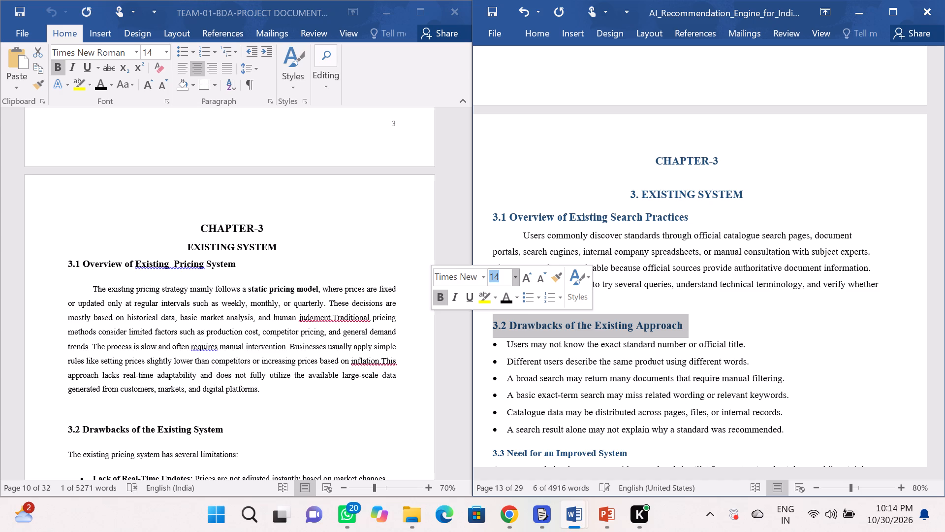
pyautogui.click(629, 306)
# Set the 3.3 Need for an Improved System subheading to 14 pt.
pyautogui.scroll(-1, 629, 306)
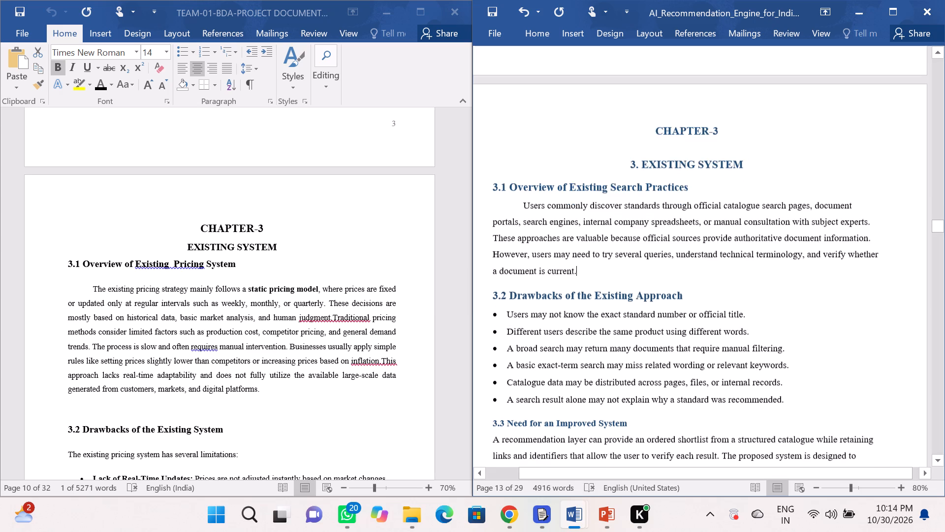
pyautogui.scroll(-1, 629, 306)
pyautogui.moveTo(632, 288); pyautogui.dragTo(484, 277)
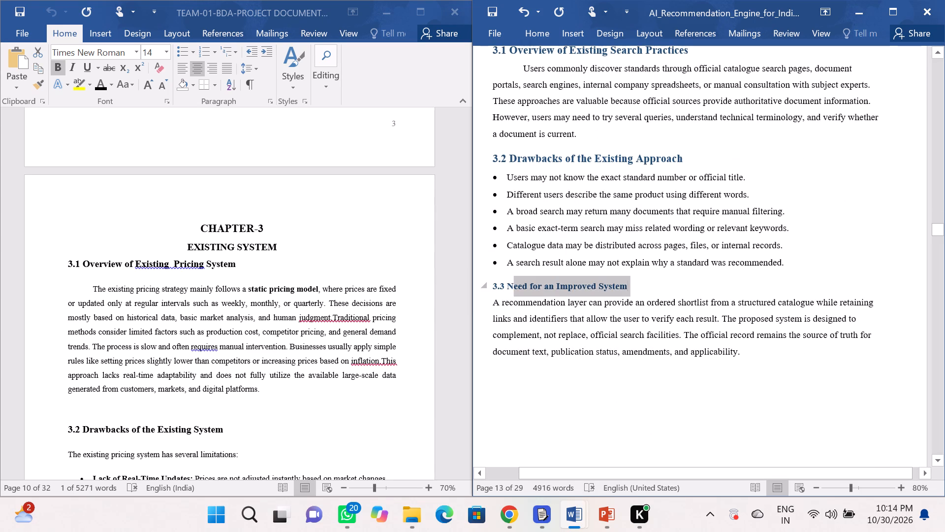
pyautogui.moveTo(484, 277); pyautogui.dragTo(476, 279)
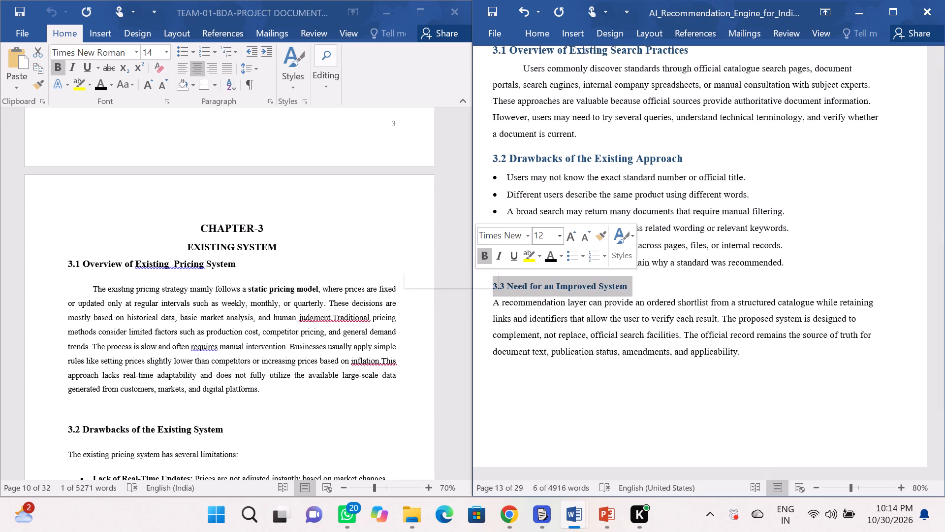
pyautogui.click(547, 233)
pyautogui.press('BackSpace')
pyautogui.write('14')
pyautogui.press('Return')
pyautogui.click(674, 296)
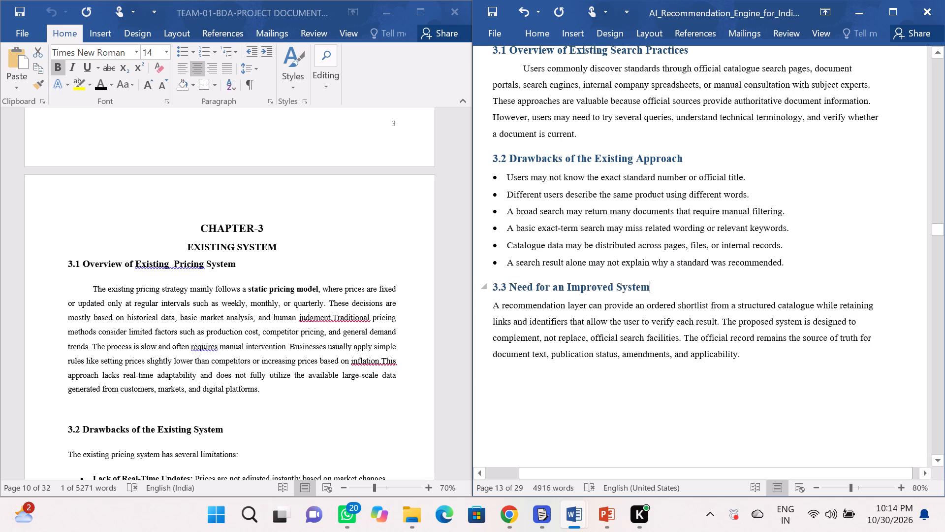
# Add an empty line after the last bullet of section 3.2 and another after the section 3.1 paragraph.
pyautogui.click(790, 263)
pyautogui.press('Return')
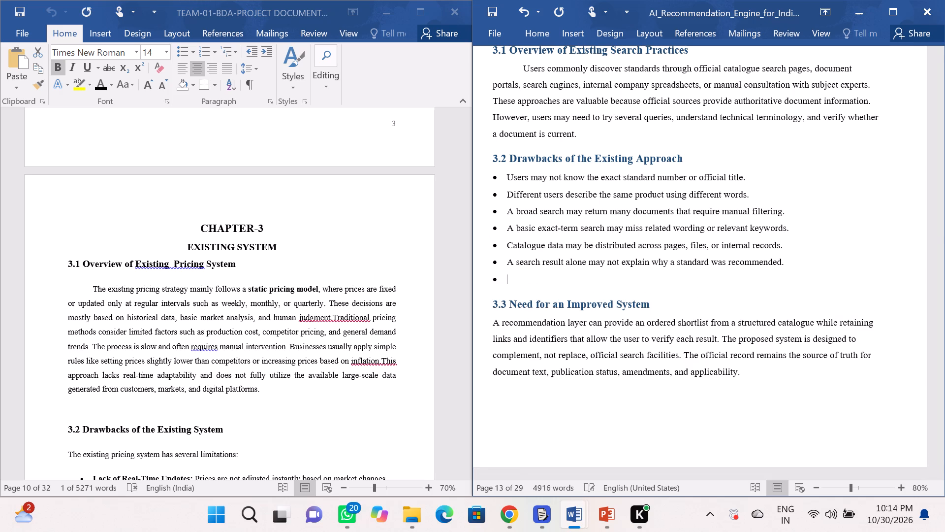
pyautogui.click(619, 135)
pyautogui.press('Return')
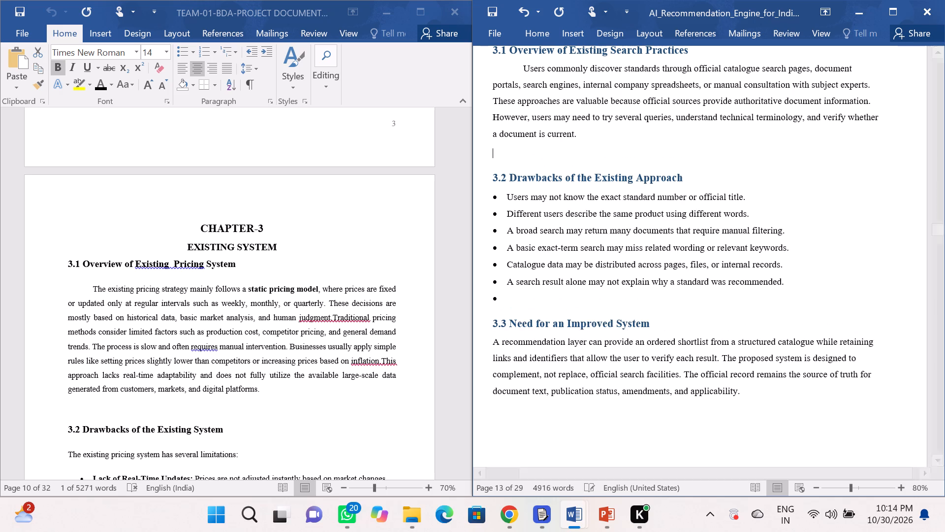
# Insert the line "CHAPER-4" above the 4. PROPOSED SYSTEM heading.
pyautogui.scroll(4, 619, 135)
pyautogui.scroll(-7, 619, 135)
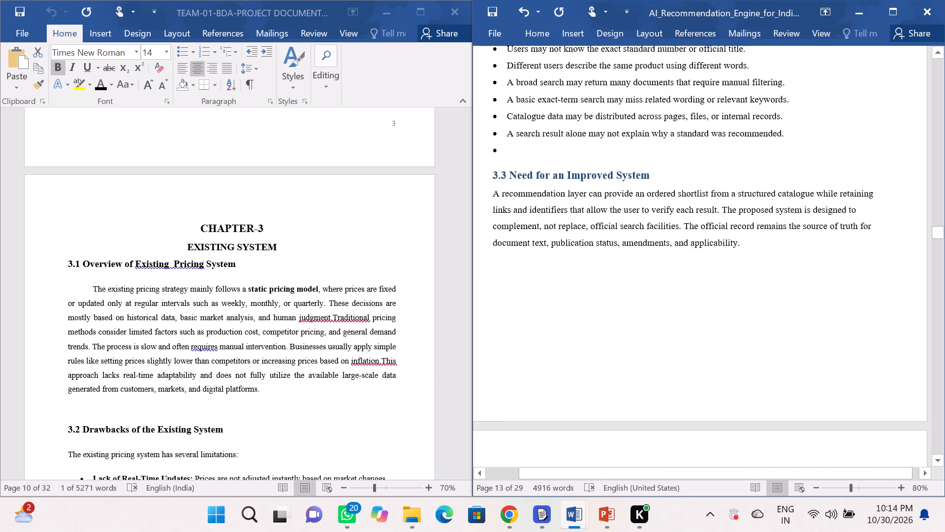
pyautogui.scroll(-5, 619, 135)
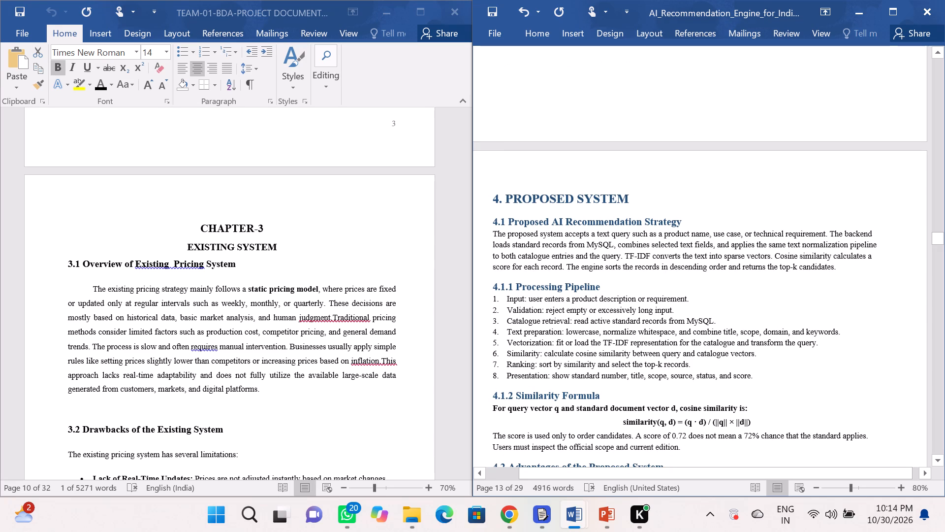
pyautogui.click(495, 197)
pyautogui.write('CHA')
pyautogui.write('PER')
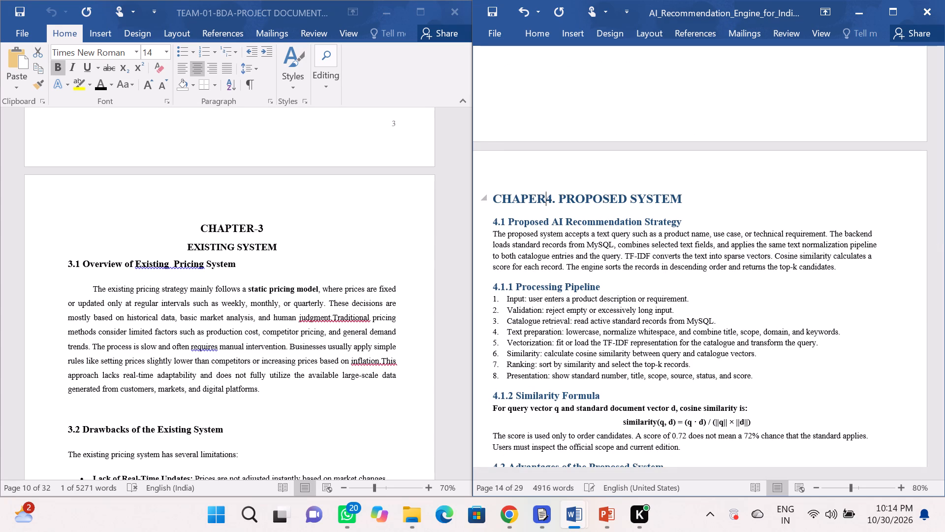
pyautogui.press('-')
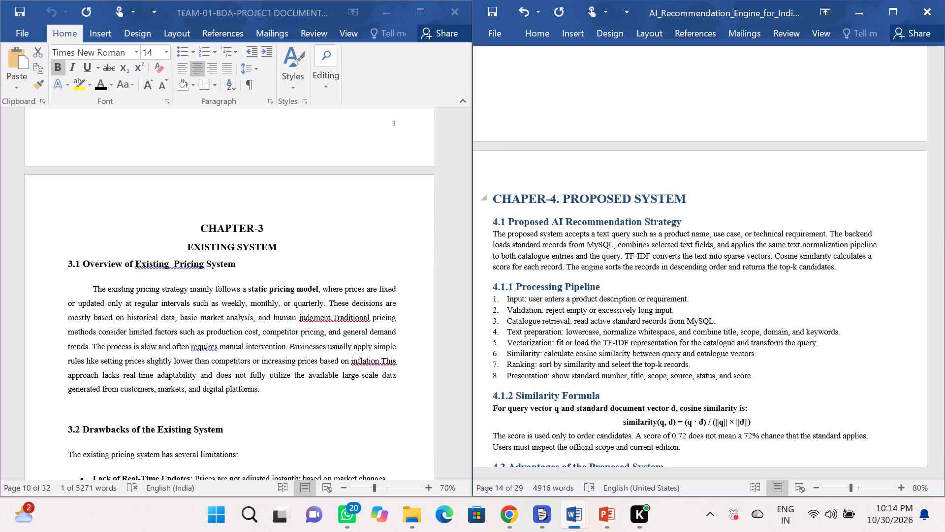
pyautogui.press('4')
pyautogui.press('Return')
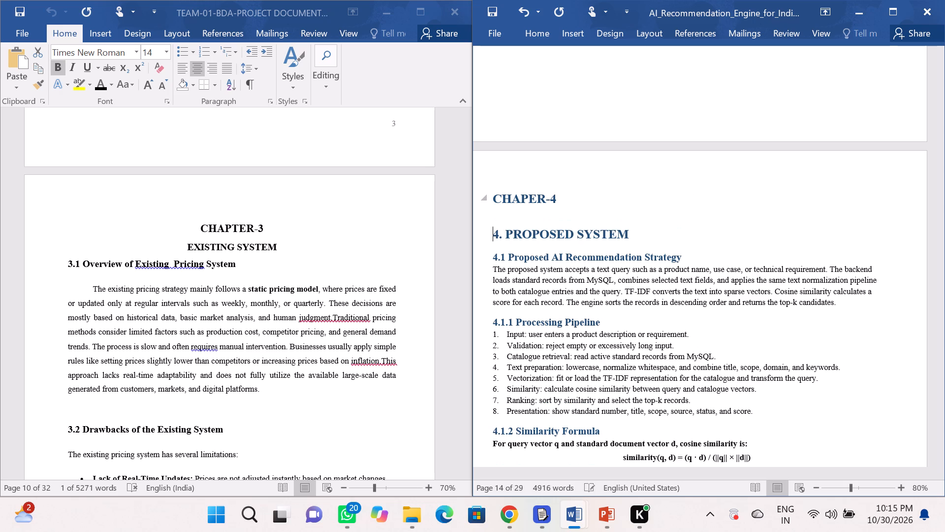
# Set the CHAPER-4 and 4. PROPOSED SYSTEM heading lines to 14 pt and centre them.
pyautogui.moveTo(637, 237); pyautogui.dragTo(444, 198)
pyautogui.click(520, 156)
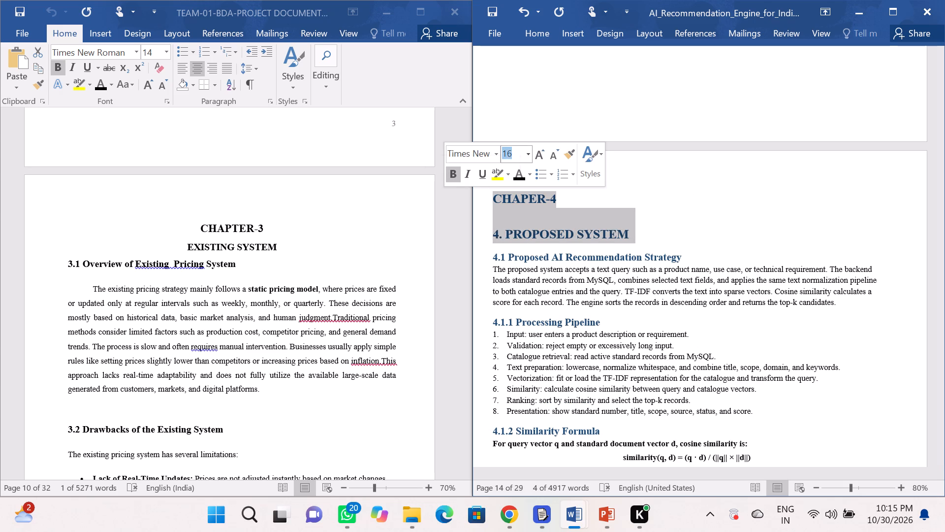
pyautogui.press('BackSpace')
pyautogui.write('14')
pyautogui.press('Return')
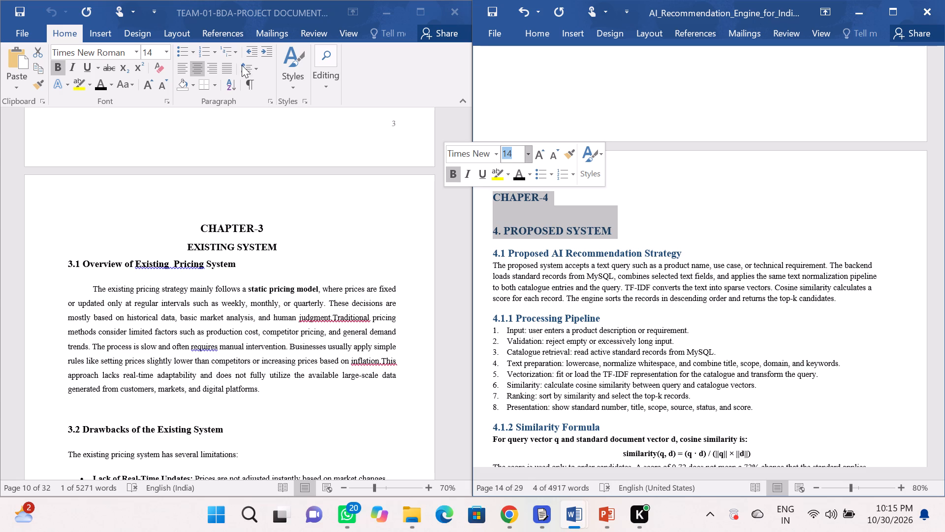
pyautogui.click(526, 34)
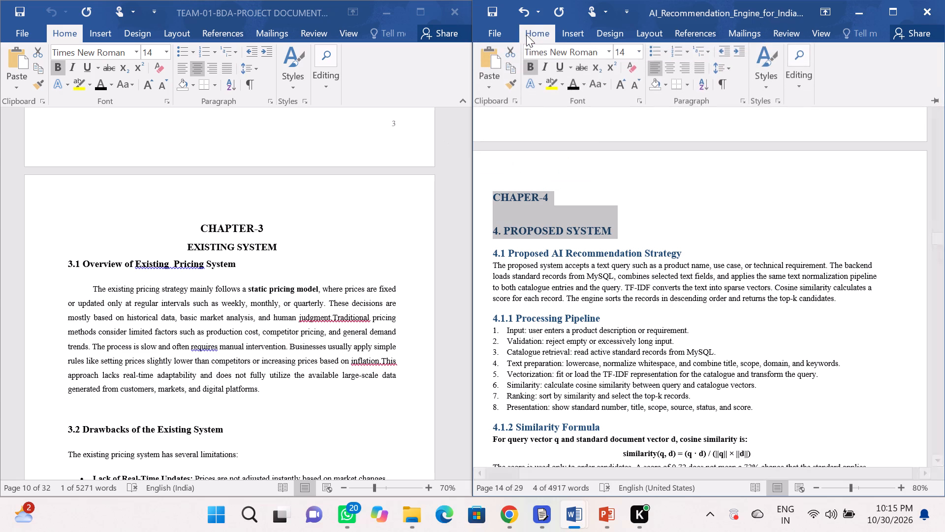
pyautogui.click(671, 67)
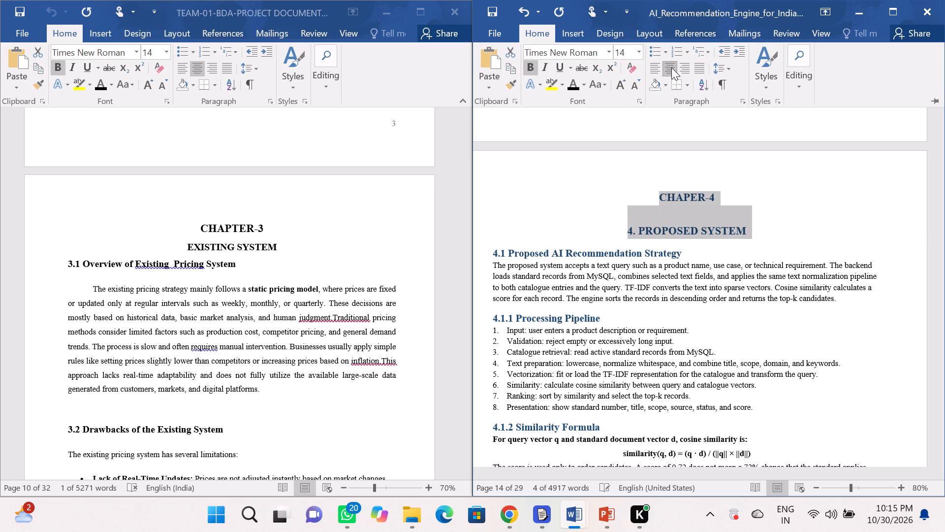
pyautogui.click(593, 191)
pyautogui.click(593, 191)
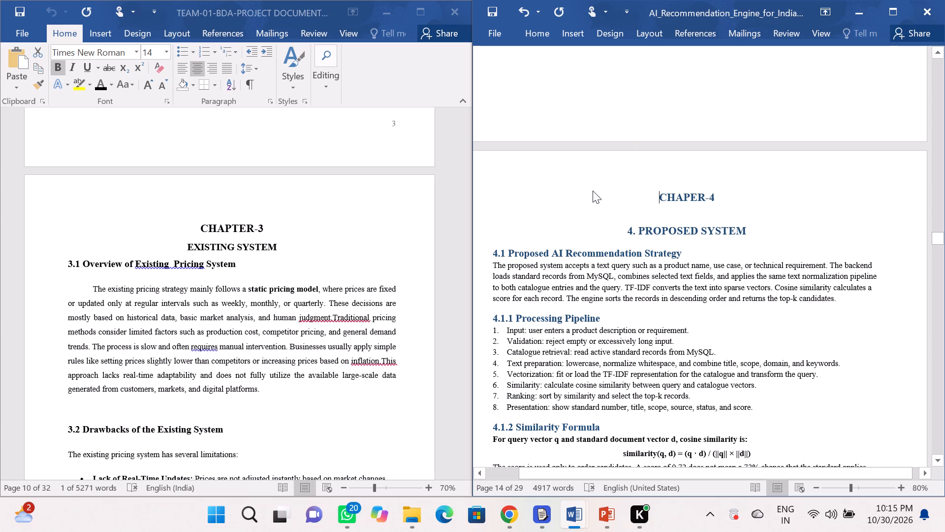
# Look through the Chapter 4 content from section 4.1 to the end of section 4.4 Main Modules.
pyautogui.scroll(-3, 593, 191)
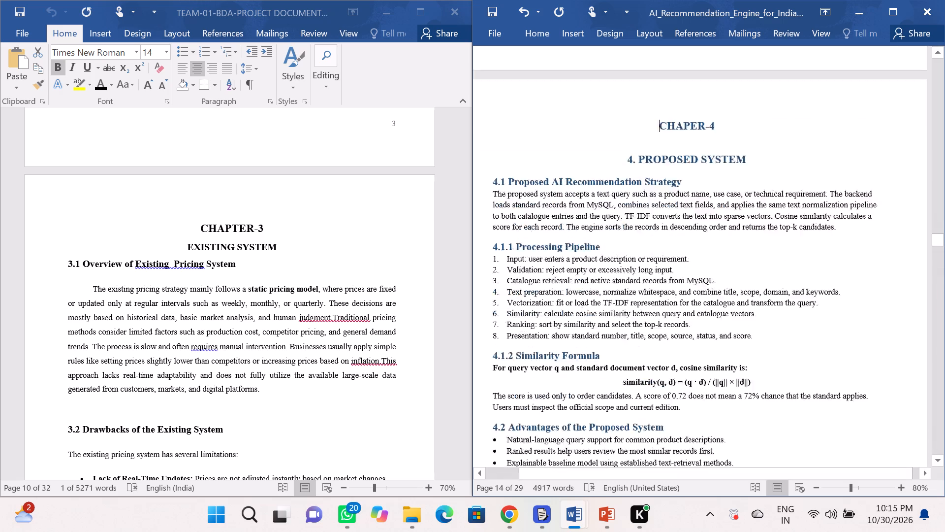
pyautogui.scroll(-14, 593, 191)
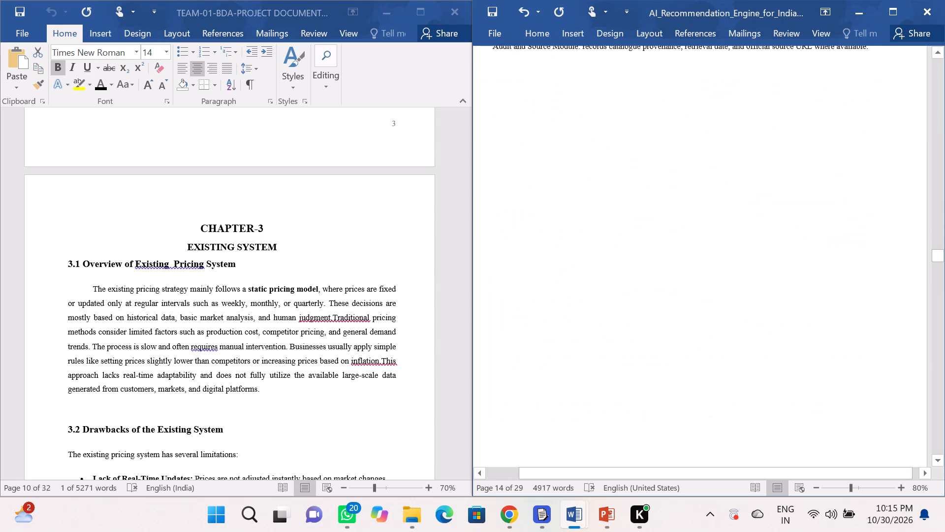
pyautogui.scroll(4, 593, 191)
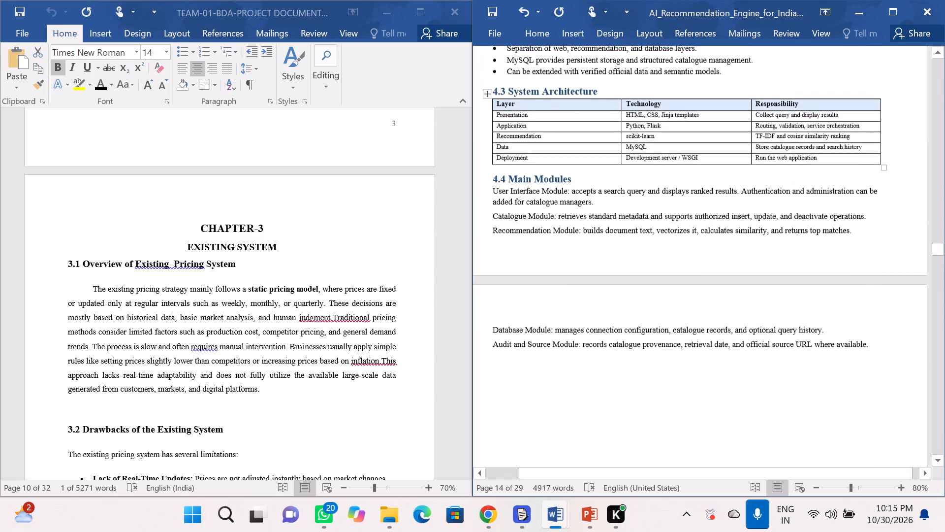
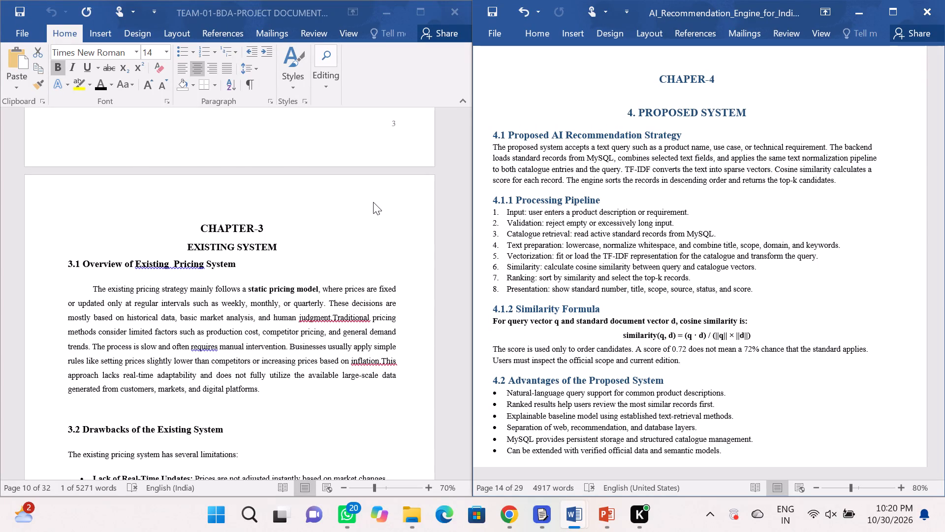
# Replace the space after the number in the chapter title "4. PROPOSED SYSTEM" of the AI Recommendation Engine report.
pyautogui.scroll(-14, 373, 202)
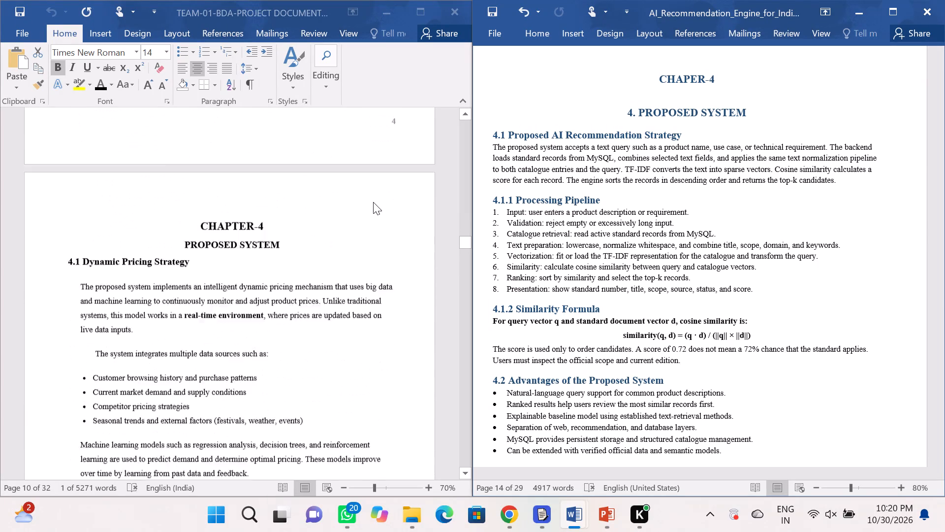
pyautogui.scroll(-1, 373, 202)
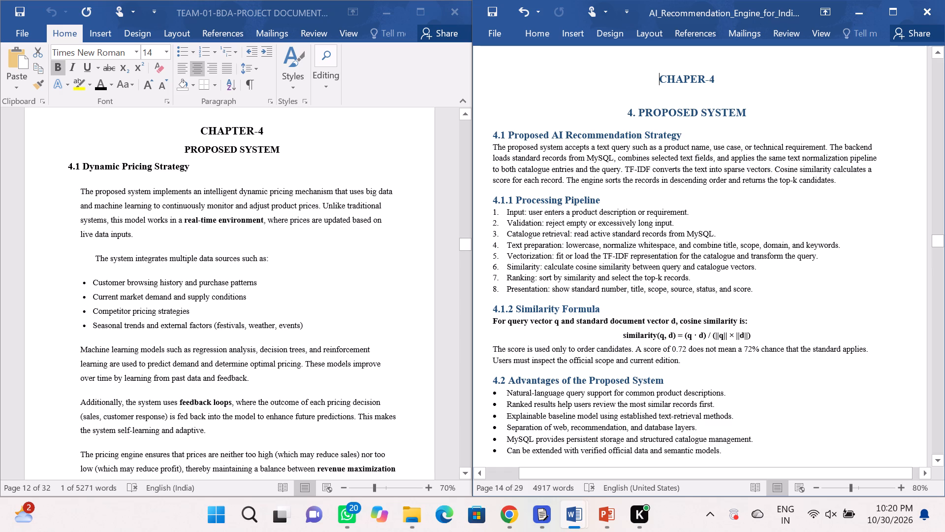
pyautogui.click(637, 117)
pyautogui.press('BackSpace')
pyautogui.press('space')
# Set all Chapter 4 content from heading 4.1 through the end of section 4.4 to font size 12.
pyautogui.moveTo(492, 134); pyautogui.dragTo(714, 424)
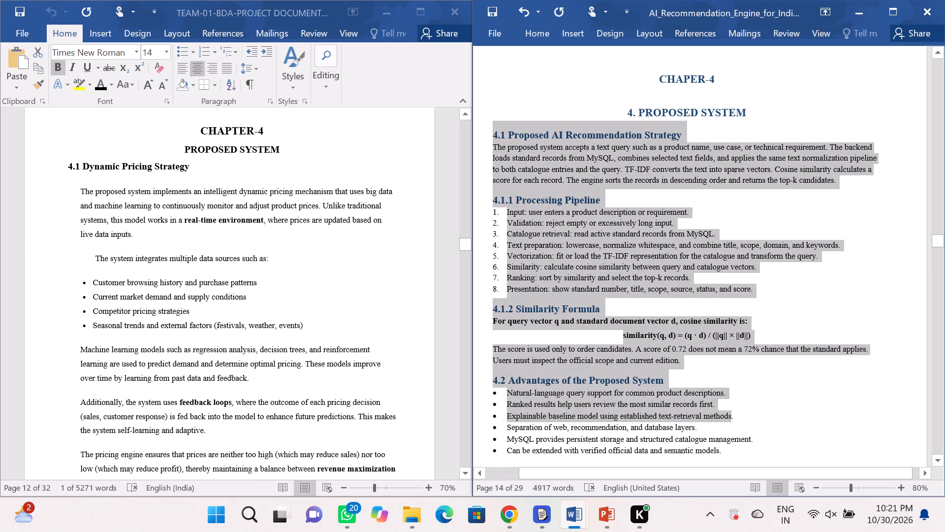
pyautogui.moveTo(714, 424); pyautogui.dragTo(707, 354)
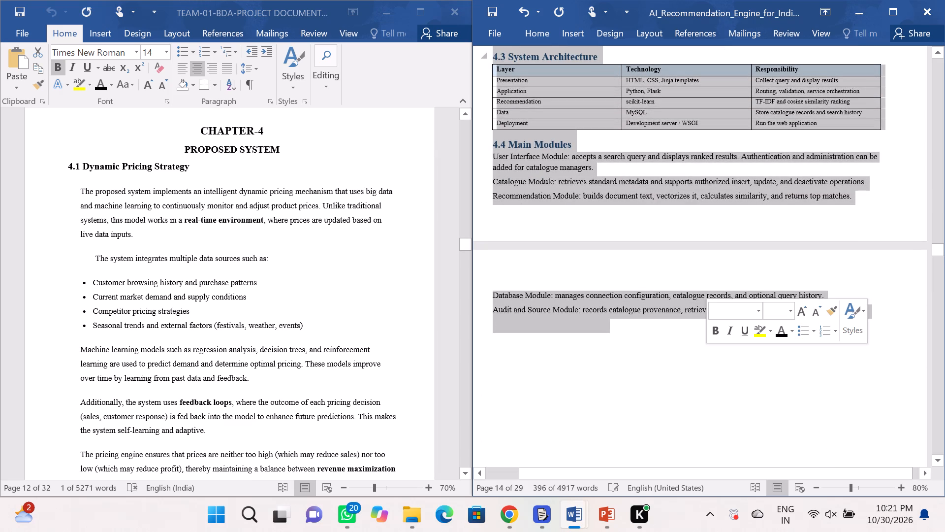
pyautogui.click(770, 311)
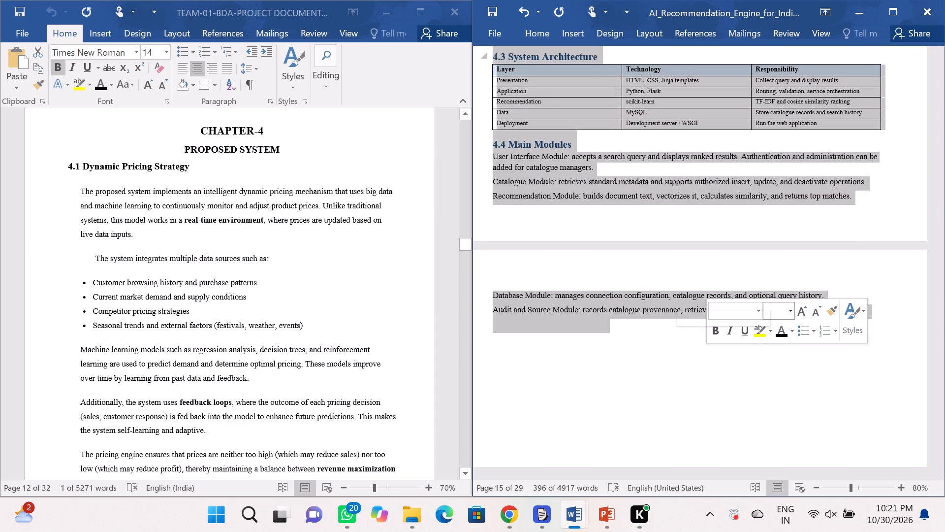
pyautogui.write('12')
pyautogui.press('Return')
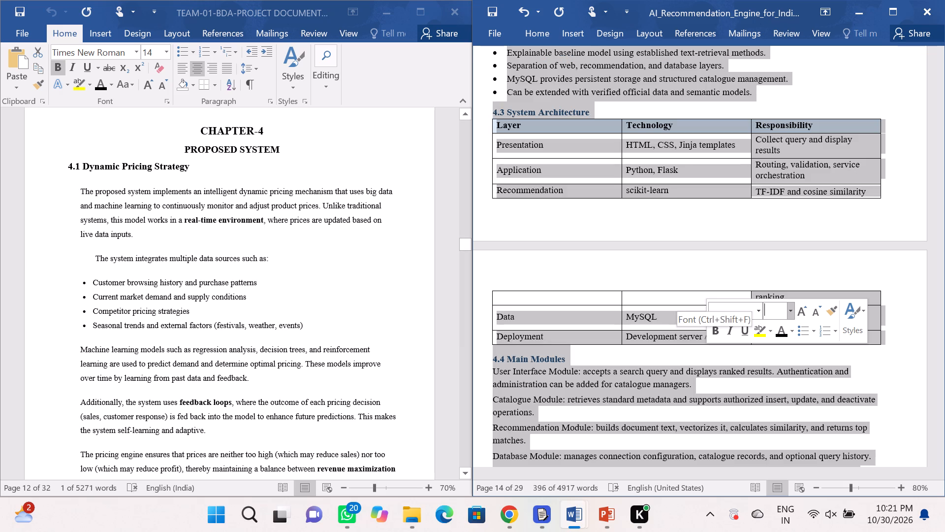
# Apply the Times New Roman font to the selected Chapter 4 content, sections 4.1 through 4.4.
pyautogui.click(752, 311)
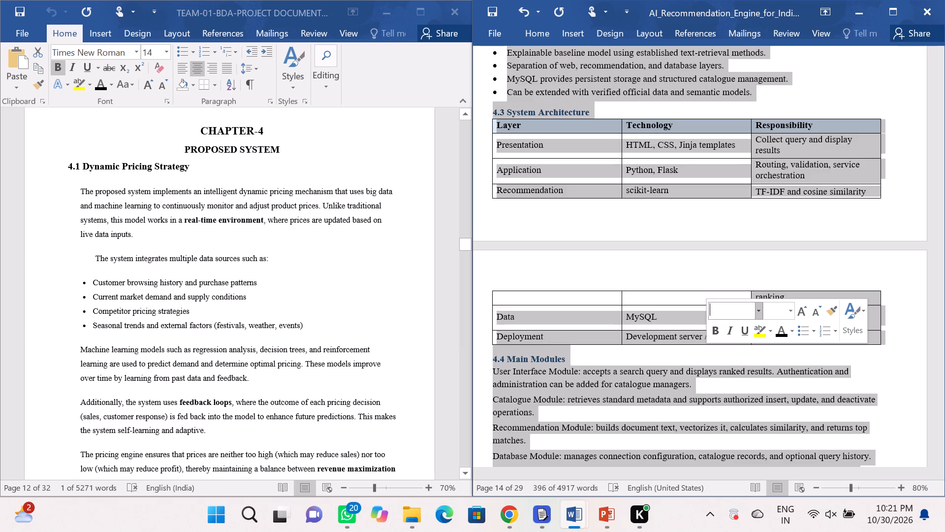
pyautogui.write('TIME')
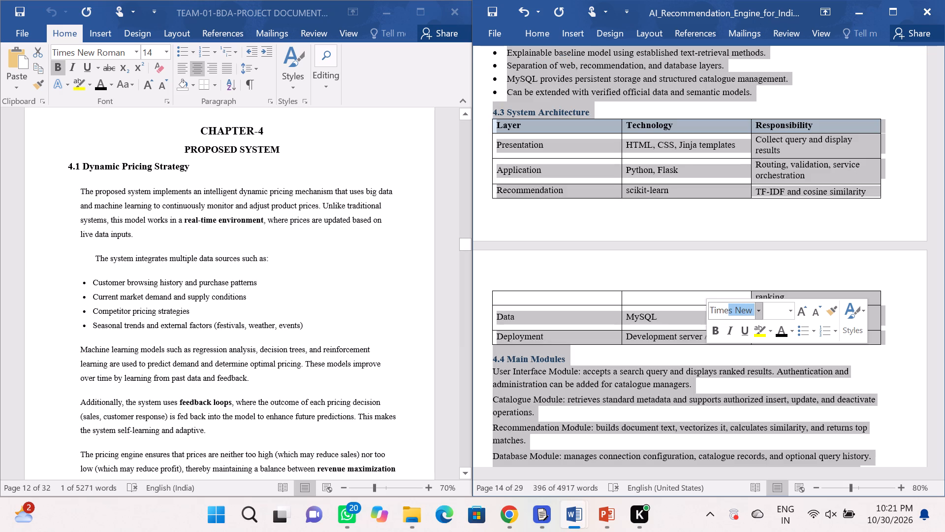
pyautogui.press('Return')
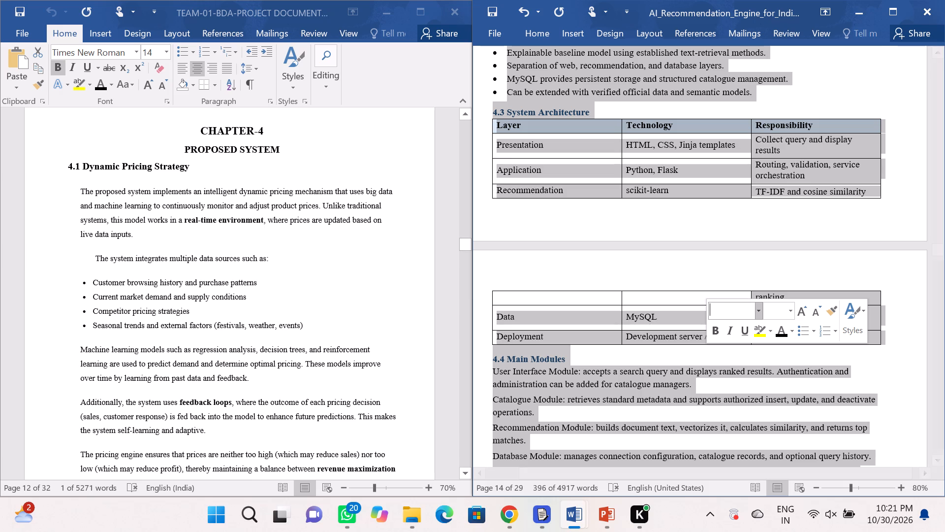
pyautogui.click(728, 307)
pyautogui.write('TIME')
pyautogui.press('Right')
pyautogui.press('Return')
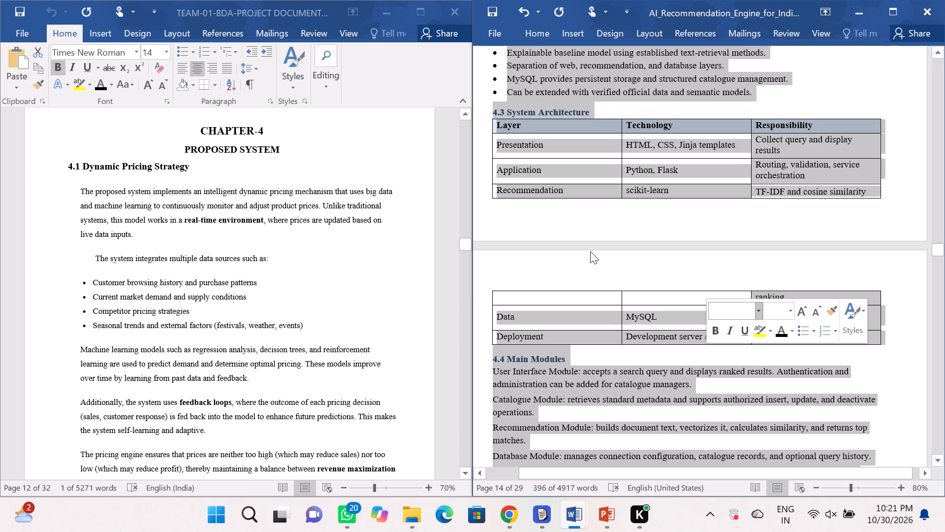
pyautogui.click(590, 251)
# Remove the bullet from the empty last item of the section 3.2 drawbacks list in Chapter 3.
pyautogui.scroll(-10, 590, 251)
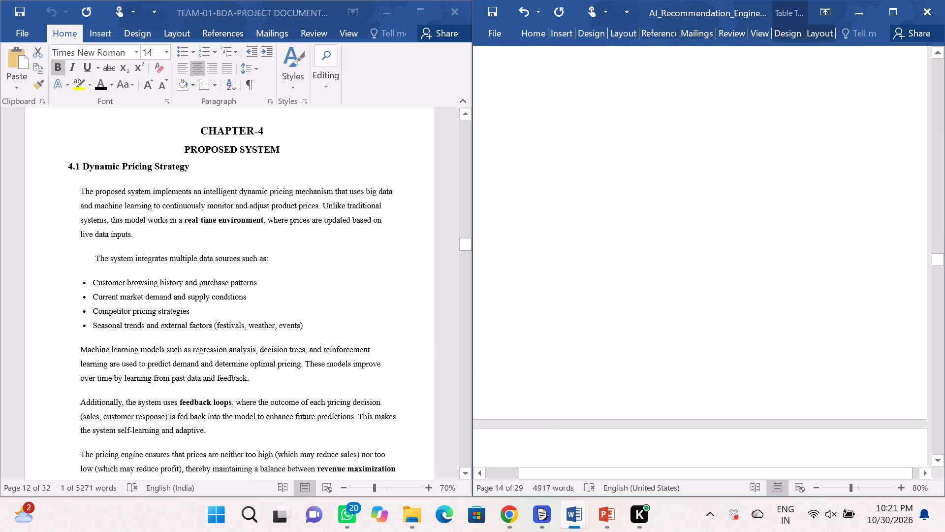
pyautogui.scroll(-2, 590, 251)
pyautogui.scroll(6, 590, 251)
pyautogui.scroll(20, 590, 251)
pyautogui.scroll(6, 590, 251)
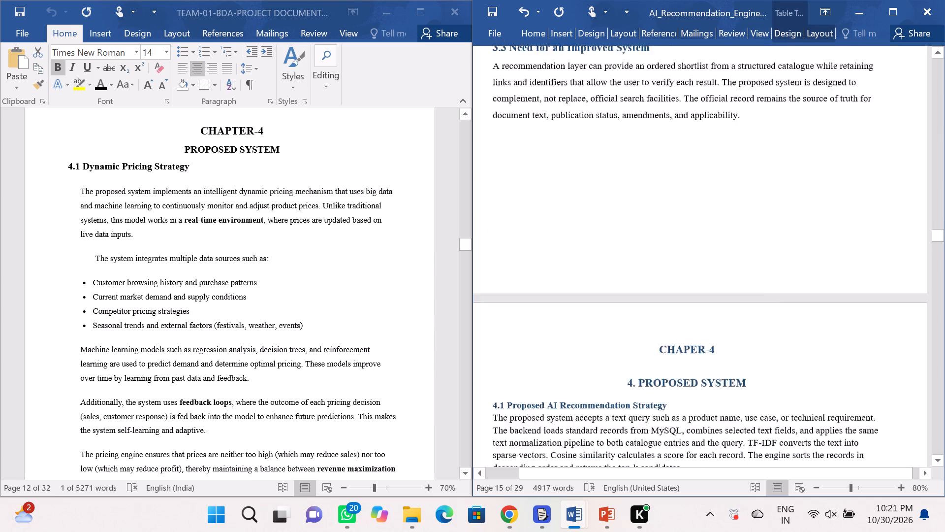
pyautogui.scroll(20, 590, 251)
pyautogui.scroll(8, 590, 251)
pyautogui.scroll(-6, 590, 251)
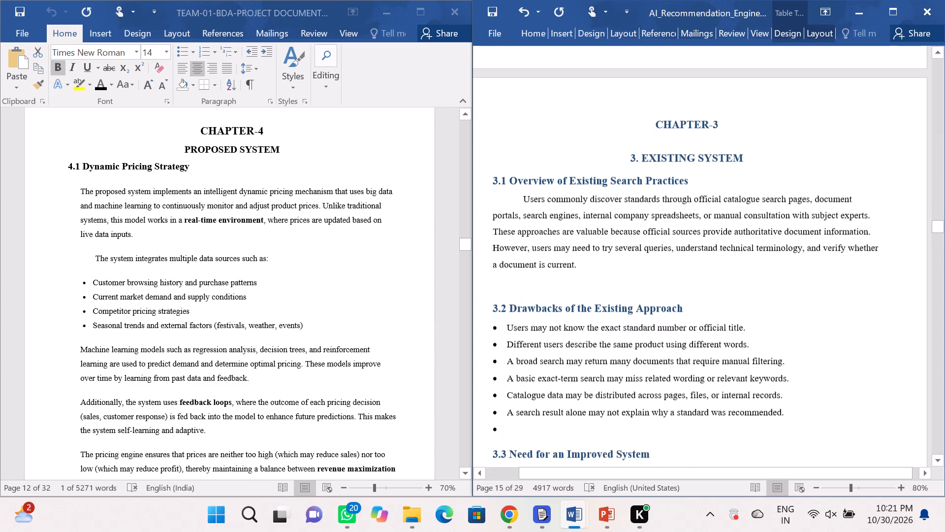
pyautogui.scroll(-1, 639, 214)
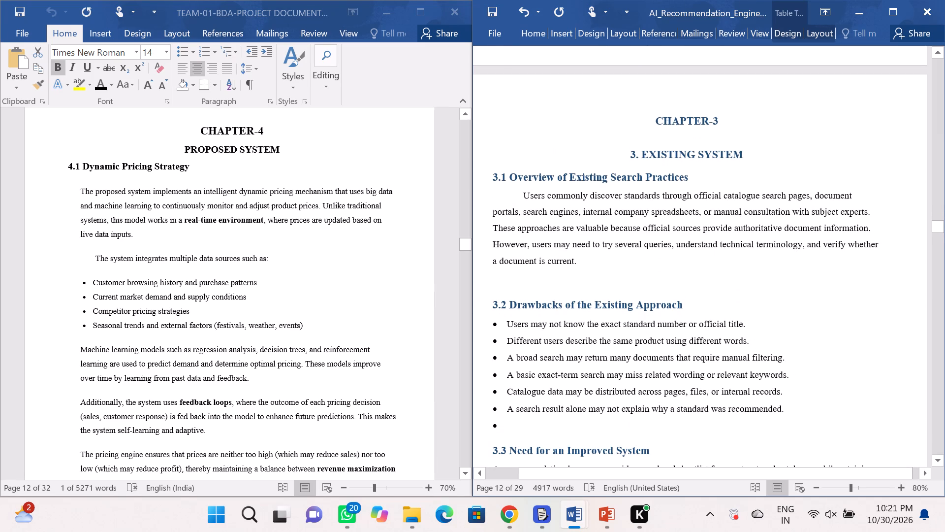
pyautogui.scroll(-1, 639, 214)
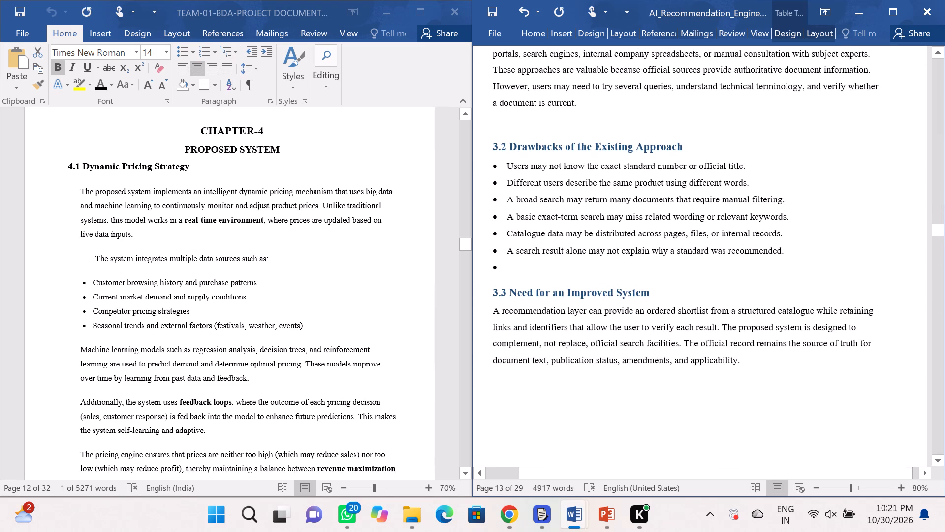
pyautogui.click(531, 274)
pyautogui.press('BackSpace')
# Set the heading "4.1 Proposed AI Recommendation Strategy" to font size 14.
pyautogui.scroll(2, 531, 274)
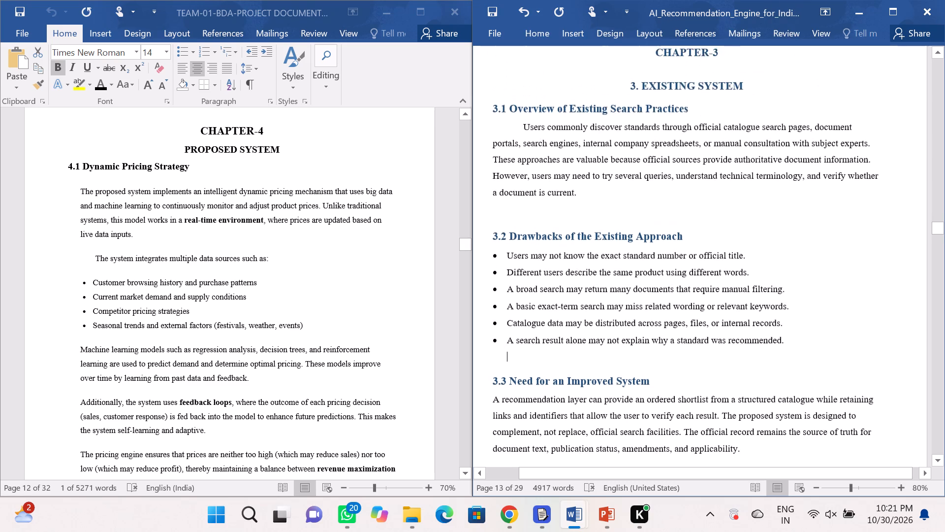
pyautogui.scroll(2, 531, 274)
pyautogui.scroll(-13, 531, 274)
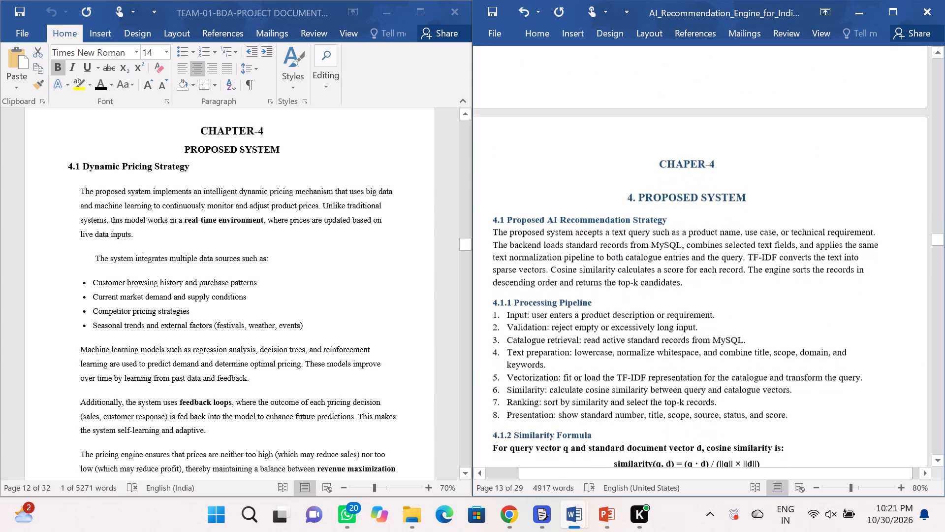
pyautogui.scroll(-8, 531, 274)
pyautogui.scroll(4, 531, 274)
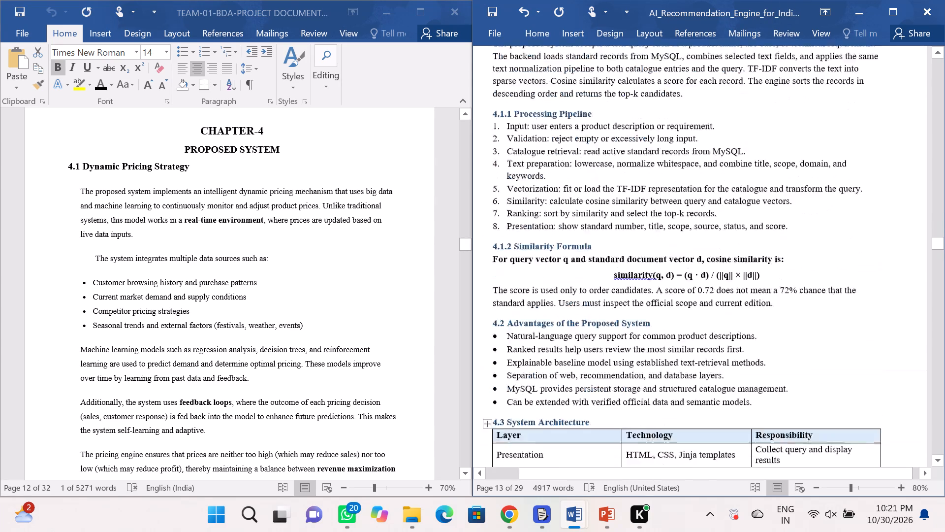
pyautogui.scroll(1, 531, 274)
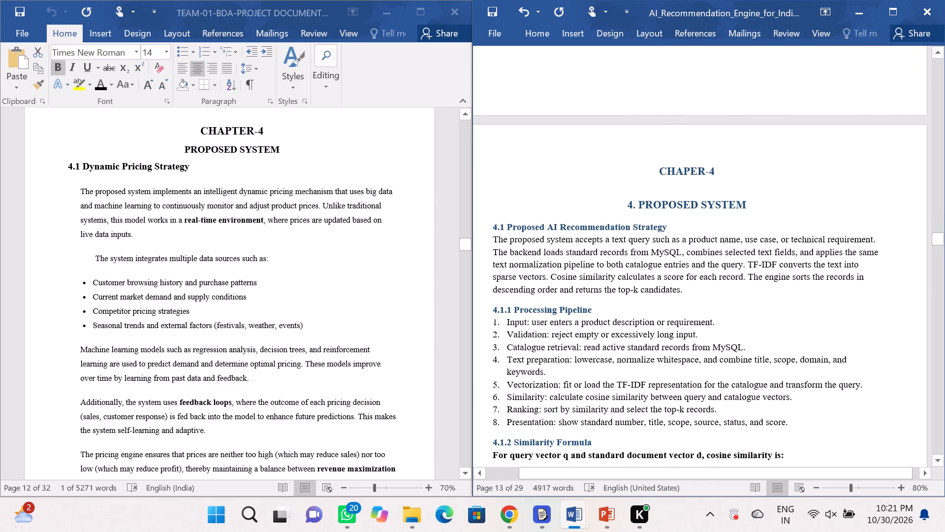
pyautogui.moveTo(756, 208); pyautogui.dragTo(633, 161)
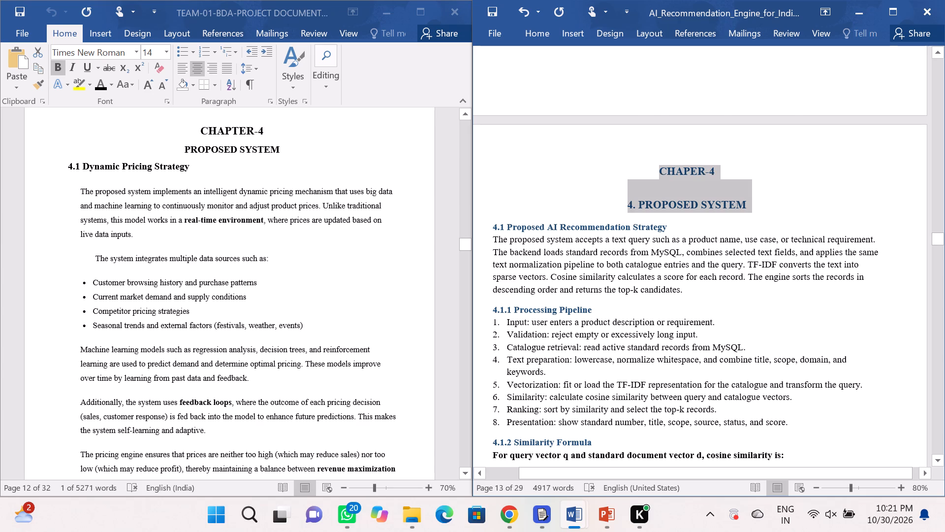
pyautogui.moveTo(633, 161); pyautogui.dragTo(633, 160)
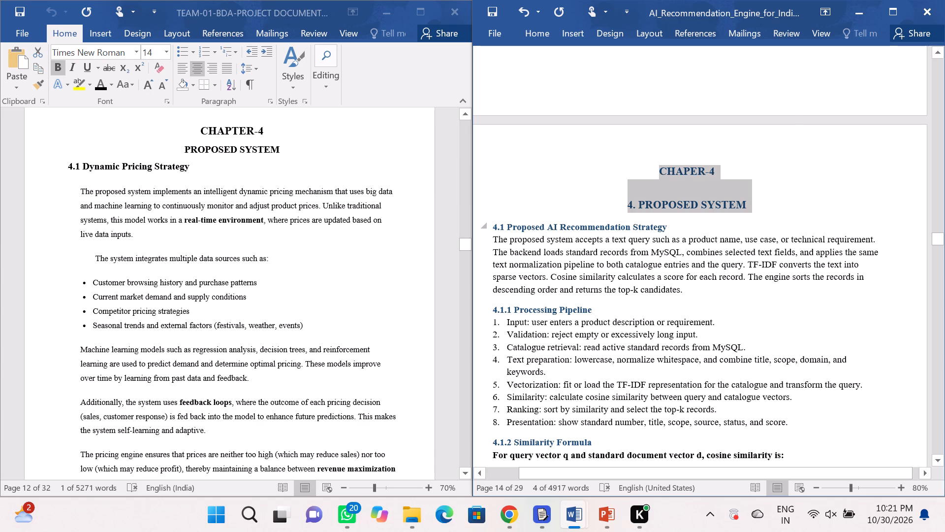
pyautogui.click(670, 229)
pyautogui.moveTo(670, 229); pyautogui.dragTo(467, 222)
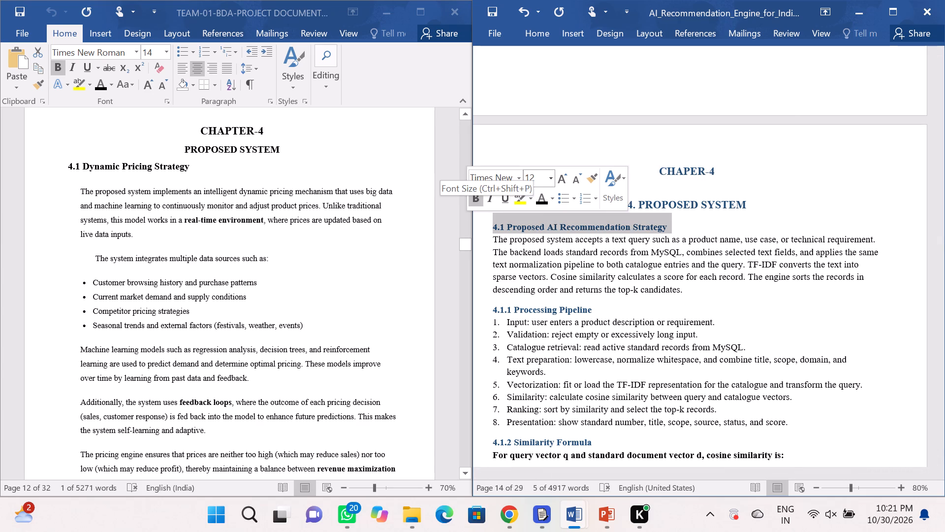
pyautogui.click(535, 180)
pyautogui.press('BackSpace')
pyautogui.write('14')
pyautogui.press('Return')
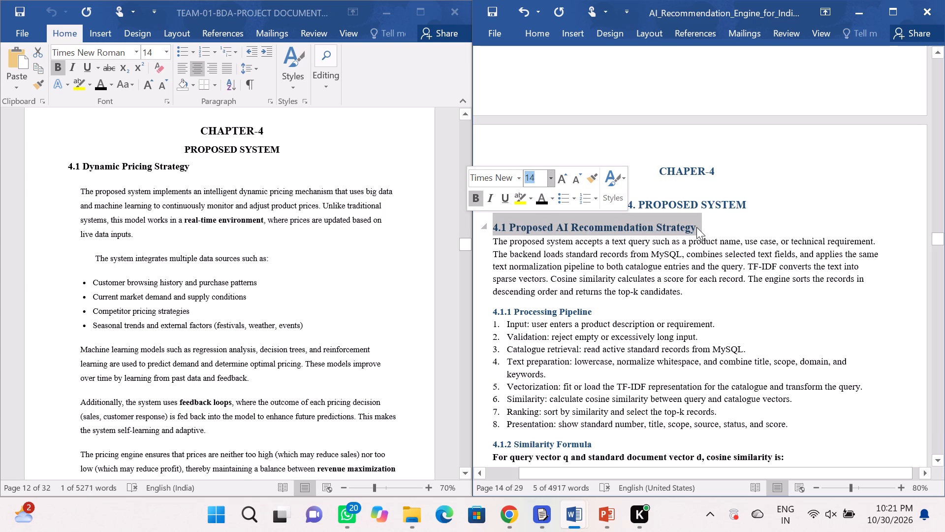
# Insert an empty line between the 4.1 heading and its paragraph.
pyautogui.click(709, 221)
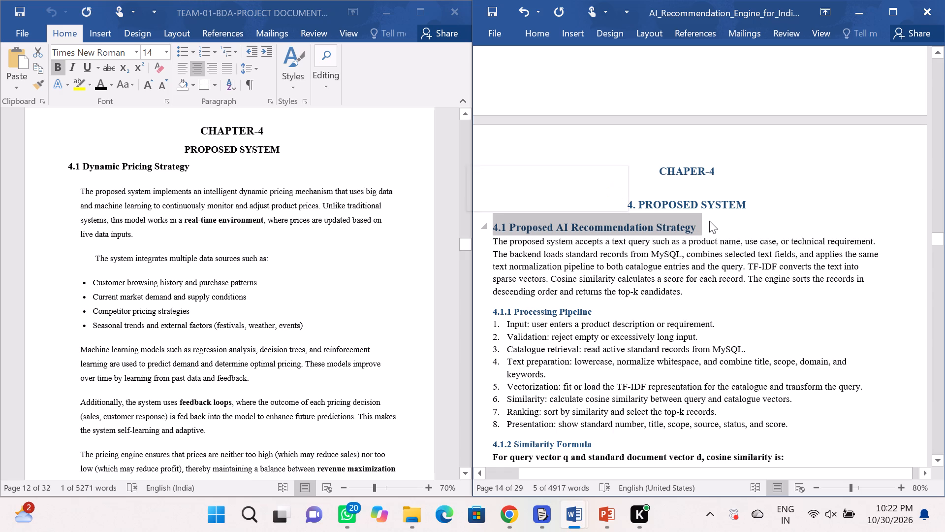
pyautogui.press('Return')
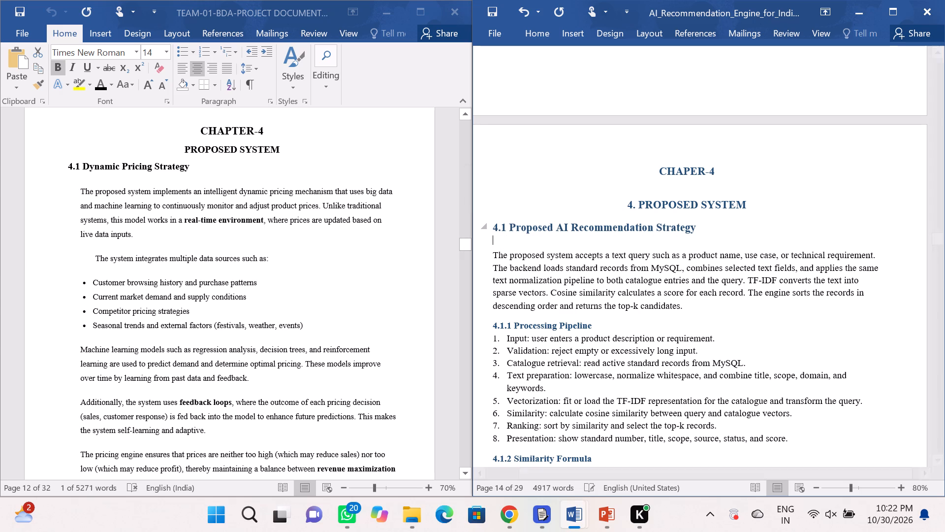
# Insert an empty line after the section 4.1 paragraph, before heading 4.1.1 Processing Pipeline.
pyautogui.scroll(-1, 680, 234)
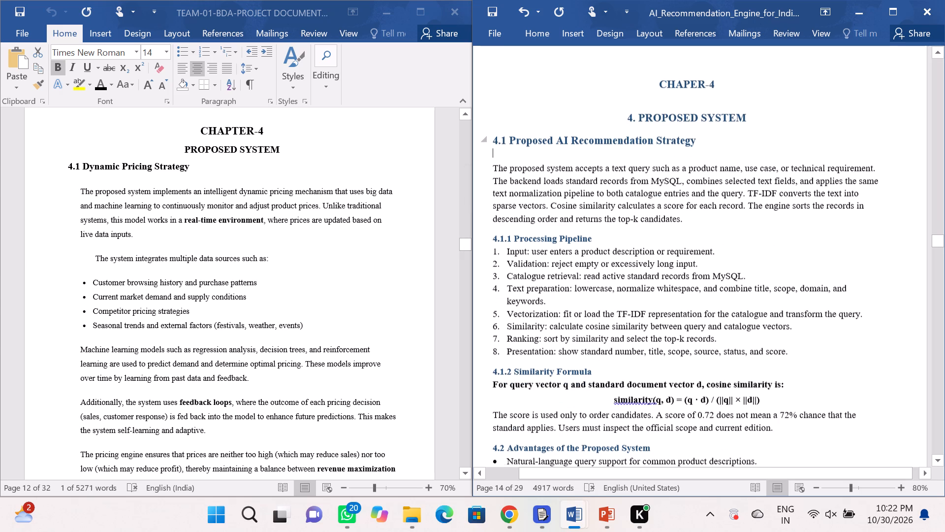
pyautogui.click(685, 220)
pyautogui.press('Return')
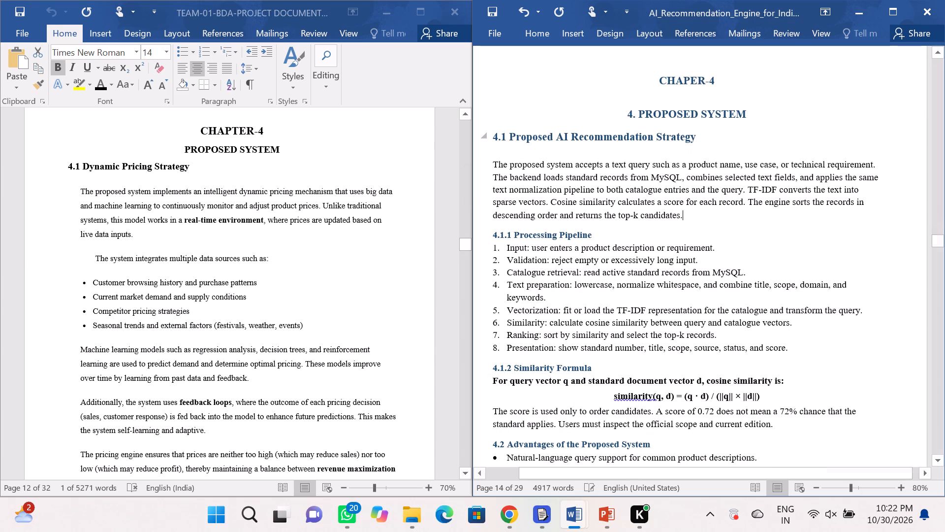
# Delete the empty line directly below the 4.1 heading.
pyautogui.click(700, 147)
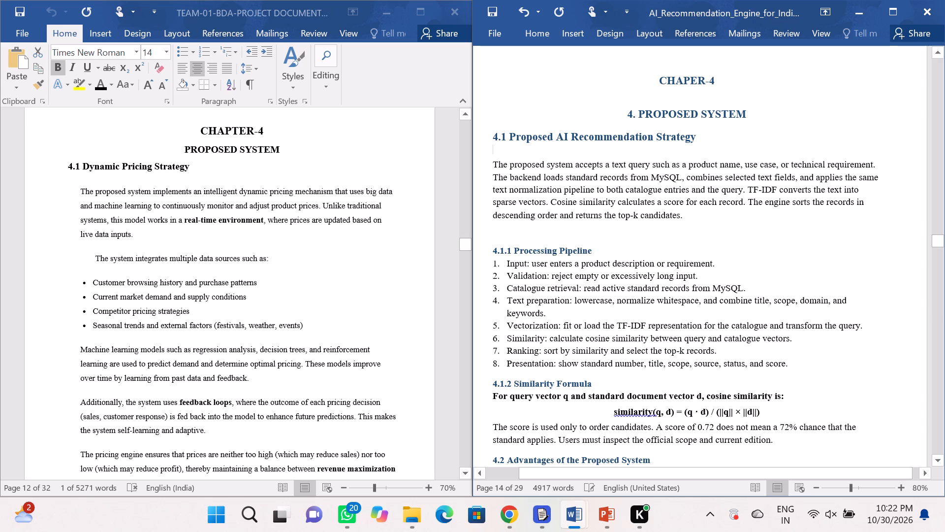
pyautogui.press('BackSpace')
# Set the line spacing of the heading "4.1 Proposed AI Recommendation Strategy" to 1.5.
pyautogui.moveTo(700, 140); pyautogui.dragTo(477, 141)
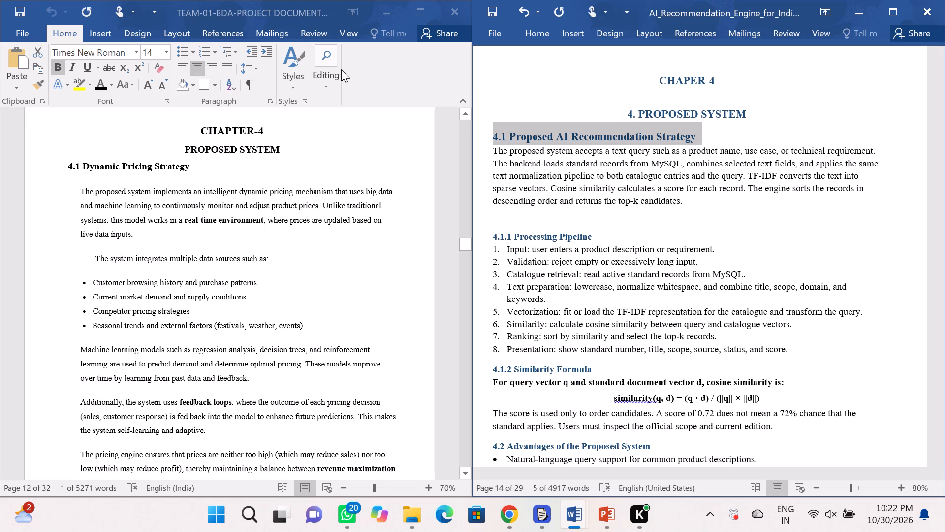
pyautogui.click(530, 33)
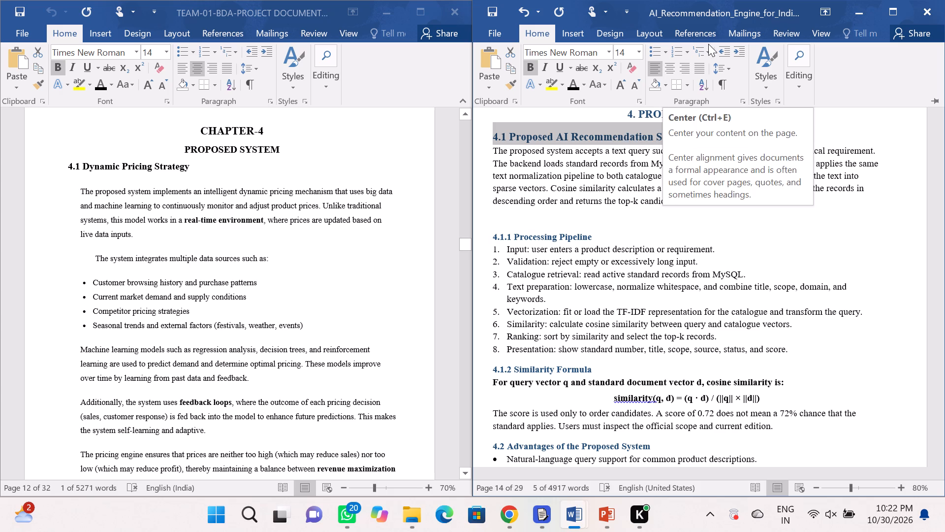
pyautogui.click(726, 68)
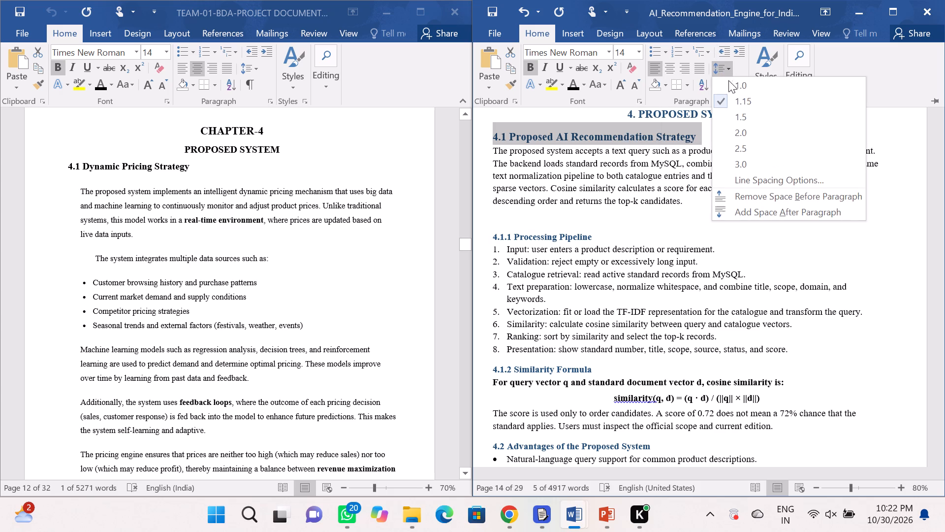
pyautogui.click(738, 113)
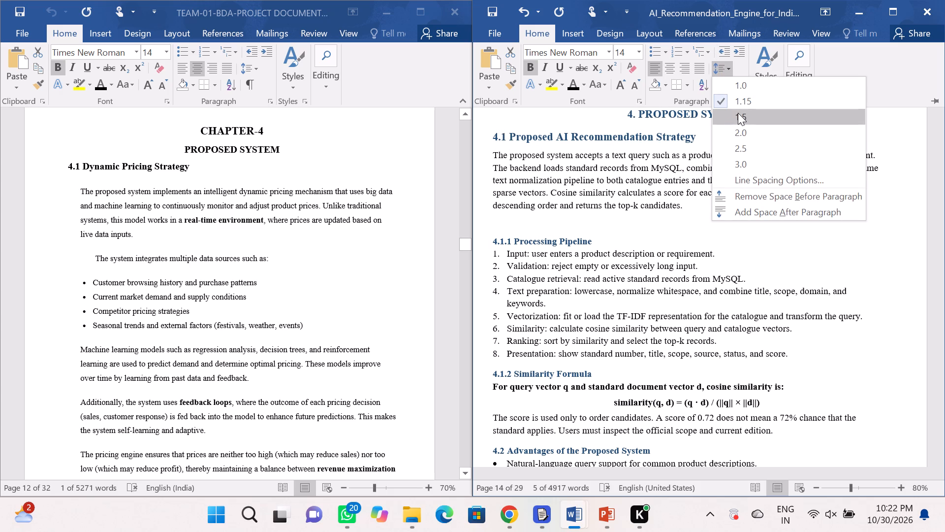
pyautogui.click(644, 232)
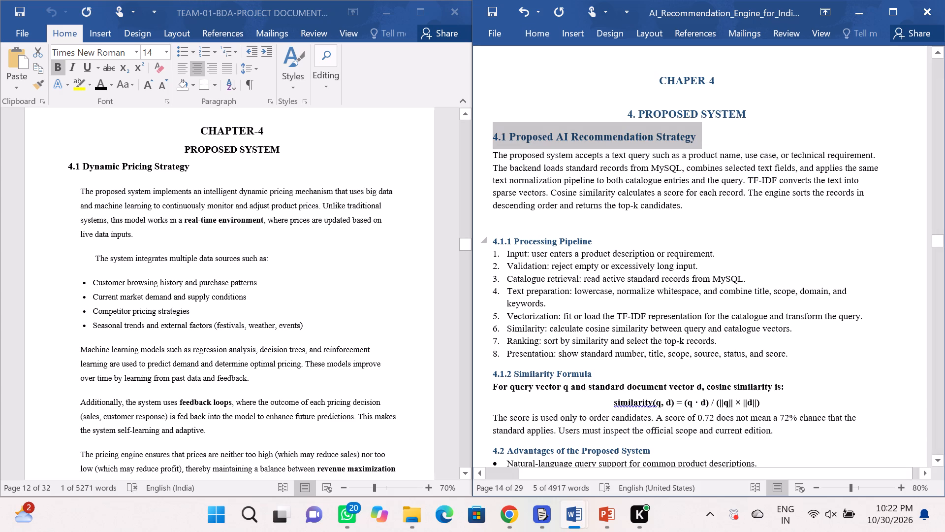
# Set the heading "4.1.1 Processing Pipeline" to font size 14.
pyautogui.click(601, 239)
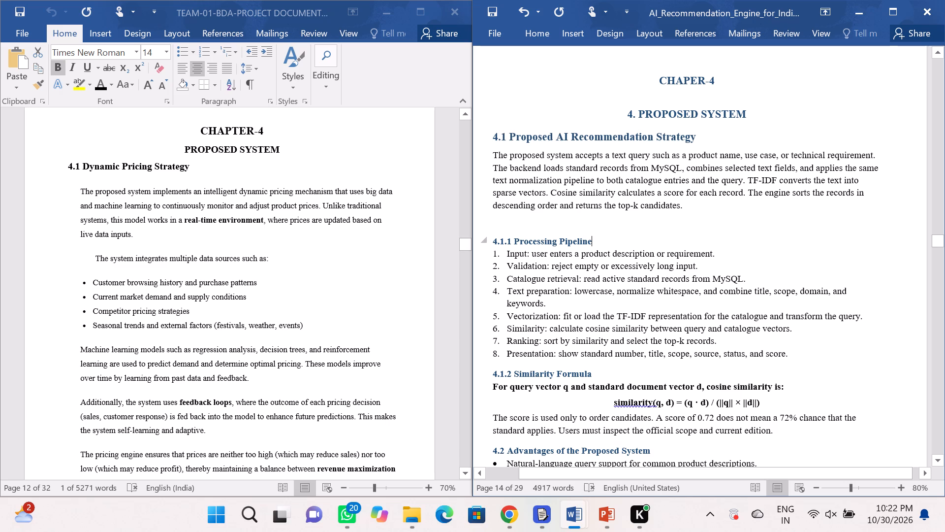
pyautogui.moveTo(601, 239); pyautogui.dragTo(484, 238)
pyautogui.click(555, 188)
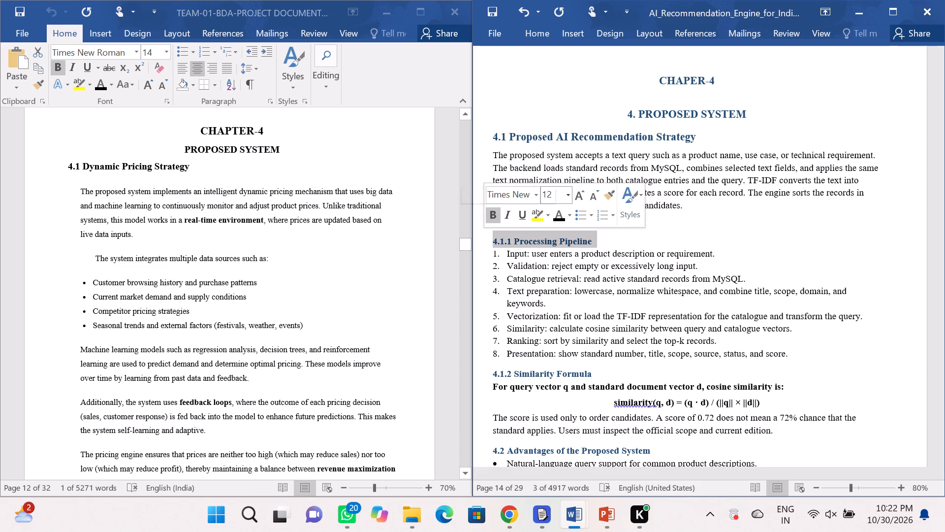
pyautogui.press('BackSpace')
pyautogui.write('14')
pyautogui.press('Return')
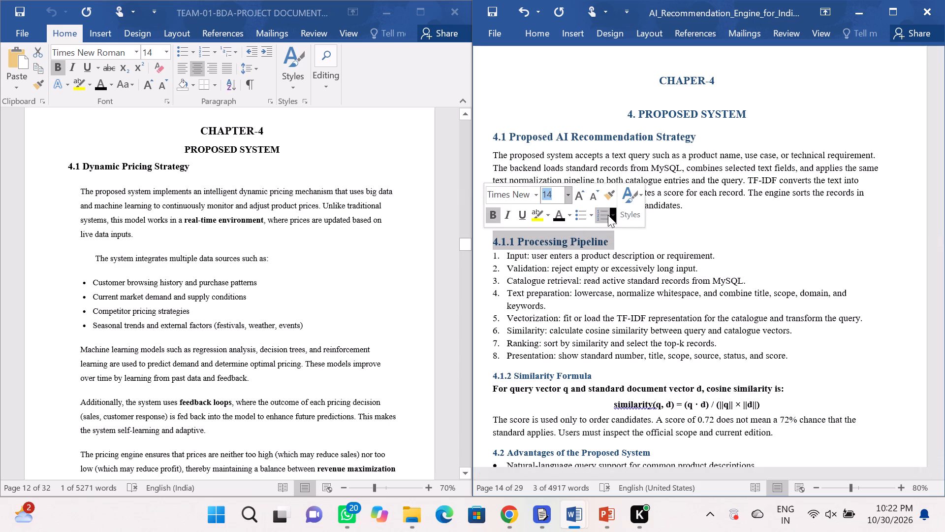
# Set the line spacing of the heading "4.1.1 Processing Pipeline" to 1.5.
pyautogui.click(537, 24)
pyautogui.moveTo(537, 24); pyautogui.dragTo(541, 33)
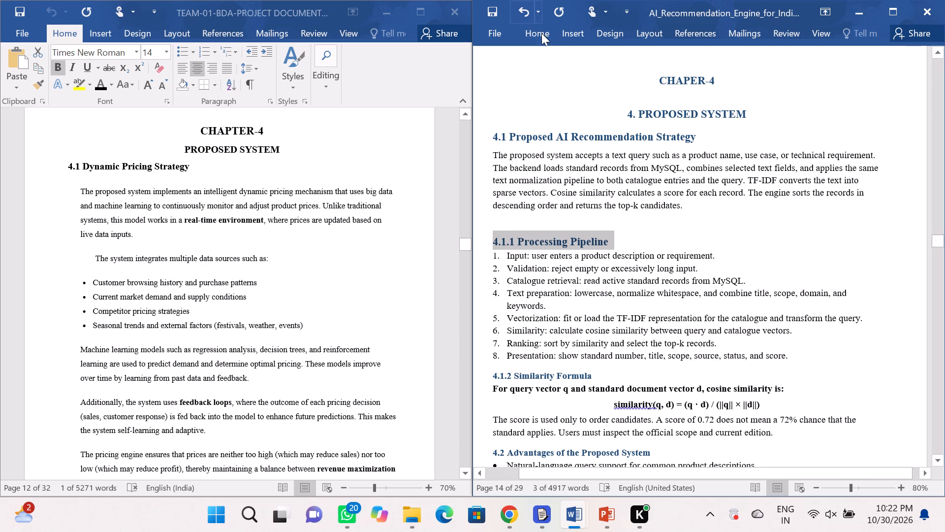
pyautogui.moveTo(541, 33); pyautogui.dragTo(541, 33)
pyautogui.click(541, 33)
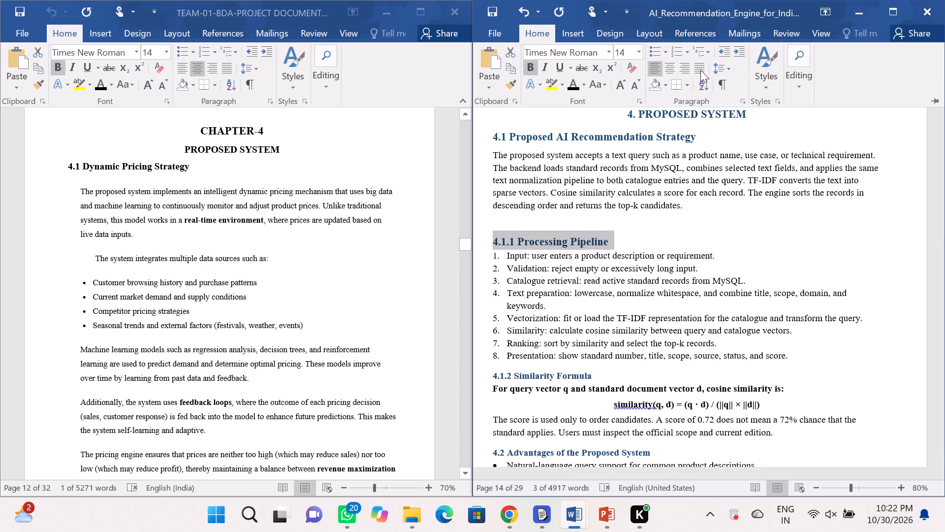
pyautogui.click(715, 70)
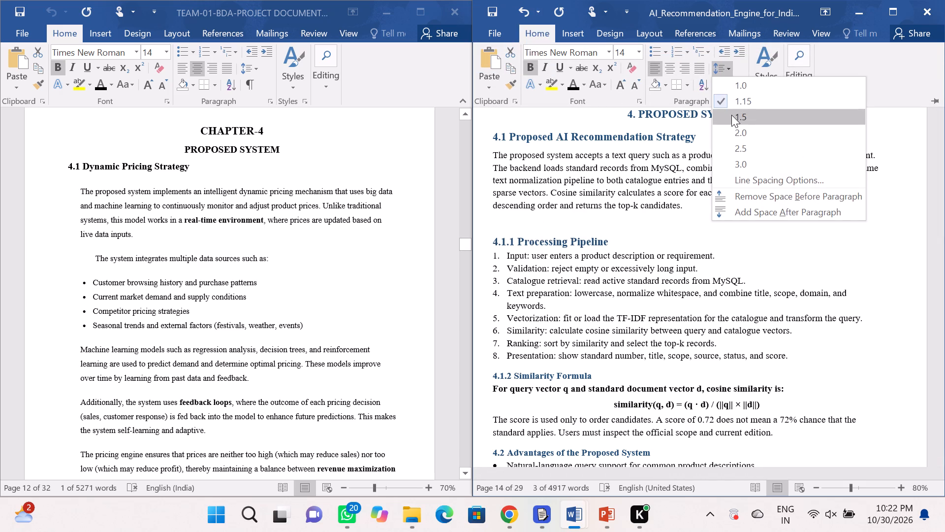
pyautogui.click(731, 112)
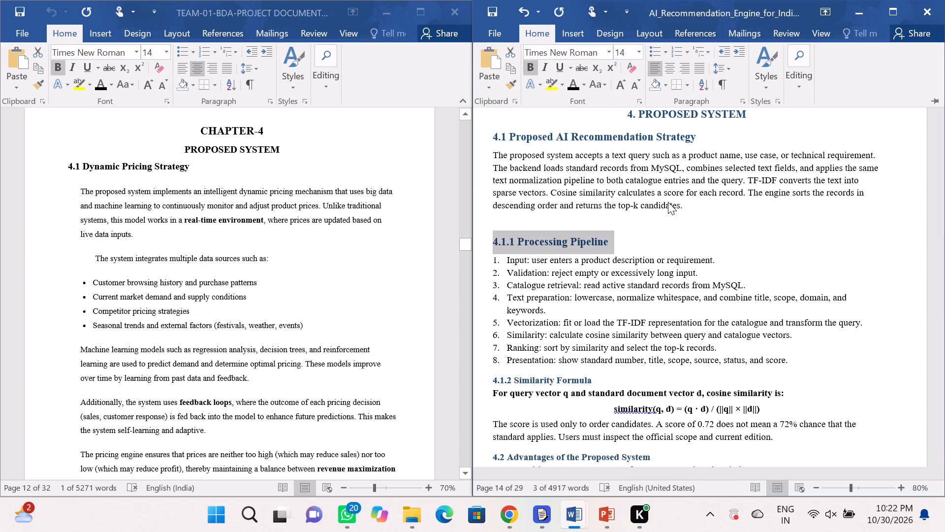
pyautogui.click(661, 214)
pyautogui.click(661, 214)
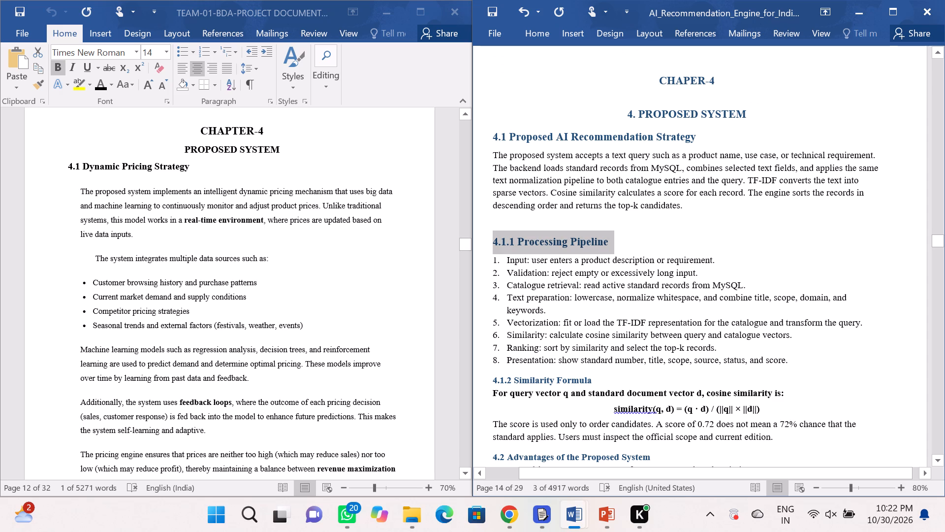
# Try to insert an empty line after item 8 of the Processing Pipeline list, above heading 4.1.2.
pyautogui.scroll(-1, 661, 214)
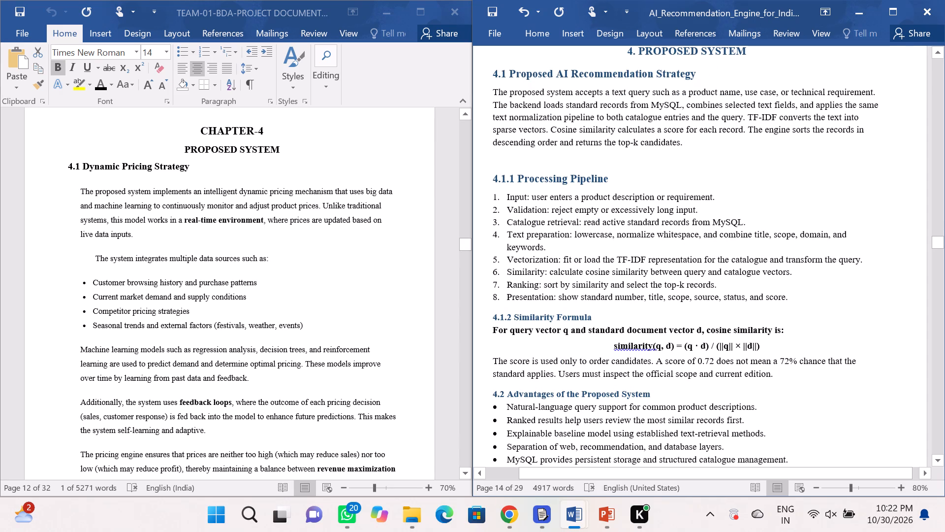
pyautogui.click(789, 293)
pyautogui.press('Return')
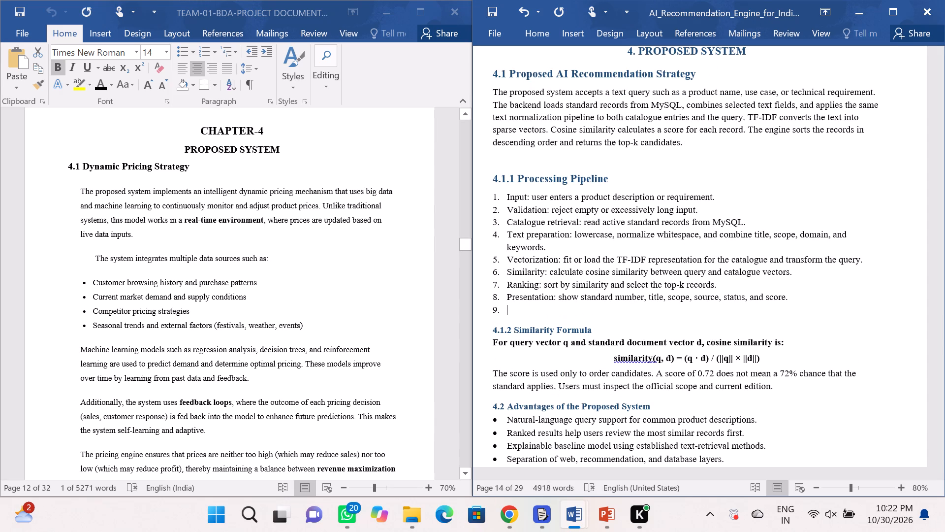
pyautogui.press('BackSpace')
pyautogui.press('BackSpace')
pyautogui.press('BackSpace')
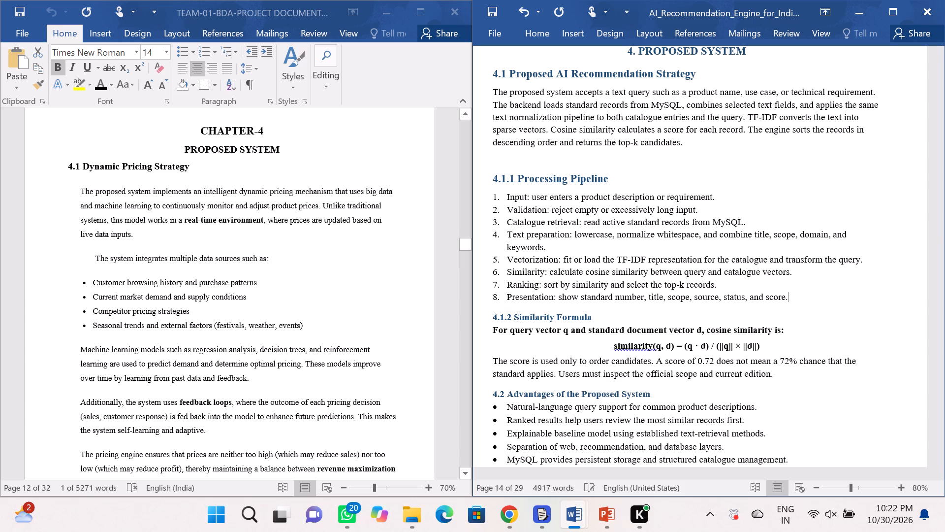
# Set the heading "4.1.2 Similarity Formula" to font size 14.
pyautogui.moveTo(599, 315); pyautogui.dragTo(511, 316)
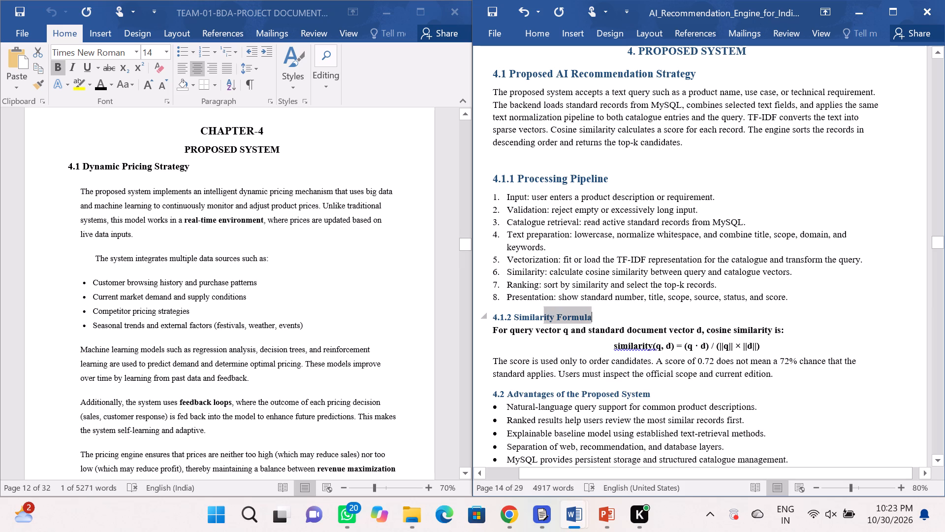
pyautogui.moveTo(511, 316); pyautogui.dragTo(481, 314)
pyautogui.click(557, 271)
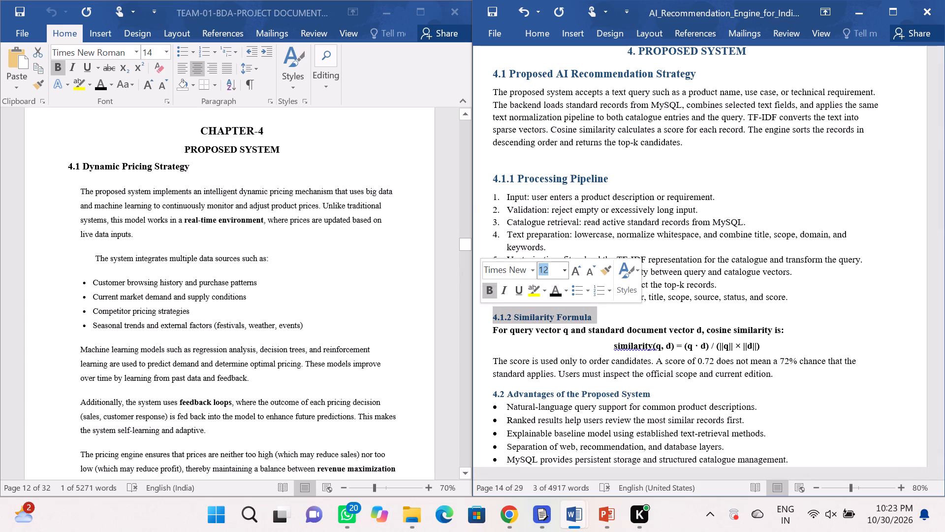
pyautogui.press('BackSpace')
pyautogui.write('14')
pyautogui.press('Return')
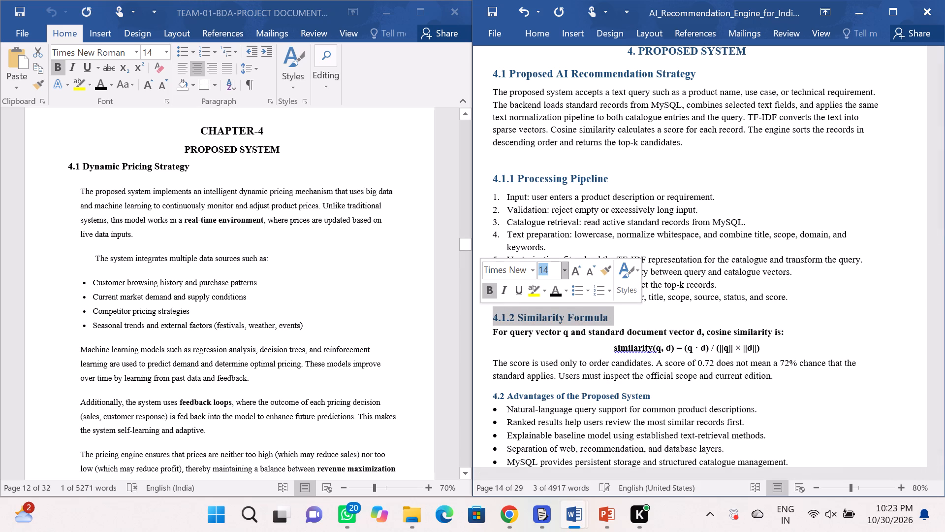
# Set the line spacing of the heading "4.1.2 Similarity Formula" to 1.5.
pyautogui.click(535, 39)
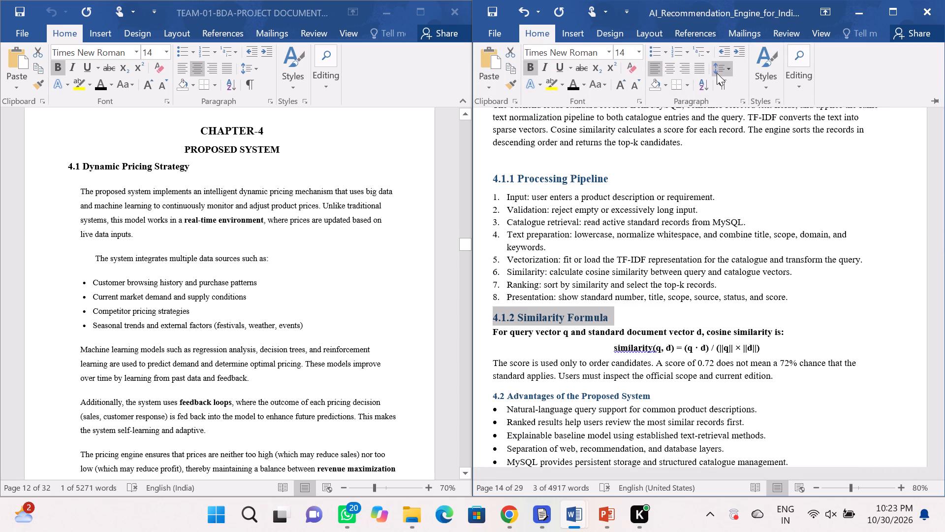
pyautogui.click(722, 73)
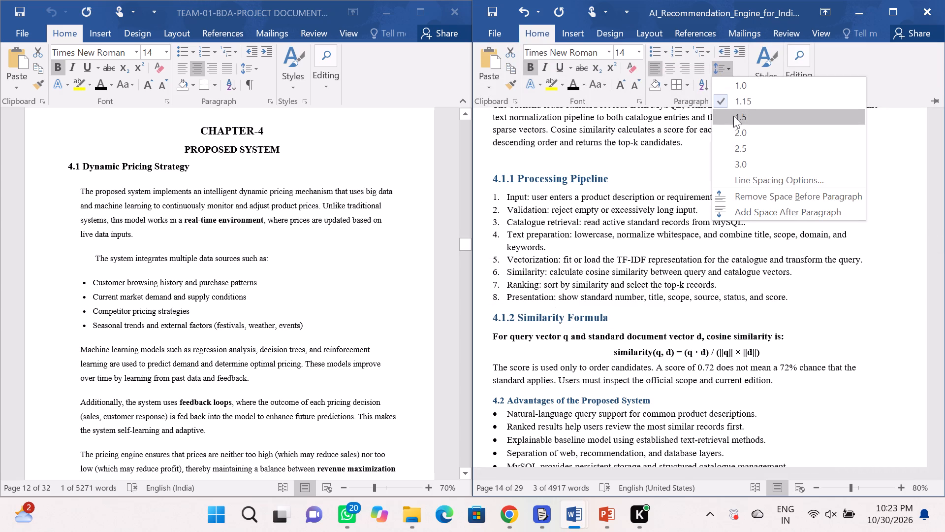
pyautogui.click(733, 116)
pyautogui.click(628, 314)
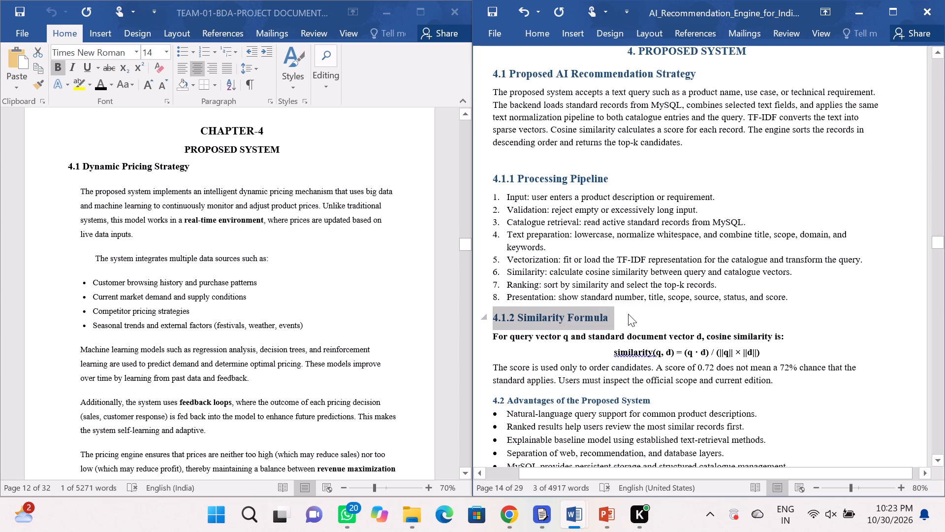
pyautogui.click(636, 316)
# Set the heading "4.2 Advantages of the Proposed System" to font size 14.
pyautogui.scroll(-1, 636, 316)
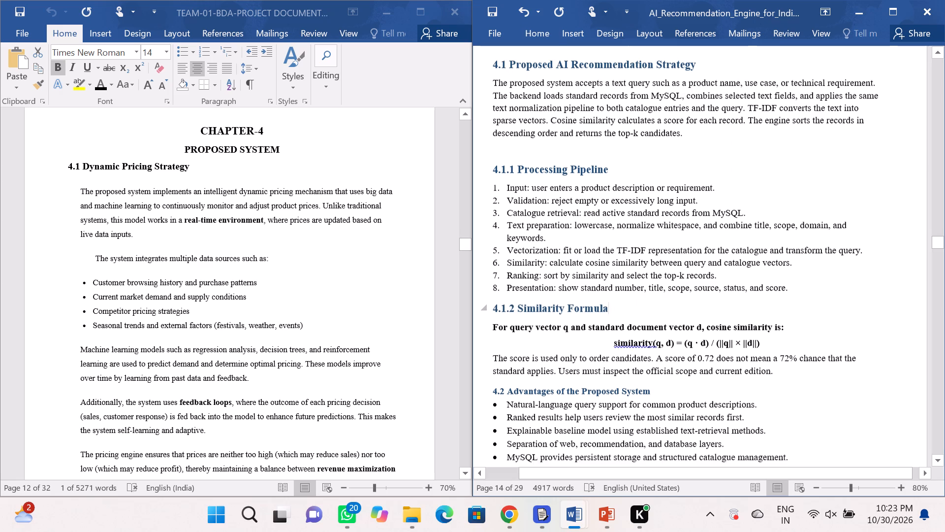
pyautogui.scroll(-1, 636, 316)
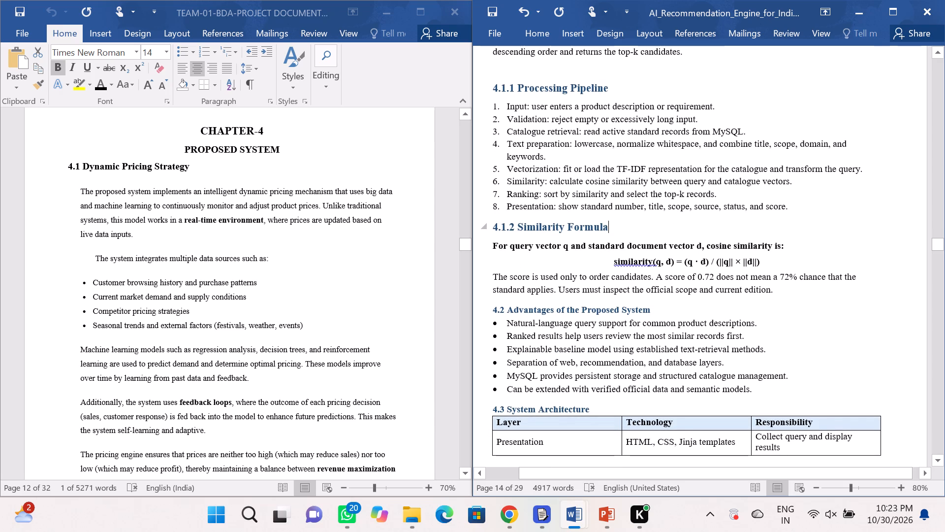
pyautogui.moveTo(657, 311); pyautogui.dragTo(470, 302)
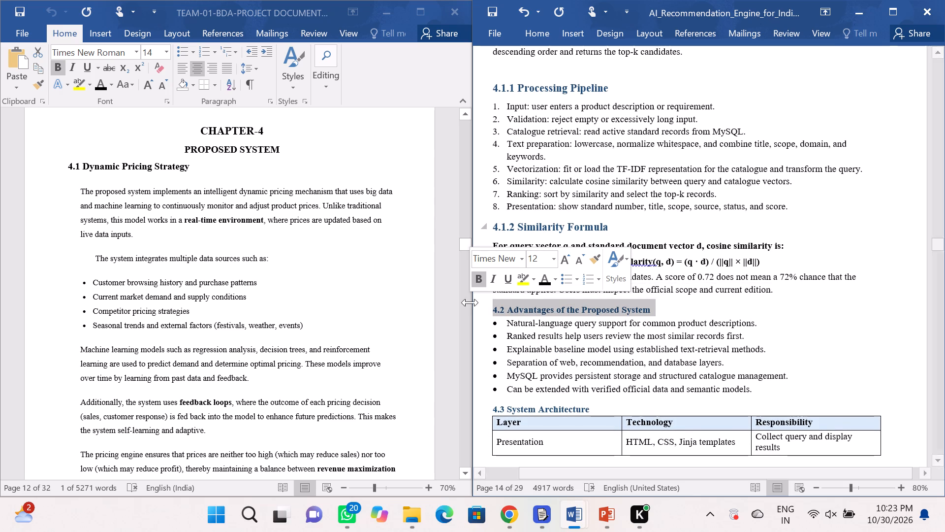
pyautogui.click(538, 259)
pyautogui.press('\\')
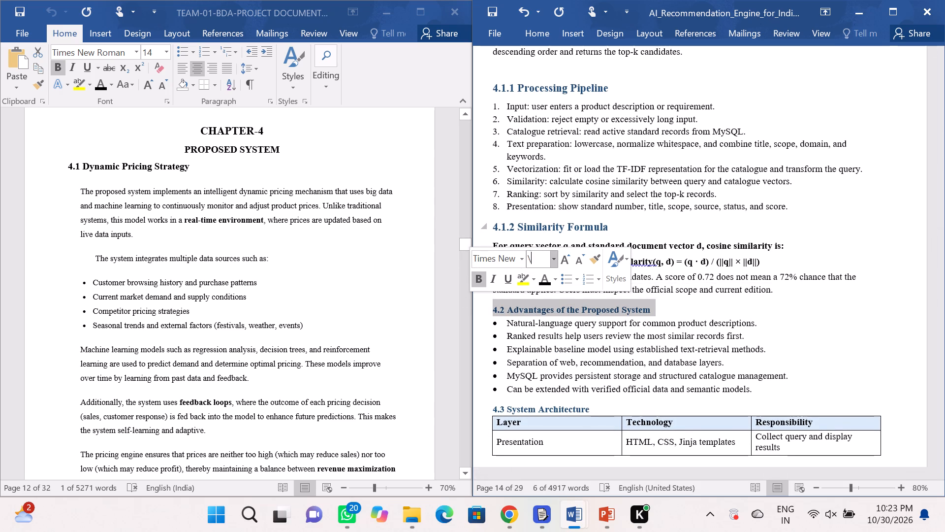
pyautogui.press('BackSpace')
pyautogui.write('14')
pyautogui.press('Return')
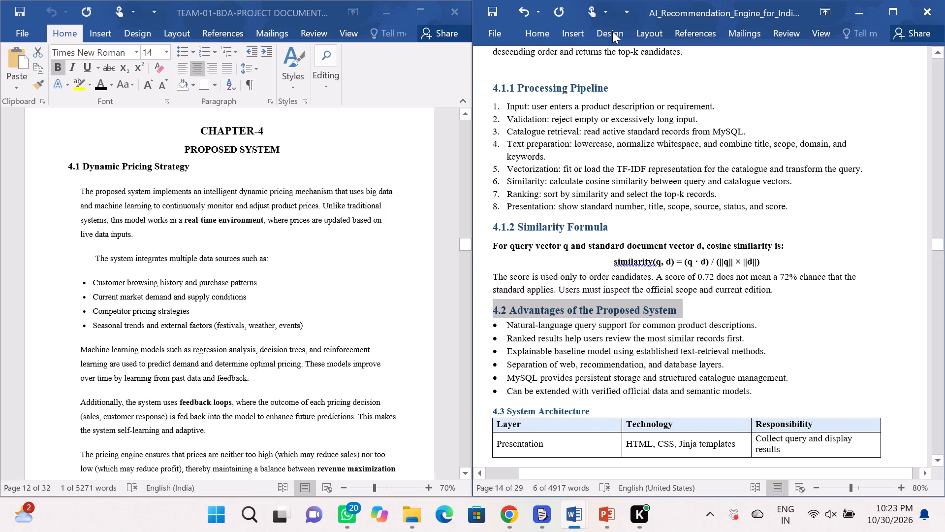
# Set the line spacing of the heading "4.2 Advantages of the Proposed System" to 1.5.
pyautogui.click(549, 34)
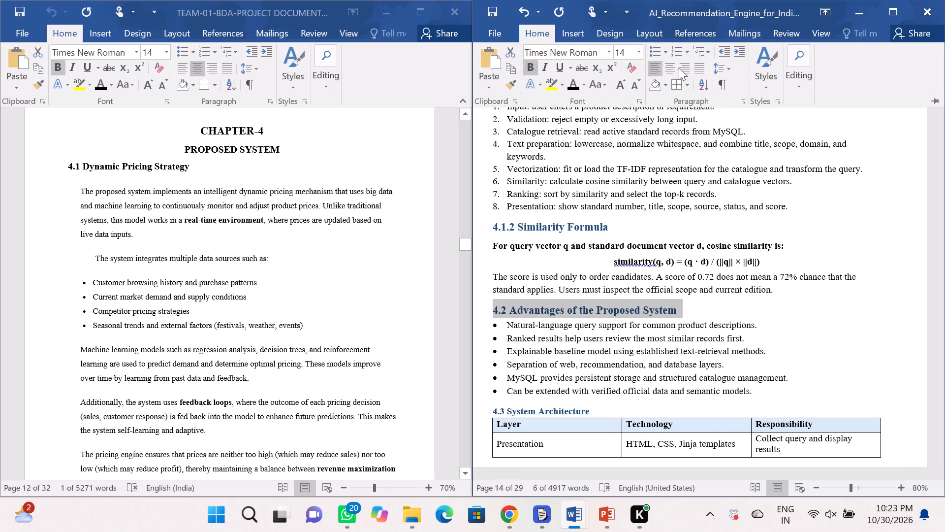
pyautogui.click(725, 68)
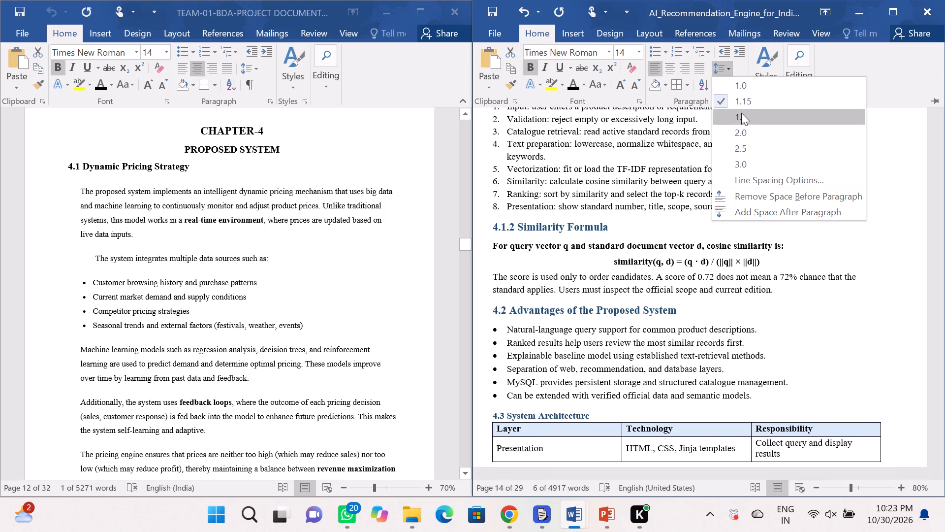
pyautogui.click(741, 113)
pyautogui.click(758, 307)
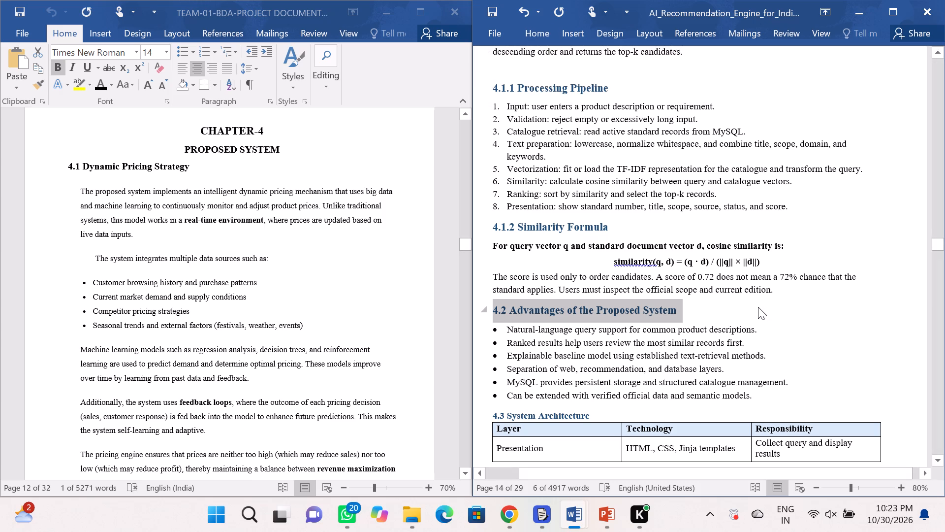
pyautogui.click(758, 307)
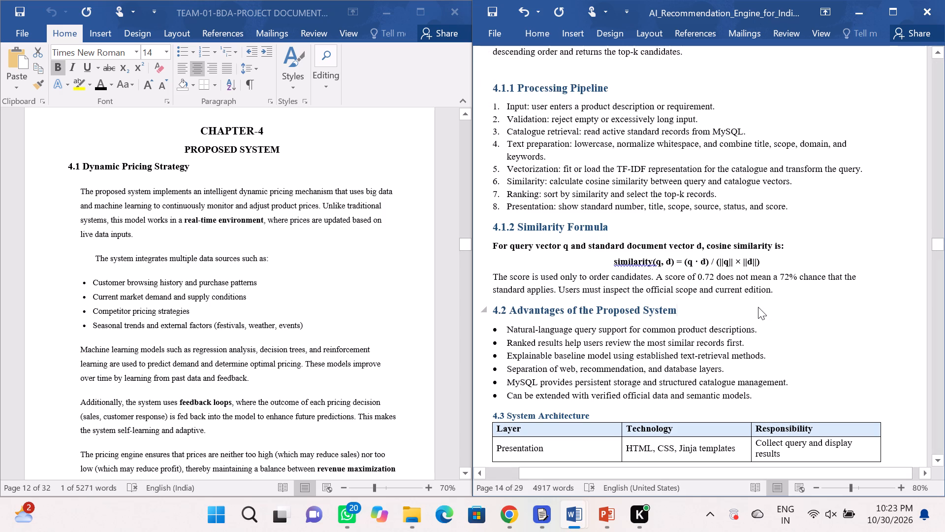
# Insert blank lines after the last bullet of section 4.2 to push the heading "4.3 System Architecture" onto the next page.
pyautogui.scroll(-2, 758, 307)
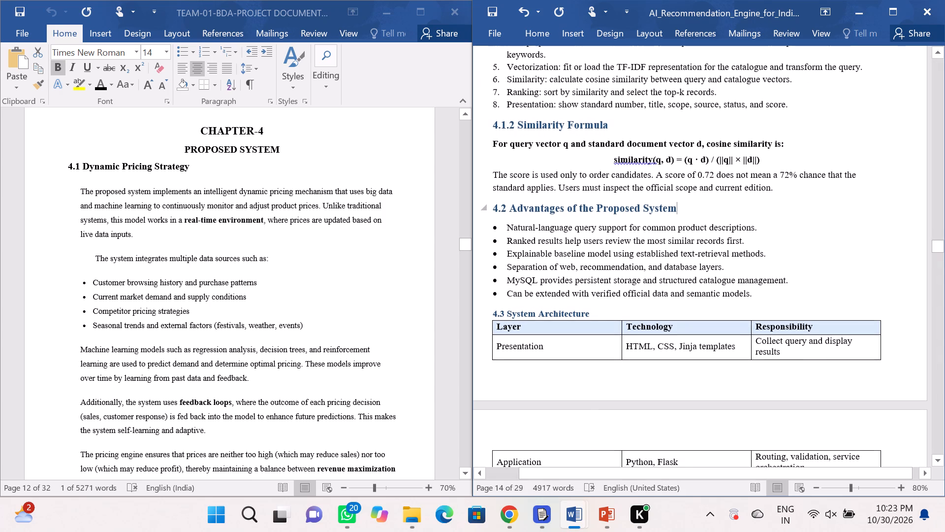
pyautogui.scroll(-2, 758, 307)
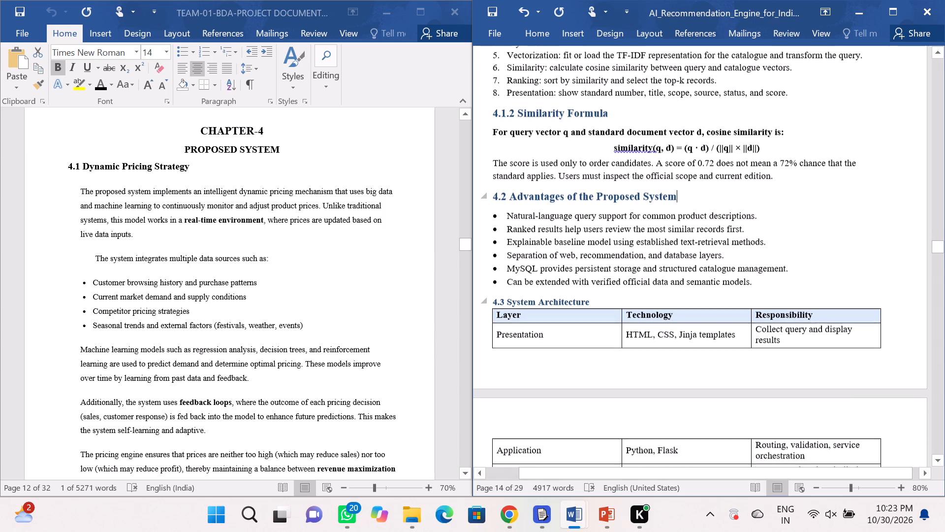
pyautogui.click(768, 277)
pyautogui.press('Return')
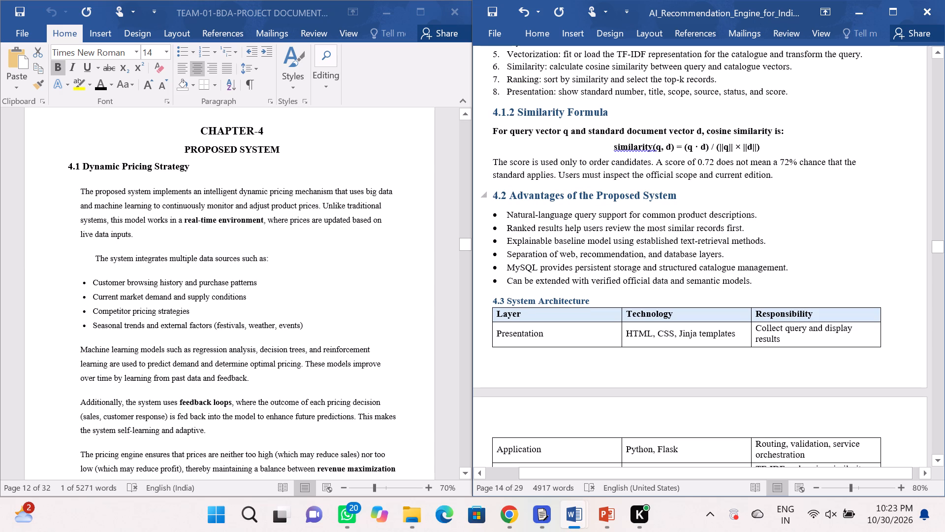
pyautogui.press('Return')
pyautogui.press('Return')
pyautogui.press('Return')
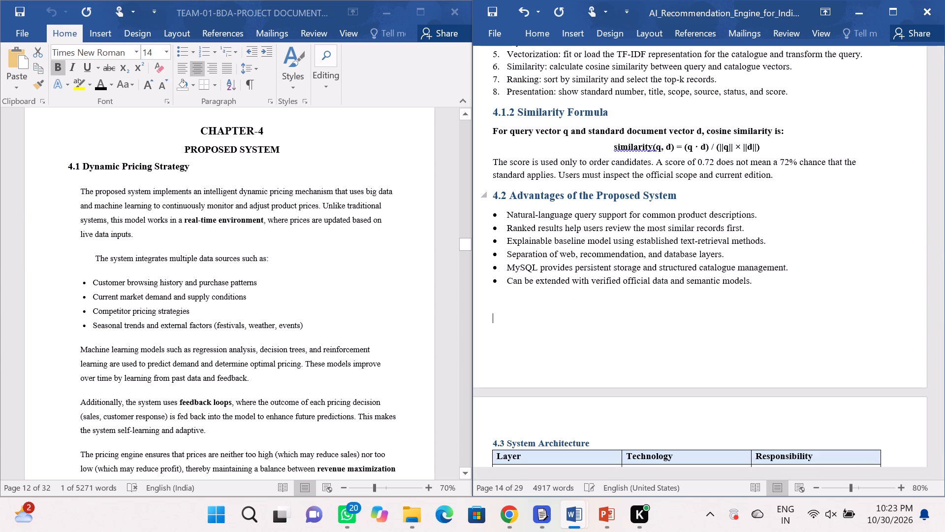
# Set the line spacing of the bullet list under "4.2 Advantages of the Proposed System" to 1.5.
pyautogui.moveTo(766, 280); pyautogui.dragTo(484, 219)
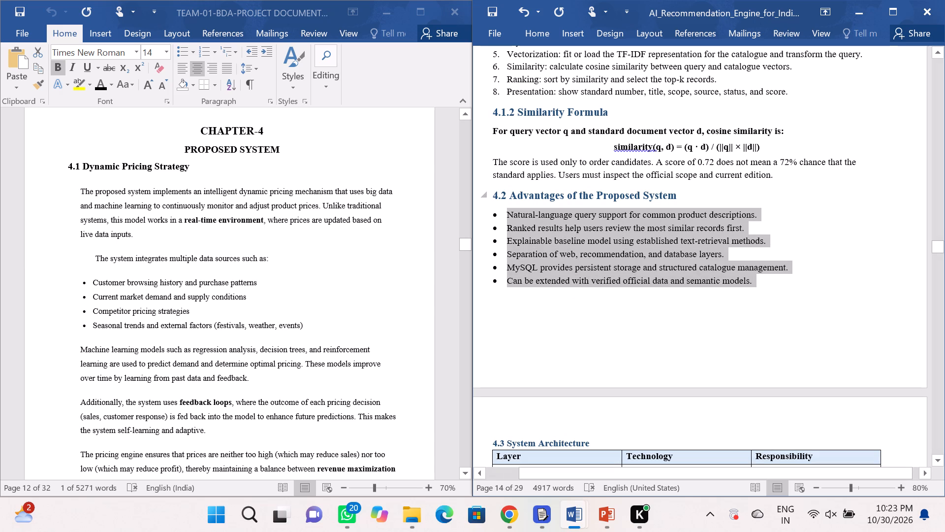
pyautogui.moveTo(484, 219); pyautogui.dragTo(483, 218)
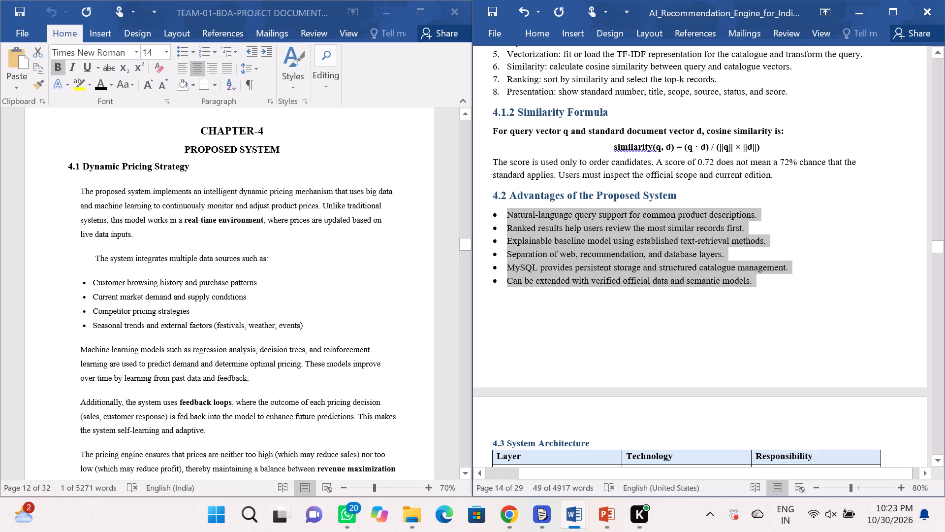
pyautogui.click(535, 28)
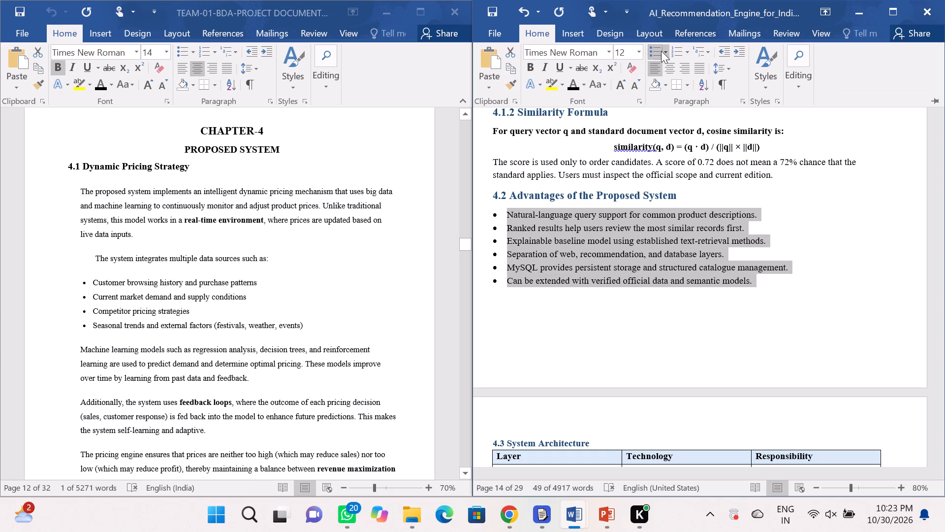
pyautogui.click(721, 68)
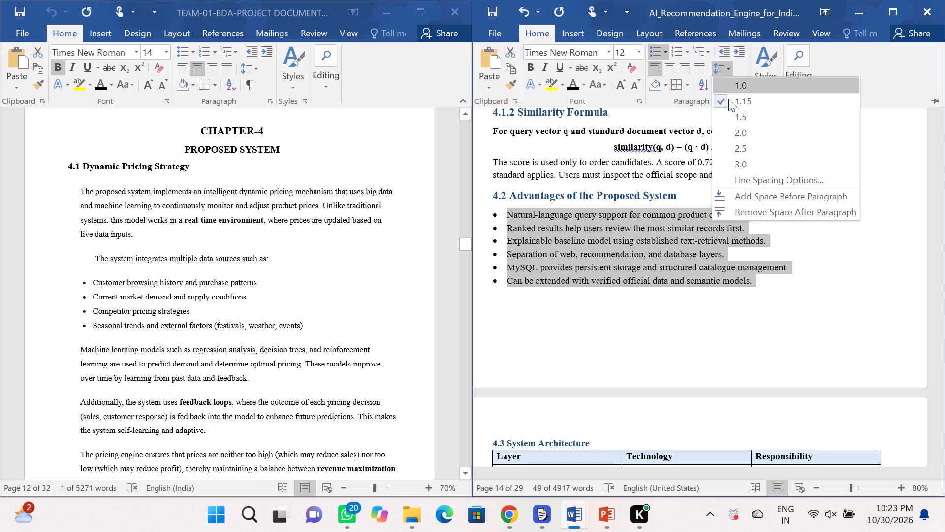
pyautogui.click(736, 111)
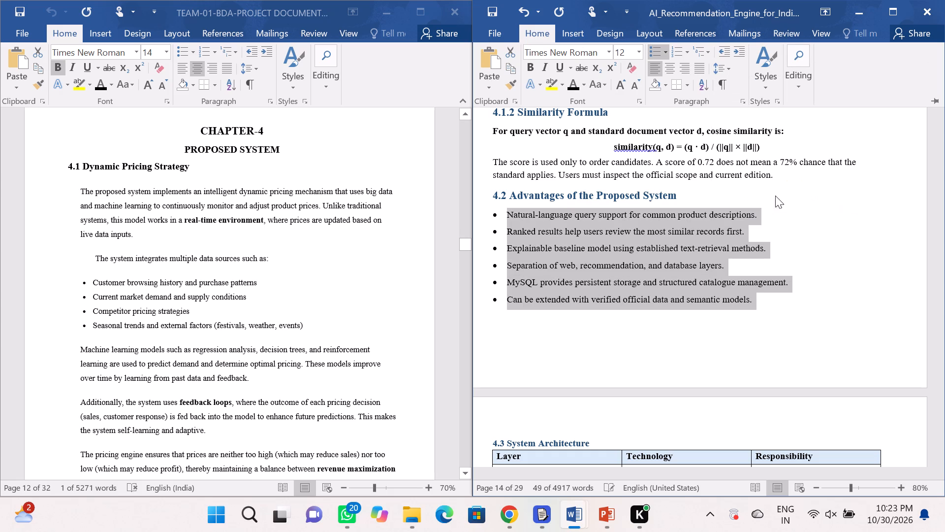
pyautogui.click(780, 202)
pyautogui.click(780, 202)
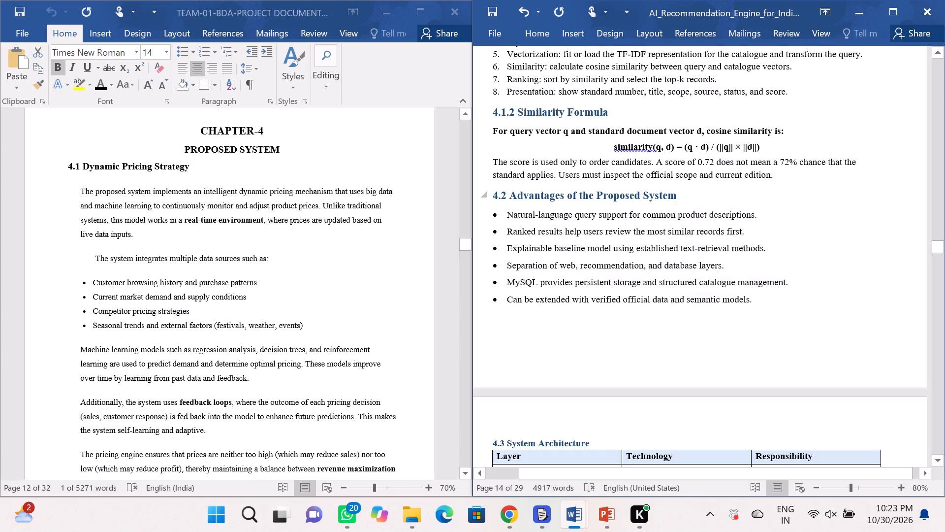
# Set the heading "4.3 System Architecture" to font size 14.
pyautogui.scroll(1, 780, 202)
pyautogui.scroll(-7, 780, 202)
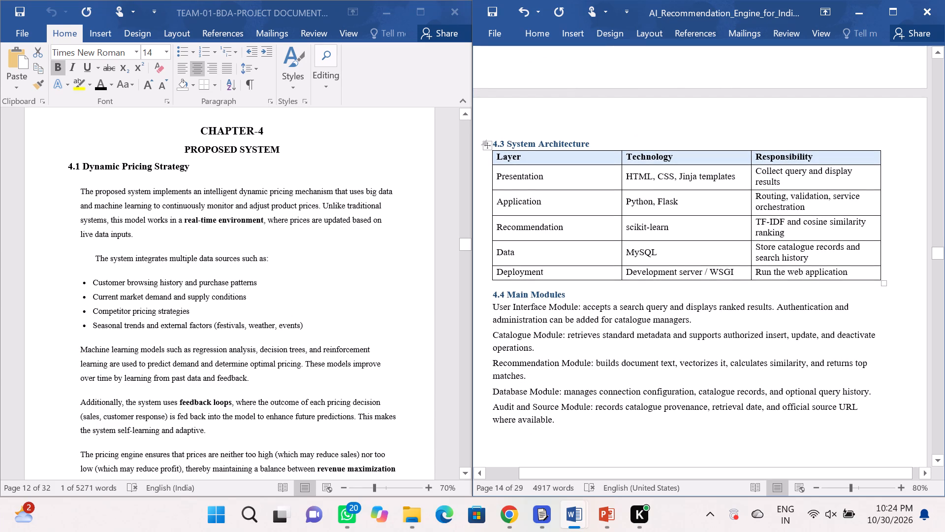
pyautogui.moveTo(593, 143); pyautogui.dragTo(480, 142)
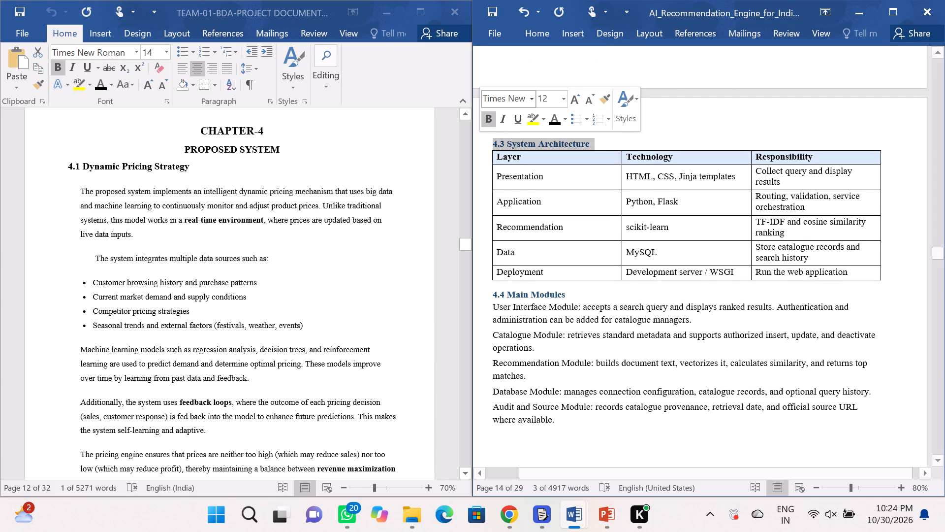
pyautogui.click(548, 95)
pyautogui.press('BackSpace')
pyautogui.write('15')
pyautogui.press('BackSpace')
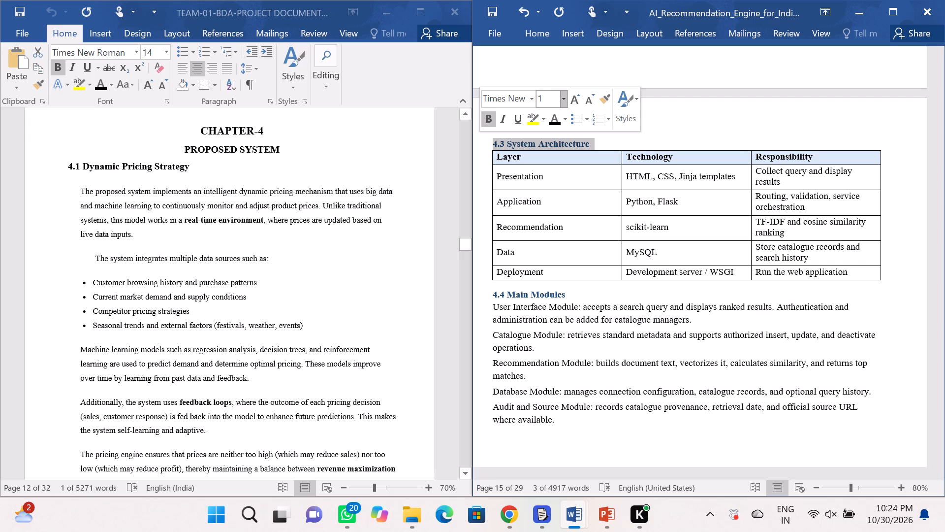
pyautogui.press('4')
pyautogui.press('Return')
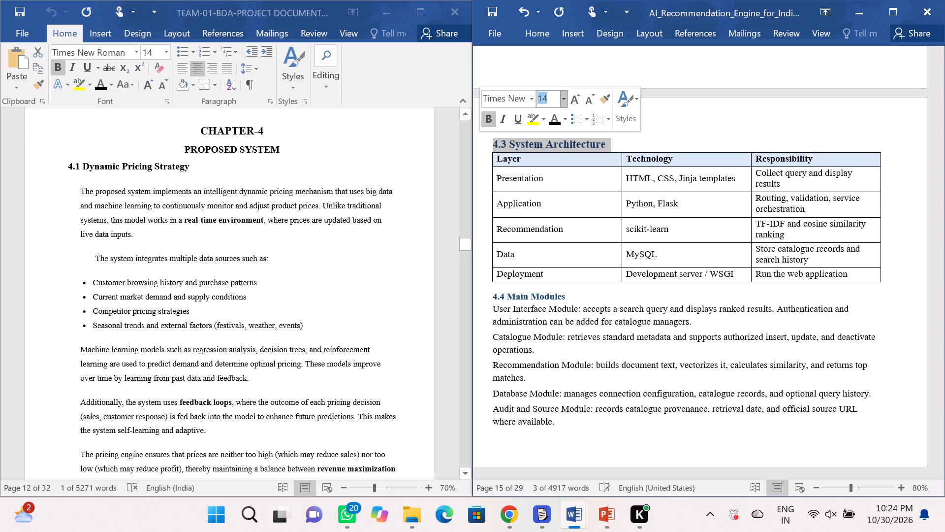
# Insert a blank line between the heading "4.3 System Architecture" and the table below it.
pyautogui.click(620, 137)
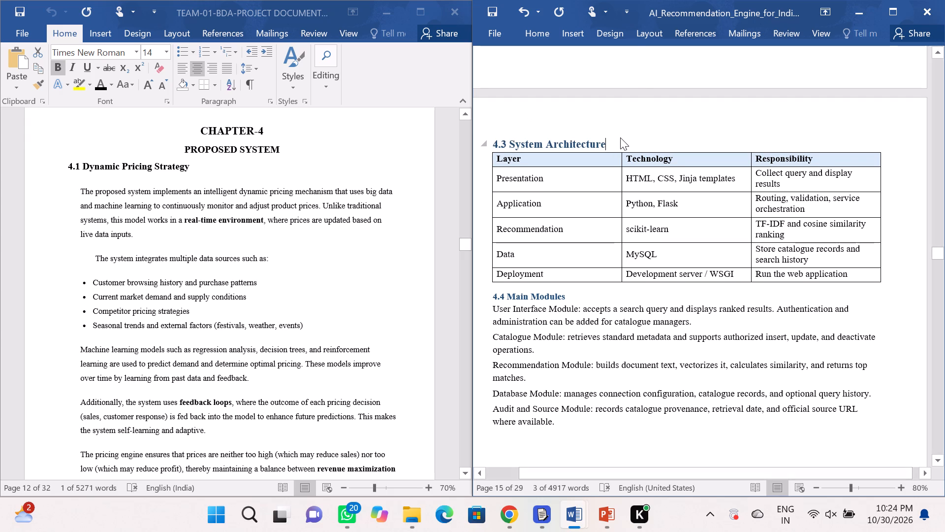
pyautogui.press('Return')
# Set the heading "4.4 Main Modules" to font size 14.
pyautogui.scroll(-1, 615, 141)
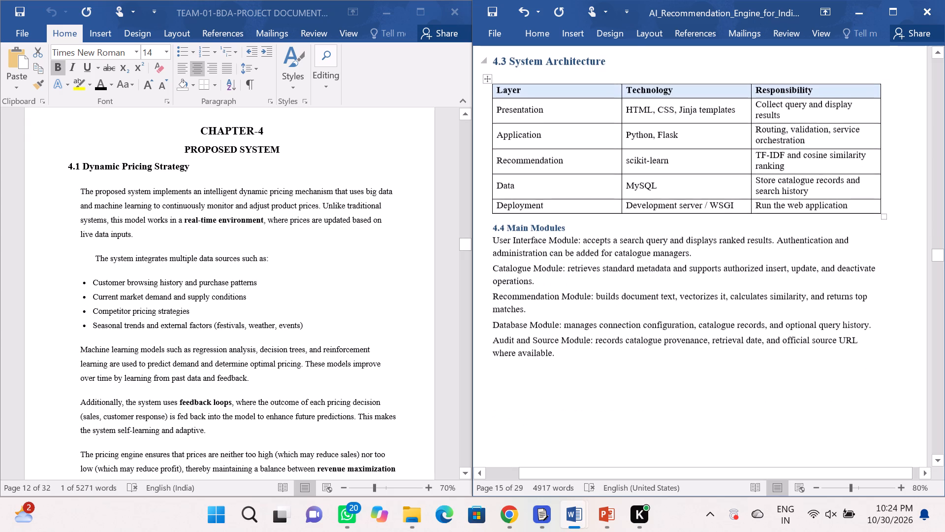
pyautogui.moveTo(570, 228); pyautogui.dragTo(496, 230)
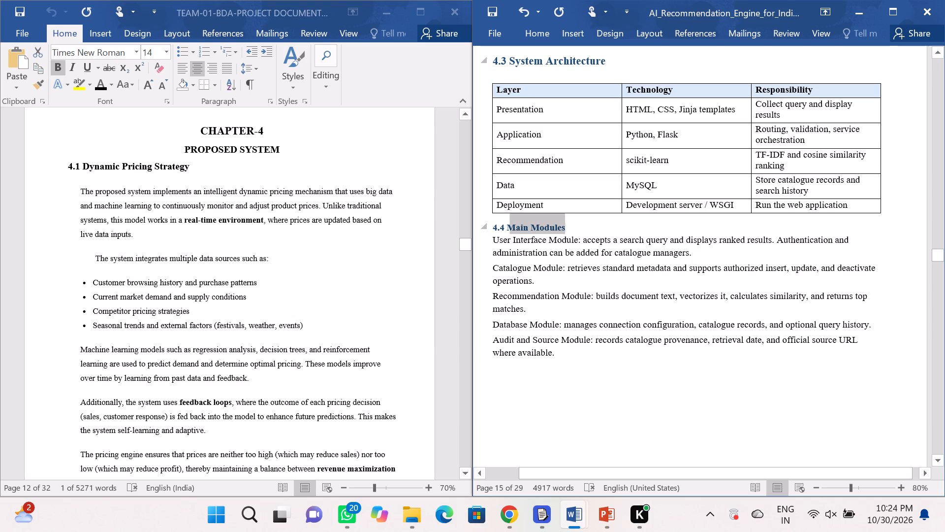
pyautogui.moveTo(496, 230); pyautogui.dragTo(490, 229)
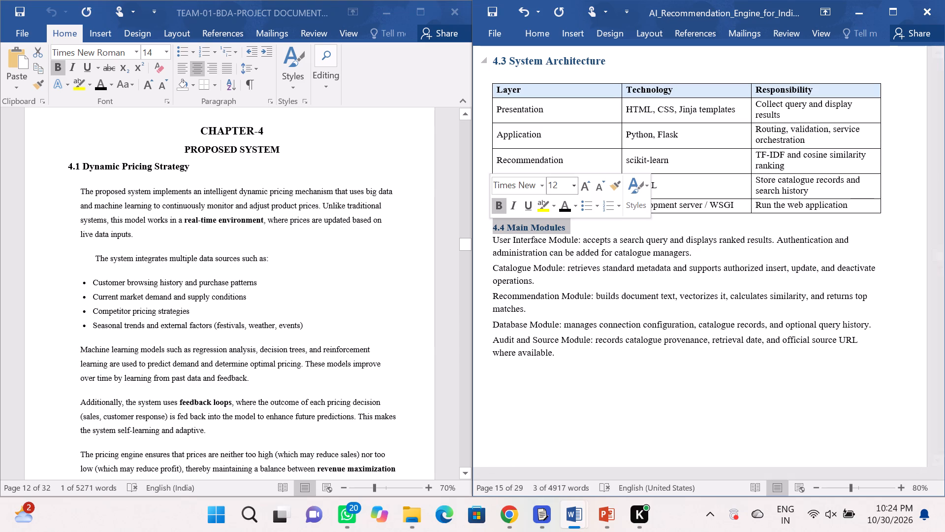
pyautogui.click(562, 184)
pyautogui.press('BackSpace')
pyautogui.write('14')
pyautogui.press('Return')
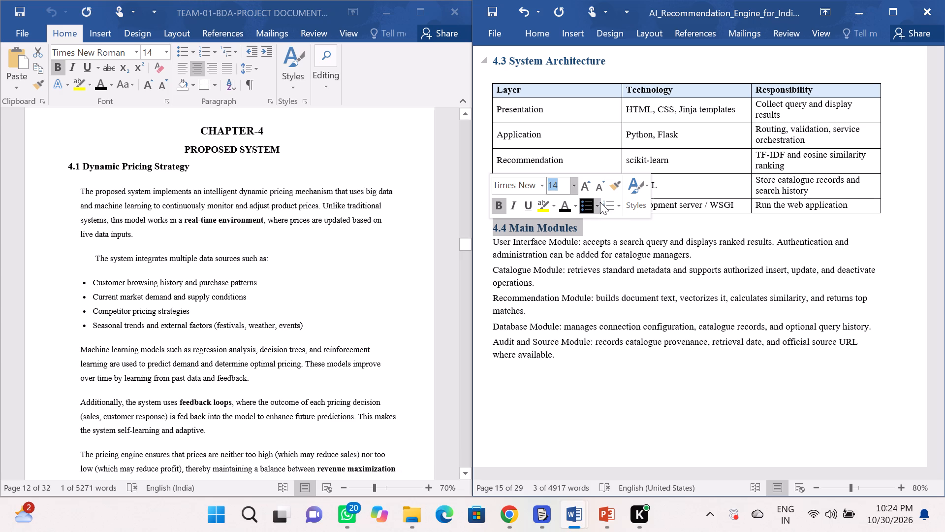
# Set the line spacing of the heading "4.4 Main Modules" to 1.5.
pyautogui.click(543, 35)
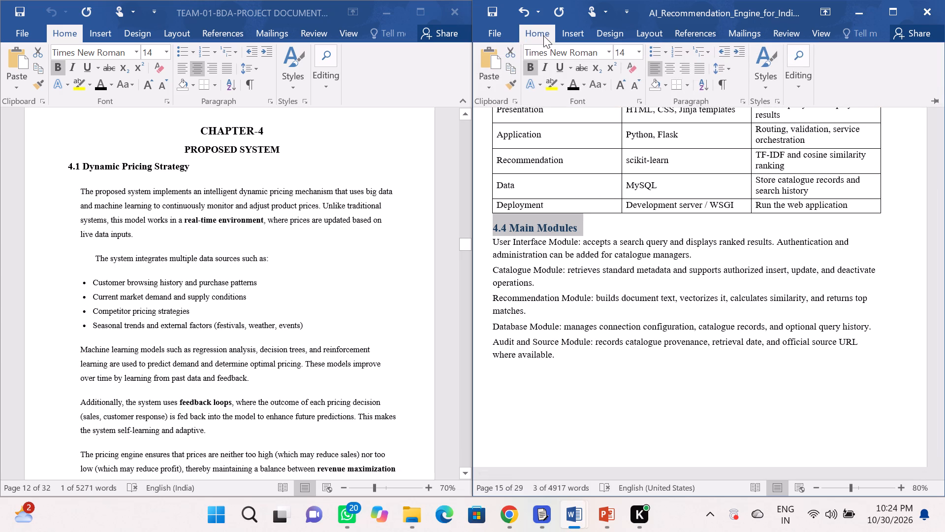
pyautogui.click(715, 68)
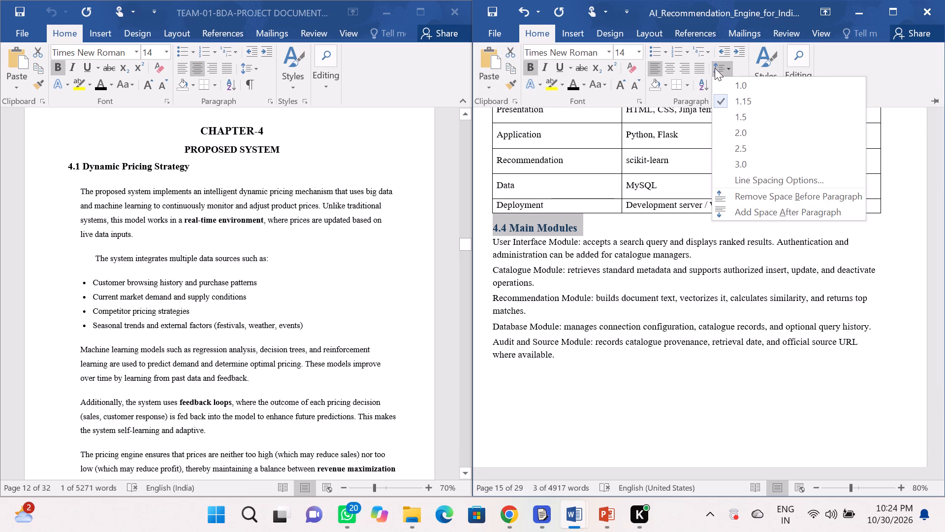
pyautogui.click(727, 116)
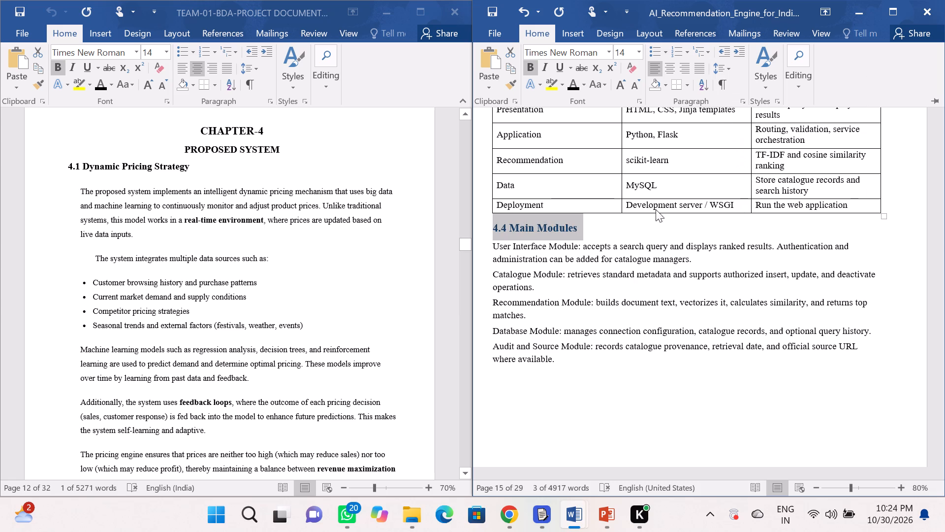
pyautogui.click(627, 228)
pyautogui.click(605, 228)
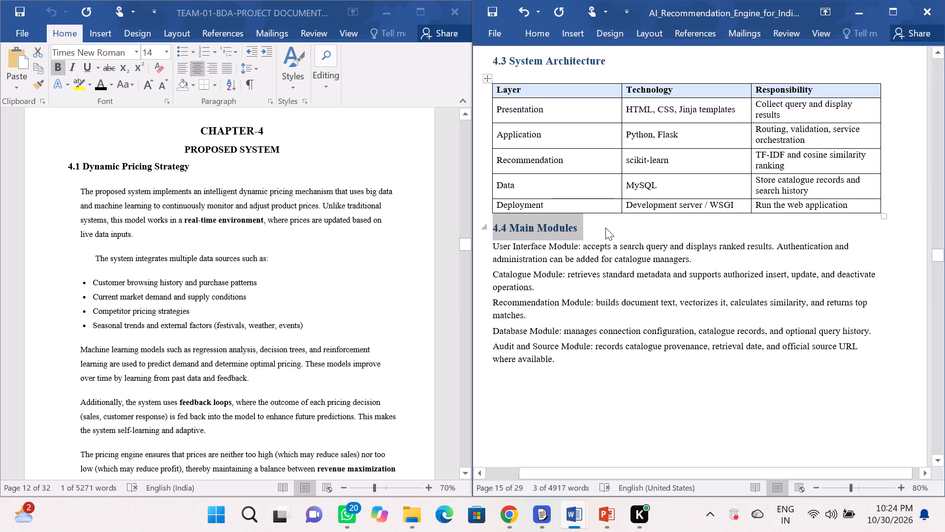
# Review the layout of sections 4.3 and 4.4 and the use case and class diagram pages of Chapter 5.
pyautogui.scroll(2, 573, 284)
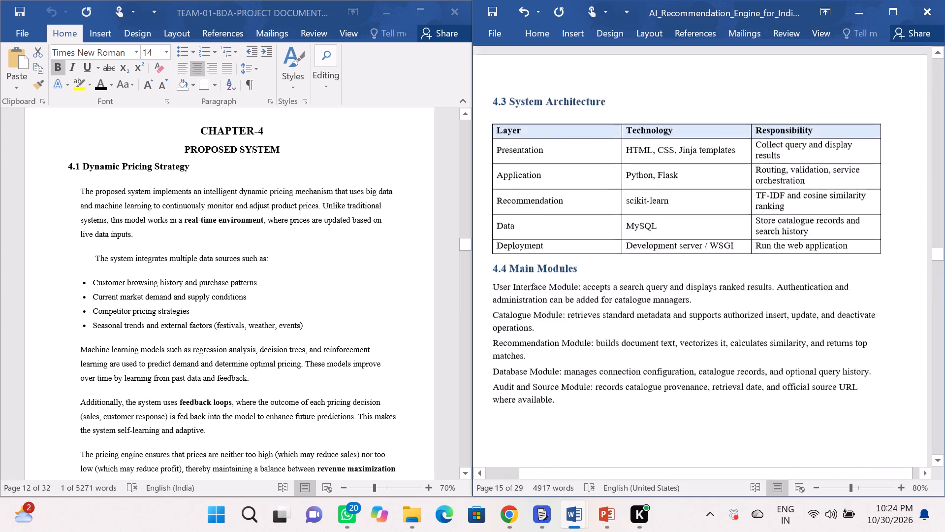
pyautogui.scroll(2, 573, 284)
pyautogui.scroll(-5, 573, 284)
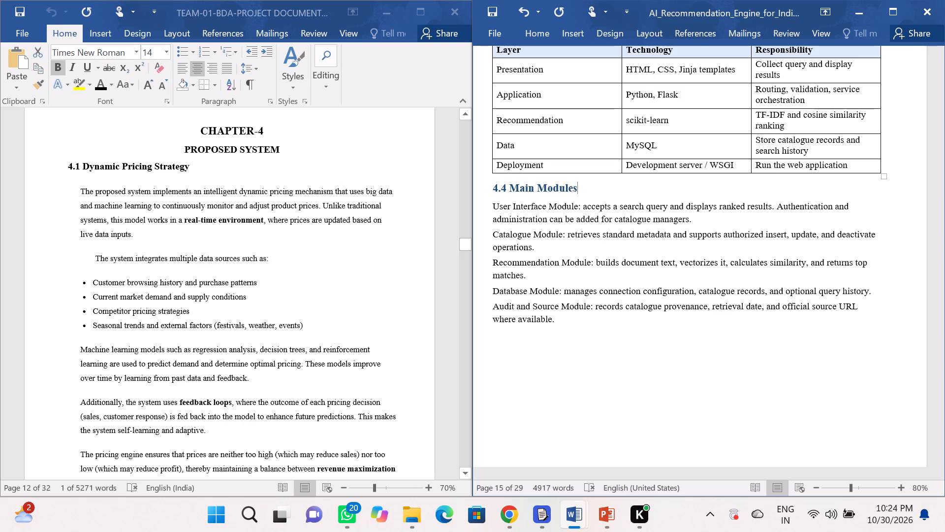
pyautogui.scroll(5, 573, 284)
pyautogui.scroll(-2, 573, 284)
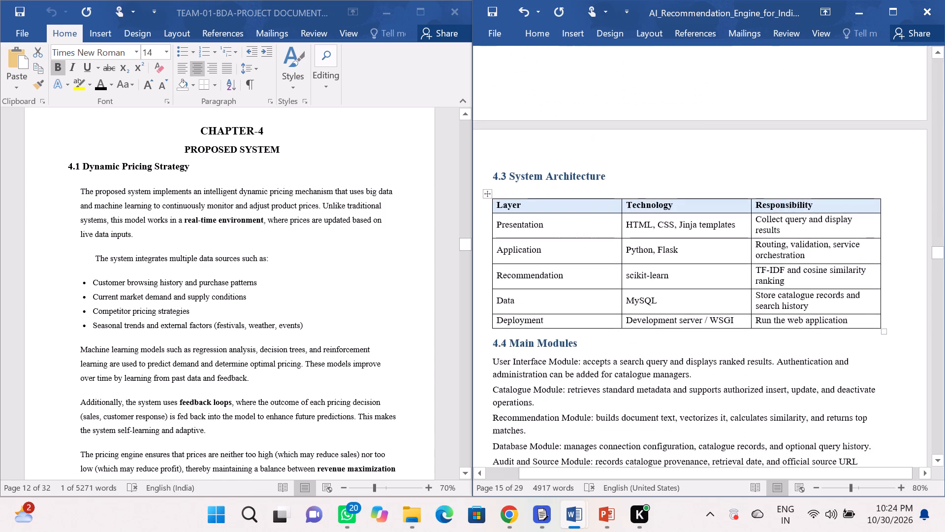
pyautogui.scroll(-13, 573, 284)
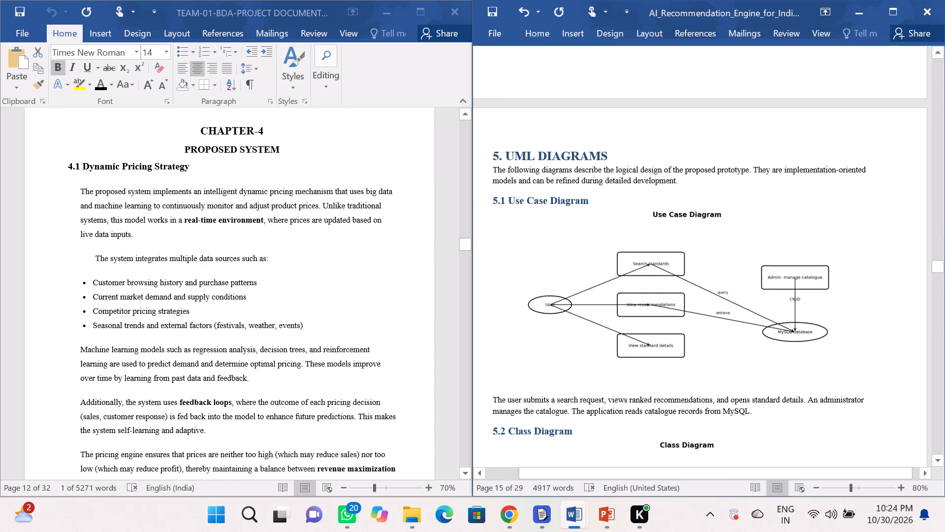
pyautogui.scroll(-1, 573, 284)
pyautogui.scroll(1, 573, 284)
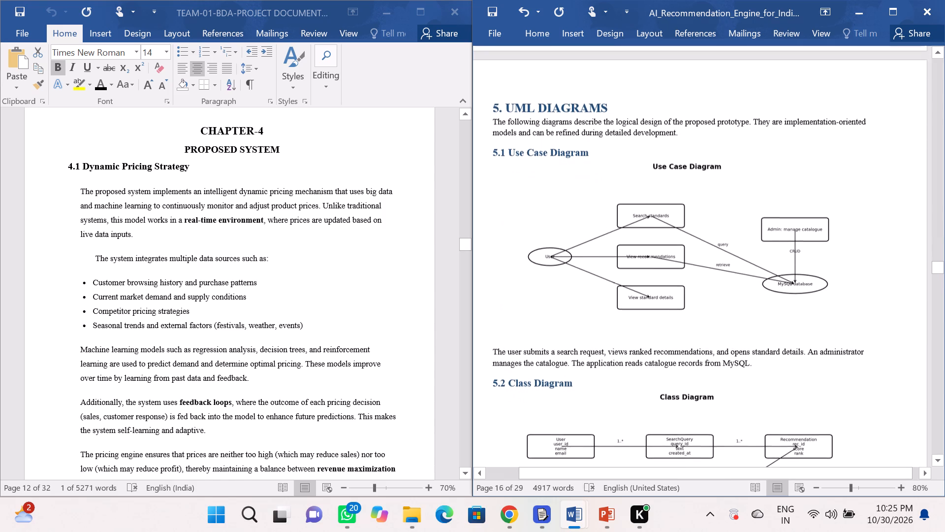
pyautogui.scroll(1, 573, 284)
pyautogui.scroll(-7, 573, 284)
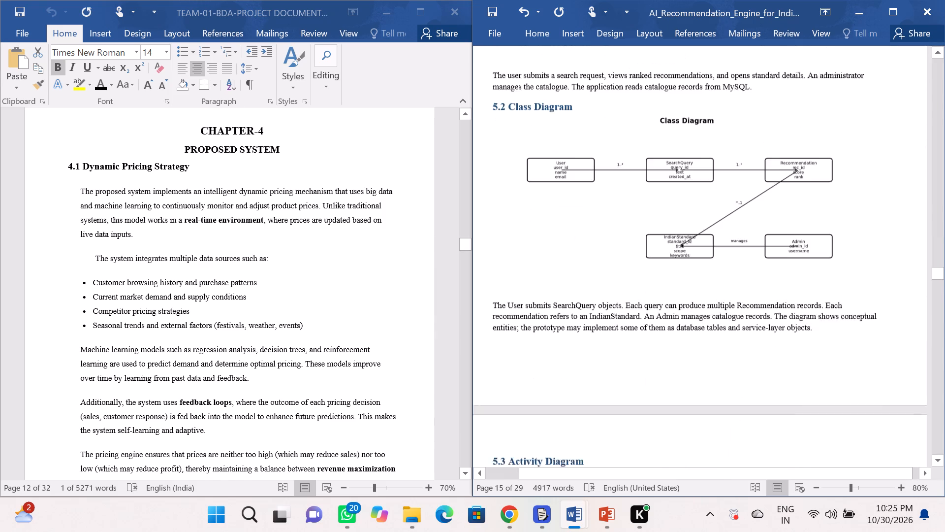
pyautogui.scroll(-1, 573, 284)
# Maximize the report window and look back through the document to the cover page, certificate and declaration.
pyautogui.click(891, 6)
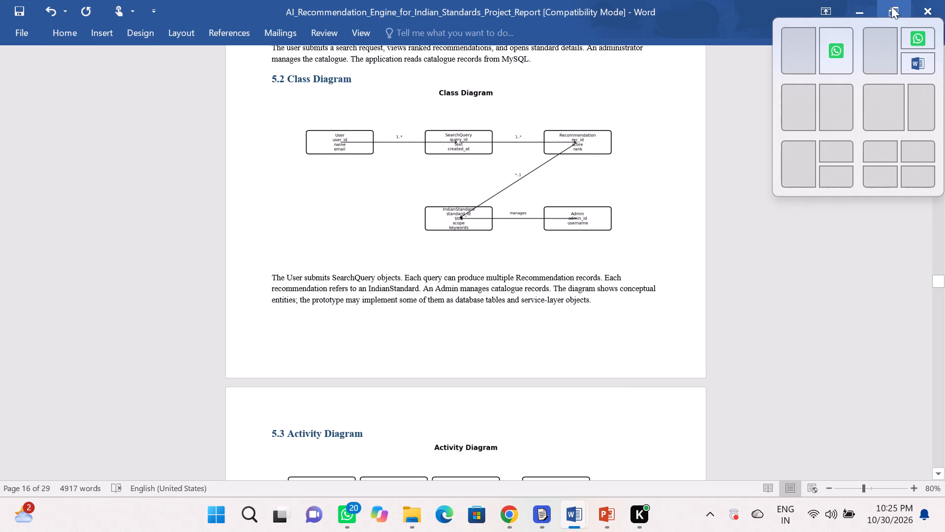
pyautogui.scroll(15, 687, 163)
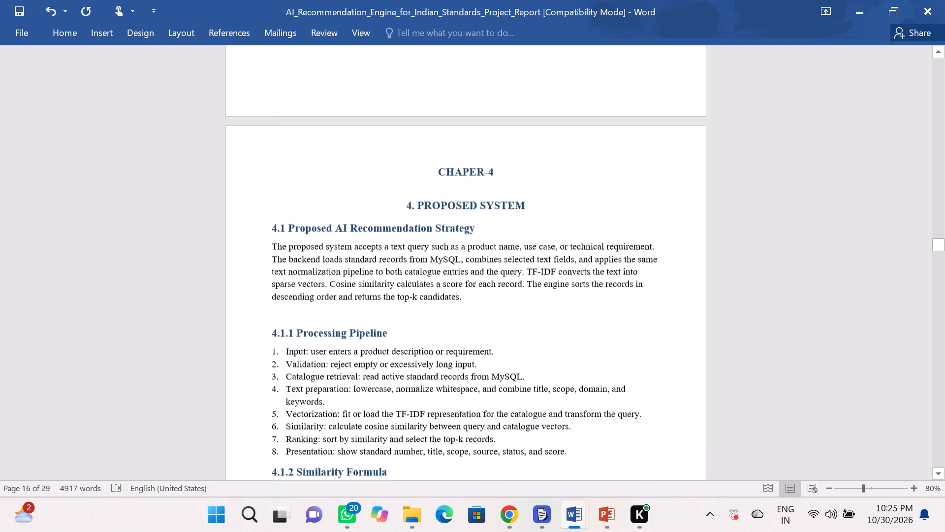
pyautogui.scroll(15, 687, 163)
pyautogui.scroll(18, 687, 163)
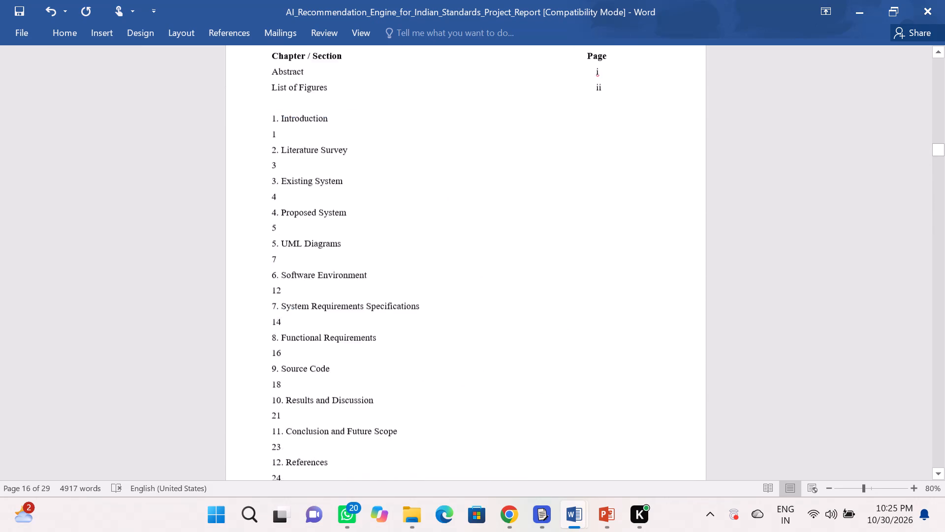
pyautogui.scroll(18, 687, 163)
pyautogui.scroll(8, 687, 163)
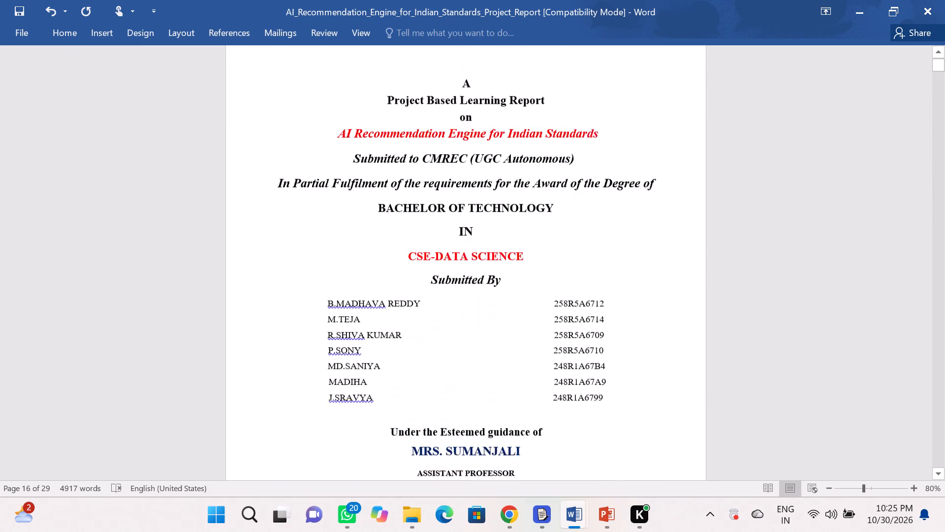
pyautogui.scroll(-14, 687, 163)
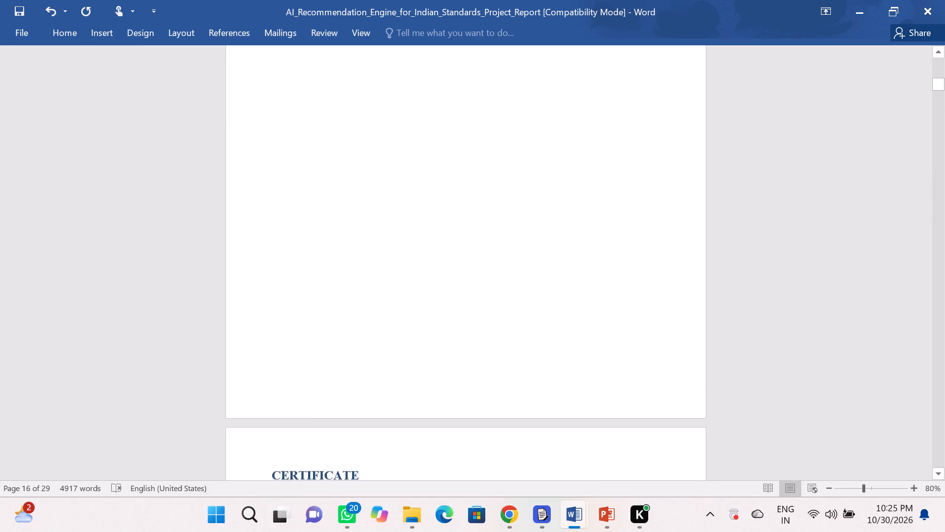
pyautogui.scroll(-13, 687, 163)
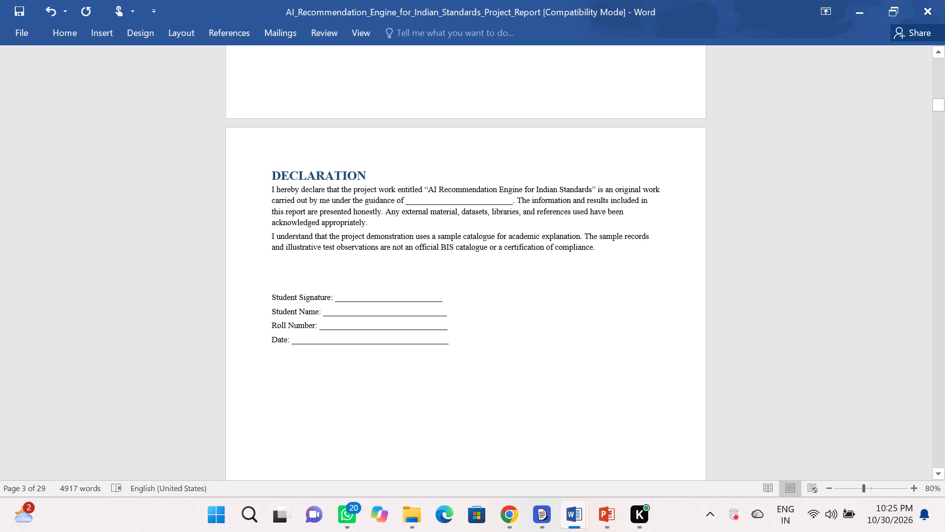
# Save the AI Recommendation Engine report.
pyautogui.hotkey('ctrl', 's')
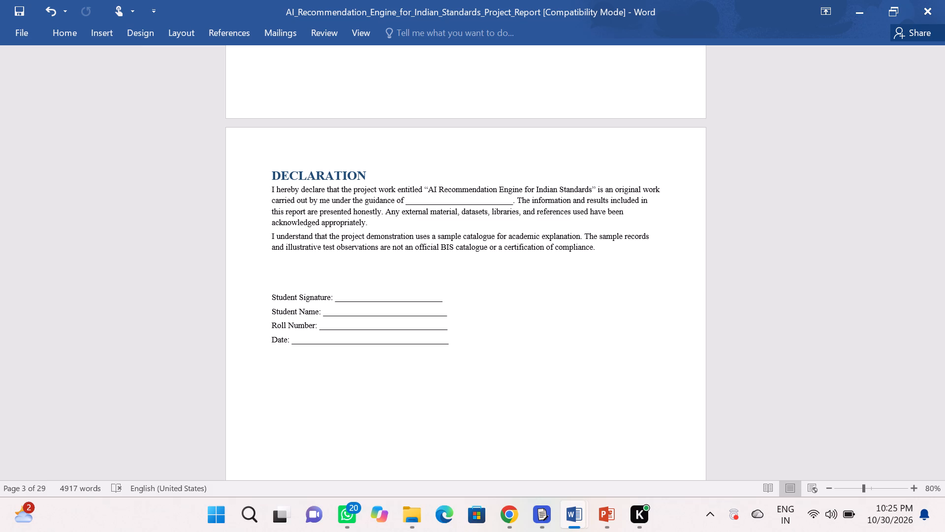
# Look over the declaration and abstract pages of the report.
pyautogui.click(472, 266)
pyautogui.scroll(3, 472, 266)
pyautogui.scroll(-9, 472, 266)
pyautogui.scroll(-5, 478, 33)
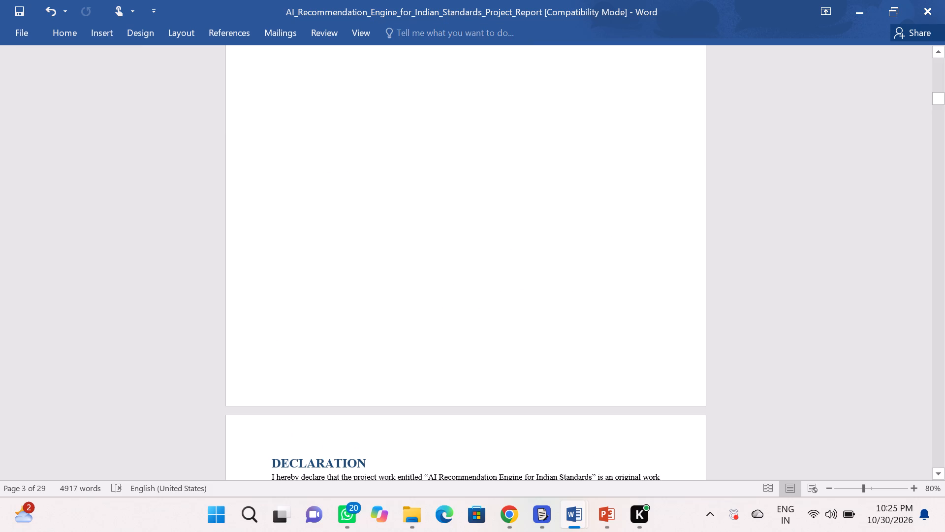
pyautogui.scroll(-20, 523, 221)
pyautogui.scroll(-1, 523, 221)
pyautogui.scroll(2, 523, 221)
pyautogui.scroll(-20, 523, 221)
pyautogui.scroll(-19, 523, 221)
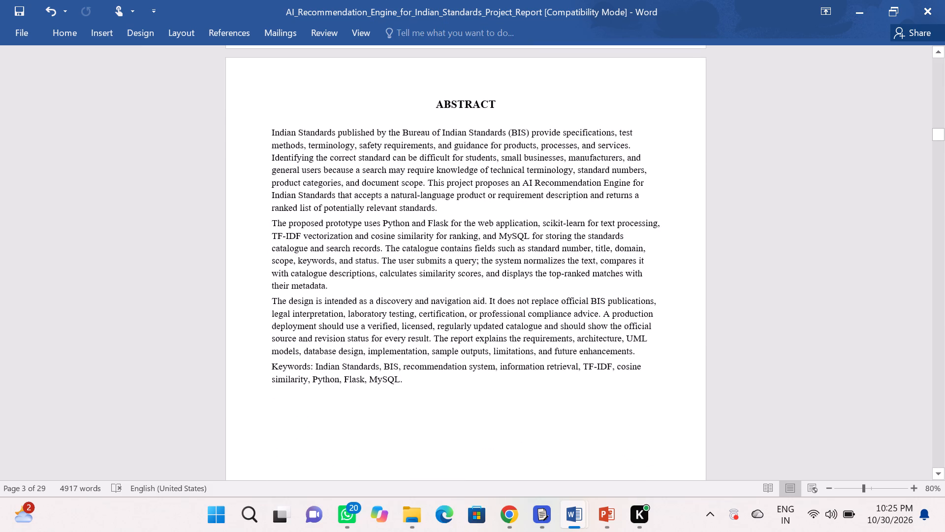
# Open the Save As options for the AI Recommendation Engine report.
pyautogui.click(27, 35)
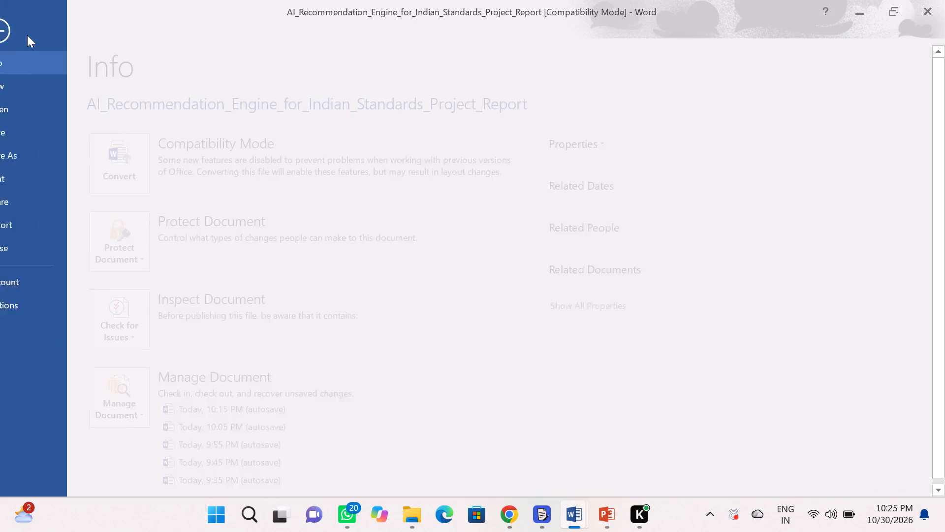
pyautogui.click(36, 156)
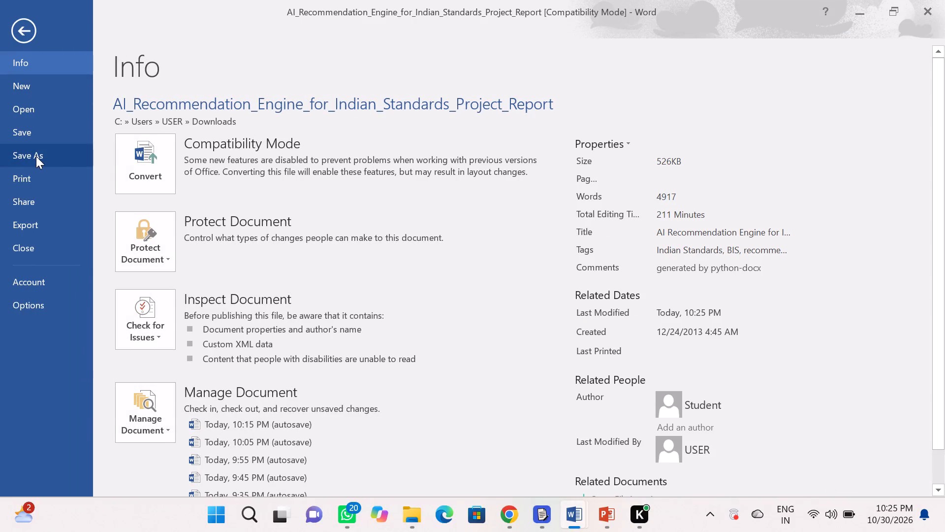
pyautogui.click(391, 133)
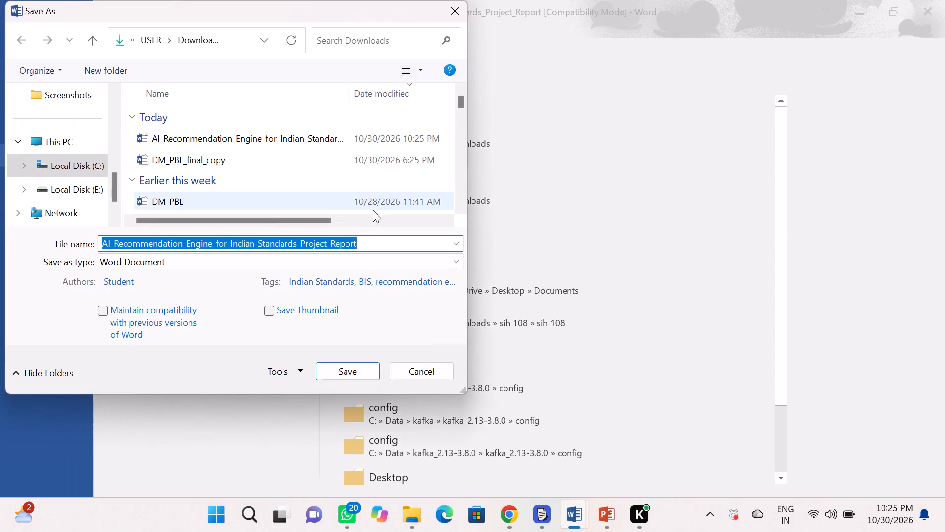
pyautogui.click(374, 237)
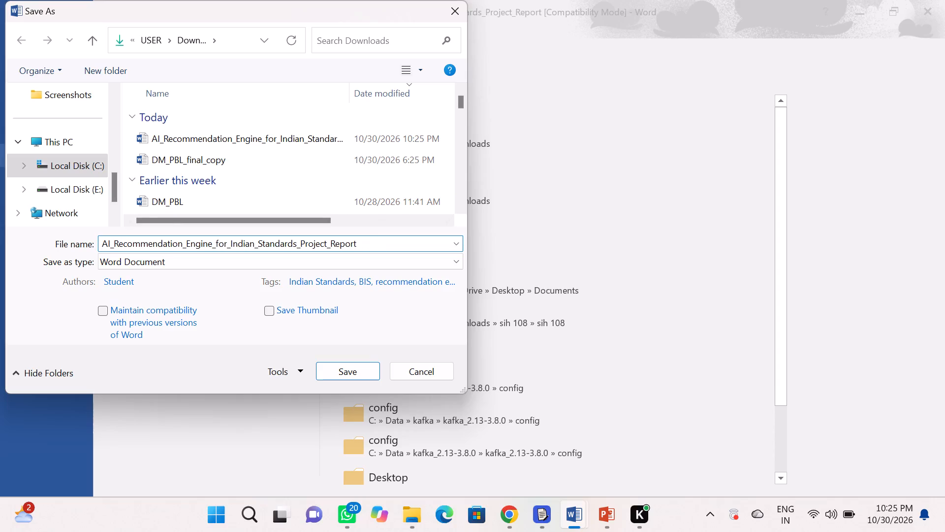
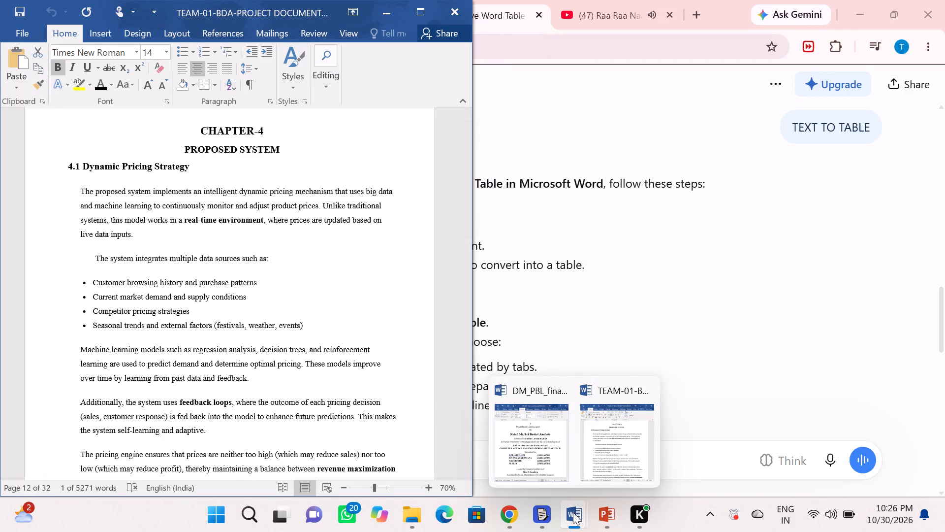
# Close the DM_PBL_final_copy reference report in Word.
pyautogui.click(564, 383)
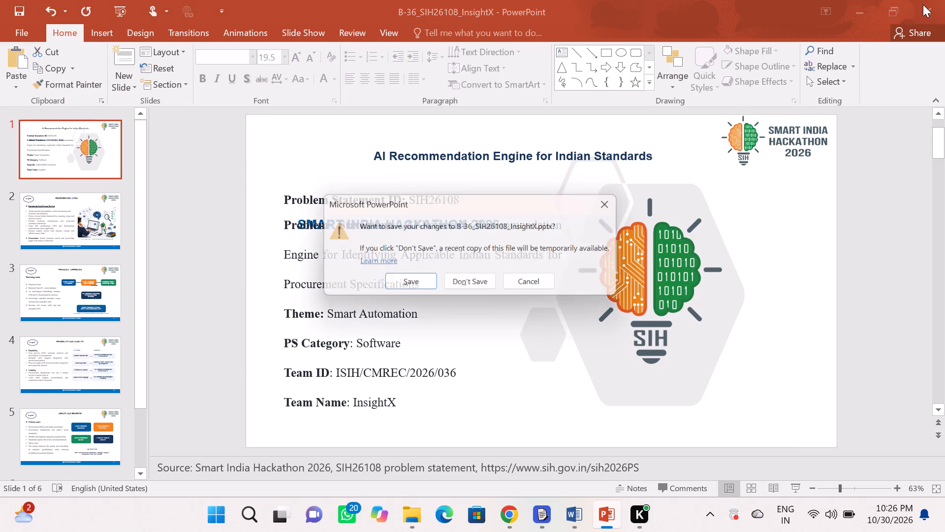
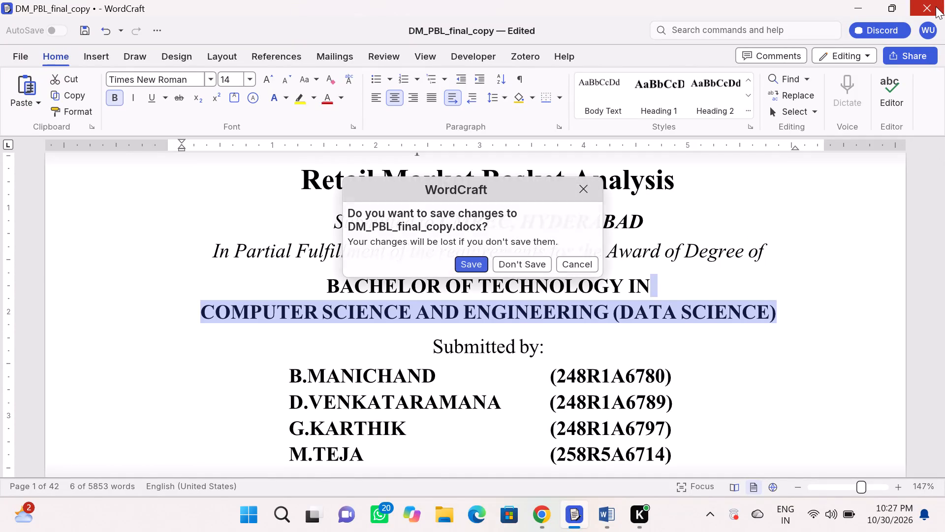
# Close the DM_PBL_final_copy document without saving its changes.
pyautogui.click(527, 269)
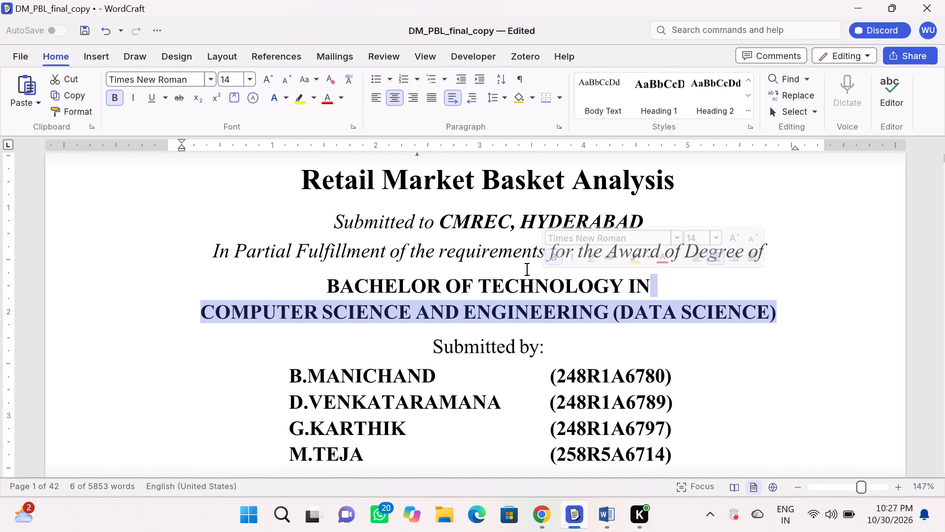
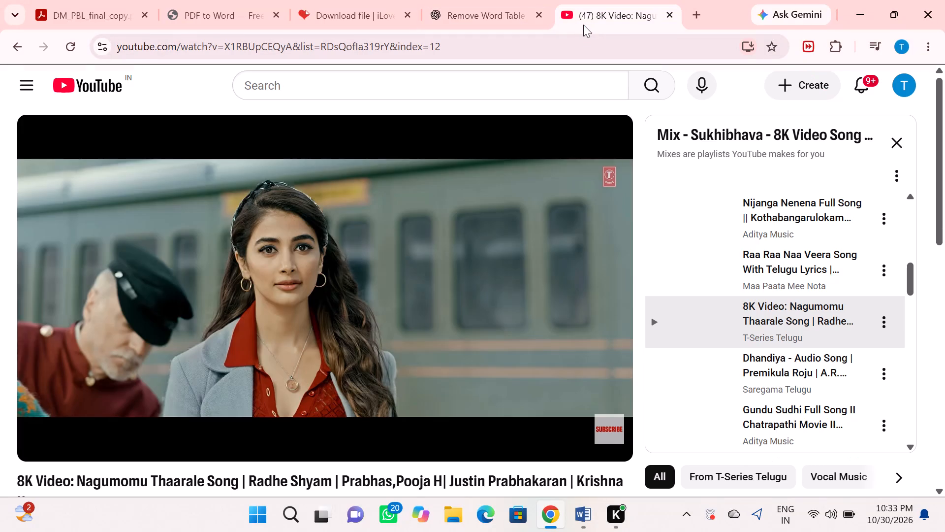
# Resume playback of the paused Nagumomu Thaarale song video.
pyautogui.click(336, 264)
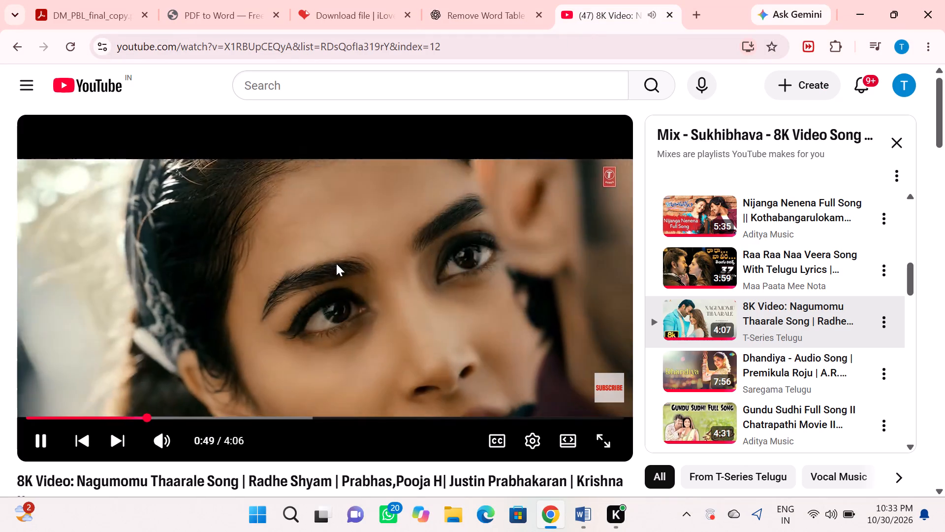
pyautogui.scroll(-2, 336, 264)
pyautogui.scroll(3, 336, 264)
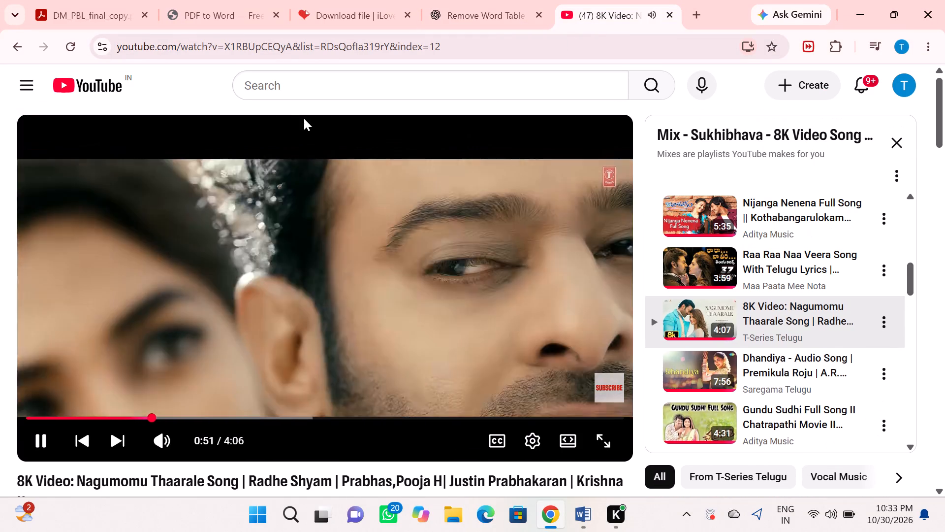
# Search YouTube for "mi amma thodu nanna thodu song" and play Aditya Music's Seethaiah Ammathodu full song.
pyautogui.click(290, 100)
pyautogui.click(283, 90)
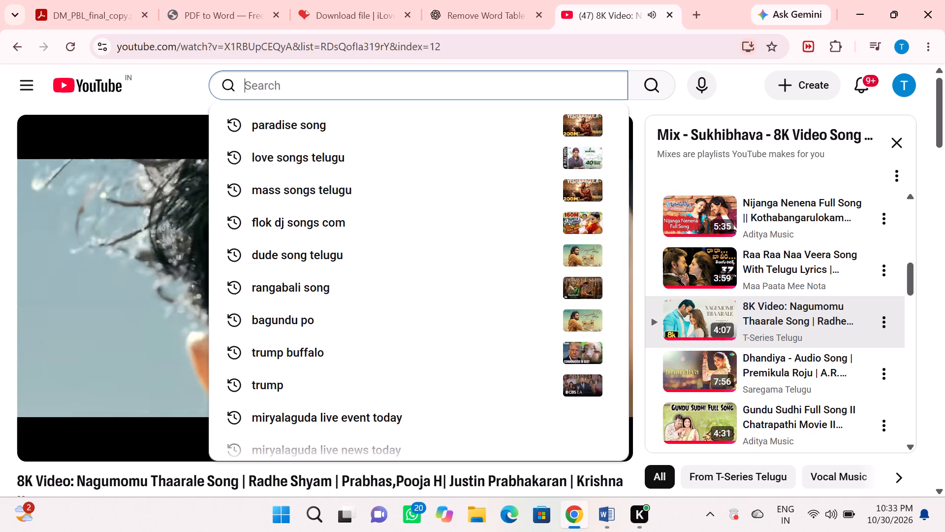
pyautogui.press('m')
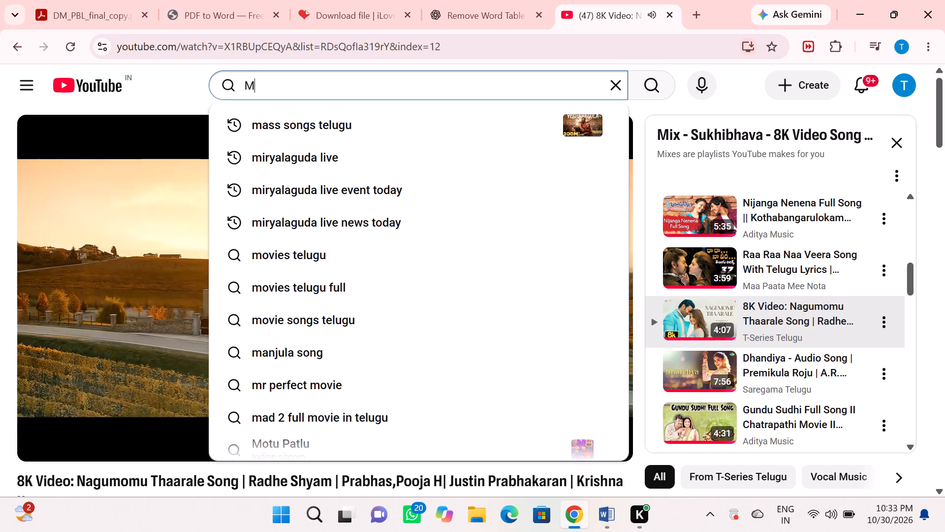
pyautogui.press('BackSpace')
pyautogui.write('MI')
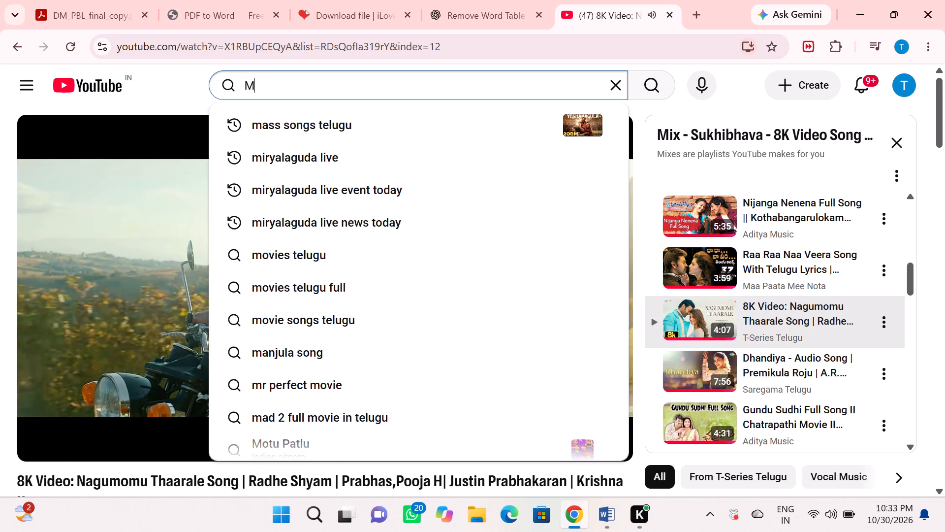
pyautogui.press('space')
pyautogui.write('AMMA THO')
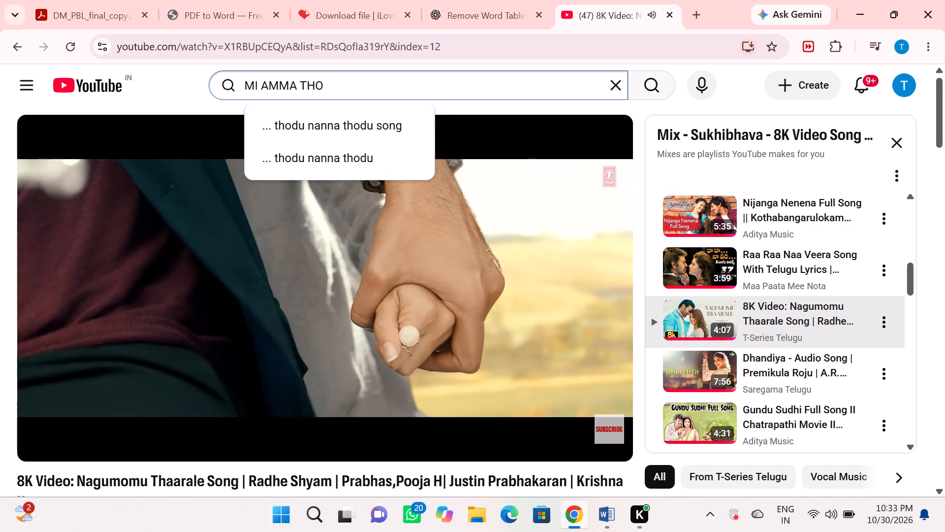
pyautogui.click(281, 120)
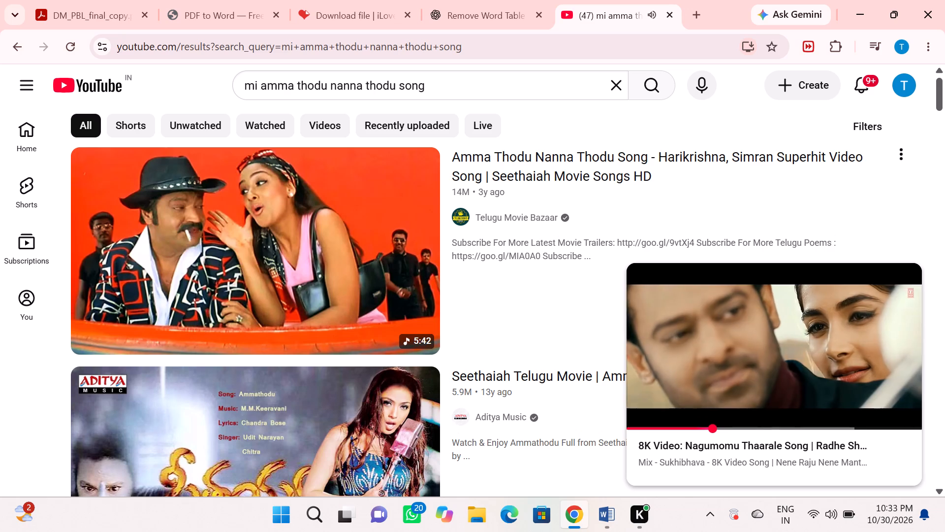
pyautogui.scroll(-2, 246, 190)
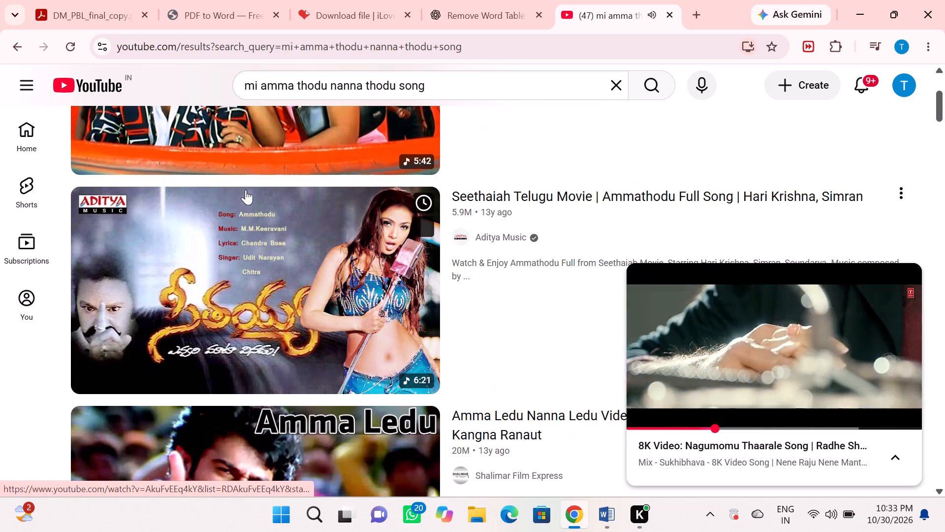
pyautogui.click(240, 230)
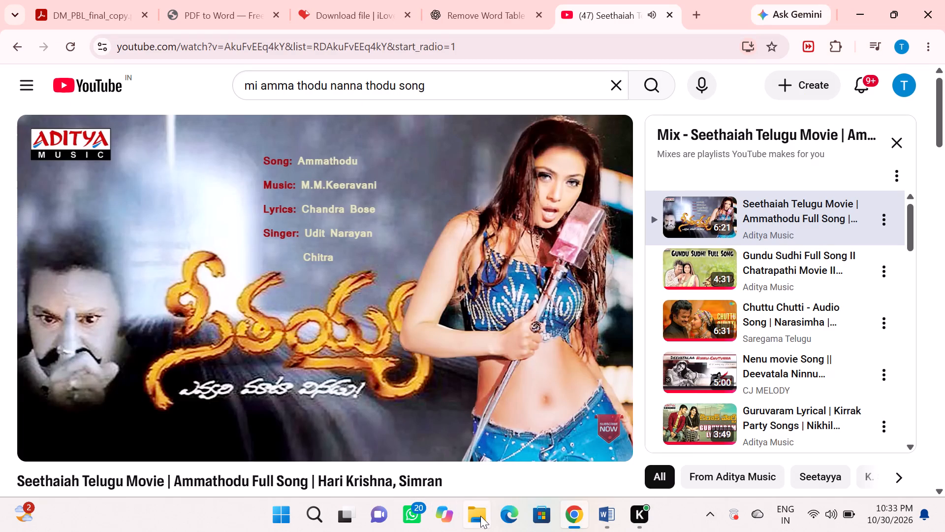
# Open AI_Recommendation_Engine_for_Indian_Standards_Project_Report2 from the Downloads folder and maximize its window.
pyautogui.click(480, 516)
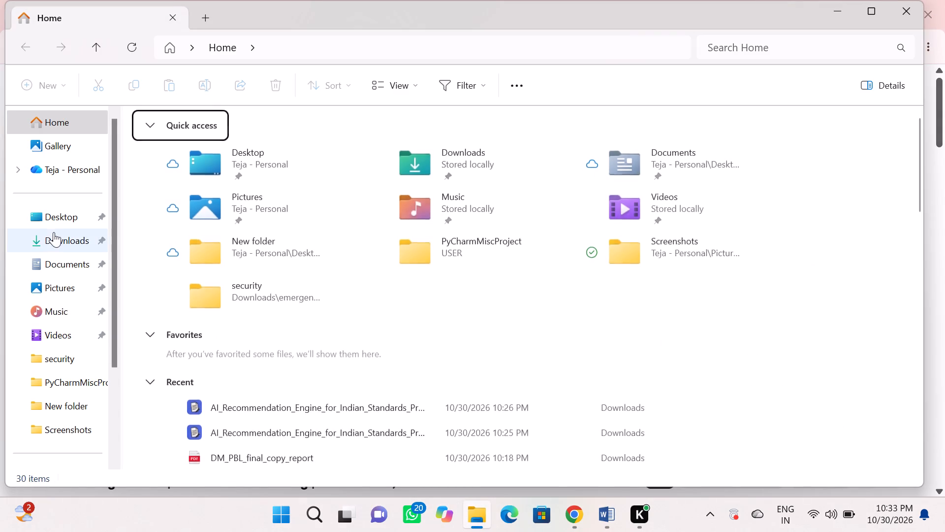
pyautogui.click(54, 234)
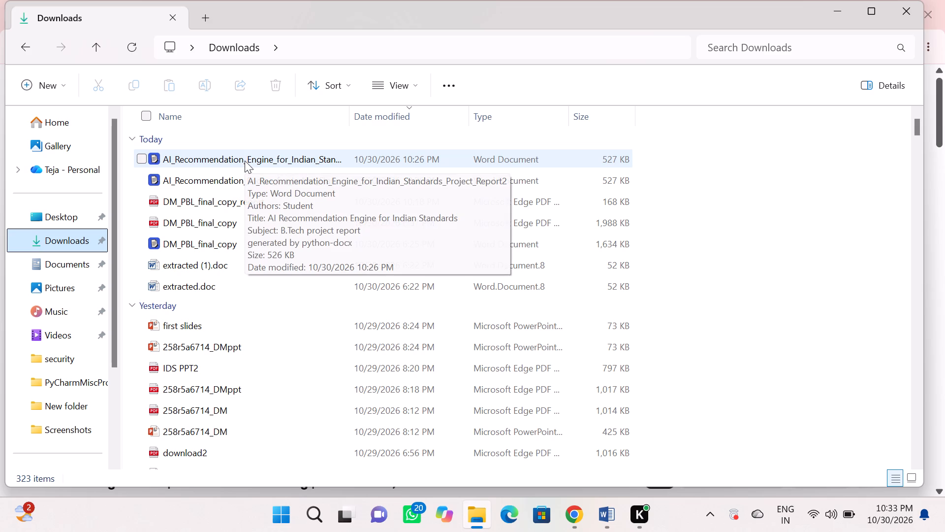
pyautogui.click(280, 163)
pyautogui.doubleClick(280, 163)
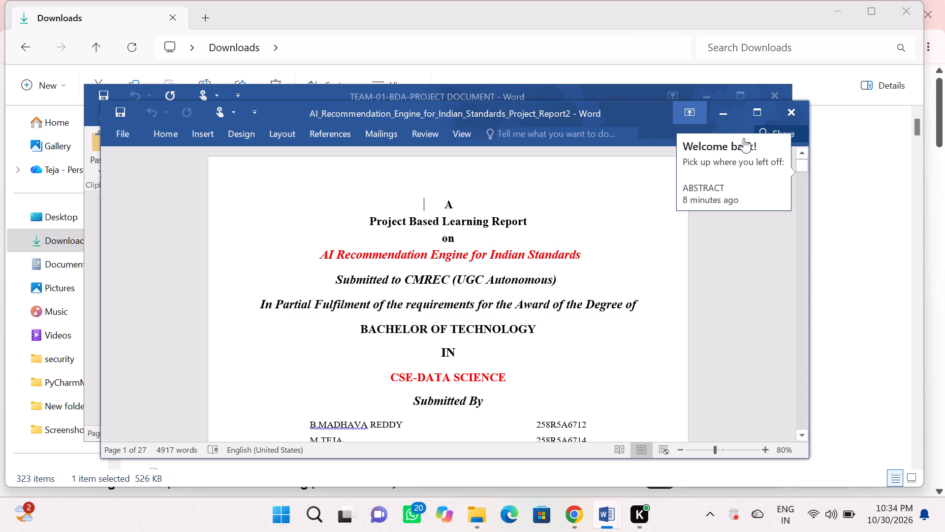
pyautogui.click(756, 119)
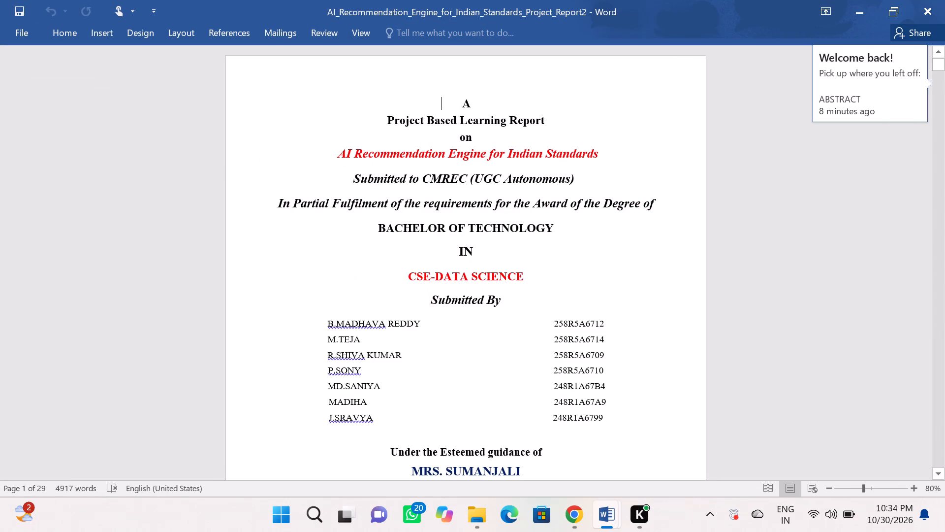
pyautogui.scroll(2, 756, 119)
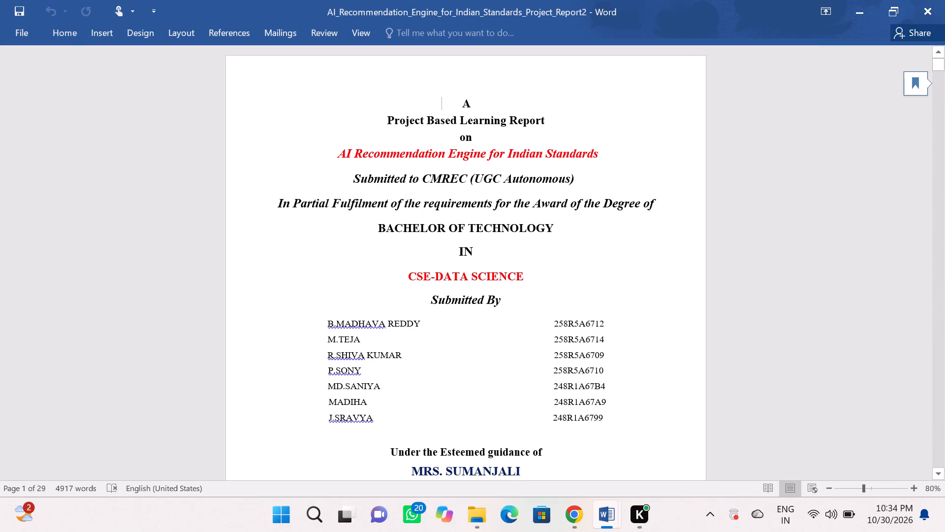
# Examine the report's cover page at different zoom levels, from the title down to the college details.
pyautogui.click(127, 12)
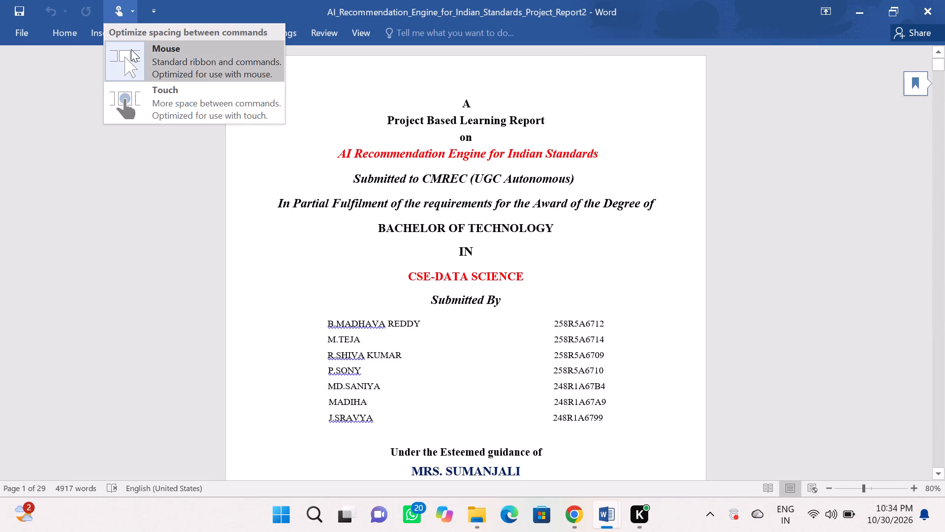
pyautogui.keyDown('ctrl'); pyautogui.scroll(-6, 533, 198); pyautogui.keyUp('ctrl')
pyautogui.scroll(1, 533, 198)
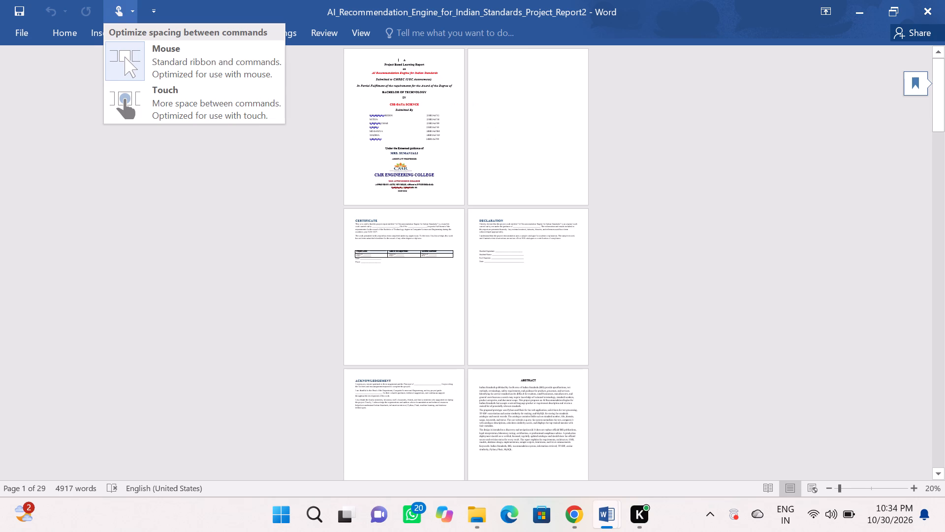
pyautogui.scroll(7, 533, 198)
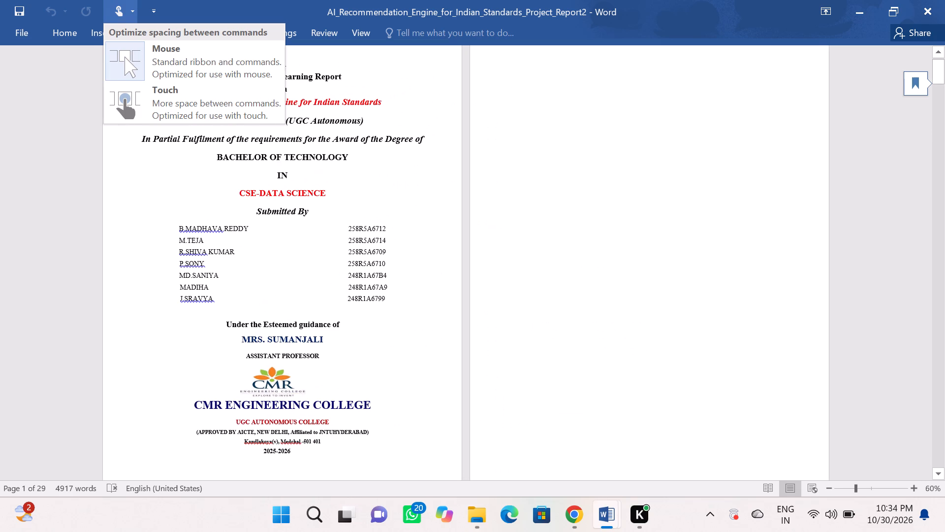
pyautogui.hscroll(1, 533, 198)
pyautogui.keyDown('ctrl'); pyautogui.scroll(8, 533, 198); pyautogui.keyUp('ctrl')
pyautogui.hscroll(1, 533, 198)
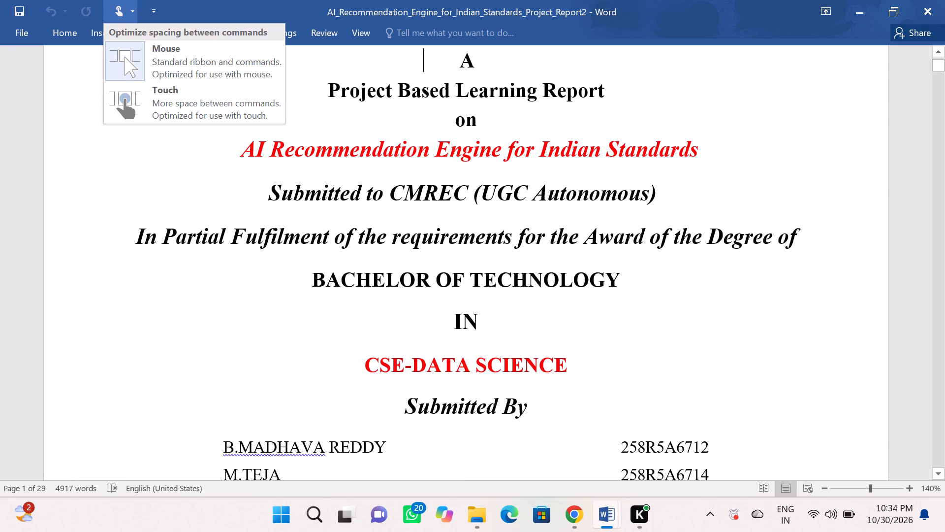
pyautogui.scroll(-5, 533, 198)
pyautogui.keyDown('ctrl'); pyautogui.scroll(-3, 533, 198); pyautogui.keyUp('ctrl')
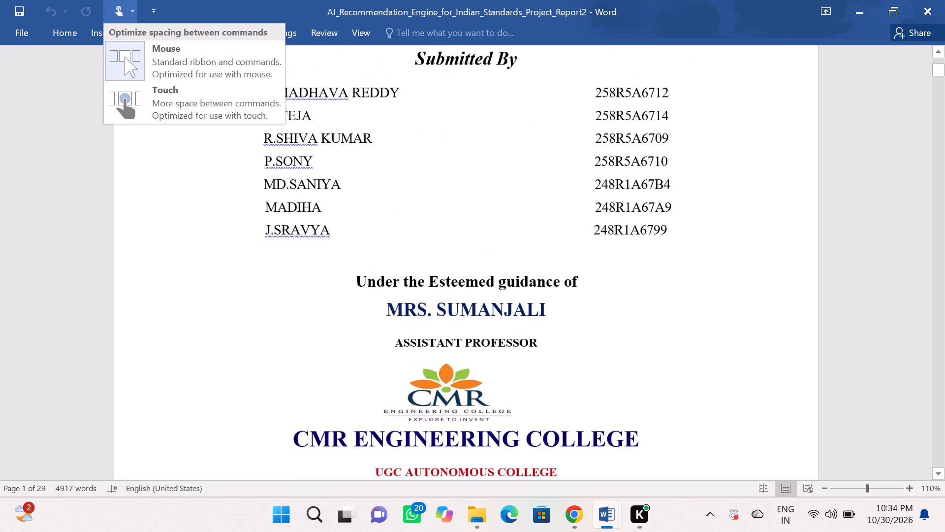
pyautogui.scroll(2, 533, 198)
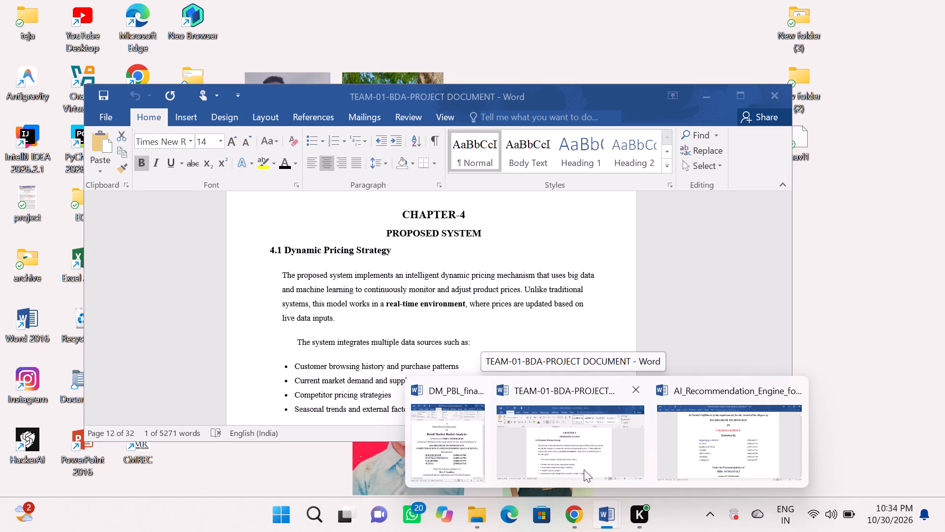
# Arrange the DM_PBL_final_copy document side by side with the AI Recommendation Engine report in two equal halves.
pyautogui.click(472, 394)
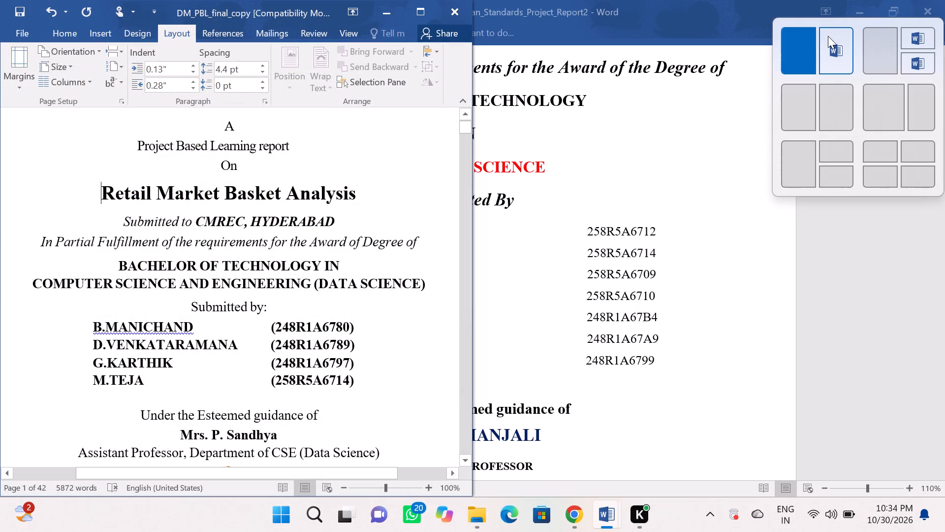
pyautogui.click(828, 36)
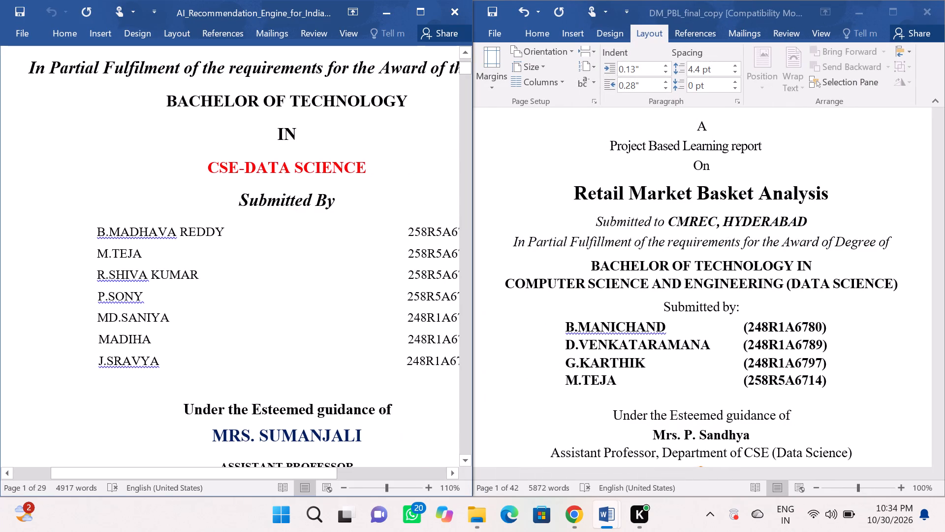
pyautogui.scroll(6, 388, 133)
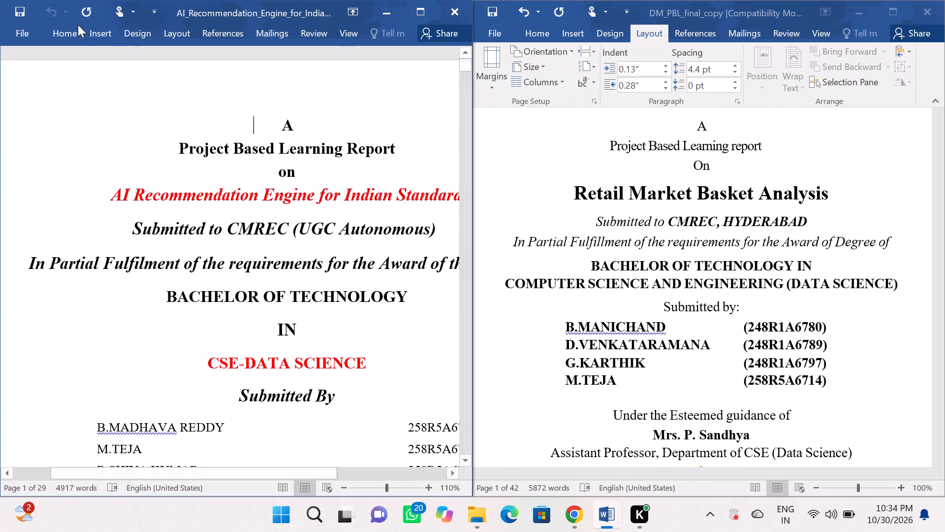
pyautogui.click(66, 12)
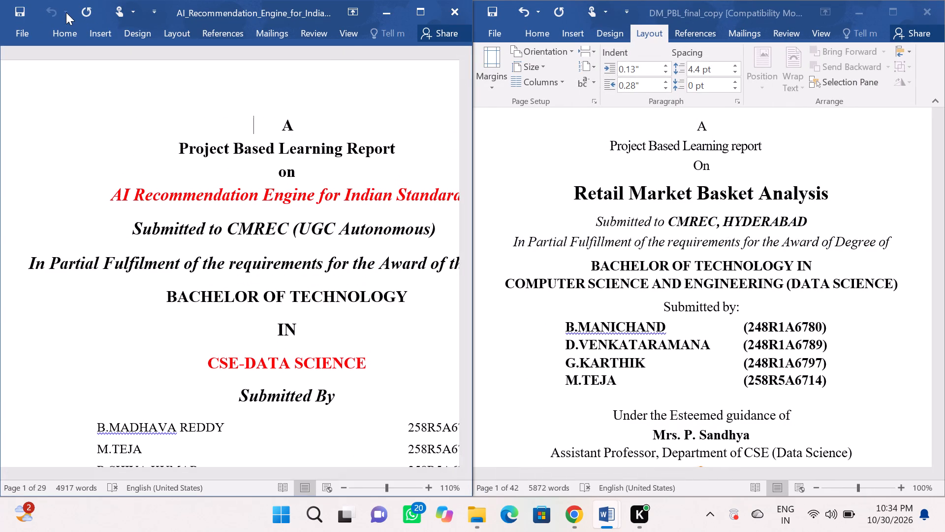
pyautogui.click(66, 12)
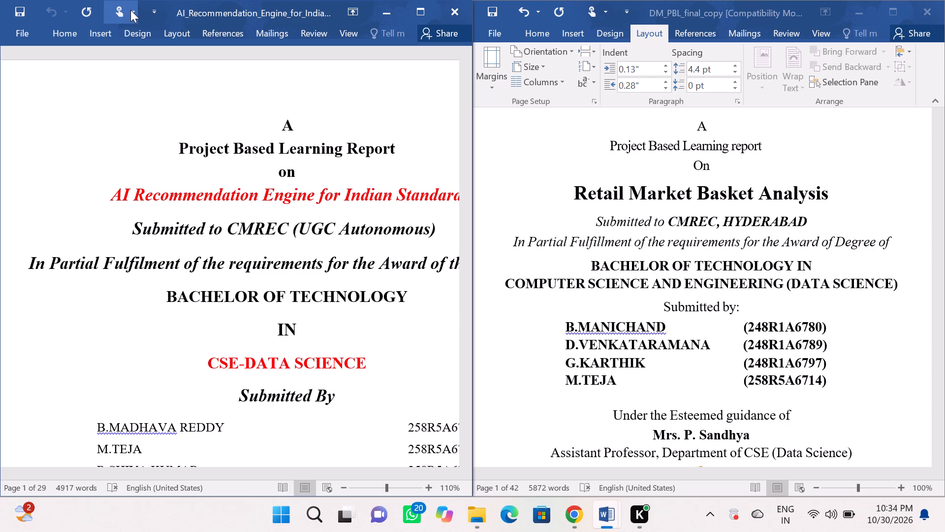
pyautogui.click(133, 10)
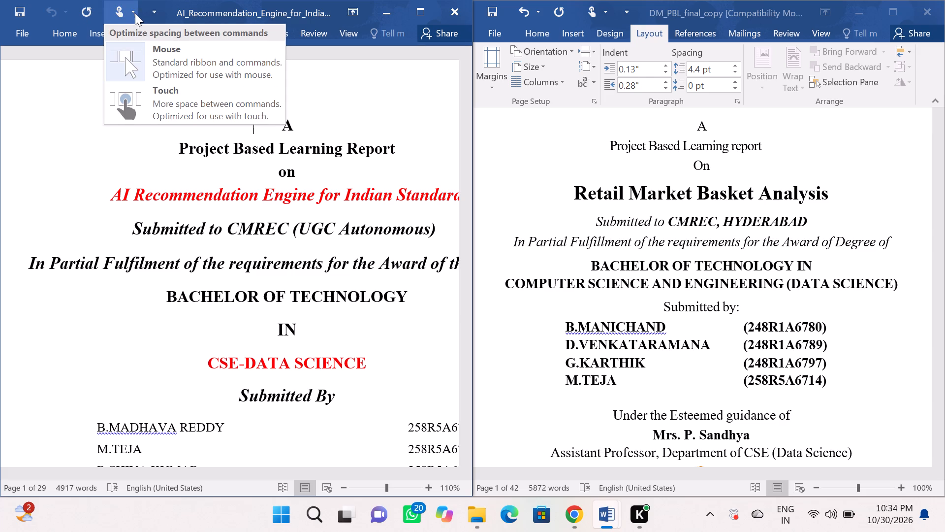
# Add the New command to the Quick Access Toolbar.
pyautogui.click(156, 9)
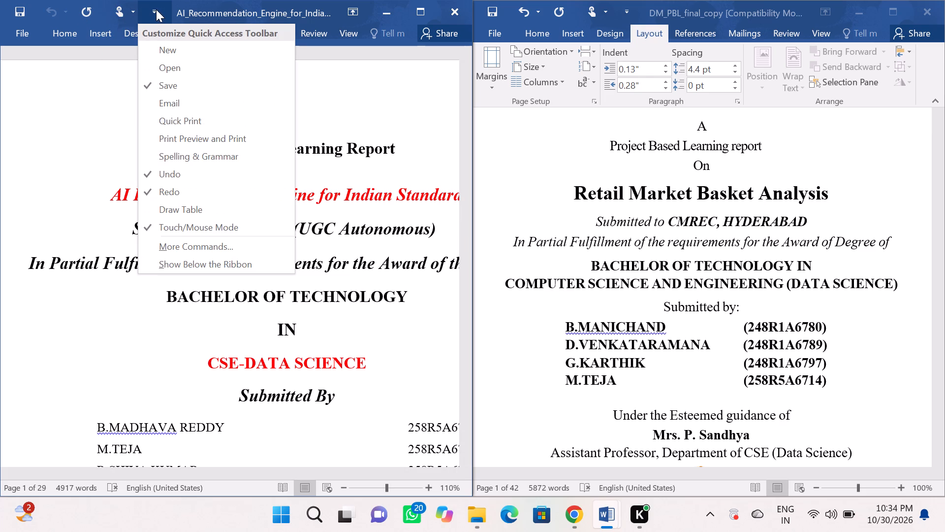
pyautogui.click(157, 44)
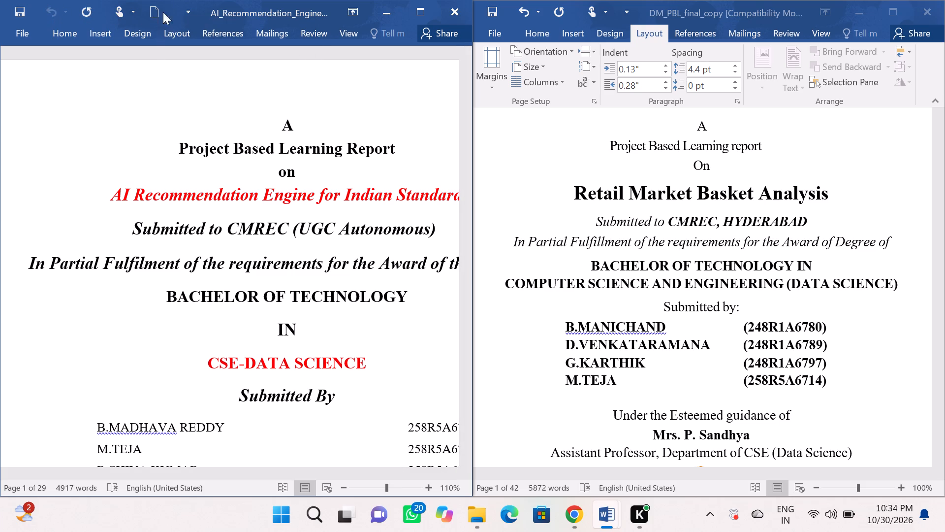
pyautogui.click(189, 13)
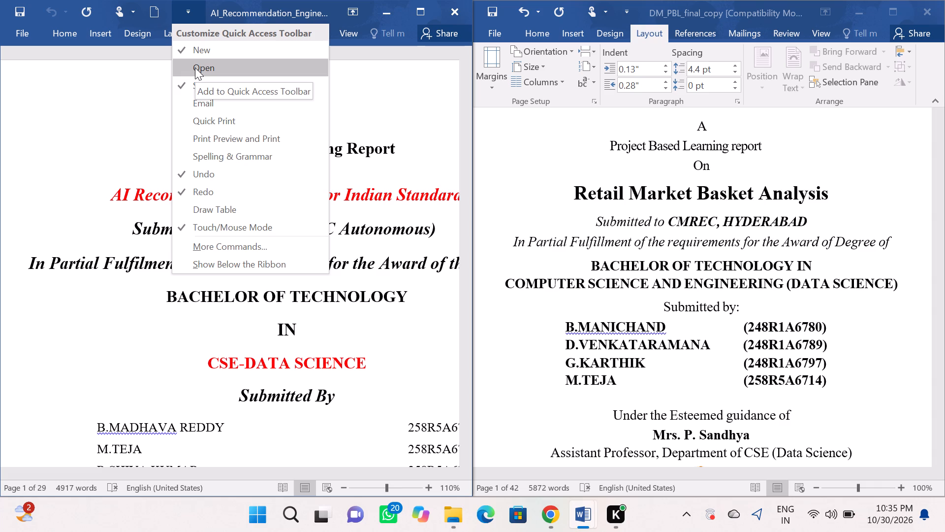
pyautogui.click(122, 107)
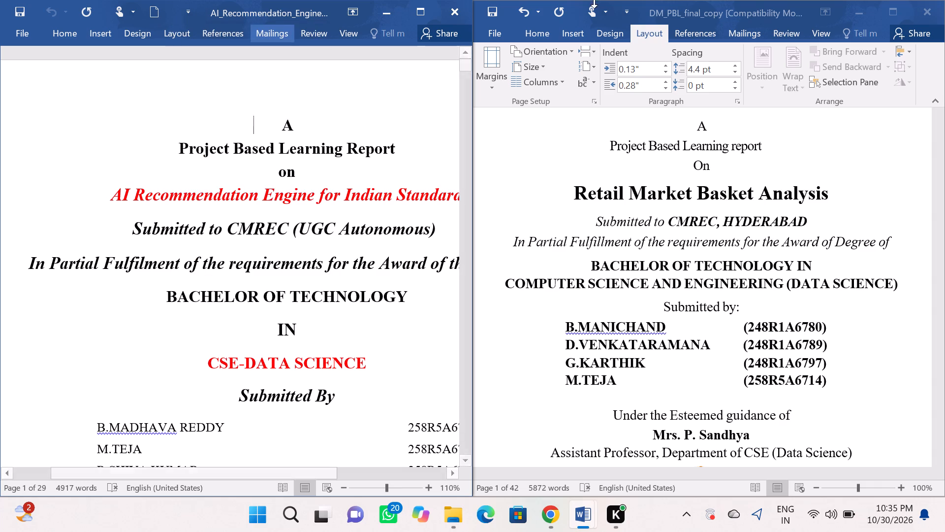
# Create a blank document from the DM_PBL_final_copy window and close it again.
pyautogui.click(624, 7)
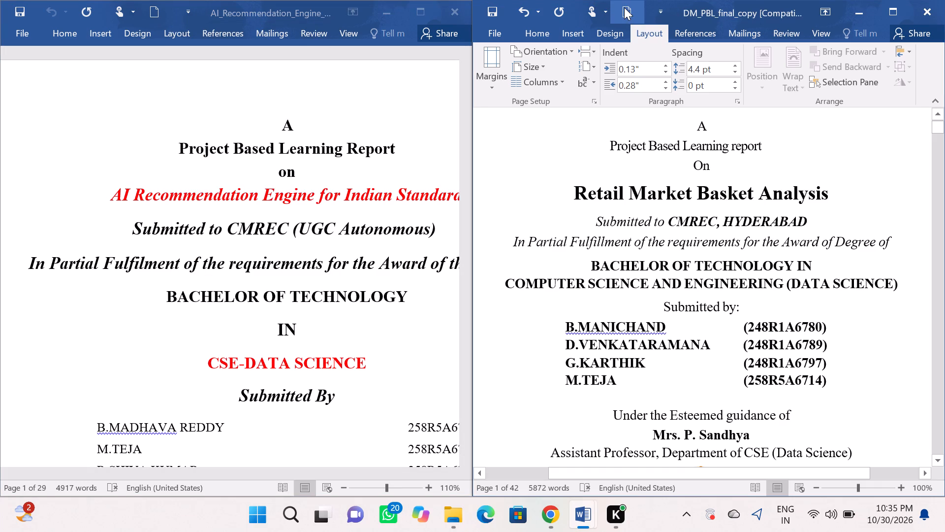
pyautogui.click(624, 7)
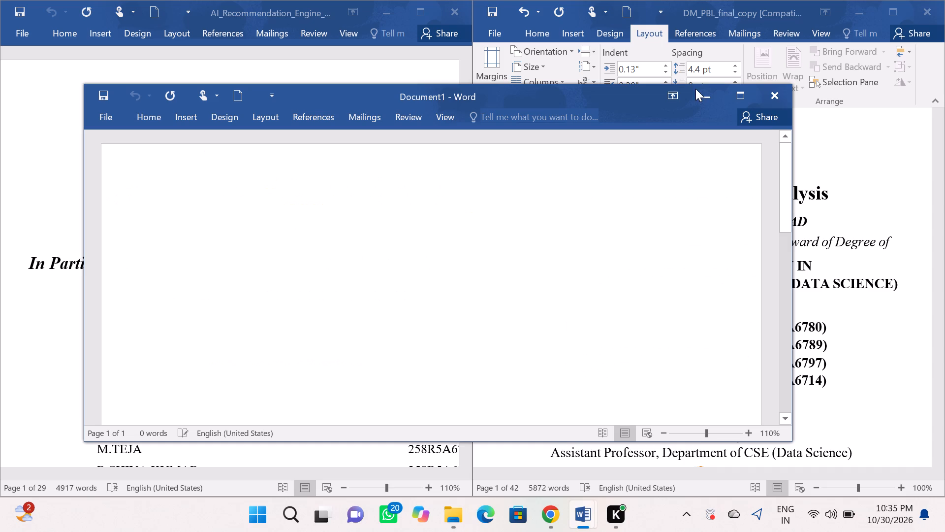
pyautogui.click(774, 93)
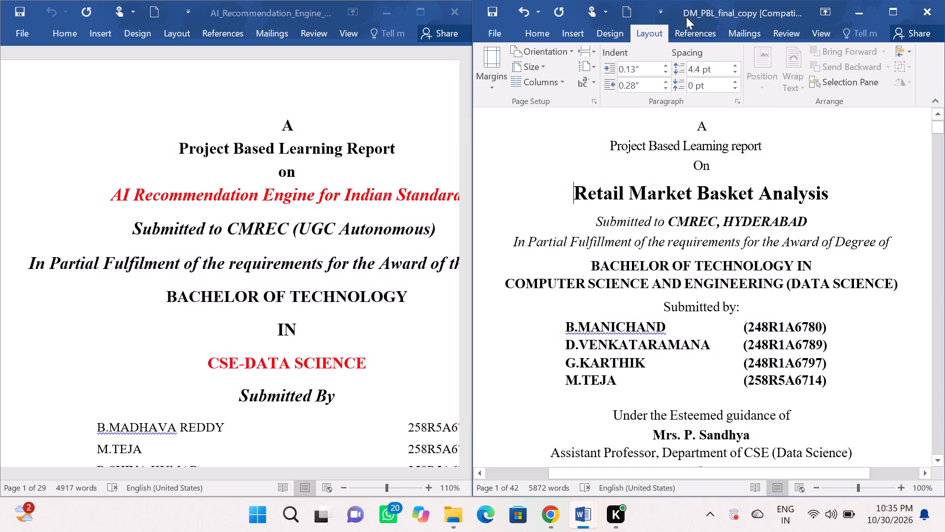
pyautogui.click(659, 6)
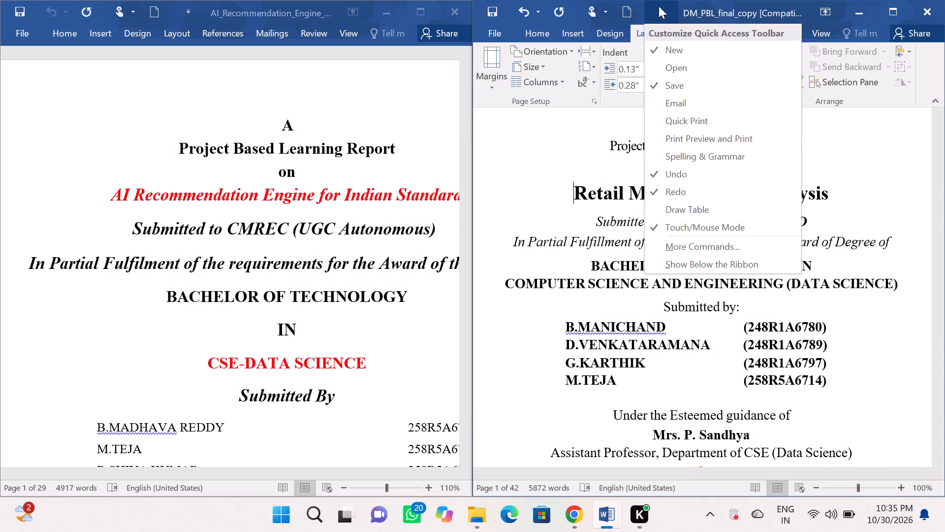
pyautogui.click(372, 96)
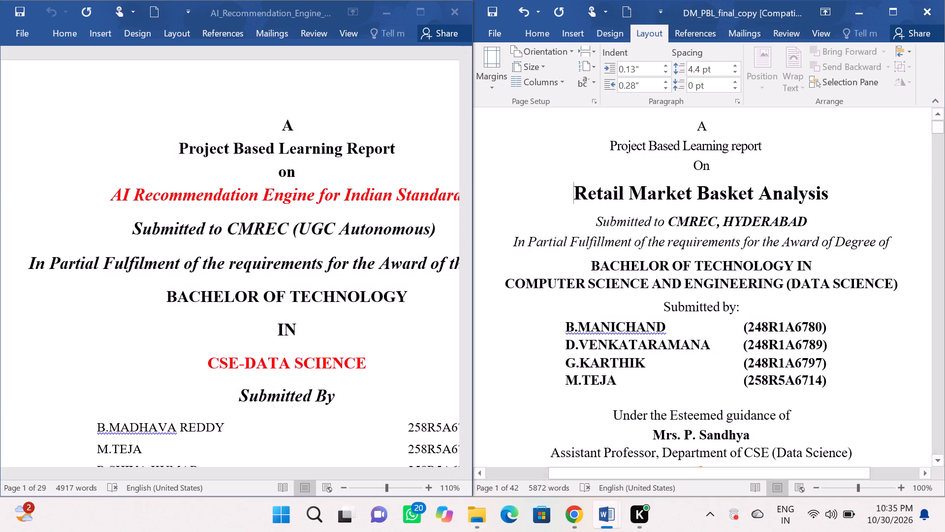
# Maximize the AI Recommendation Engine report window so it fills the screen.
pyautogui.scroll(3, 372, 96)
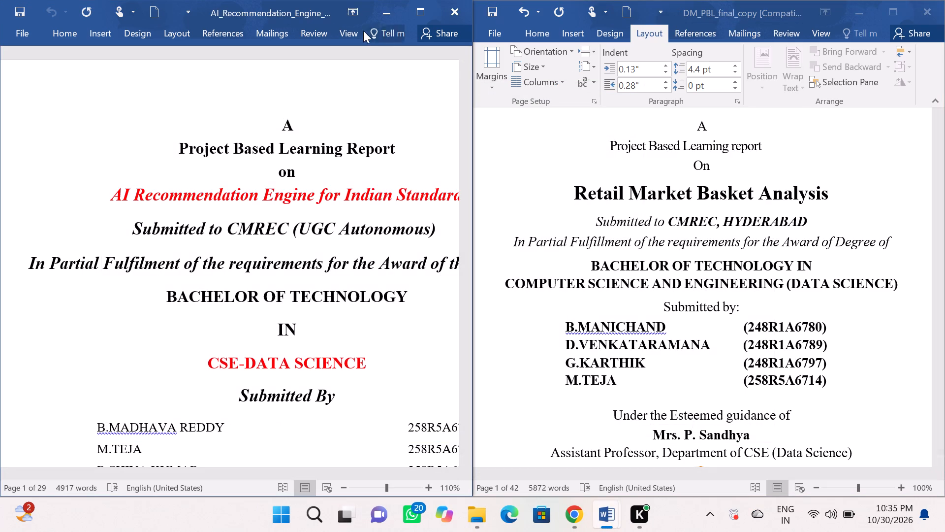
pyautogui.click(421, 11)
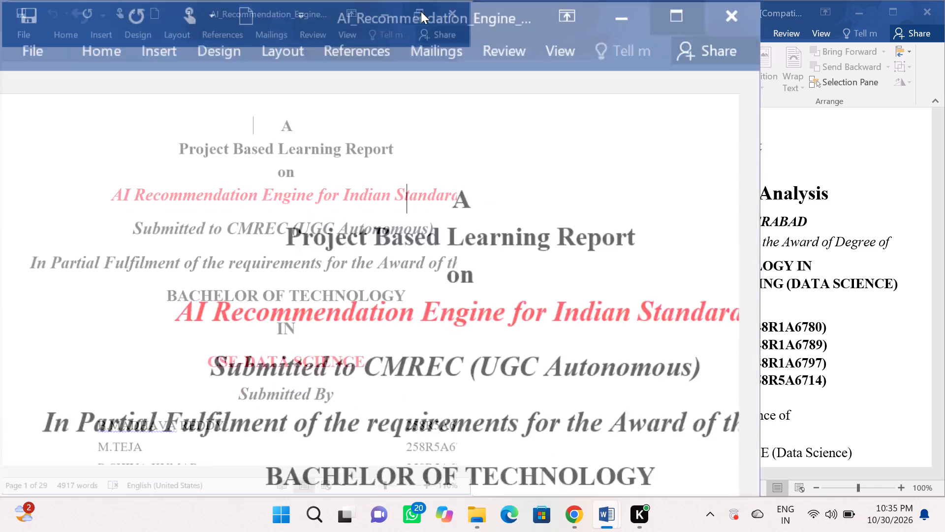
# Examine the report's formatting from the cover page through Chapter 4 to the start of the UML diagrams section.
pyautogui.scroll(7, 421, 11)
pyautogui.scroll(-6, 421, 11)
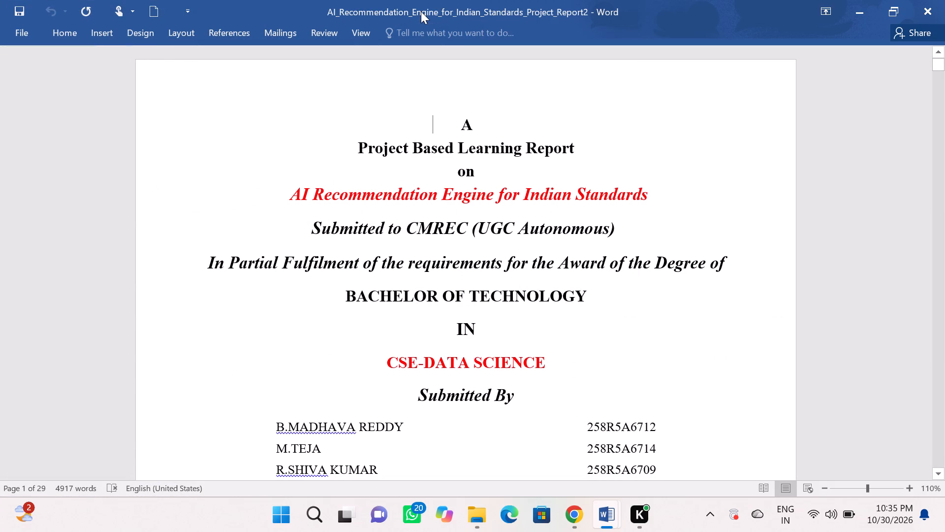
pyautogui.scroll(-9, 421, 11)
pyautogui.scroll(-9, 346, 303)
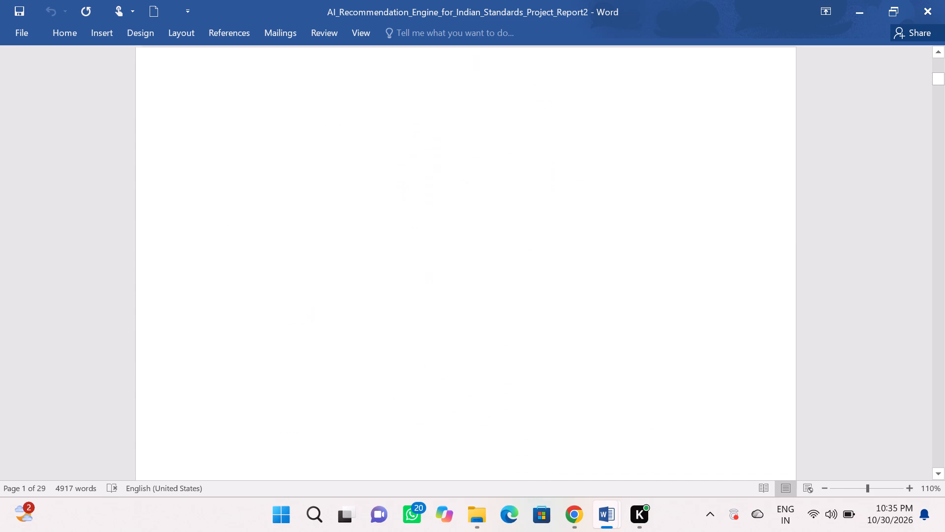
pyautogui.scroll(5, 346, 304)
pyautogui.scroll(-18, 346, 304)
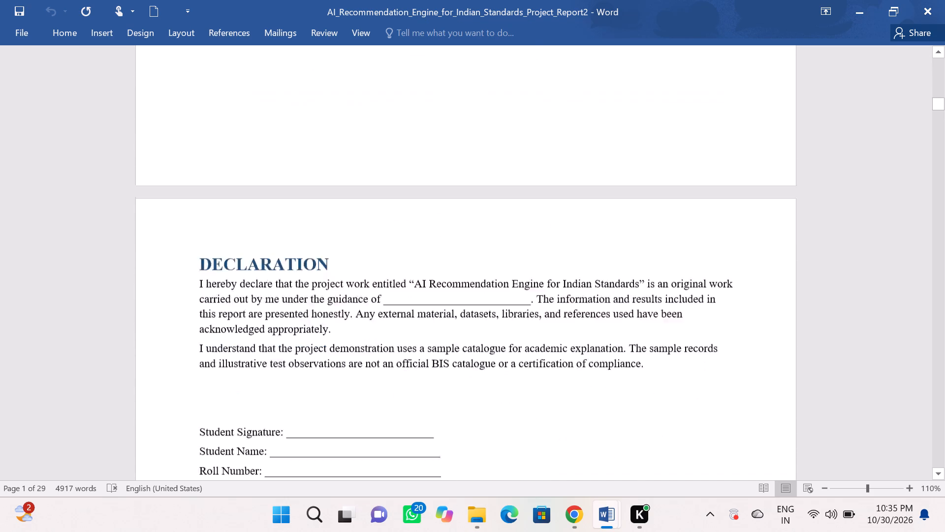
pyautogui.scroll(-20, 346, 304)
pyautogui.scroll(-20, 346, 304)
pyautogui.scroll(-16, 346, 304)
pyautogui.scroll(-7, 346, 304)
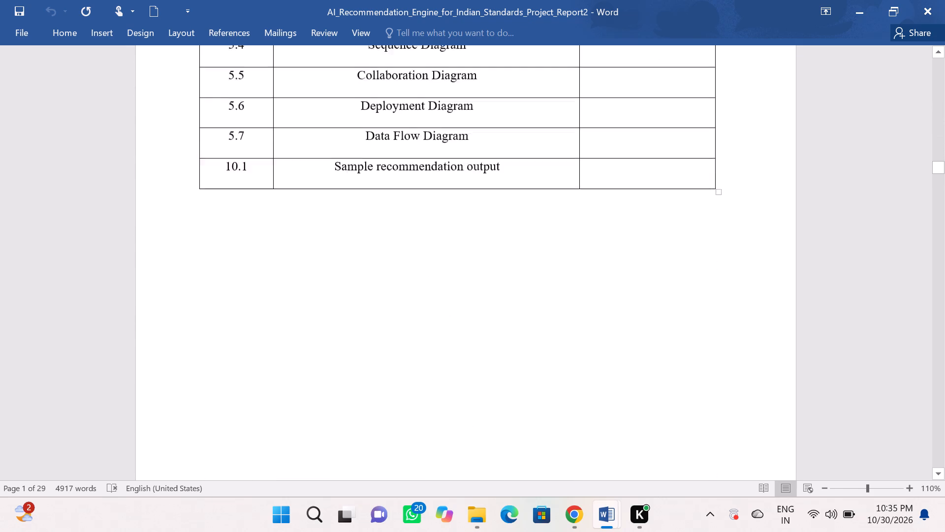
pyautogui.scroll(-13, 346, 304)
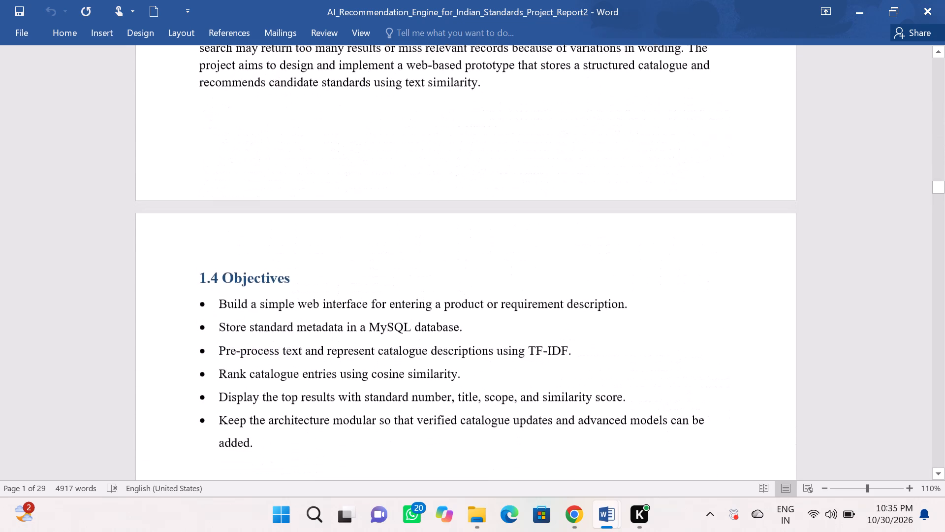
pyautogui.scroll(-7, 346, 304)
pyautogui.scroll(-16, 346, 304)
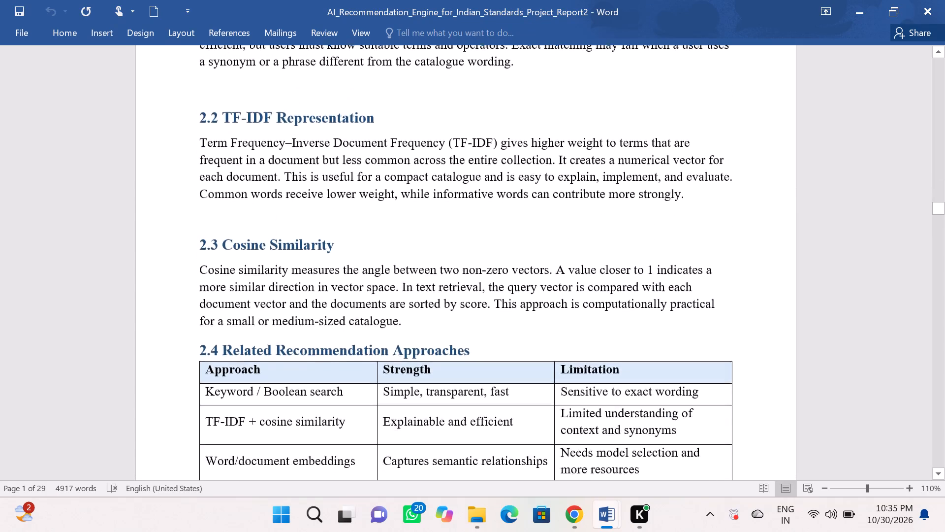
pyautogui.scroll(-11, 346, 304)
pyautogui.scroll(-17, 346, 304)
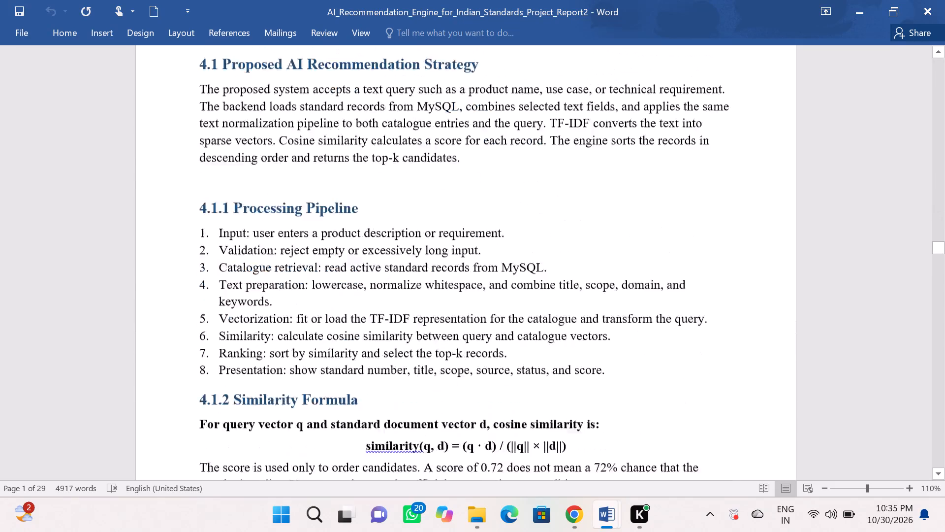
pyautogui.scroll(8, 346, 304)
pyautogui.scroll(-4, 346, 304)
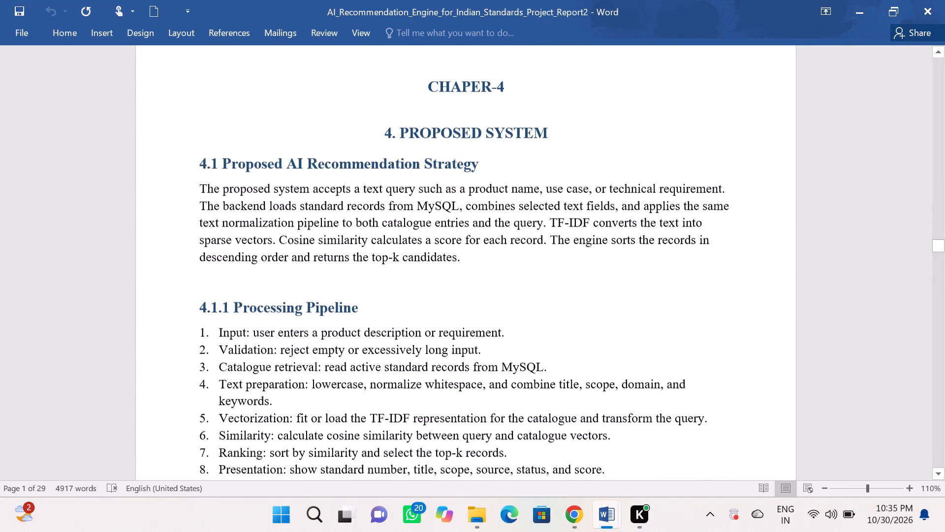
pyautogui.scroll(-12, 346, 304)
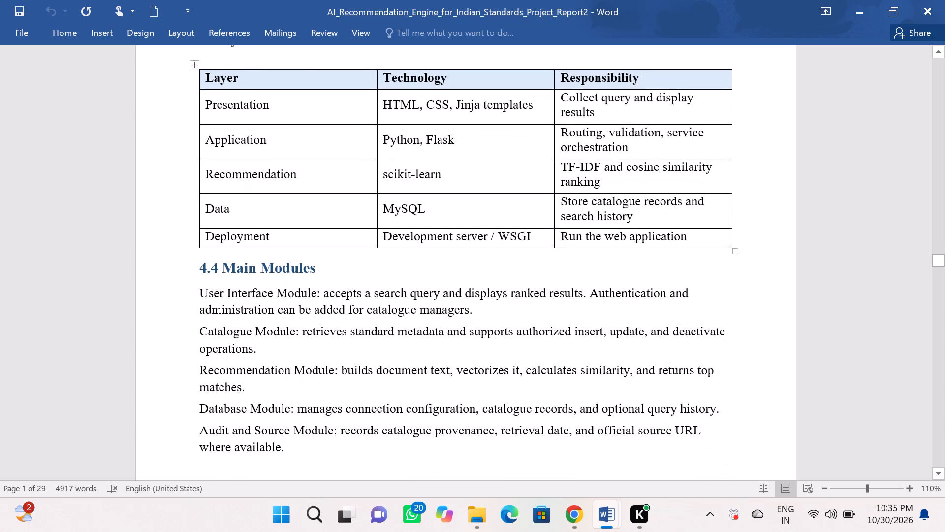
pyautogui.scroll(-1, 346, 304)
pyautogui.scroll(2, 346, 304)
pyautogui.scroll(-12, 346, 304)
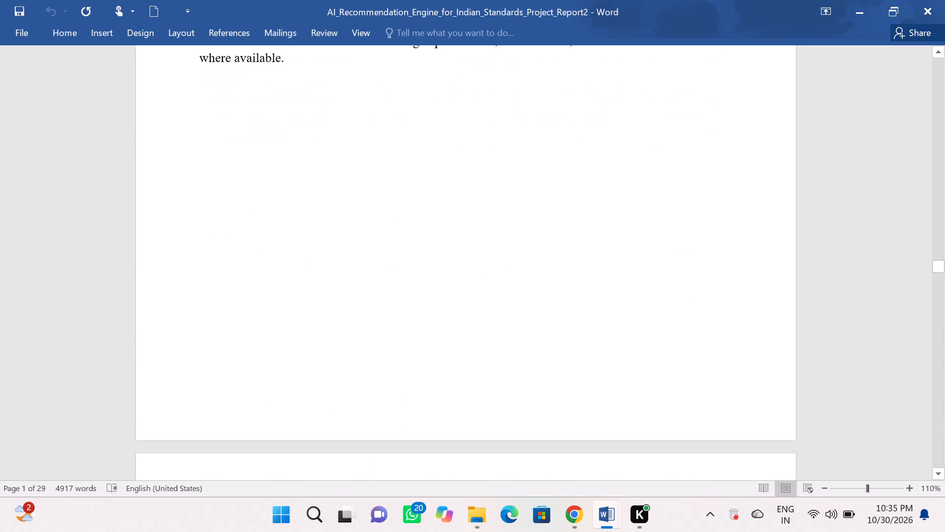
pyautogui.scroll(-1, 346, 304)
# Set the "5. UML DIAGRAMS" heading to font size 14.
pyautogui.moveTo(361, 200); pyautogui.dragTo(196, 194)
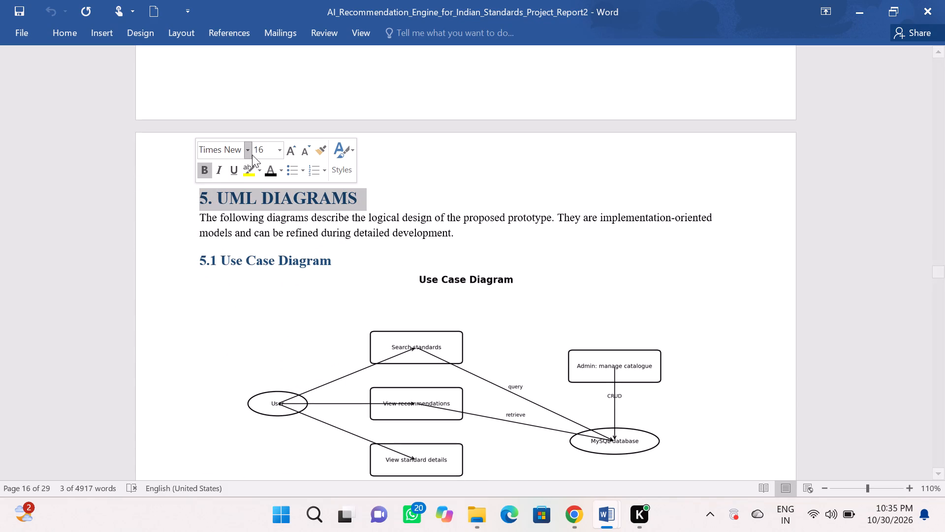
pyautogui.click(268, 151)
pyautogui.press('BackSpace')
pyautogui.write('14')
pyautogui.press('Return')
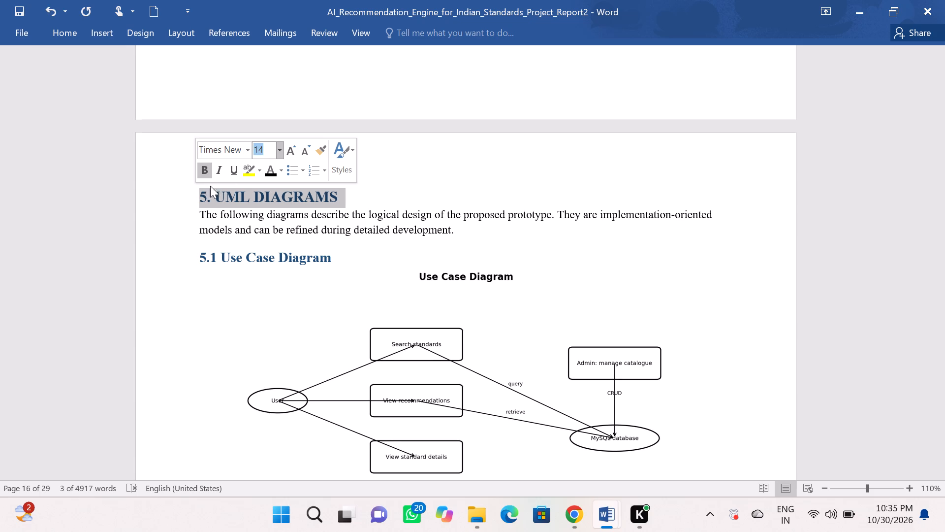
# Insert the chapter line "CHAPER-5" as its own paragraph above the "5. UML DIAGRAMS" heading.
pyautogui.click(202, 194)
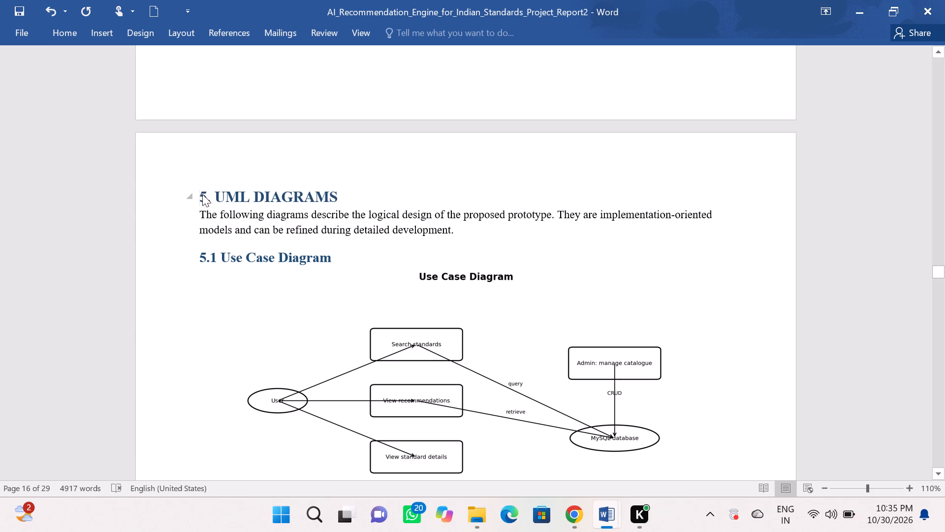
pyautogui.write('CHAPER')
pyautogui.press('BackSpace')
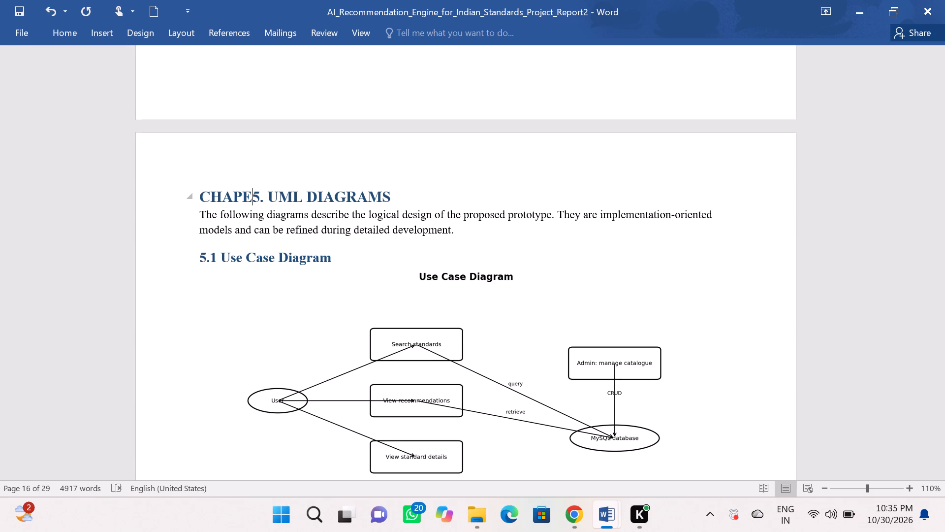
pyautogui.write('R-5')
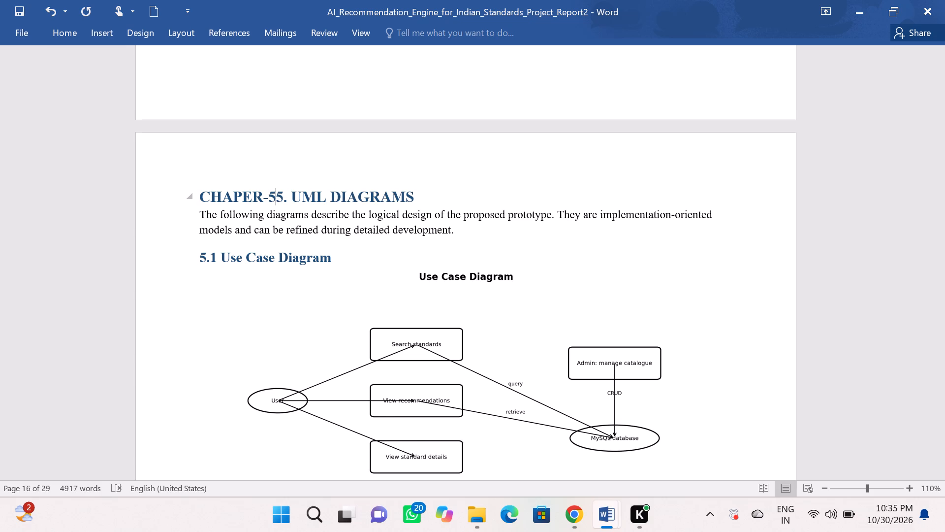
pyautogui.press('Return')
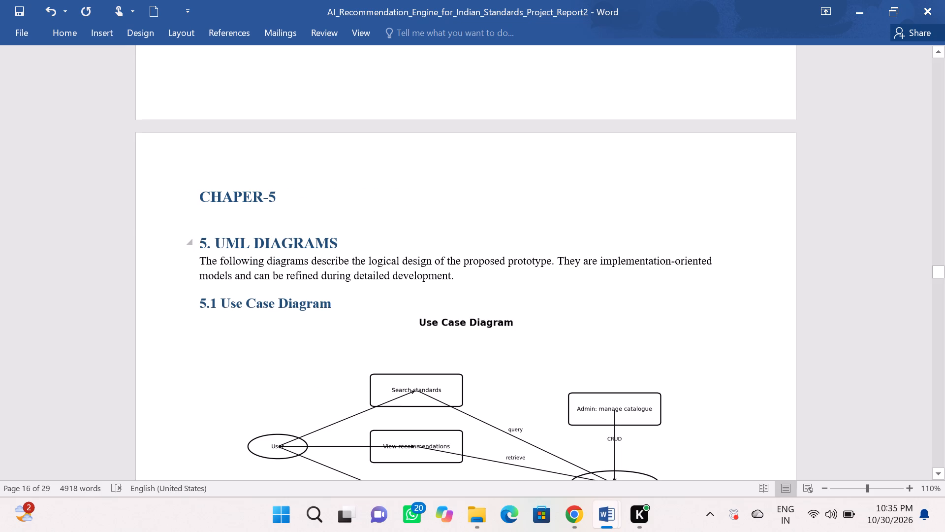
# Apply 1.0 line spacing and centre alignment to the "CHAPER-5" and "5. UML DIAGRAMS" headings.
pyautogui.moveTo(337, 243); pyautogui.dragTo(172, 188)
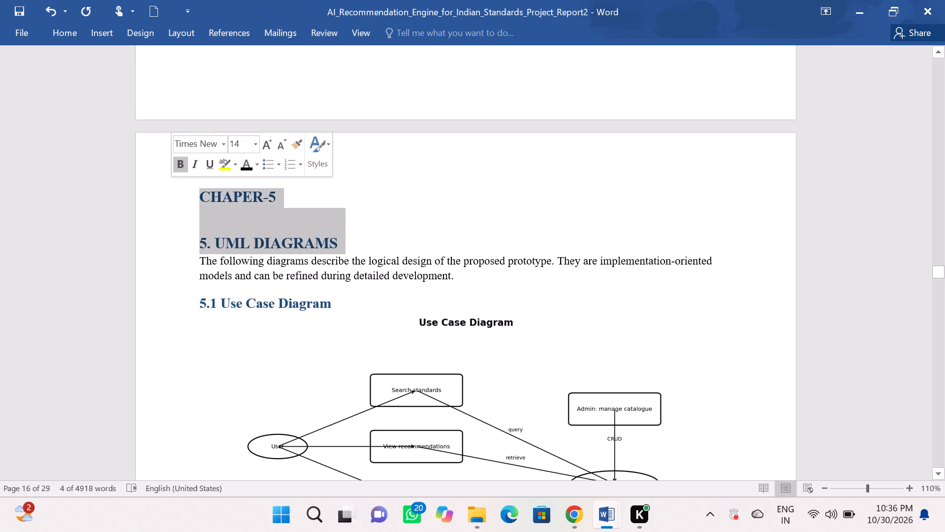
pyautogui.click(76, 27)
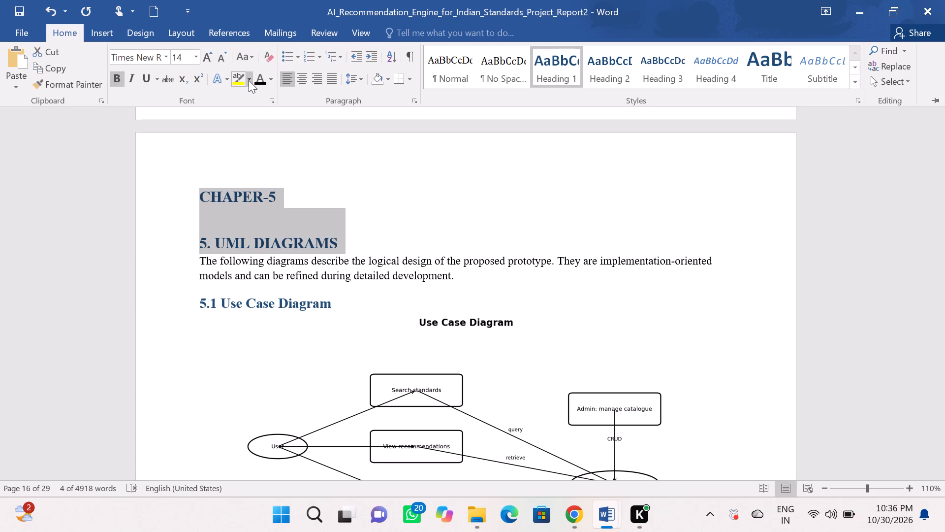
pyautogui.click(359, 75)
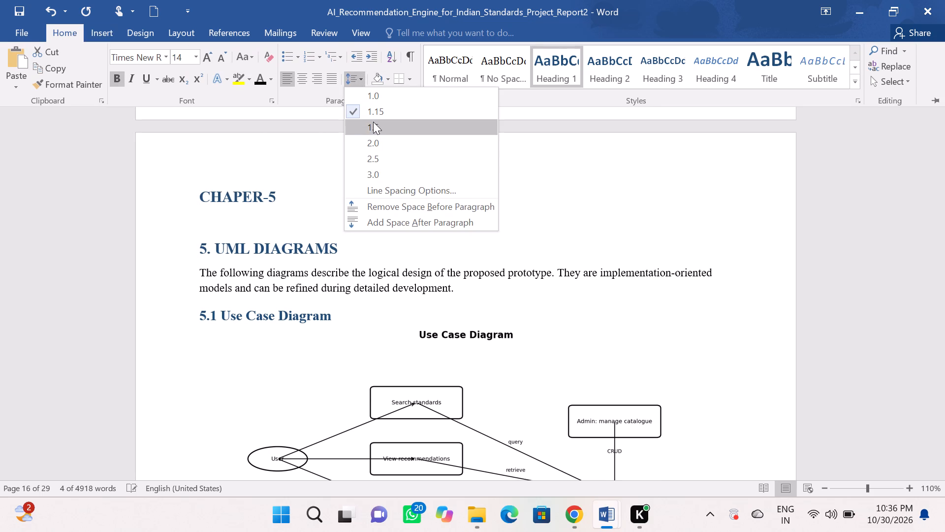
pyautogui.click(373, 94)
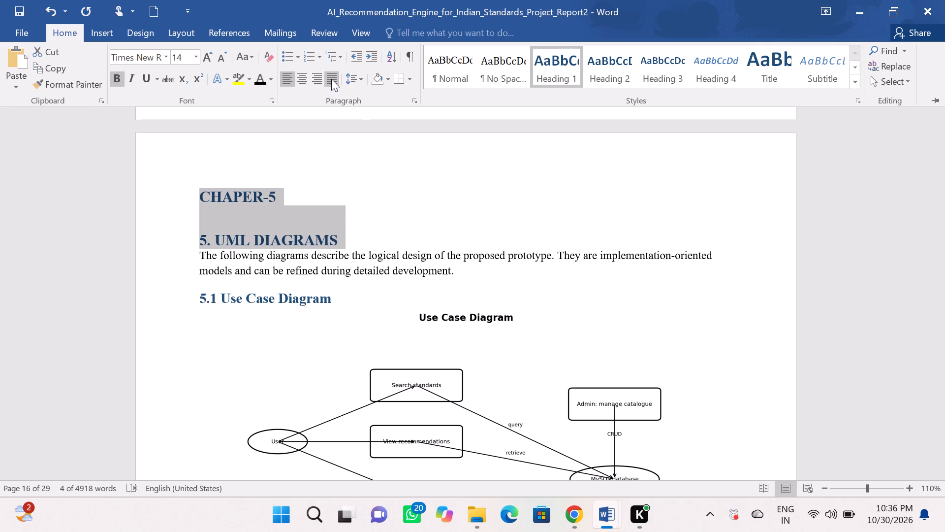
pyautogui.click(304, 76)
pyautogui.click(311, 174)
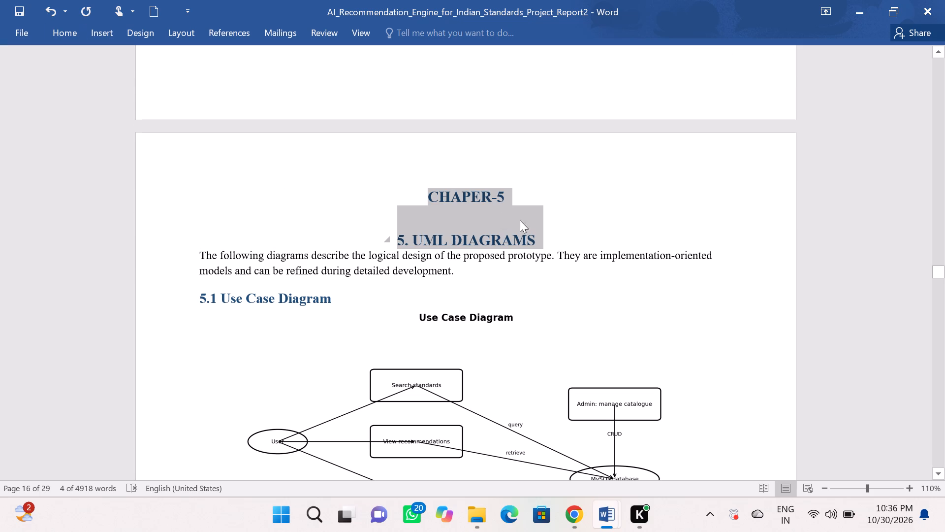
# Add a blank line below the "5. UML DIAGRAMS" heading and indent the introductory paragraph's first line with leading spaces.
pyautogui.click(566, 240)
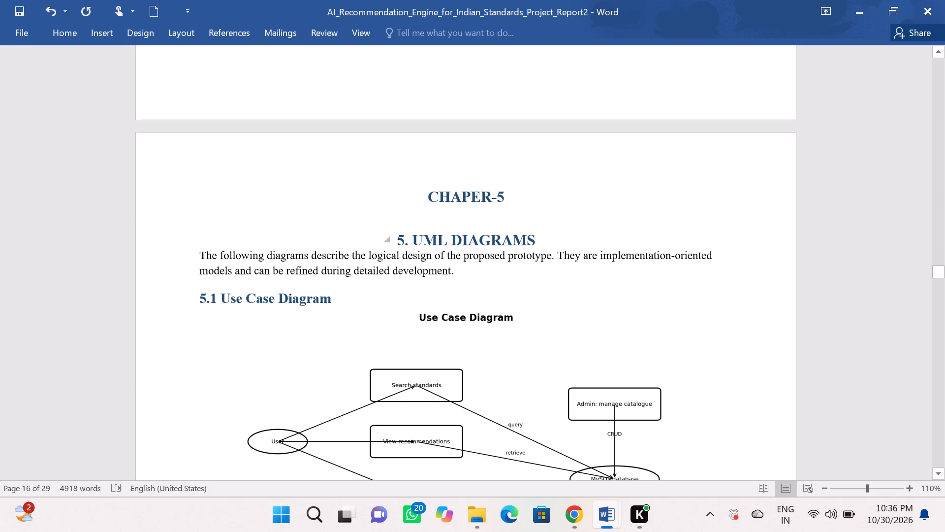
pyautogui.press('Return')
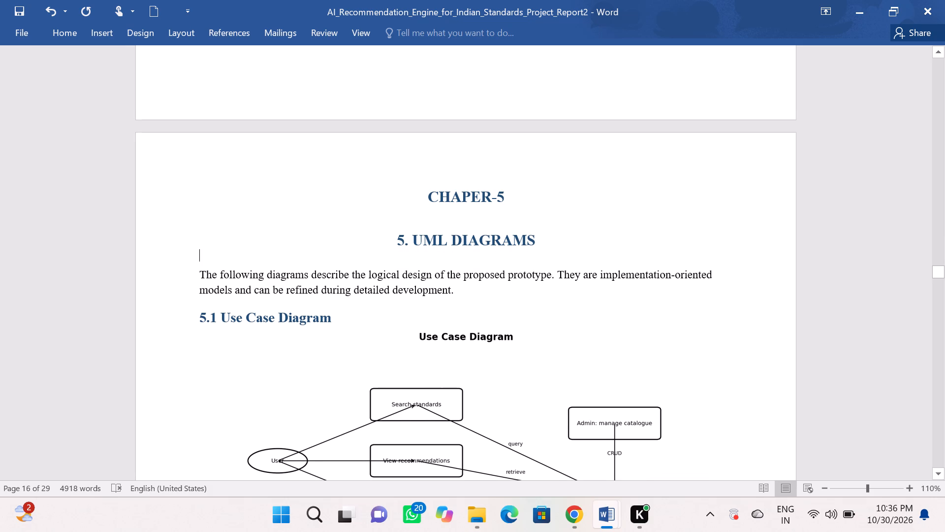
pyautogui.click(198, 276)
pyautogui.press('space')
pyautogui.press('space')
pyautogui.press('space')
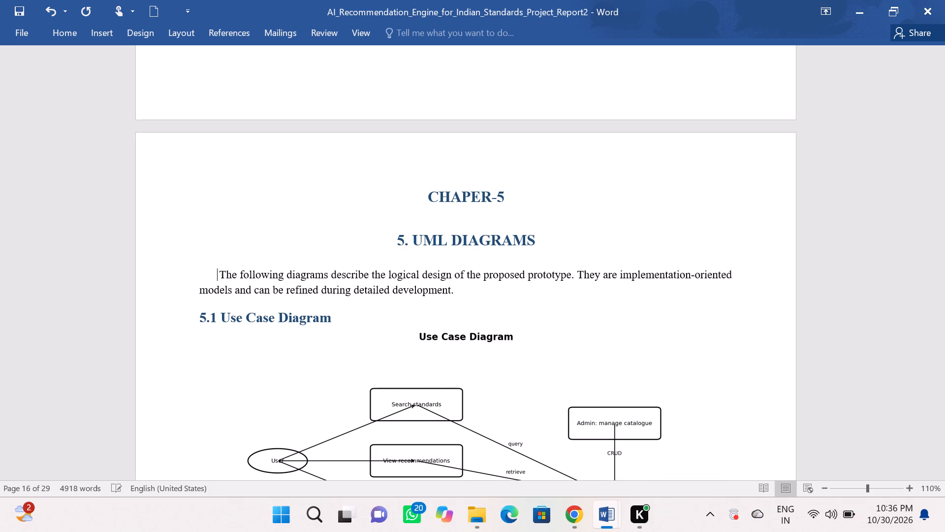
pyautogui.press('space')
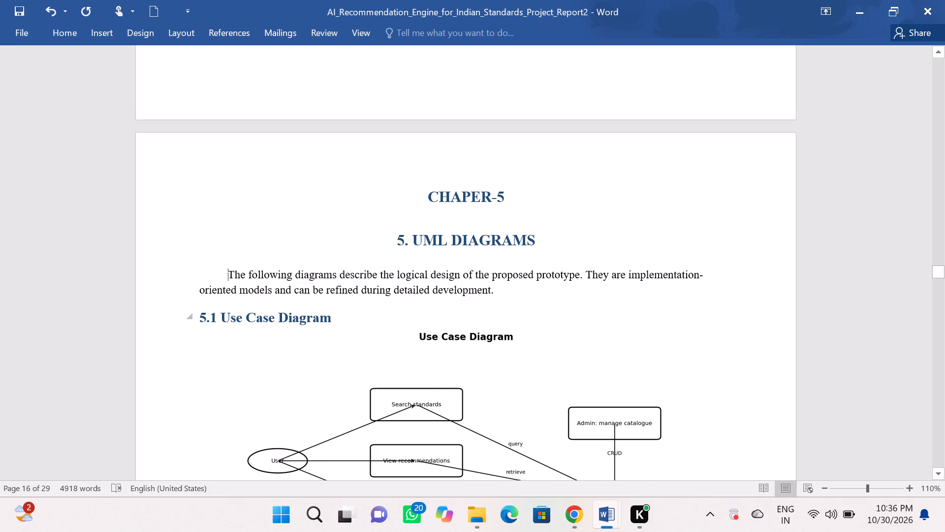
# Set the "5.1 Use Case Diagram" heading to font size 14.
pyautogui.moveTo(338, 317); pyautogui.dragTo(181, 308)
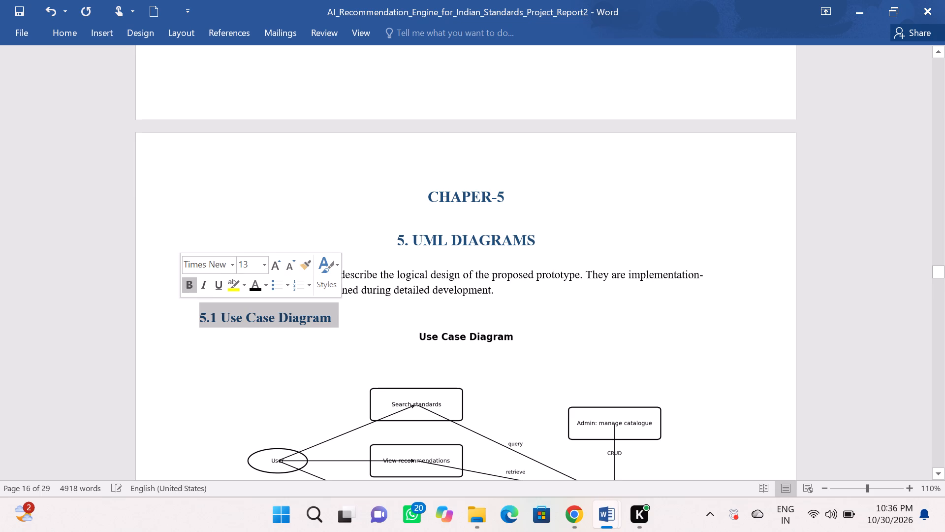
pyautogui.click(248, 261)
pyautogui.press('BackSpace')
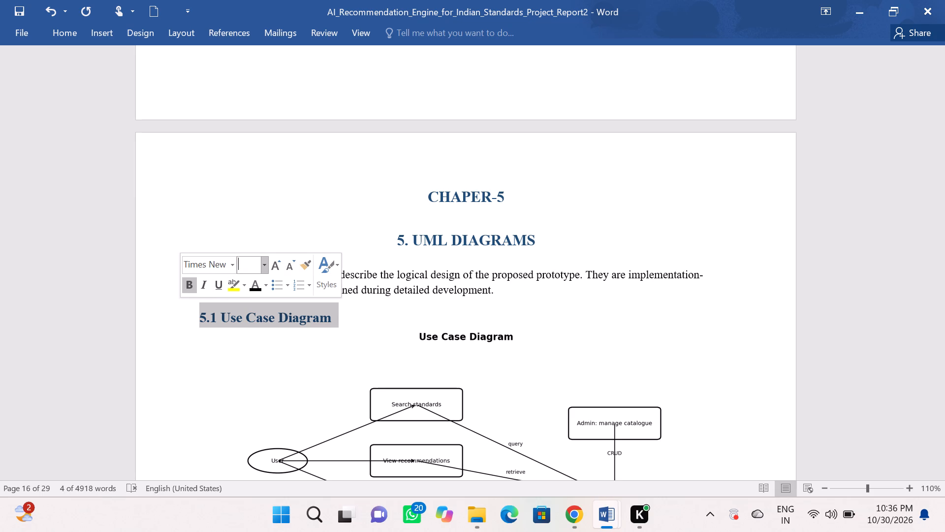
pyautogui.write('14')
pyautogui.press('Return')
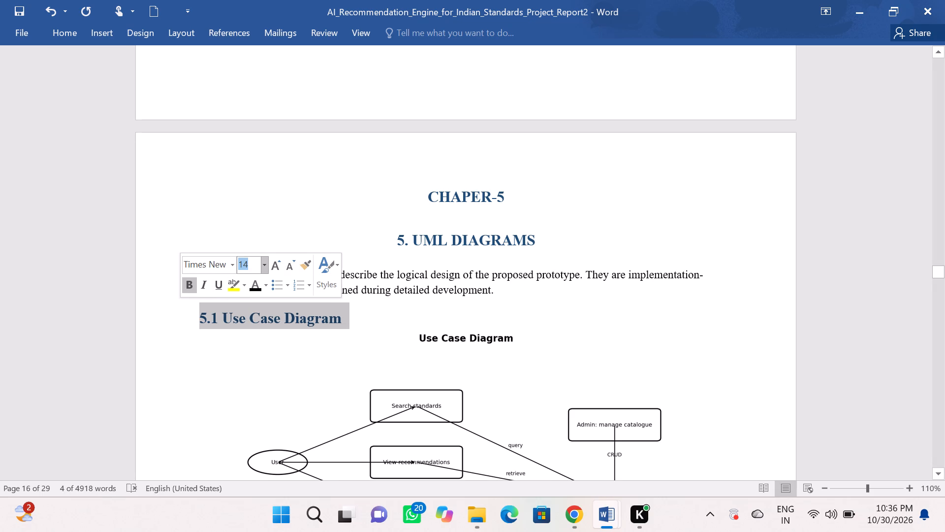
# Set the introductory paragraph under "5. UML DIAGRAMS" to font size 12.
pyautogui.moveTo(497, 289); pyautogui.dragTo(156, 247)
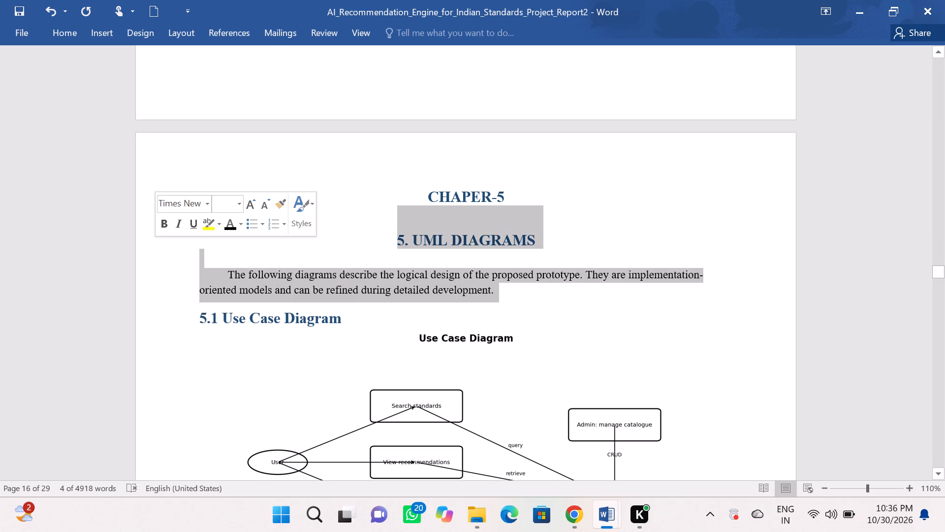
pyautogui.click(214, 259)
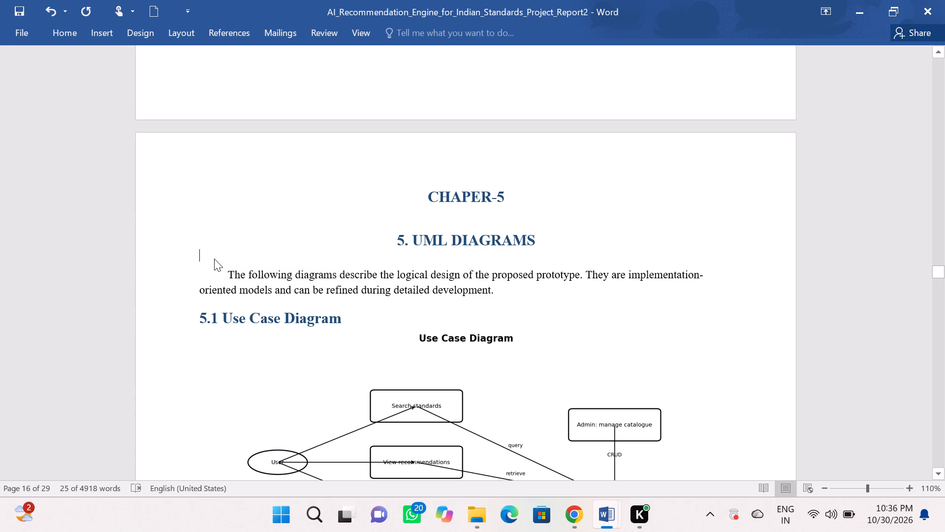
pyautogui.moveTo(219, 274); pyautogui.dragTo(495, 304)
pyautogui.click(495, 294)
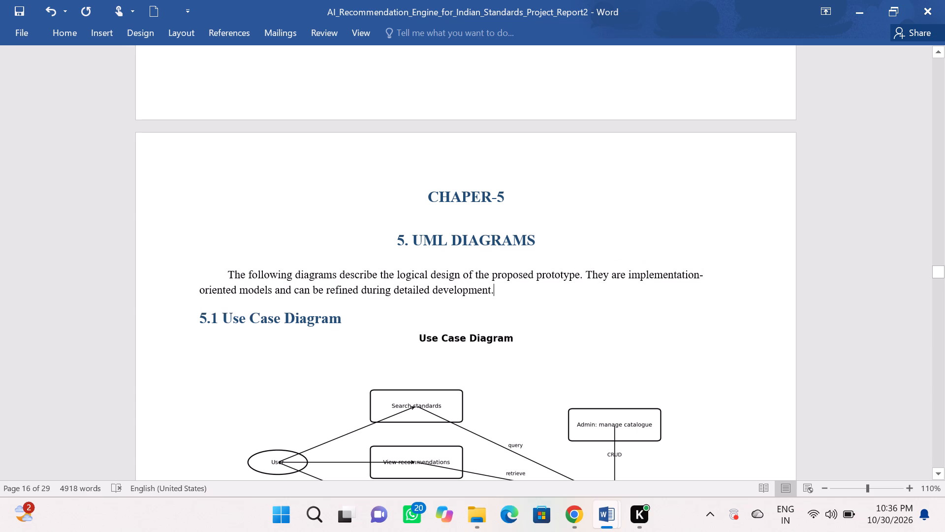
pyautogui.moveTo(496, 289); pyautogui.dragTo(210, 267)
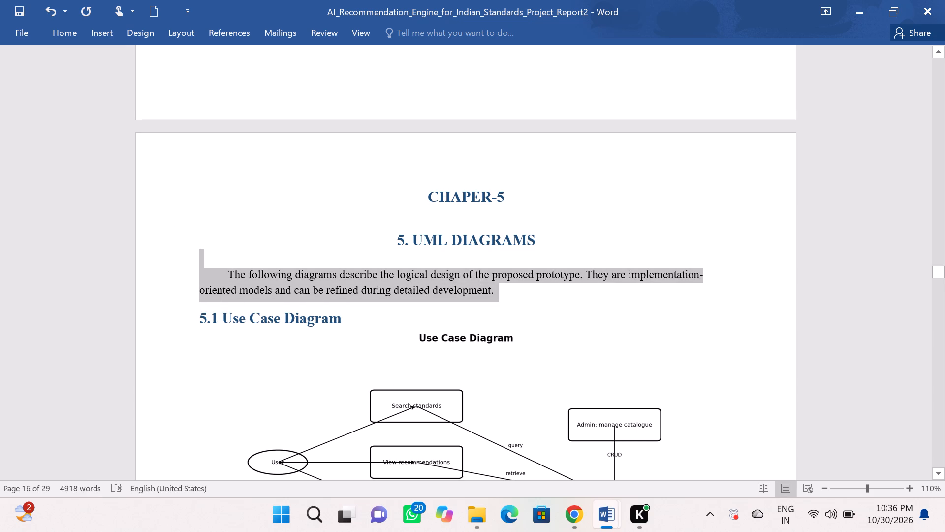
pyautogui.moveTo(210, 267); pyautogui.dragTo(210, 269)
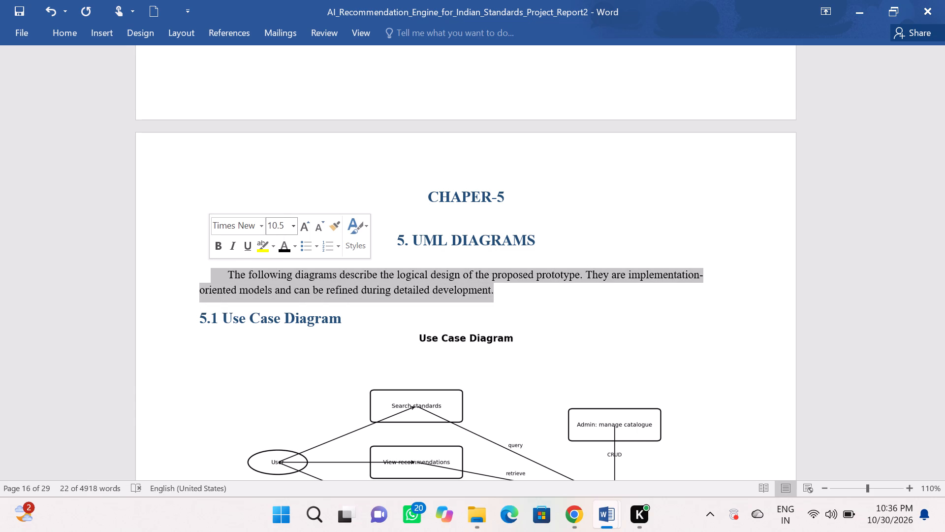
pyautogui.click(283, 227)
pyautogui.press('BackSpace')
pyautogui.press('1')
pyautogui.press('2')
pyautogui.press('Return')
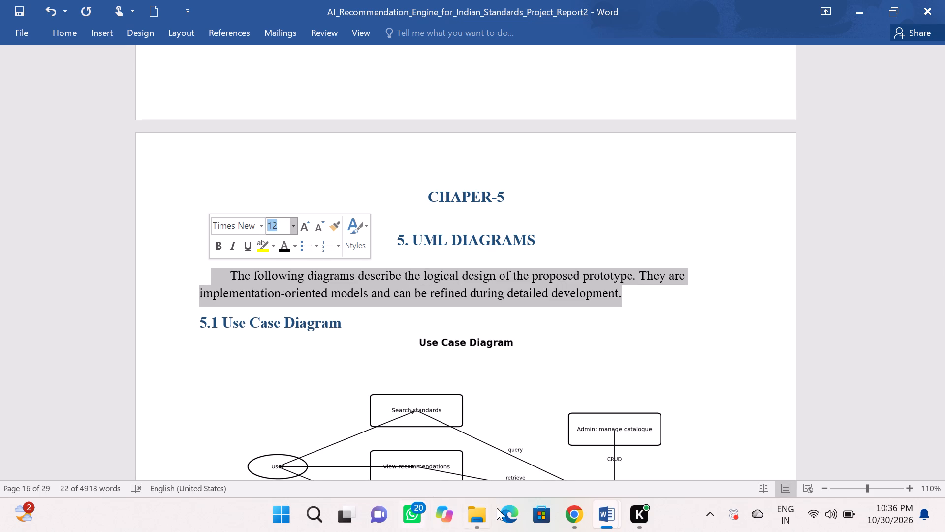
# Switch to YouTube in Chrome and search for "billa songs".
pyautogui.click(577, 504)
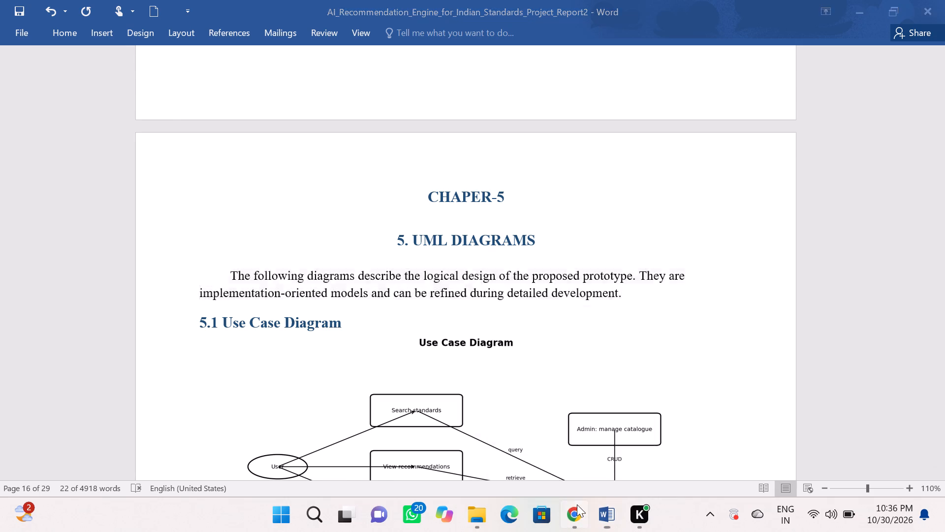
pyautogui.click(434, 86)
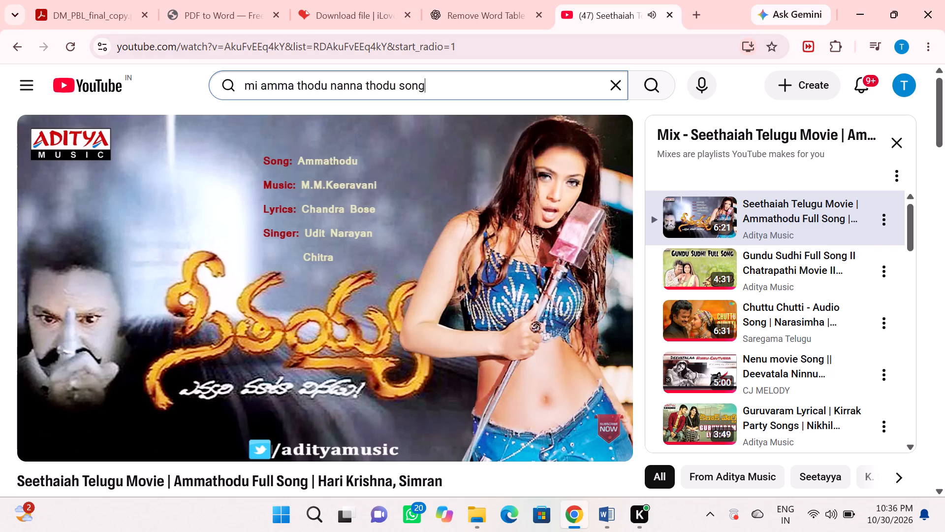
pyautogui.press('BackSpace')
pyautogui.press('BackSpace')
pyautogui.press('BackSpace')
pyautogui.press('BackSpace')
pyautogui.press('BackSpace')
pyautogui.press('BackSpace')
pyautogui.press('BackSpace')
pyautogui.press('BackSpace')
pyautogui.press('BackSpace')
pyautogui.press('BackSpace')
pyautogui.press('BackSpace')
pyautogui.press('BackSpace')
pyautogui.press('BackSpace')
pyautogui.press('BackSpace')
pyautogui.press('BackSpace')
pyautogui.press('BackSpace')
pyautogui.press('BackSpace')
pyautogui.press('BackSpace')
pyautogui.press('BackSpace')
pyautogui.press('BackSpace')
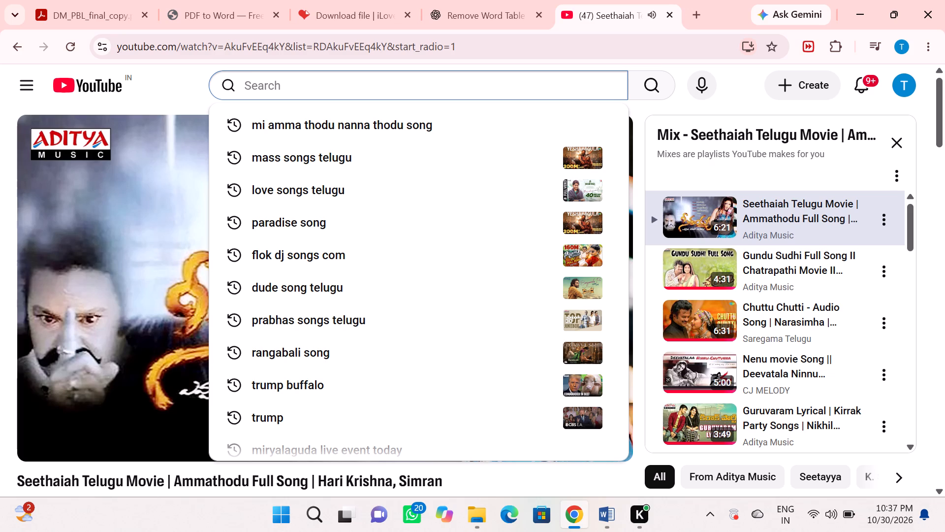
pyautogui.write('BILLA')
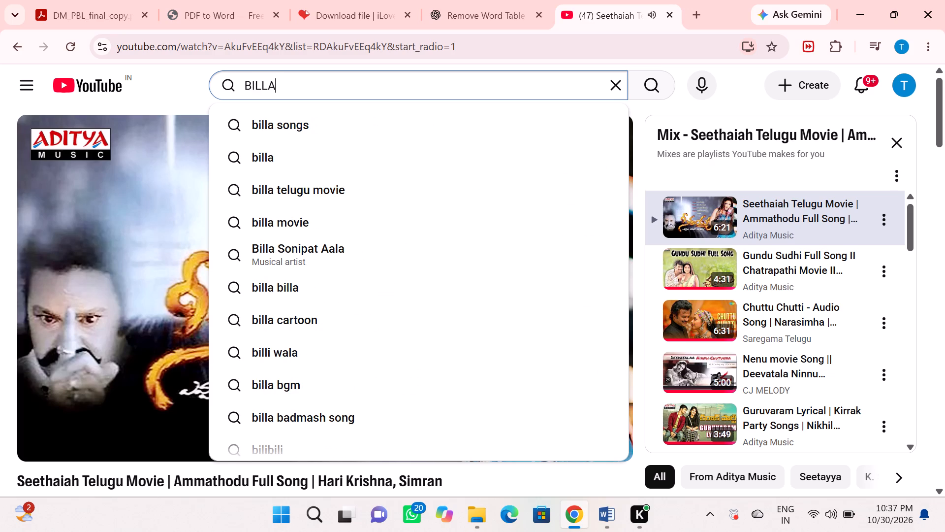
pyautogui.click(345, 123)
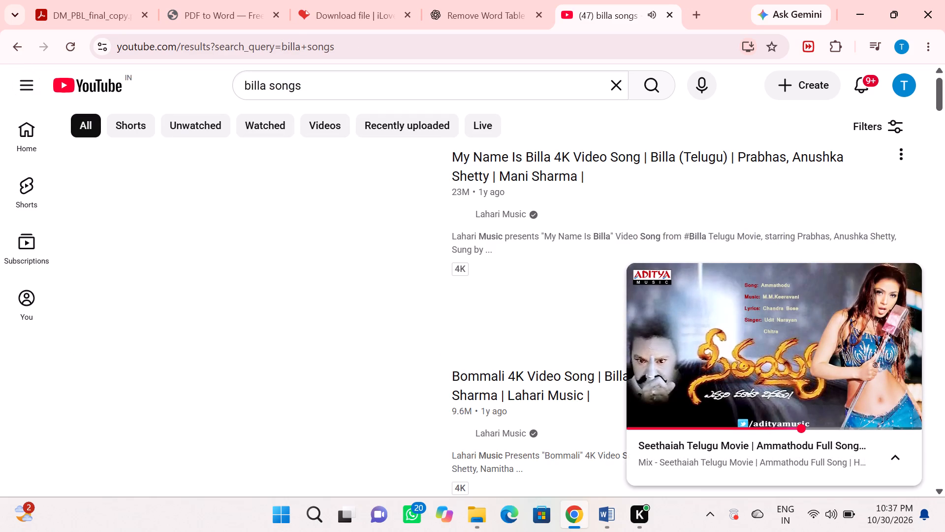
# Browse the song results and play the "Bommali Lyrical Video Song" from the Billa Telugu movie.
pyautogui.scroll(-2, 225, 207)
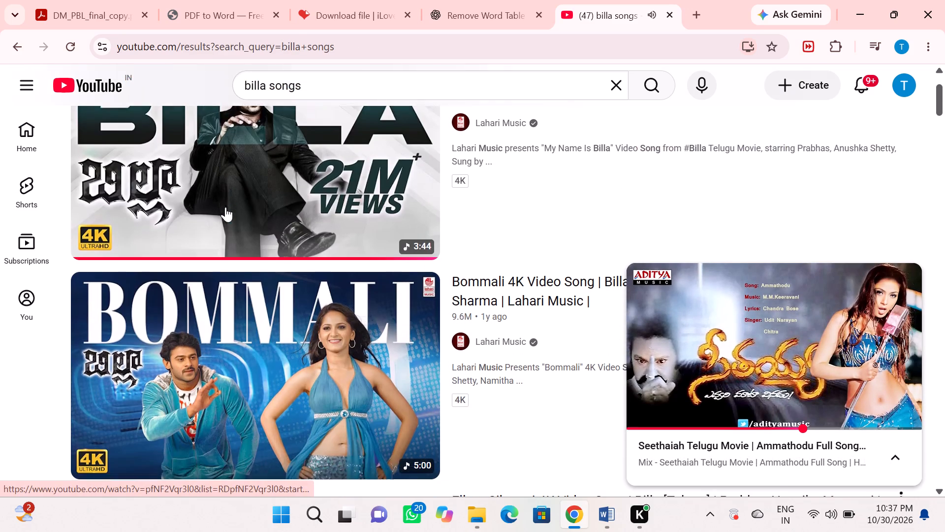
pyautogui.scroll(-4, 225, 207)
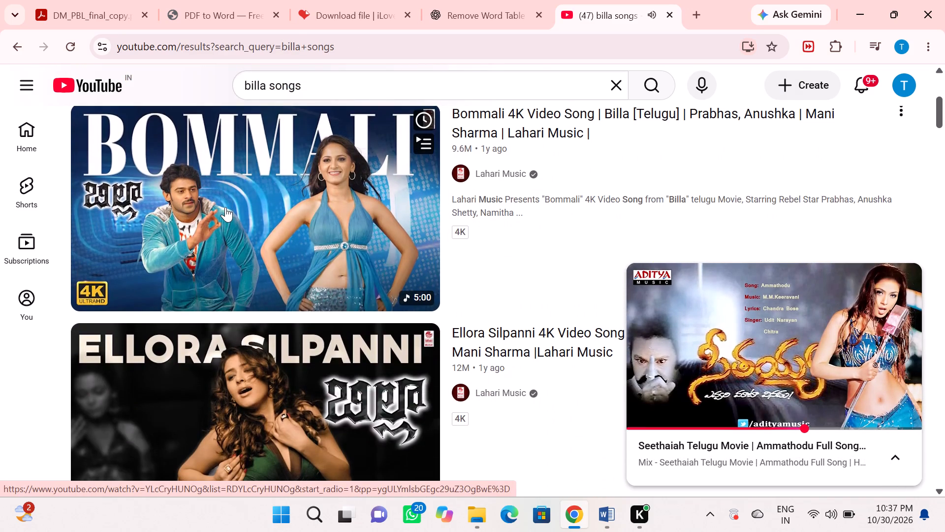
pyautogui.scroll(-4, 225, 207)
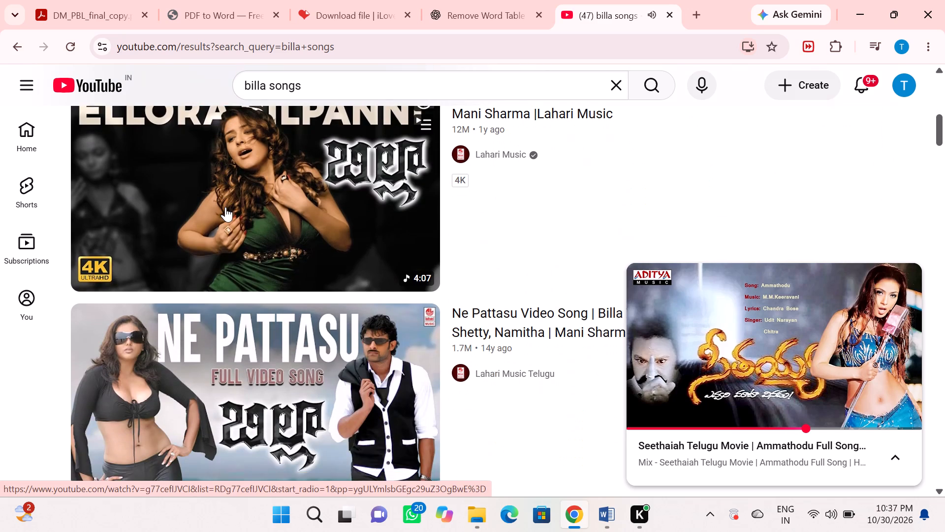
pyautogui.scroll(-4, 225, 207)
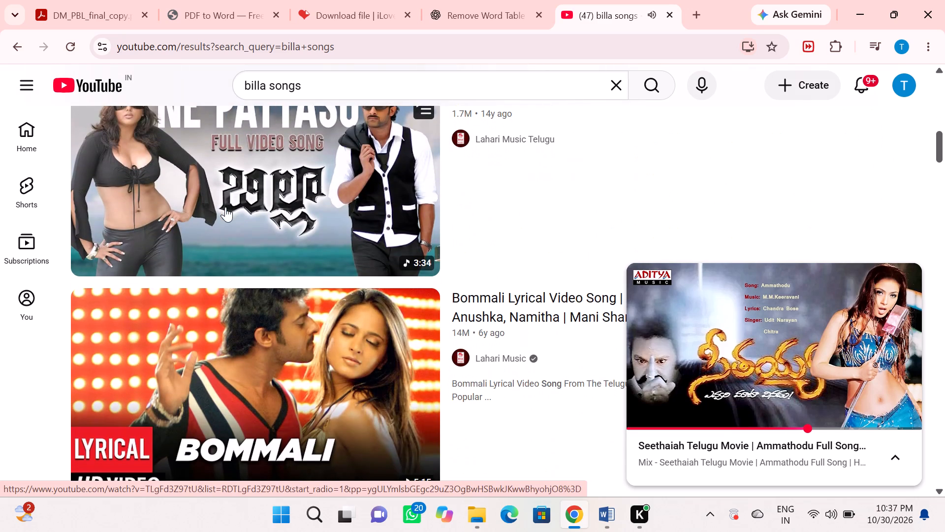
pyautogui.click(201, 417)
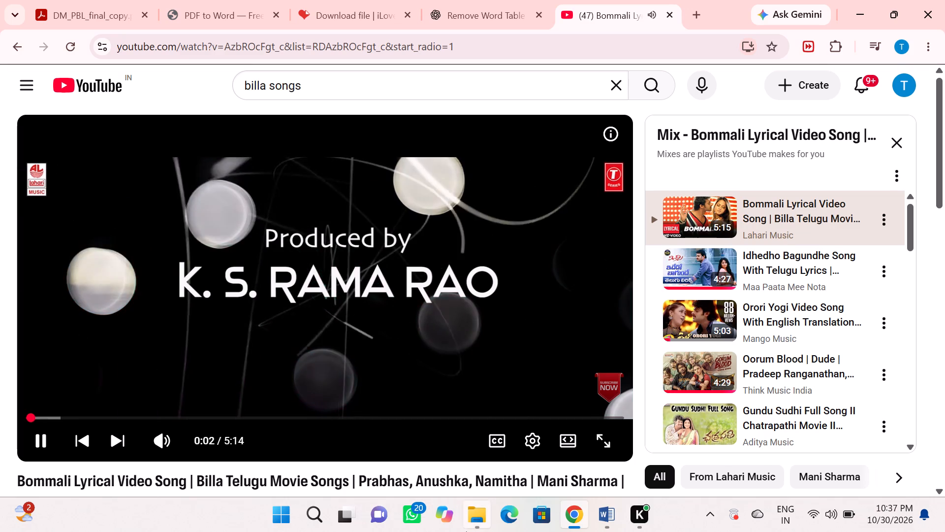
# Switch back to the AI Recommendation Engine report in Word and examine the 5.1 Use Case Diagram picture up close, checking whether its parts can be moved.
pyautogui.click(614, 520)
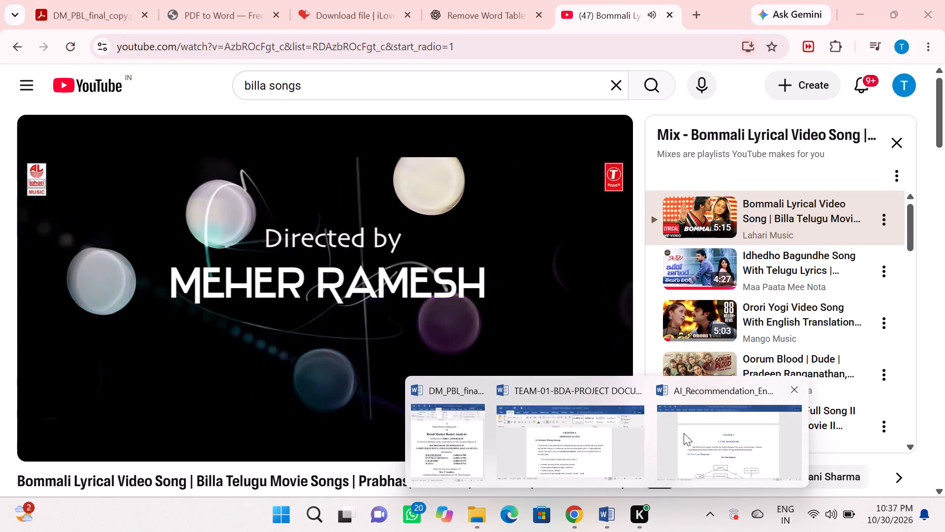
pyautogui.click(684, 433)
pyautogui.click(567, 339)
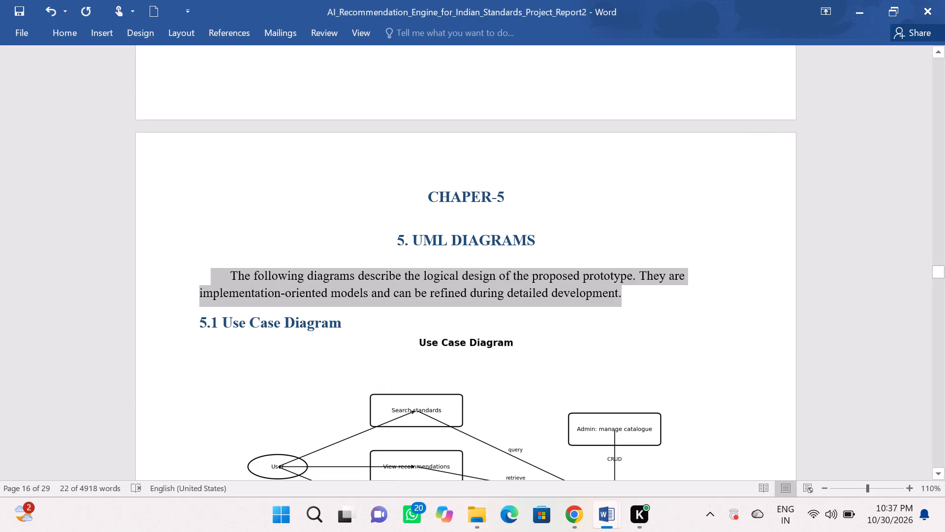
pyautogui.scroll(-4, 567, 339)
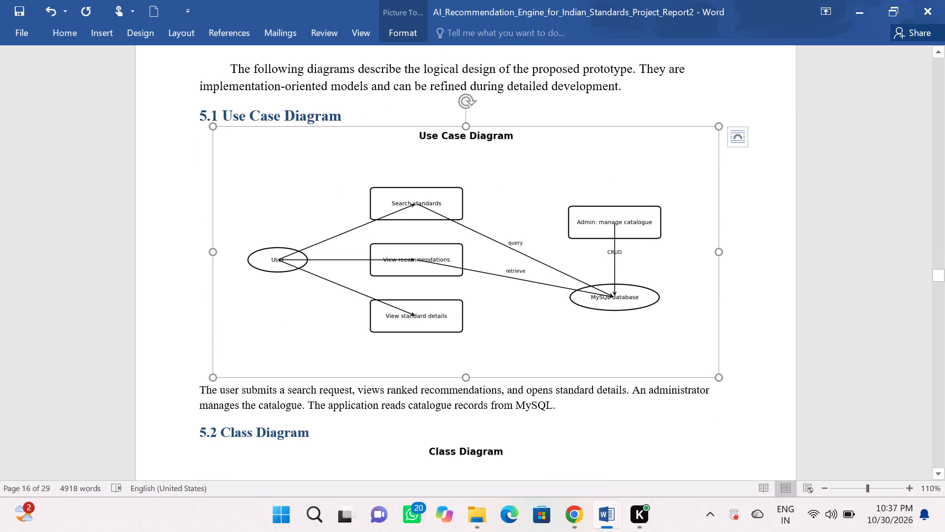
pyautogui.click(423, 209)
pyautogui.click(430, 209)
pyautogui.click(462, 225)
pyautogui.moveTo(462, 225); pyautogui.dragTo(499, 228)
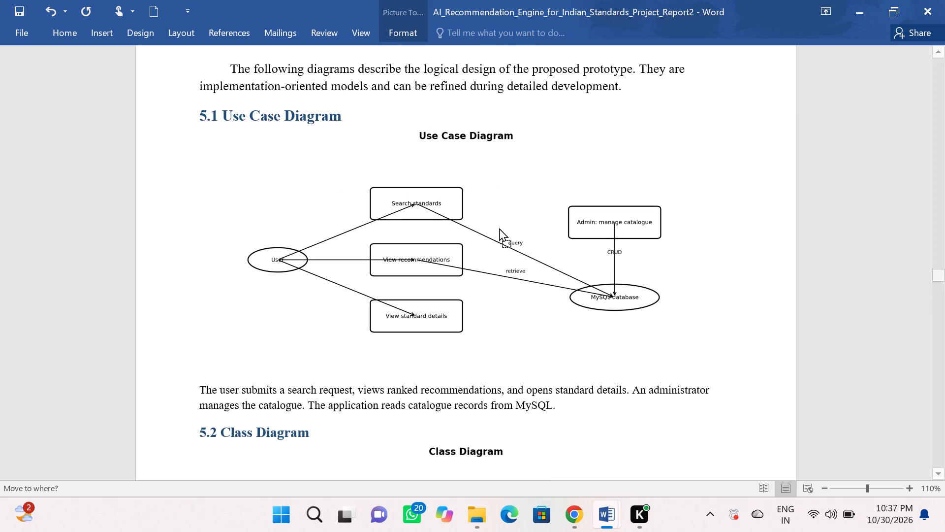
pyautogui.moveTo(499, 228); pyautogui.dragTo(495, 234)
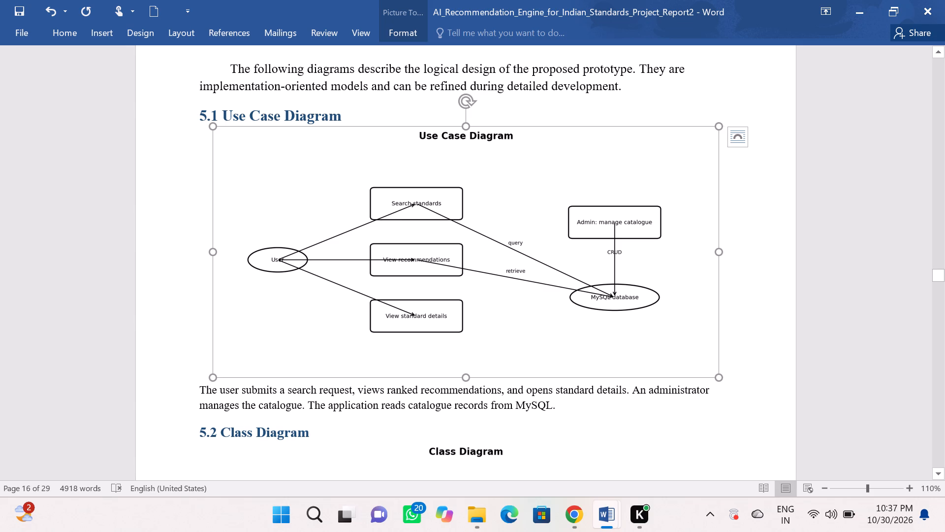
pyautogui.keyDown('ctrl'); pyautogui.scroll(12, 499, 233); pyautogui.keyUp('ctrl')
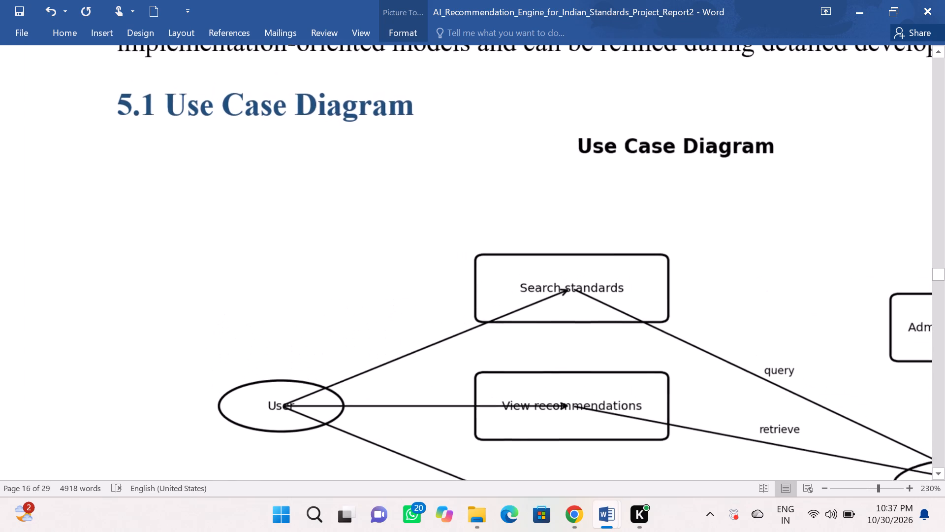
pyautogui.moveTo(564, 289); pyautogui.dragTo(560, 299)
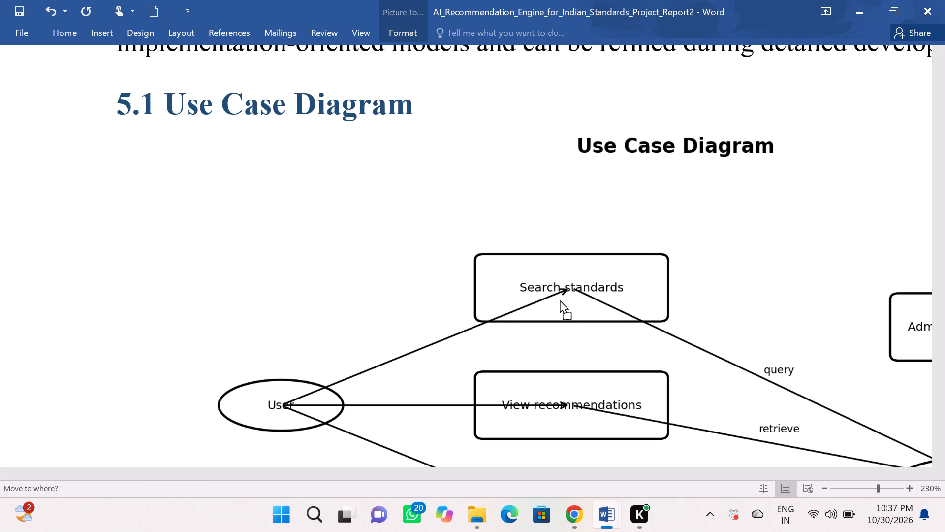
pyautogui.moveTo(560, 299); pyautogui.dragTo(490, 305)
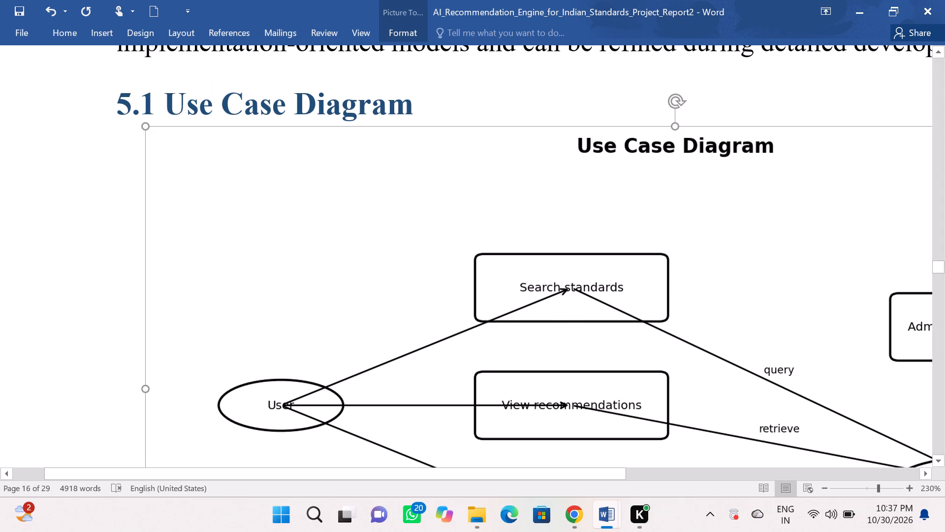
pyautogui.moveTo(498, 318); pyautogui.dragTo(496, 323)
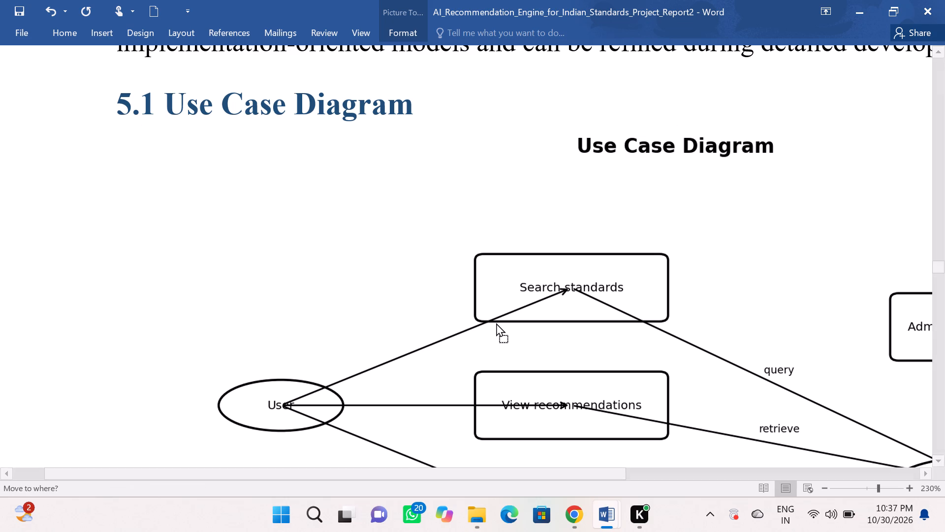
pyautogui.moveTo(496, 323); pyautogui.dragTo(486, 325)
# Examine the rest of the Use Case Diagram and the Class Diagram in section 5.2, and return to the Use Case Diagram picture.
pyautogui.scroll(-1, 486, 325)
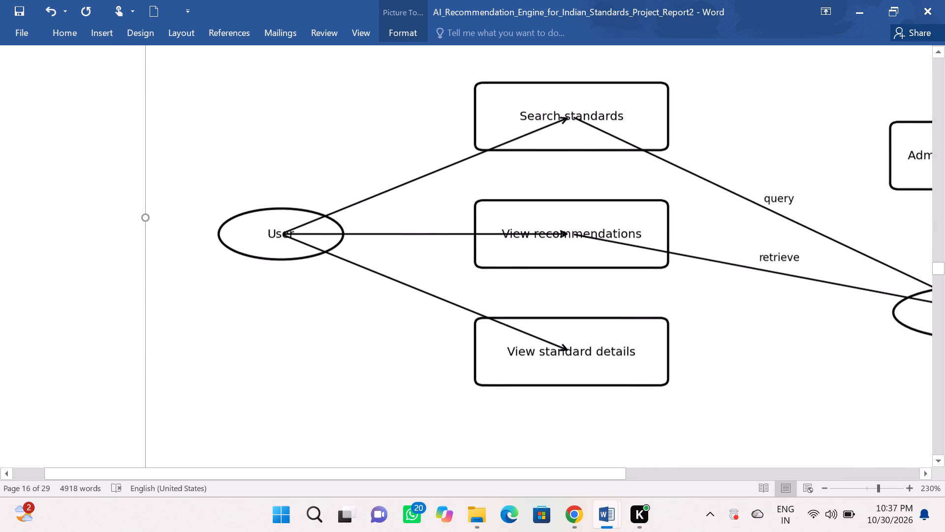
pyautogui.hscroll(-1, 486, 325)
pyautogui.keyDown('ctrl'); pyautogui.scroll(-3, 486, 325); pyautogui.keyUp('ctrl')
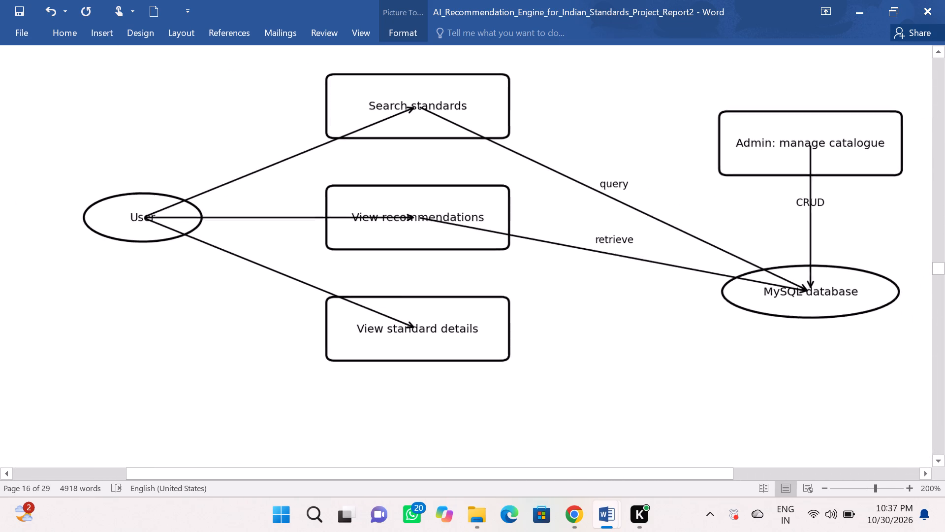
pyautogui.keyDown('ctrl'); pyautogui.scroll(-1, 486, 325); pyautogui.keyUp('ctrl')
pyautogui.hscroll(1, 486, 325)
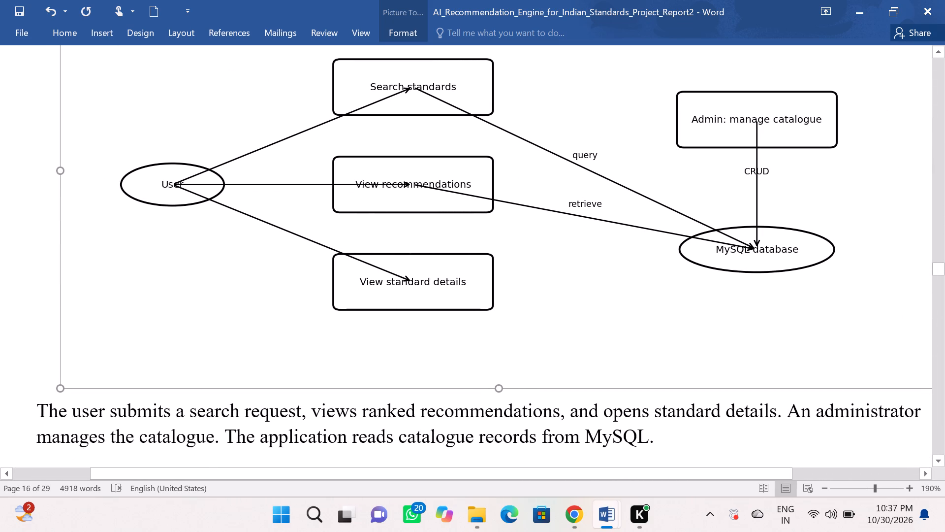
pyautogui.keyDown('ctrl'); pyautogui.scroll(-3, 486, 325); pyautogui.keyUp('ctrl')
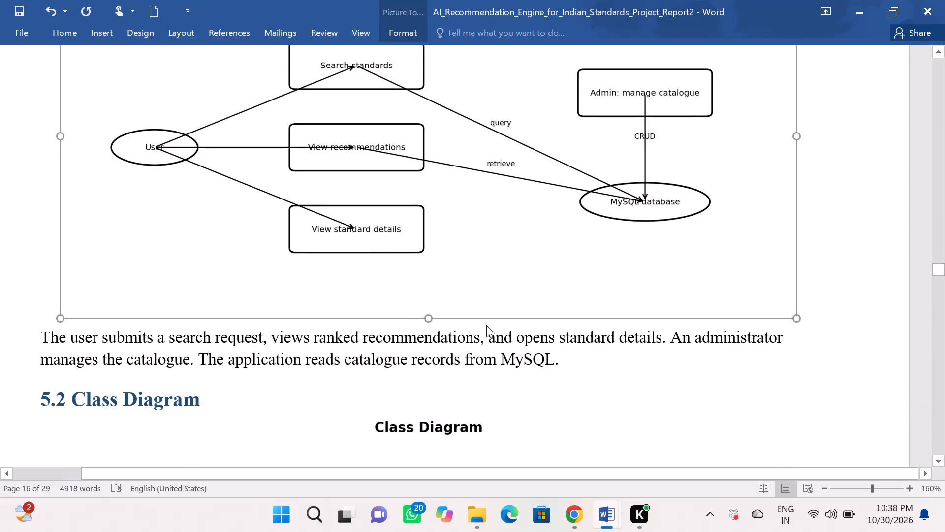
pyautogui.scroll(-5, 486, 325)
pyautogui.keyDown('ctrl'); pyautogui.scroll(-3, 486, 321); pyautogui.keyUp('ctrl')
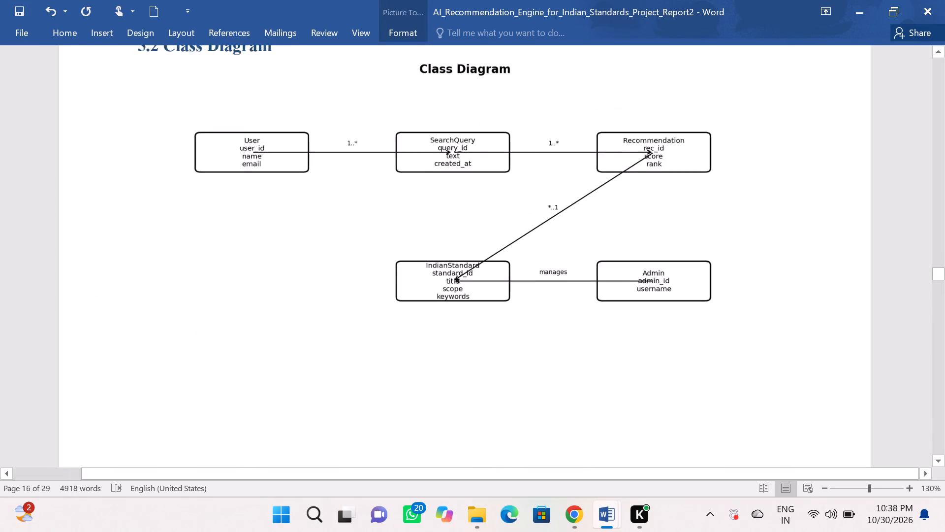
pyautogui.scroll(1, 486, 321)
pyautogui.scroll(-3, 486, 321)
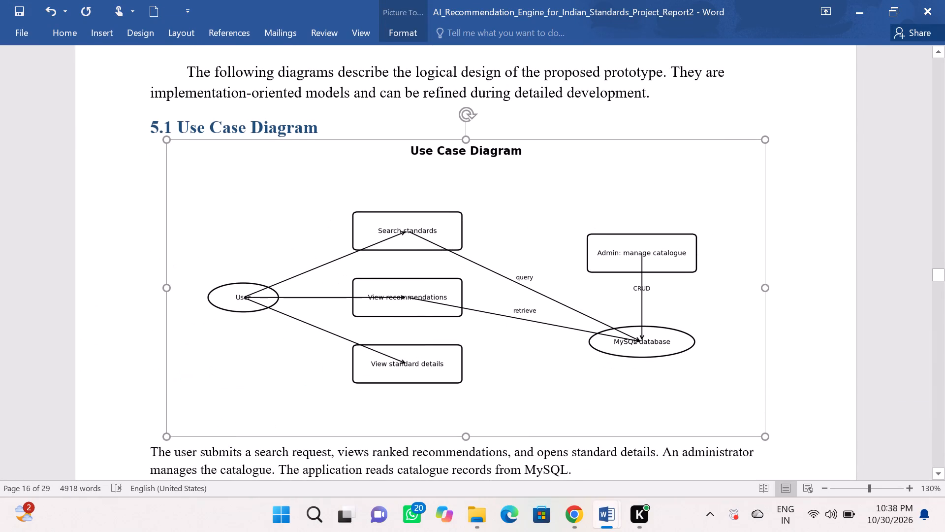
pyautogui.moveTo(403, 234); pyautogui.dragTo(376, 246)
pyautogui.click(376, 246)
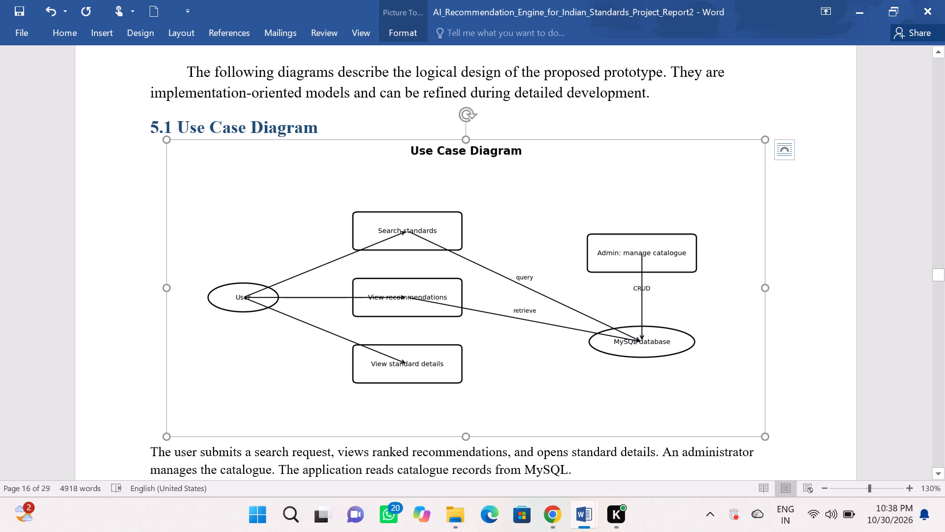
# Try to move part of the Use Case Diagram picture and look over the pages through section 5.3.
pyautogui.scroll(-1, 605, 179)
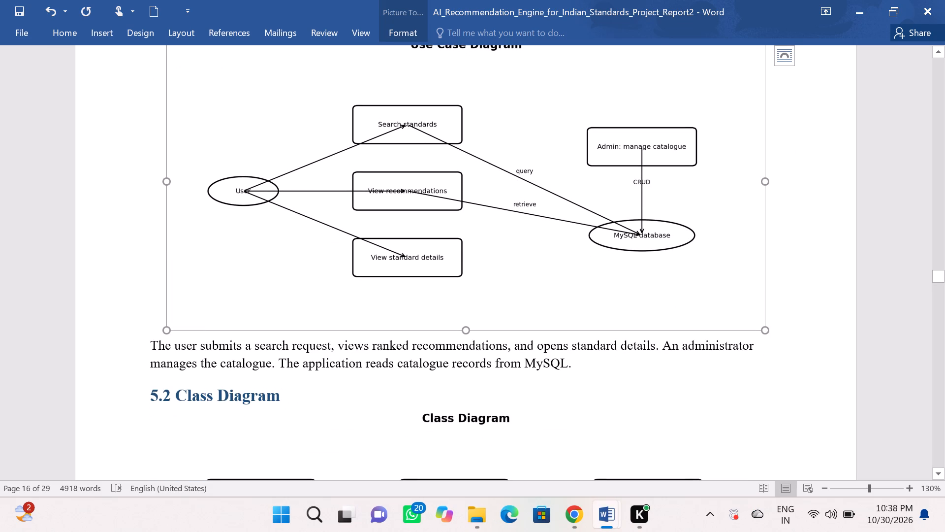
pyautogui.moveTo(341, 230); pyautogui.dragTo(283, 219)
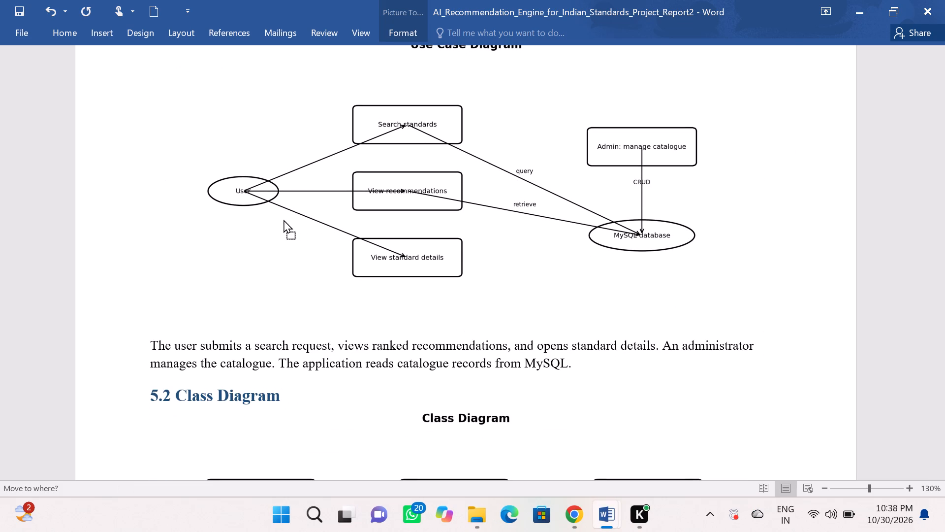
pyautogui.moveTo(283, 219); pyautogui.dragTo(284, 220)
pyautogui.click(284, 220)
pyautogui.scroll(-1, 284, 220)
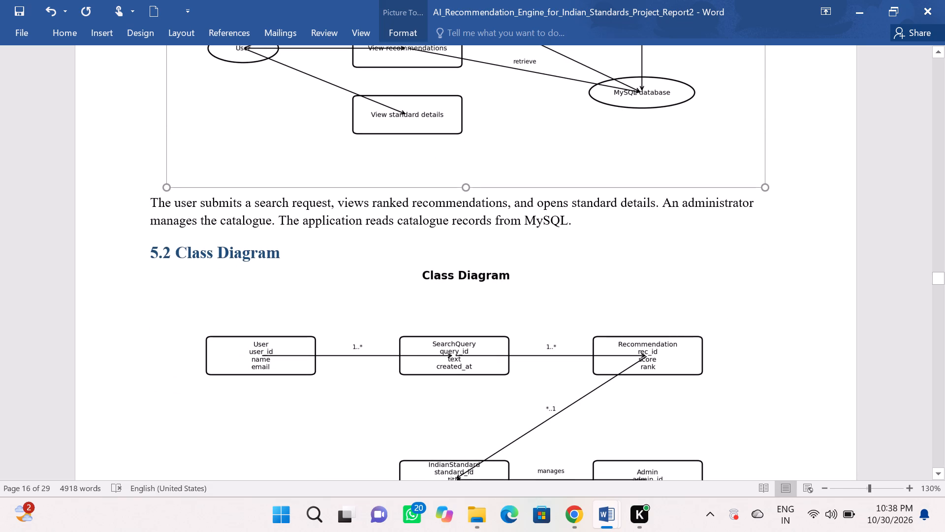
pyautogui.scroll(-7, 580, 229)
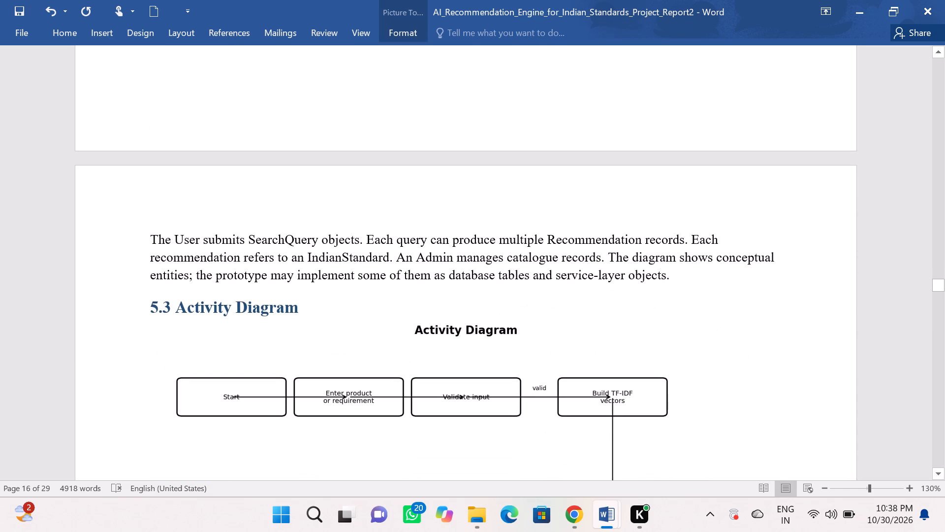
pyautogui.scroll(12, 580, 229)
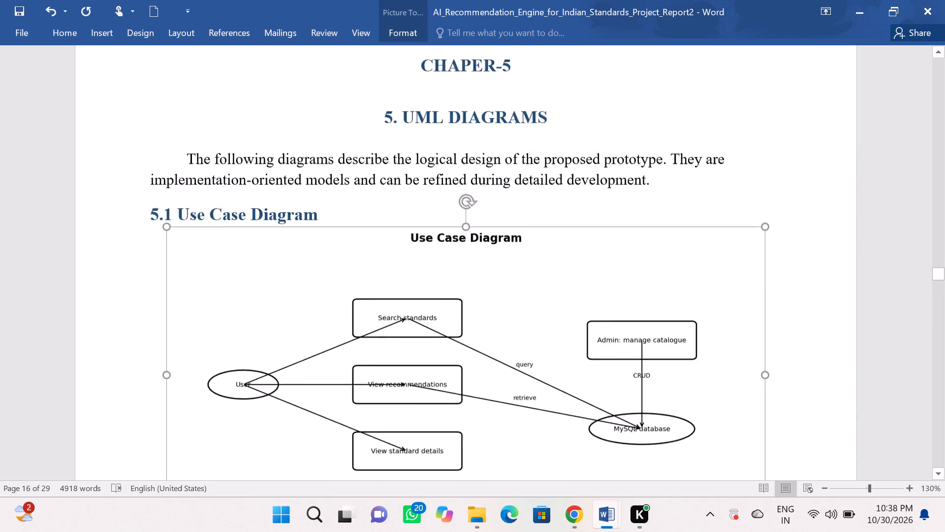
pyautogui.scroll(1, 580, 229)
# Set the paragraph below the Use Case Diagram, starting "The user submits a search request", to font size 12.
pyautogui.scroll(-5, 580, 229)
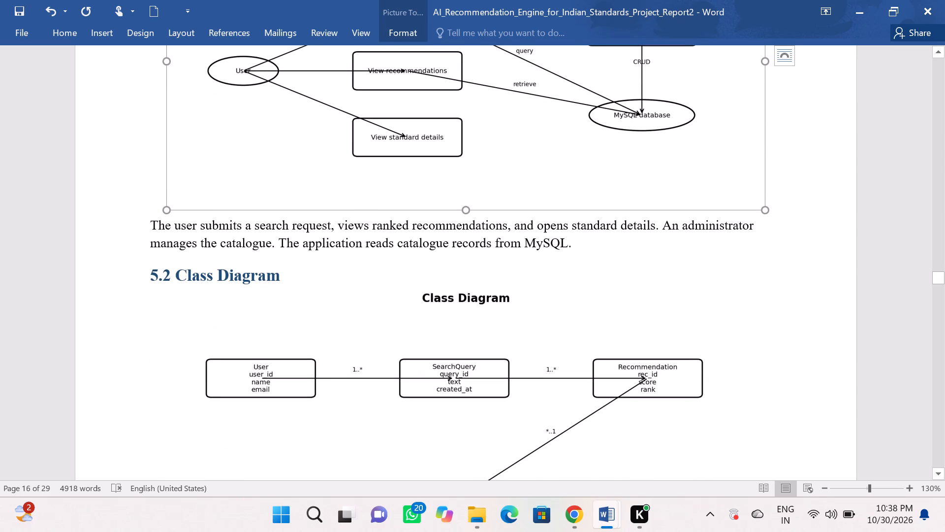
pyautogui.moveTo(576, 246); pyautogui.dragTo(176, 224)
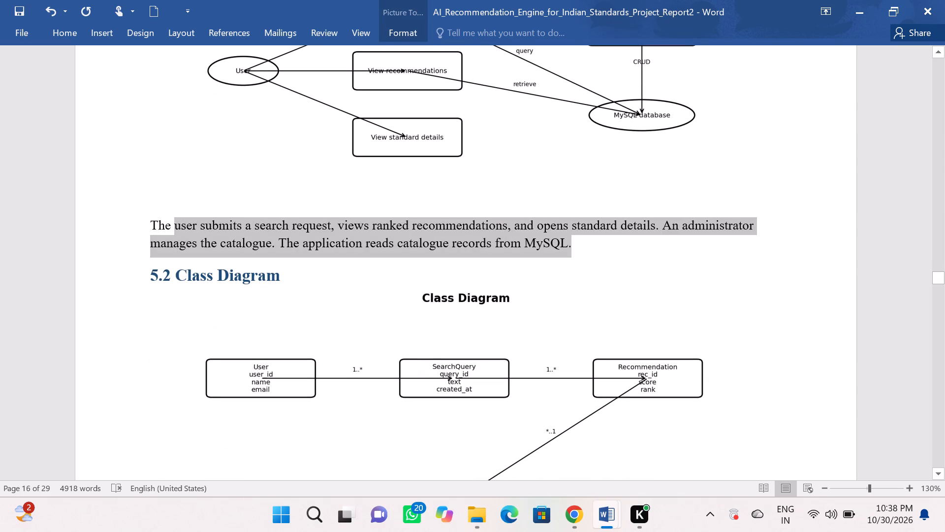
pyautogui.moveTo(176, 224); pyautogui.dragTo(157, 225)
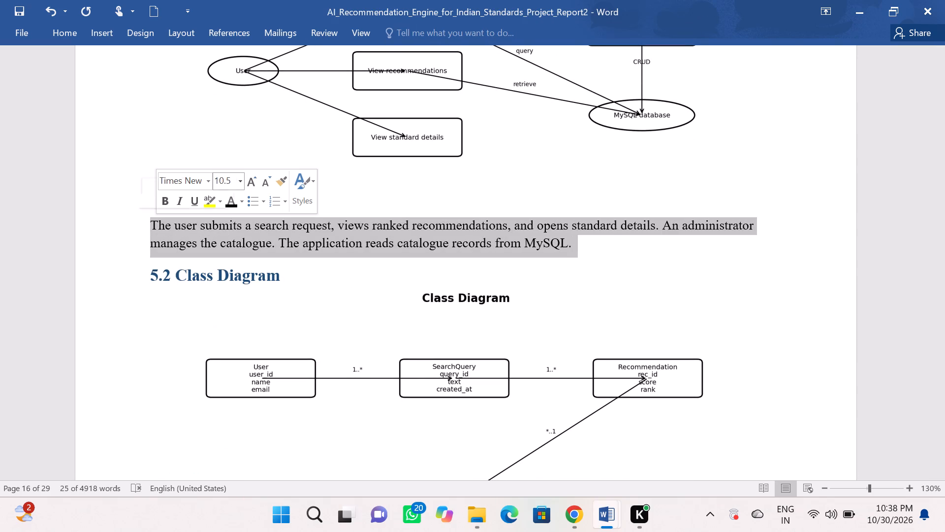
pyautogui.click(231, 180)
pyautogui.press('BackSpace')
pyautogui.write('12')
pyautogui.press('Return')
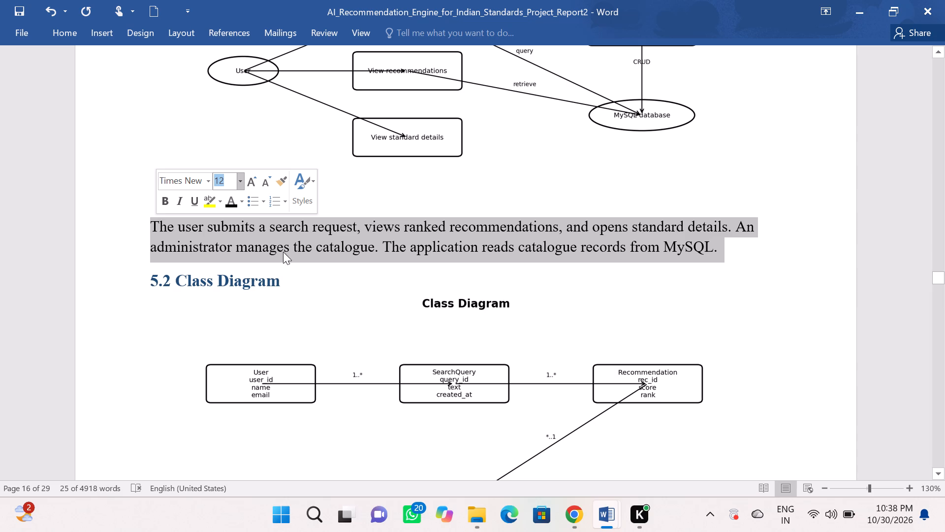
pyautogui.click(283, 276)
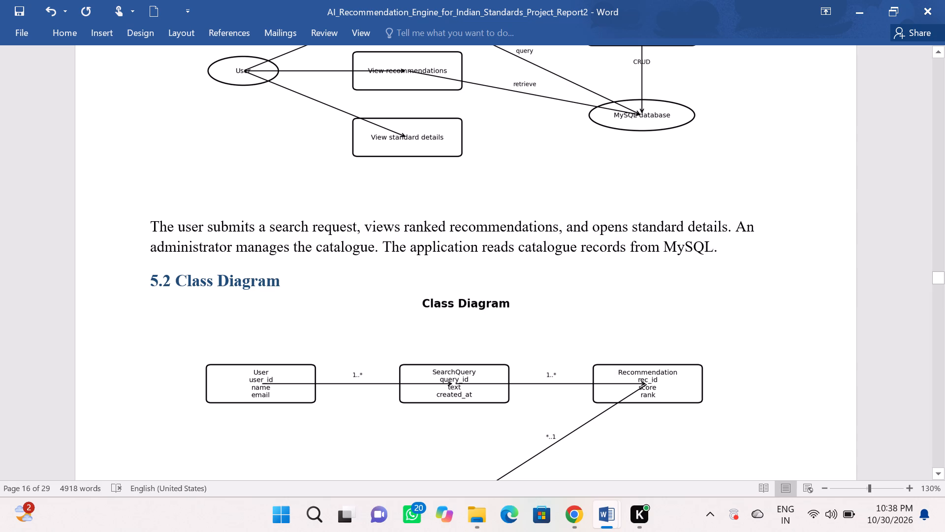
# Set the "5.2 Class Diagram" heading to font size 14.
pyautogui.moveTo(281, 283); pyautogui.dragTo(142, 278)
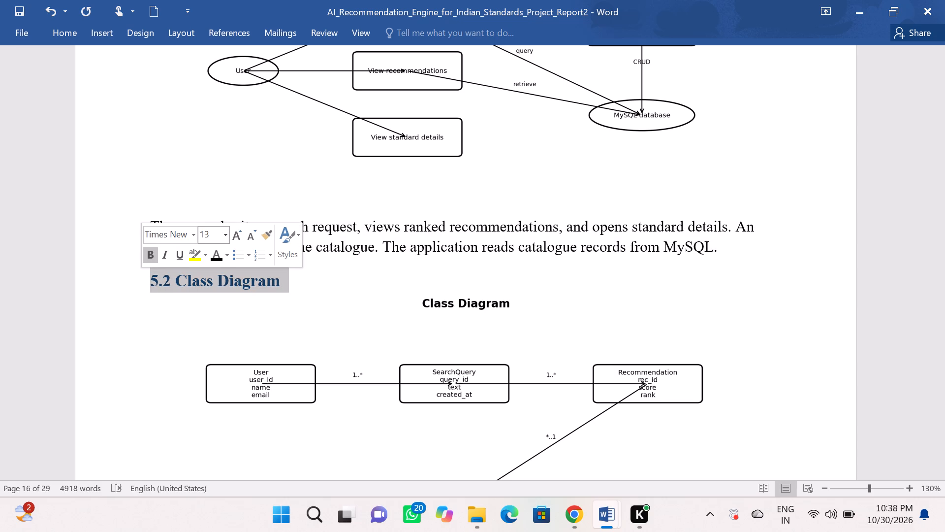
pyautogui.click(209, 233)
pyautogui.press('BackSpace')
pyautogui.write('13')
pyautogui.press('BackSpace')
pyautogui.press('4')
pyautogui.press('Return')
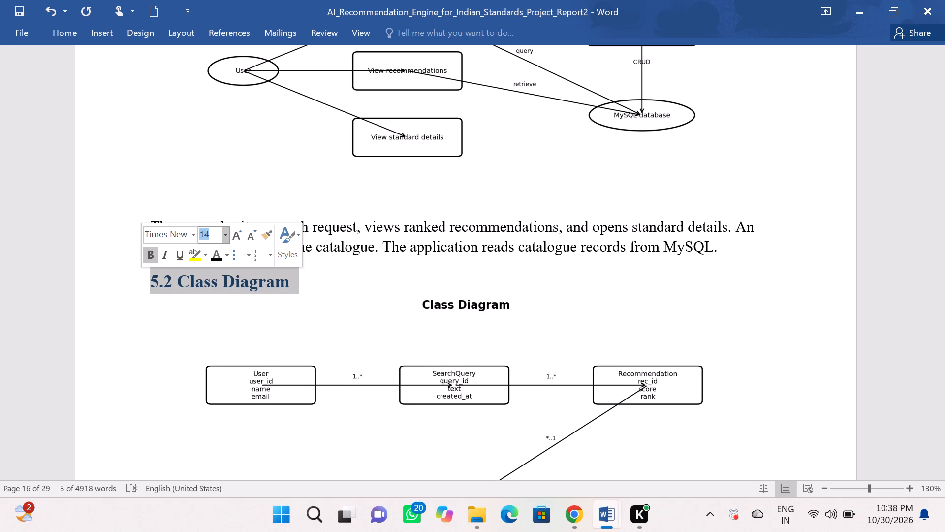
pyautogui.click(284, 348)
# Set the paragraph below the Class Diagram, starting "The User submits SearchQuery objects", to font size 12.
pyautogui.scroll(-2, 378, 349)
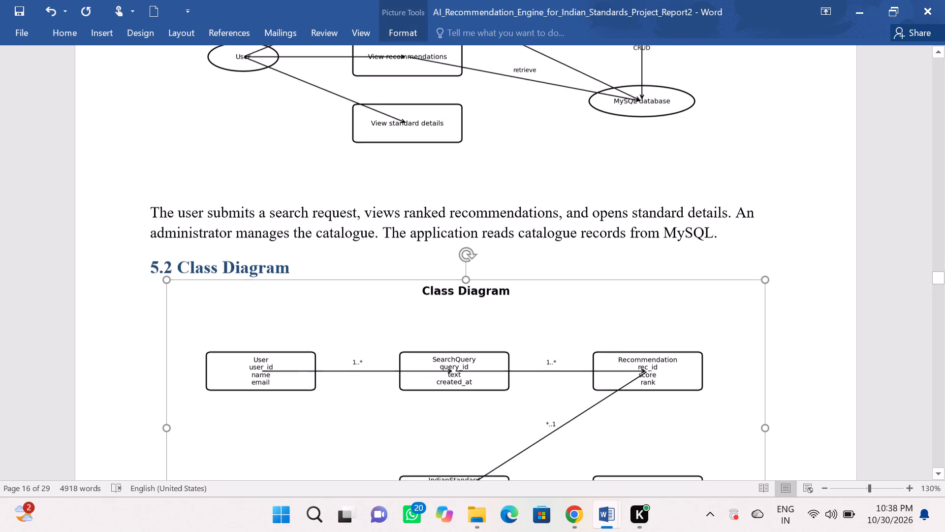
pyautogui.scroll(-4, 378, 349)
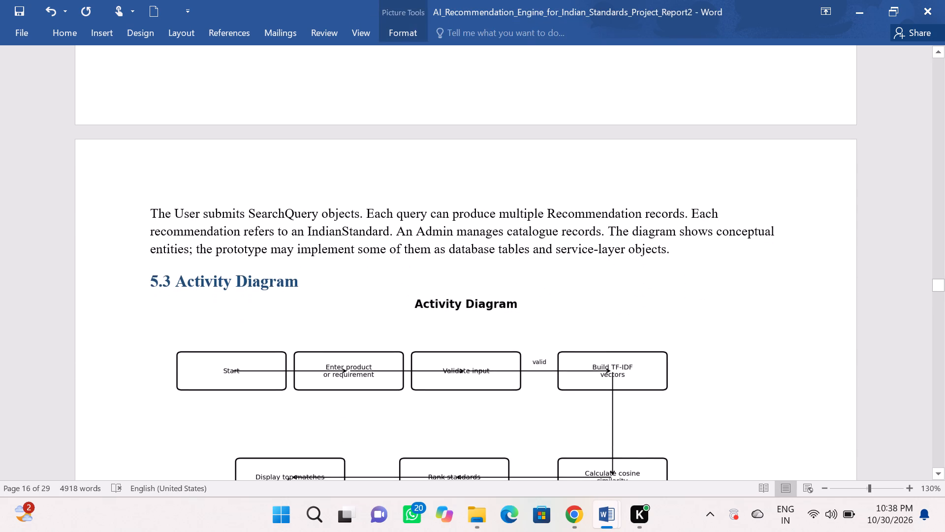
pyautogui.moveTo(676, 251); pyautogui.dragTo(184, 225)
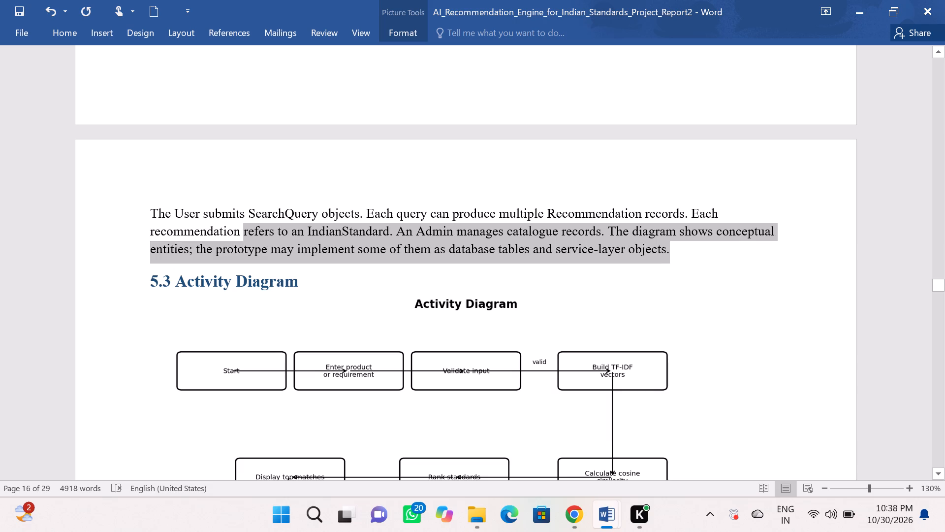
pyautogui.moveTo(184, 225); pyautogui.dragTo(145, 213)
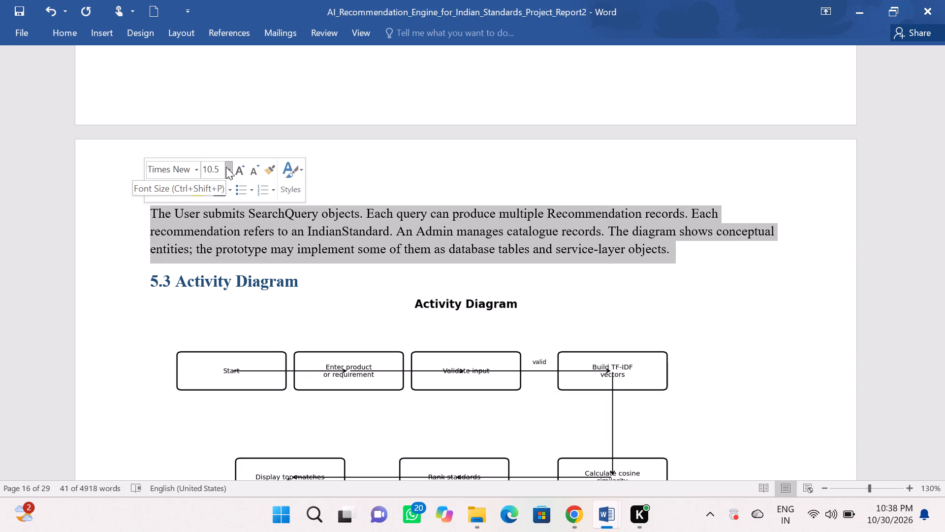
pyautogui.click(220, 168)
pyautogui.press('BackSpace')
pyautogui.write('12')
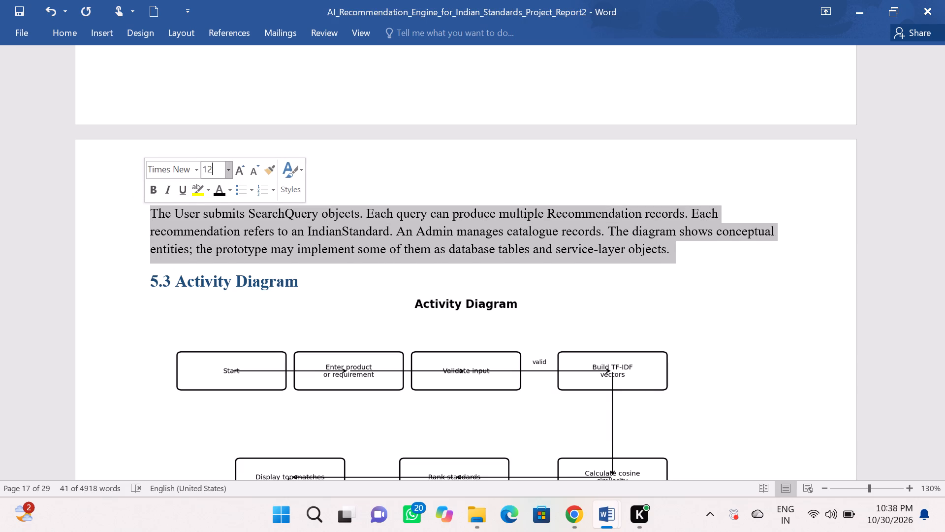
pyautogui.press('Return')
pyautogui.click(310, 295)
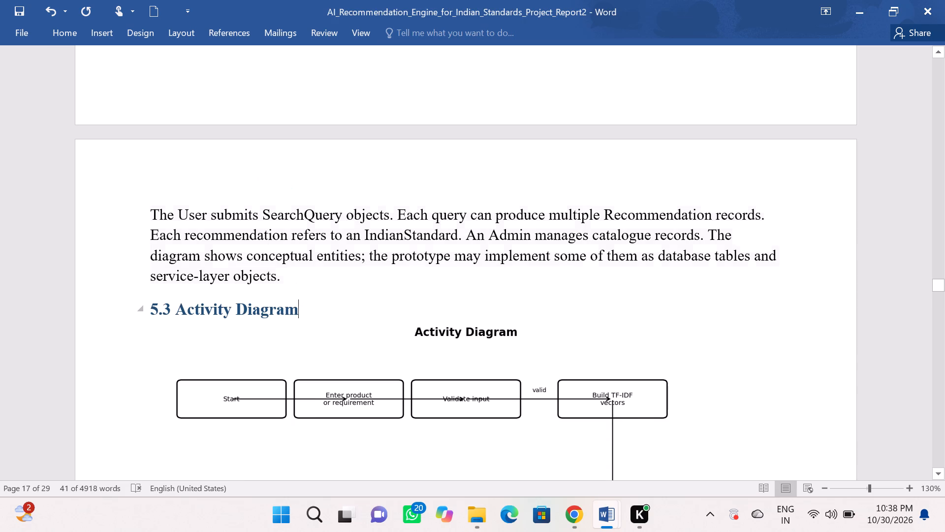
# Set the "5.3 Activity Diagram" heading to font size 14.
pyautogui.moveTo(301, 311); pyautogui.dragTo(123, 308)
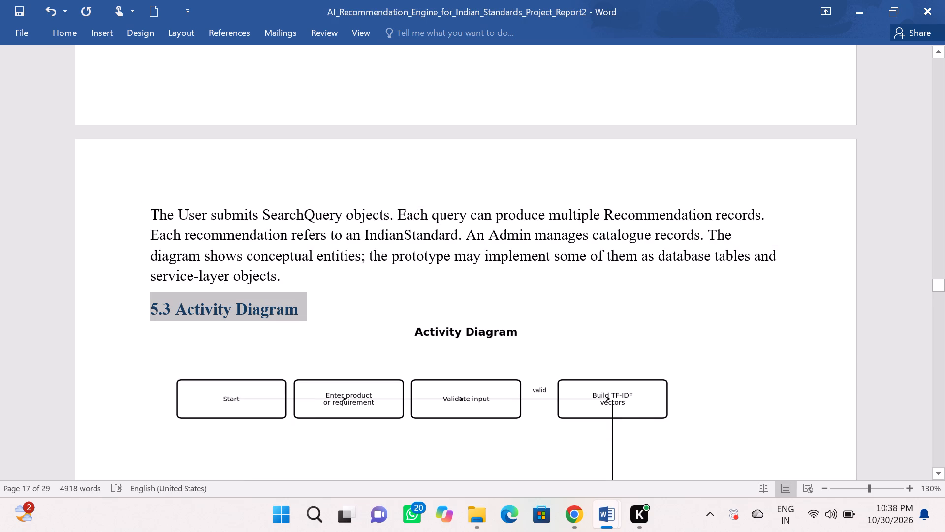
pyautogui.click(192, 263)
pyautogui.press('BackSpace')
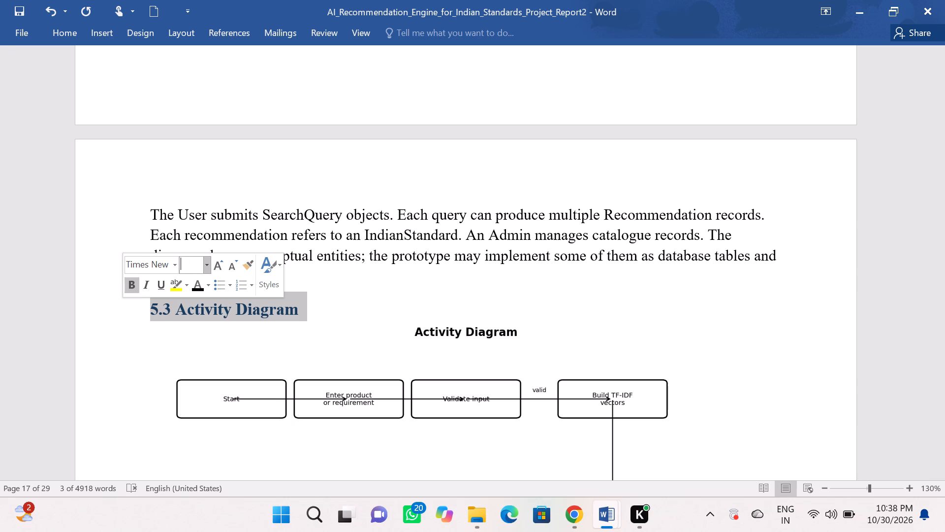
pyautogui.write('15')
pyautogui.press('BackSpace')
pyautogui.press('4')
pyautogui.press('Return')
pyautogui.click(335, 295)
# Reduce the Sequence Diagram picture in section 5.4 to about half its height, keeping its width.
pyautogui.scroll(-3, 335, 295)
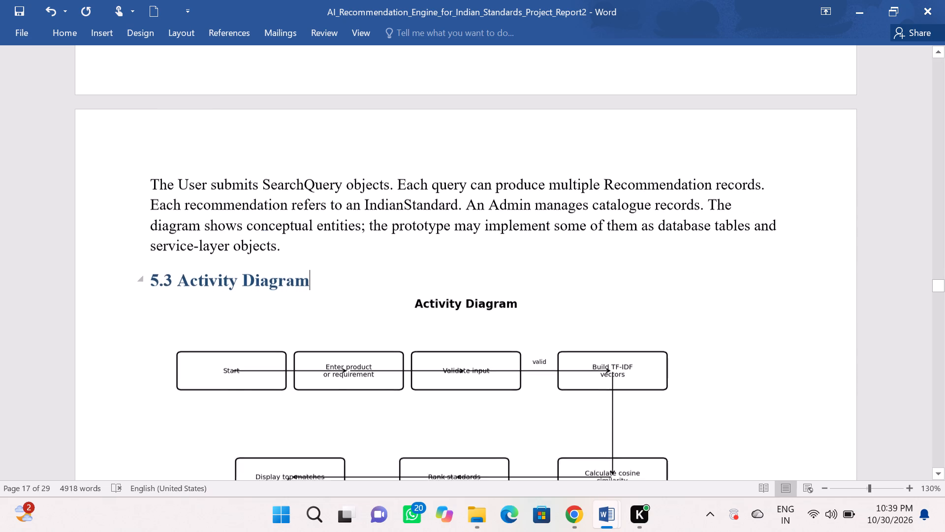
pyautogui.scroll(-5, 335, 295)
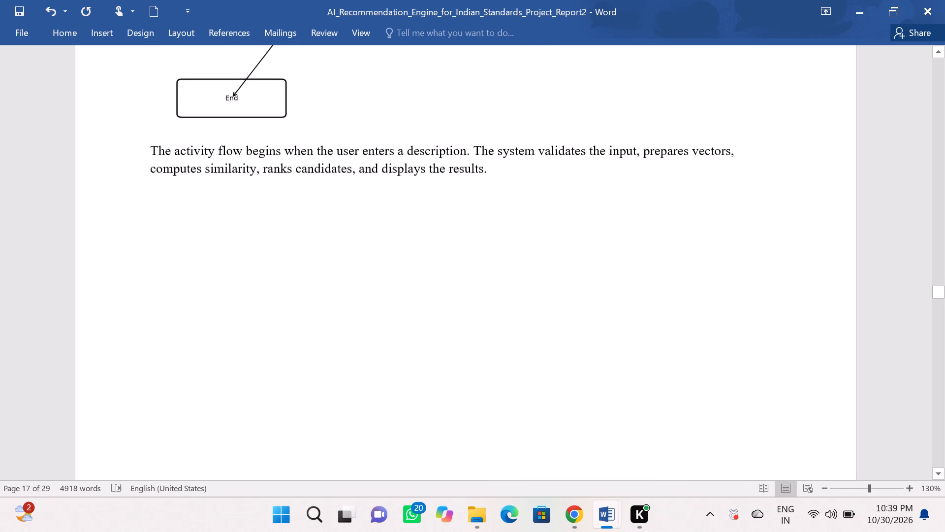
pyautogui.scroll(-6, 335, 295)
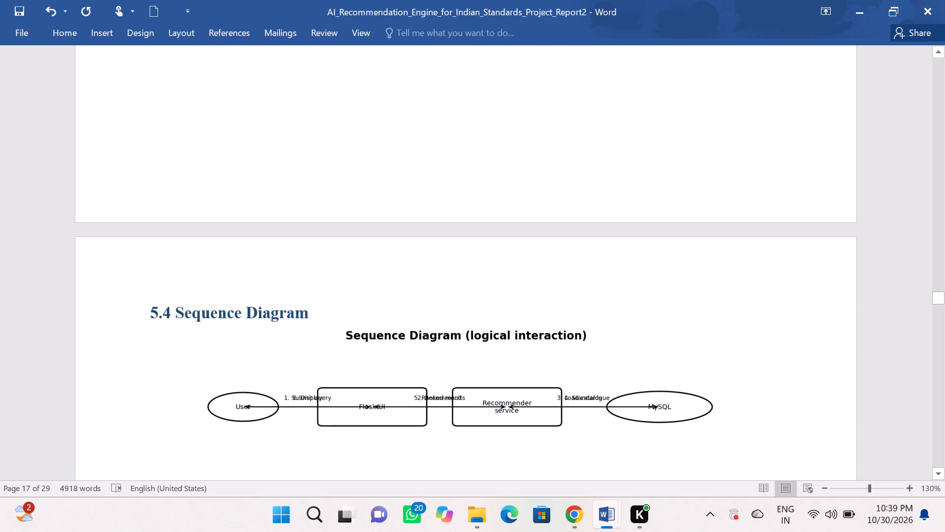
pyautogui.click(335, 295)
pyautogui.scroll(-4, 335, 295)
pyautogui.scroll(1, 335, 295)
pyautogui.rightClick(335, 295)
pyautogui.click(276, 315)
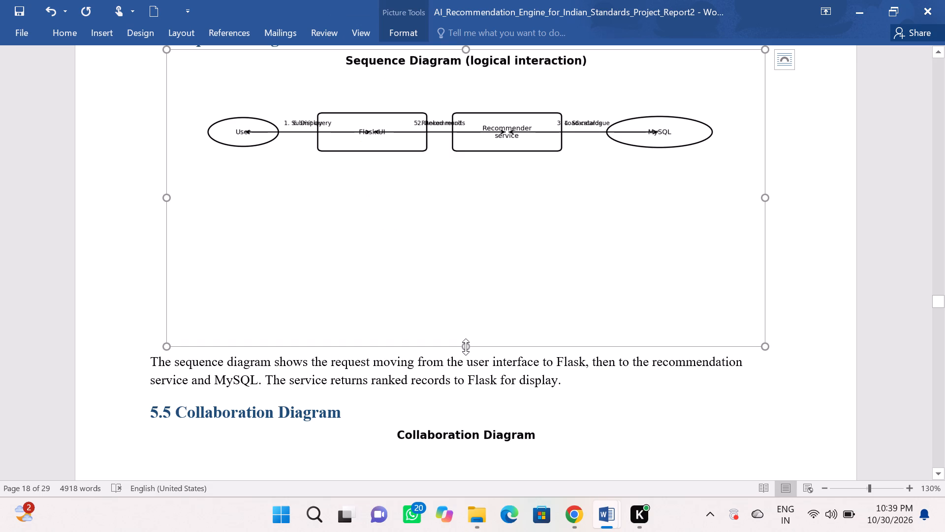
pyautogui.moveTo(466, 347); pyautogui.dragTo(434, 202)
# Delete backwards from the "5.4 Sequence Diagram" heading to pull it up to the end of the Activity Diagram paragraph, and check the layout around it.
pyautogui.scroll(4, 434, 202)
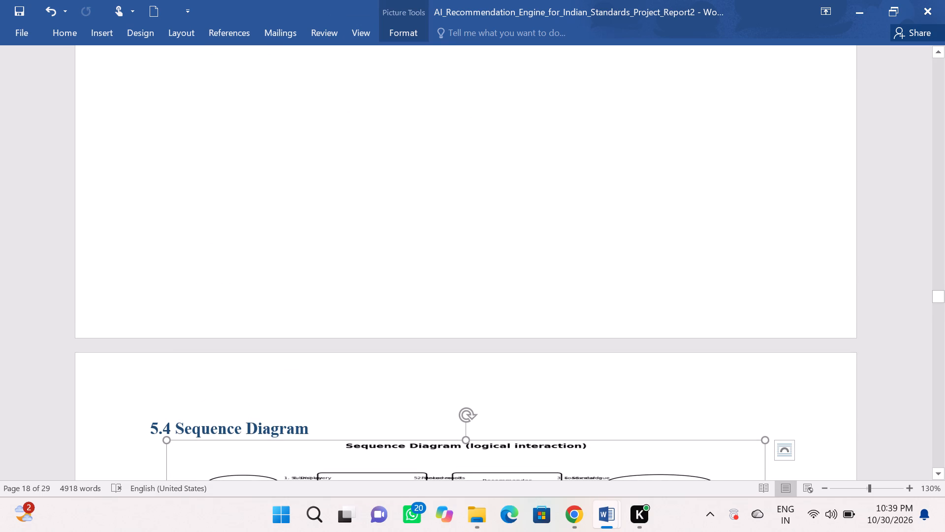
pyautogui.click(182, 323)
pyautogui.press('BackSpace')
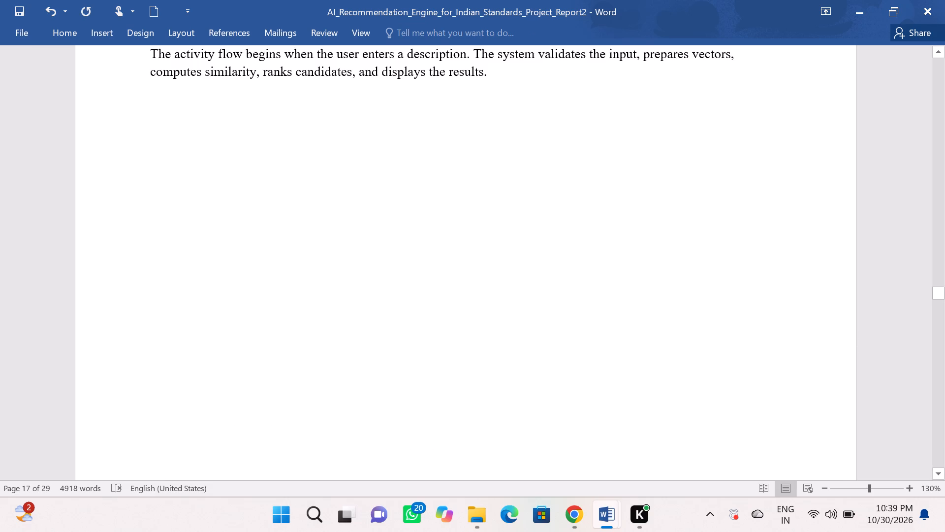
pyautogui.press('BackSpace')
pyautogui.scroll(-1, 182, 323)
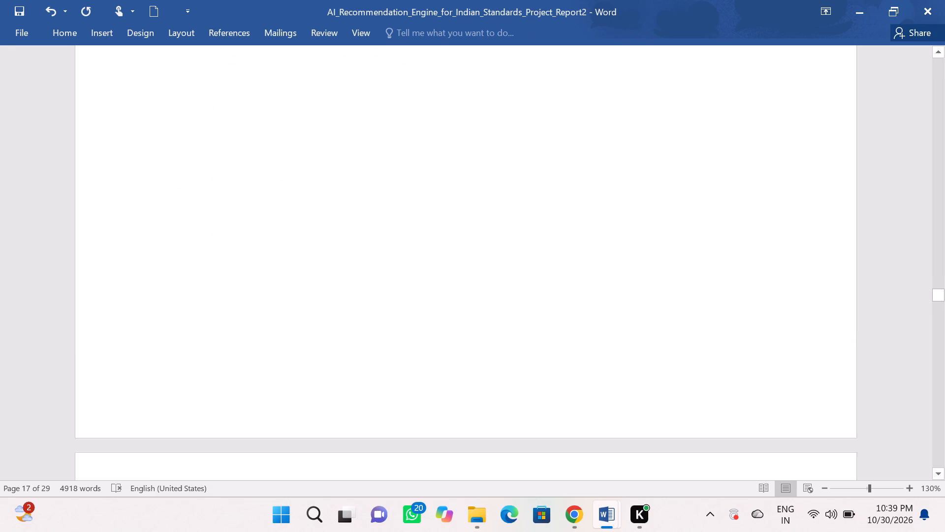
pyautogui.scroll(-3, 182, 323)
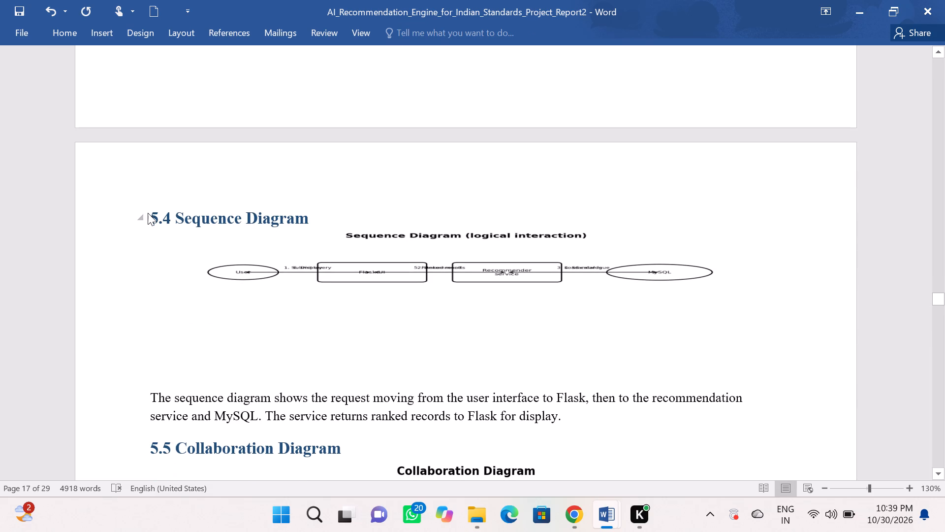
pyautogui.click(150, 215)
pyautogui.press('BackSpace')
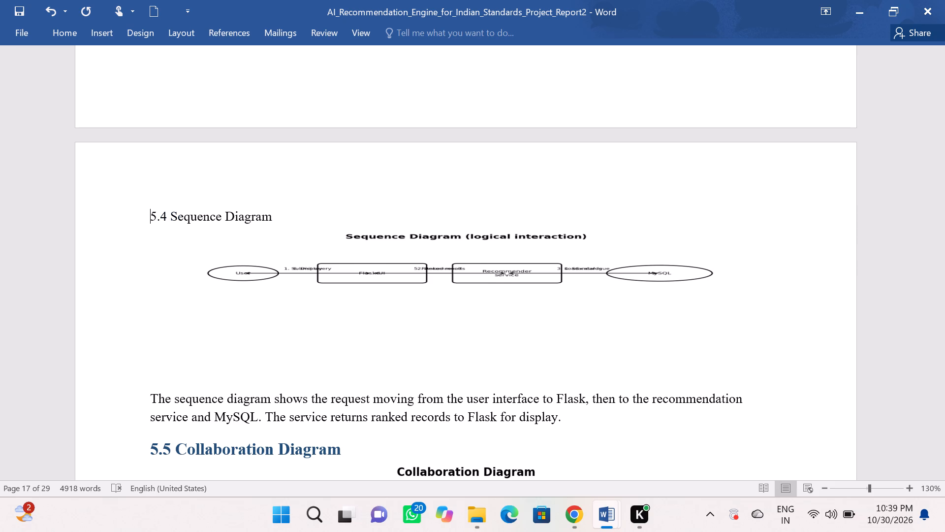
pyautogui.press('BackSpace')
pyautogui.scroll(2, 150, 215)
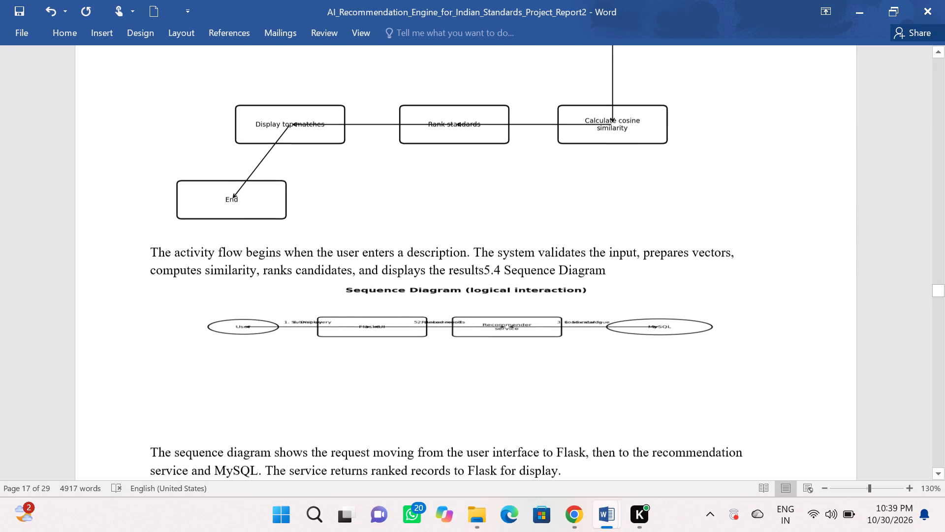
pyautogui.scroll(3, 150, 215)
pyautogui.hscroll(1, 150, 215)
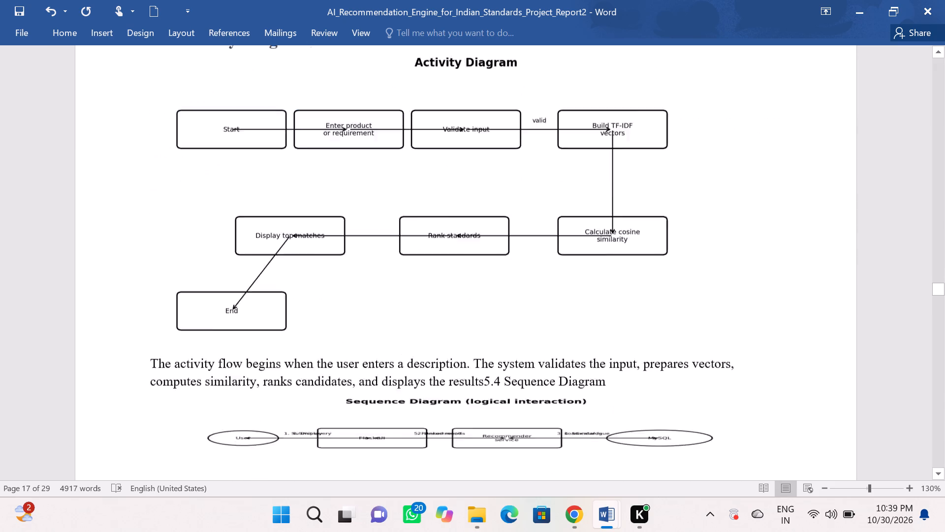
pyautogui.scroll(-7, 150, 215)
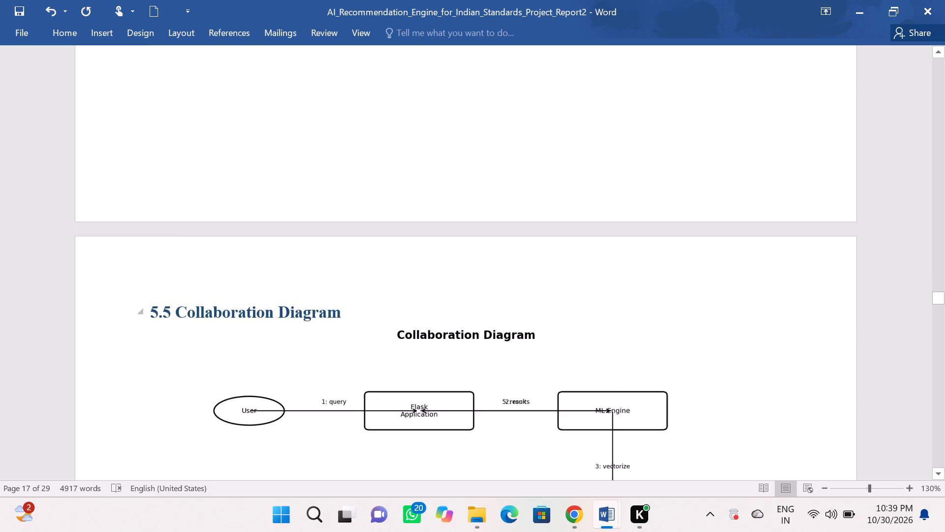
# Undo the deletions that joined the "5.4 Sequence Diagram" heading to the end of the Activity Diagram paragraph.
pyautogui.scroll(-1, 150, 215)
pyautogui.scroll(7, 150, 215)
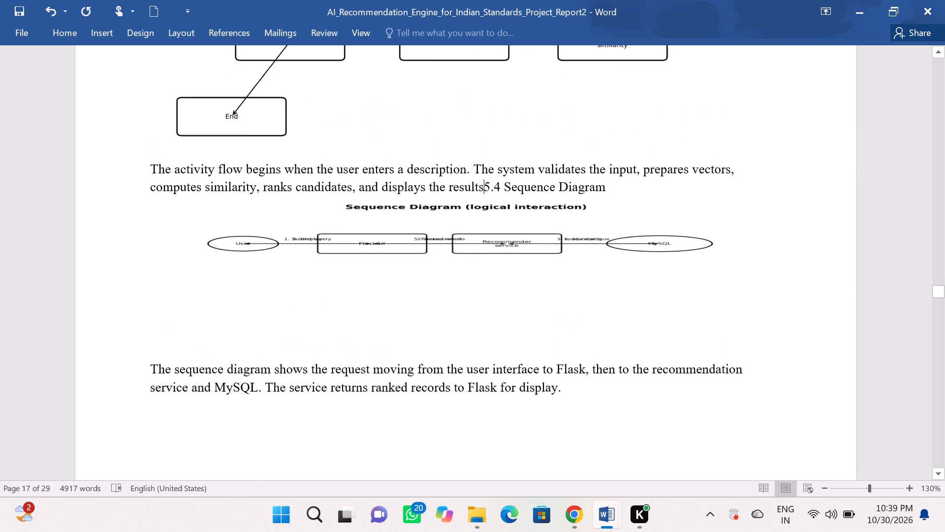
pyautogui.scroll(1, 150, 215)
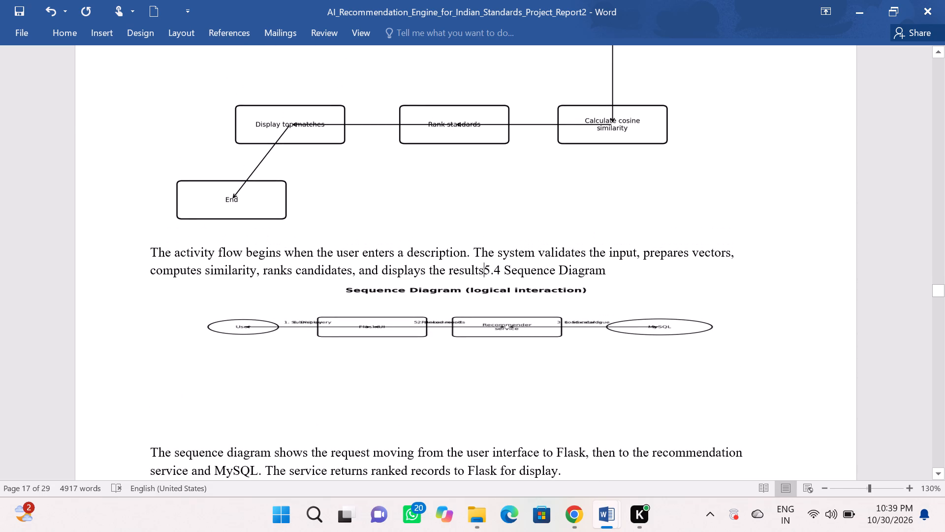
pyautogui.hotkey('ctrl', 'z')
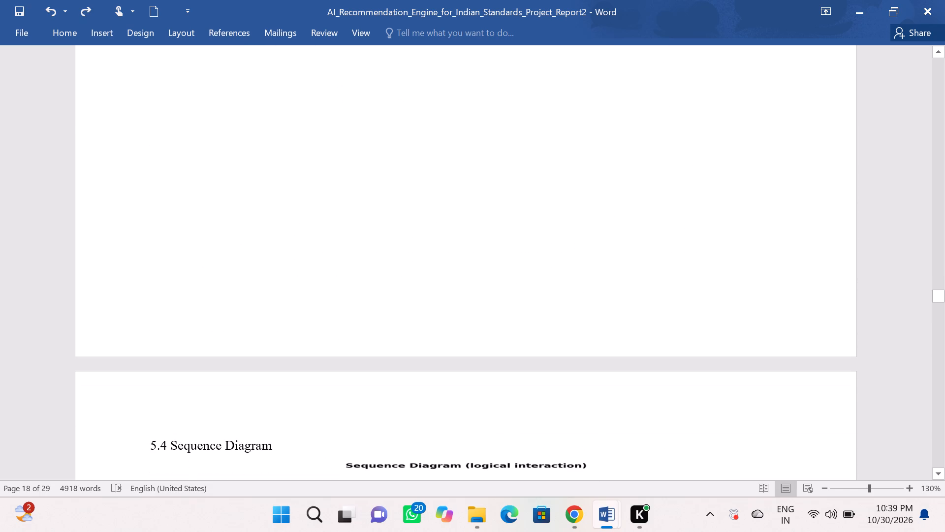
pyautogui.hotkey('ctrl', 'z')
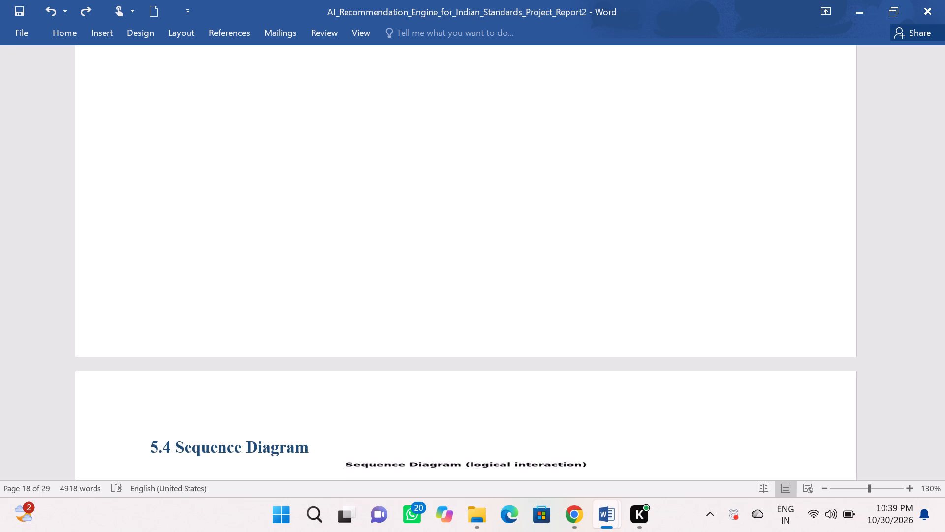
# Delete backwards from the "5.4 Sequence Diagram" heading to pull it up, and put it on its own line below the Activity Diagram paragraph.
pyautogui.press('BackSpace')
pyautogui.press('BackSpace')
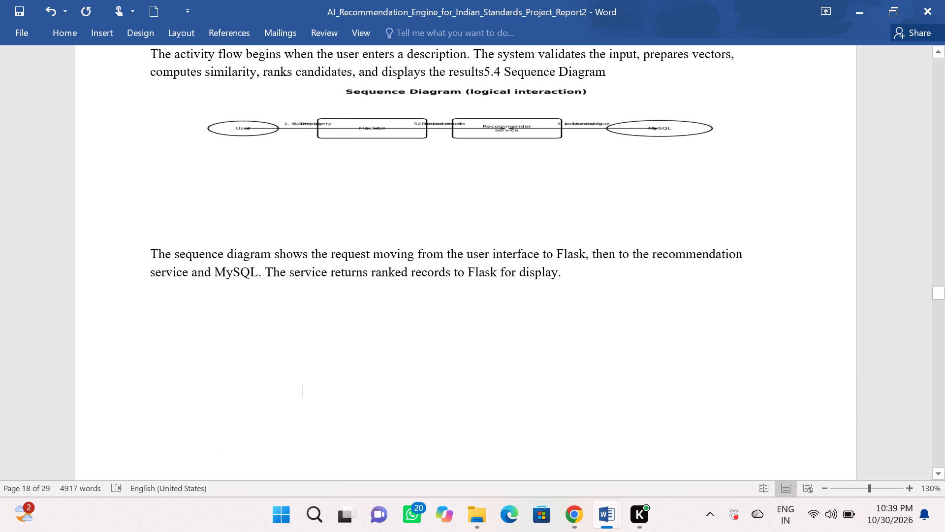
pyautogui.scroll(1, 150, 215)
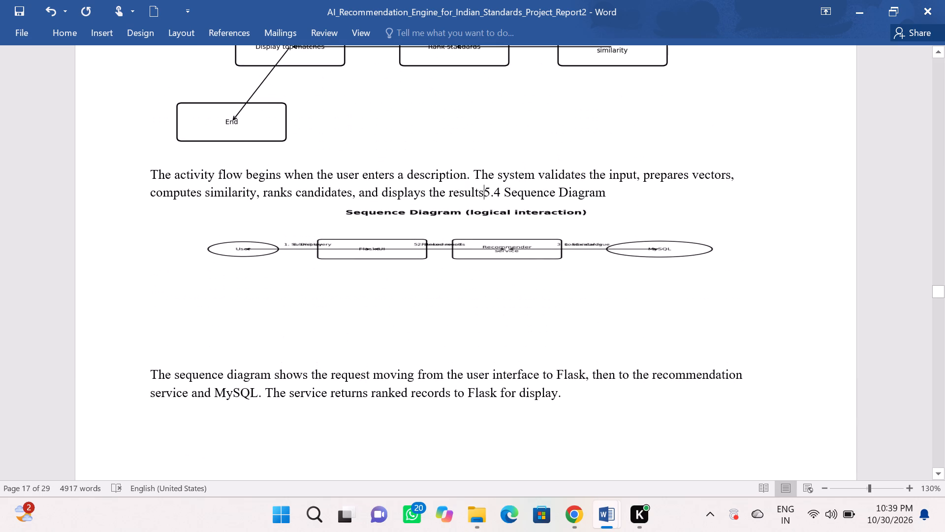
pyautogui.scroll(2, 150, 215)
pyautogui.press('Return')
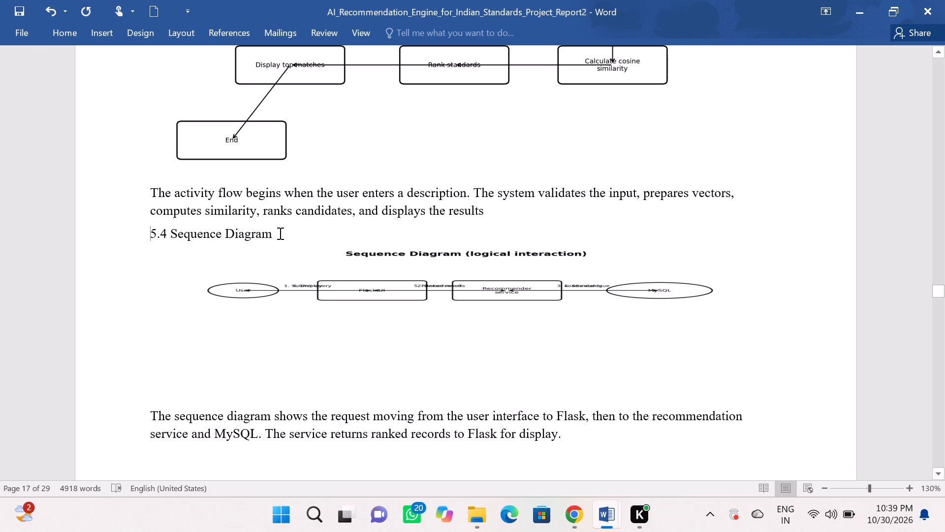
# Format the "5.4 Sequence Diagram" heading as bold with font size 14.
pyautogui.moveTo(279, 233); pyautogui.dragTo(117, 227)
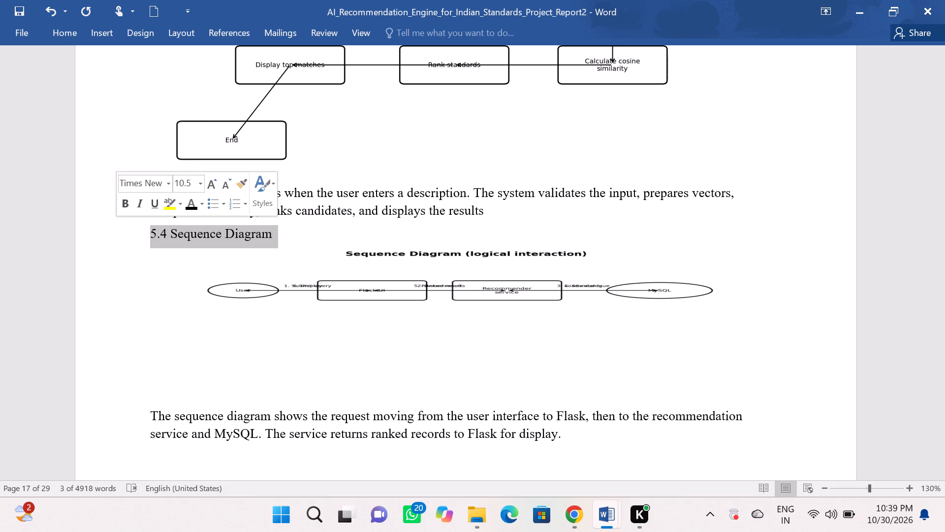
pyautogui.click(191, 179)
pyautogui.press('BackSpace')
pyautogui.write('14')
pyautogui.click(126, 198)
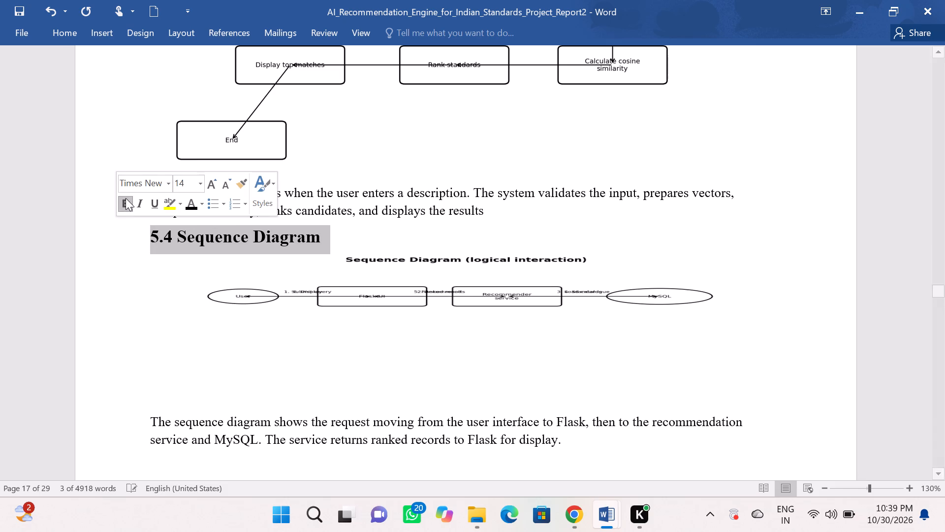
pyautogui.click(156, 250)
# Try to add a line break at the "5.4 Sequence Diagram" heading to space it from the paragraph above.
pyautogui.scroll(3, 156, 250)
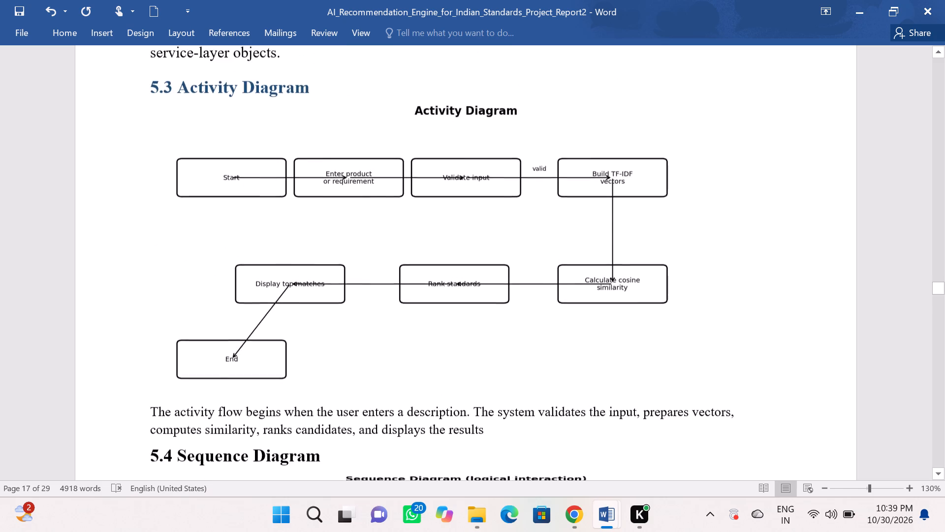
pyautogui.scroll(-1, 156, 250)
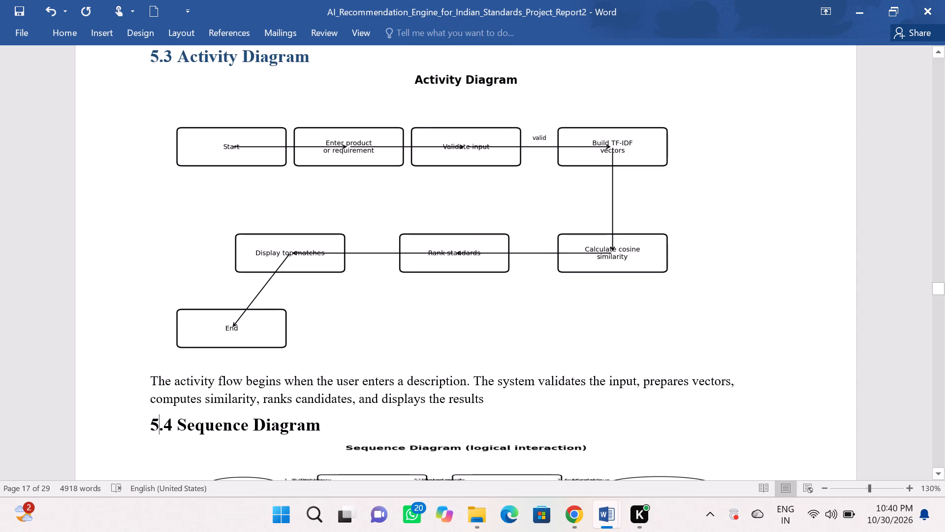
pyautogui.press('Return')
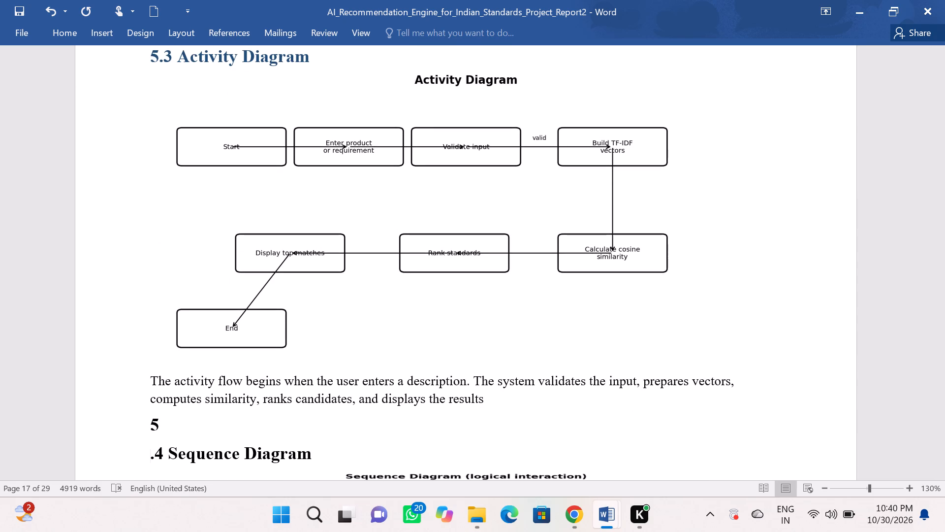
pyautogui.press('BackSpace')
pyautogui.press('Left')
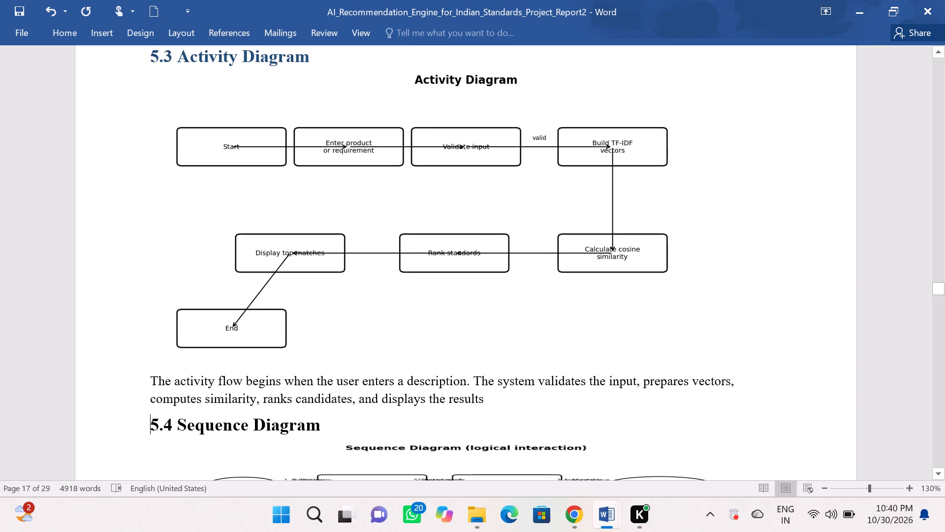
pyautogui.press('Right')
# Stretch the Sequence Diagram picture in section 5.4 to about one and a half times its height, keeping its width.
pyautogui.scroll(-5, 371, 449)
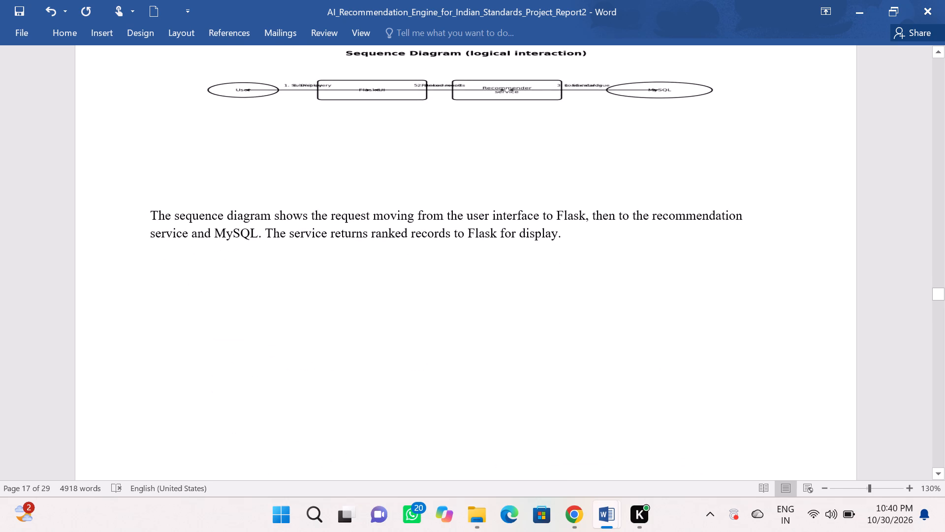
pyautogui.click(371, 449)
pyautogui.scroll(-6, 371, 449)
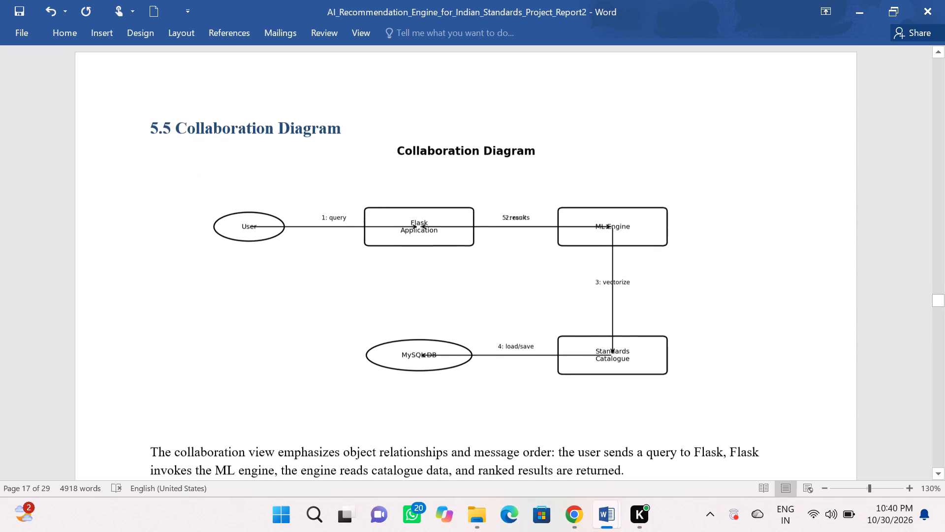
pyautogui.scroll(-1, 371, 449)
pyautogui.scroll(10, 371, 449)
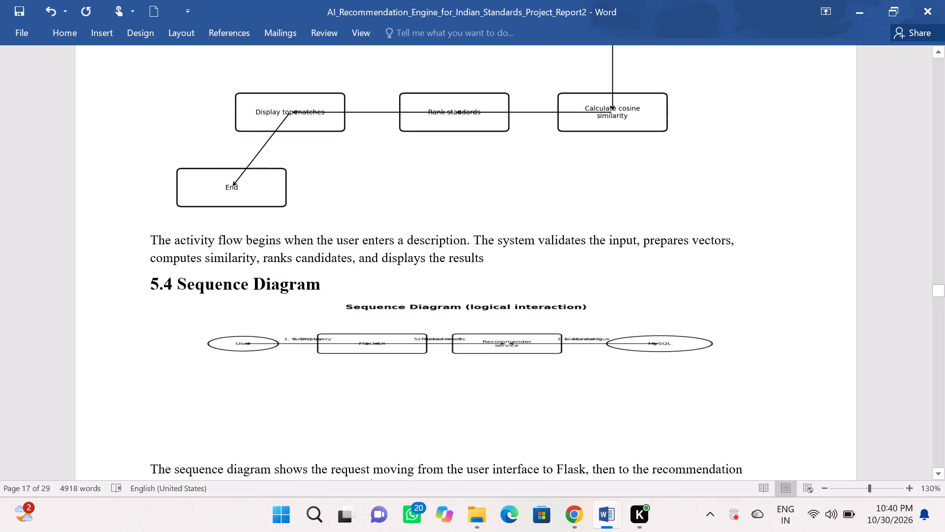
pyautogui.click(341, 307)
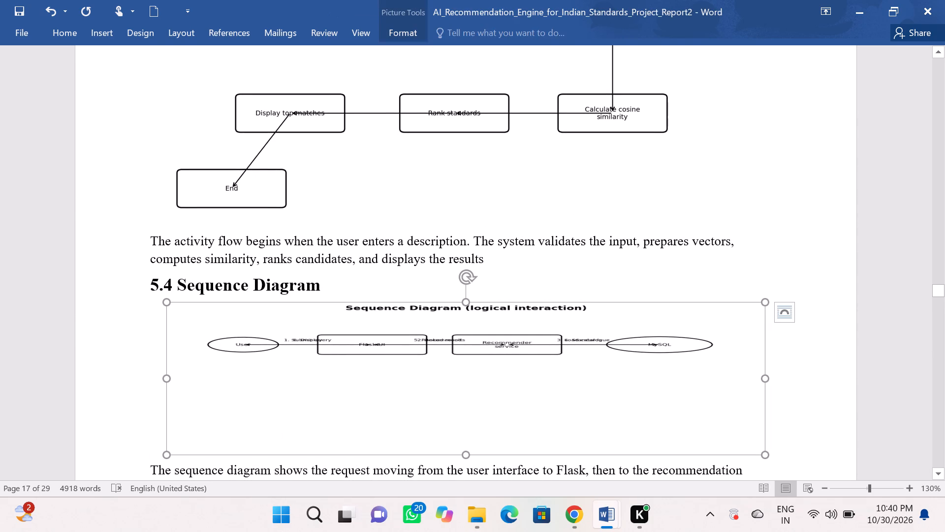
pyautogui.moveTo(466, 454); pyautogui.dragTo(466, 461)
pyautogui.moveTo(466, 461); pyautogui.dragTo(468, 531)
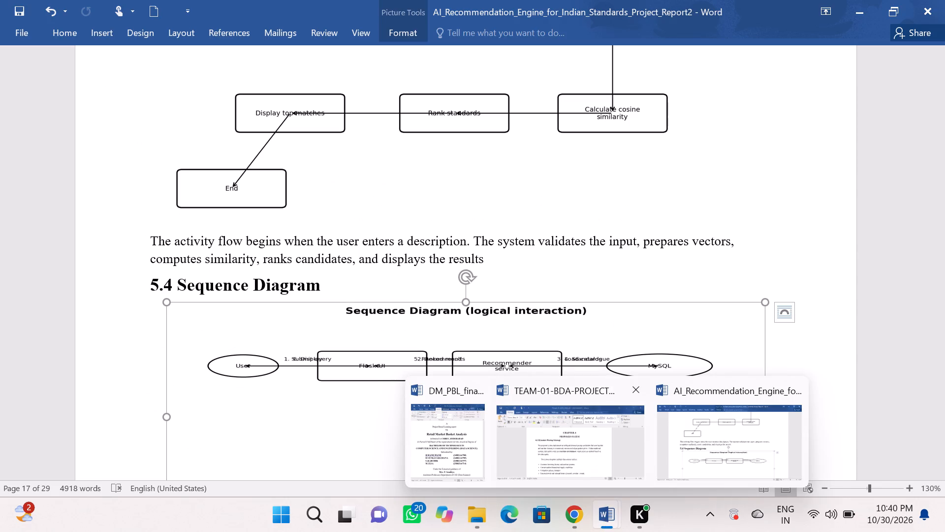
pyautogui.click(452, 328)
pyautogui.scroll(-3, 452, 328)
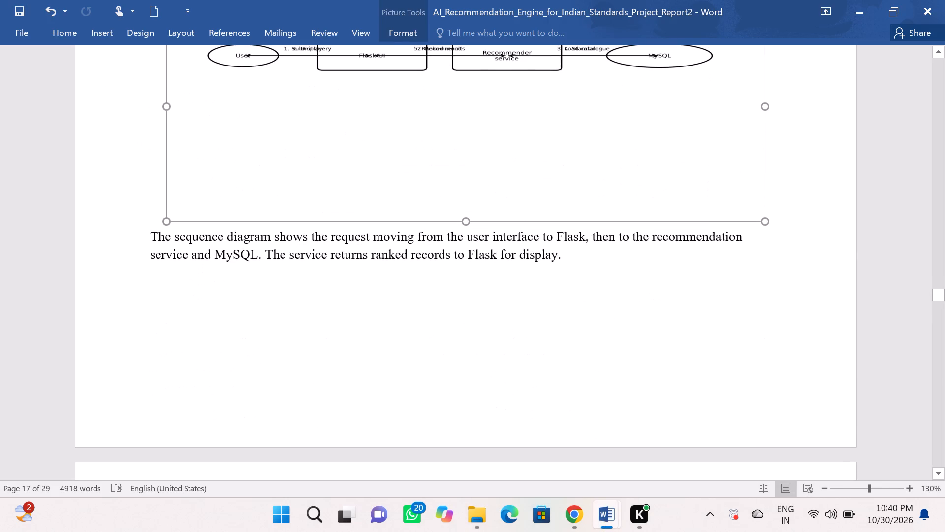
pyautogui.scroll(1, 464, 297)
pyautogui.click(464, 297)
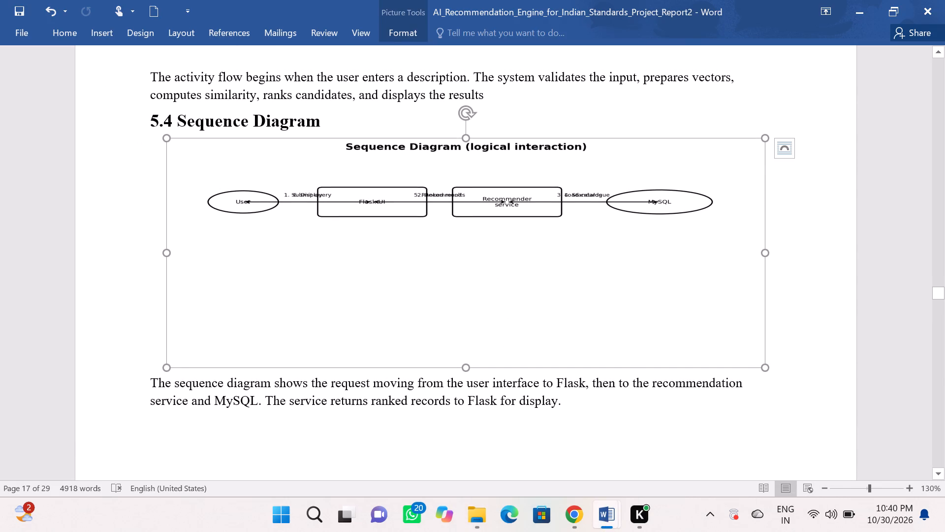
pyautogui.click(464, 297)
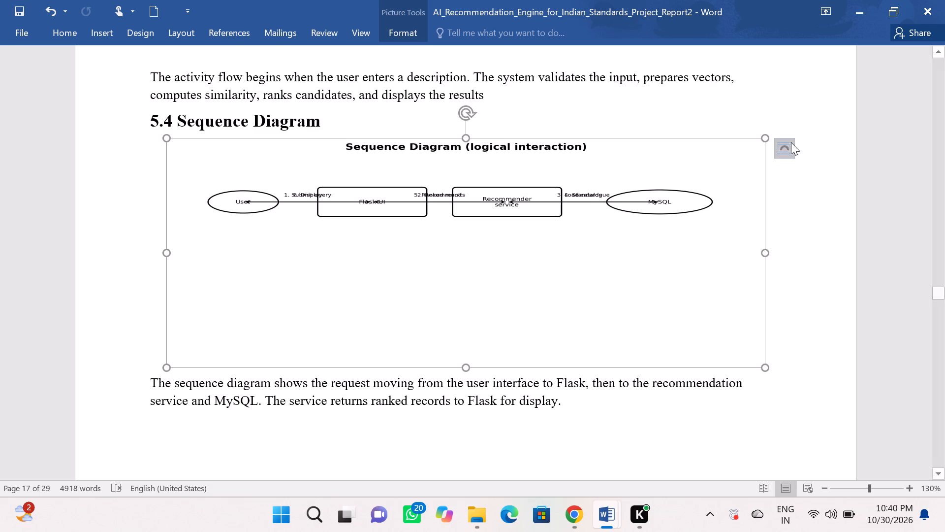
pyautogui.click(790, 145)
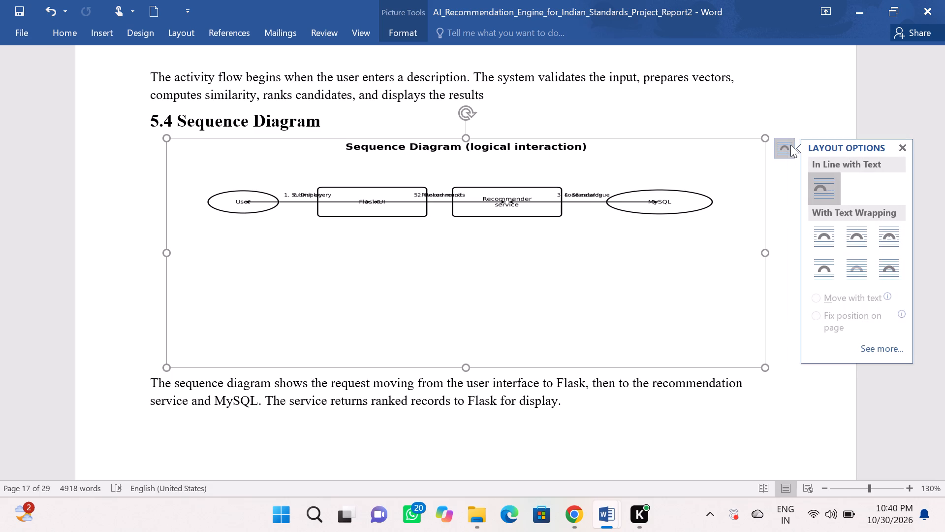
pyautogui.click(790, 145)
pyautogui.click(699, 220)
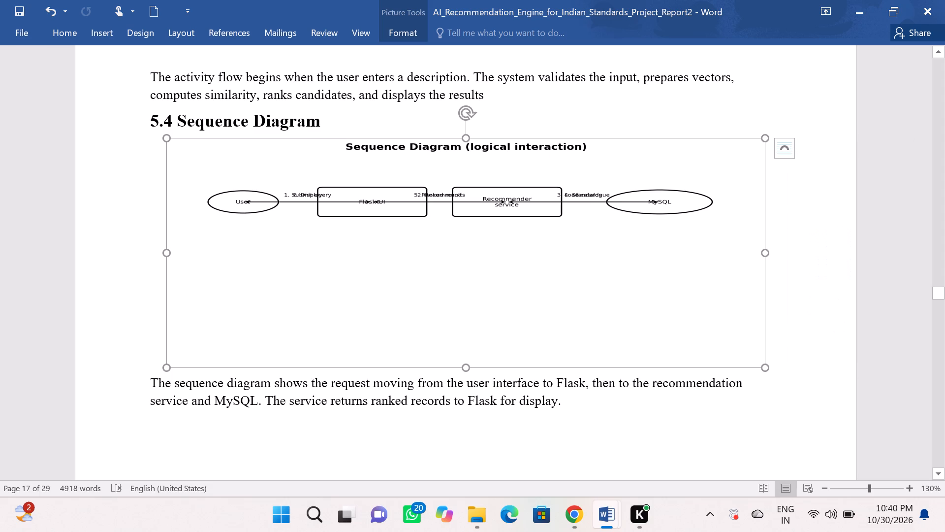
# Crop away the blank lower part of the Sequence Diagram picture in section 5.4, removing a little under half its height.
pyautogui.rightClick(635, 229)
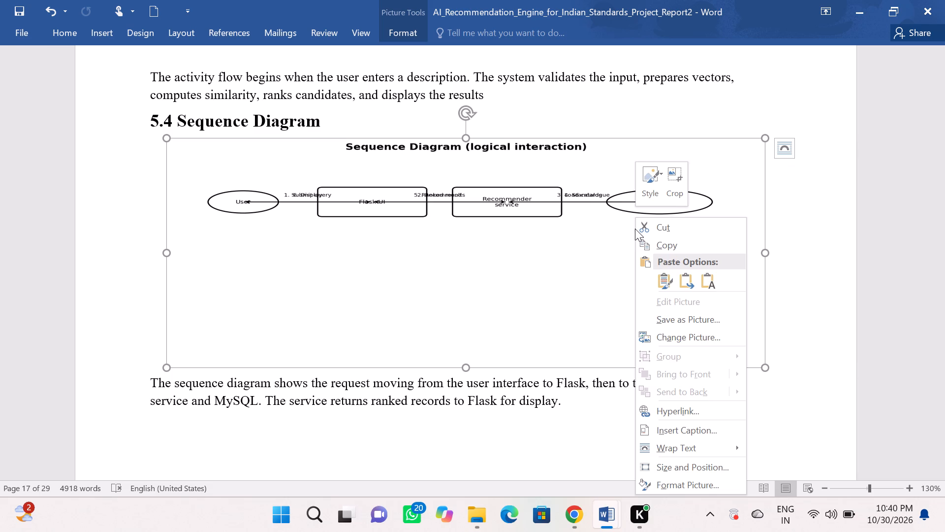
pyautogui.click(680, 166)
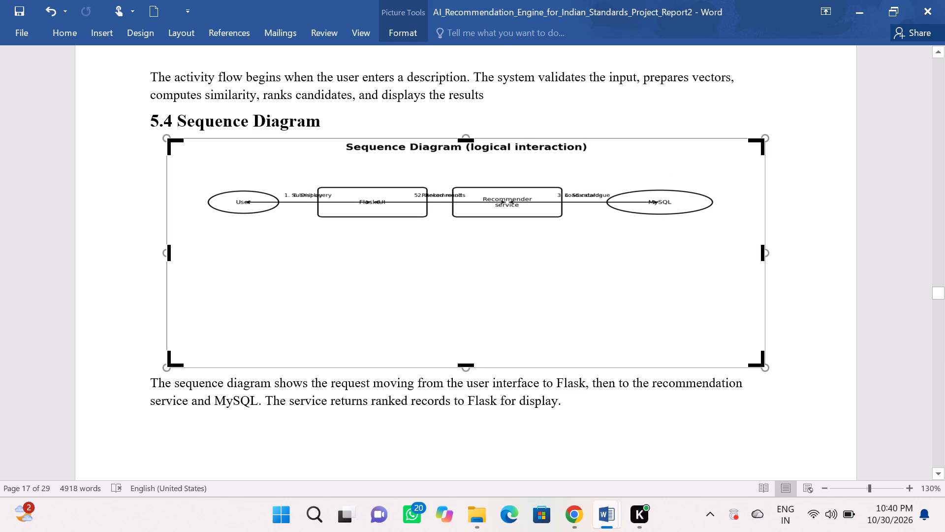
pyautogui.moveTo(467, 365); pyautogui.dragTo(463, 266)
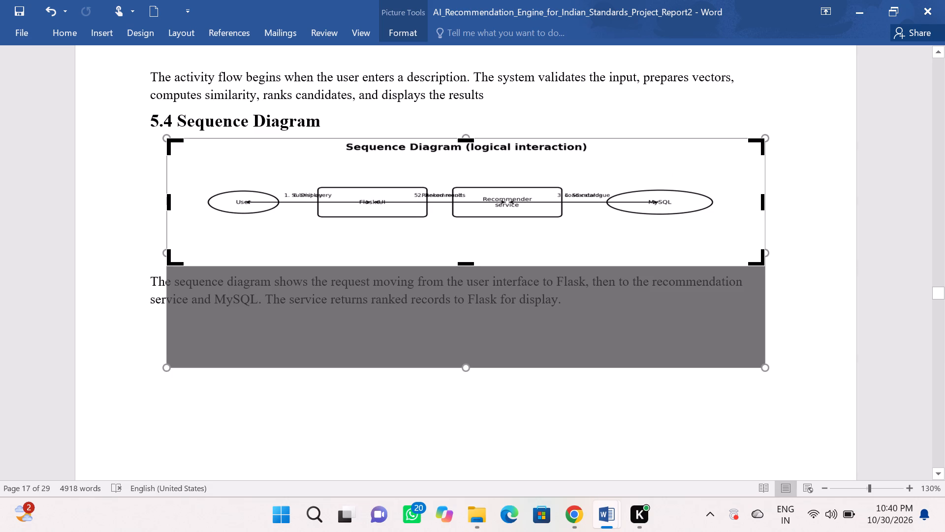
pyautogui.click(511, 256)
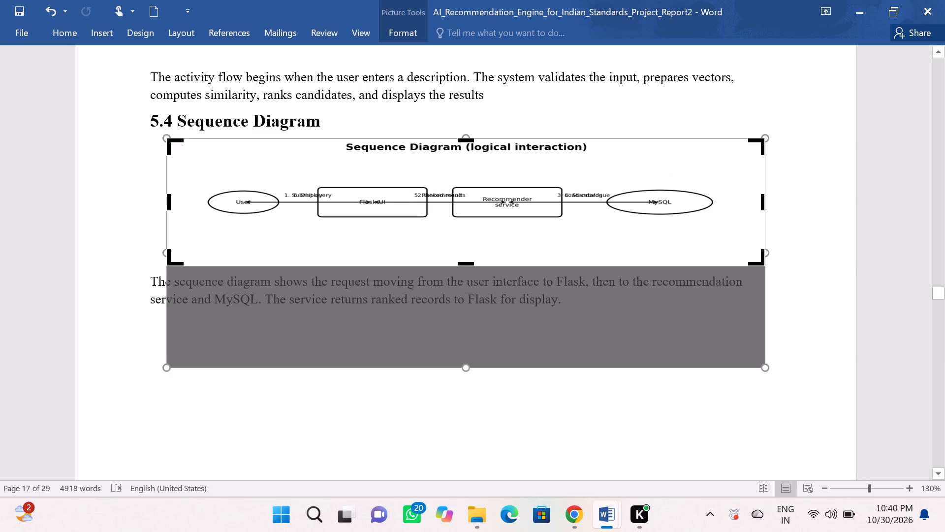
pyautogui.click(539, 245)
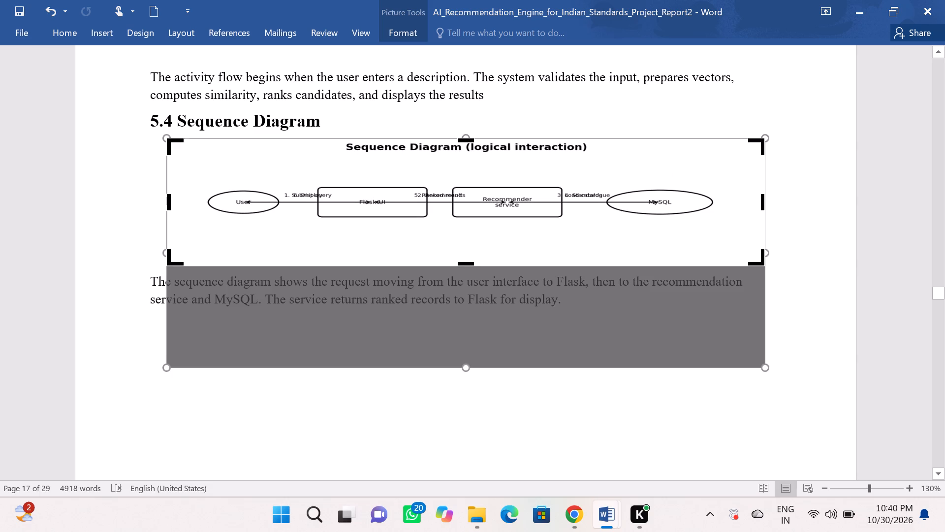
pyautogui.doubleClick(539, 245)
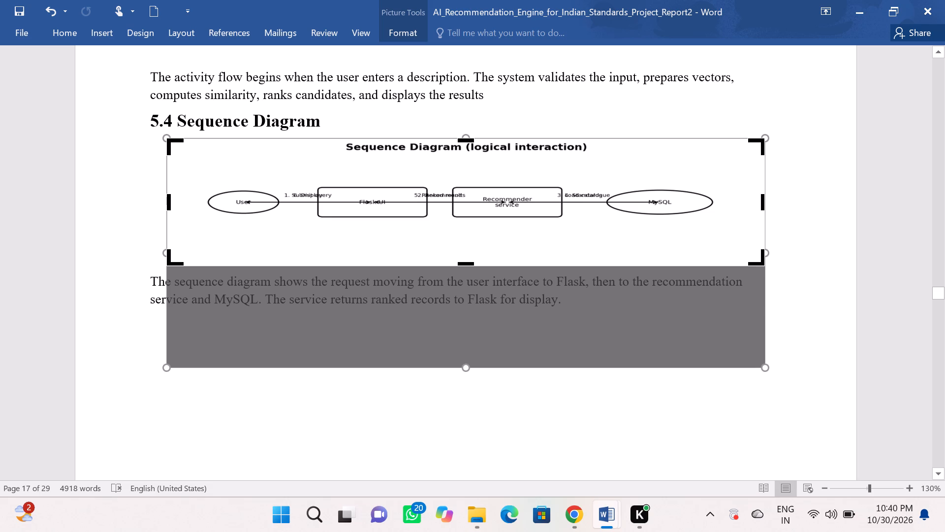
pyautogui.click(539, 245)
pyautogui.click(307, 233)
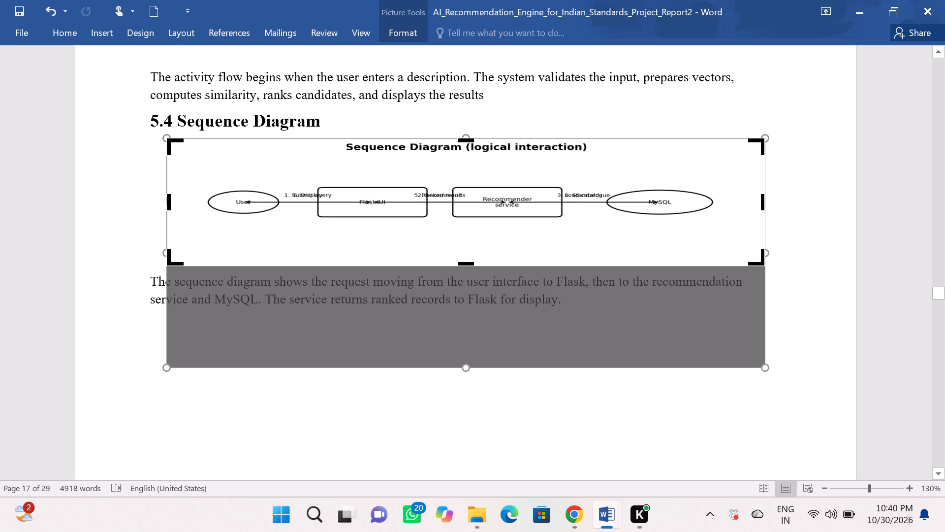
pyautogui.rightClick(307, 233)
pyautogui.rightClick(307, 233)
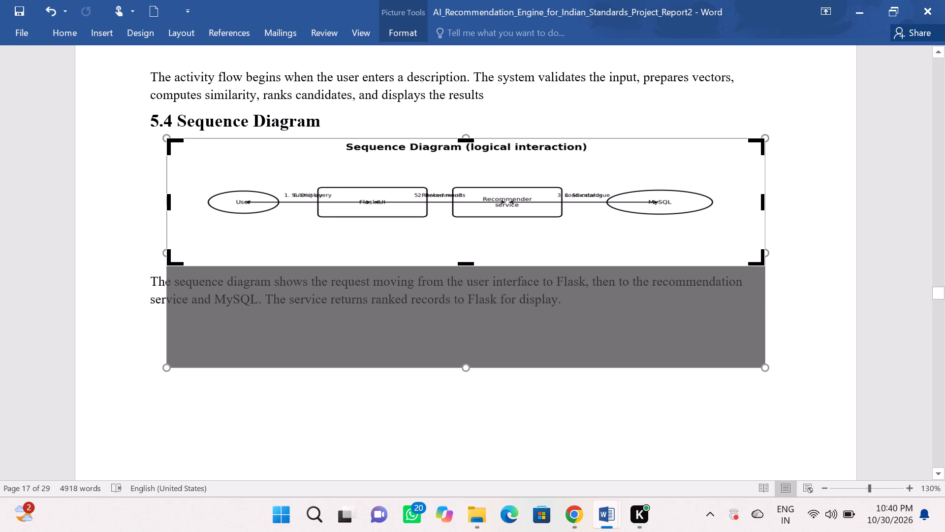
pyautogui.rightClick(307, 233)
pyautogui.click(331, 189)
pyautogui.doubleClick(277, 166)
pyautogui.click(62, 30)
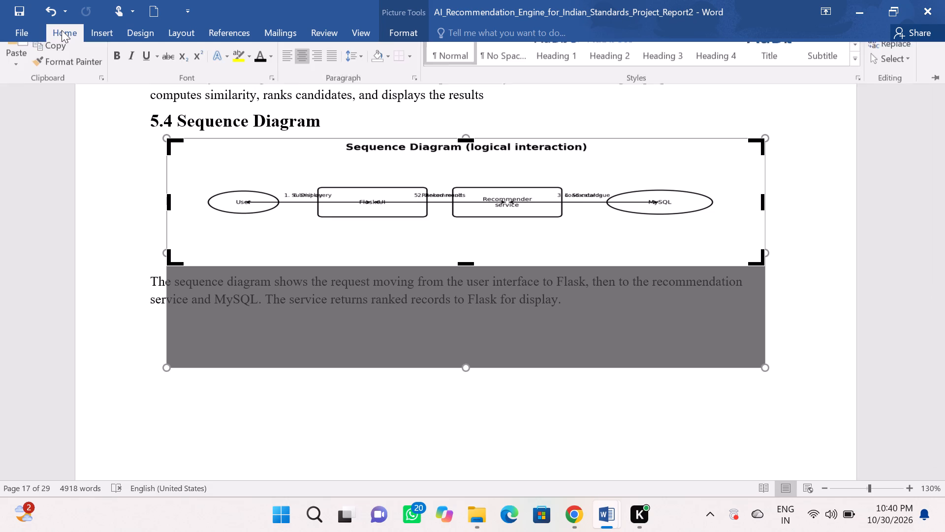
pyautogui.scroll(1, 340, 153)
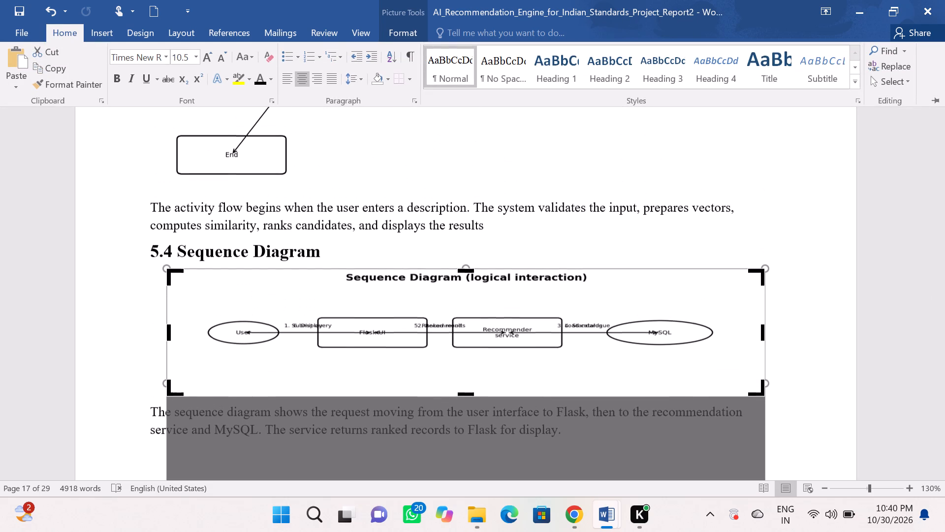
pyautogui.click(364, 156)
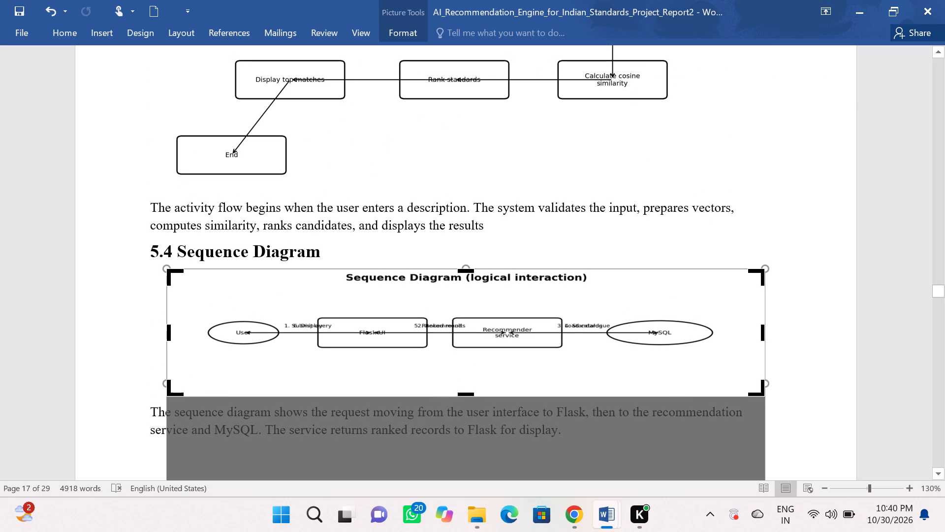
pyautogui.click(347, 247)
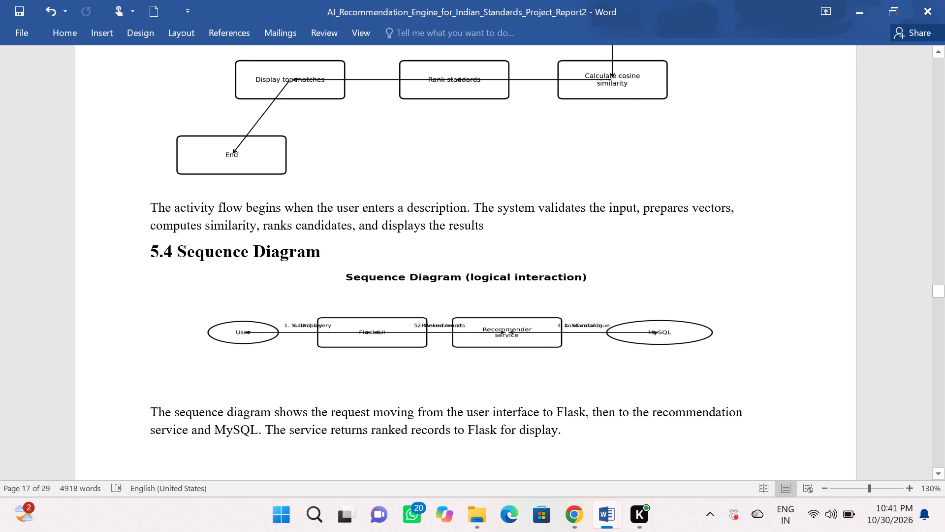
# Stretch the cropped Sequence Diagram picture downward to nearly twice its height, keeping its width.
pyautogui.click(384, 318)
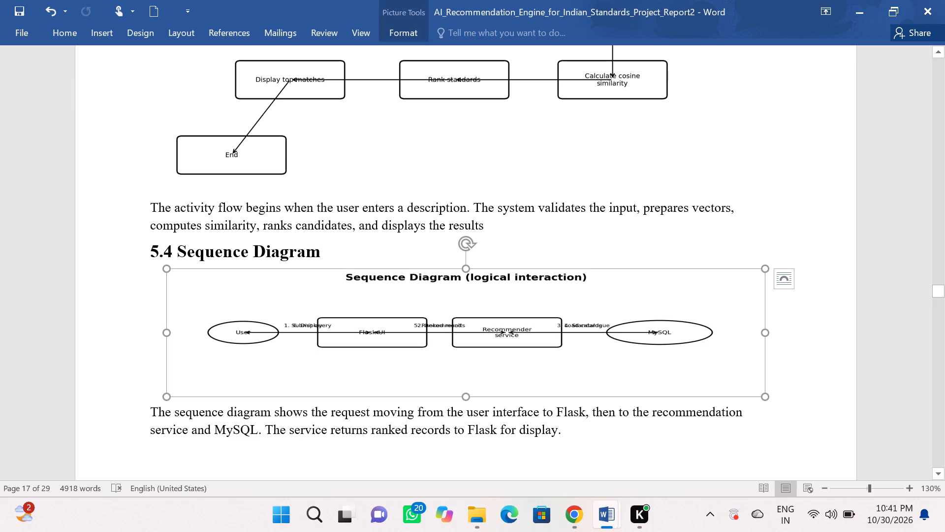
pyautogui.click(467, 392)
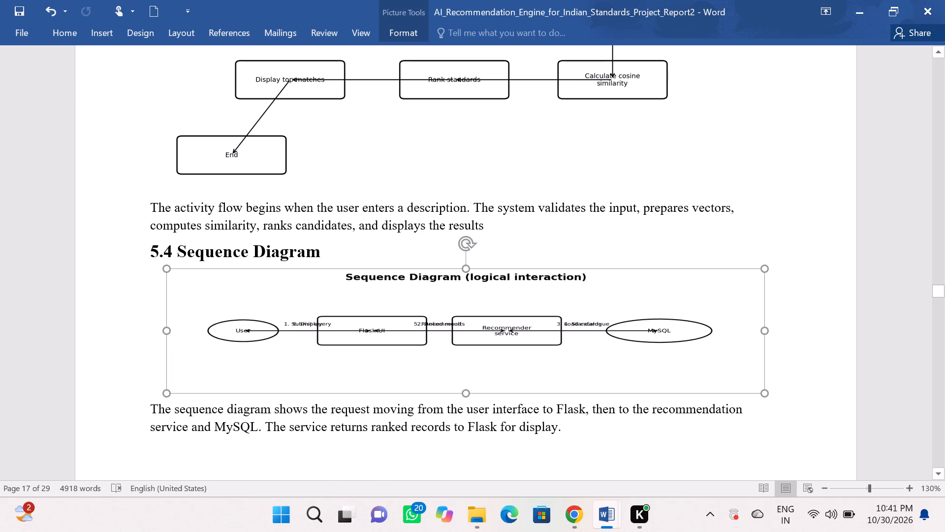
pyautogui.moveTo(464, 395); pyautogui.dragTo(464, 435)
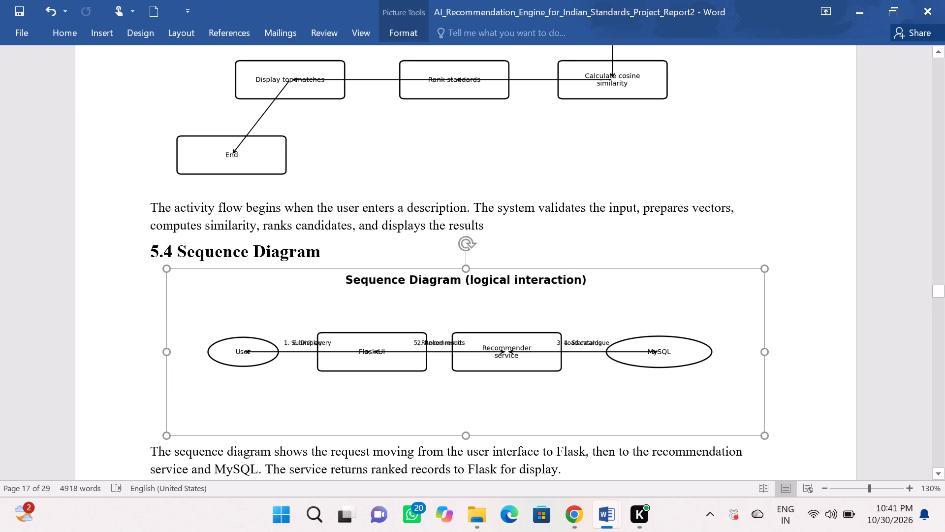
pyautogui.moveTo(464, 435); pyautogui.dragTo(467, 461)
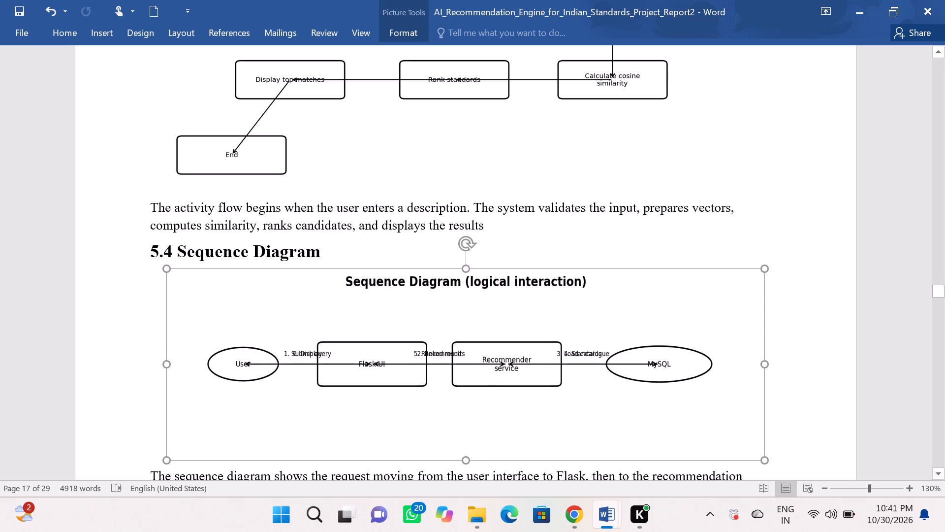
pyautogui.moveTo(467, 461); pyautogui.dragTo(469, 467)
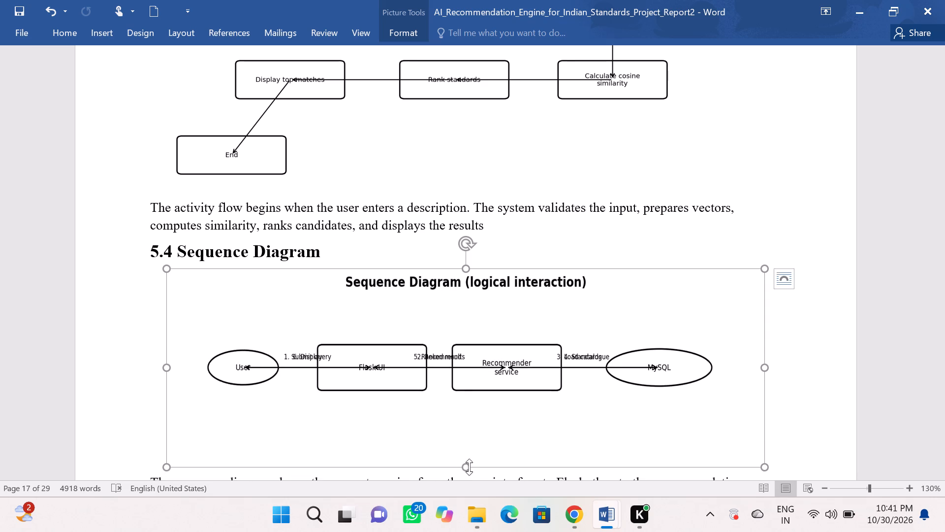
pyautogui.scroll(-4, 469, 467)
pyautogui.scroll(2, 469, 467)
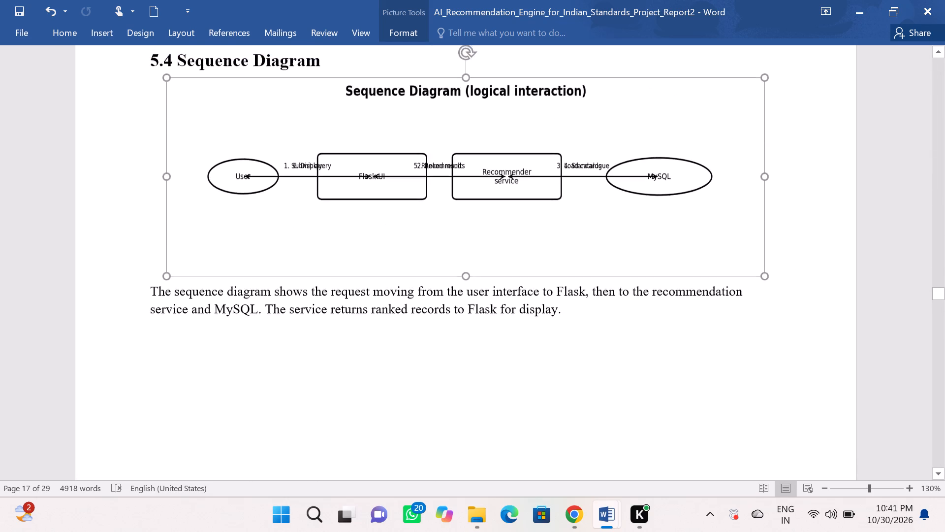
pyautogui.scroll(1, 469, 467)
pyautogui.moveTo(467, 326); pyautogui.dragTo(467, 331)
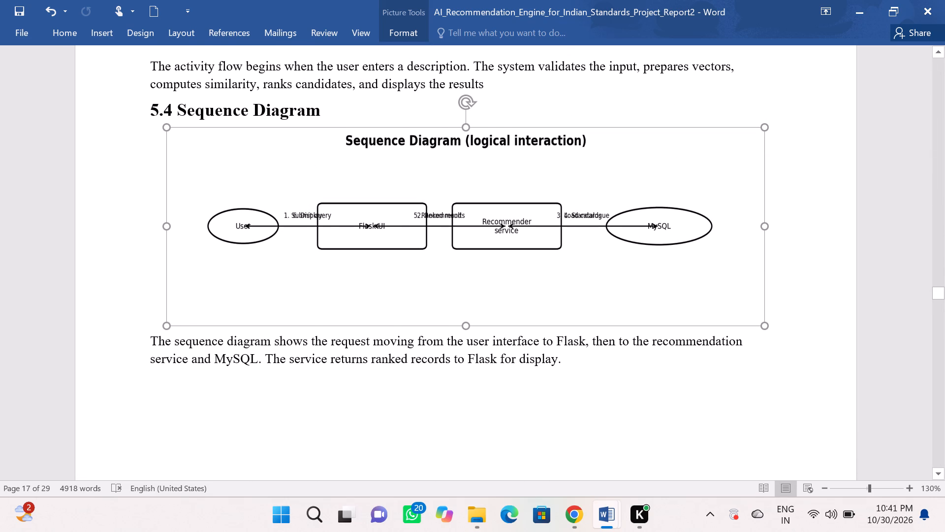
pyautogui.moveTo(467, 331); pyautogui.dragTo(465, 367)
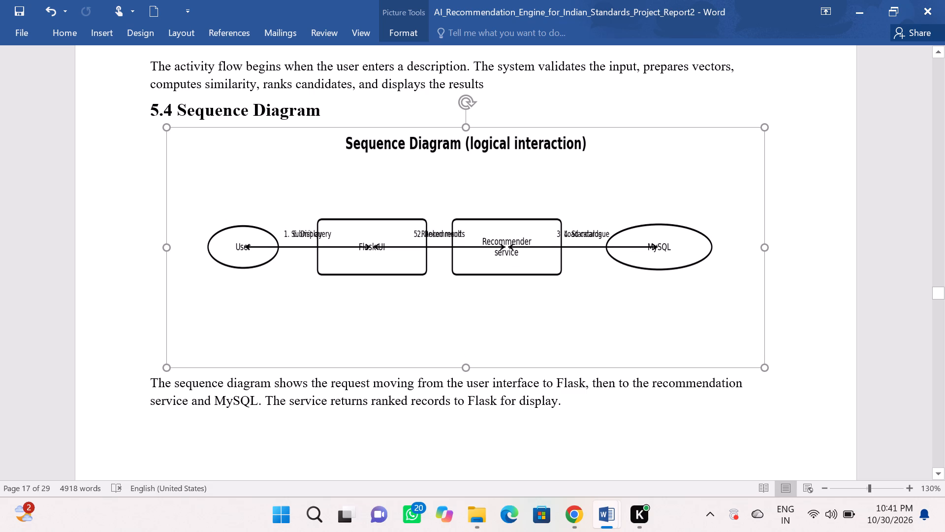
pyautogui.moveTo(465, 367); pyautogui.dragTo(465, 356)
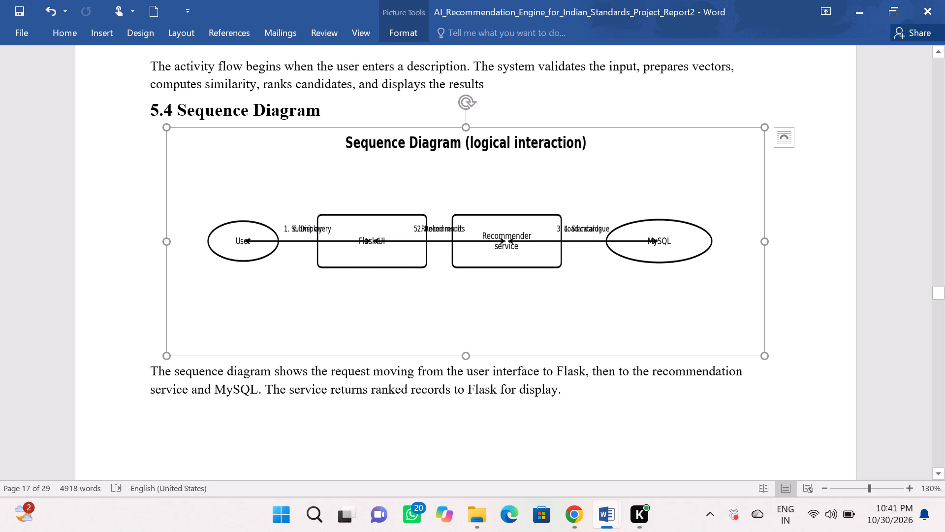
pyautogui.click(506, 239)
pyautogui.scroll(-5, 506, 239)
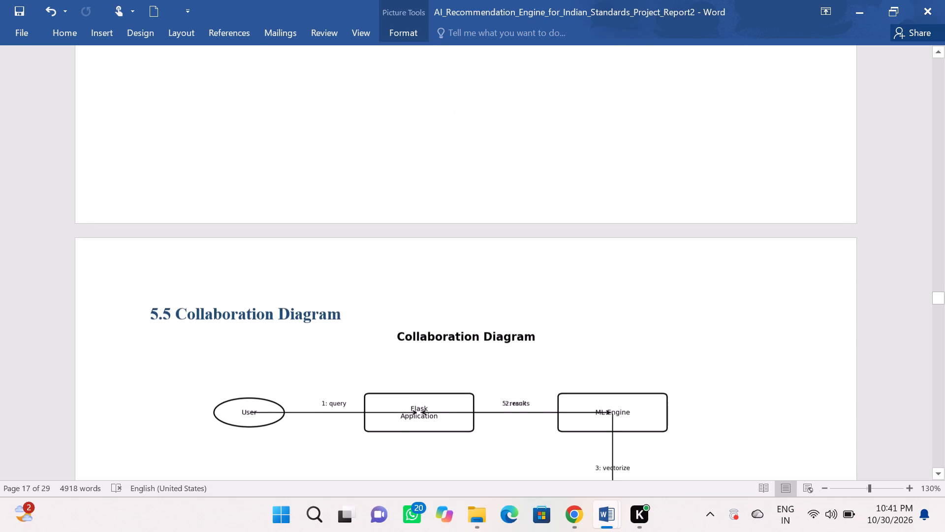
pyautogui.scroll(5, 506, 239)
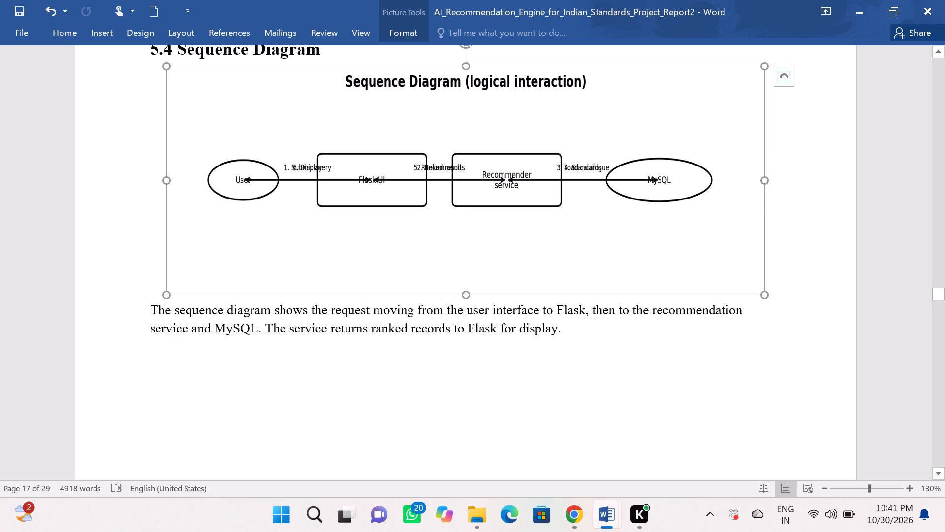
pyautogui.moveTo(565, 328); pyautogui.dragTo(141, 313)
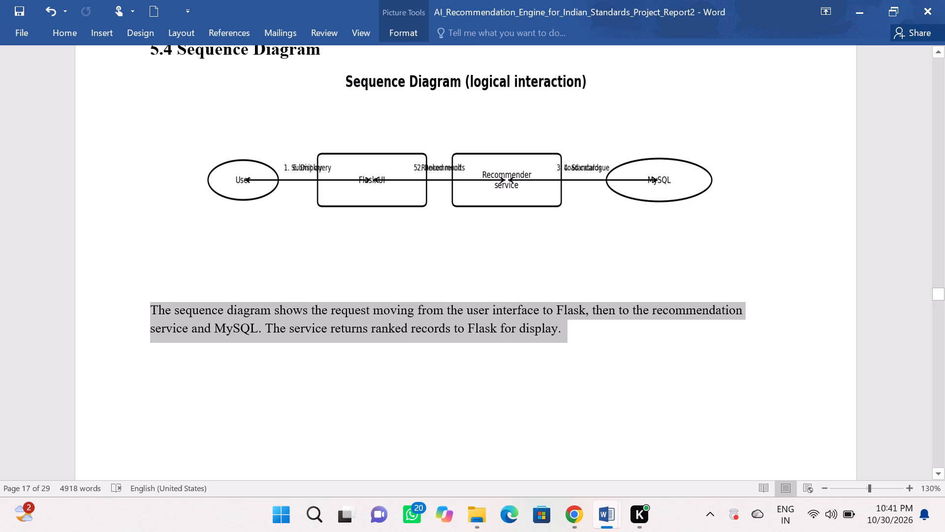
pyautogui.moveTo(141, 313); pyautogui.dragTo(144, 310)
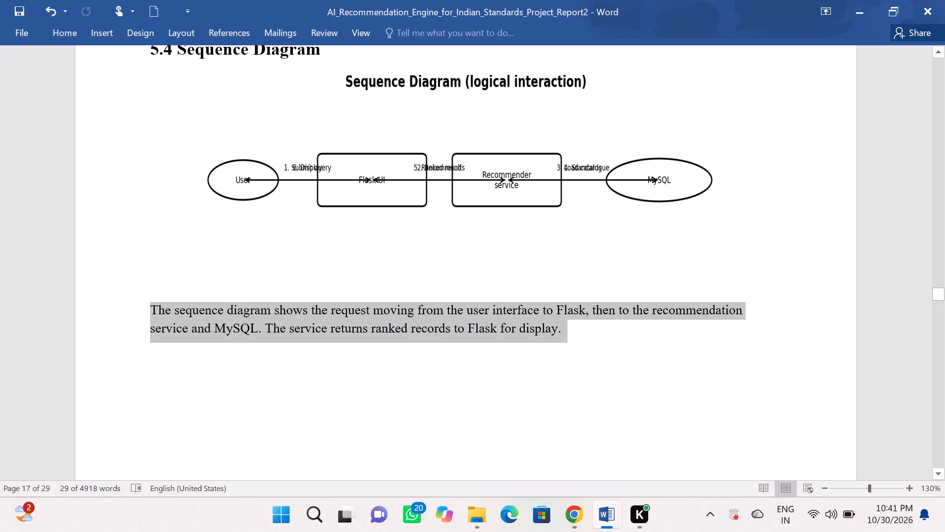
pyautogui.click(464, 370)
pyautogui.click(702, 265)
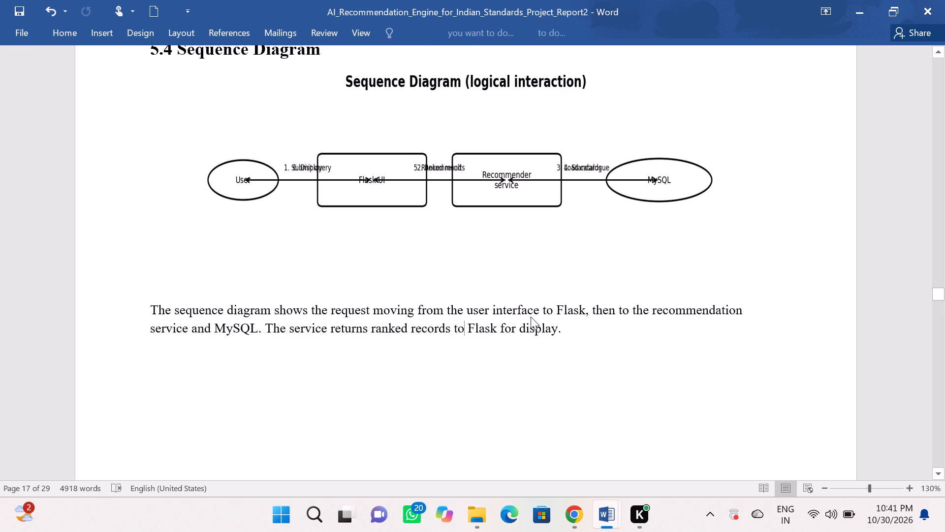
# Insert a blank line between the Sequence Diagram picture and the description paragraph below it.
pyautogui.click(148, 311)
pyautogui.press('Return')
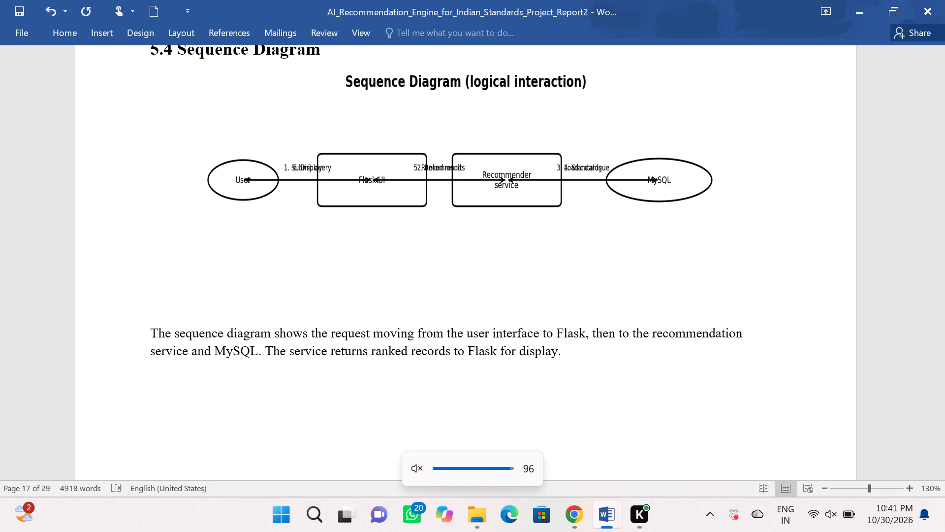
# Set the font size of the "5.5 Collaboration Diagram" heading to 14.
pyautogui.scroll(-7, 148, 311)
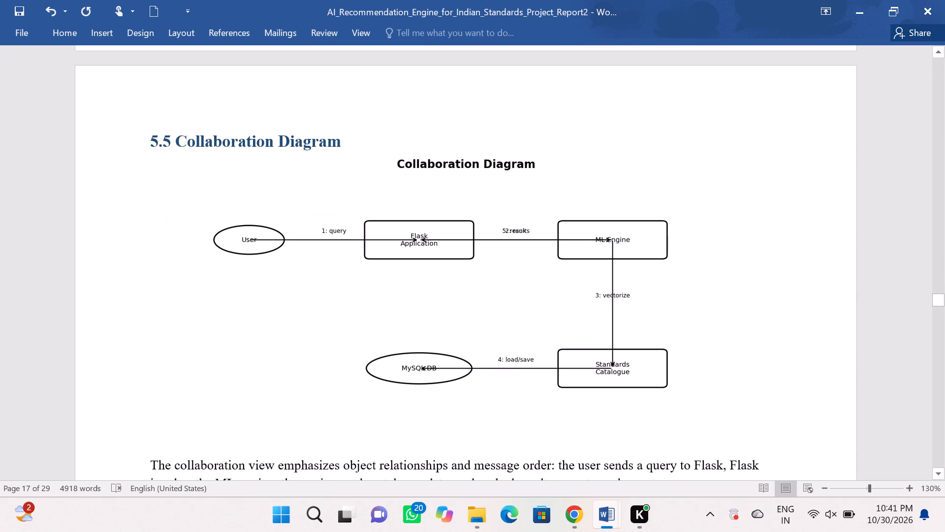
pyautogui.moveTo(341, 143); pyautogui.dragTo(186, 149)
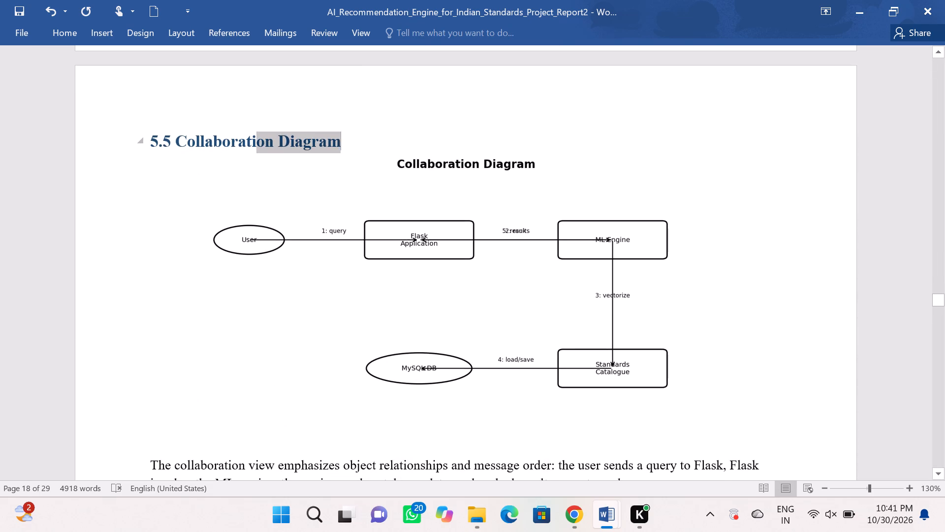
pyautogui.moveTo(186, 149); pyautogui.dragTo(140, 150)
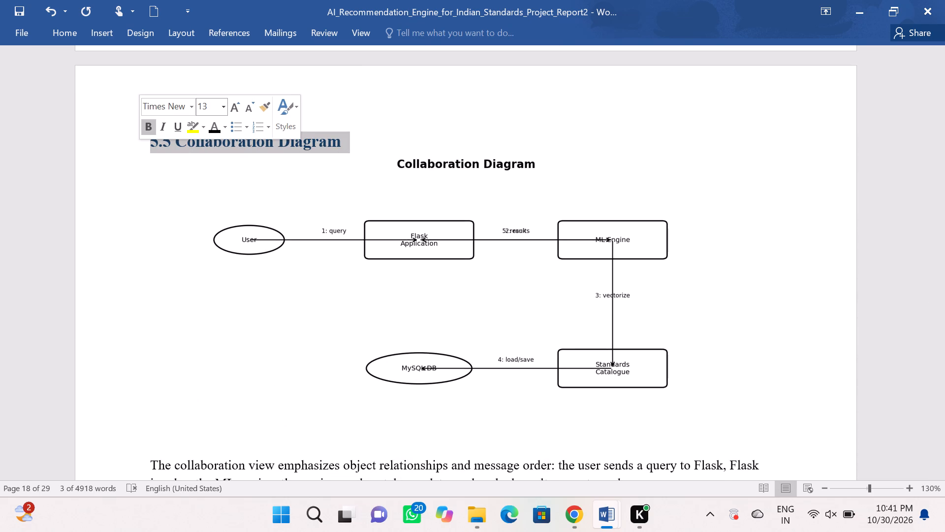
pyautogui.click(210, 105)
pyautogui.press('BackSpace')
pyautogui.write('14')
pyautogui.press('Return')
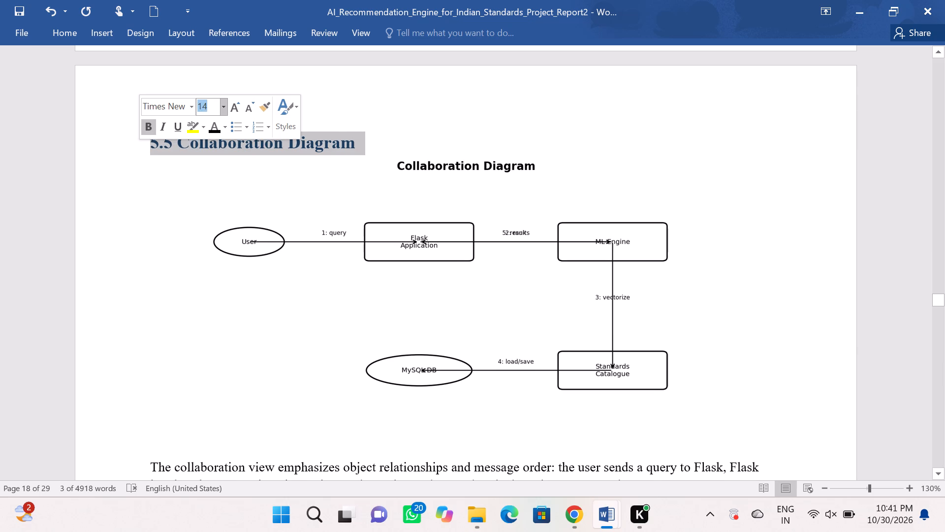
pyautogui.click(208, 256)
pyautogui.scroll(-2, 208, 256)
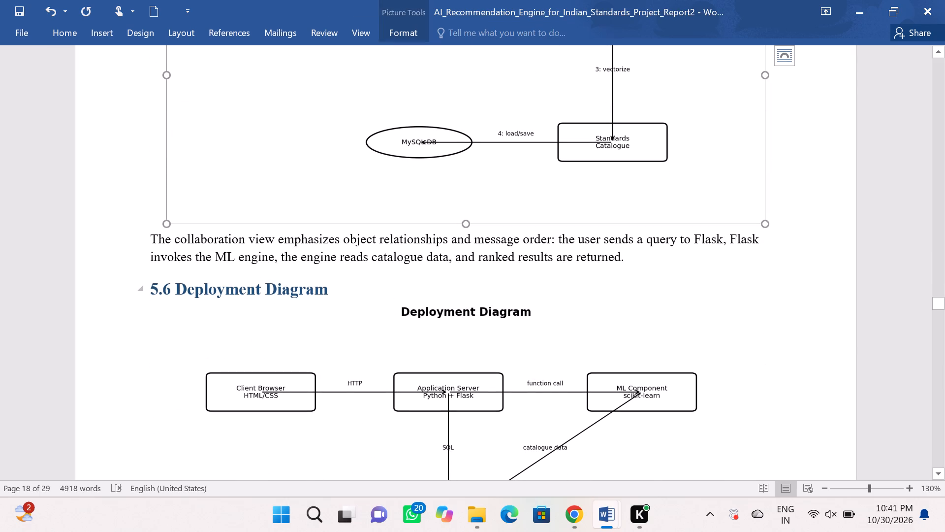
# Set the font size of the description paragraph below the Collaboration Diagram picture in section 5.5 to 12.
pyautogui.moveTo(633, 256); pyautogui.dragTo(130, 210)
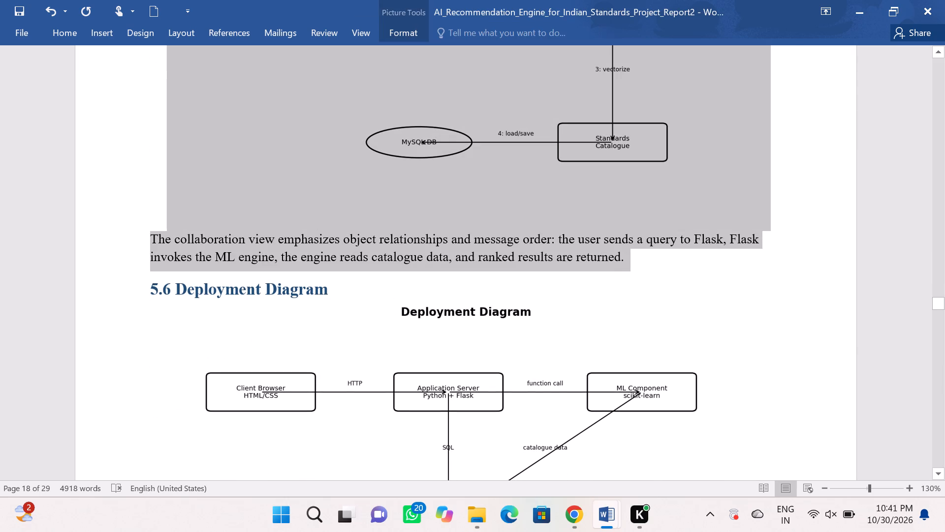
pyautogui.moveTo(130, 210); pyautogui.dragTo(127, 242)
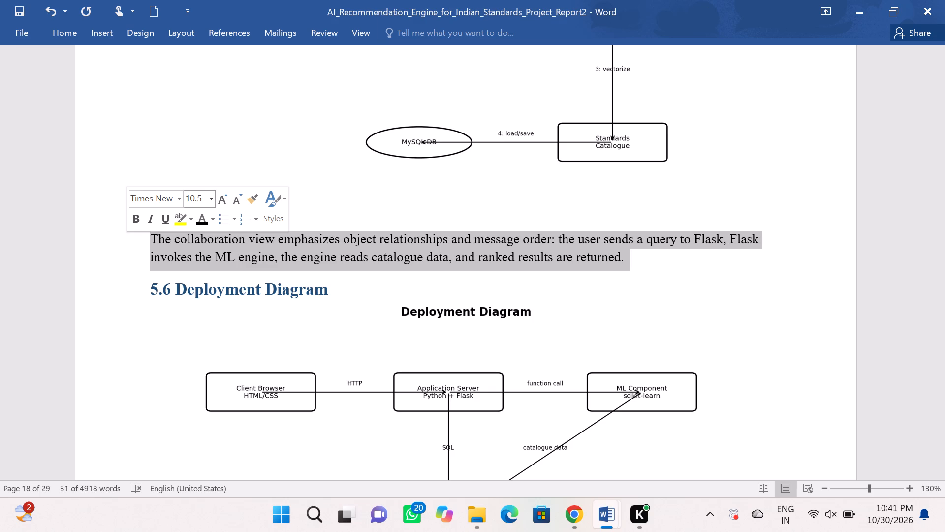
pyautogui.click(201, 199)
pyautogui.press('BackSpace')
pyautogui.write('12')
pyautogui.press('Return')
pyautogui.click(304, 345)
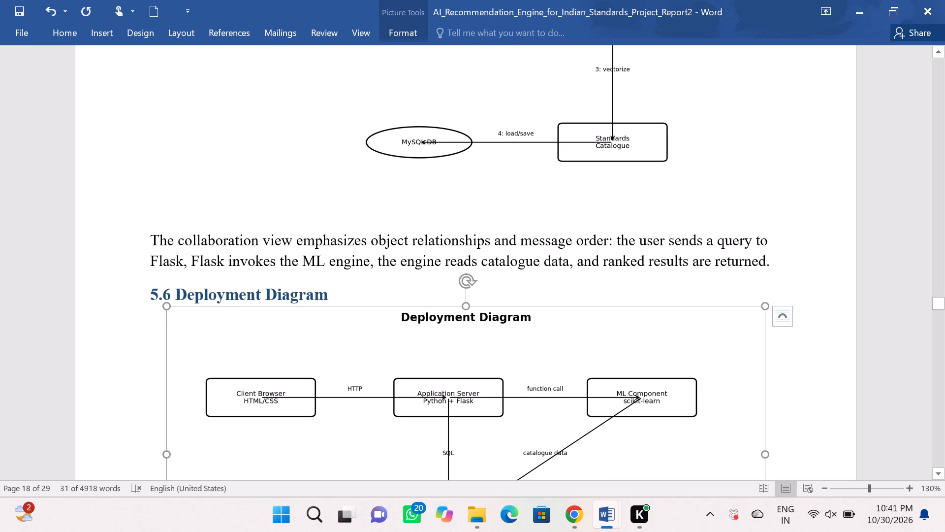
# Set the font size of the "5.6 Deployment Diagram" heading to 14.
pyautogui.scroll(-1, 304, 345)
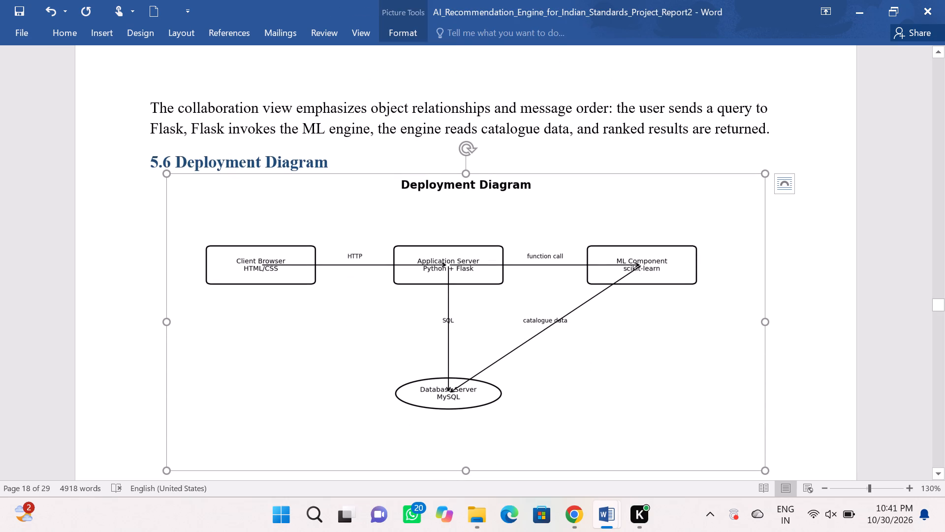
pyautogui.click(334, 266)
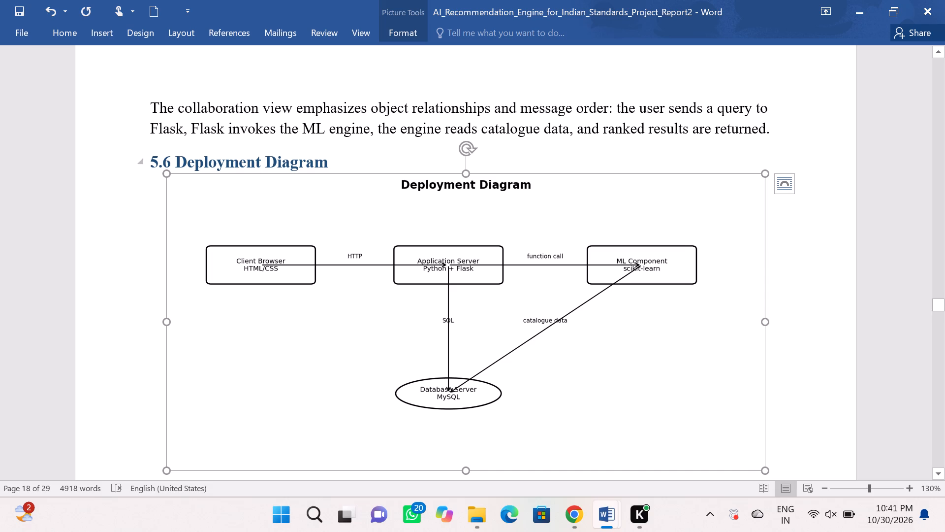
pyautogui.click(329, 160)
pyautogui.moveTo(329, 160); pyautogui.dragTo(221, 161)
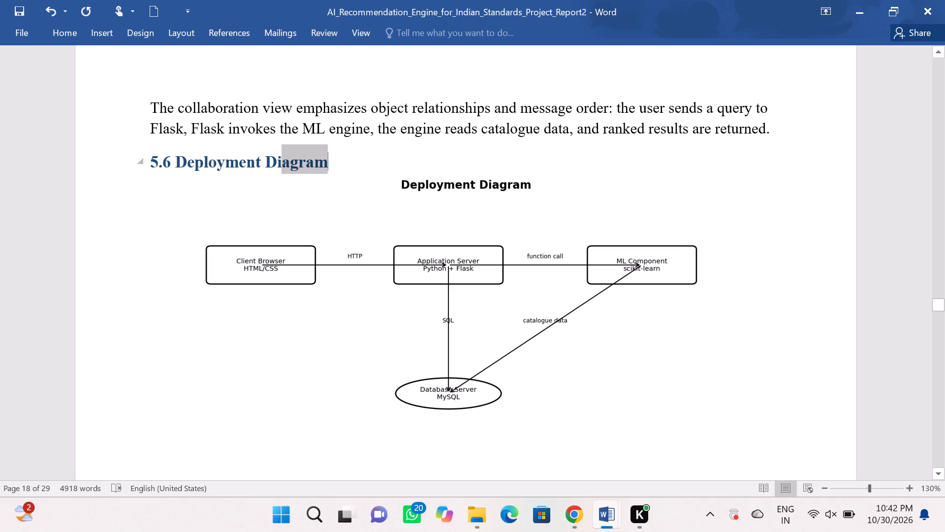
pyautogui.moveTo(221, 161); pyautogui.dragTo(122, 159)
pyautogui.click(192, 118)
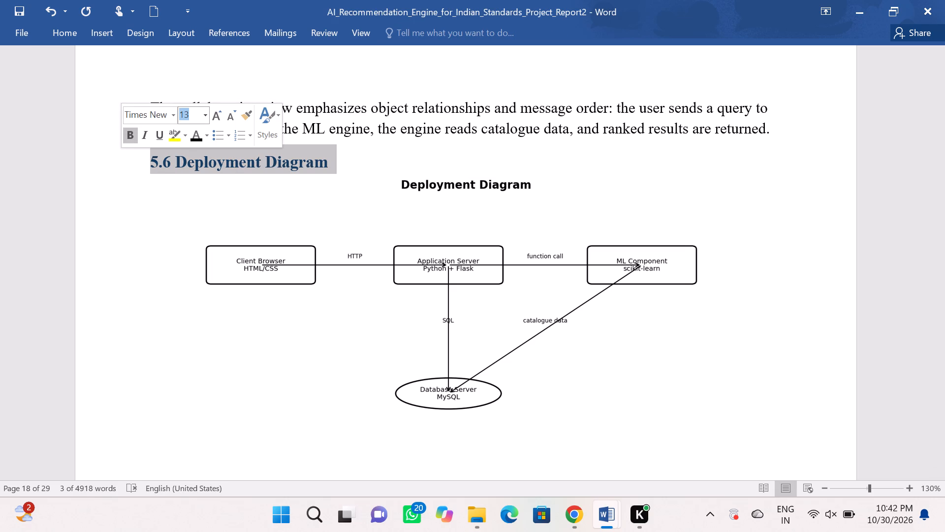
pyautogui.press('BackSpace')
pyautogui.write('14')
pyautogui.press('Return')
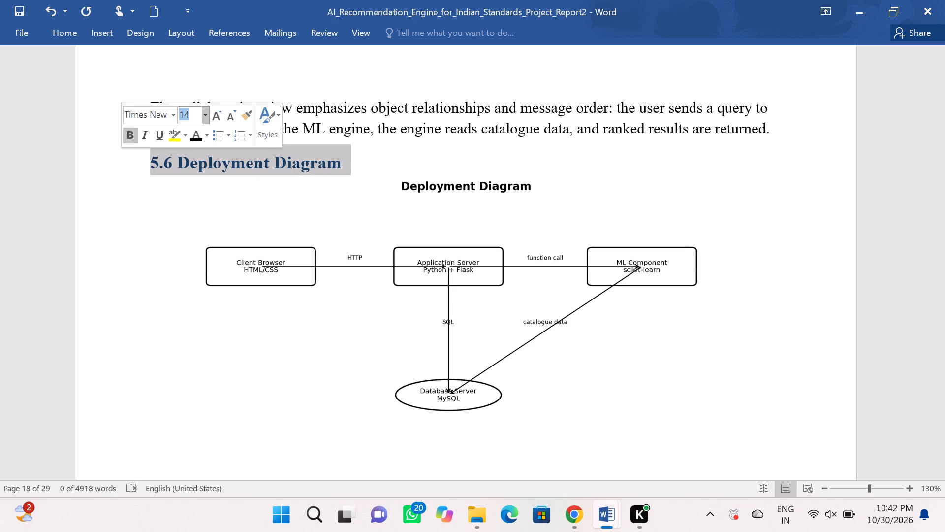
pyautogui.click(123, 267)
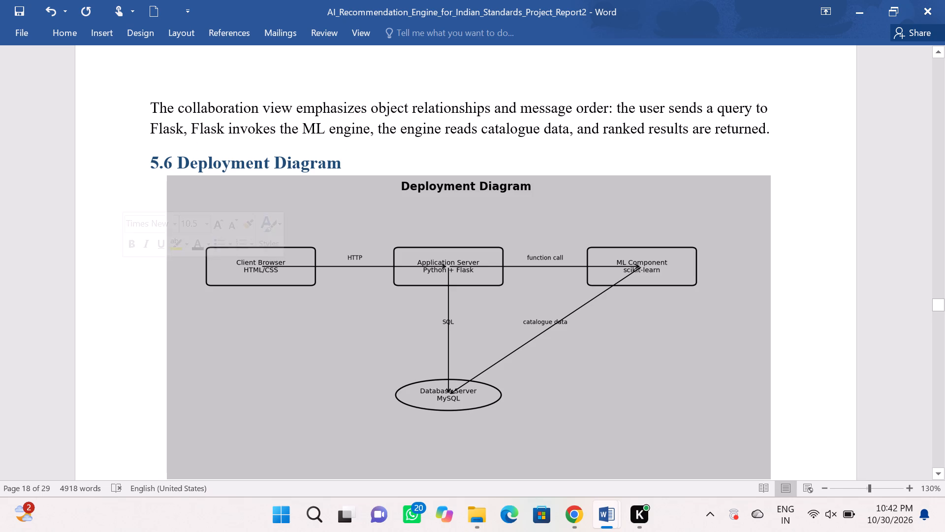
# Set the font size of the description paragraph below the Deployment Diagram picture in section 5.6 to 12.
pyautogui.click(96, 315)
pyautogui.scroll(-2, 96, 315)
pyautogui.click(96, 315)
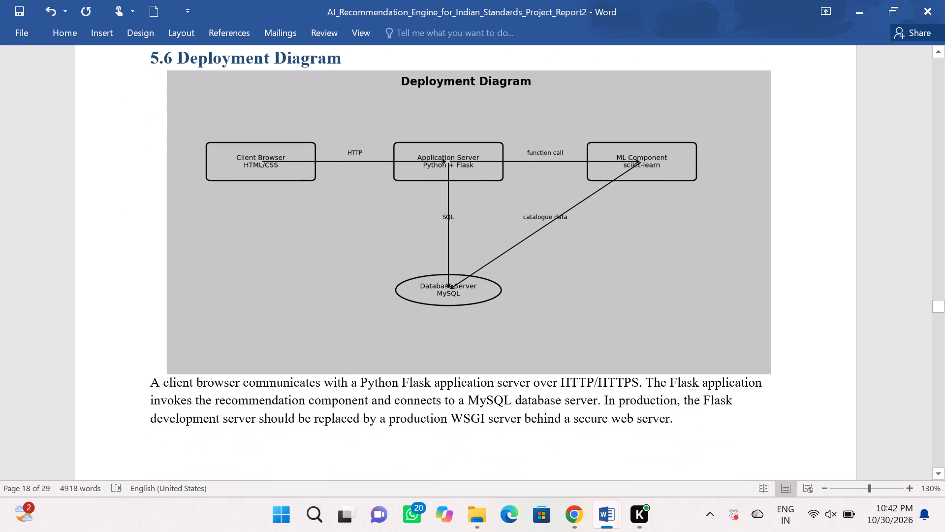
pyautogui.click(682, 420)
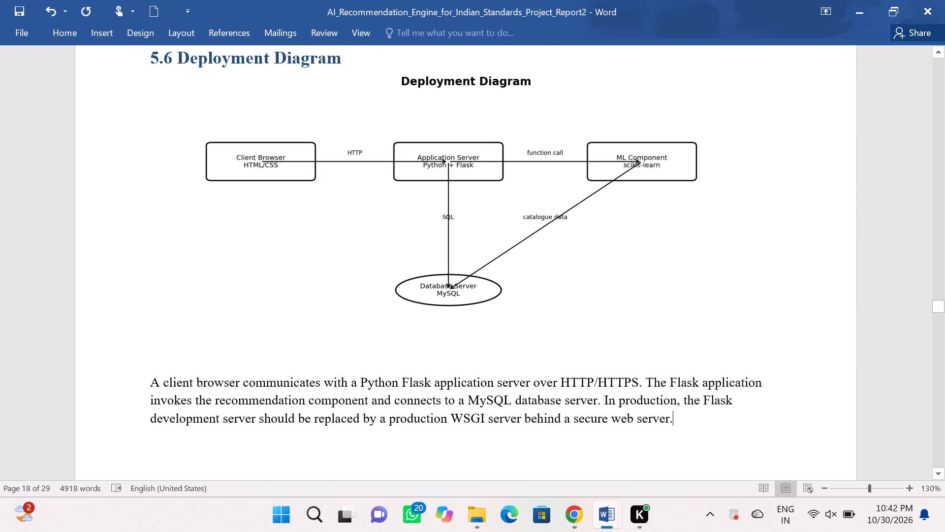
pyautogui.click(679, 423)
pyautogui.moveTo(149, 381); pyautogui.dragTo(153, 381)
pyautogui.moveTo(153, 381); pyautogui.dragTo(668, 419)
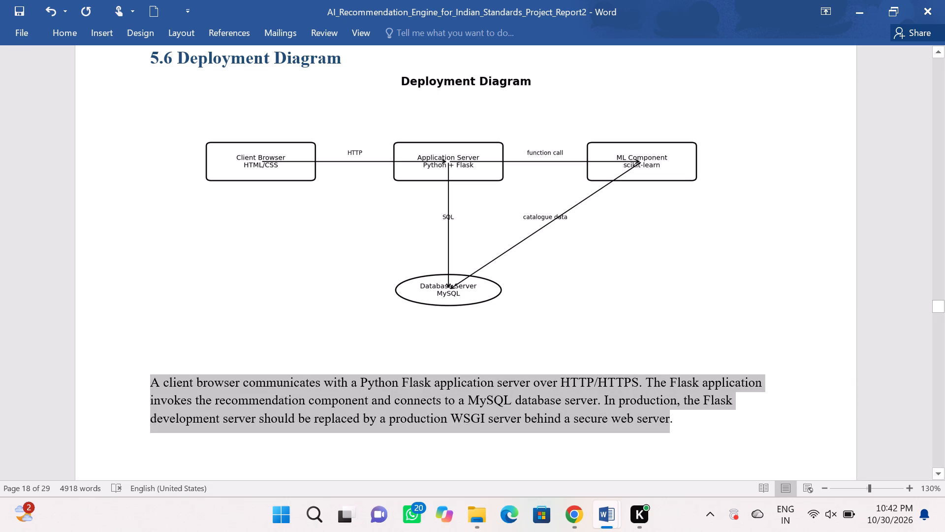
pyautogui.moveTo(668, 419); pyautogui.dragTo(676, 419)
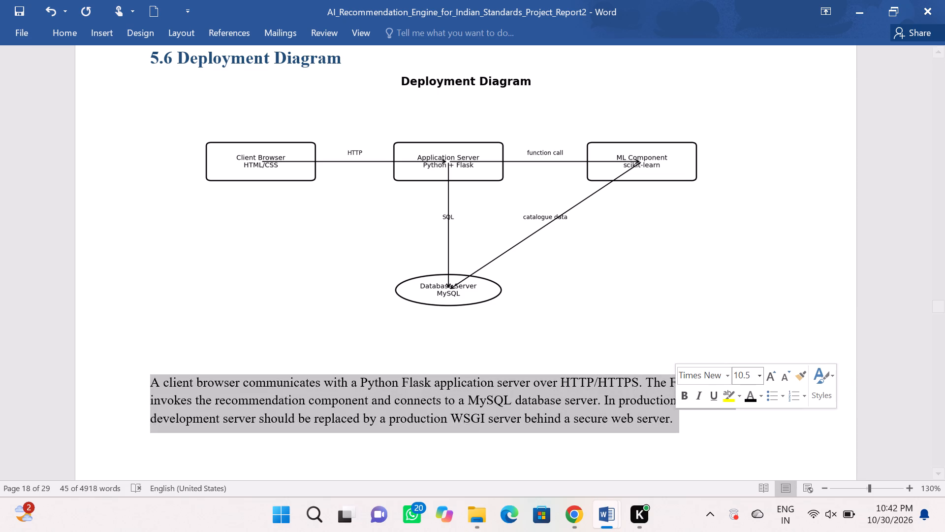
pyautogui.click(754, 374)
pyautogui.press('\\')
pyautogui.press('BackSpace')
pyautogui.write('12')
pyautogui.press('Return')
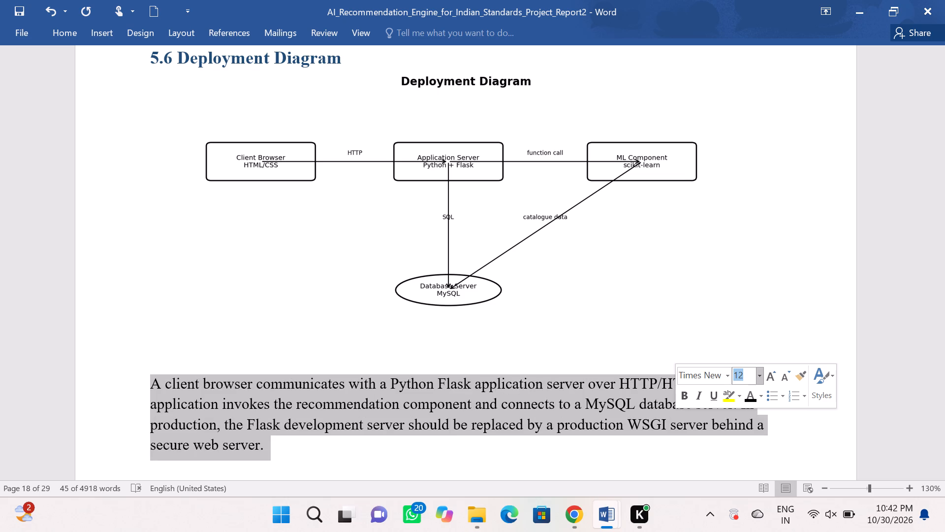
pyautogui.click(474, 366)
# Set the font size of the "5.7 Data Flow Diagram" heading to 14.
pyautogui.scroll(-4, 474, 366)
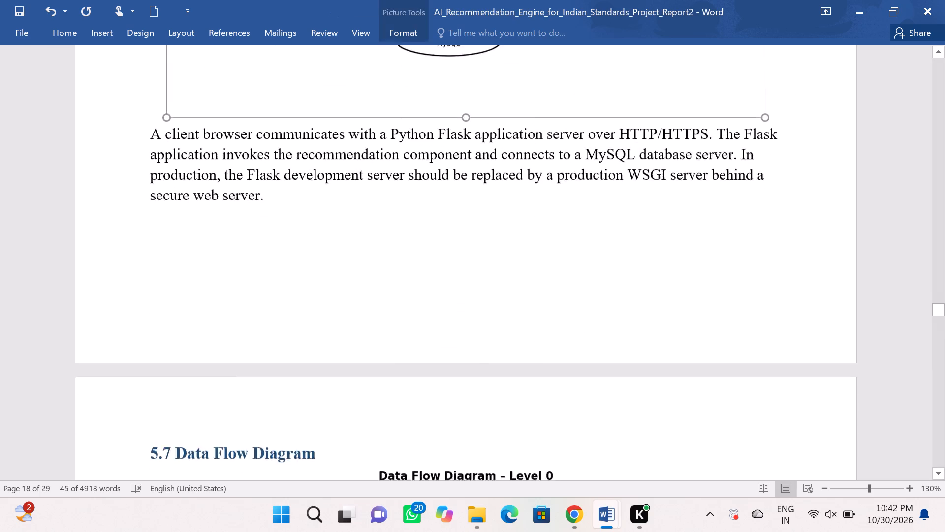
pyautogui.scroll(-2, 474, 366)
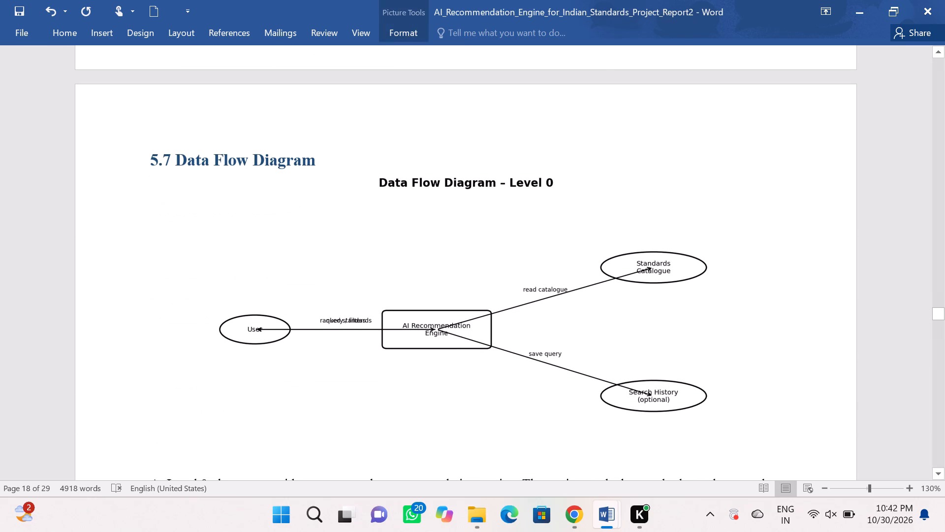
pyautogui.moveTo(315, 161); pyautogui.dragTo(97, 147)
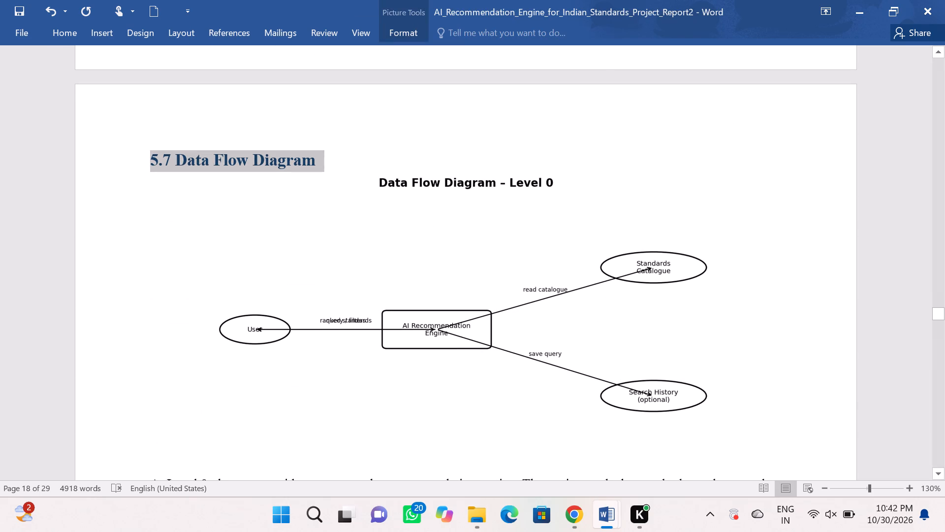
pyautogui.moveTo(97, 147); pyautogui.dragTo(99, 146)
pyautogui.click(169, 99)
pyautogui.press('BackSpace')
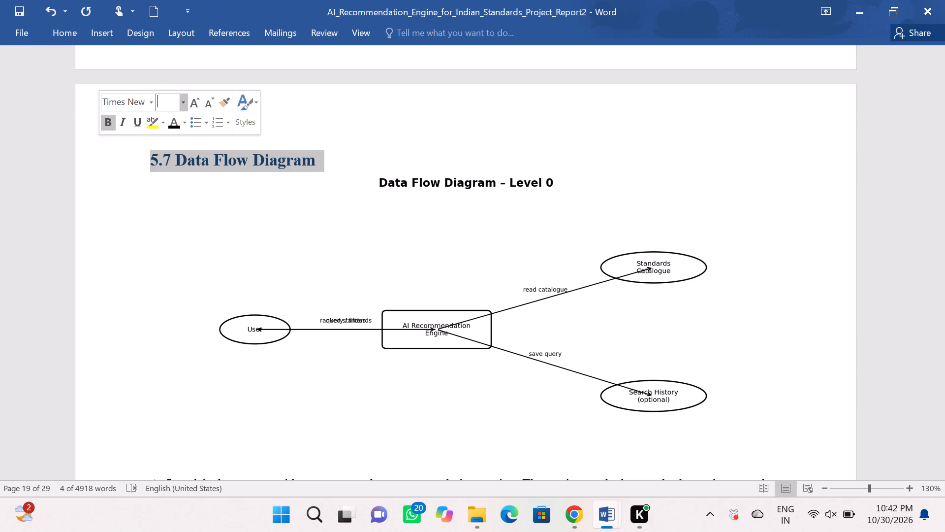
pyautogui.write('15')
pyautogui.press('BackSpace')
pyautogui.press('BackSpace')
pyautogui.press('1')
pyautogui.press('4')
pyautogui.press('Return')
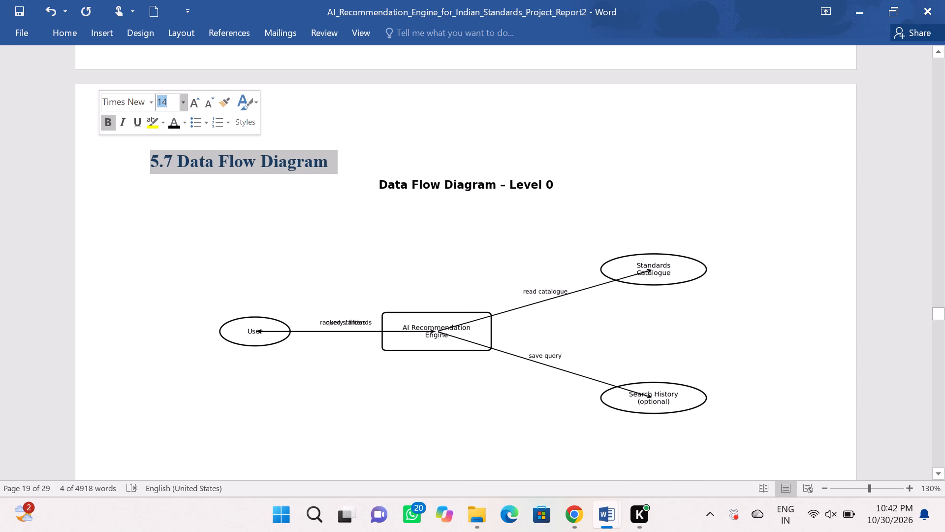
pyautogui.click(222, 198)
# Insert three blank lines between the Data Flow Diagram picture and the description paragraph below it.
pyautogui.scroll(-4, 222, 198)
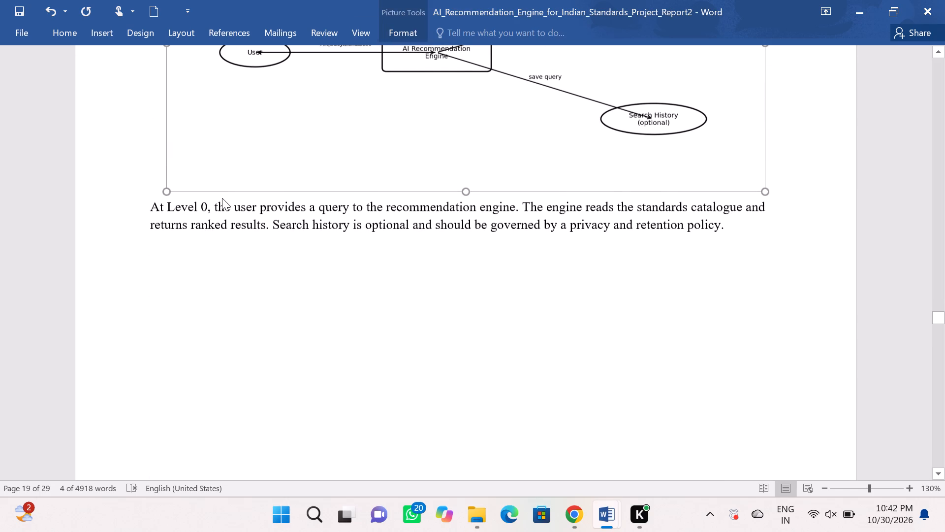
pyautogui.scroll(-1, 222, 198)
pyautogui.scroll(3, 545, 181)
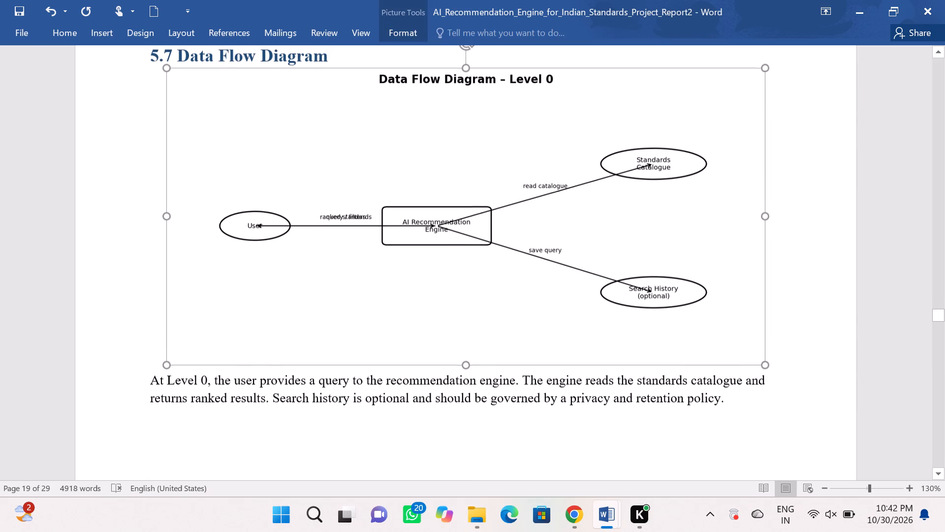
pyautogui.click(783, 351)
pyautogui.press('Return')
pyautogui.press('Return')
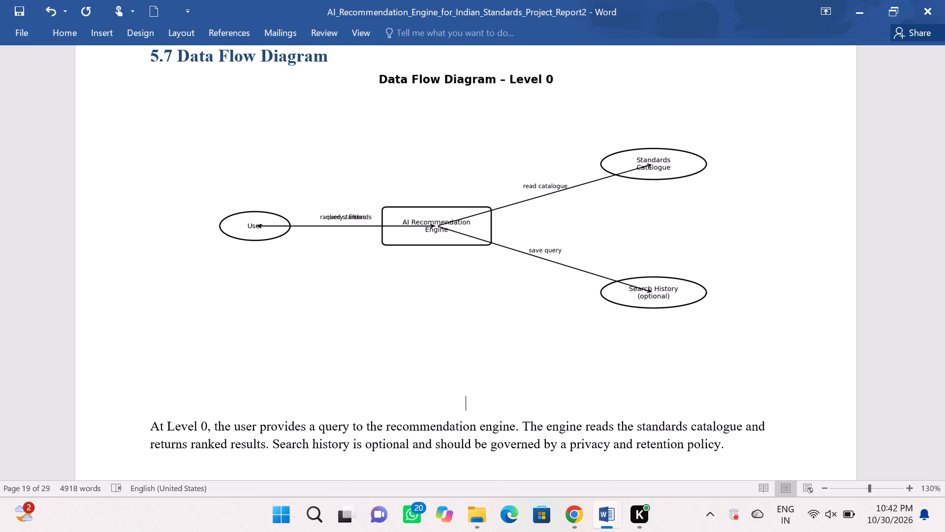
pyautogui.press('Return')
# Set the font size of the "At Level 0" description paragraph in section 5.7 to 12.
pyautogui.scroll(-1, 783, 351)
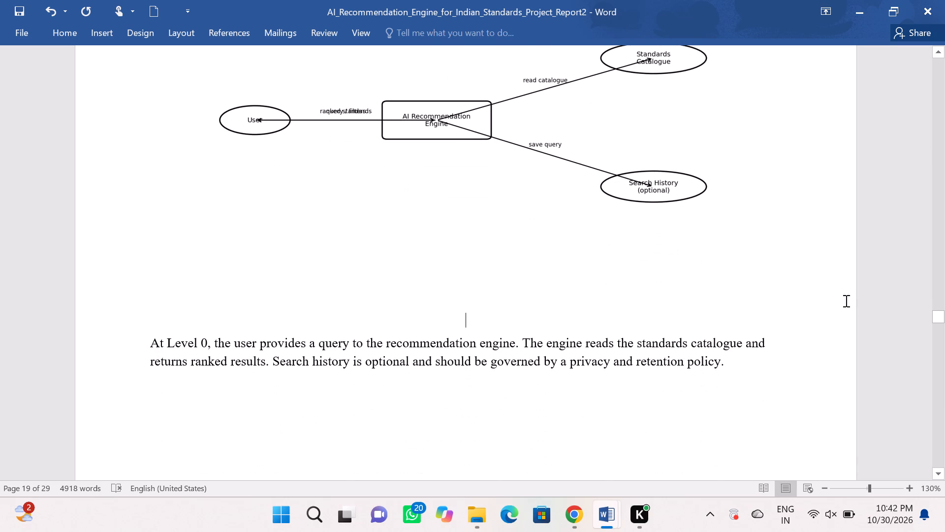
pyautogui.click(728, 363)
pyautogui.moveTo(147, 341); pyautogui.dragTo(247, 341)
pyautogui.moveTo(247, 341); pyautogui.dragTo(780, 361)
pyautogui.click(854, 321)
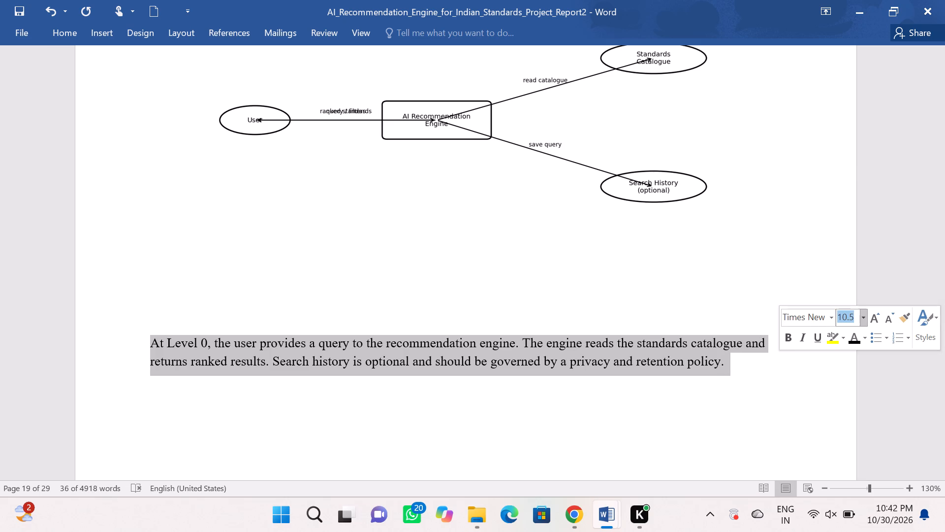
pyautogui.press('BackSpace')
pyautogui.write('12')
pyautogui.press('Return')
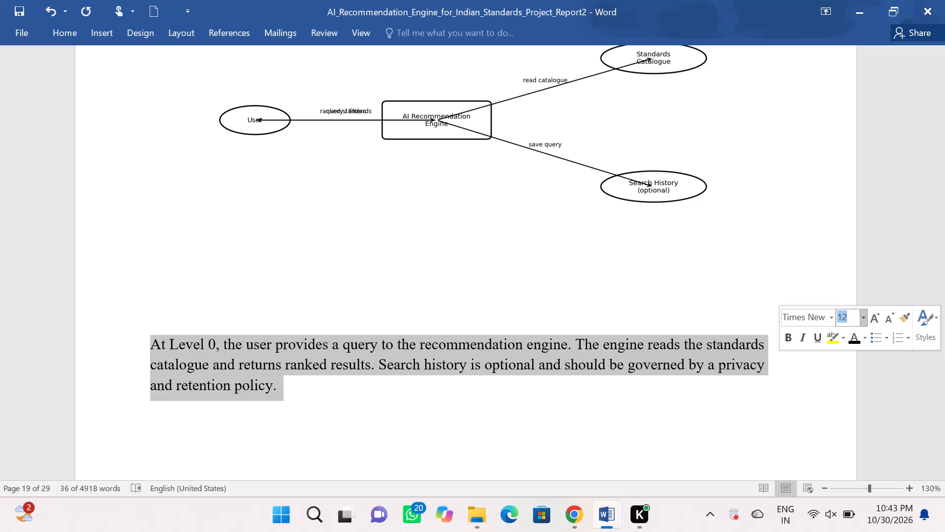
pyautogui.click(537, 432)
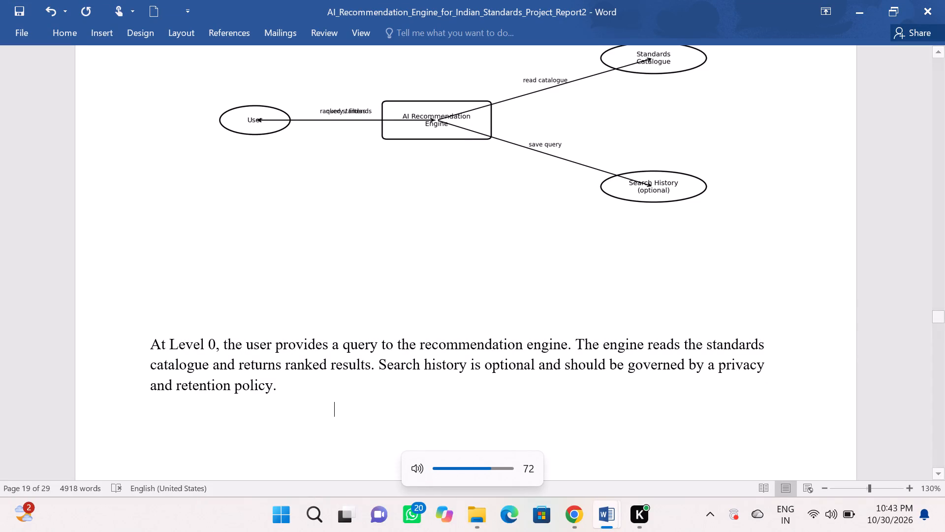
# Review the rest of the report from Chapter 6 through the appendices, then return to the start of Chapter 6.
pyautogui.scroll(-13, 537, 432)
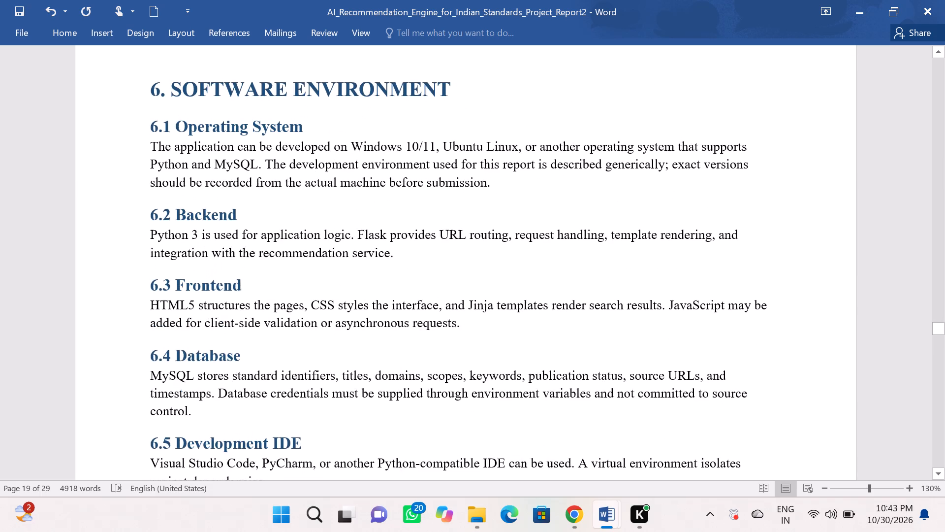
pyautogui.scroll(-12, 537, 432)
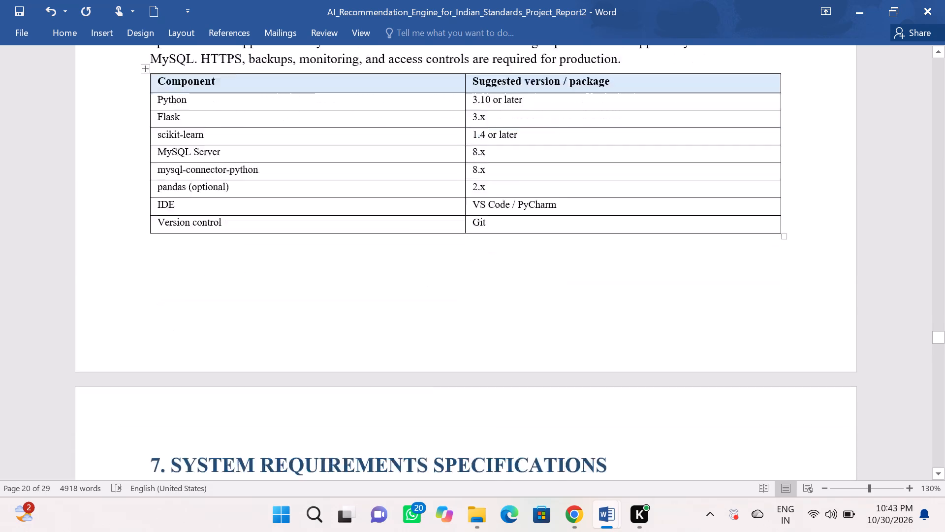
pyautogui.scroll(-12, 537, 432)
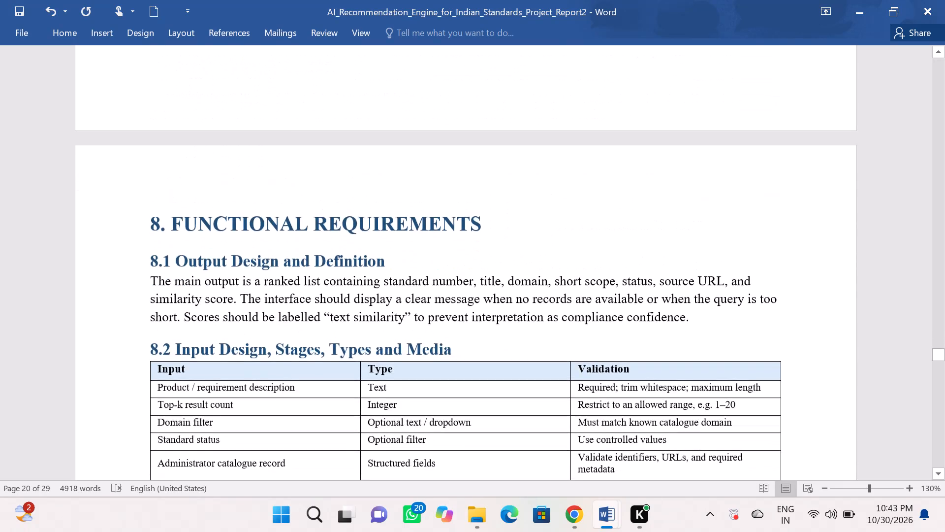
pyautogui.scroll(-18, 537, 432)
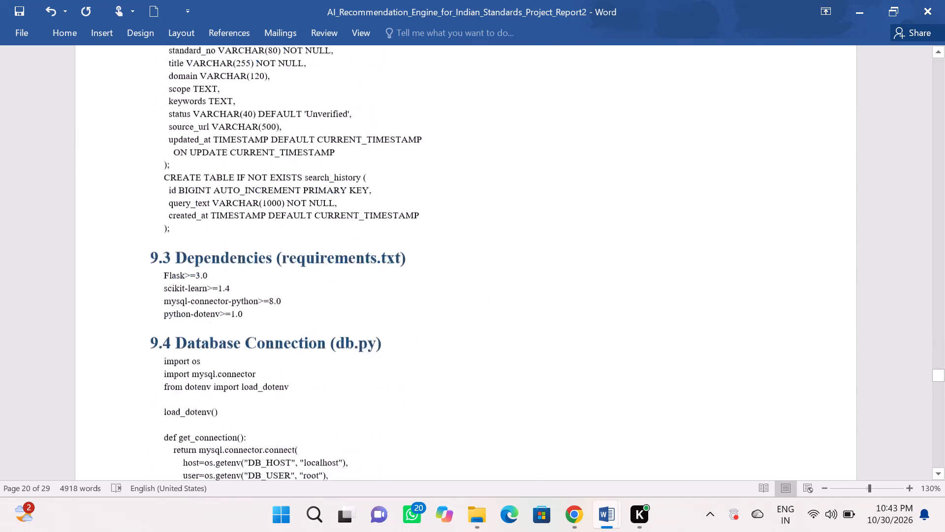
pyautogui.scroll(-5, 537, 432)
pyautogui.scroll(-17, 537, 432)
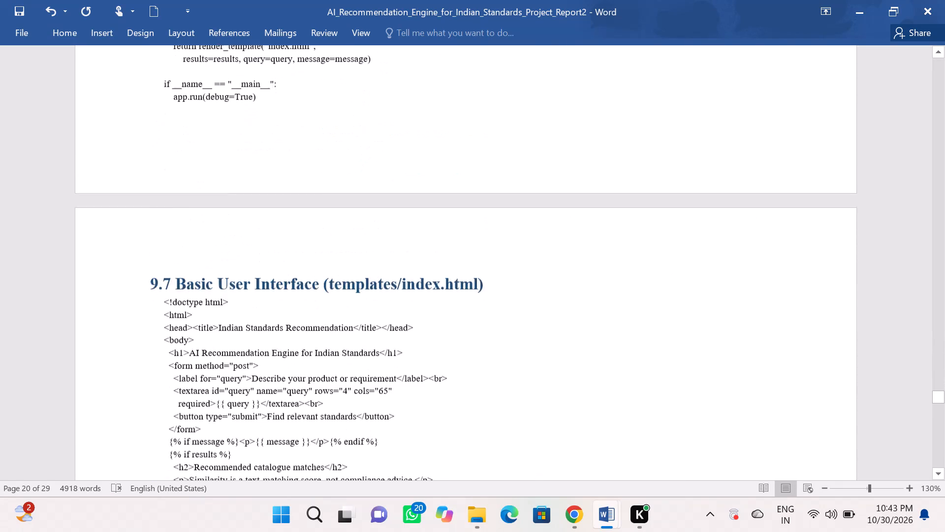
pyautogui.scroll(-14, 537, 432)
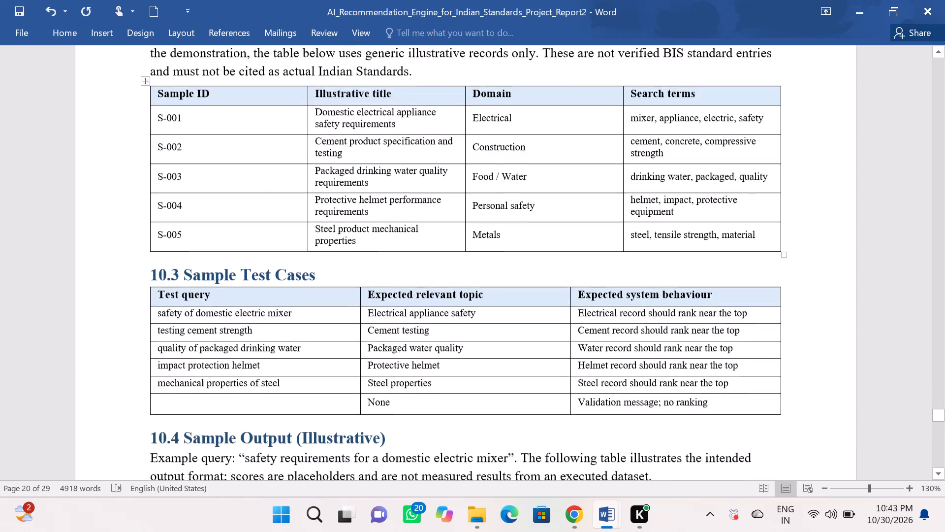
pyautogui.scroll(-18, 537, 432)
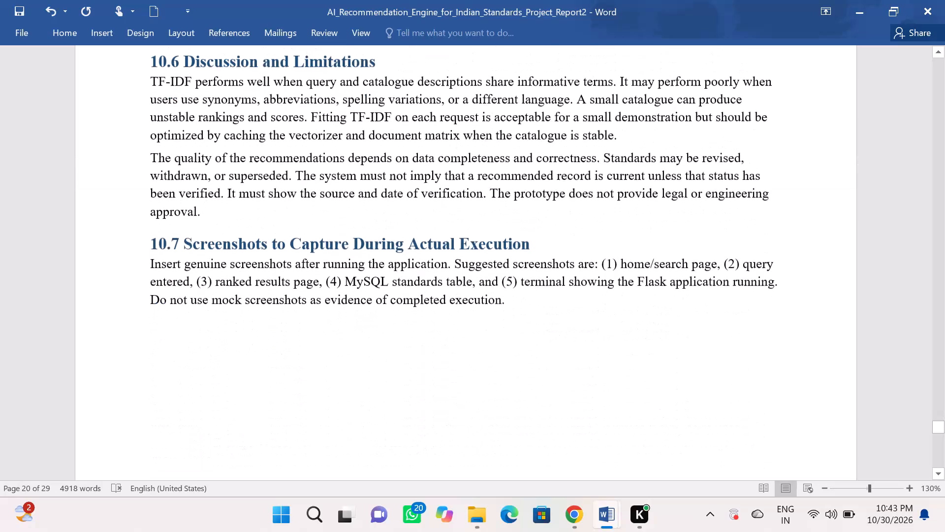
pyautogui.scroll(-18, 537, 432)
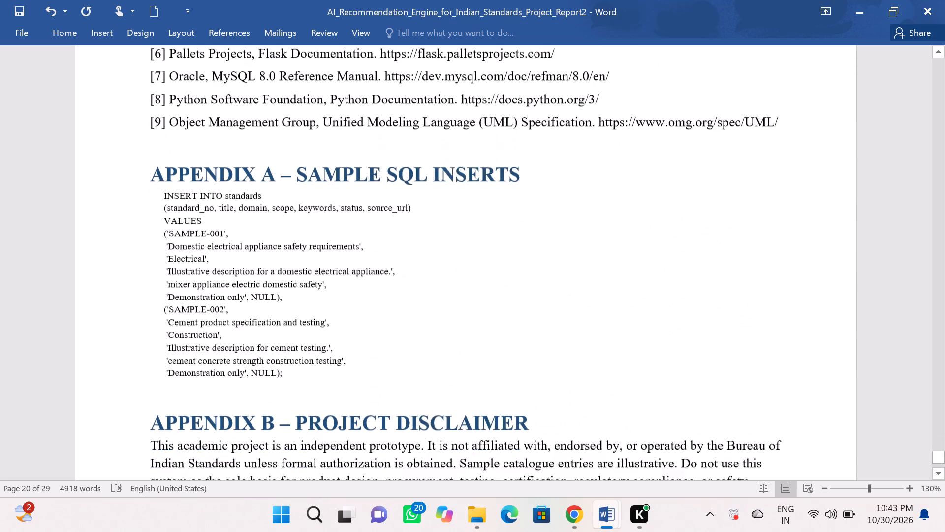
pyautogui.scroll(-14, 537, 432)
pyautogui.scroll(11, 537, 432)
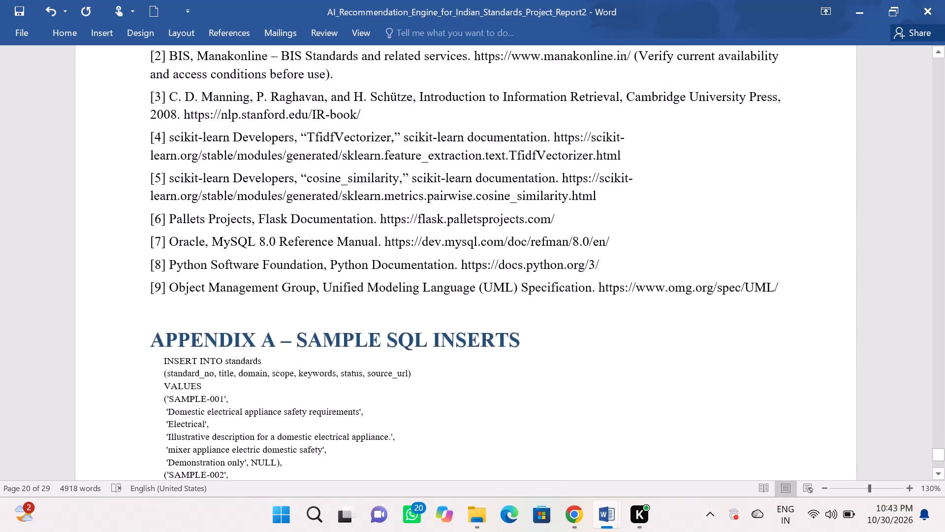
pyautogui.scroll(19, 537, 432)
pyautogui.scroll(20, 537, 432)
pyautogui.scroll(4, 537, 432)
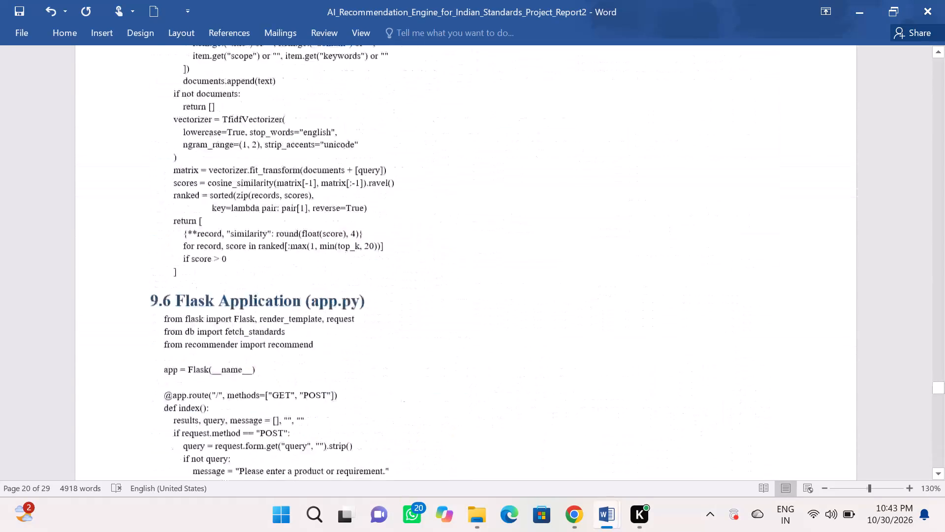
pyautogui.scroll(20, 537, 432)
pyautogui.scroll(20, 537, 432)
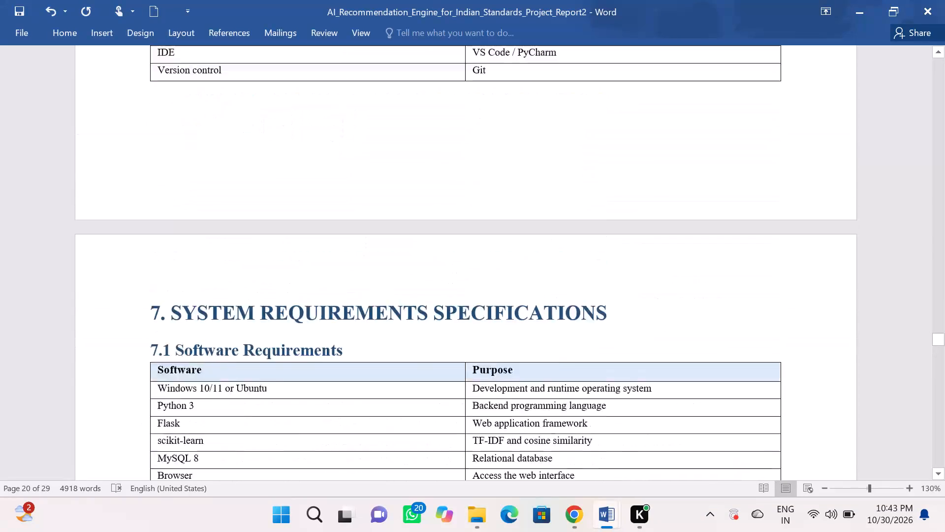
pyautogui.scroll(5, 537, 432)
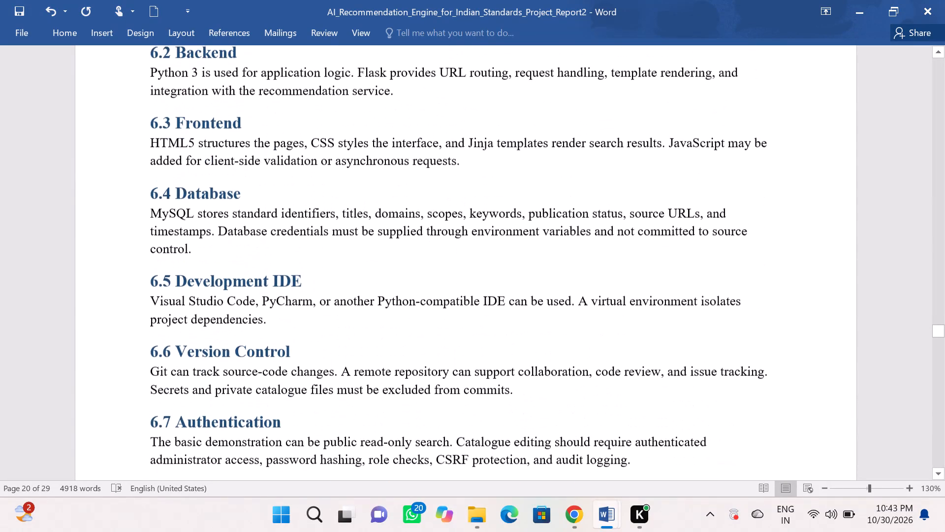
pyautogui.scroll(3, 537, 432)
pyautogui.hscroll(1, 537, 432)
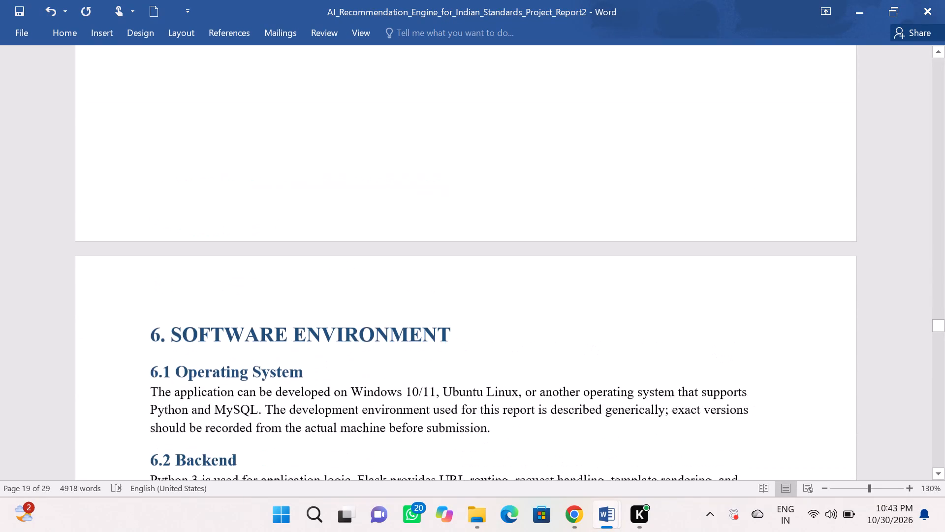
# Add the line "CHAPETER-6" above the "6. SOFTWARE ENVIRONMENT" heading.
pyautogui.scroll(9, 537, 432)
pyautogui.scroll(-10, 537, 432)
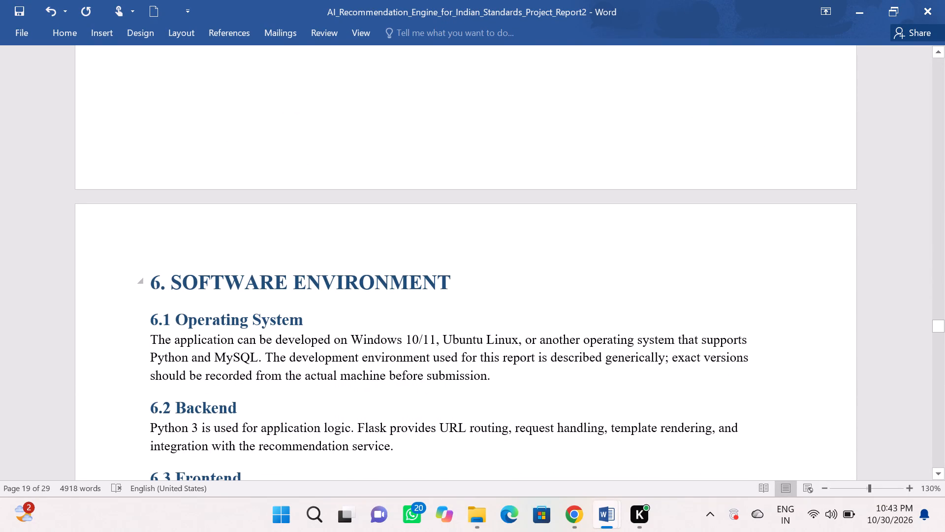
pyautogui.click(152, 284)
pyautogui.write('CH')
pyautogui.write('APETER -')
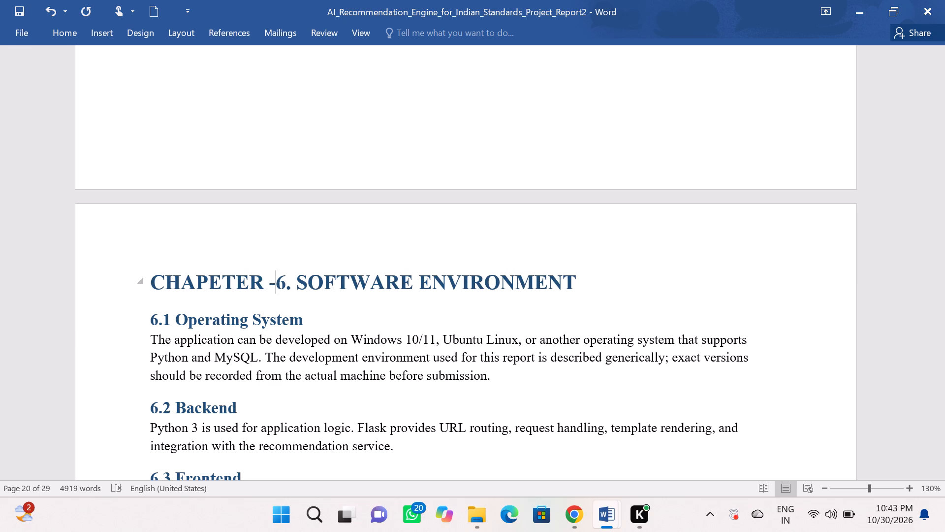
pyautogui.press('BackSpace')
pyautogui.press('BackSpace')
pyautogui.write('-')
pyautogui.press('space')
pyautogui.press('BackSpace')
pyautogui.press('6')
pyautogui.press('Return')
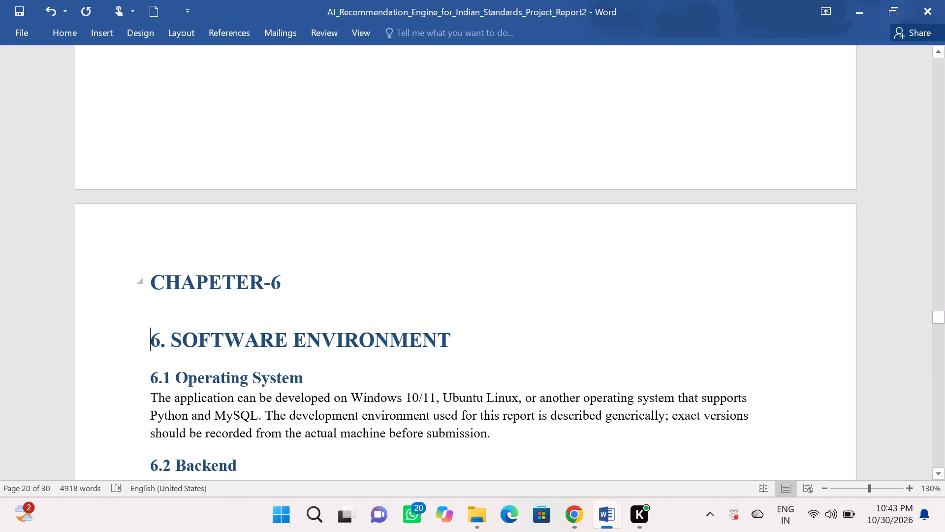
# Set the font size of the "CHAPETER-6" and "6. SOFTWARE ENVIRONMENT" headings to 14.
pyautogui.moveTo(452, 341); pyautogui.dragTo(87, 273)
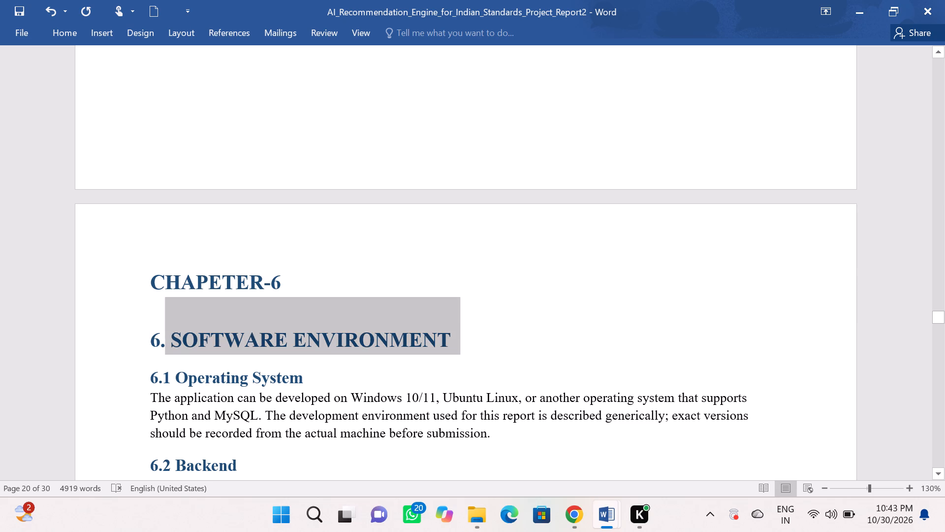
pyautogui.moveTo(87, 273); pyautogui.dragTo(76, 261)
pyautogui.click(147, 218)
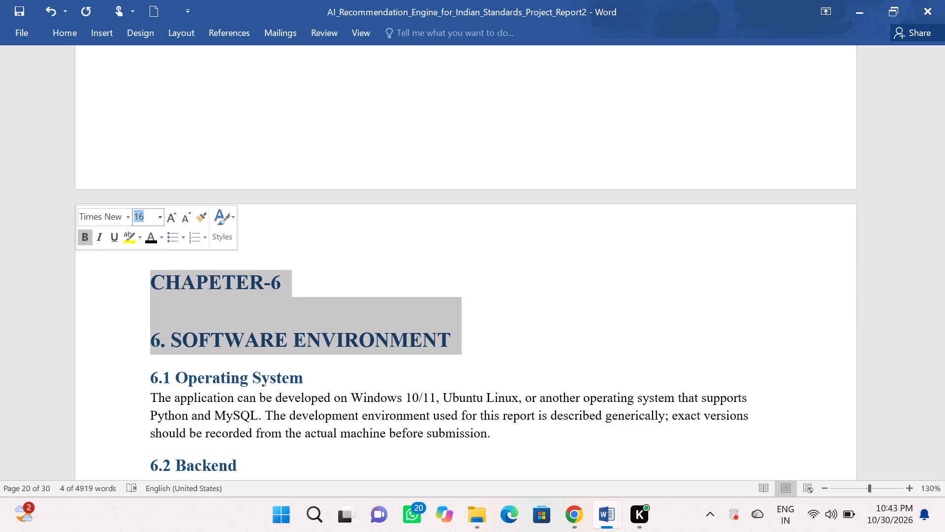
pyautogui.press('BackSpace')
pyautogui.write('14')
pyautogui.press('Return')
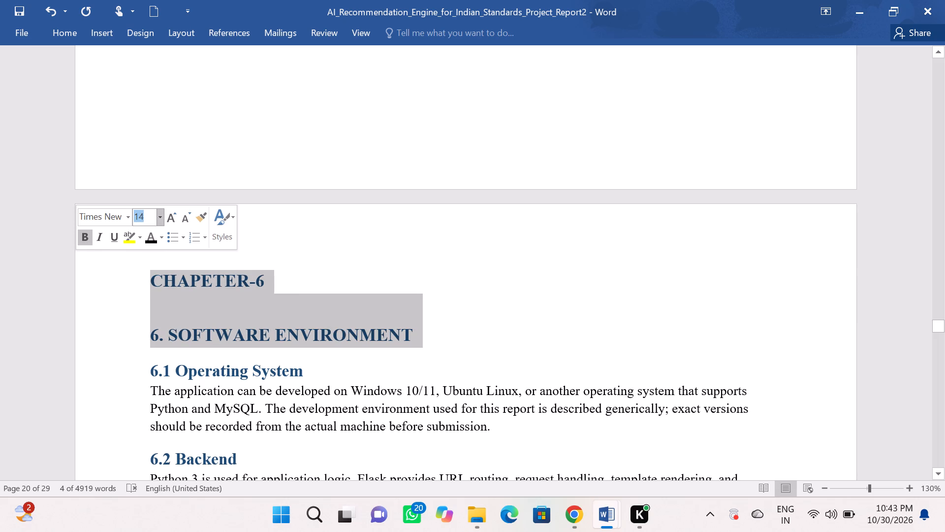
# Centre the "CHAPETER-6" and "6. SOFTWARE ENVIRONMENT" headings.
pyautogui.click(68, 31)
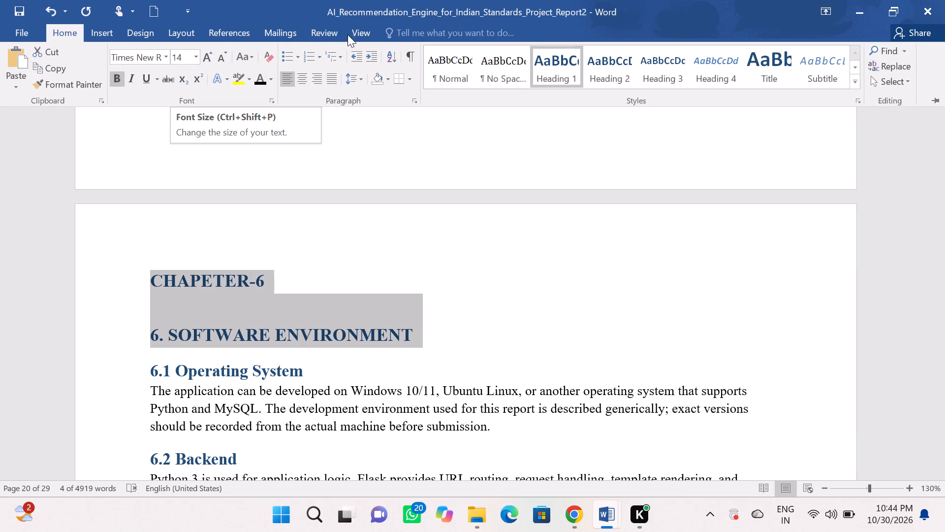
pyautogui.click(303, 78)
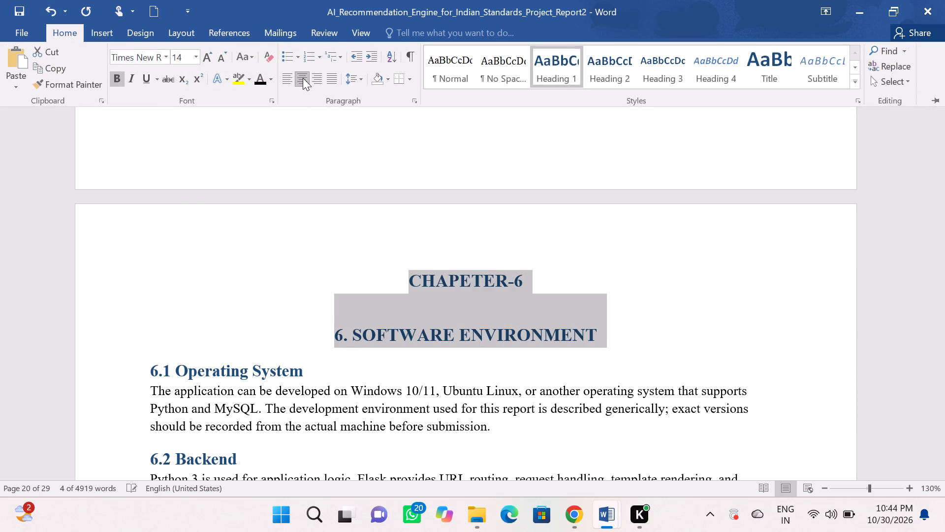
pyautogui.click(282, 216)
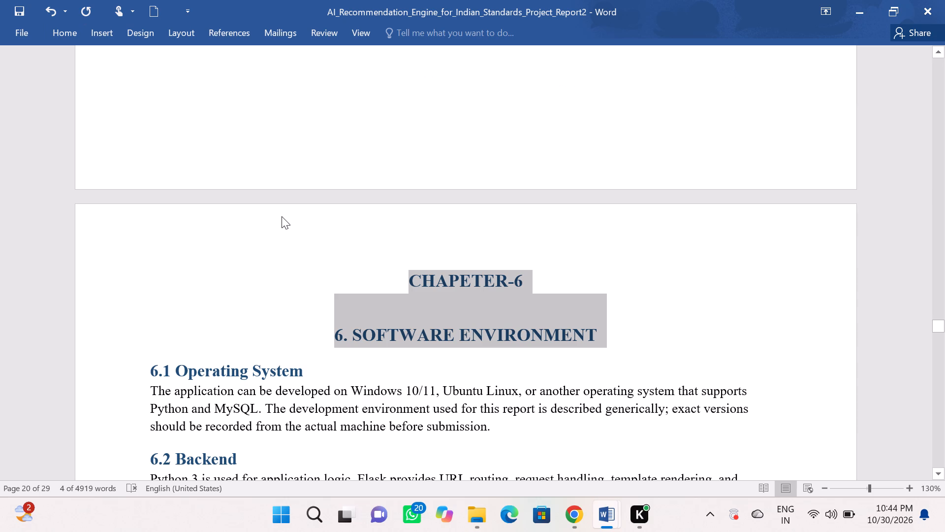
pyautogui.click(282, 216)
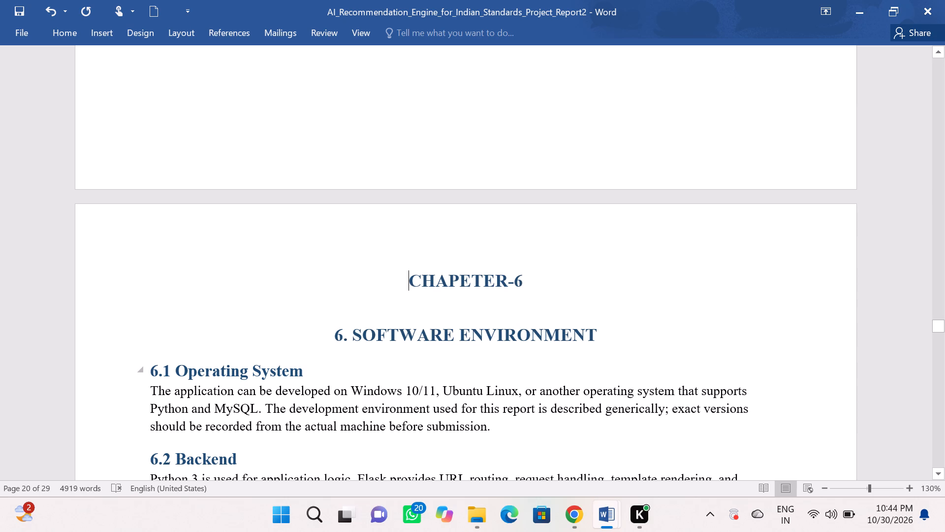
# Set the font size of the "6.1 Operating System" heading to 14.
pyautogui.moveTo(313, 372); pyautogui.dragTo(108, 364)
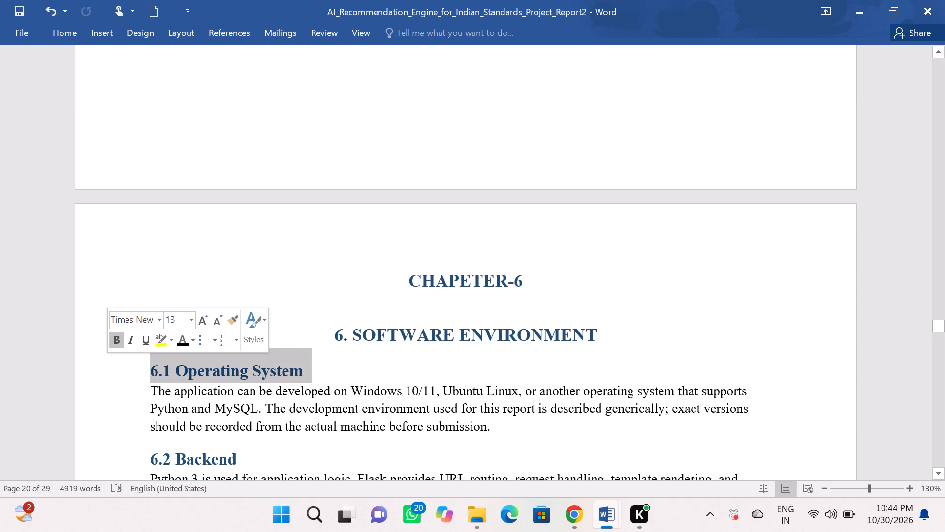
pyautogui.click(180, 318)
pyautogui.press('BackSpace')
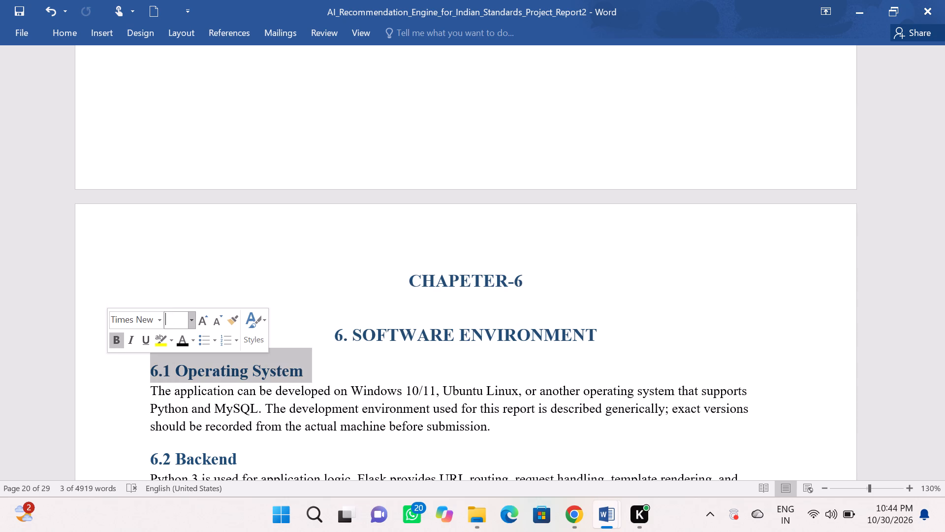
pyautogui.write('14')
pyautogui.press('Return')
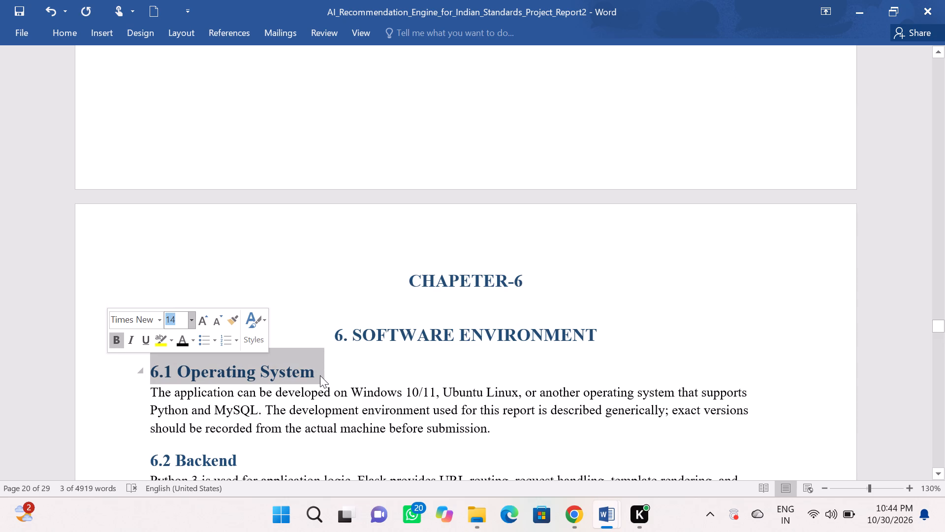
pyautogui.click(321, 375)
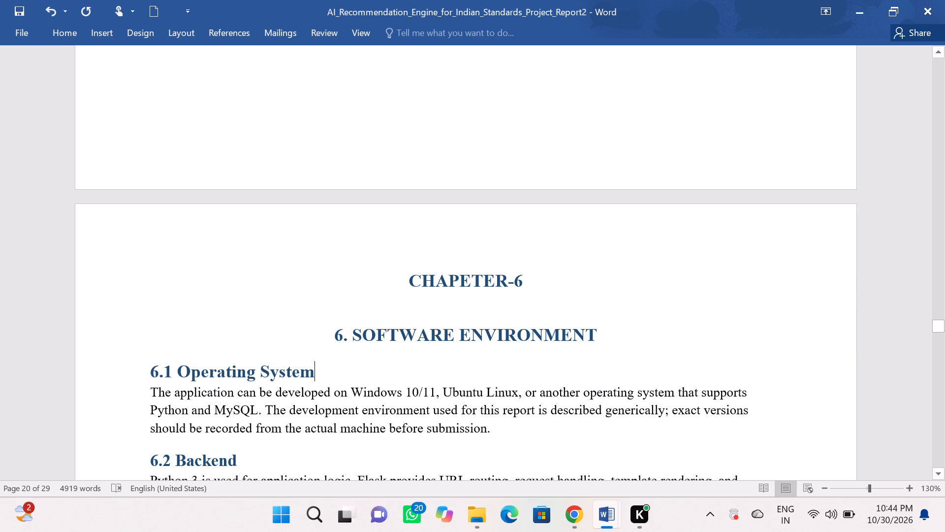
# Indent the first line of the paragraph under "6.1 Operating System" with five spaces.
pyautogui.click(150, 394)
pyautogui.press('space')
pyautogui.press('space')
pyautogui.press('space')
pyautogui.press('space')
pyautogui.press('space')
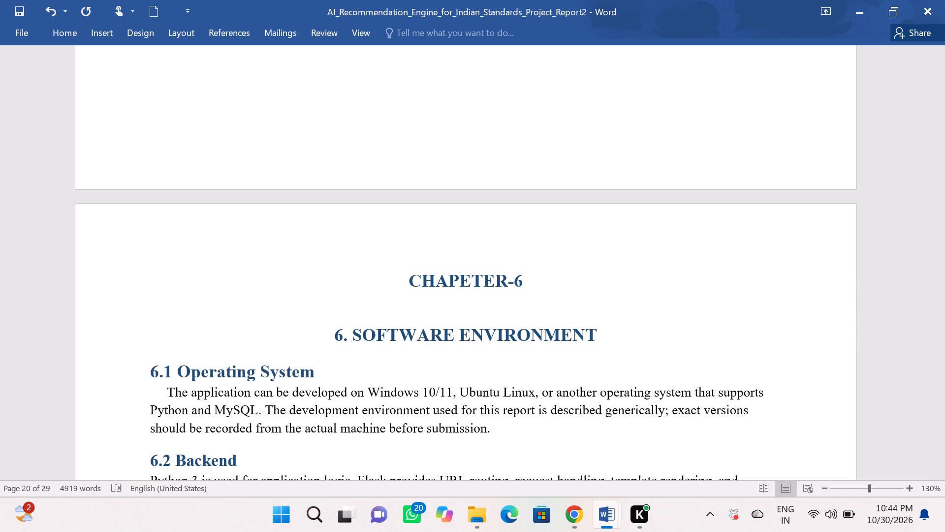
# Set the font size of all text from the "6.1 Operating System" heading through the end of the Appendix C checklist to 12.
pyautogui.scroll(-2, 471, 427)
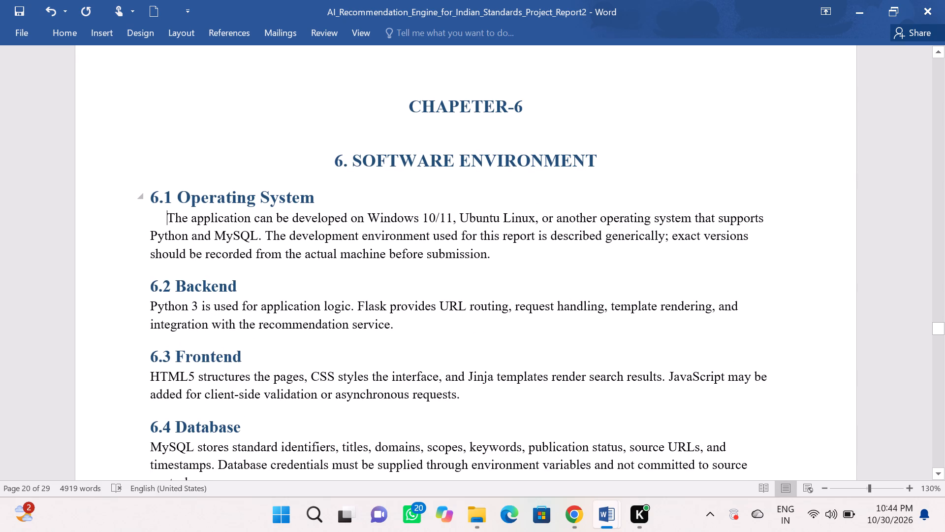
pyautogui.moveTo(147, 186); pyautogui.dragTo(318, 433)
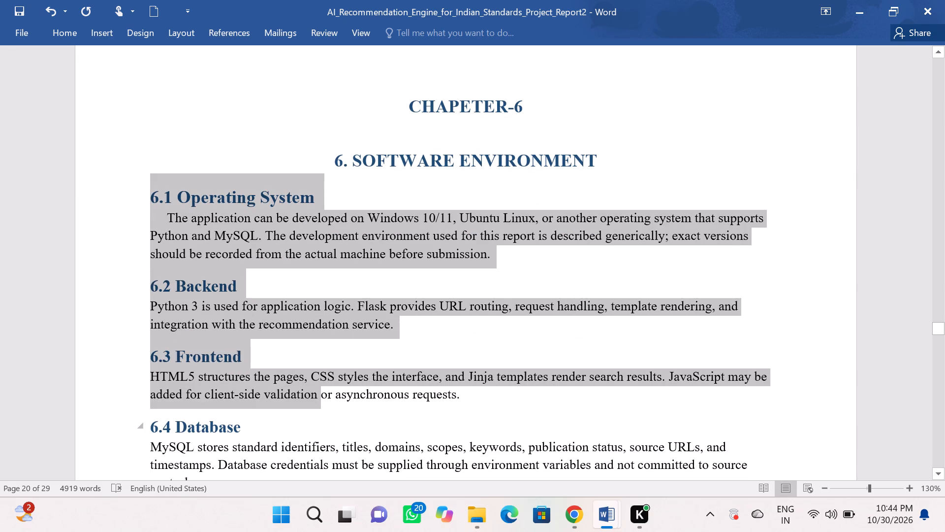
pyautogui.moveTo(318, 433); pyautogui.dragTo(321, 531)
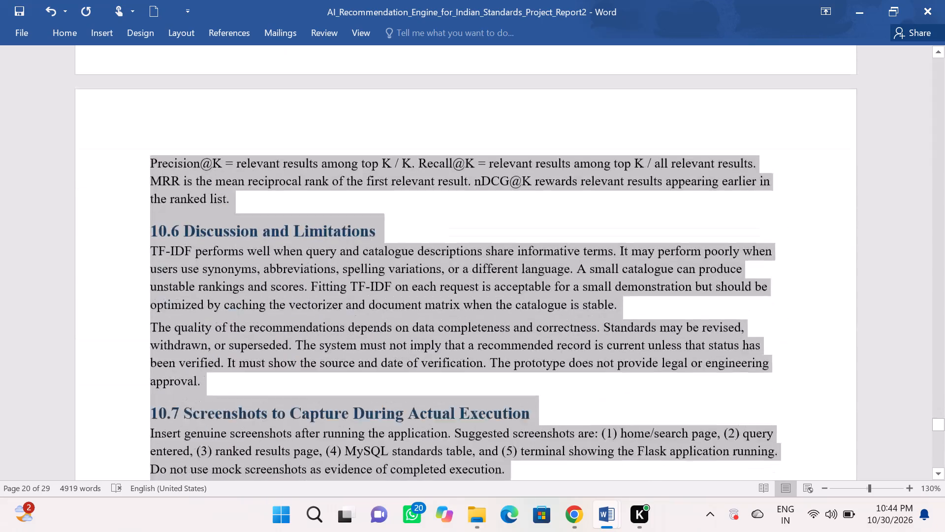
pyautogui.moveTo(321, 531); pyautogui.dragTo(319, 531)
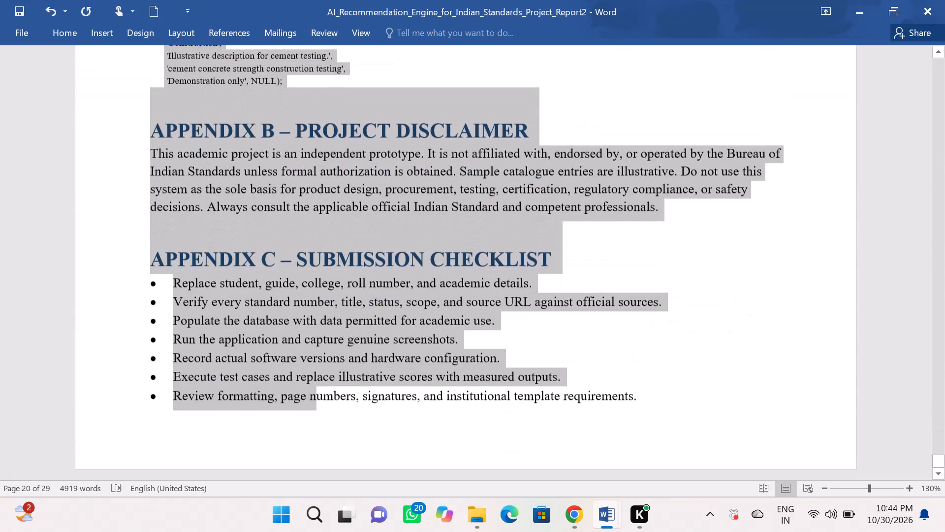
pyautogui.moveTo(319, 531); pyautogui.dragTo(635, 370)
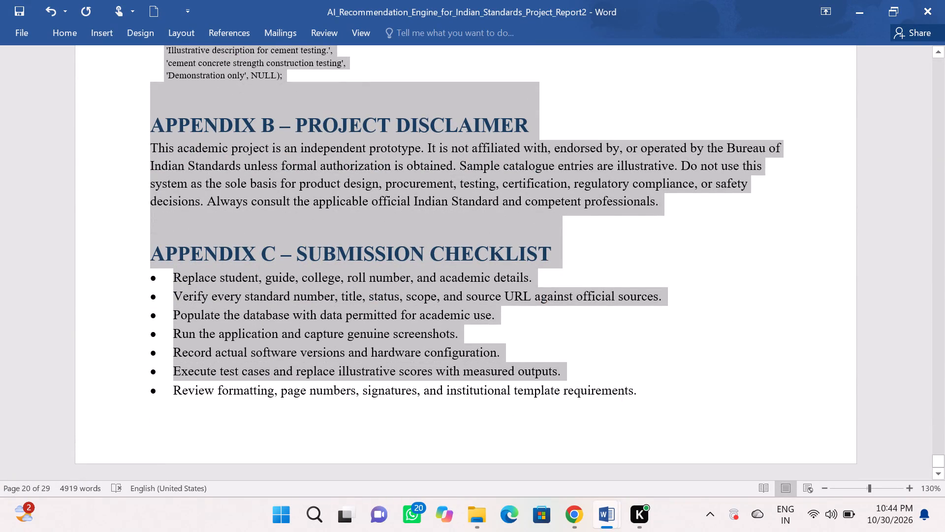
pyautogui.moveTo(635, 370); pyautogui.dragTo(634, 385)
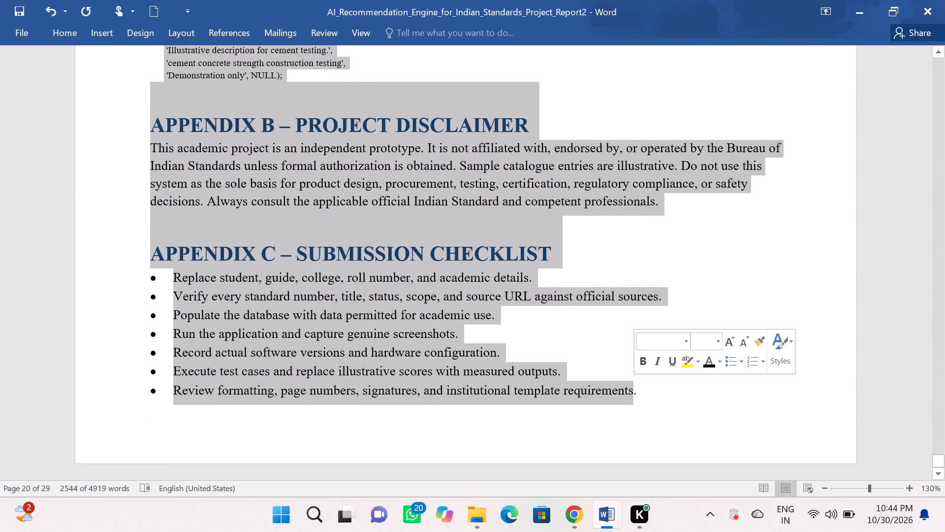
pyautogui.click(700, 342)
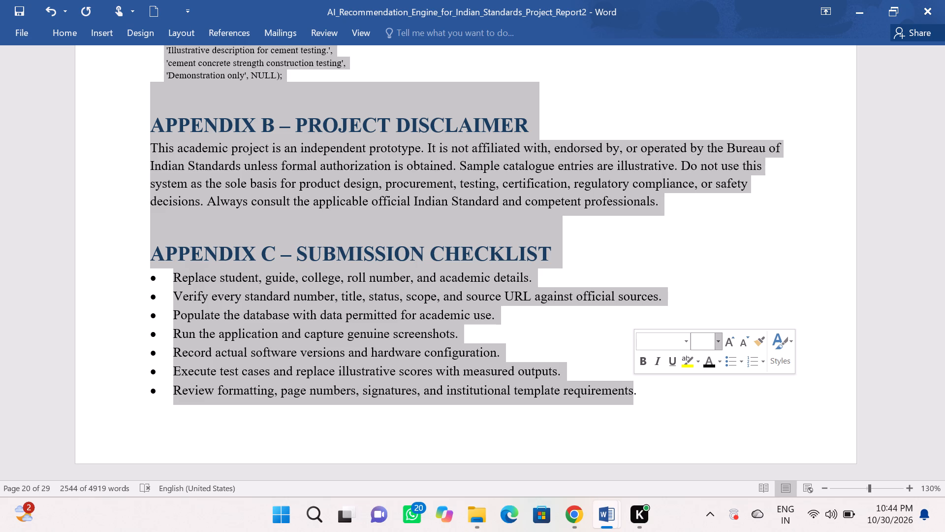
pyautogui.write('12')
pyautogui.press('Return')
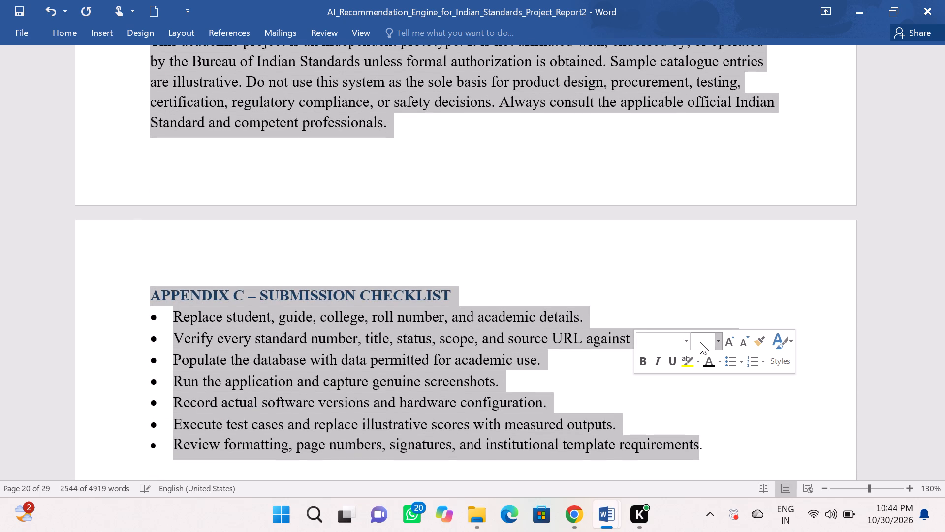
# Set the font size of the "6.1 Operating System" heading to 14.
pyautogui.scroll(9, 525, 187)
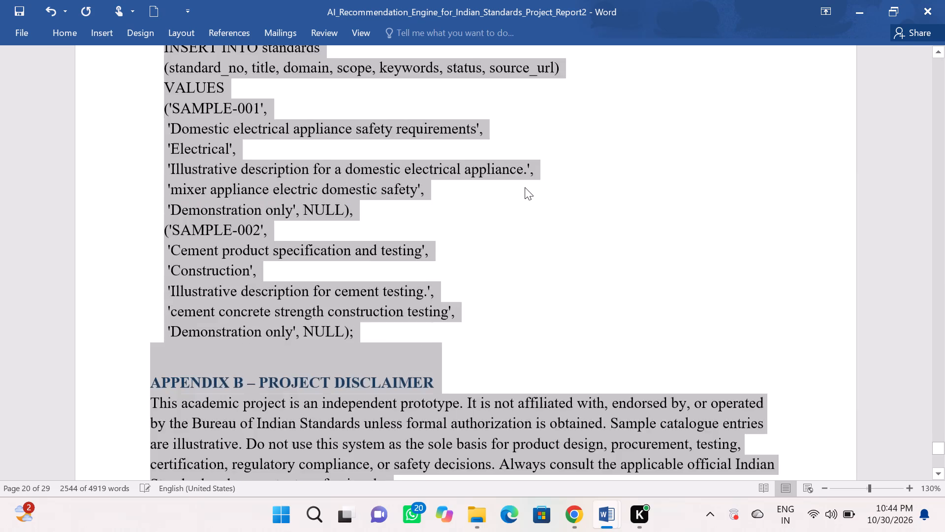
pyautogui.scroll(10, 525, 187)
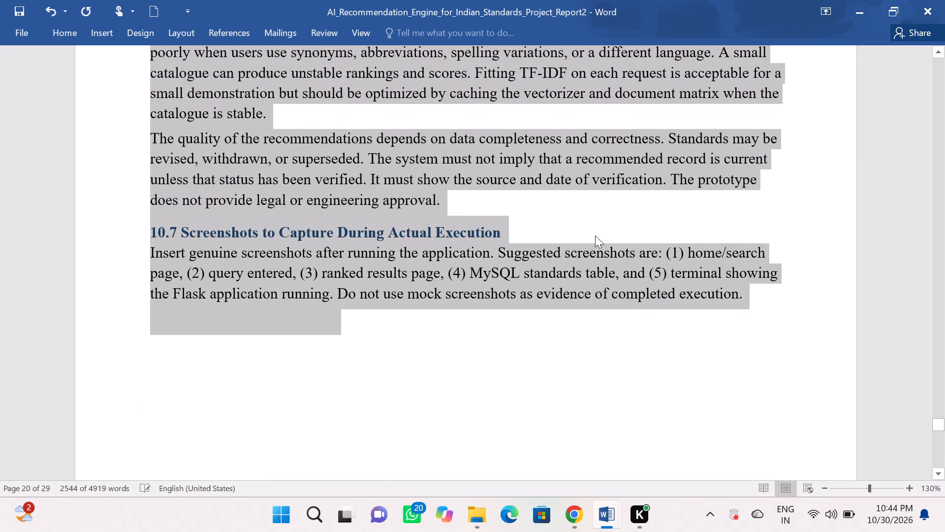
pyautogui.click(582, 228)
pyautogui.scroll(13, 582, 228)
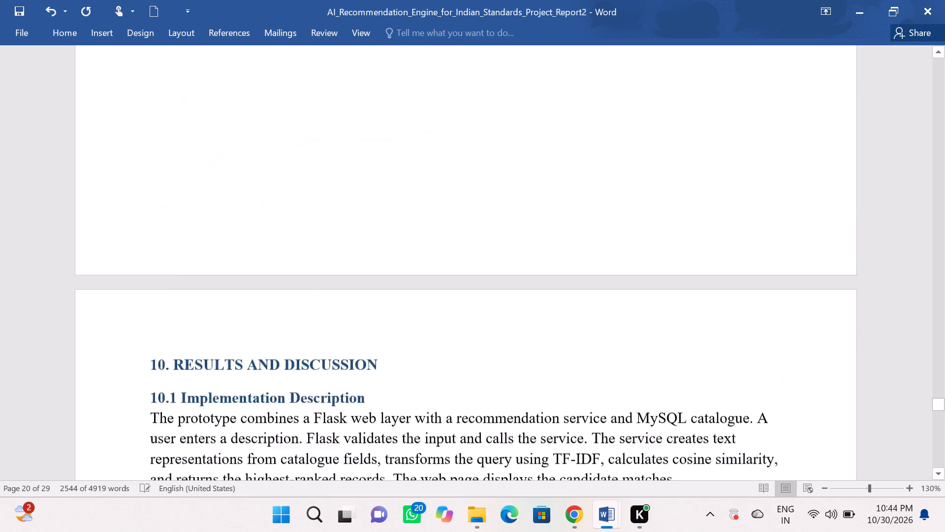
pyautogui.scroll(19, 582, 228)
pyautogui.scroll(20, 582, 228)
pyautogui.scroll(20, 582, 228)
pyautogui.scroll(20, 582, 228)
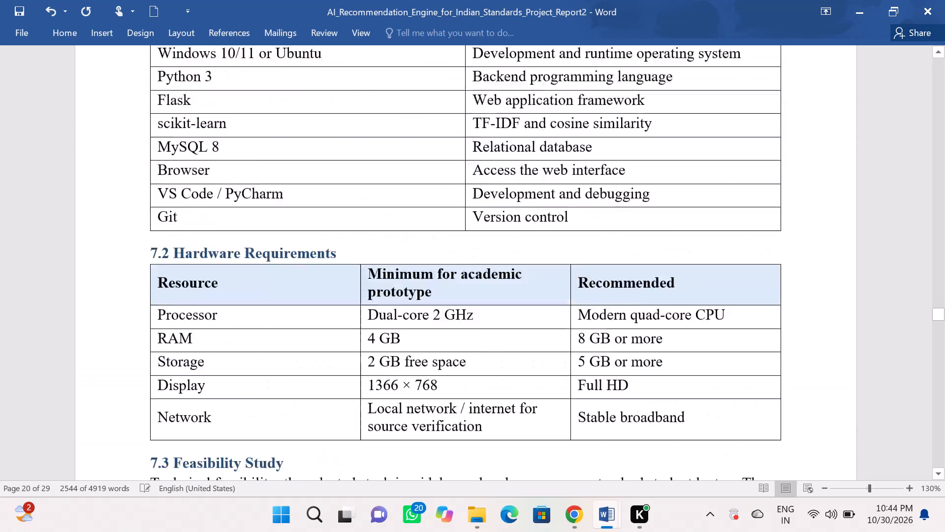
pyautogui.scroll(20, 582, 228)
pyautogui.scroll(-3, 582, 228)
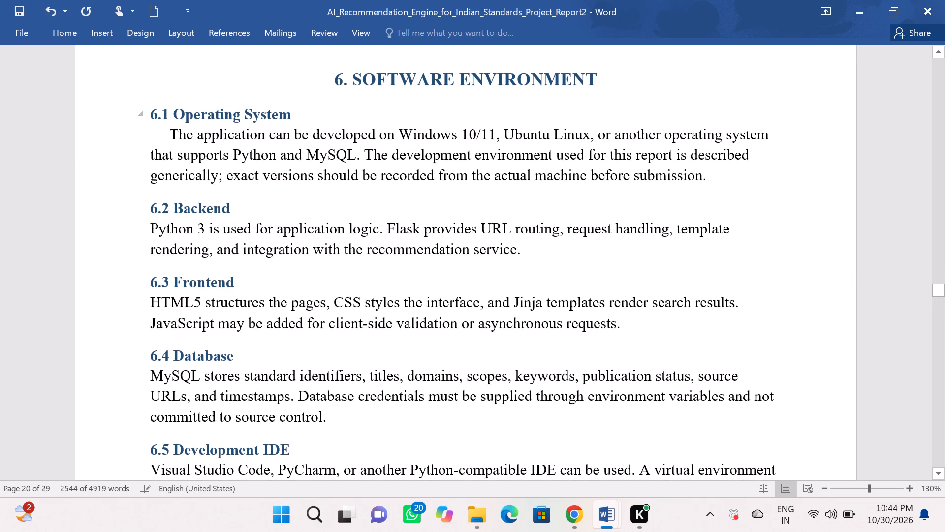
pyautogui.moveTo(300, 115); pyautogui.dragTo(151, 115)
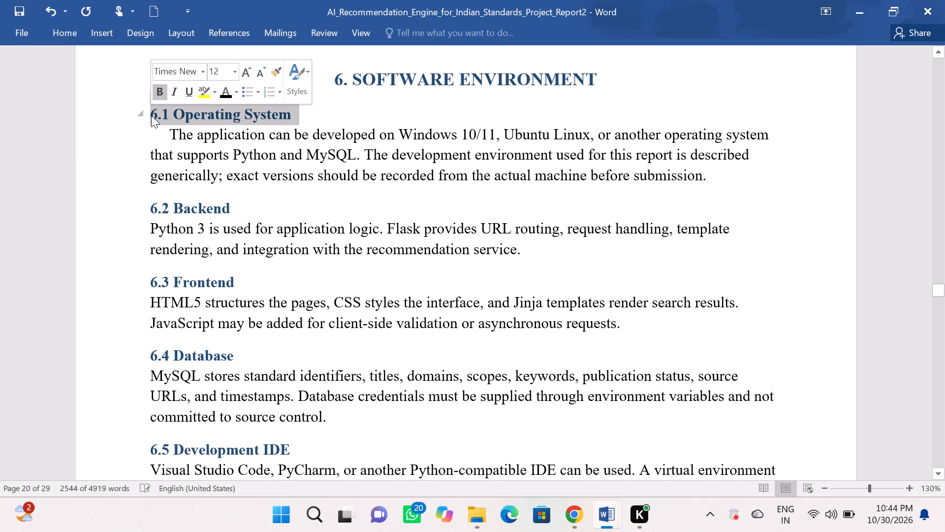
pyautogui.click(219, 74)
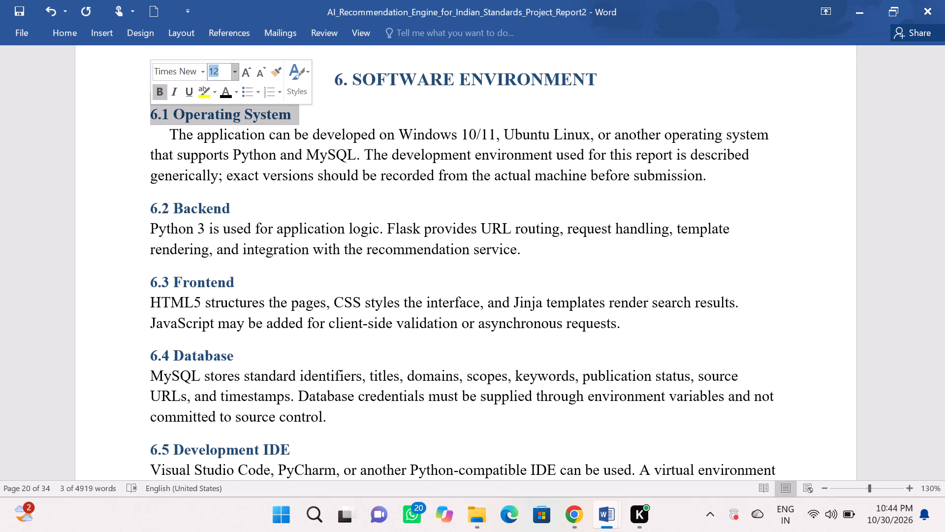
pyautogui.press('BackSpace')
pyautogui.write('14')
pyautogui.press('Return')
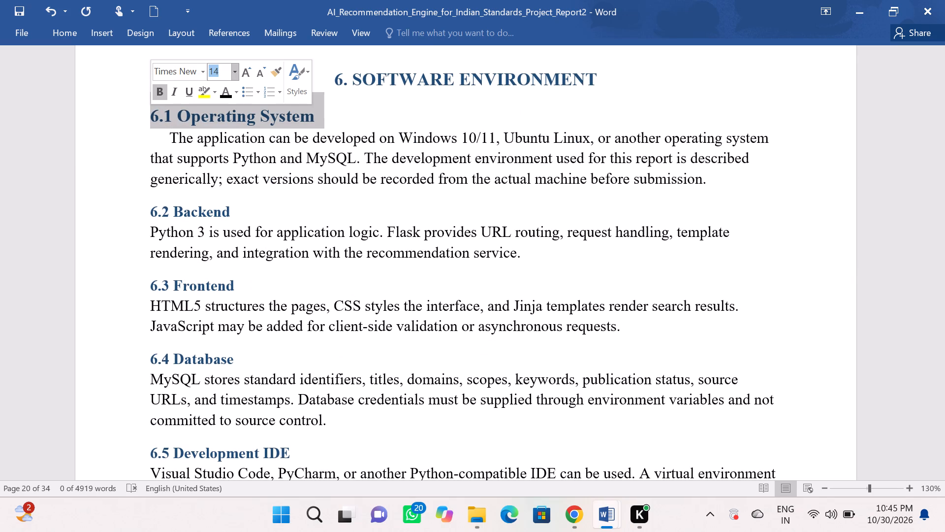
# Set the font size of the "6.2 Backend" heading to 14.
pyautogui.click(239, 211)
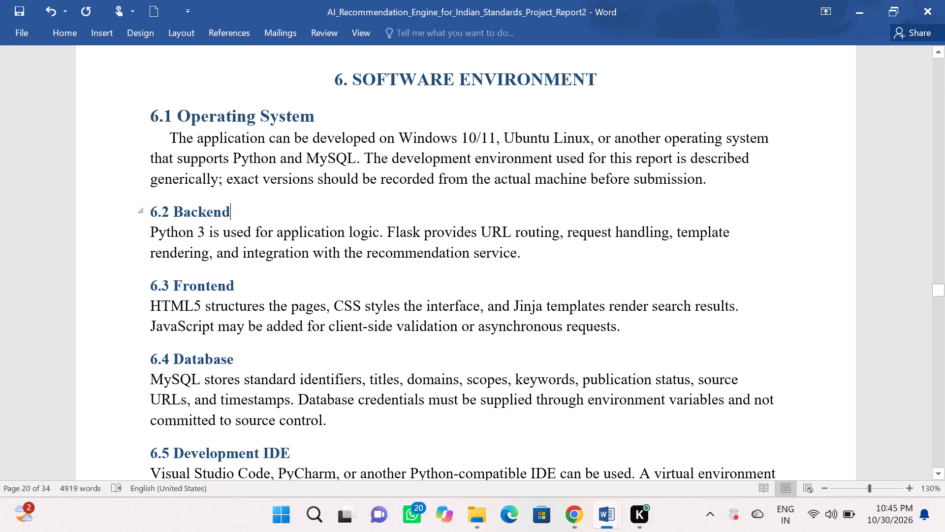
pyautogui.moveTo(239, 211); pyautogui.dragTo(124, 216)
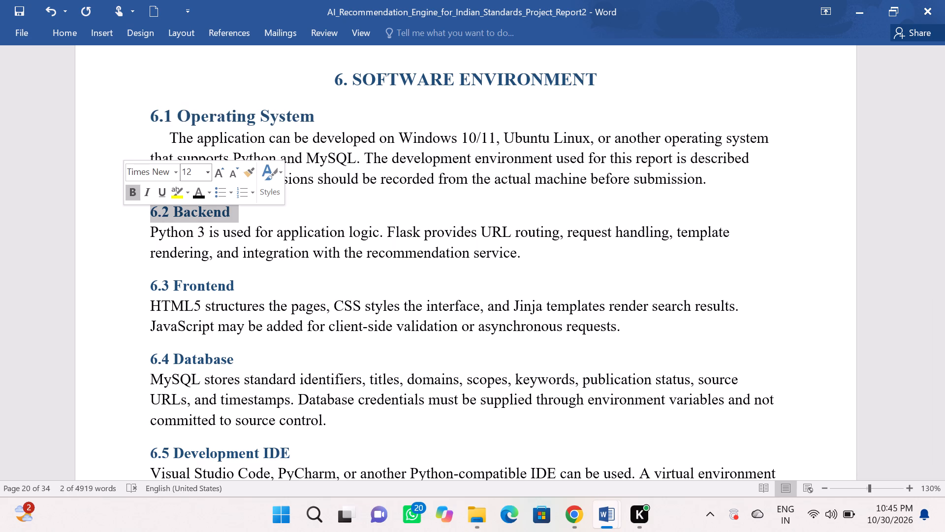
pyautogui.click(194, 174)
pyautogui.press('BackSpace')
pyautogui.write('14')
pyautogui.press('Return')
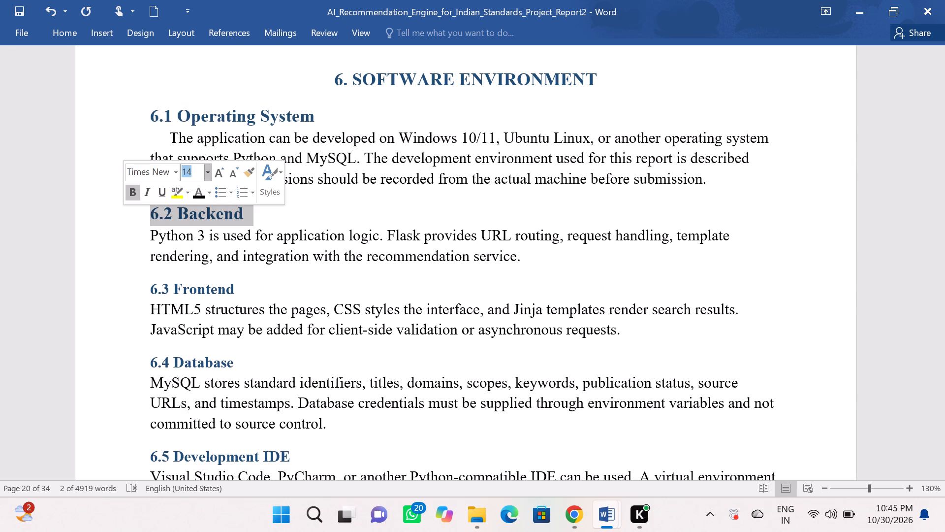
# Set the font size of the "6.3 Frontend" heading to 14.
pyautogui.moveTo(238, 289); pyautogui.dragTo(123, 310)
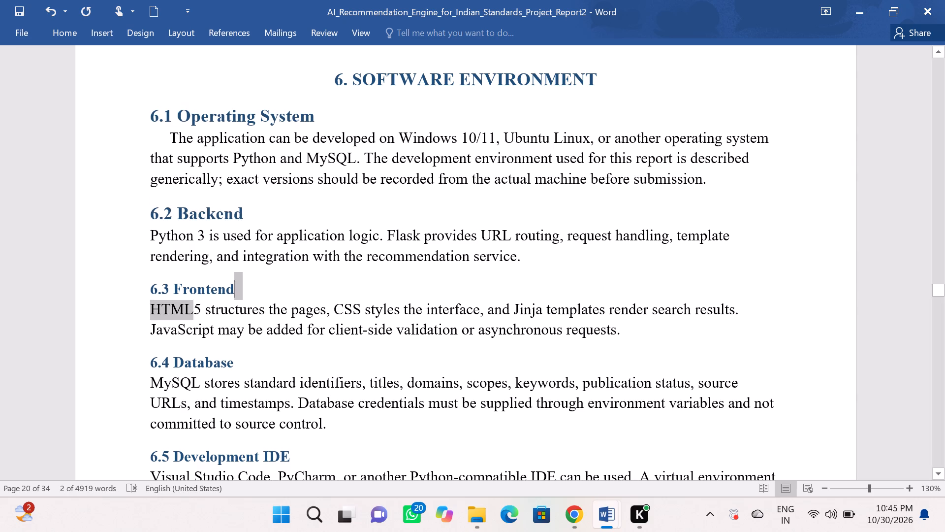
pyautogui.moveTo(123, 310); pyautogui.dragTo(126, 291)
pyautogui.click(197, 244)
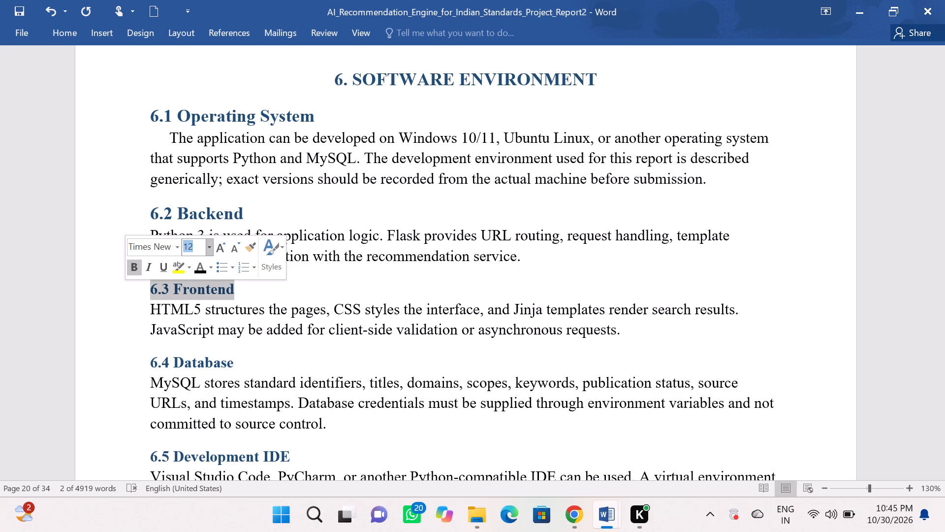
pyautogui.press('BackSpace')
pyautogui.write('14')
pyautogui.press('Return')
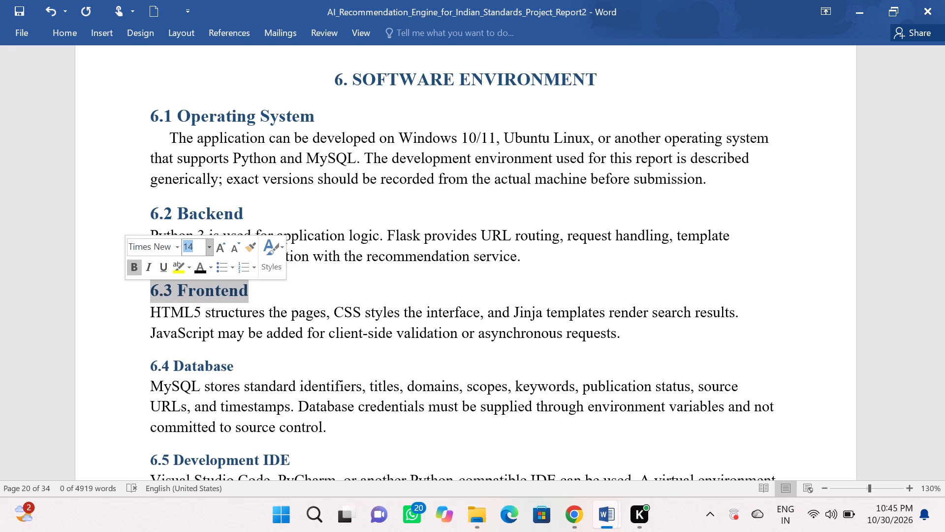
# Set the font size of the "6.4 Database" heading to 14.
pyautogui.click(236, 355)
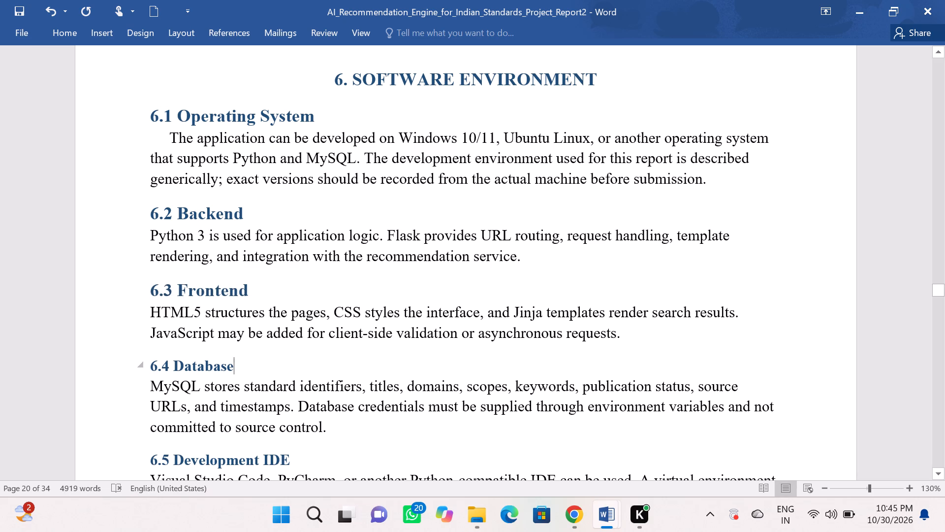
pyautogui.click(240, 360)
pyautogui.moveTo(240, 361); pyautogui.dragTo(148, 362)
pyautogui.click(222, 321)
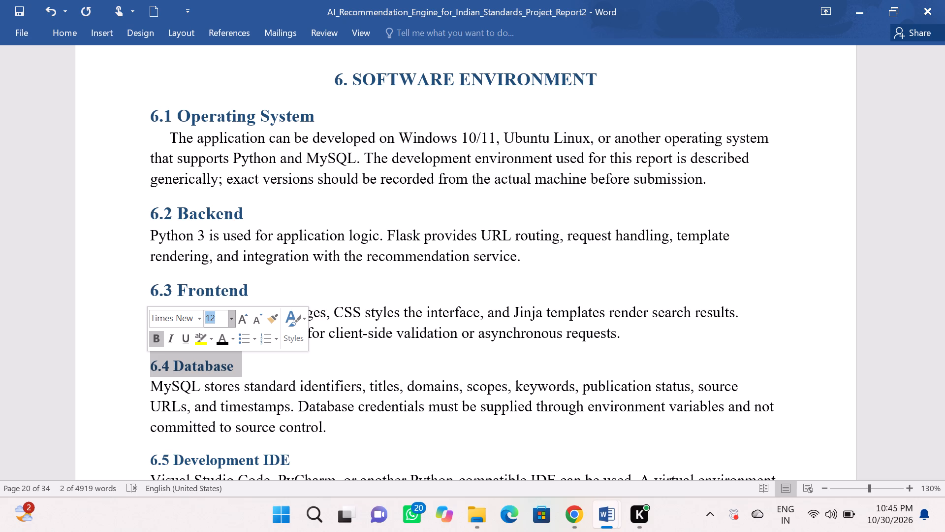
pyautogui.press('BackSpace')
pyautogui.write('14')
pyautogui.press('Return')
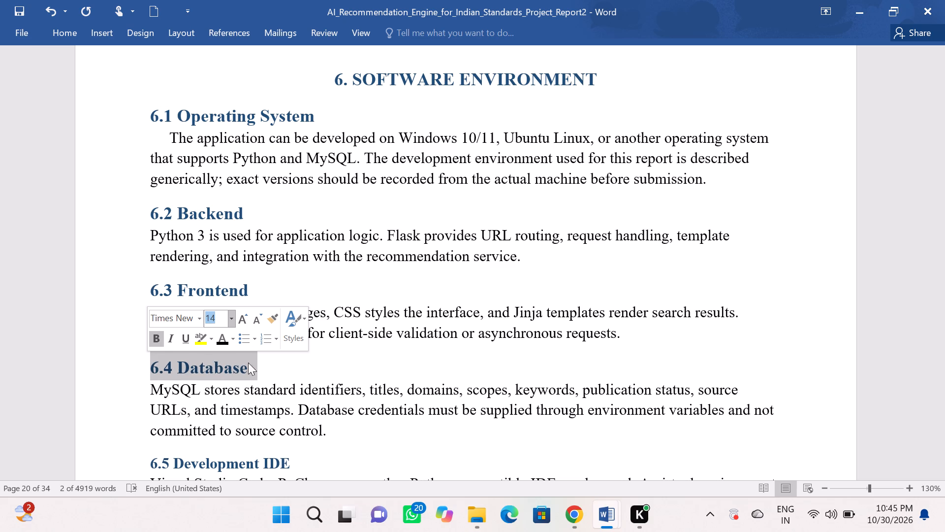
# Set the font size of the "6.5 Development IDE" heading to 14.
pyautogui.click(288, 446)
pyautogui.scroll(-1, 288, 446)
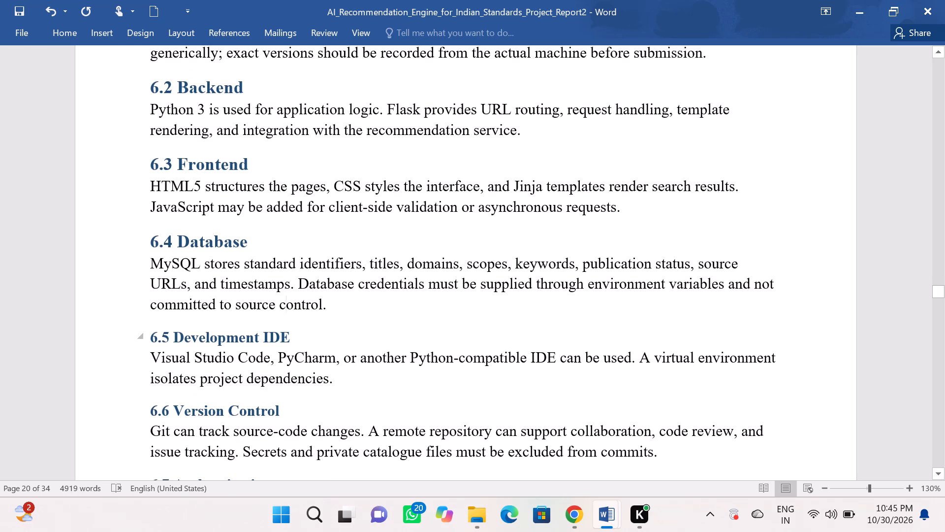
pyautogui.click(293, 339)
pyautogui.moveTo(298, 339); pyautogui.dragTo(137, 357)
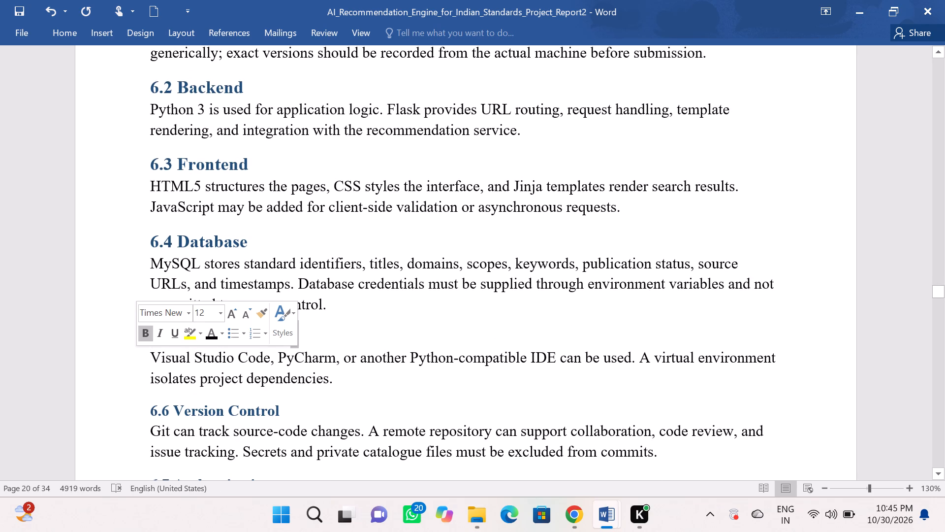
pyautogui.click(144, 356)
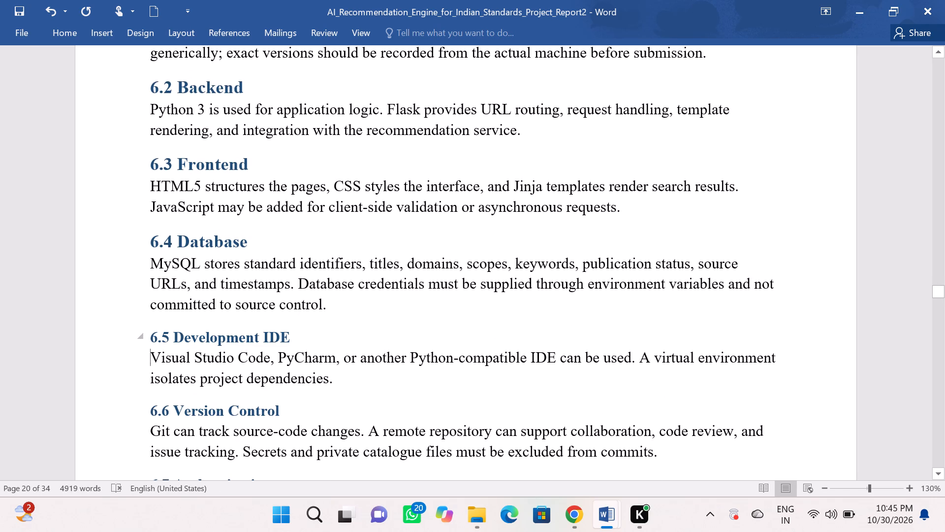
pyautogui.doubleClick(291, 335)
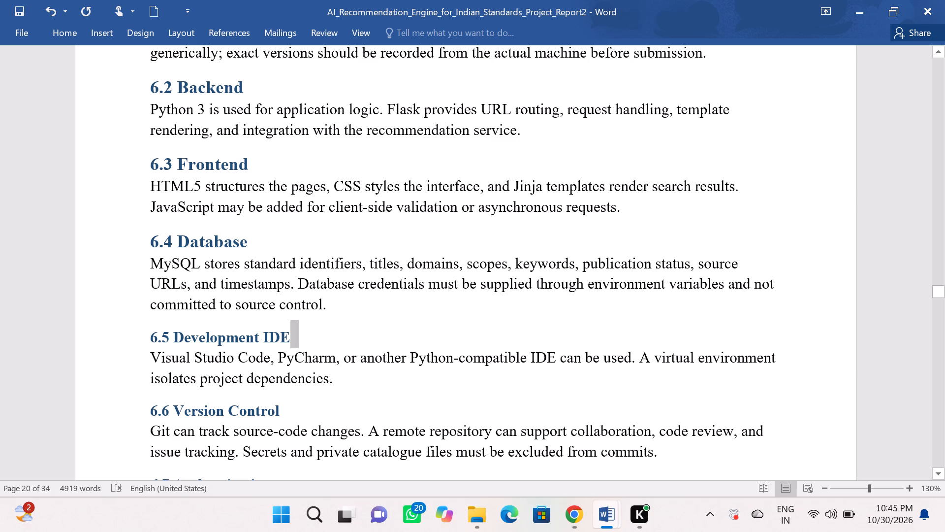
pyautogui.click(150, 341)
pyautogui.moveTo(150, 341); pyautogui.dragTo(304, 339)
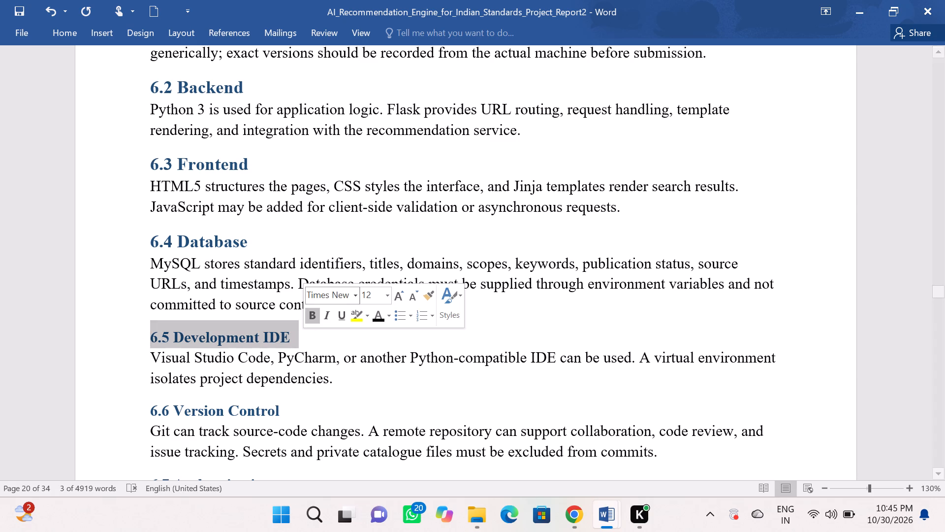
pyautogui.click(372, 293)
pyautogui.press('BackSpace')
pyautogui.write('14')
pyautogui.press('Return')
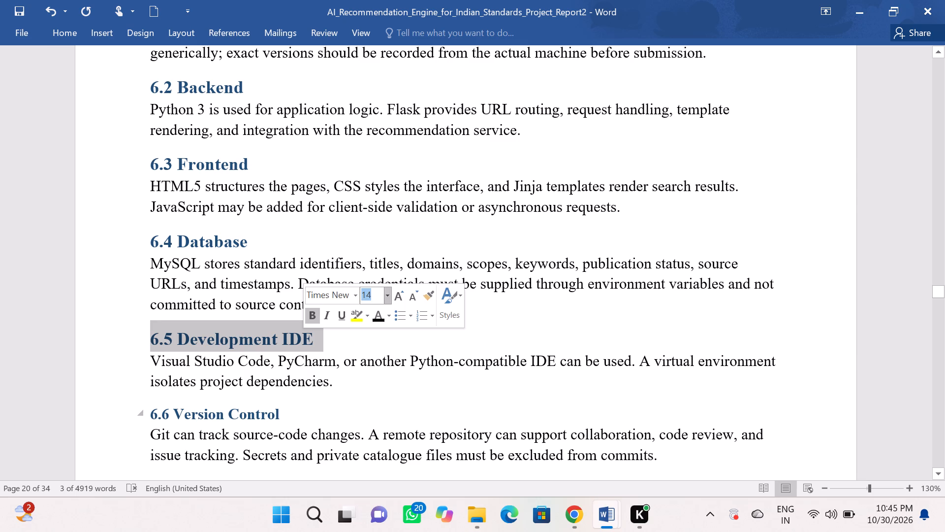
# Set the font size of the "6.6 Version Control" heading to 14.
pyautogui.click(307, 411)
pyautogui.moveTo(278, 417); pyautogui.dragTo(124, 418)
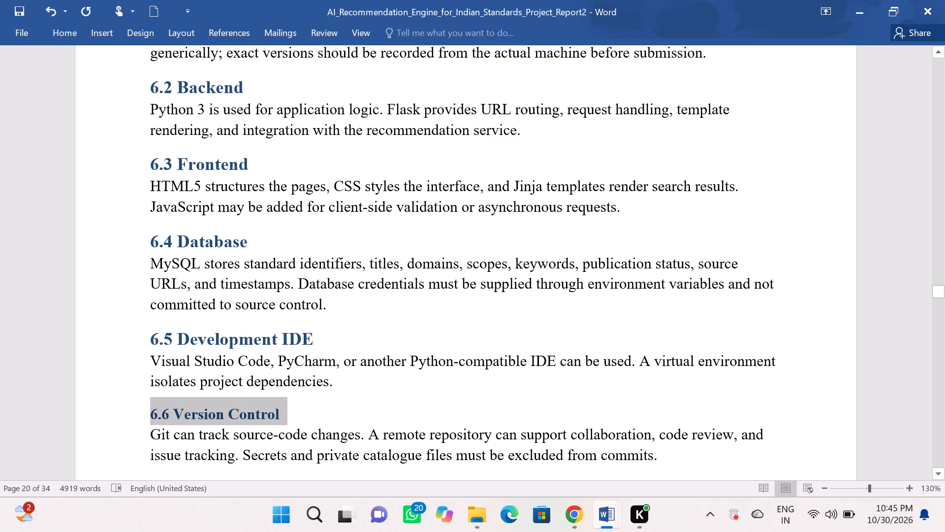
pyautogui.moveTo(124, 418); pyautogui.dragTo(124, 417)
pyautogui.click(196, 376)
pyautogui.press('BackSpace')
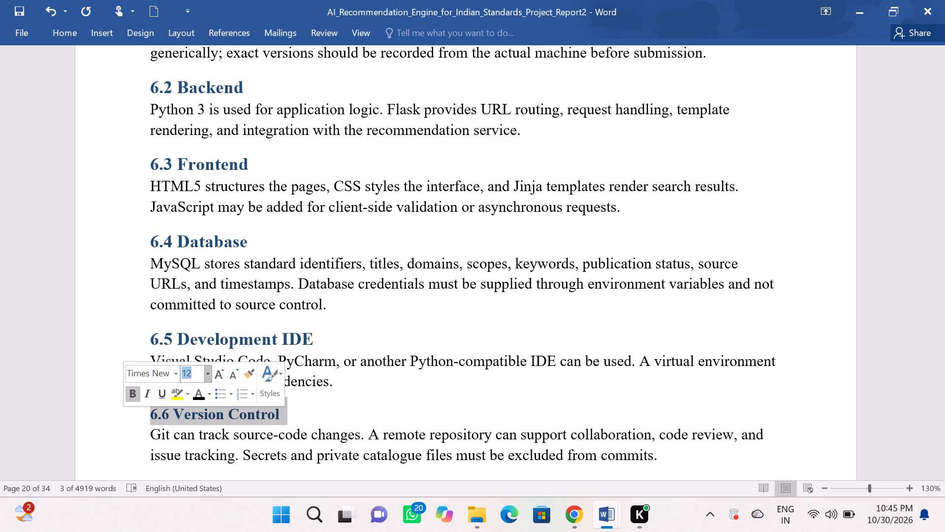
pyautogui.write('14')
pyautogui.press('Return')
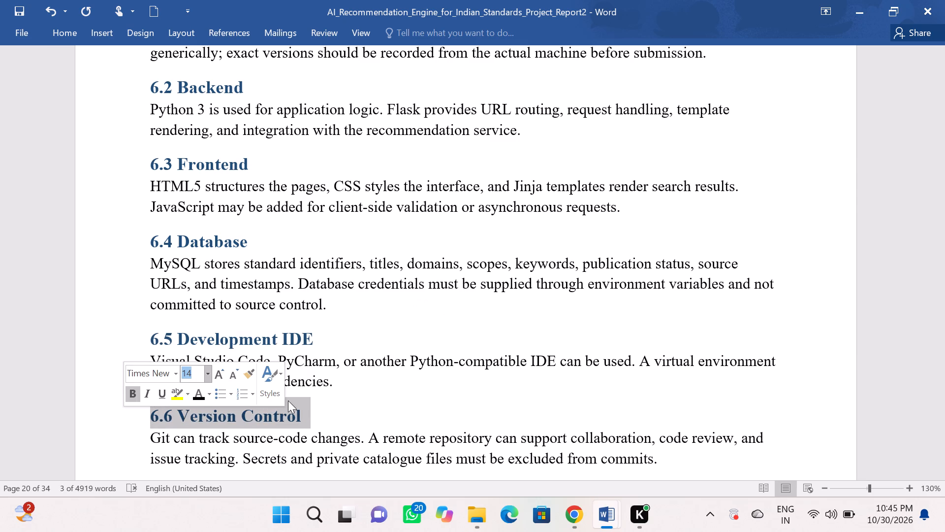
pyautogui.click(344, 419)
# Set the font size of the "6.7 Authentication" heading to 14.
pyautogui.scroll(-4, 344, 419)
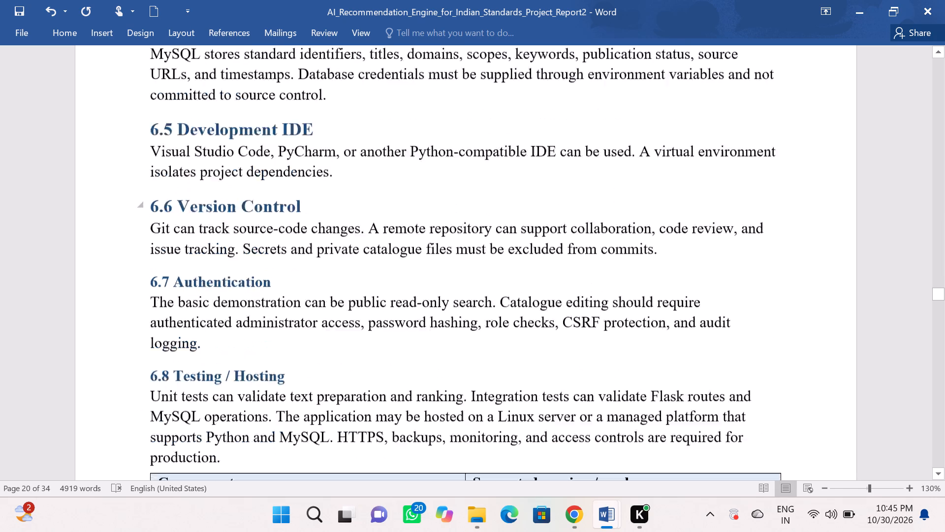
pyautogui.scroll(-1, 344, 419)
pyautogui.click(275, 209)
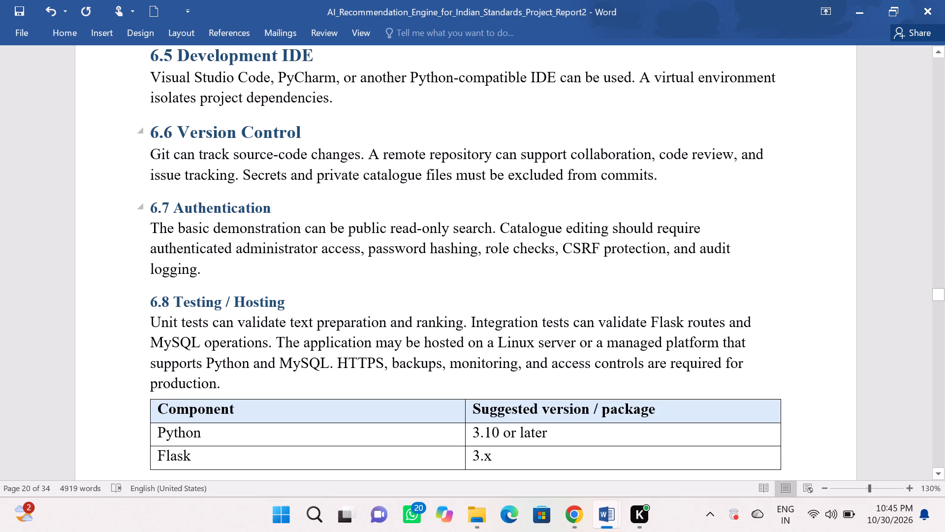
pyautogui.moveTo(277, 209); pyautogui.dragTo(127, 202)
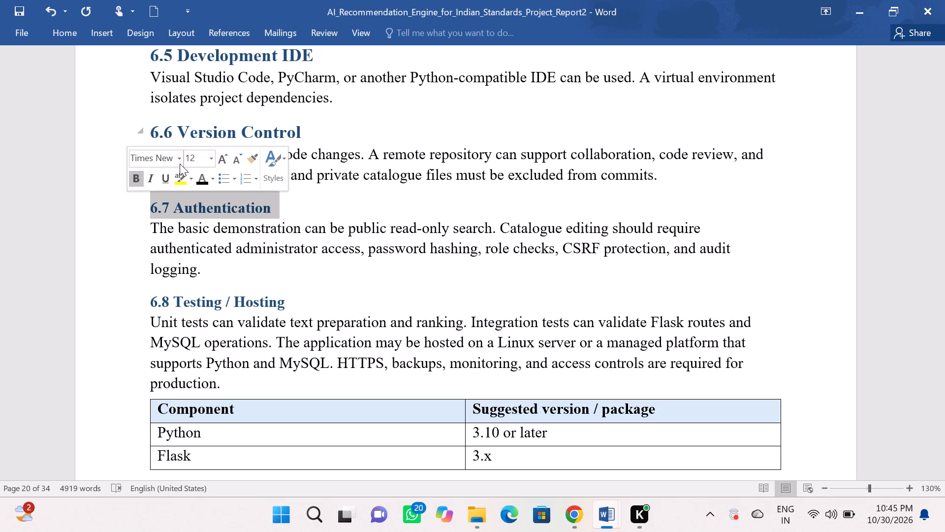
pyautogui.click(199, 157)
pyautogui.press('BackSpace')
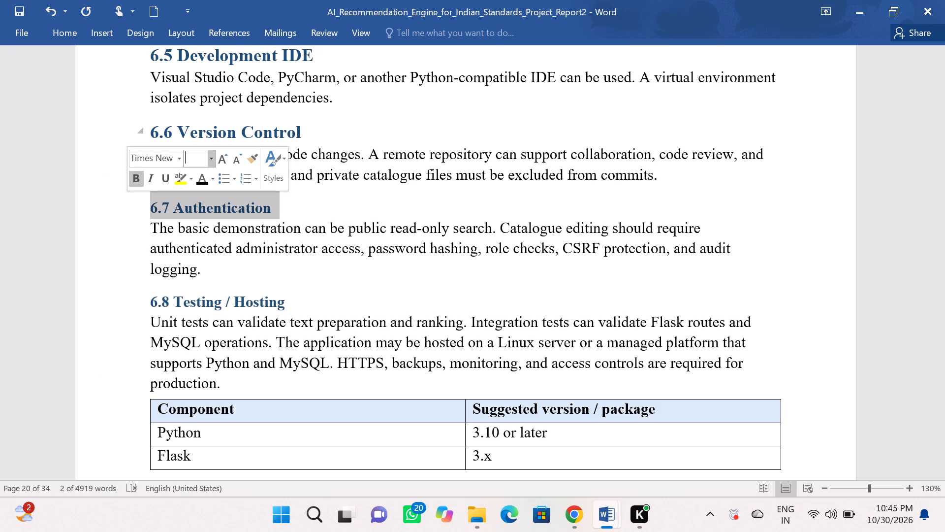
pyautogui.write('14')
pyautogui.press('Return')
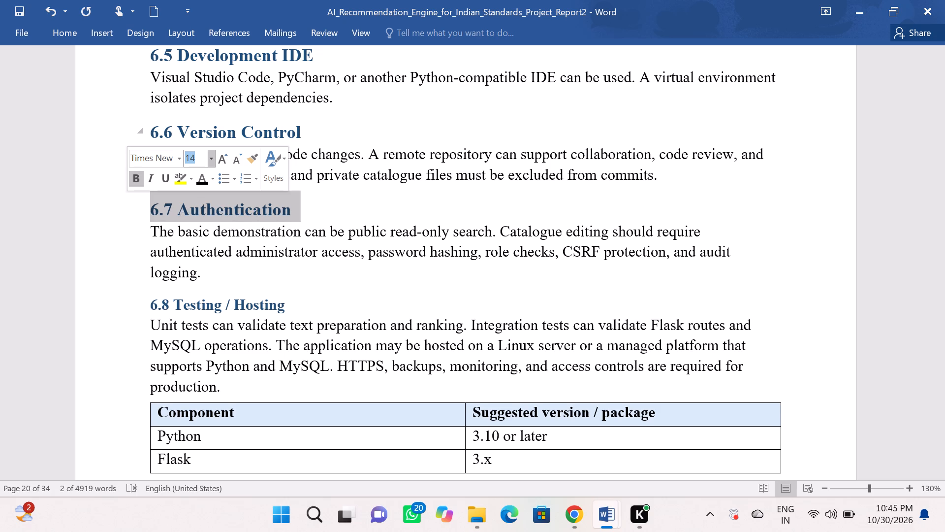
pyautogui.click(282, 272)
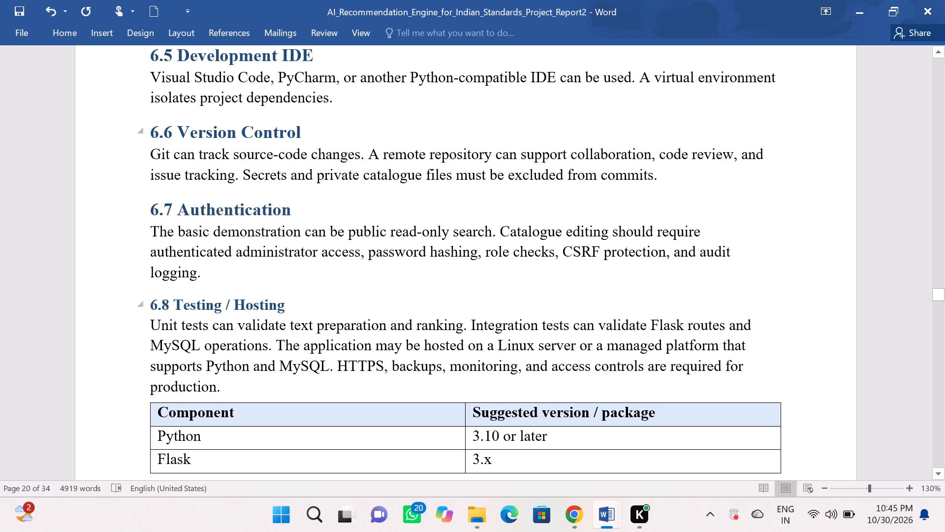
# Set the font size of the "6.8 Testing / Hosting" heading to 14.
pyautogui.click(286, 304)
pyautogui.moveTo(286, 304); pyautogui.dragTo(135, 305)
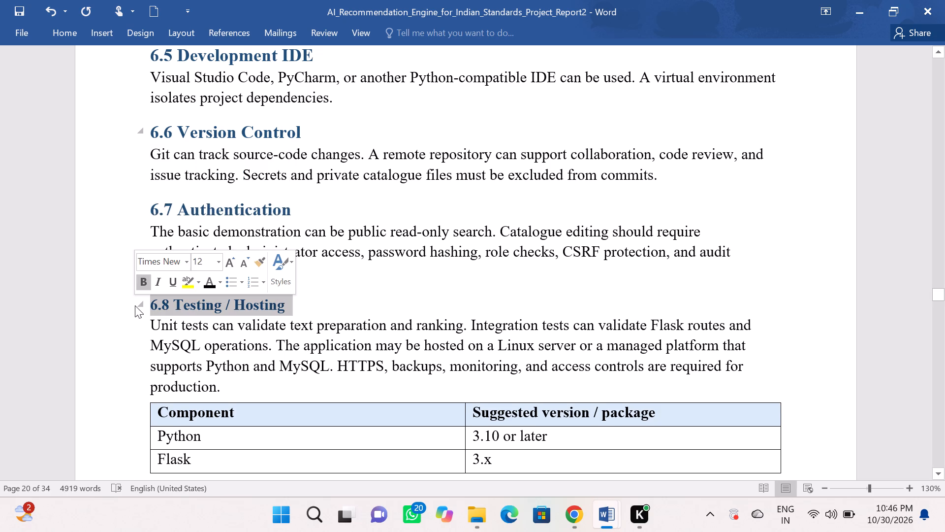
pyautogui.click(206, 257)
pyautogui.press('BackSpace')
pyautogui.write('14')
pyautogui.press('Return')
pyautogui.click(387, 291)
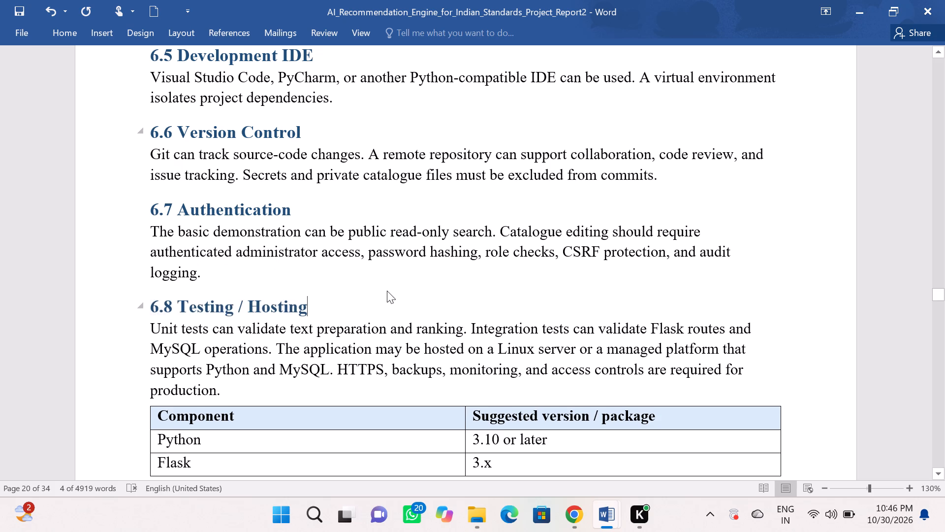
# Add three line breaks after the section 6.8 paragraph to push the whole component table onto the next page.
pyautogui.scroll(-4, 387, 291)
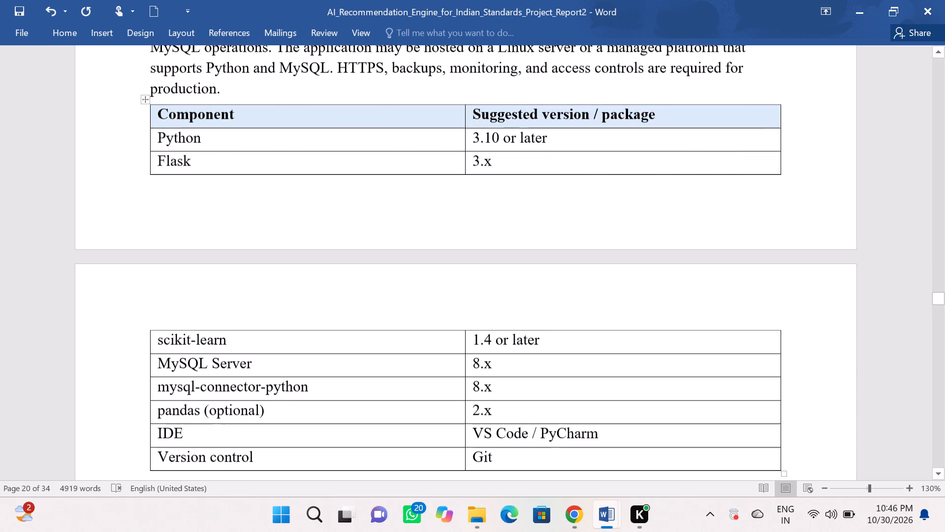
pyautogui.scroll(2, 387, 291)
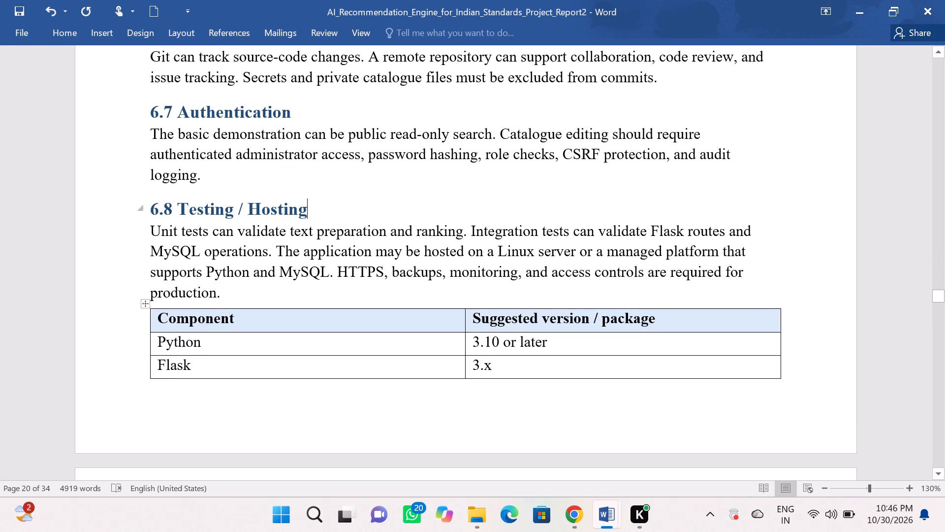
pyautogui.click(244, 292)
pyautogui.press('Return')
pyautogui.press('Return')
pyautogui.press('Return')
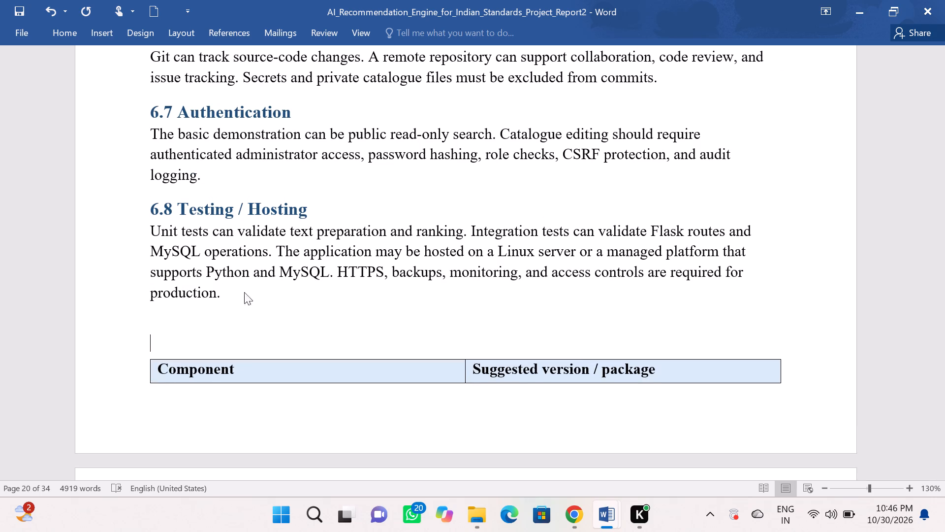
# Insert the line "CHAPTER-7" above the "7. SYSTEM REQUIREMENTS SPECIFICATIONS" heading.
pyautogui.scroll(-5, 244, 292)
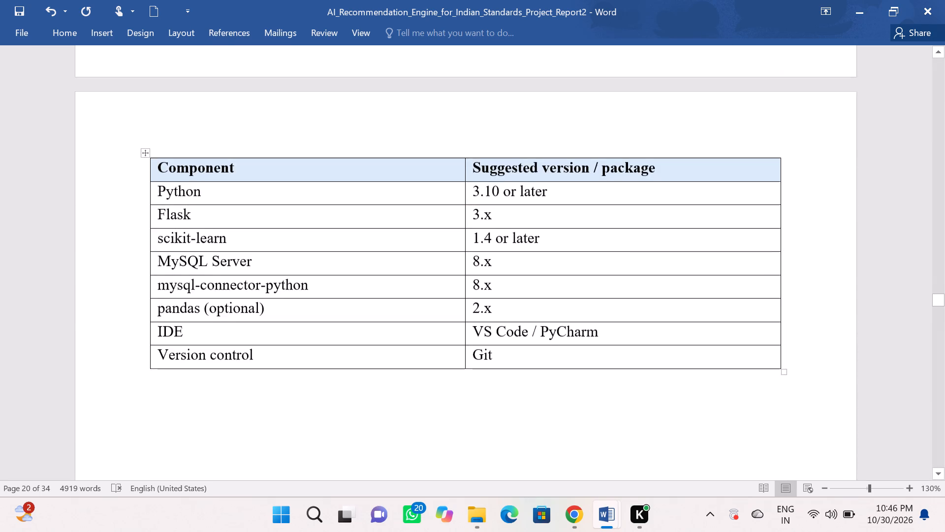
pyautogui.scroll(-9, 244, 292)
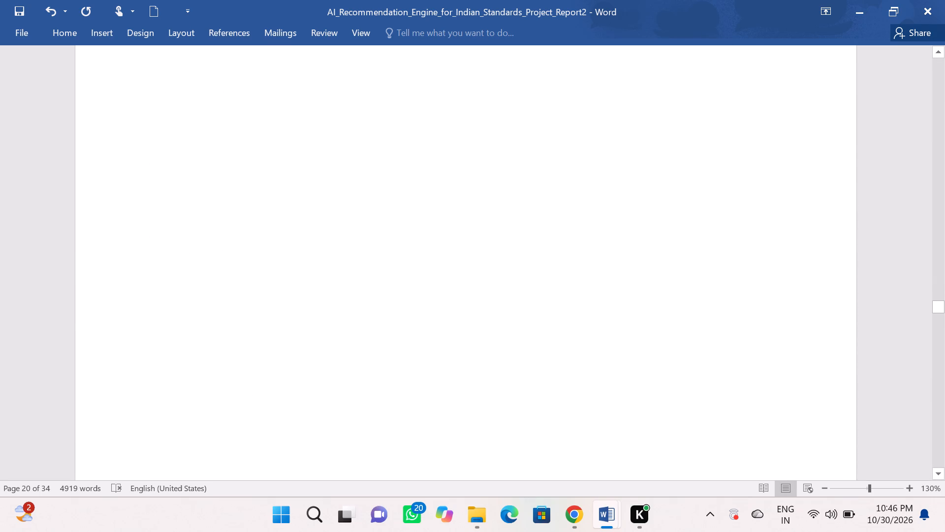
pyautogui.scroll(-2, 244, 292)
pyautogui.scroll(2, 244, 292)
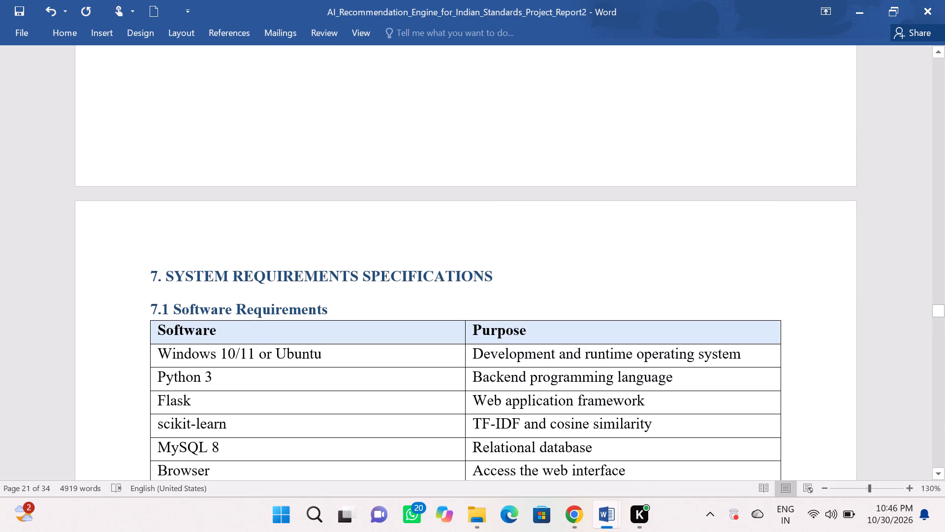
pyautogui.click(151, 276)
pyautogui.write('CH')
pyautogui.press('BackSpace')
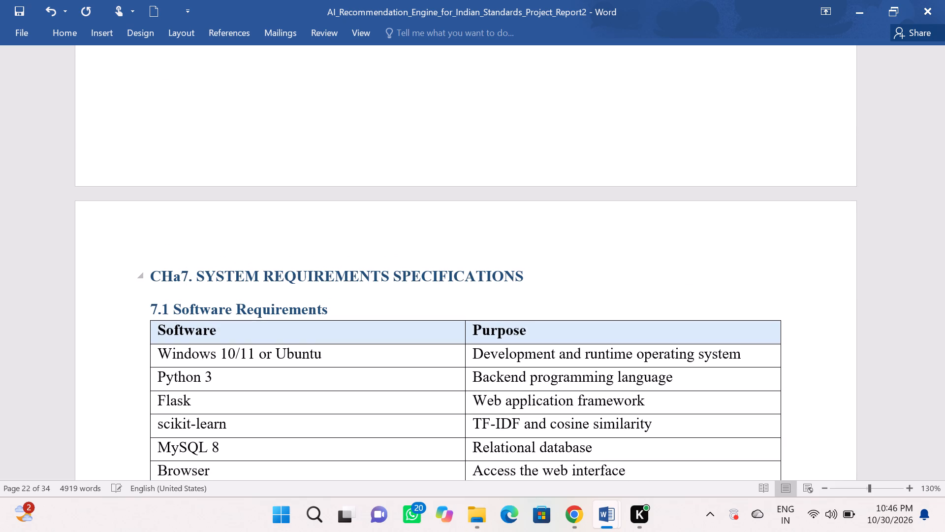
pyautogui.press('BackSpace')
pyautogui.write('APTER')
pyautogui.press('-')
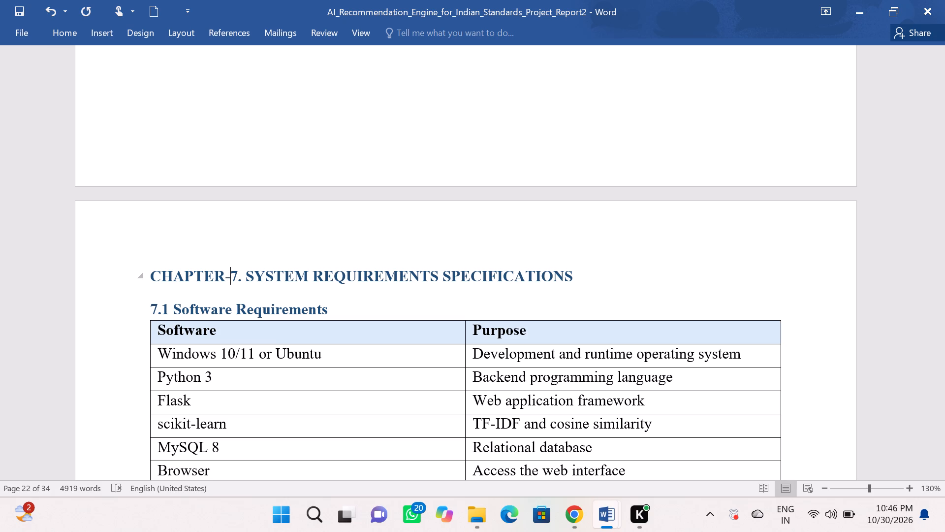
pyautogui.press('7')
pyautogui.press('Return')
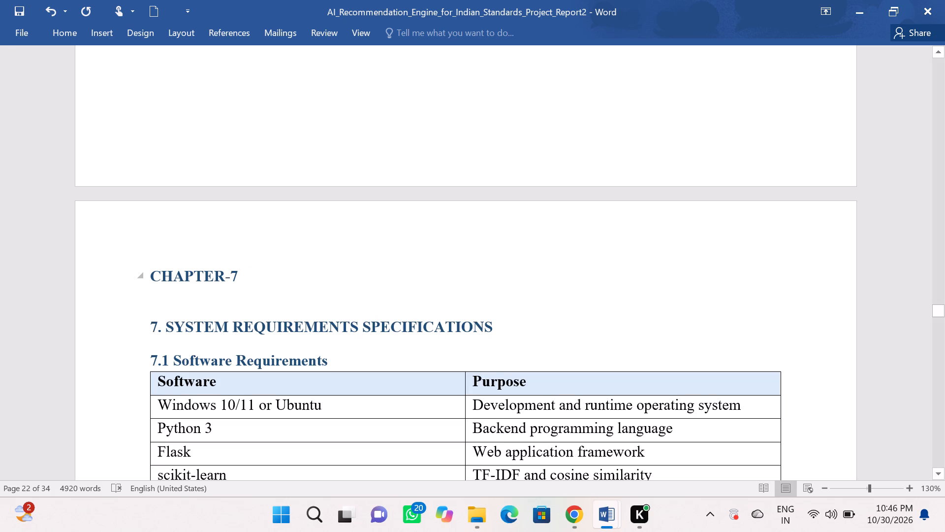
# Set the font size of the "CHAPTER-7" line and the "7. SYSTEM REQUIREMENTS SPECIFICATIONS" heading to 14.
pyautogui.moveTo(496, 331); pyautogui.dragTo(161, 299)
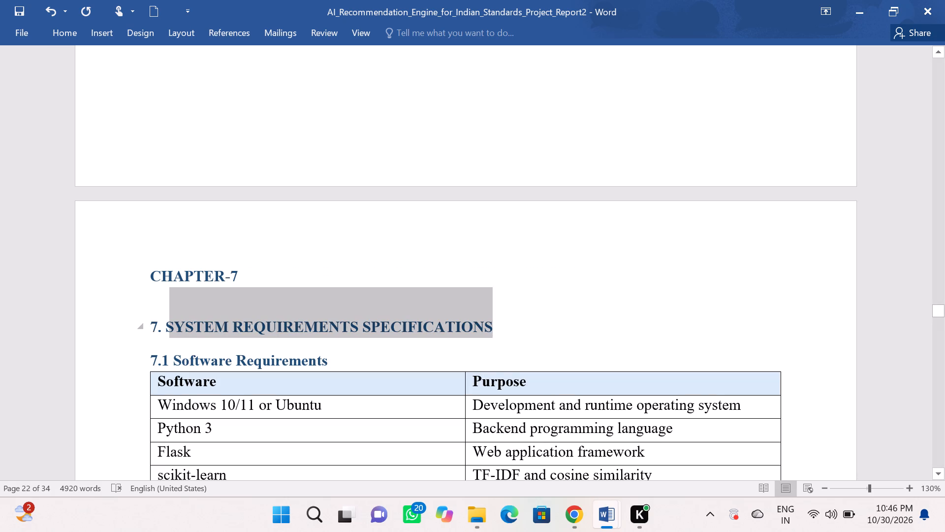
pyautogui.moveTo(161, 299); pyautogui.dragTo(131, 276)
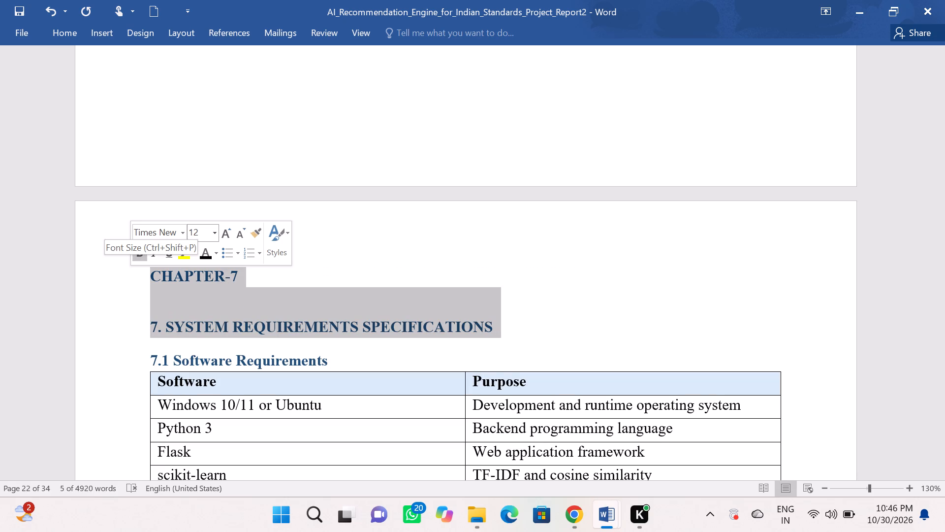
pyautogui.click(201, 229)
pyautogui.press('BackSpace')
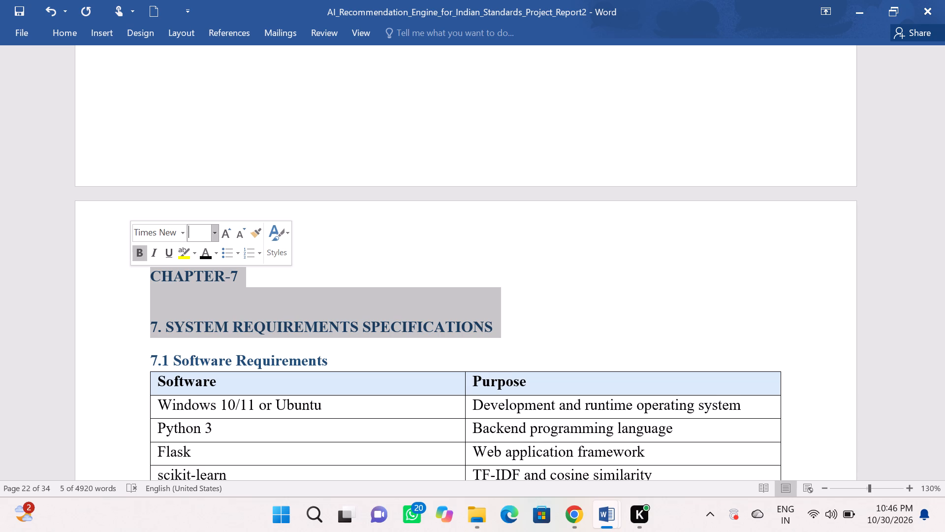
pyautogui.write('14')
pyautogui.press('Return')
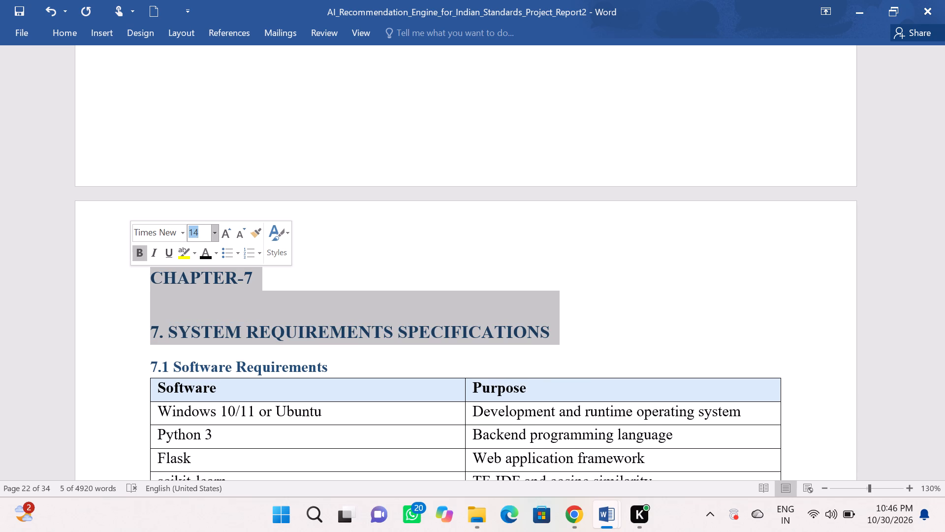
# Center the "CHAPTER-7" line and the "7. SYSTEM REQUIREMENTS SPECIFICATIONS" heading.
pyautogui.click(71, 25)
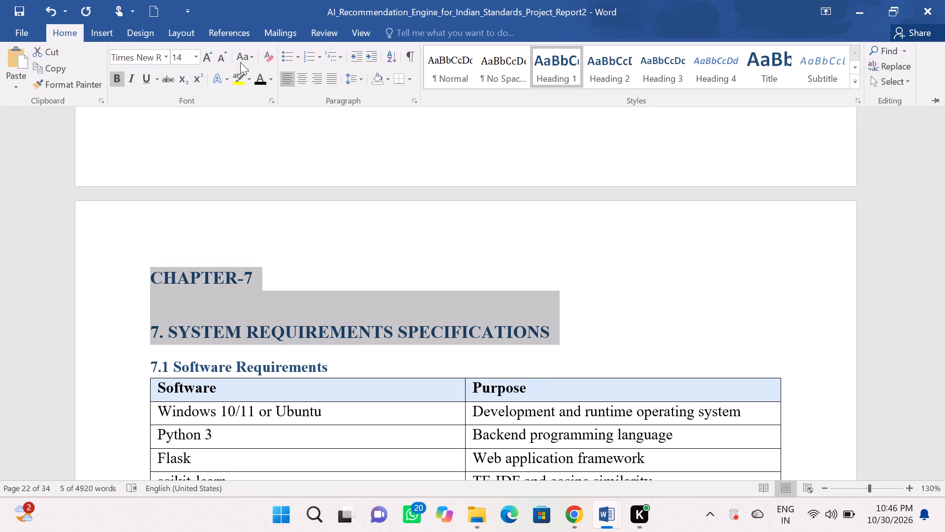
pyautogui.click(300, 73)
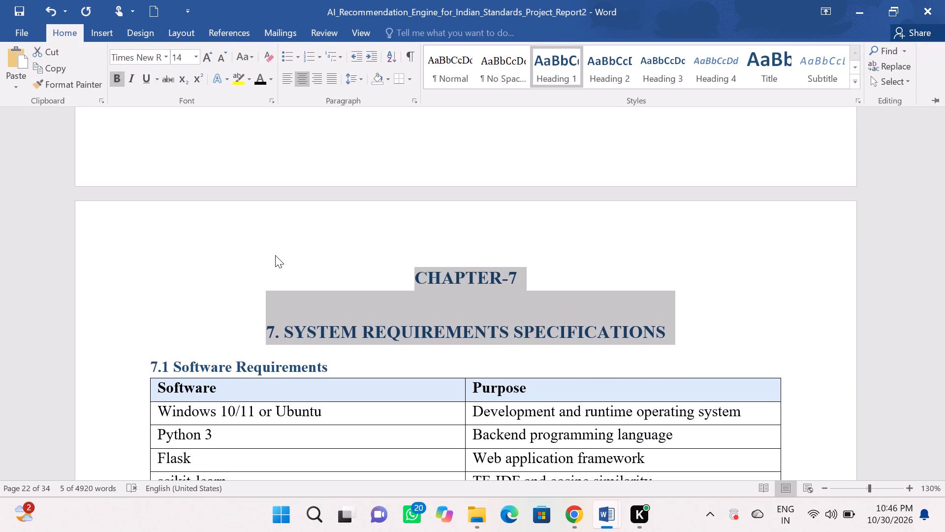
pyautogui.click(275, 255)
pyautogui.scroll(-2, 275, 255)
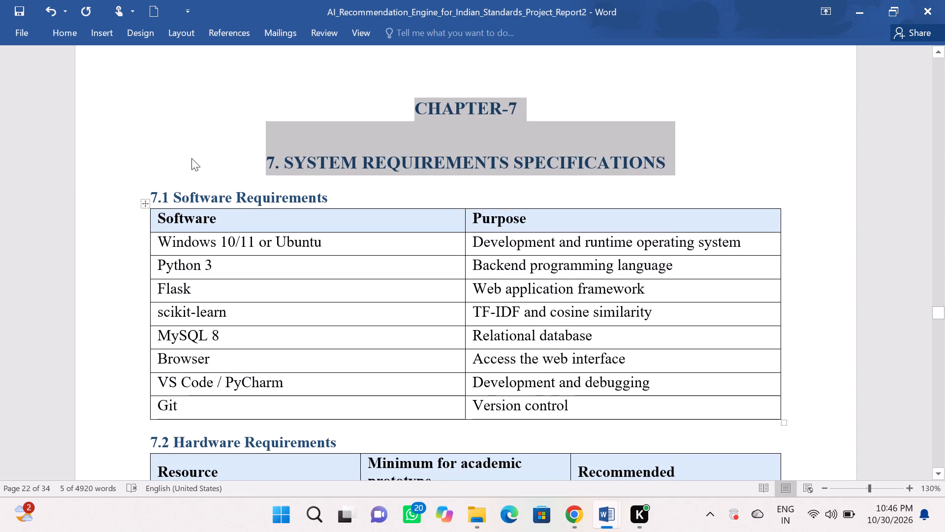
pyautogui.click(191, 157)
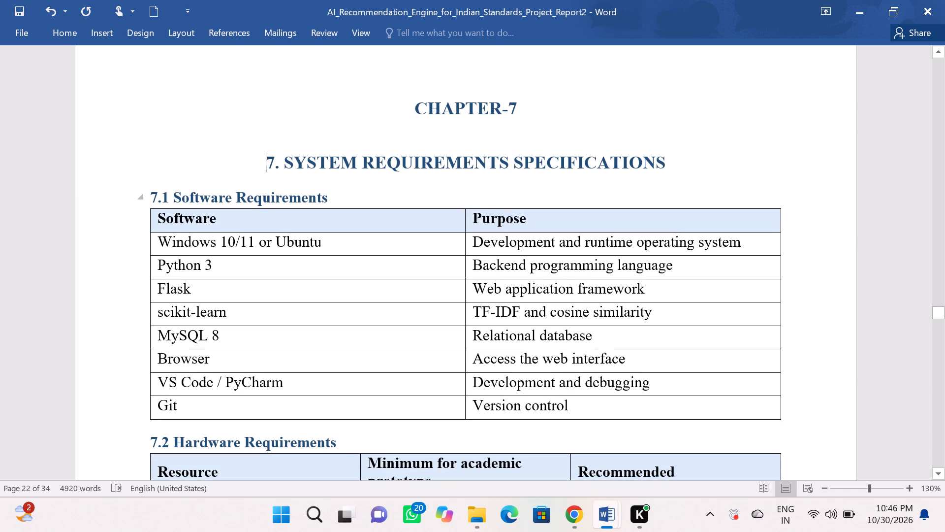
# Set the font size of the "7.1 Software Requirements" heading to 14.
pyautogui.moveTo(340, 199); pyautogui.dragTo(122, 188)
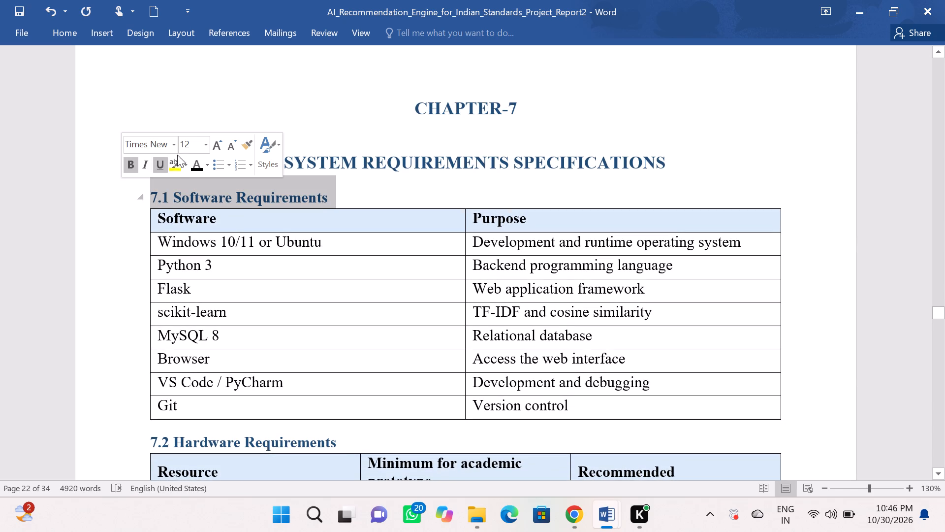
pyautogui.click(195, 141)
pyautogui.press('BackSpace')
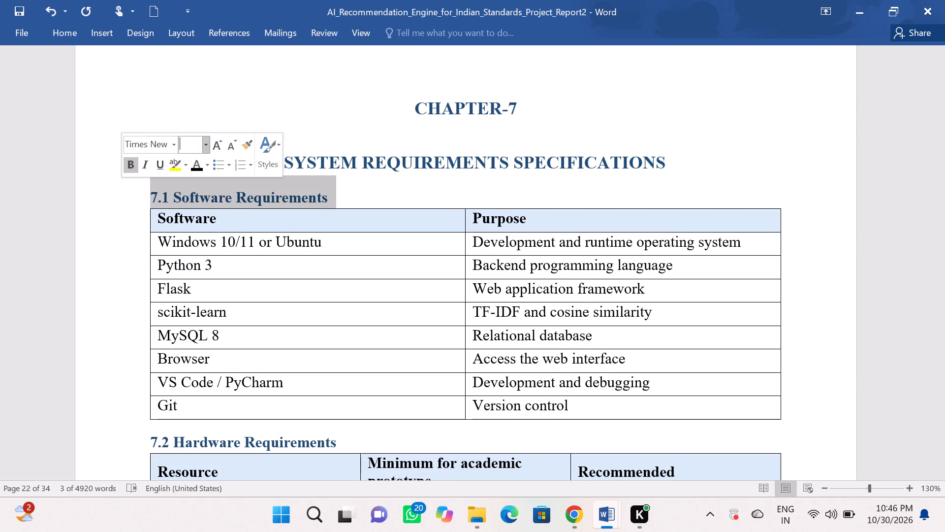
pyautogui.write('14')
pyautogui.press('Return')
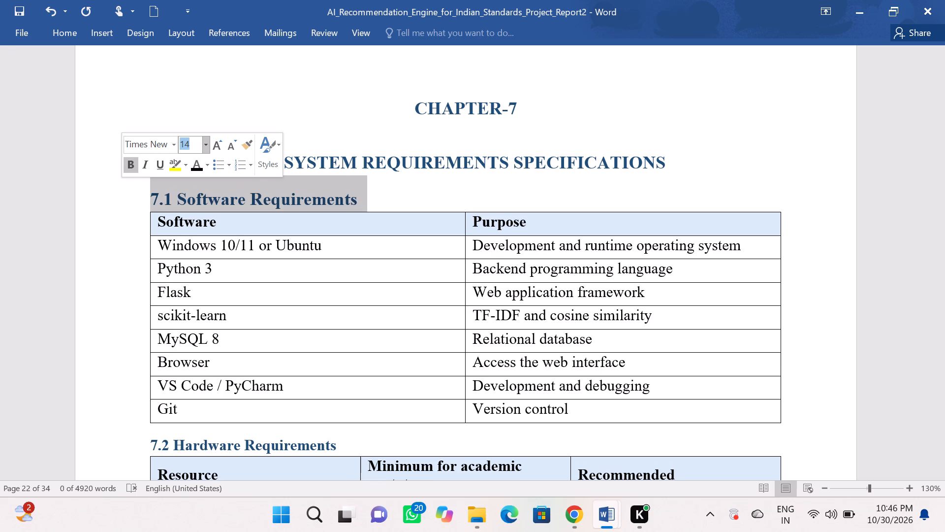
# Add an empty line between the "7.1 Software Requirements" heading and its table.
pyautogui.click(367, 195)
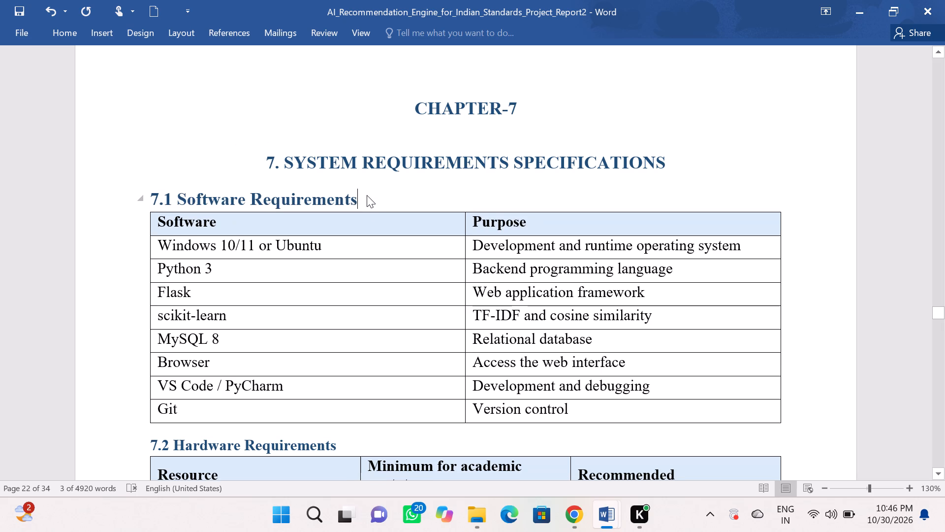
pyautogui.press('Return')
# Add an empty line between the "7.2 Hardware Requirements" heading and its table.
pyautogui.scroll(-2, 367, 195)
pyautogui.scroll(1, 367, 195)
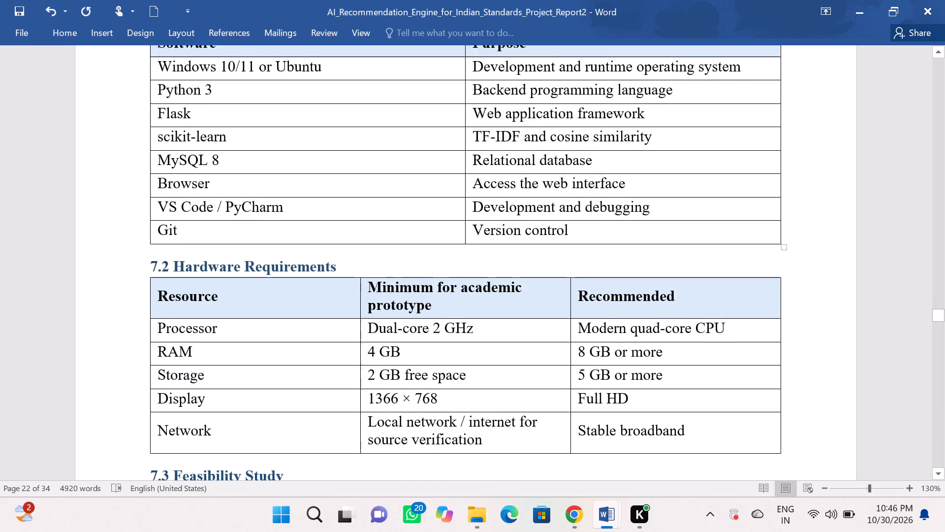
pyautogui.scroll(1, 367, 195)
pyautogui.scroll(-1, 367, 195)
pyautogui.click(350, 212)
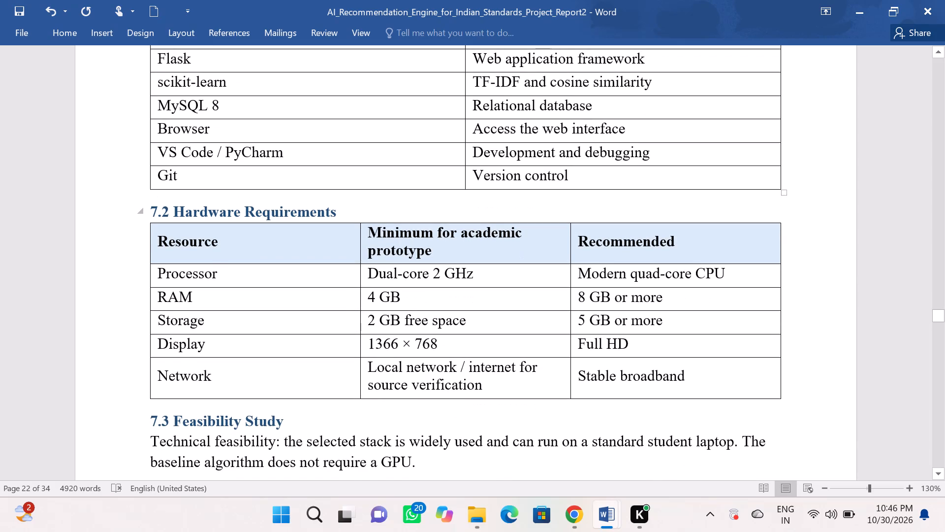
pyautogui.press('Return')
# Set the font size of the "7.2 Hardware Requirements" heading to 14.
pyautogui.moveTo(348, 210); pyautogui.dragTo(122, 230)
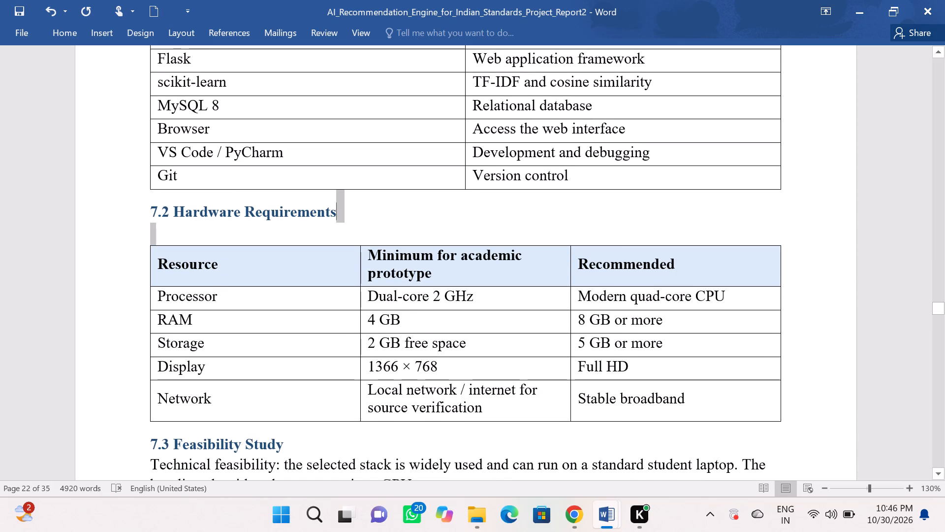
pyautogui.moveTo(122, 230); pyautogui.dragTo(113, 222)
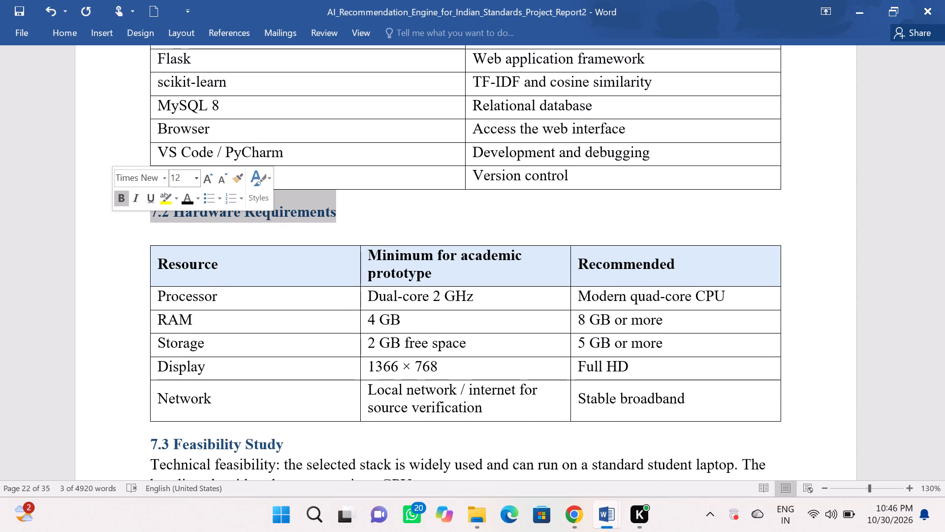
pyautogui.click(178, 177)
pyautogui.press('BackSpace')
pyautogui.write('14')
pyautogui.press('Return')
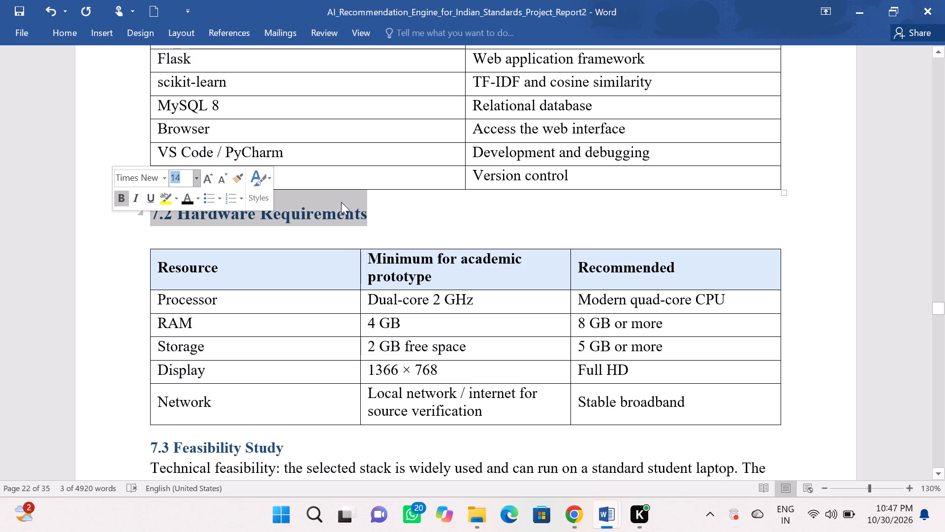
pyautogui.click(343, 203)
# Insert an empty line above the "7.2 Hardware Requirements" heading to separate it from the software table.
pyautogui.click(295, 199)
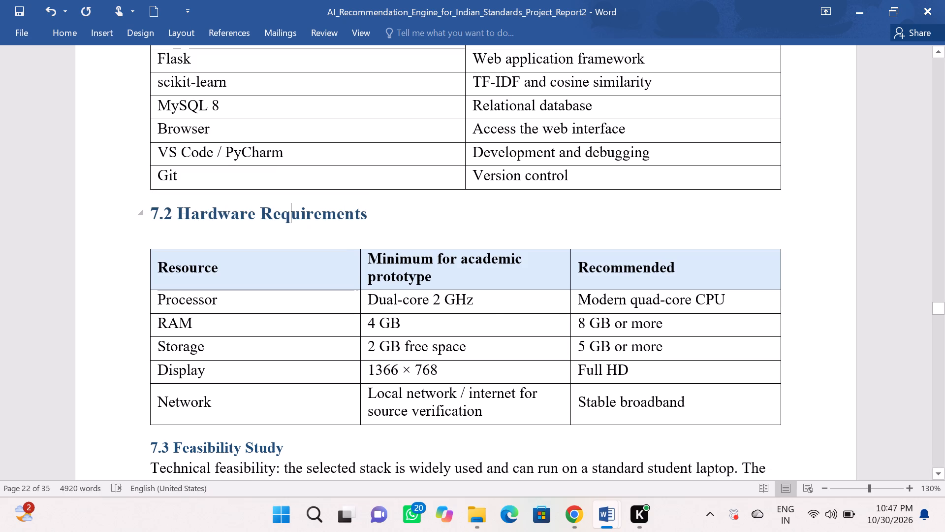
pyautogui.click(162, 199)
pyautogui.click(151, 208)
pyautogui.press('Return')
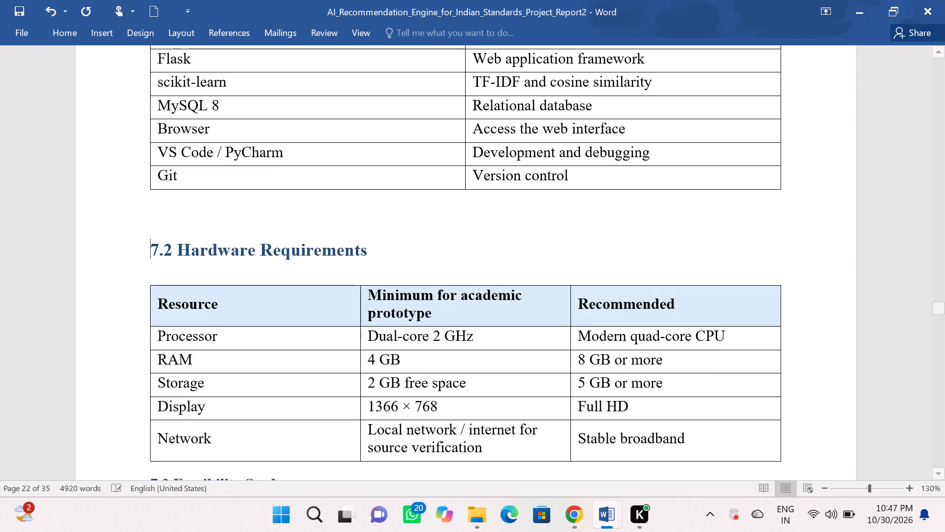
# Set the font size of the "7.3 Feasibility Study" heading to 14.
pyautogui.scroll(-3, 151, 208)
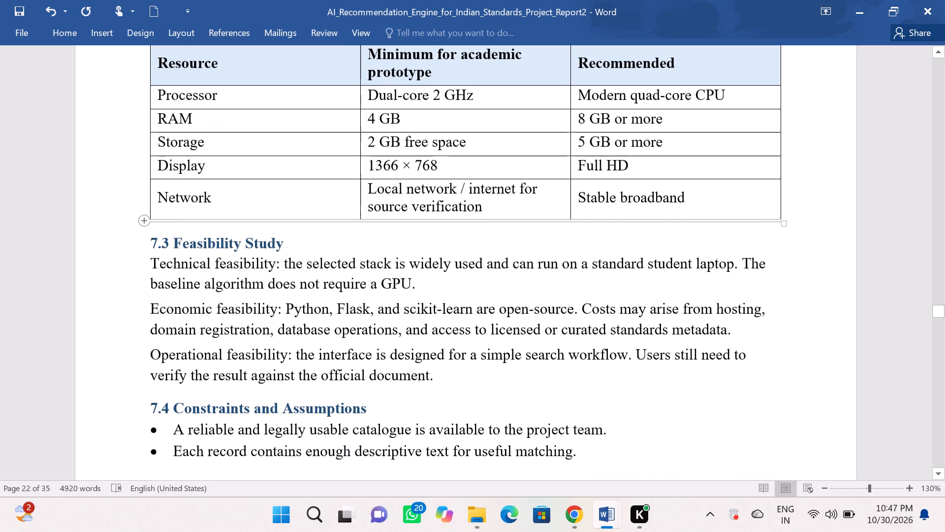
pyautogui.moveTo(287, 242); pyautogui.dragTo(126, 243)
pyautogui.click(199, 201)
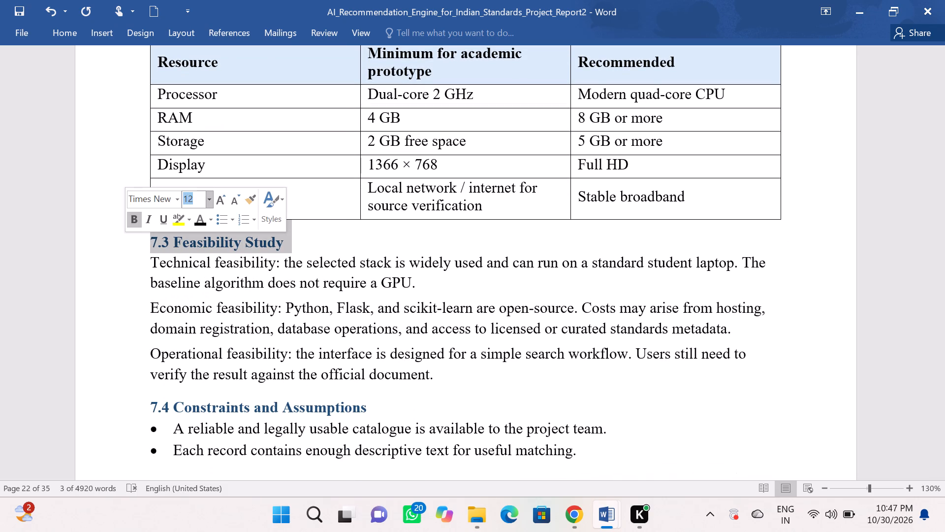
pyautogui.press('BackSpace')
pyautogui.write('14')
pyautogui.press('Return')
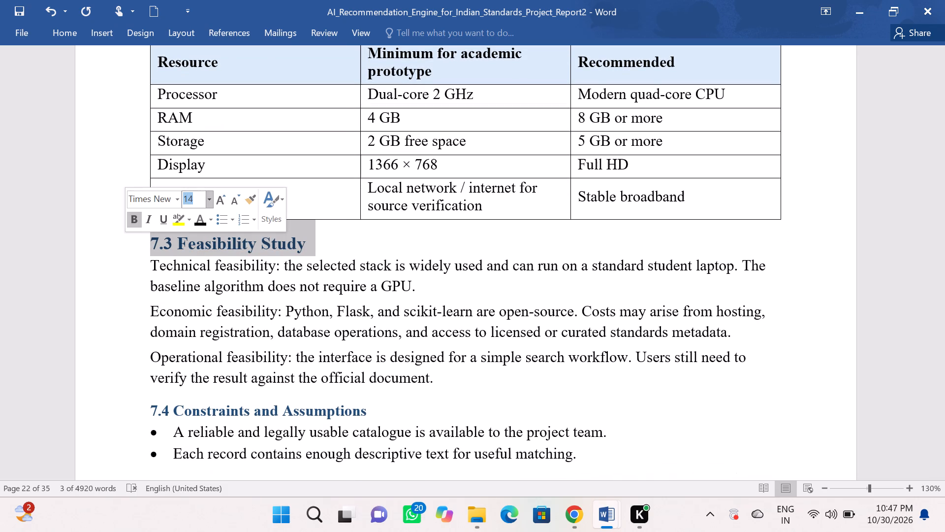
pyautogui.click(332, 223)
# Check how section 7.4 and the start of Chapter 8 fall across the pages.
pyautogui.scroll(-2, 332, 223)
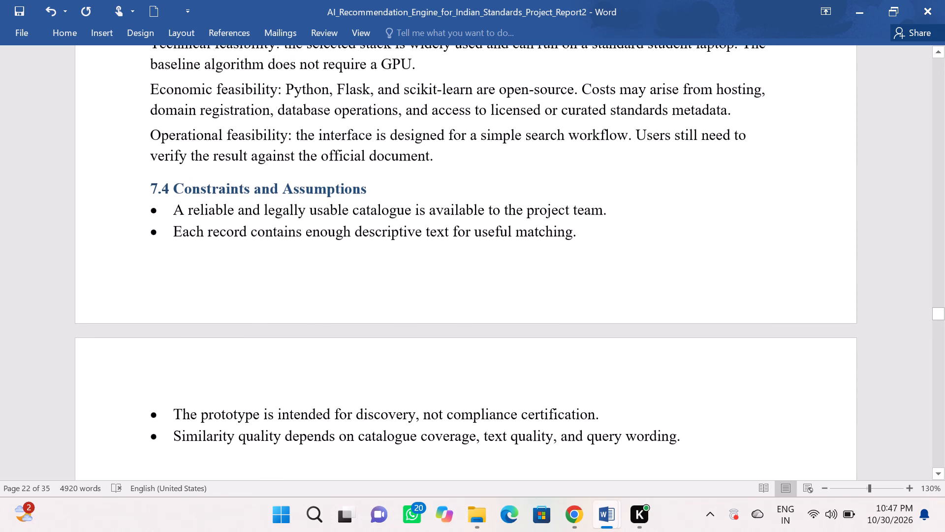
pyautogui.click(381, 192)
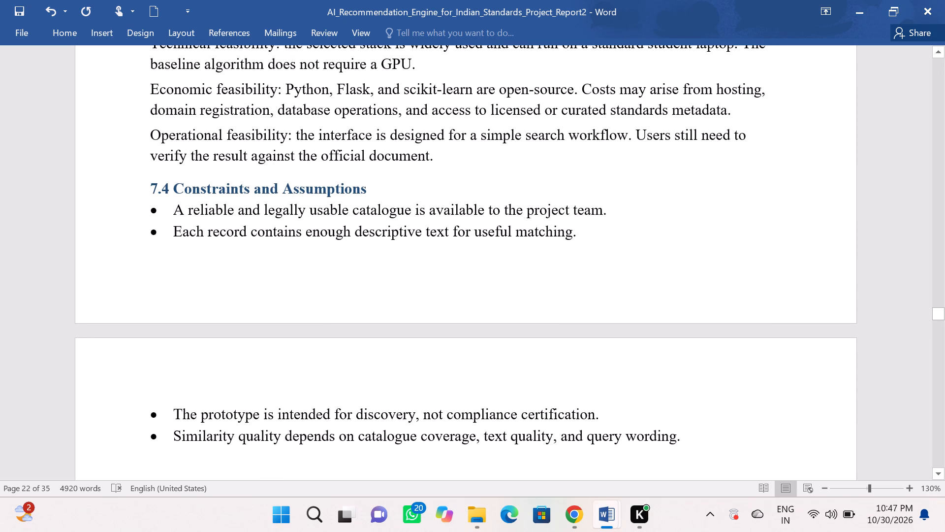
pyautogui.scroll(-9, 194, 186)
pyautogui.scroll(4, 194, 186)
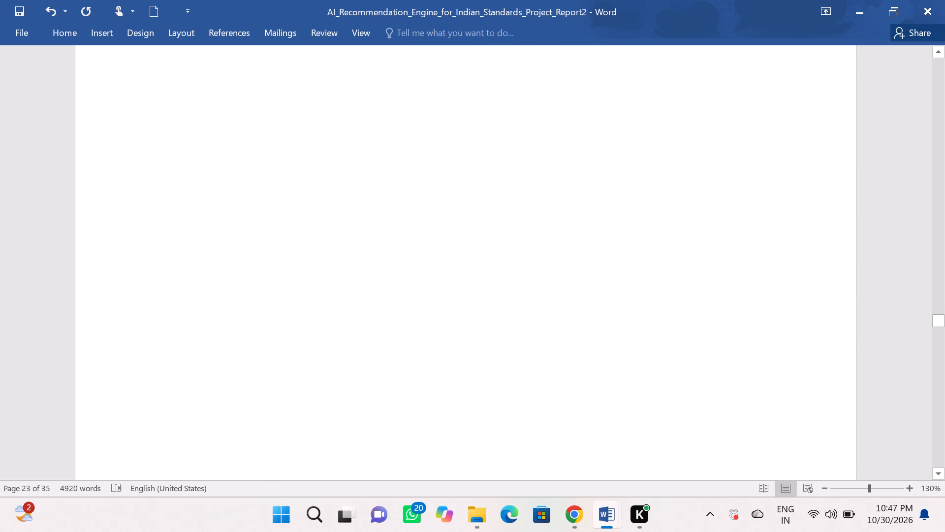
pyautogui.scroll(-11, 194, 186)
pyautogui.scroll(4, 194, 186)
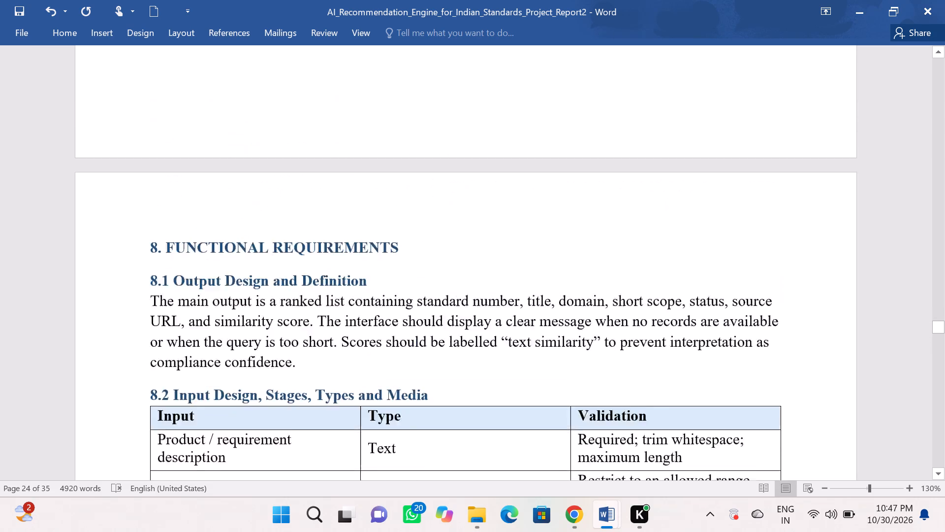
pyautogui.scroll(11, 194, 186)
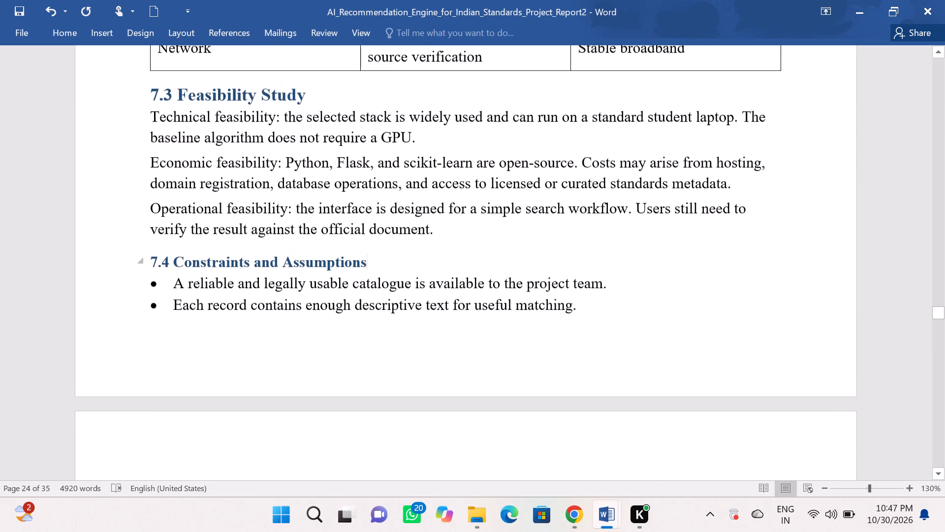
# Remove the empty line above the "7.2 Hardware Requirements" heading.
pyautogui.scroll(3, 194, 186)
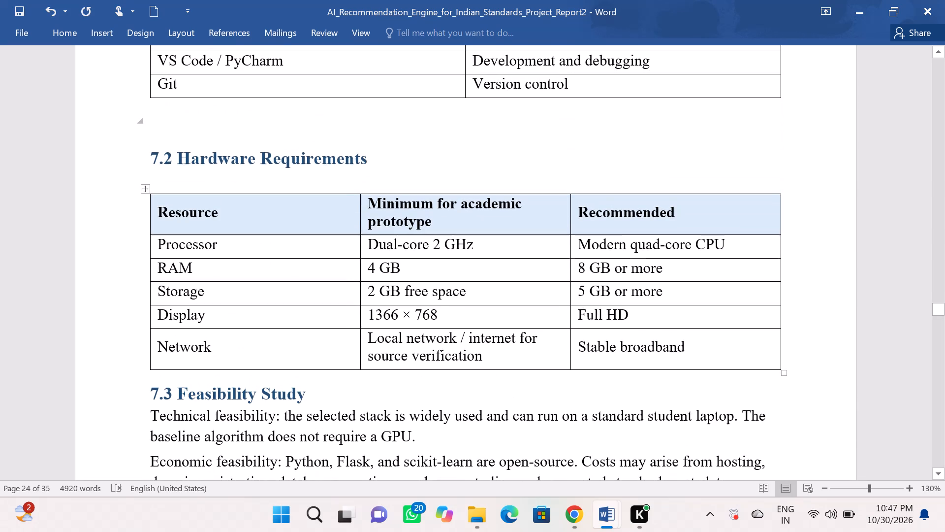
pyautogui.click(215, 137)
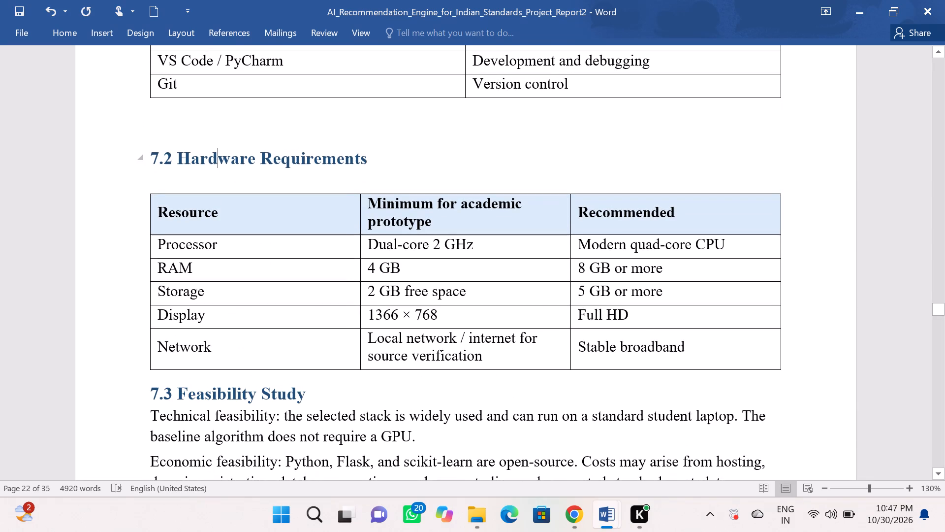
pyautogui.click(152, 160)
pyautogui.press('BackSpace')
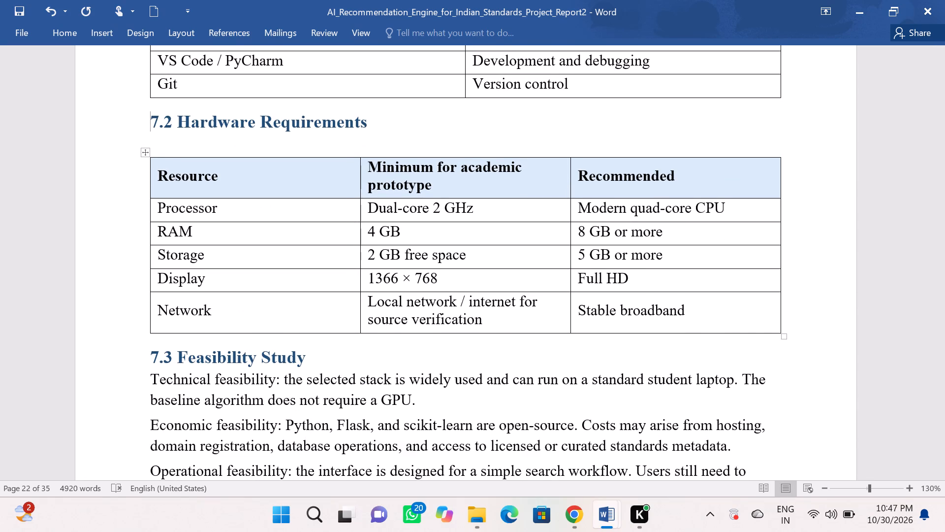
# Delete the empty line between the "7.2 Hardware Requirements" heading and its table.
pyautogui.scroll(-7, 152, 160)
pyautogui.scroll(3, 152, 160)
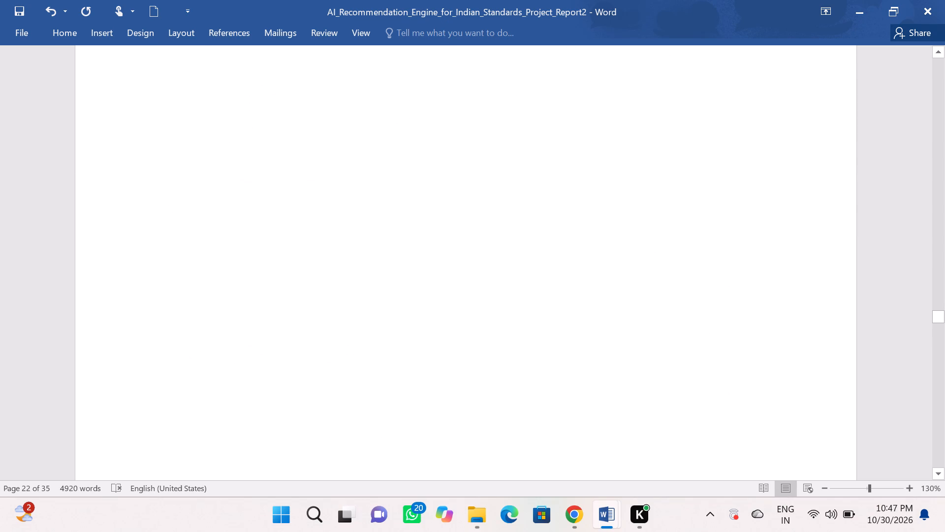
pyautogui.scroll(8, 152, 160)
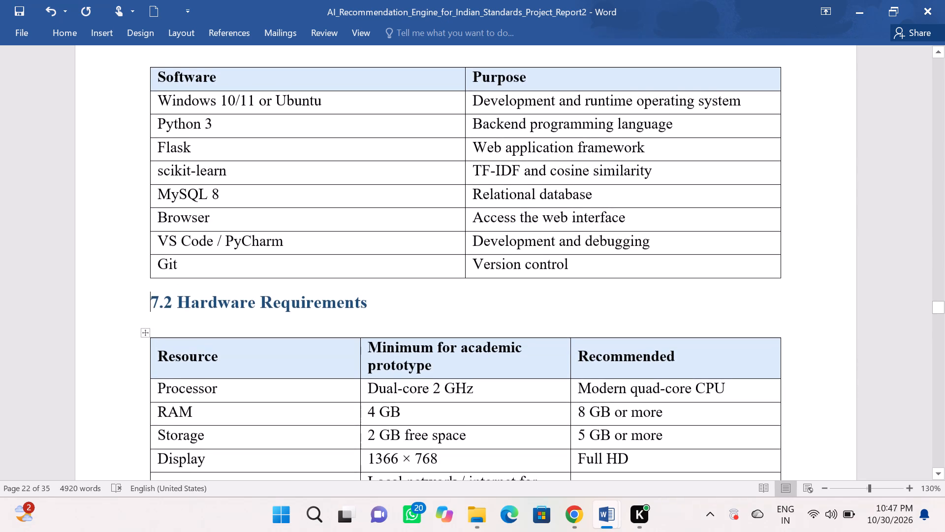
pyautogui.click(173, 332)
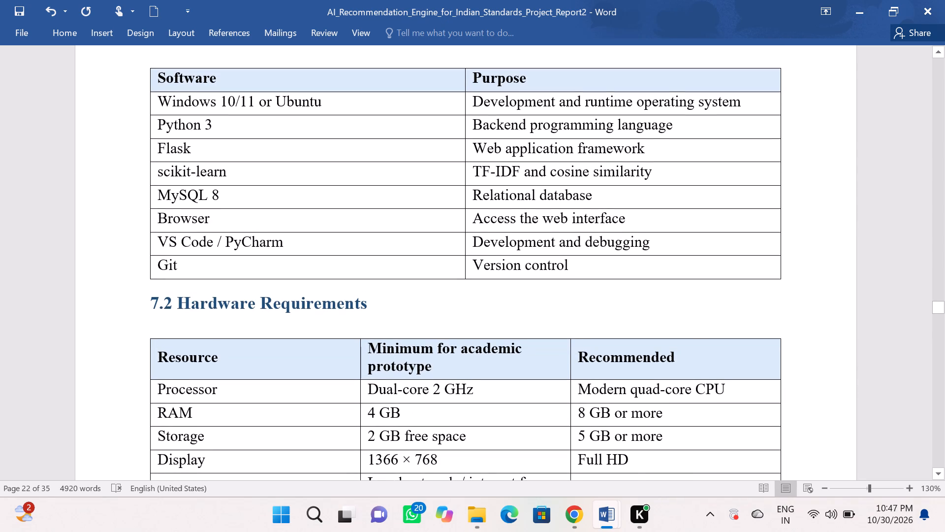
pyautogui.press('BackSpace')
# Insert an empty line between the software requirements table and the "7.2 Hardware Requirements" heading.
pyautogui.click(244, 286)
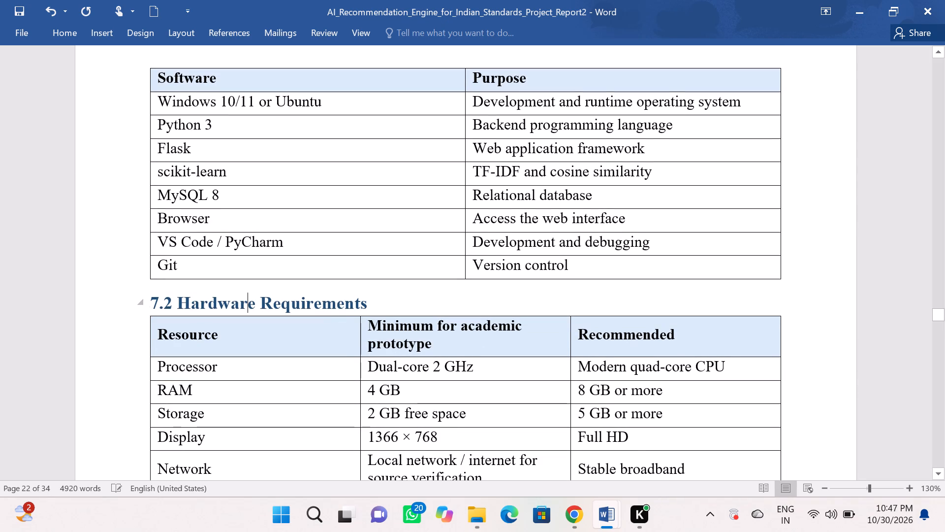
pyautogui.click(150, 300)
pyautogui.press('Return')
# Set the font size of the "7.4 Constraints and Assumptions" heading to 14.
pyautogui.scroll(-4, 150, 300)
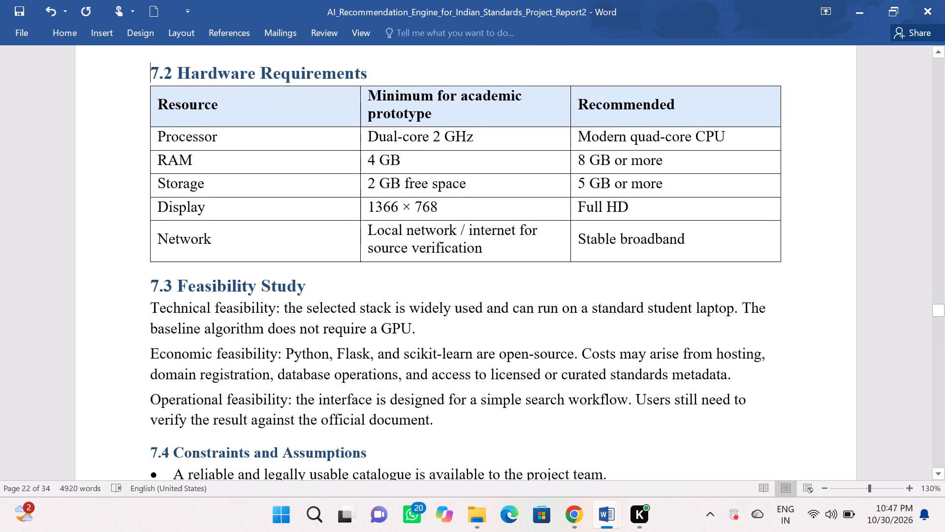
pyautogui.scroll(-1, 150, 300)
pyautogui.scroll(-2, 317, 309)
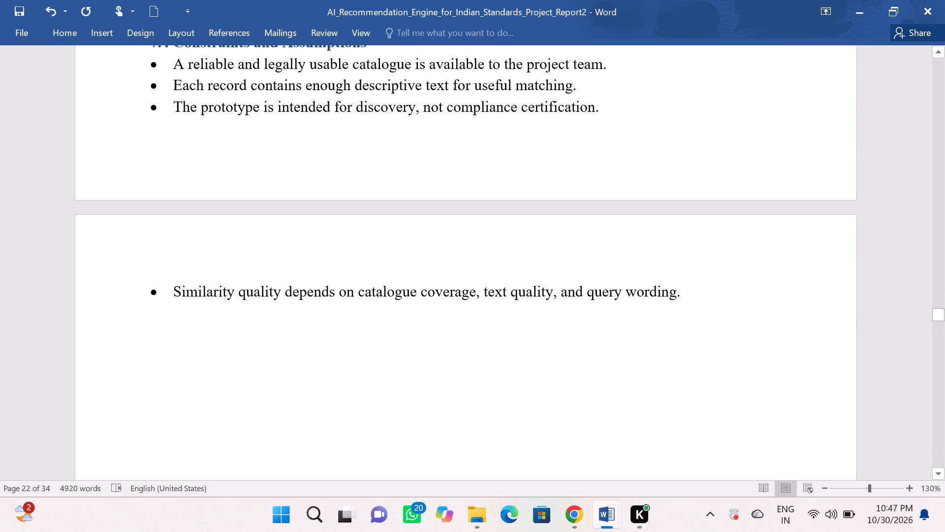
pyautogui.scroll(4, 317, 309)
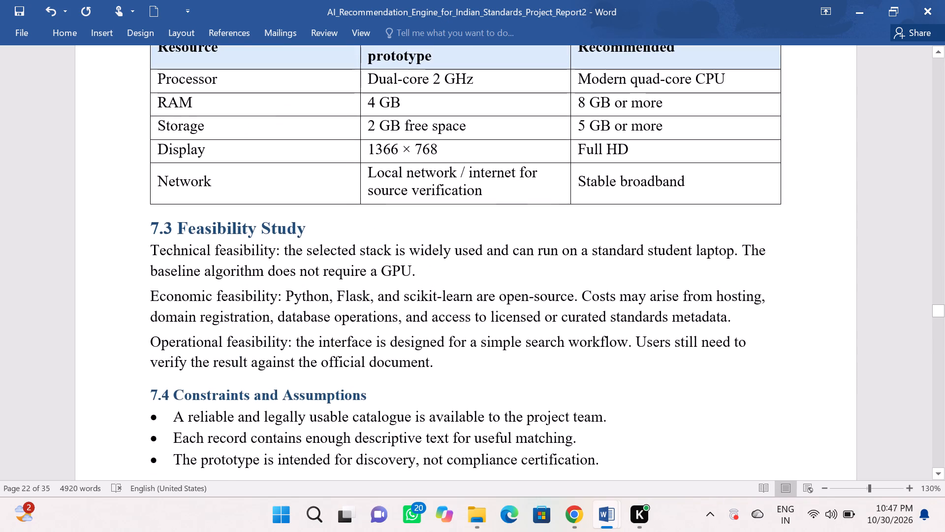
pyautogui.moveTo(366, 396); pyautogui.dragTo(132, 390)
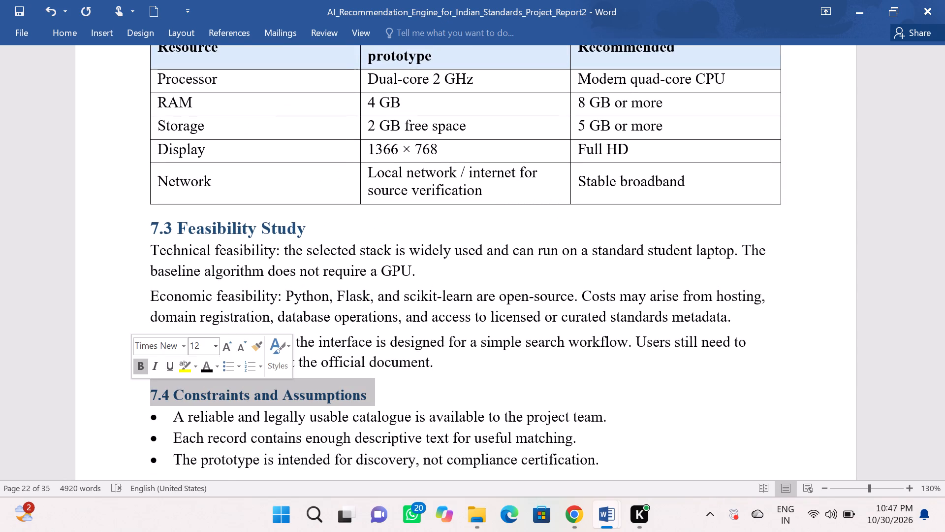
pyautogui.click(202, 346)
pyautogui.press('BackSpace')
pyautogui.write('14')
pyautogui.press('Return')
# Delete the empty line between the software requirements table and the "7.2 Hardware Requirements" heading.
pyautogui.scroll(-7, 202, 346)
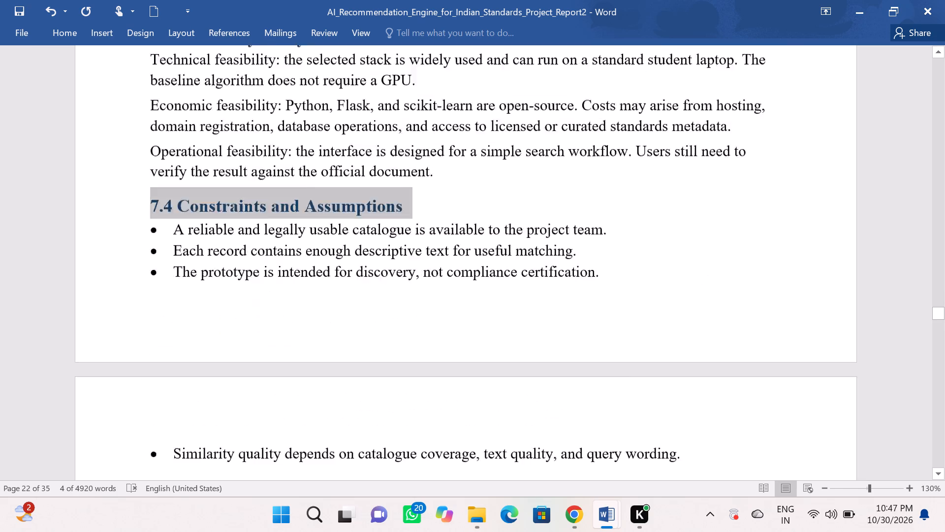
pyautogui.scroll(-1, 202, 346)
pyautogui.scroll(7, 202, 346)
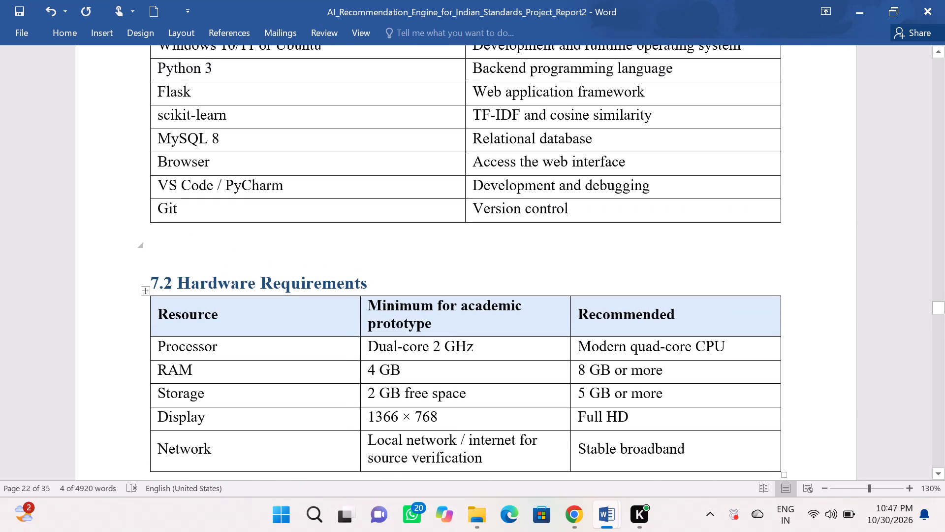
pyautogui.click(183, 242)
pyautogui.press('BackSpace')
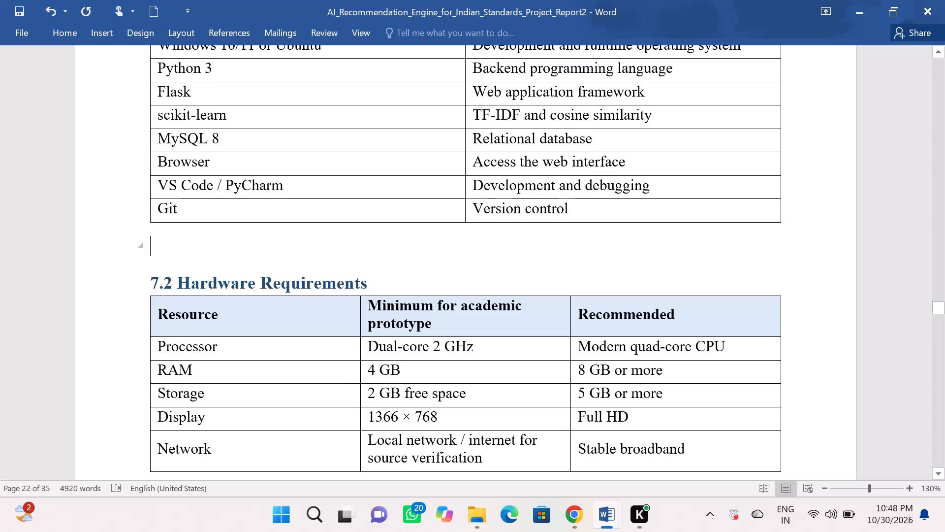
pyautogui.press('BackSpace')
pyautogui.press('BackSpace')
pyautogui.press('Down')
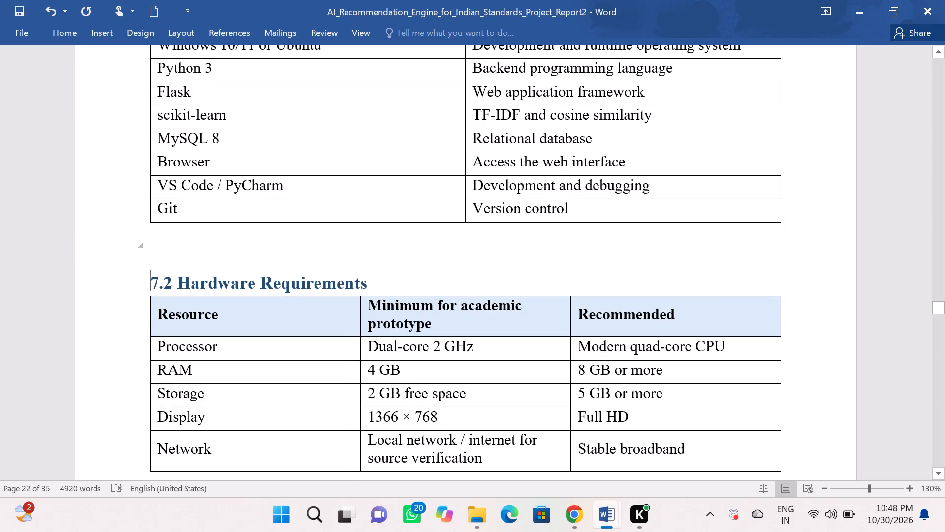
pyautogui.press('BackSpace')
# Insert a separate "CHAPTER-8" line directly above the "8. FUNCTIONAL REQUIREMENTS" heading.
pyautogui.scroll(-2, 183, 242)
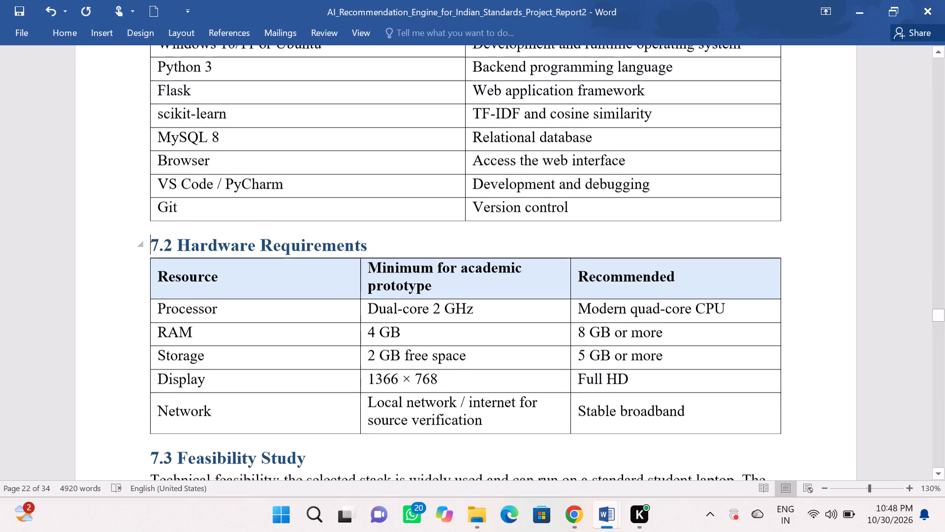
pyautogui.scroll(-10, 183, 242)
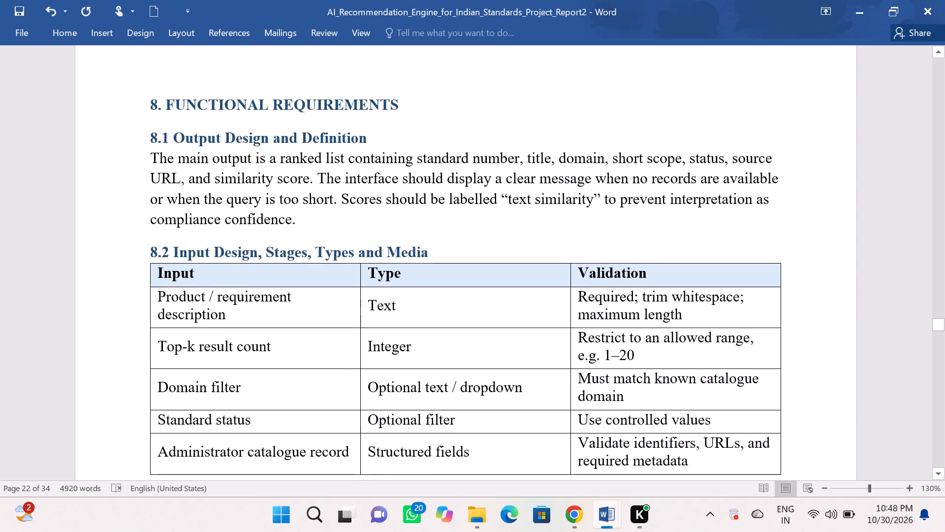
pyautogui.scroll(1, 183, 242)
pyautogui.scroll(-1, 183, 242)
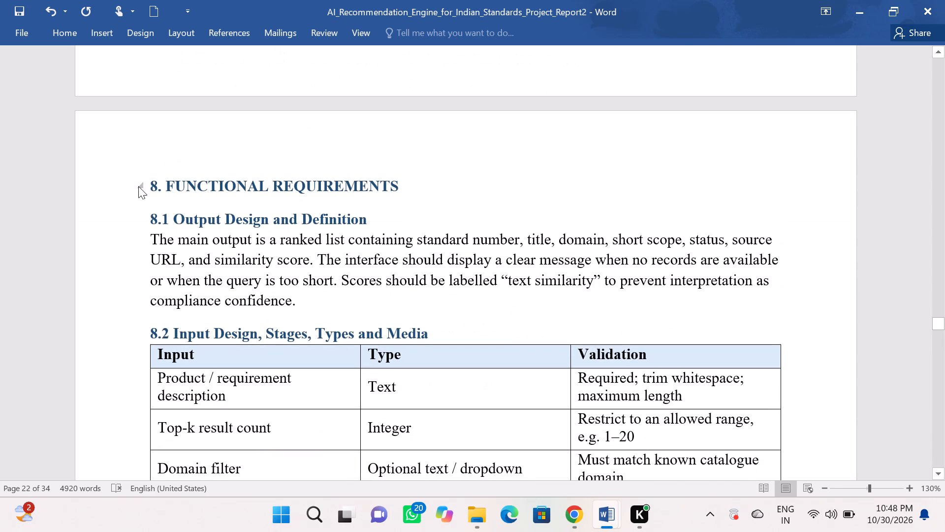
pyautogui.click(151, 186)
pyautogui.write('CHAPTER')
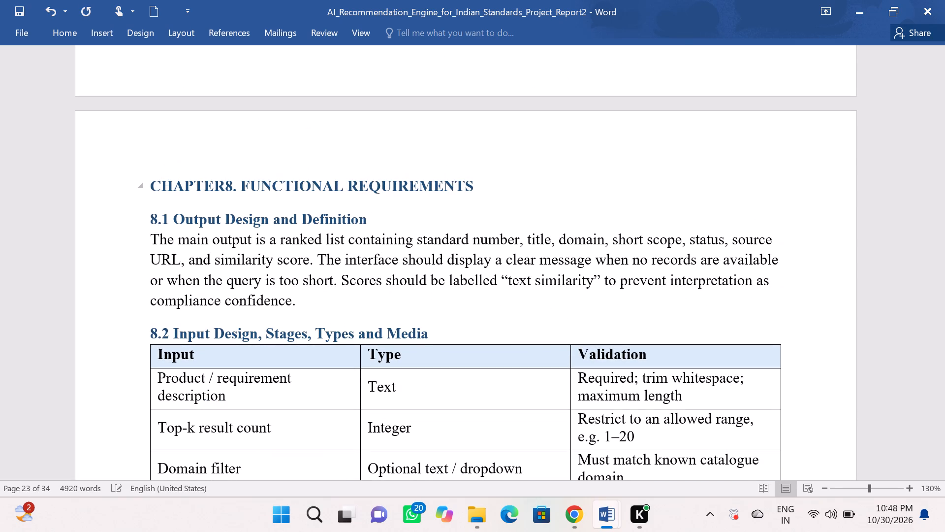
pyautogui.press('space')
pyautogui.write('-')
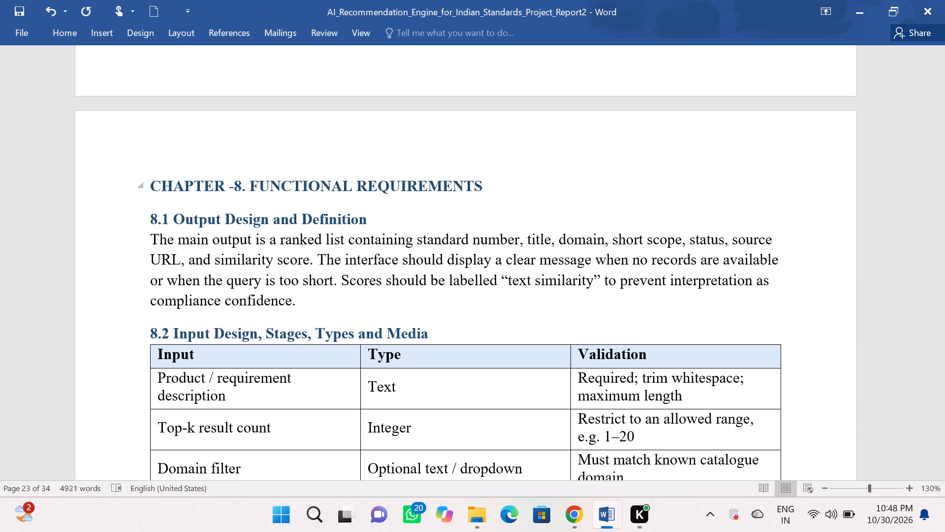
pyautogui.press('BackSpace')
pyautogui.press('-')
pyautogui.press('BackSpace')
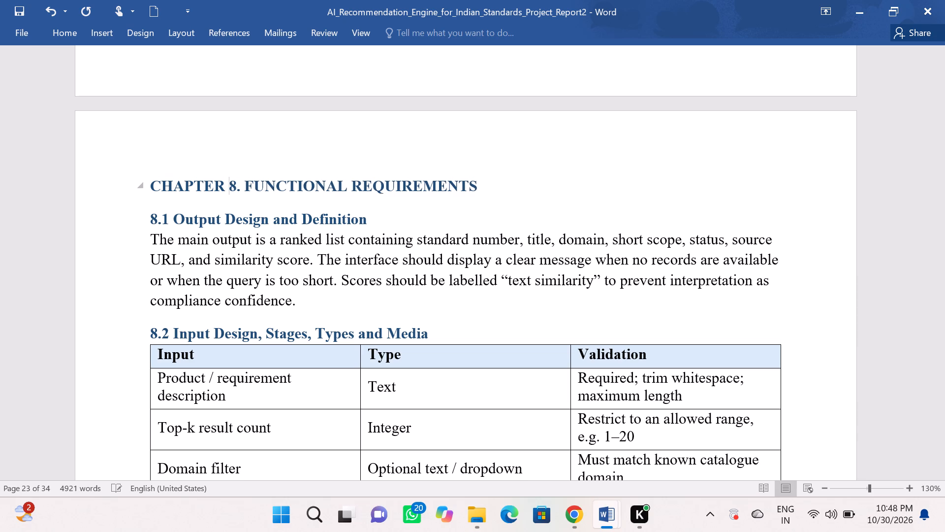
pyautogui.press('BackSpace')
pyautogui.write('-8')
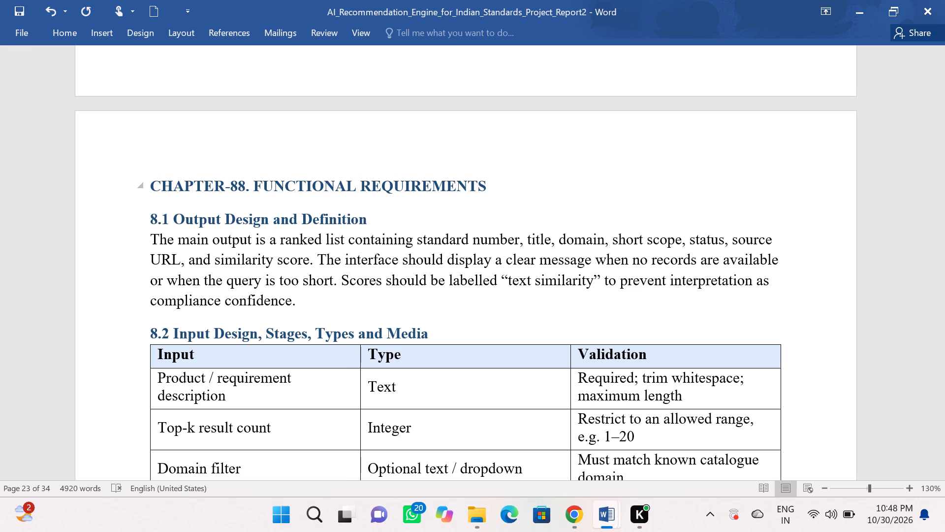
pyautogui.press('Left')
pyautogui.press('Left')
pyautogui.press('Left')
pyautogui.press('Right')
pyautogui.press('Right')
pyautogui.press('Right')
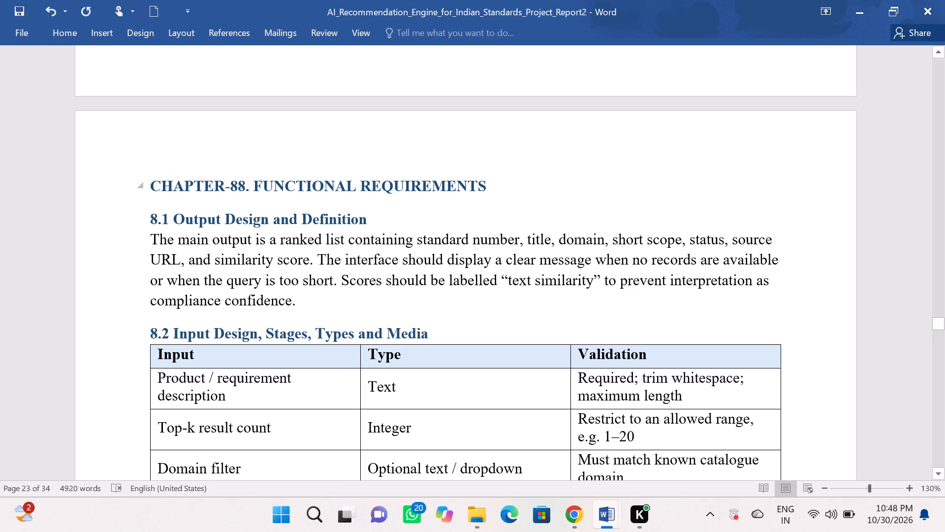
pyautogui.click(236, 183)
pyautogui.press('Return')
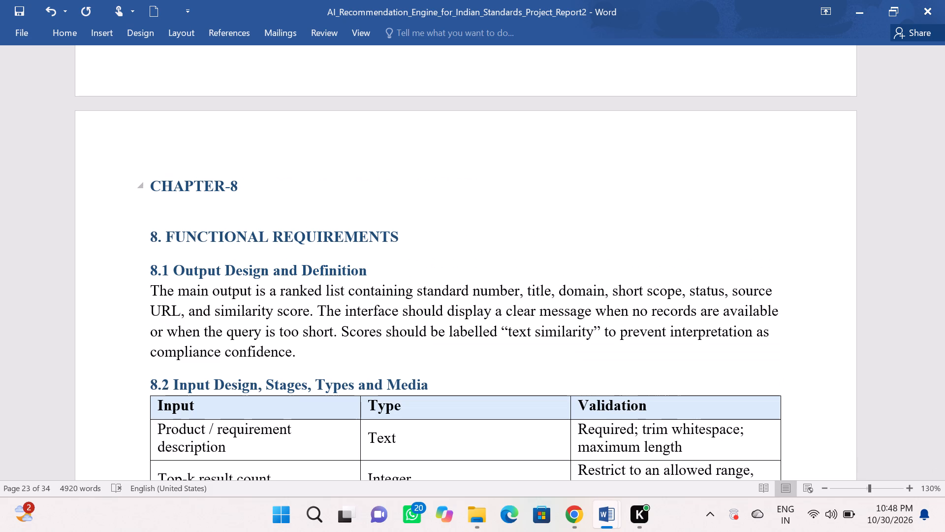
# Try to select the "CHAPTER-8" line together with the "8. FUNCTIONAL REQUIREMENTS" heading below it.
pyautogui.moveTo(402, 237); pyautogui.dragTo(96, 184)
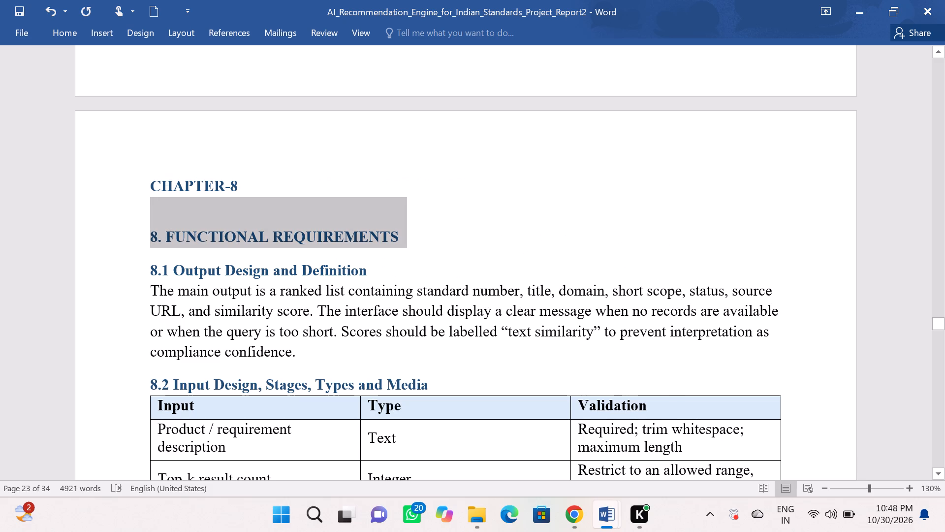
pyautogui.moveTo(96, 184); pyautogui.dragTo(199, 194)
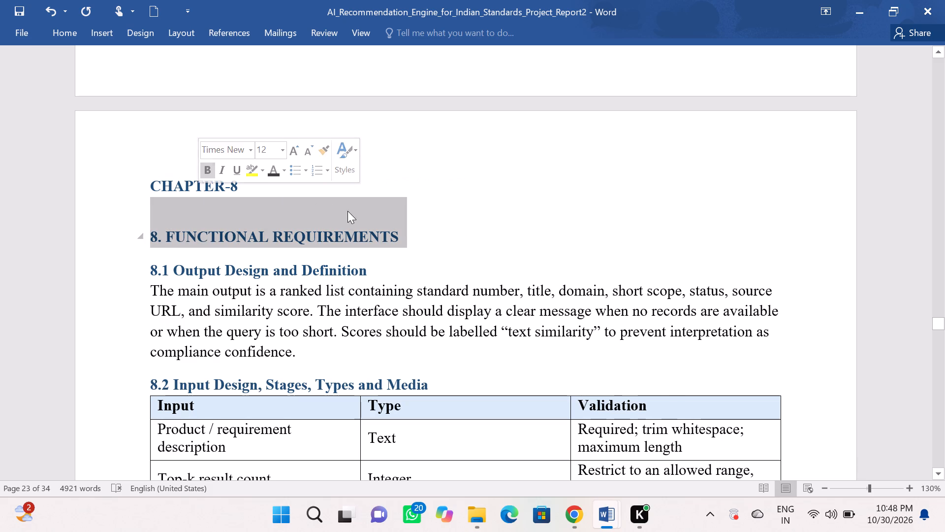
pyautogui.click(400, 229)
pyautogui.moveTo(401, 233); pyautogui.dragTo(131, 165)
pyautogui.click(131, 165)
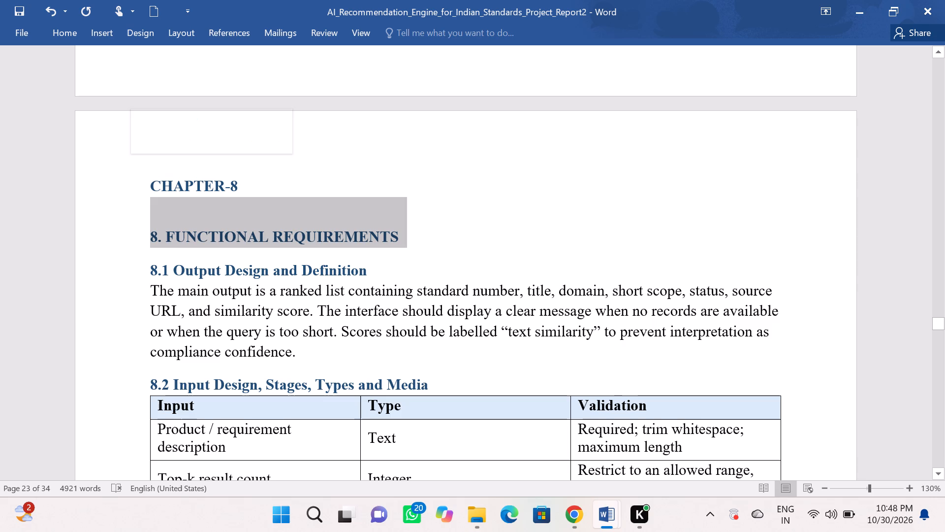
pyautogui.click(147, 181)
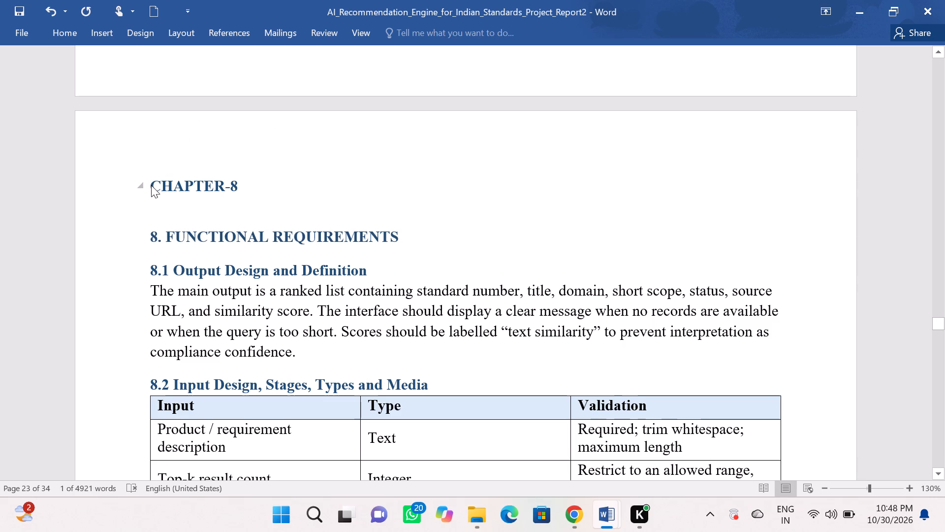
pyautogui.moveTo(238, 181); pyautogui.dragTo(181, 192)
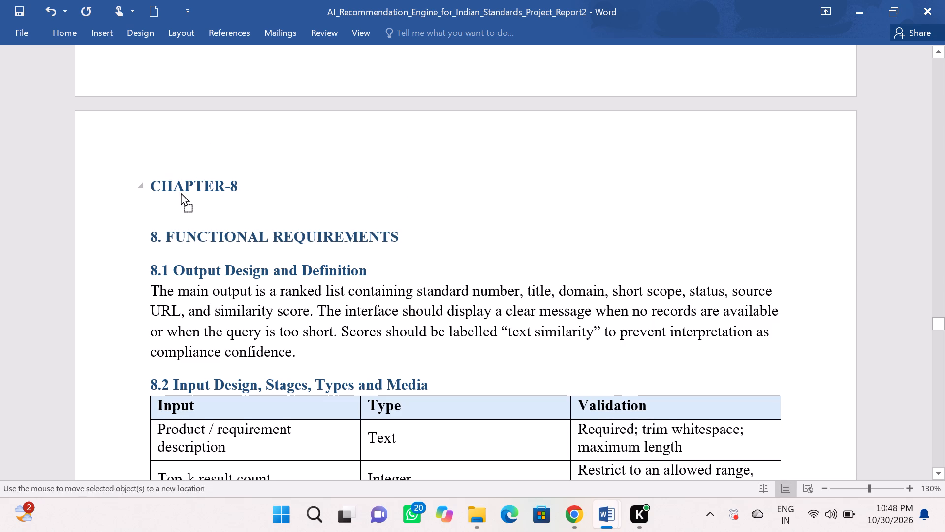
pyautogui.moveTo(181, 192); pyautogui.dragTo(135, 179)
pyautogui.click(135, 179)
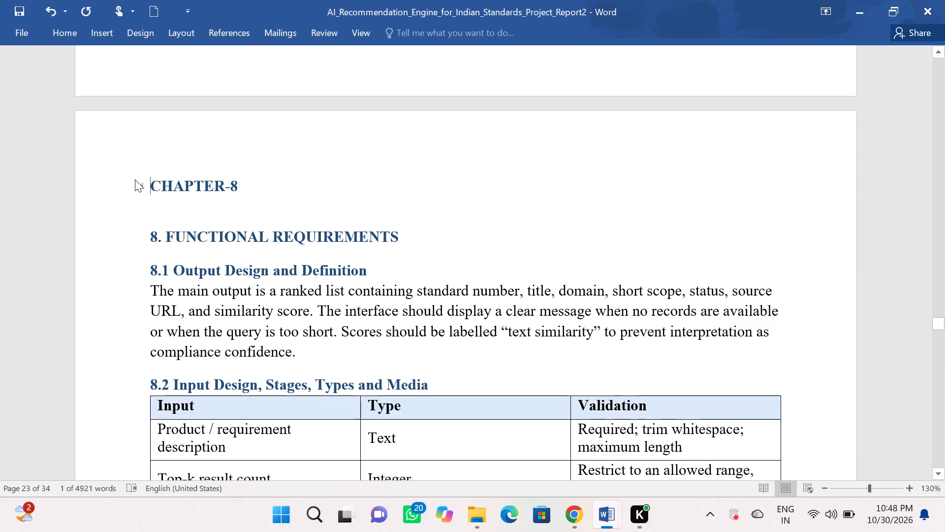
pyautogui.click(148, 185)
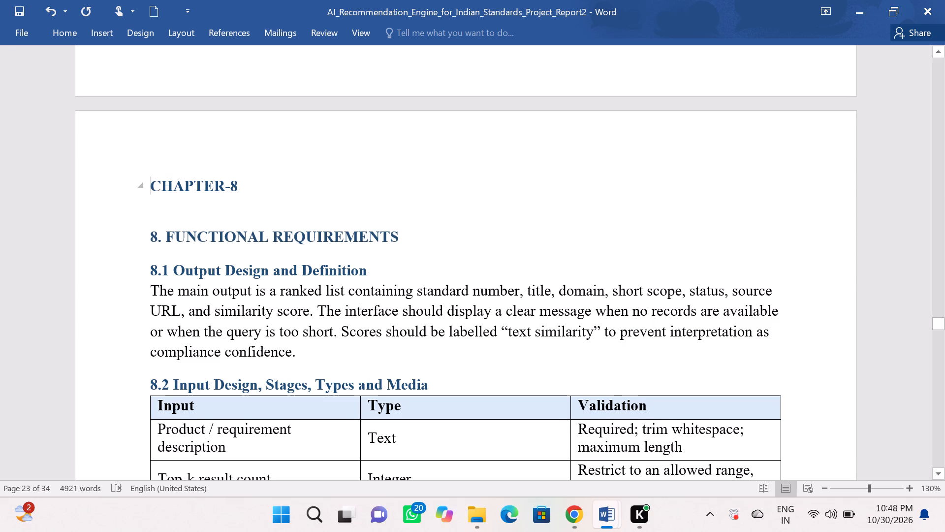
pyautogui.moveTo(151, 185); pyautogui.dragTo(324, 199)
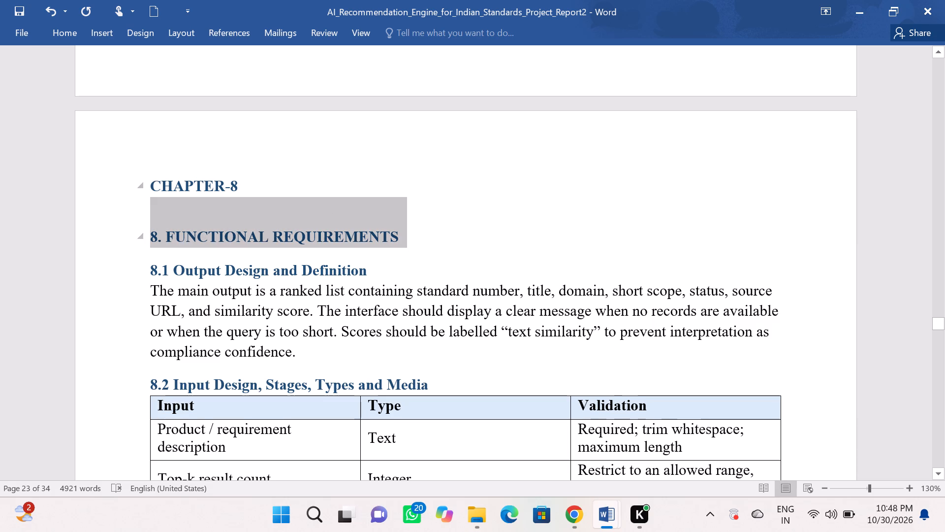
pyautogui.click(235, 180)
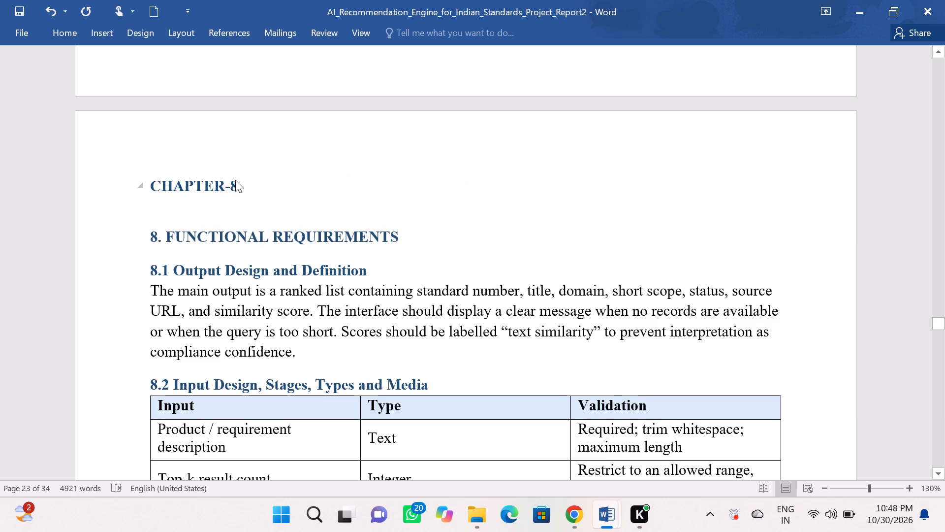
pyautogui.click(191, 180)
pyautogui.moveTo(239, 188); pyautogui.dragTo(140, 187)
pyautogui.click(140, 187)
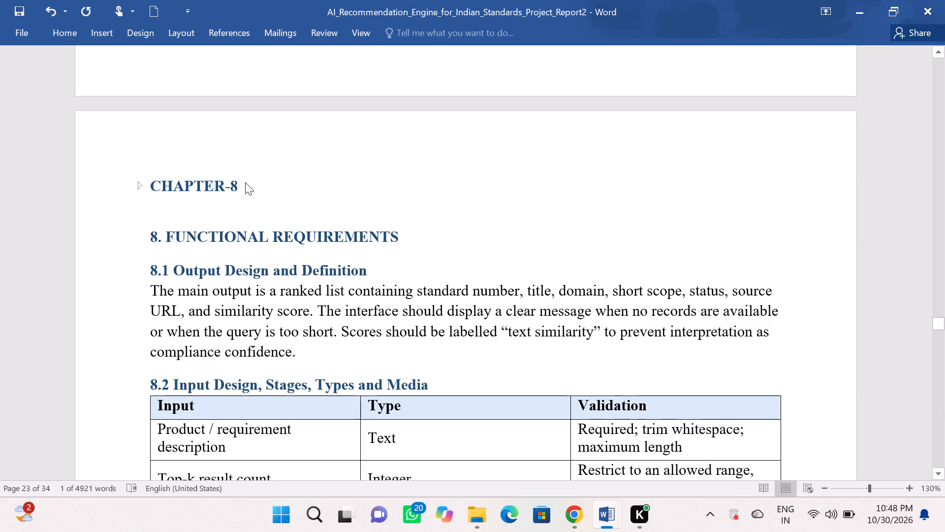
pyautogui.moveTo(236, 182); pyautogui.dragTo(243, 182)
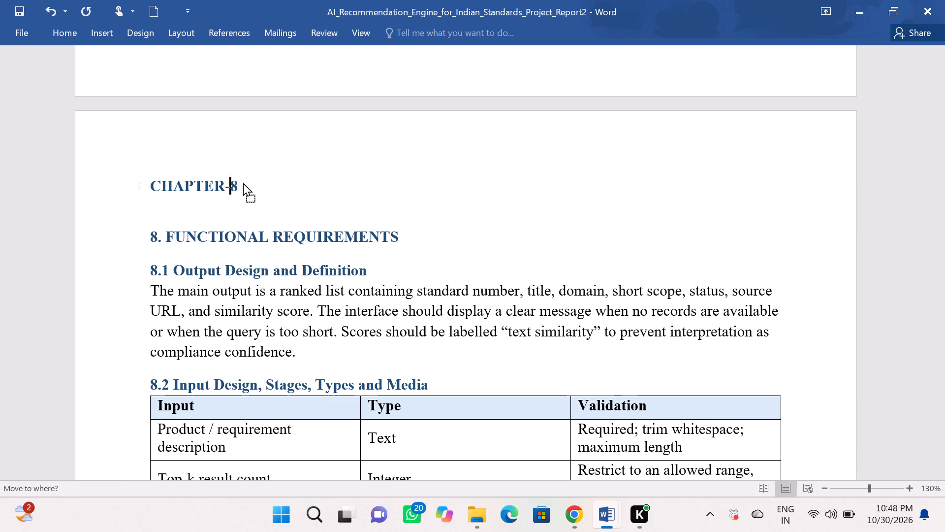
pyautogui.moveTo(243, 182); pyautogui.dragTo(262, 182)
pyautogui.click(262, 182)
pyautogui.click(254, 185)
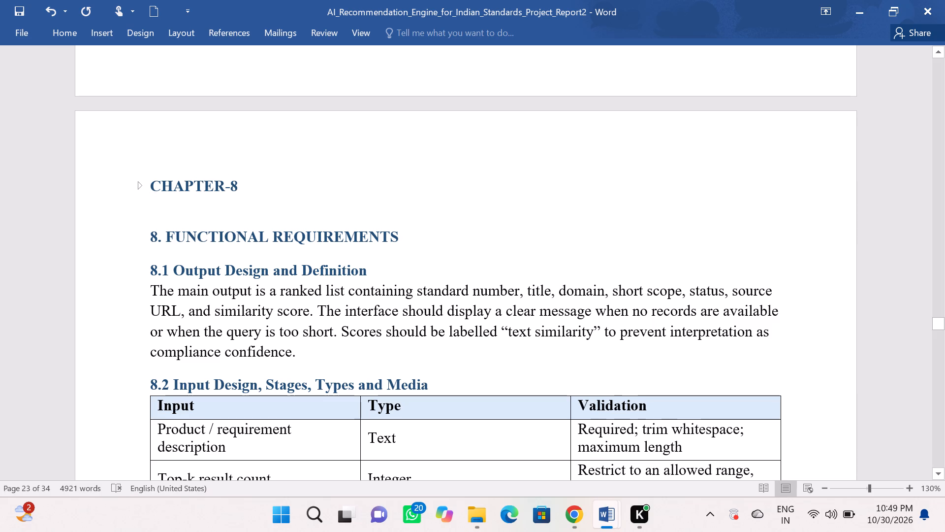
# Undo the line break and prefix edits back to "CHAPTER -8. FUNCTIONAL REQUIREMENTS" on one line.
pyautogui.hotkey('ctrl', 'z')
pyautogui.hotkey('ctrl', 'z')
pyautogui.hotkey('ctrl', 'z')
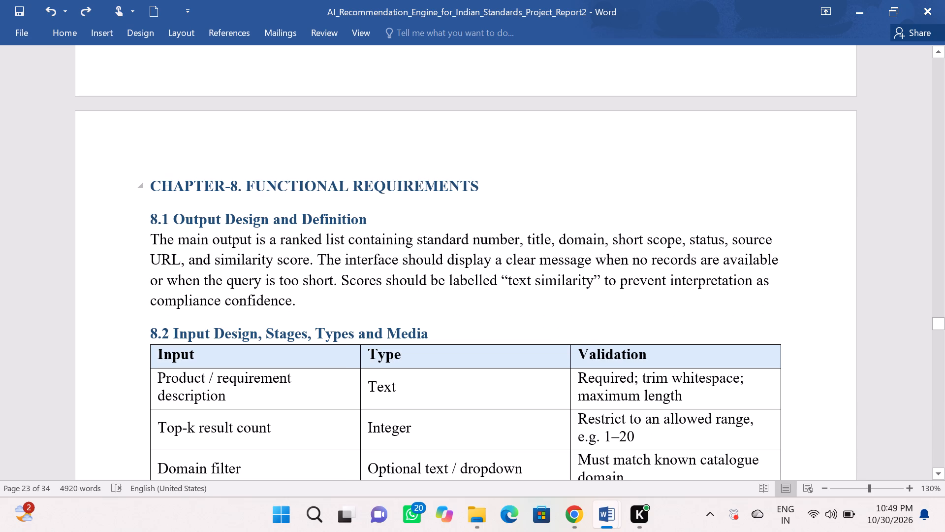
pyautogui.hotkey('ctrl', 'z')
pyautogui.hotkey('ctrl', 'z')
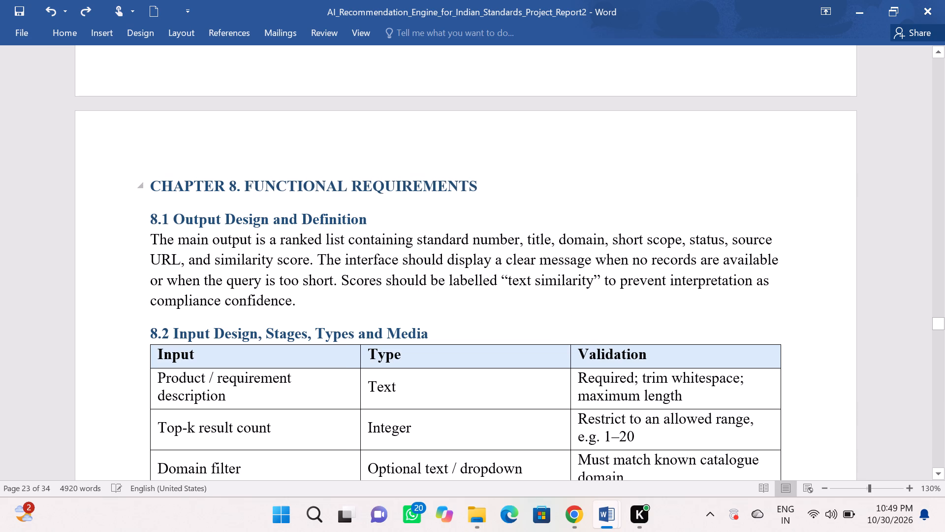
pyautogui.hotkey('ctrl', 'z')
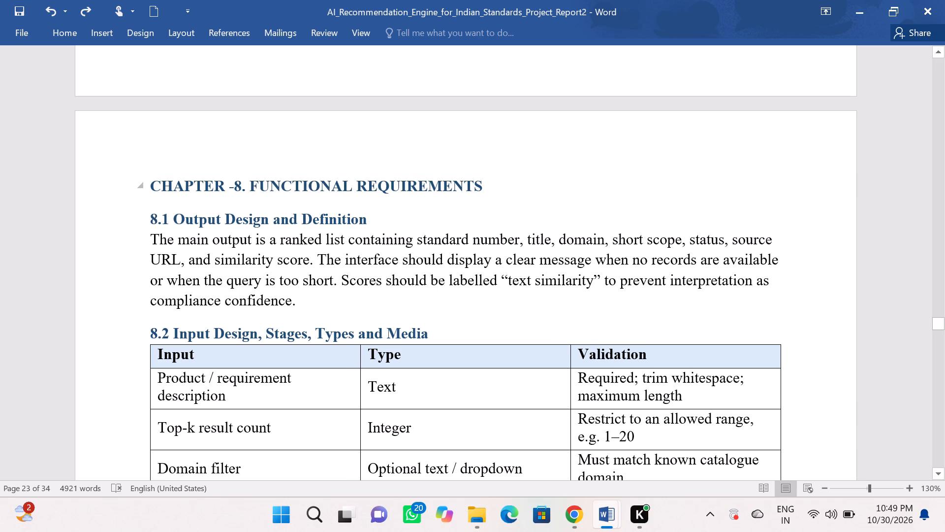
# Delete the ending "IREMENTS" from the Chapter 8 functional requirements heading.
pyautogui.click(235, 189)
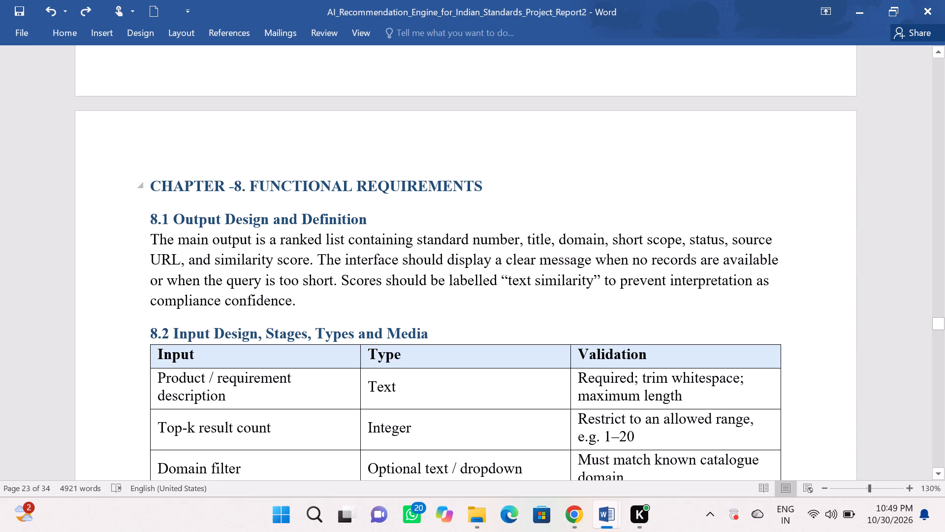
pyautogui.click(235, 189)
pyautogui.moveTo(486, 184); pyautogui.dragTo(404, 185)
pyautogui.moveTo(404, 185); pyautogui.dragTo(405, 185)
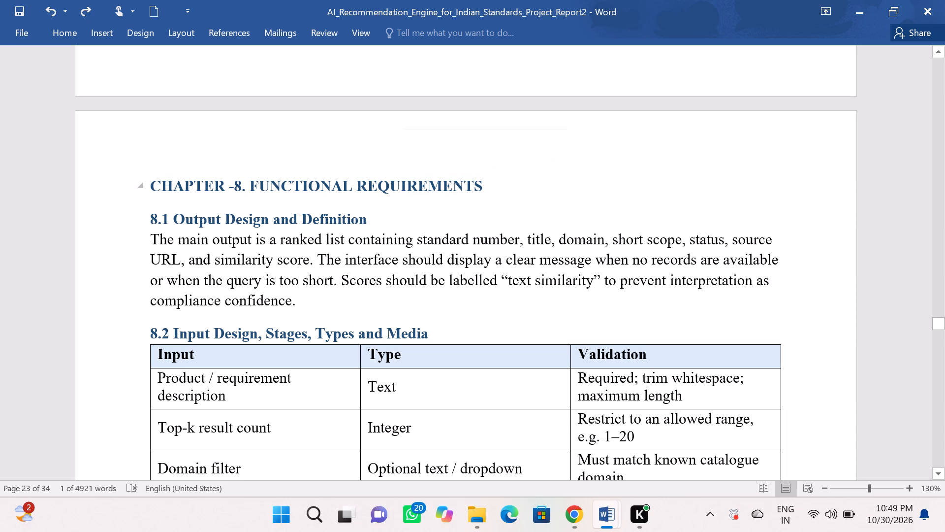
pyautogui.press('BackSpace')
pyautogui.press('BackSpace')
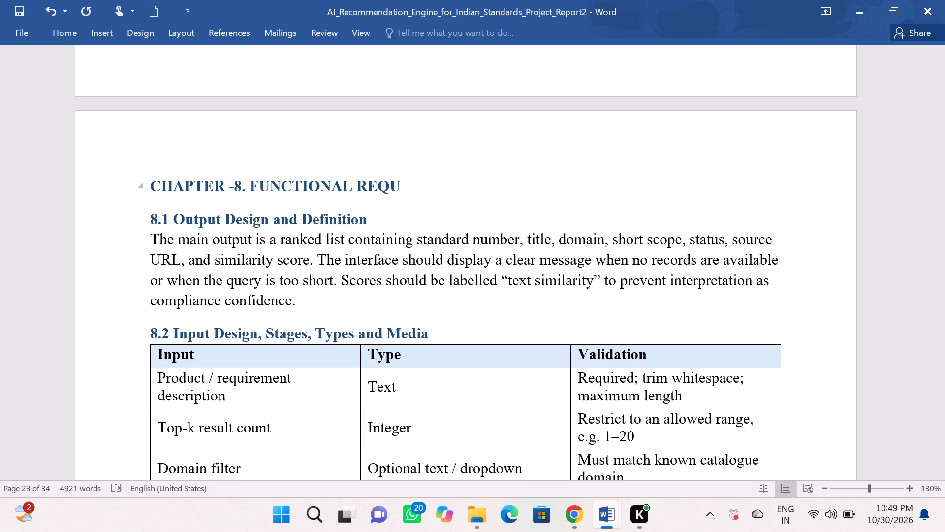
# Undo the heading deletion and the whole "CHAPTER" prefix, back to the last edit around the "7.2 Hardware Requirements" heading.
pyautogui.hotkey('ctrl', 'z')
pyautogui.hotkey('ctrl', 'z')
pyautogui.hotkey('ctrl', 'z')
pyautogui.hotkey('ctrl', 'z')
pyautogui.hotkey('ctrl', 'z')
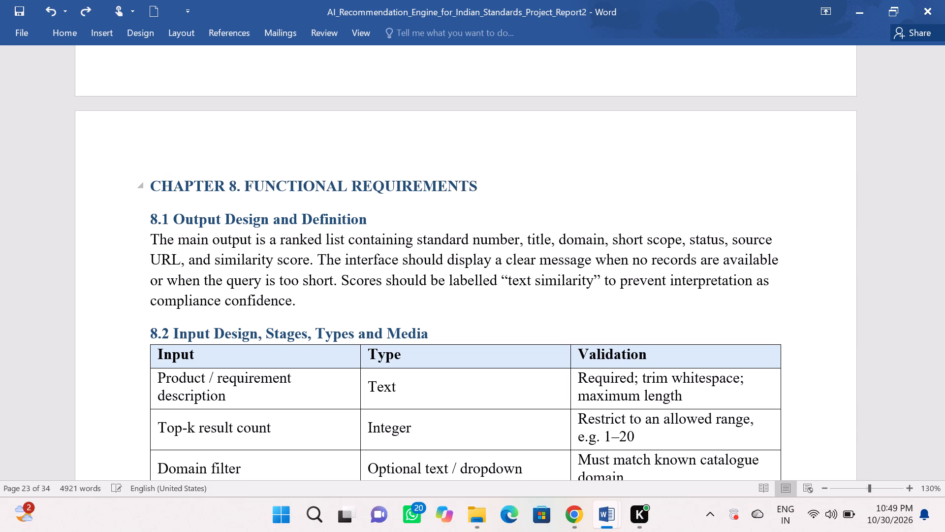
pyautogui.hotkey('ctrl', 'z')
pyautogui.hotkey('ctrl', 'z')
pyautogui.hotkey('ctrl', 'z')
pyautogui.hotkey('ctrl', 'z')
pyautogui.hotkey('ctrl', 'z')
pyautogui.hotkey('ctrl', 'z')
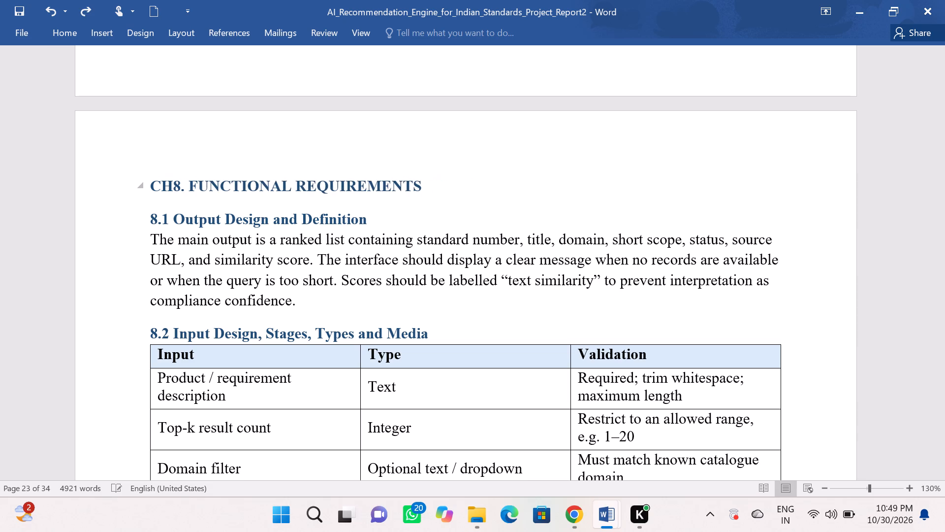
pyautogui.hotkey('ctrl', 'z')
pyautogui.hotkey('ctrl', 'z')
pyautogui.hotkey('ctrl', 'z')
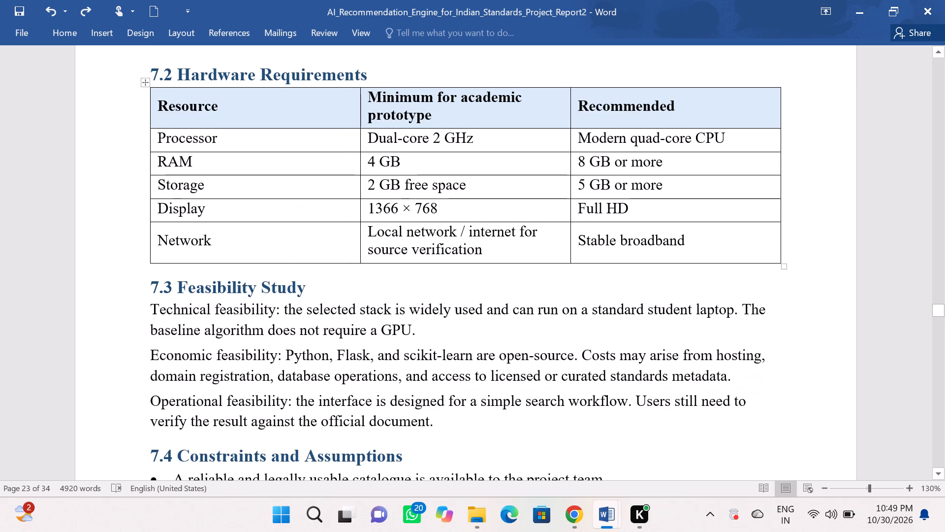
# Remove the gap before the "7.2 Hardware Requirements" heading so it directly follows the software requirements table.
pyautogui.scroll(1, 285, 189)
pyautogui.scroll(-6, 285, 189)
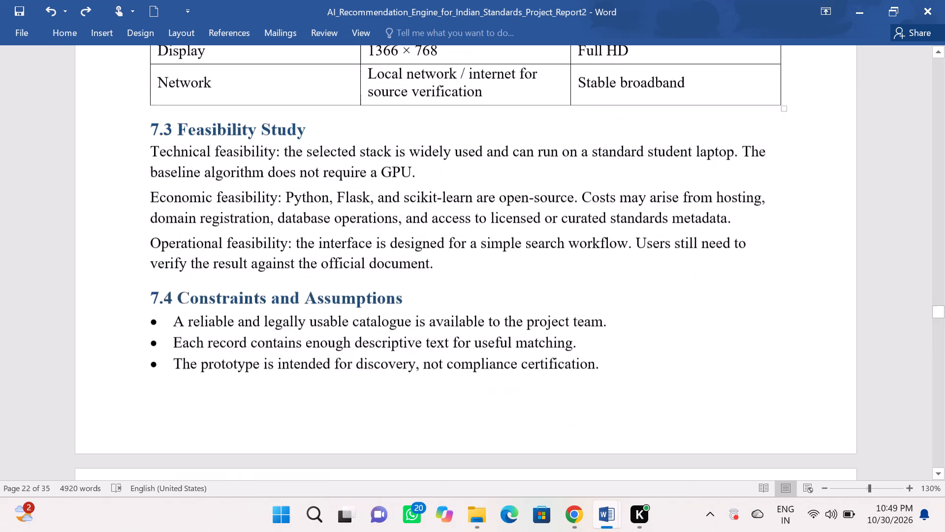
pyautogui.scroll(3, 285, 189)
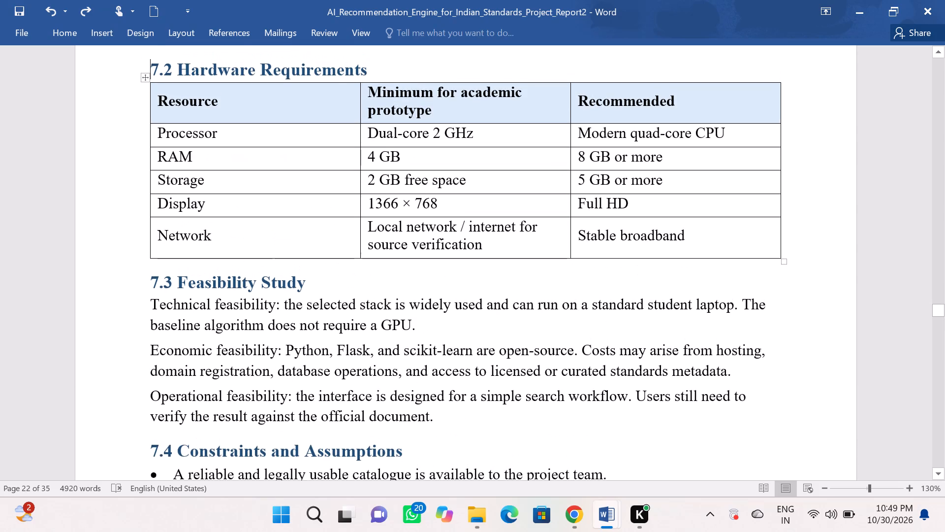
pyautogui.scroll(1, 285, 189)
pyautogui.press('BackSpace')
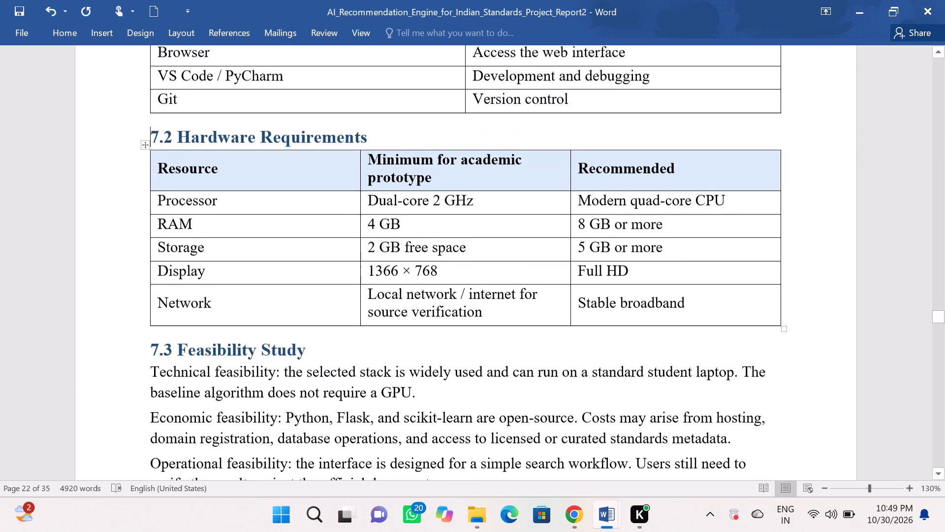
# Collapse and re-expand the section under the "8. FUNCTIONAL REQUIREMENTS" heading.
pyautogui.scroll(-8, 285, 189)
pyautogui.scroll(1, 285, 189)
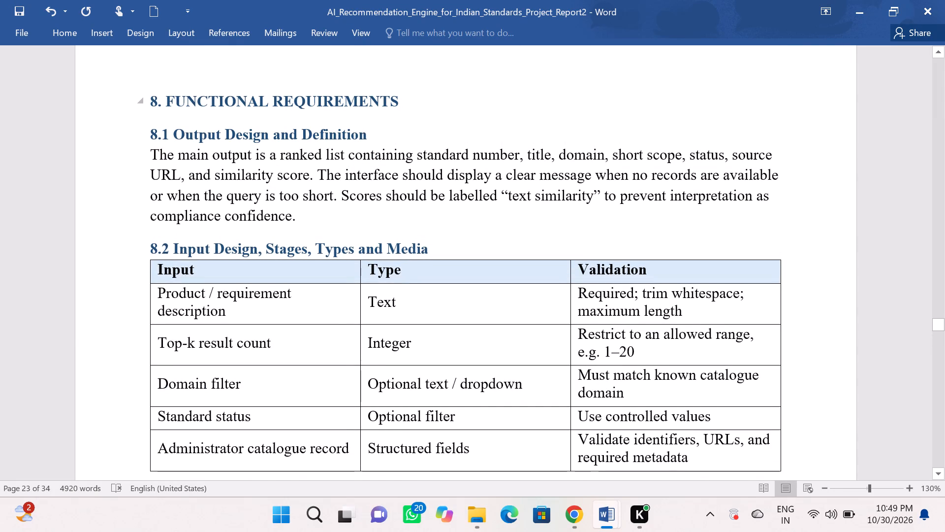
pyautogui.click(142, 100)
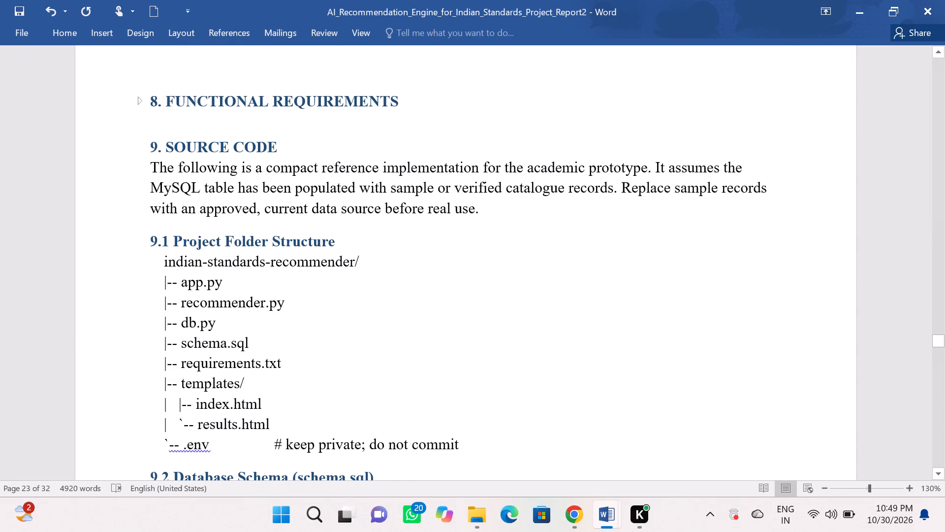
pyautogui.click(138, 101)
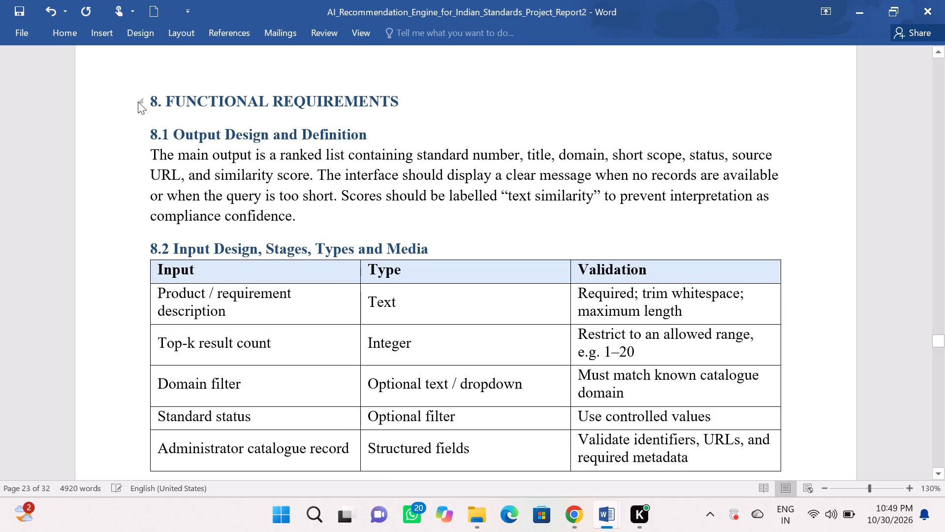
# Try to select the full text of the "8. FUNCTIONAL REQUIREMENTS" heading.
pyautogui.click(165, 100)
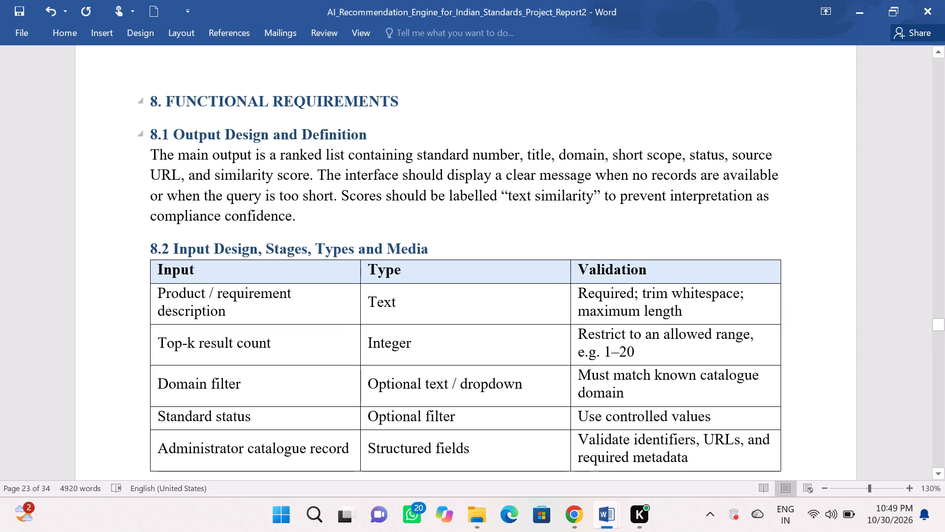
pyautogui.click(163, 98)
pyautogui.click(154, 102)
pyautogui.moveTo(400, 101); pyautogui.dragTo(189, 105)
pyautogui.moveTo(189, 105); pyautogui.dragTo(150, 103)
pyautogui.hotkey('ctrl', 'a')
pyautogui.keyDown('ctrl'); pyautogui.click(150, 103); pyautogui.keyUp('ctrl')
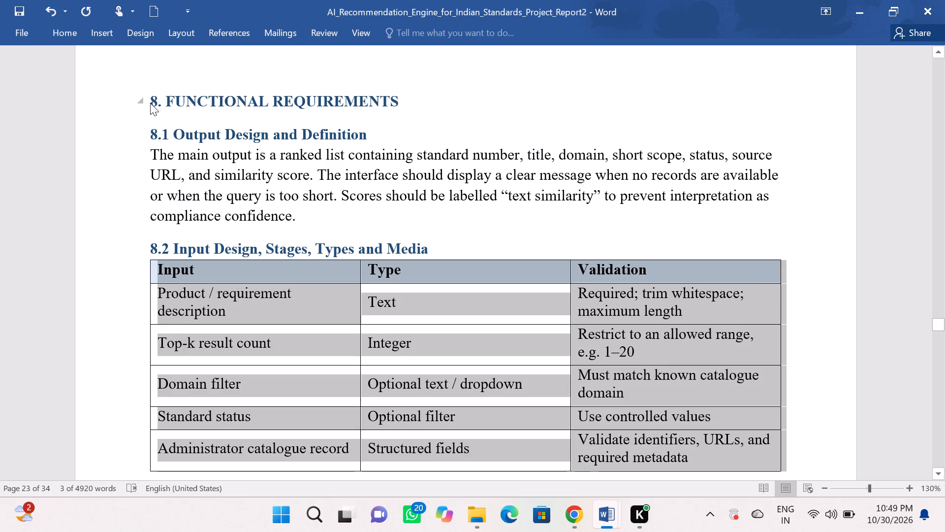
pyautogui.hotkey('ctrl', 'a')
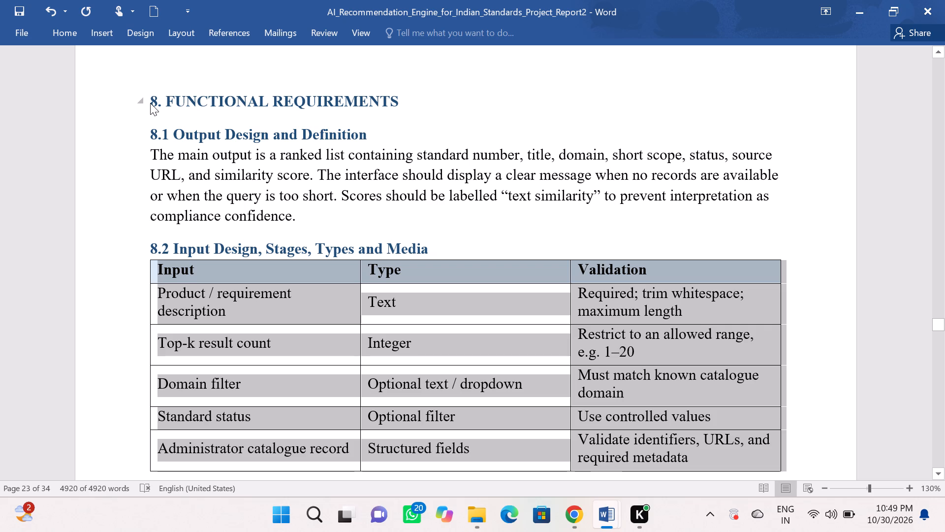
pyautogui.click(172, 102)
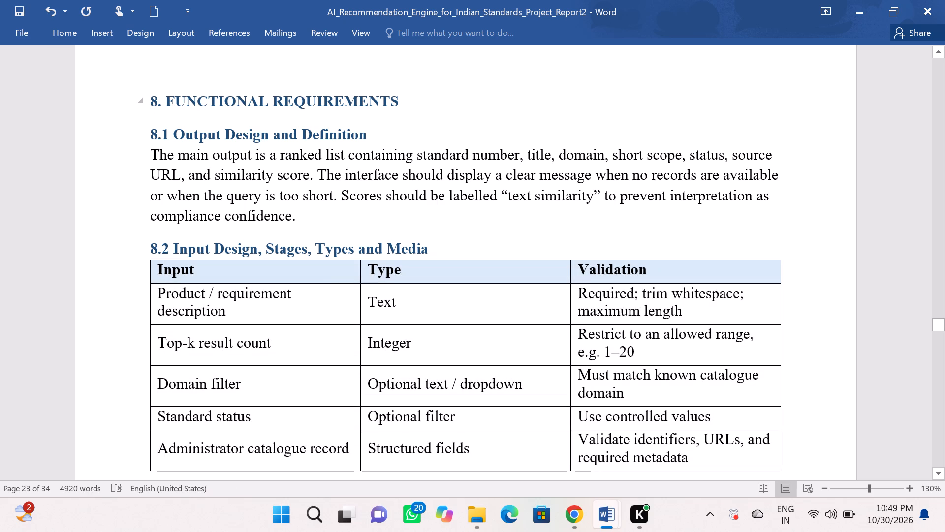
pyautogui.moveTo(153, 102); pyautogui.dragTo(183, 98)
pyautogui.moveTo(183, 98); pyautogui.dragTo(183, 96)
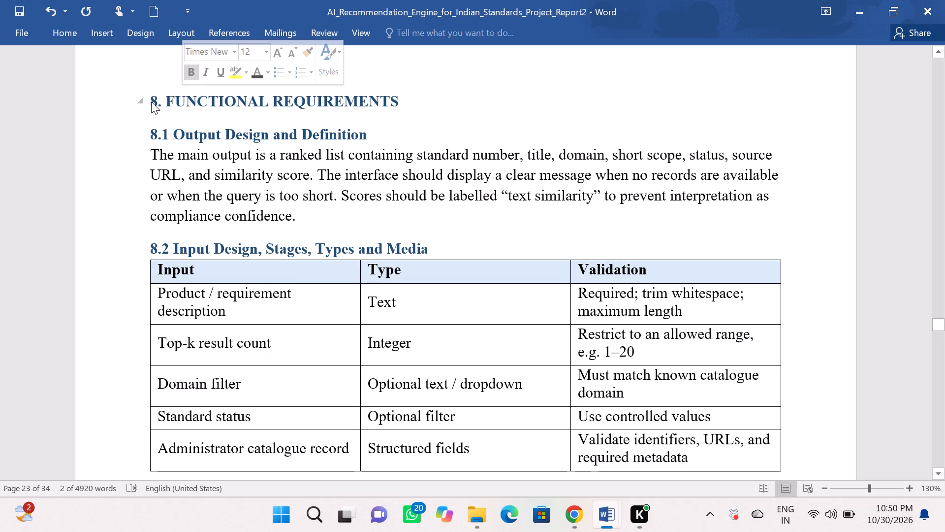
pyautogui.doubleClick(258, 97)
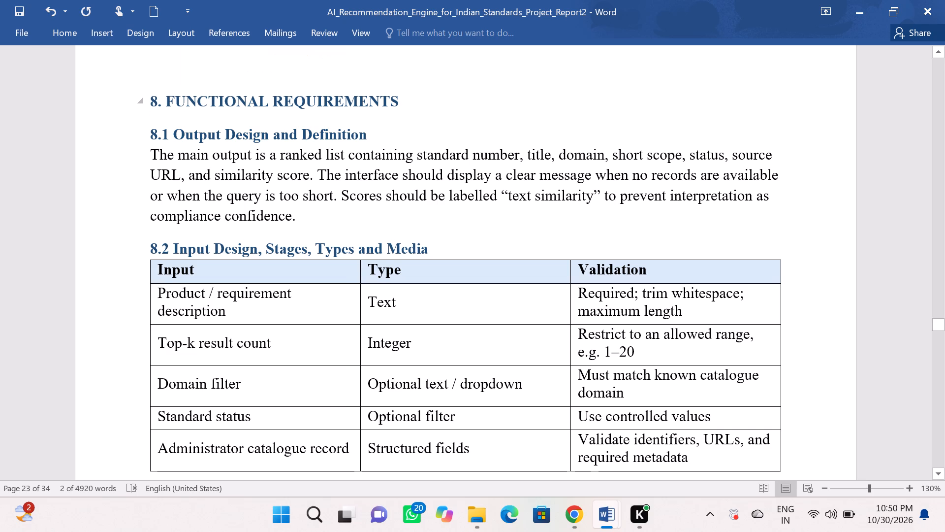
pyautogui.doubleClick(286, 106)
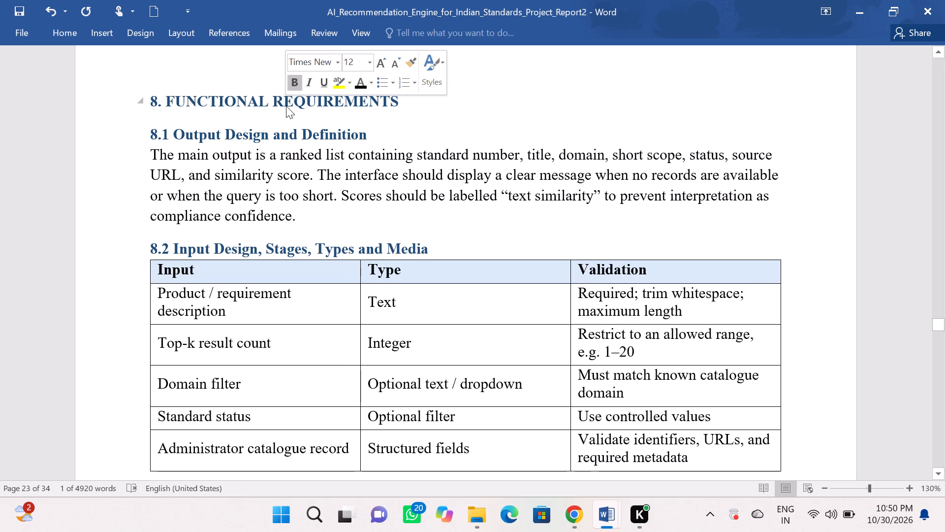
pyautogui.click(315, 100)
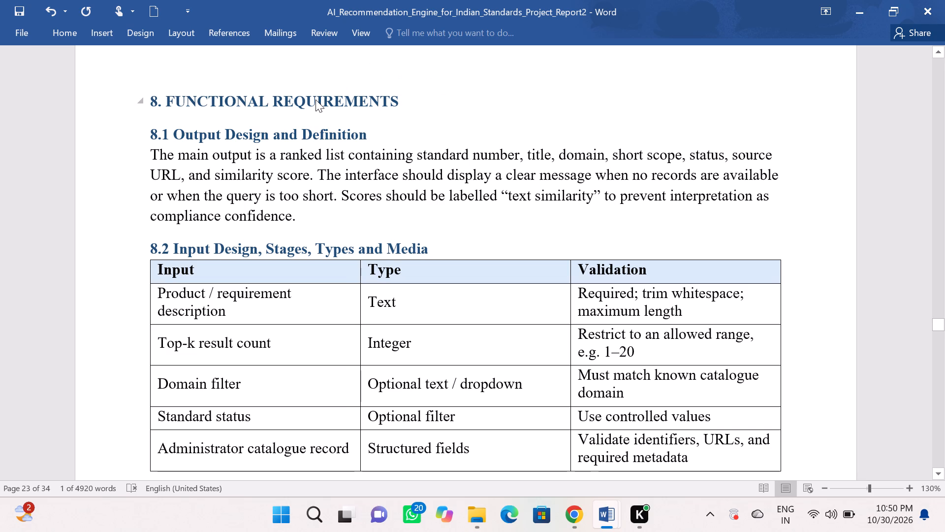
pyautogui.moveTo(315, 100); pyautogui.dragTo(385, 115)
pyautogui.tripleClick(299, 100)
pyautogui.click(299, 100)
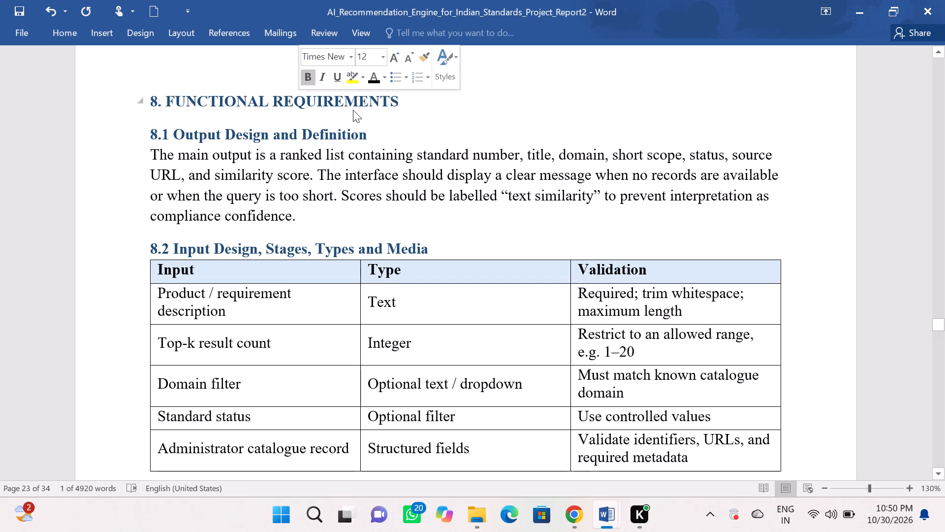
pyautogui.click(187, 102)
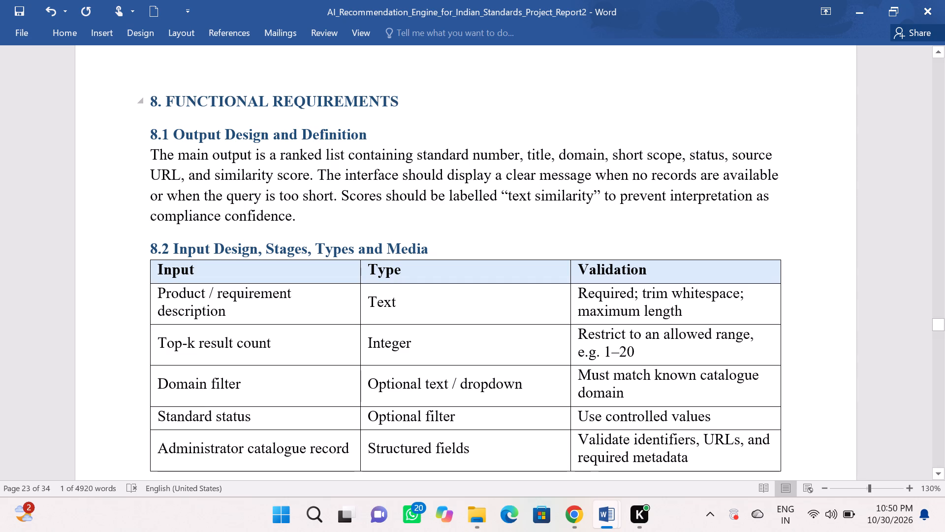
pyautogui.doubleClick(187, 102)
# Insert "CHAPTER-8" as a separate line directly above the "8. FUNCTIONAL REQUIREMENTS" heading.
pyautogui.click(153, 101)
pyautogui.write('CH')
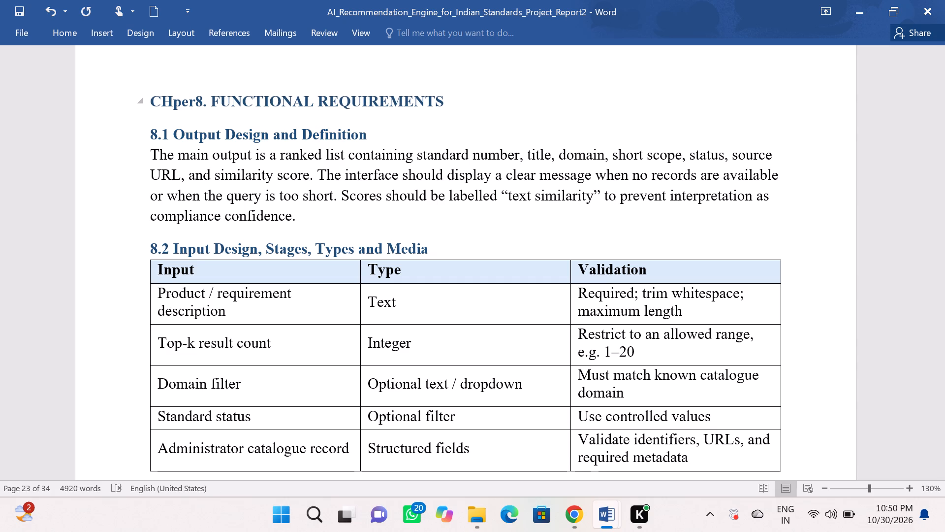
pyautogui.press('BackSpace')
pyautogui.press('BackSpace')
pyautogui.press('BackSpace')
pyautogui.press('BackSpace')
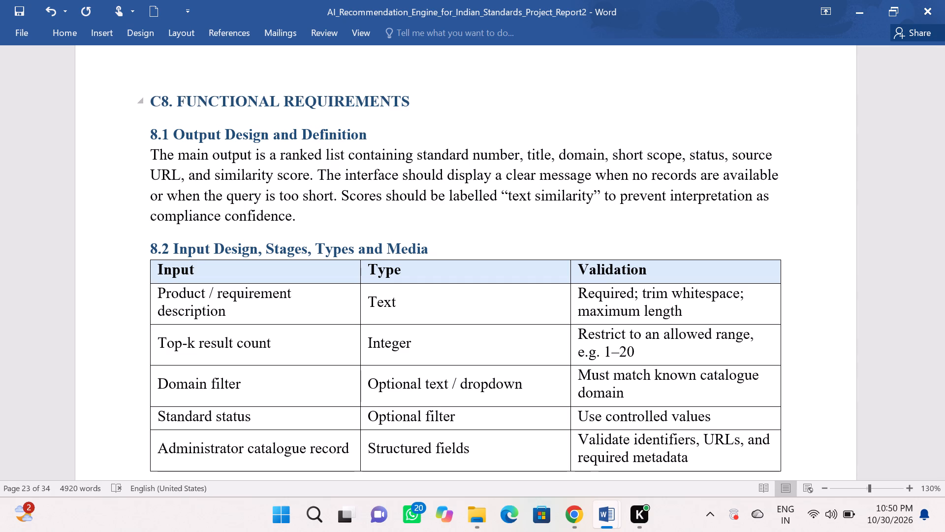
pyautogui.write('haper')
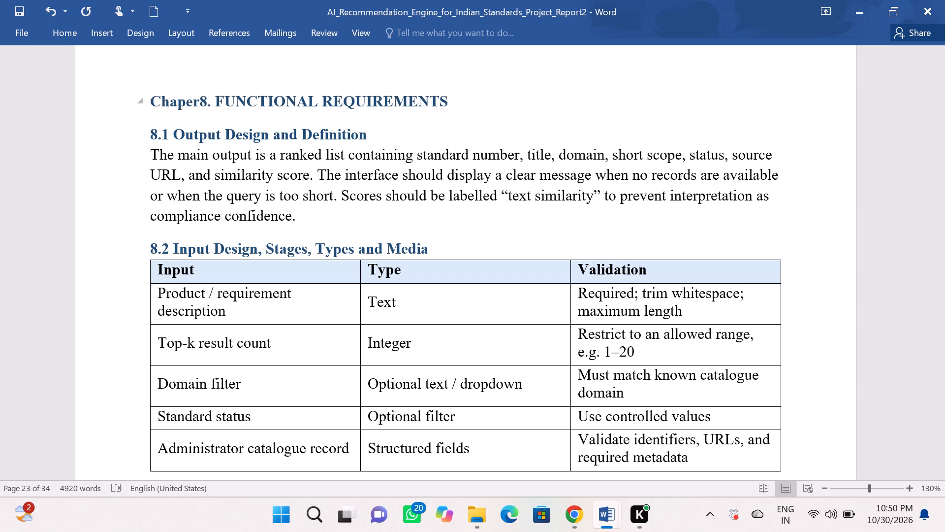
pyautogui.press('BackSpace')
pyautogui.press('BackSpace')
pyautogui.press('BackSpace')
pyautogui.press('BackSpace')
pyautogui.press('BackSpace')
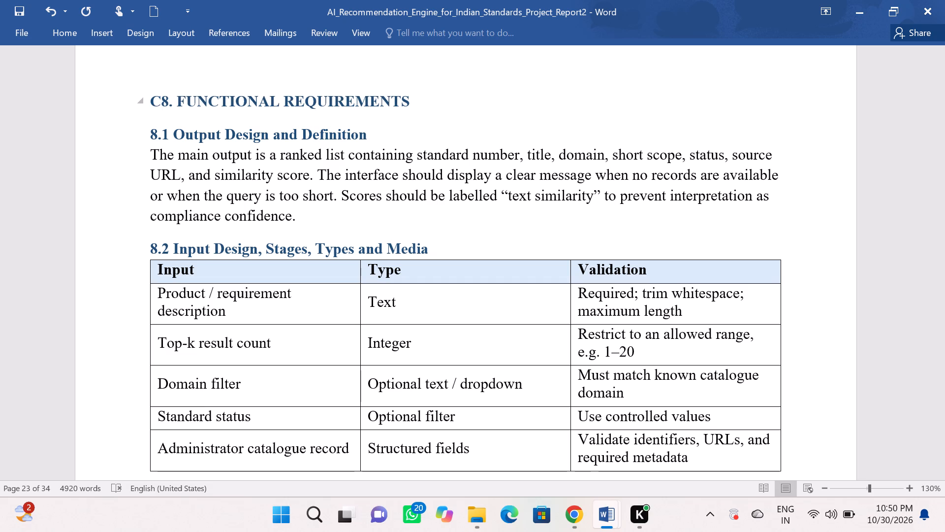
pyautogui.press('h')
pyautogui.write('APTER')
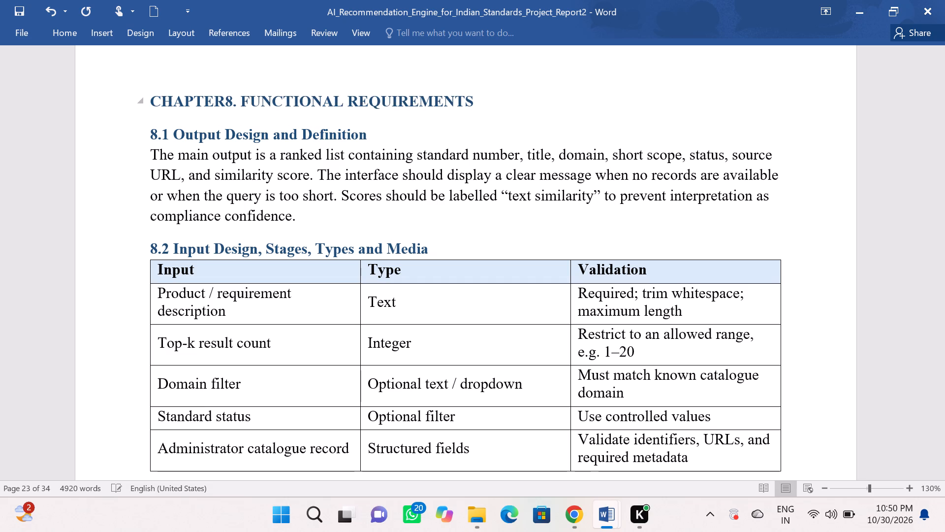
pyautogui.press('-')
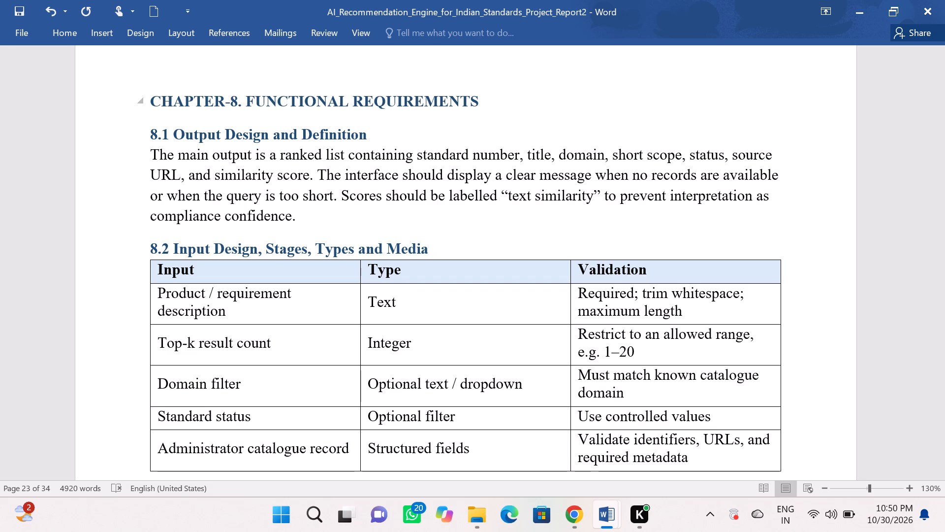
pyautogui.press('8')
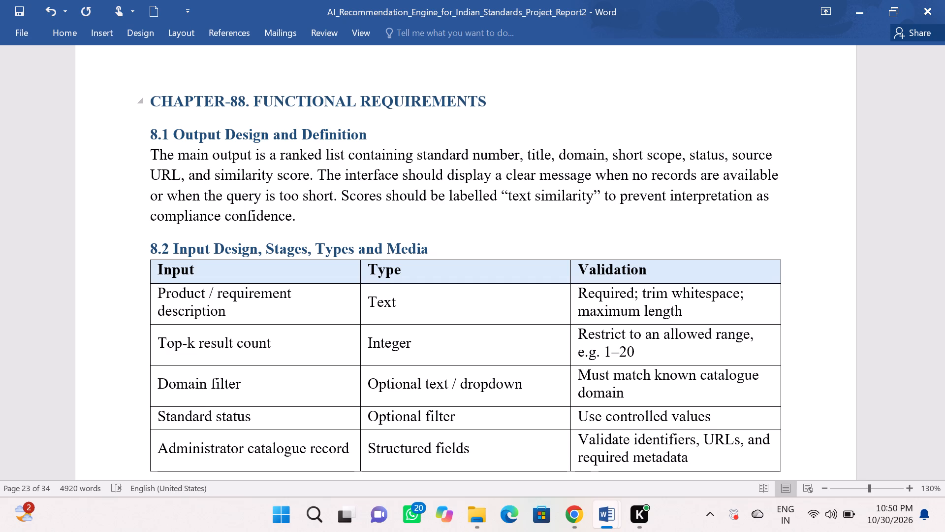
pyautogui.press('space')
pyautogui.press('Return')
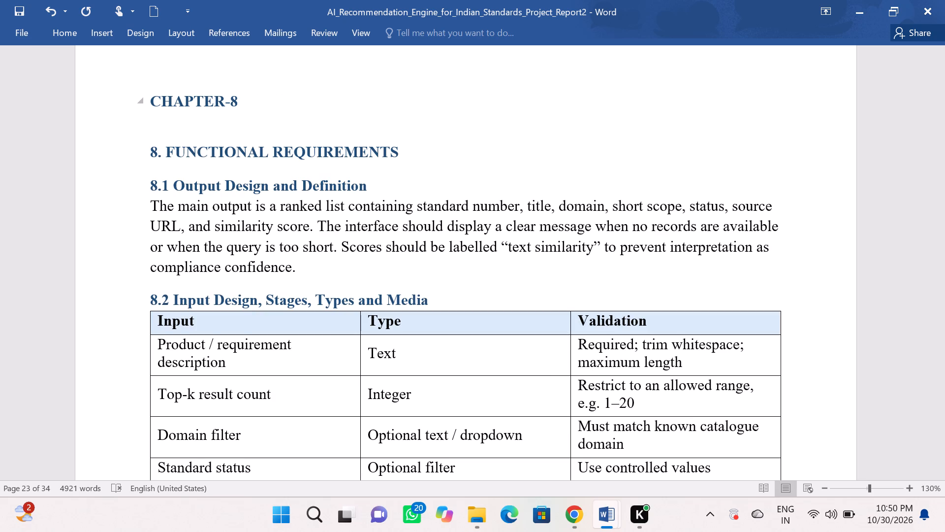
# Add a blank line above the "CHAPTER-8" title.
pyautogui.click(153, 101)
pyautogui.press('Return')
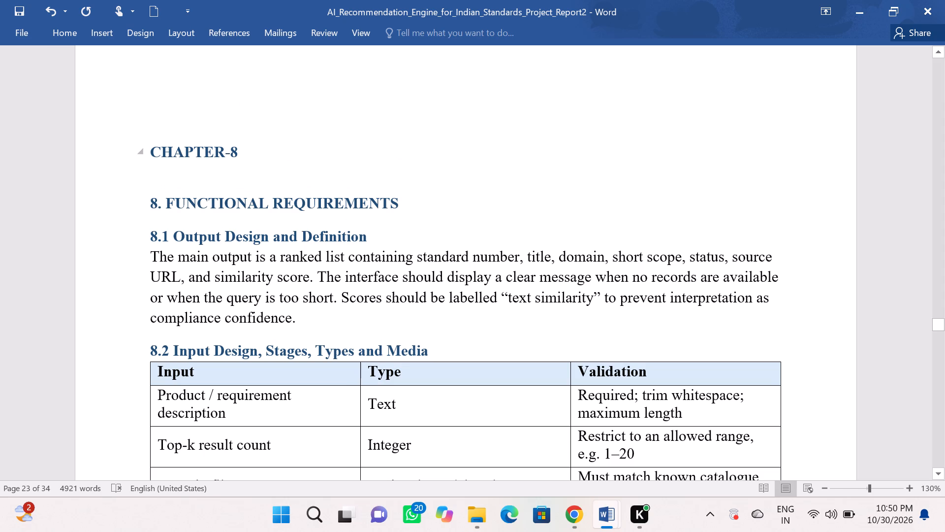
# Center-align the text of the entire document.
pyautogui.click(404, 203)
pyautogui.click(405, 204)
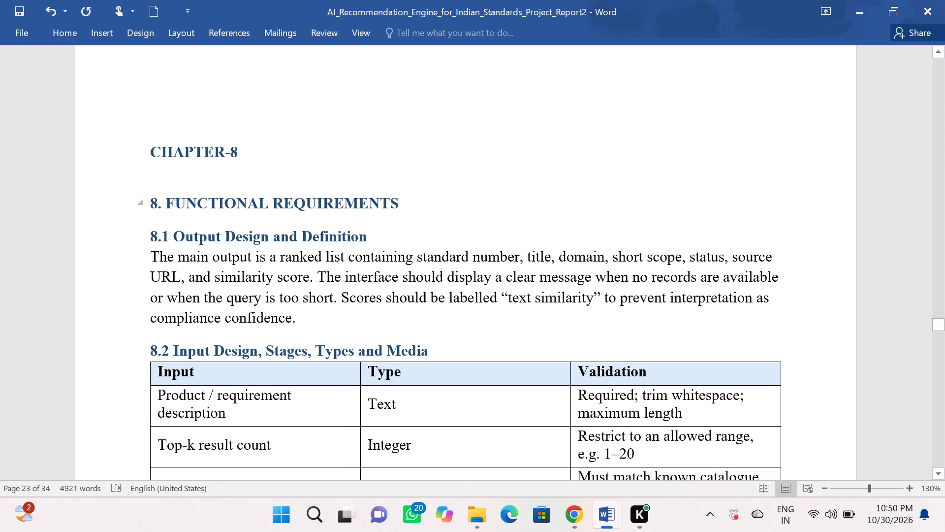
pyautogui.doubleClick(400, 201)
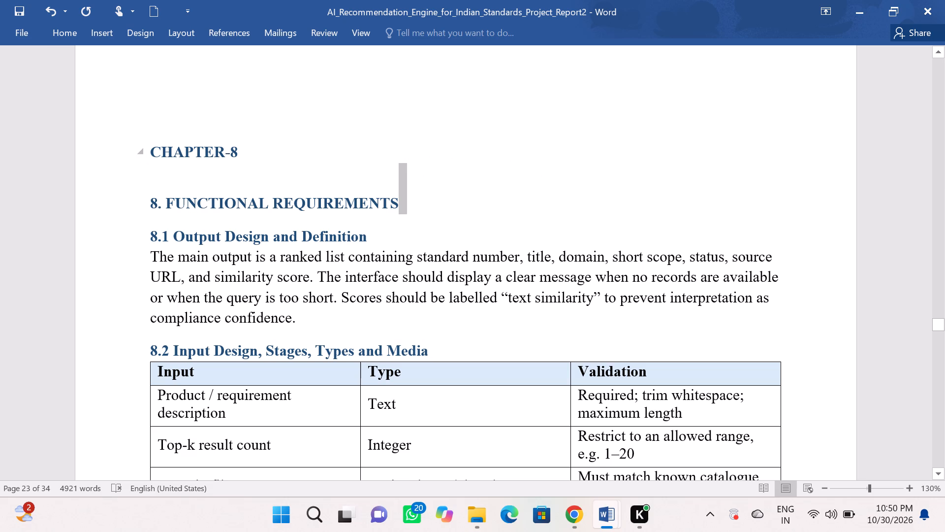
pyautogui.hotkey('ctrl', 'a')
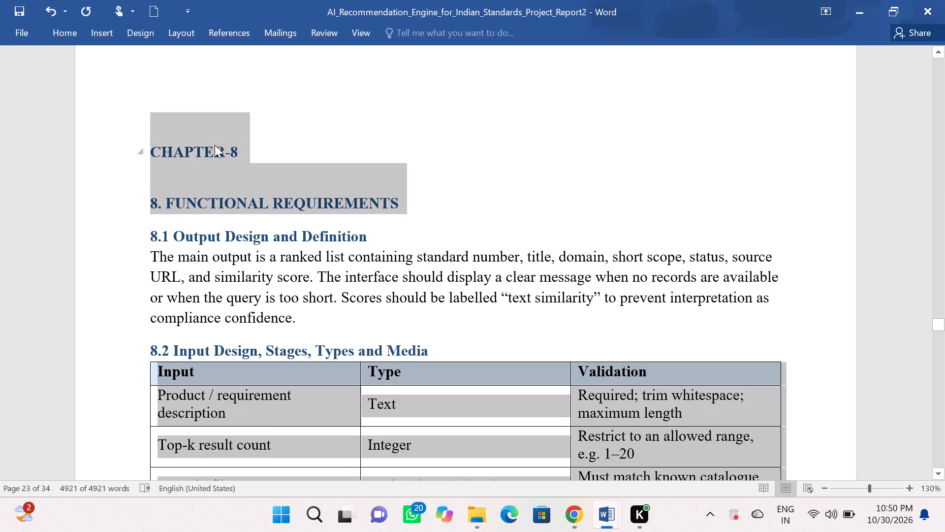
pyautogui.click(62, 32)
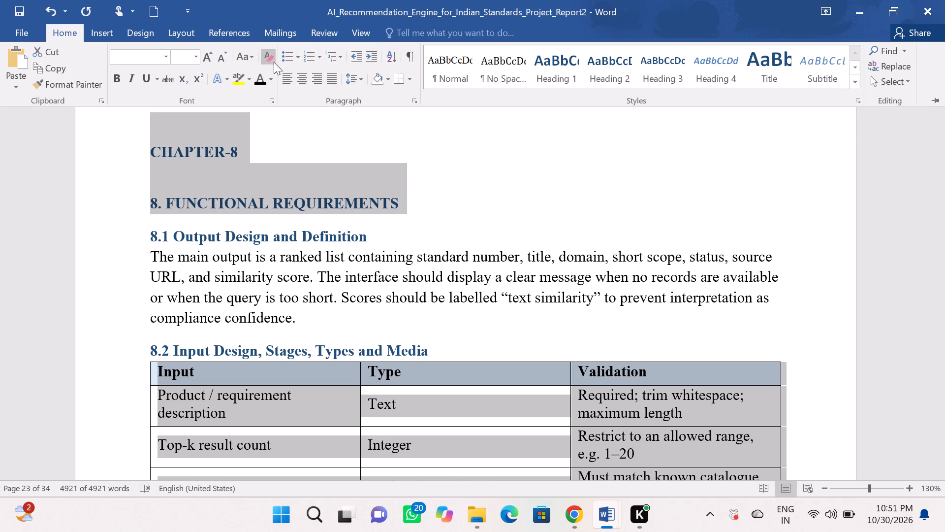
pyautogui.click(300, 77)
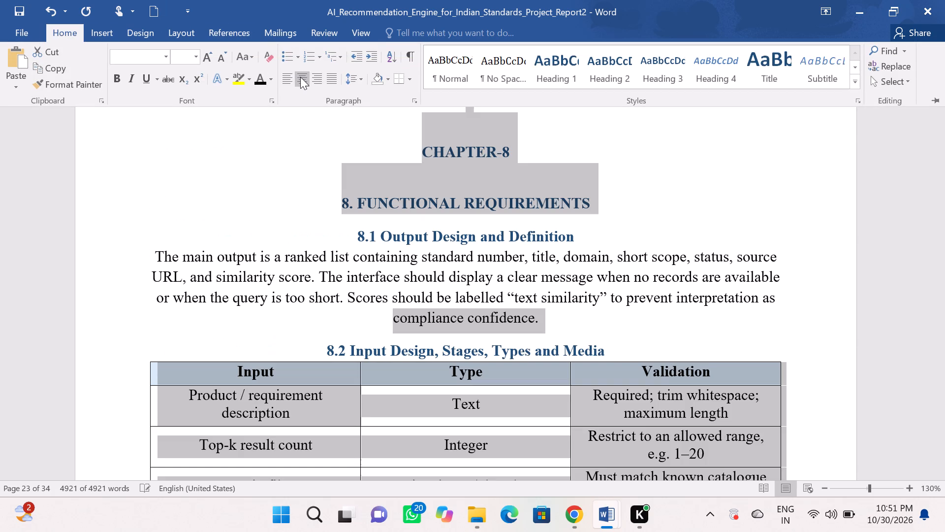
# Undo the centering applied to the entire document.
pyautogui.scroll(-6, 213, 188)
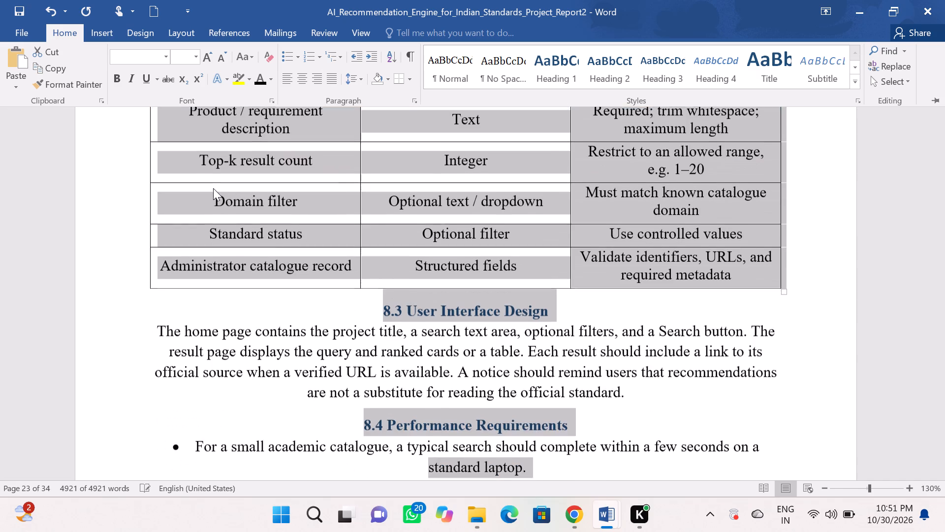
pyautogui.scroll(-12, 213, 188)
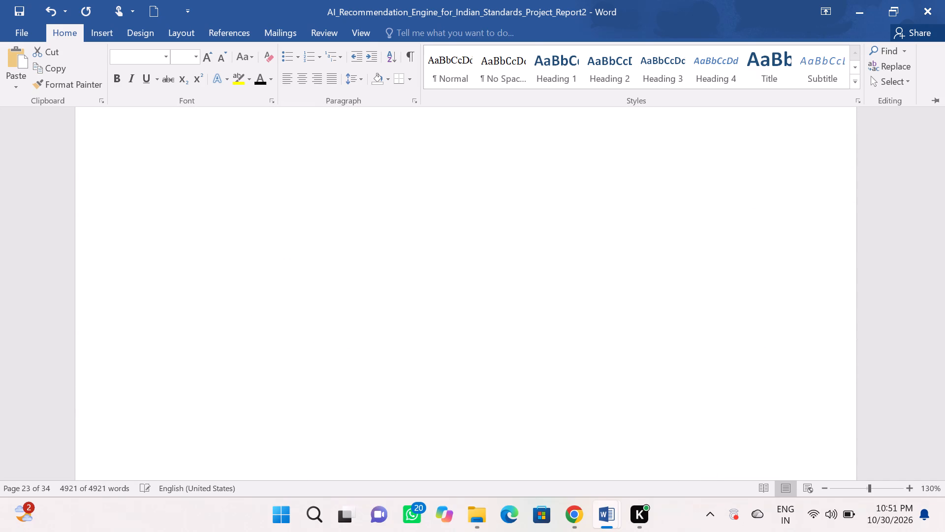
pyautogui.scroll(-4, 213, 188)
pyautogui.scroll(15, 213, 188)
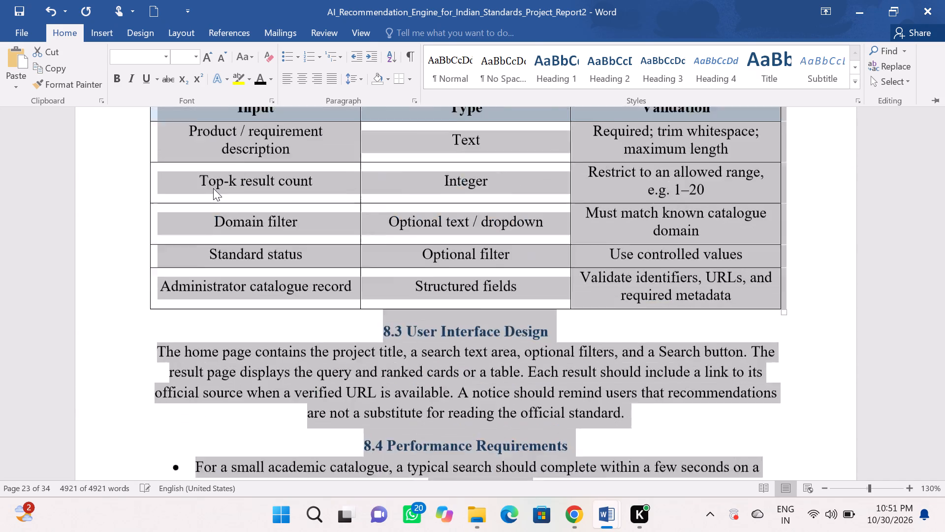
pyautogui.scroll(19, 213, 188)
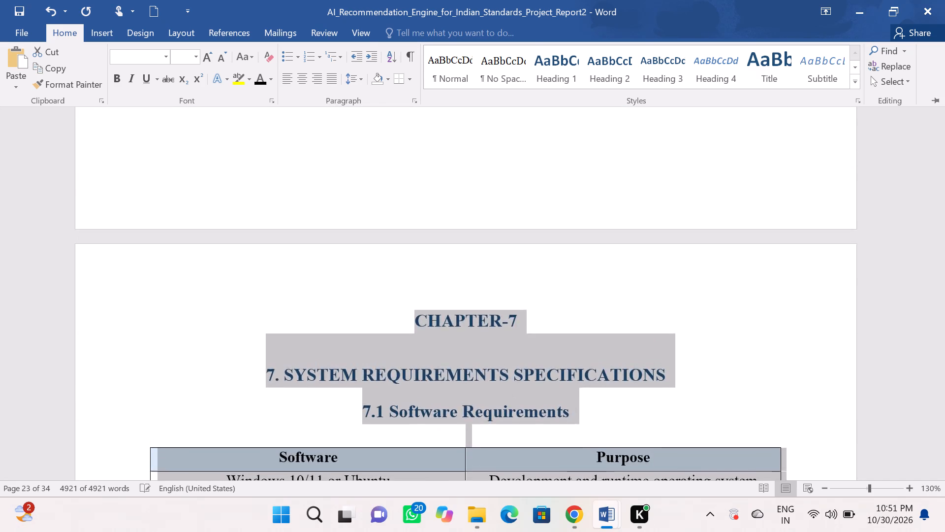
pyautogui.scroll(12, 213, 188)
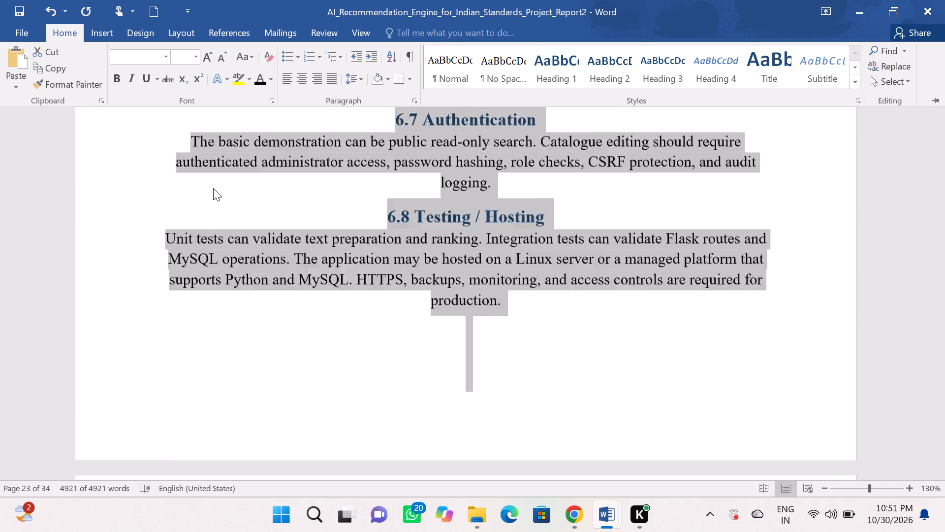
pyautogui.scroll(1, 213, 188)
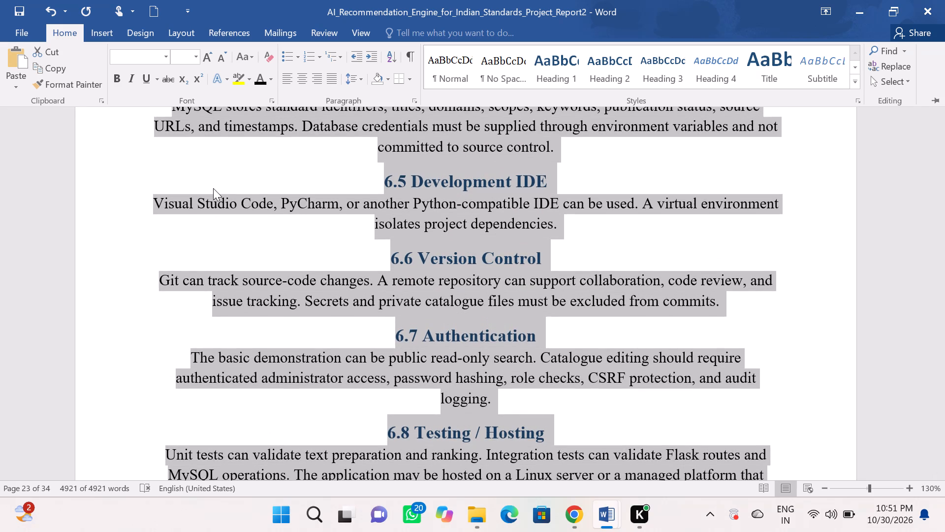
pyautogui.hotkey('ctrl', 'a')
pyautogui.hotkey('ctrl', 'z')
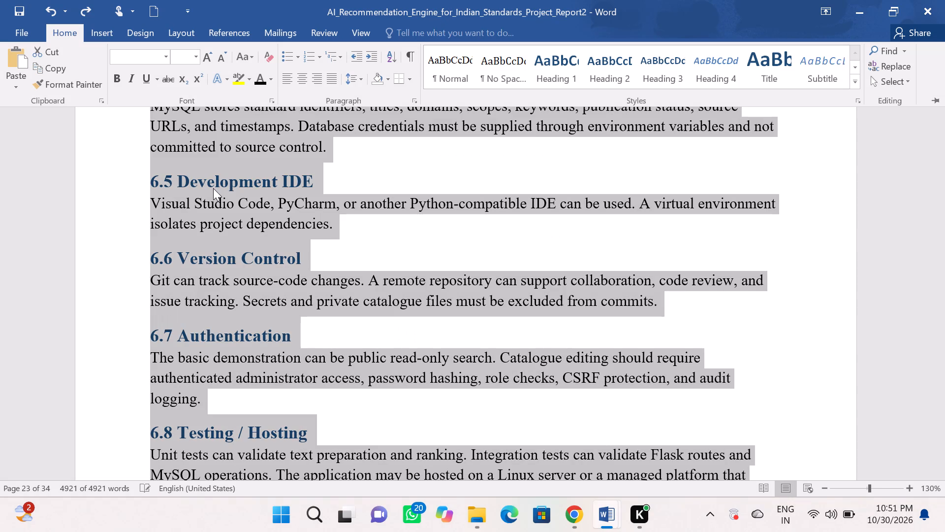
# Undo the blank line added above the "CHAPTER-8" title.
pyautogui.scroll(-10, 342, 246)
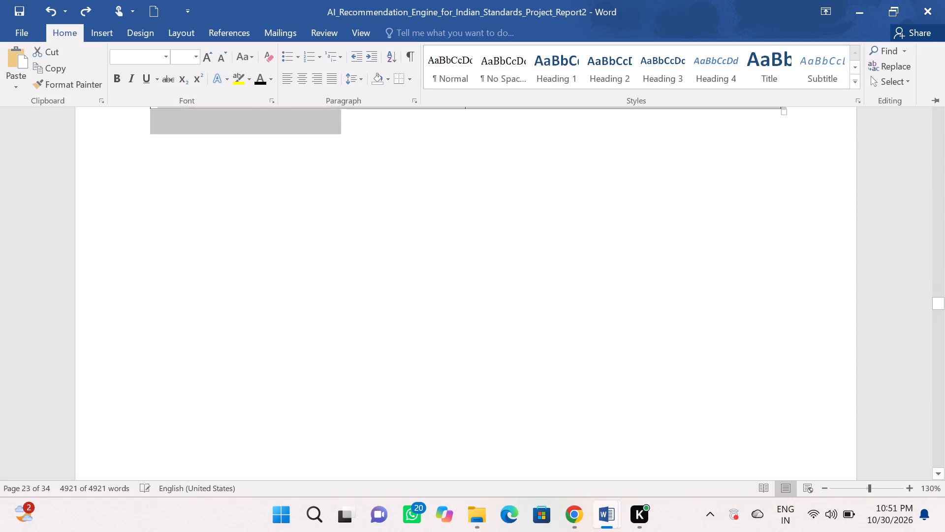
pyautogui.scroll(-11, 342, 246)
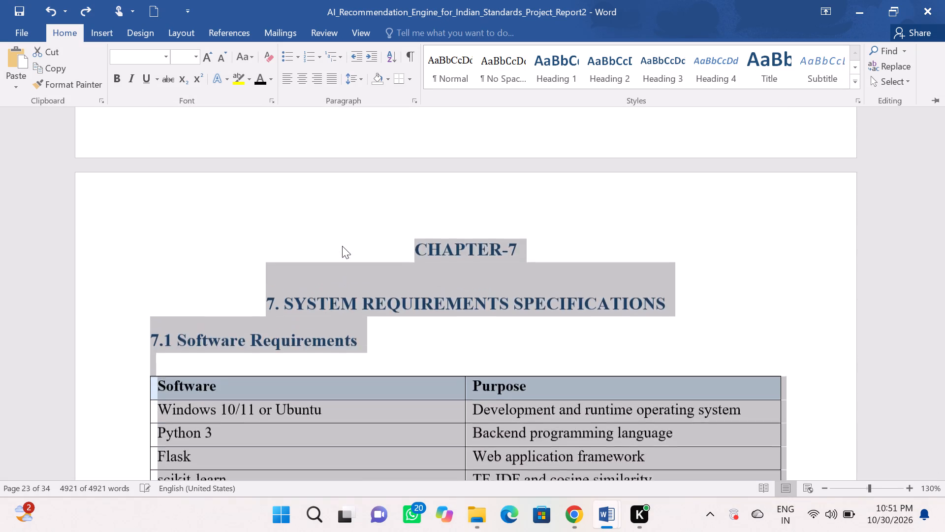
pyautogui.scroll(-8, 342, 246)
pyautogui.scroll(1, 342, 246)
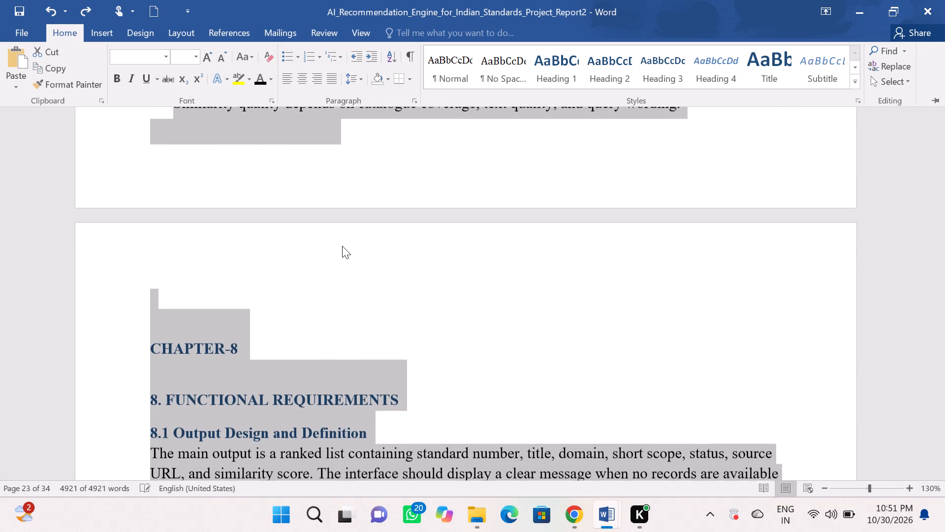
pyautogui.click(342, 246)
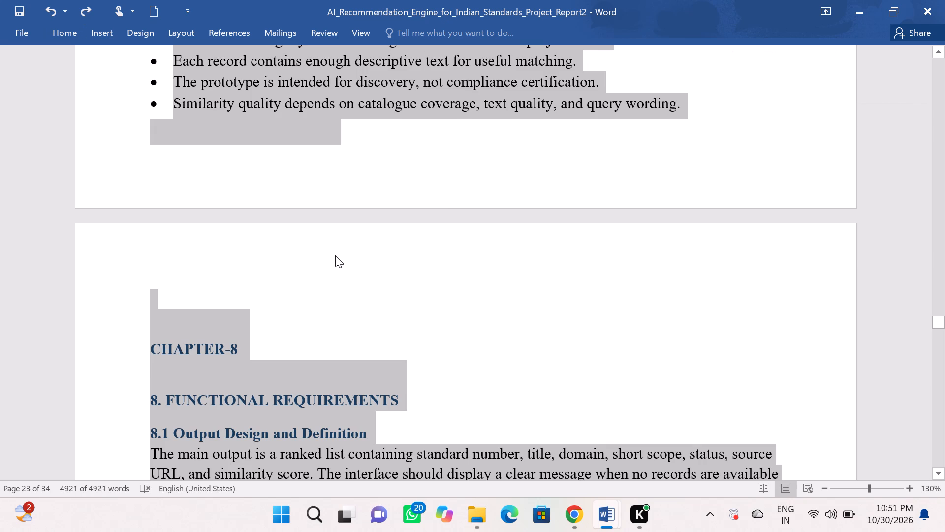
pyautogui.hotkey('ctrl', 'z')
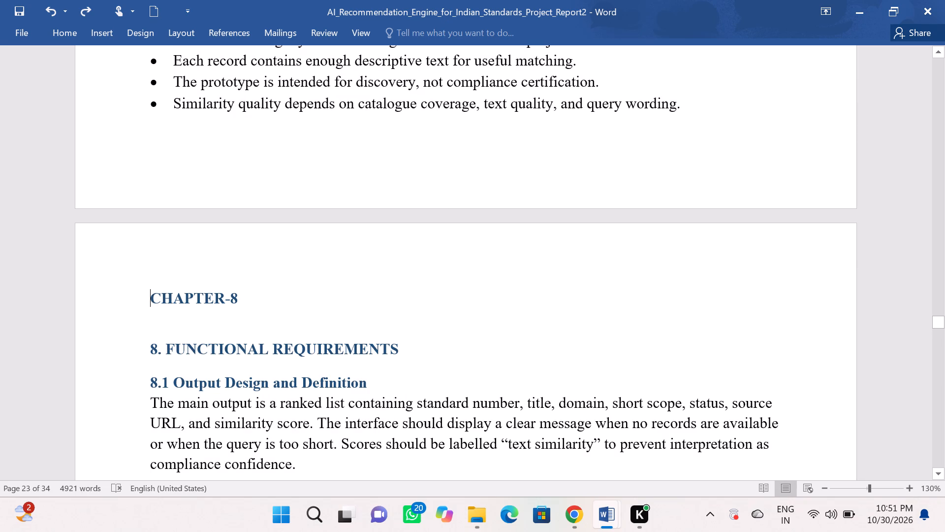
# Center the "CHAPTER-8" and "8. FUNCTIONAL REQUIREMENTS" title lines.
pyautogui.moveTo(399, 346); pyautogui.dragTo(139, 299)
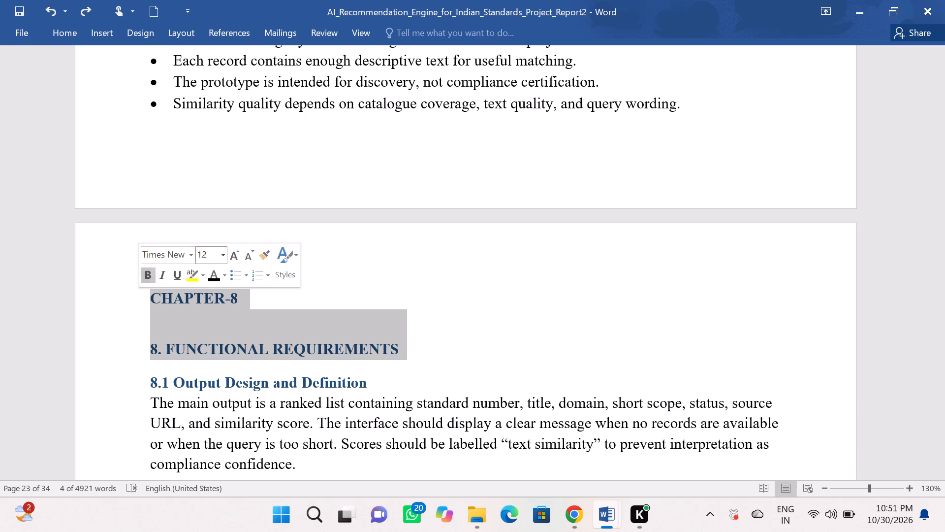
pyautogui.click(64, 29)
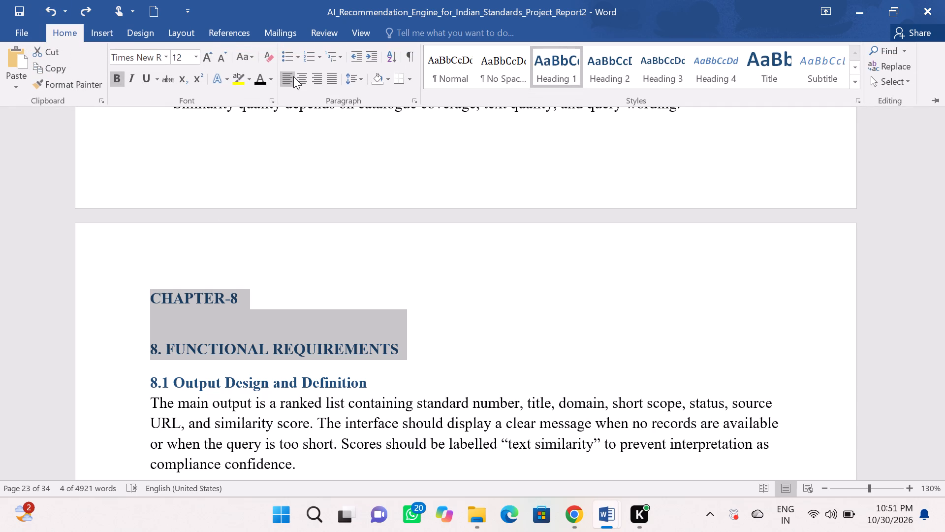
pyautogui.click(298, 76)
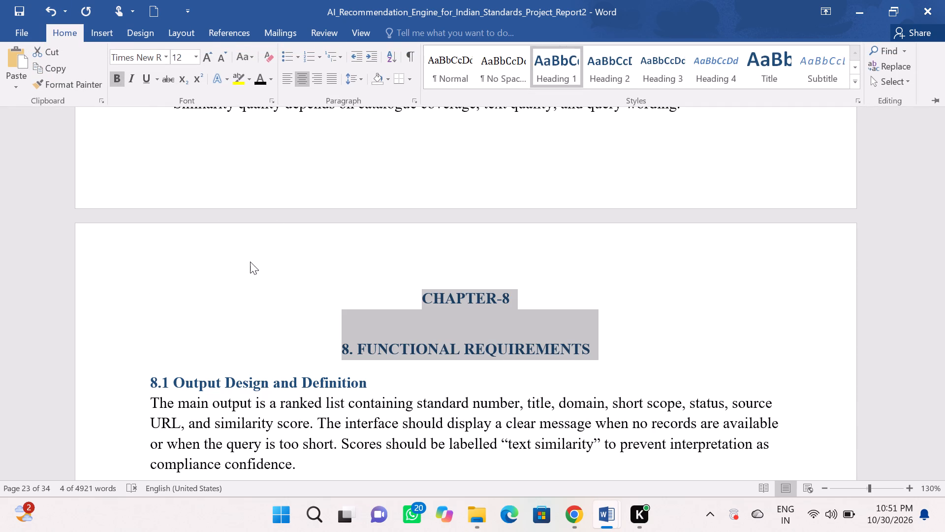
pyautogui.click(250, 262)
# Indent the first line of the paragraph under "8.1 Output Design and Definition" with 12 spaces.
pyautogui.scroll(-1, 360, 304)
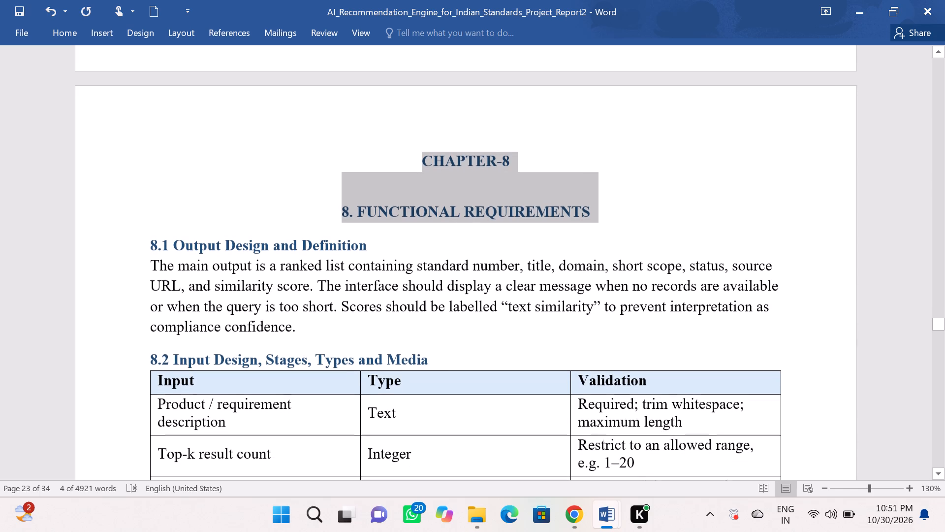
pyautogui.click(360, 245)
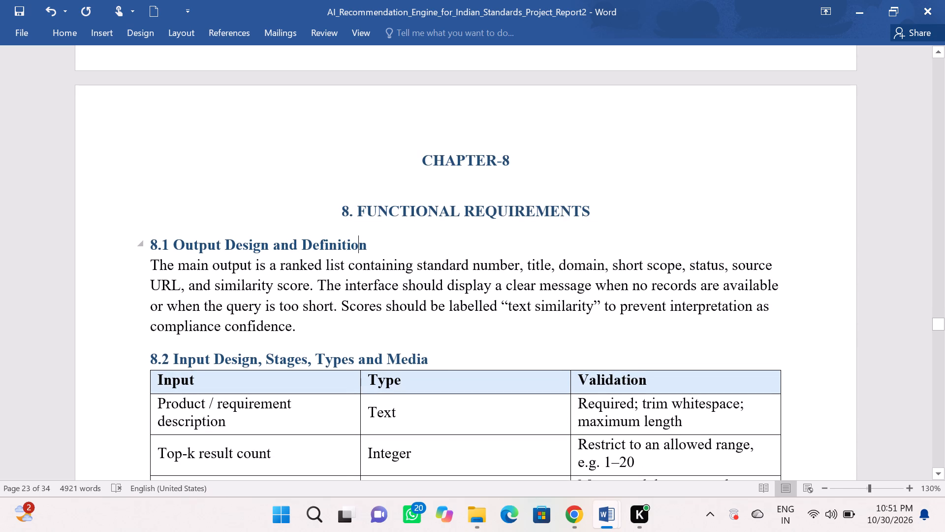
pyautogui.click(153, 266)
pyautogui.press('space')
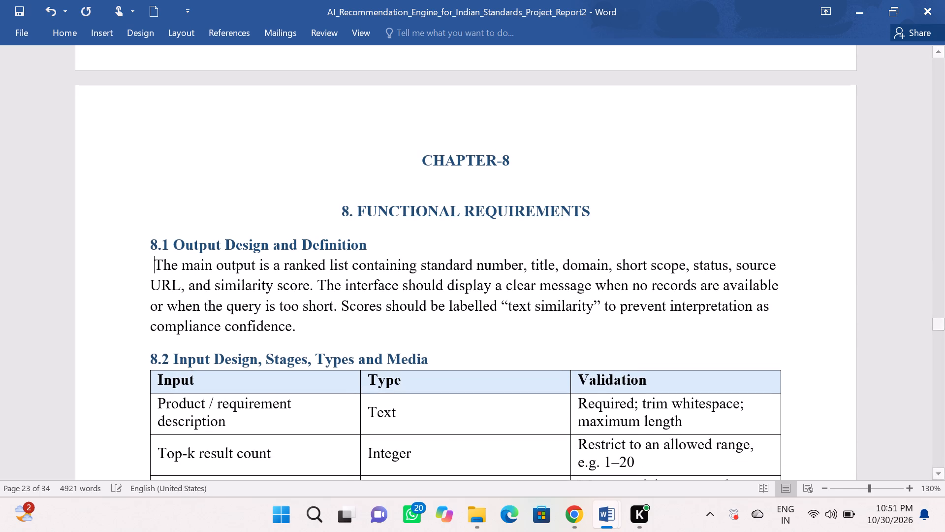
pyautogui.press('space')
pyautogui.press('space')
pyautogui.press('space')
pyautogui.press('space')
pyautogui.press('space')
pyautogui.press('space')
pyautogui.press('space')
pyautogui.press('space')
pyautogui.press('space')
pyautogui.press('space')
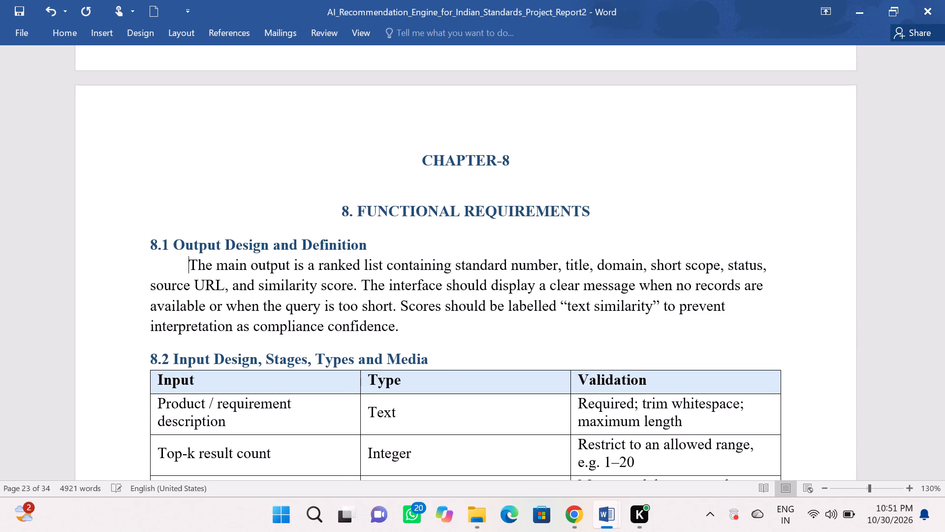
pyautogui.press('space')
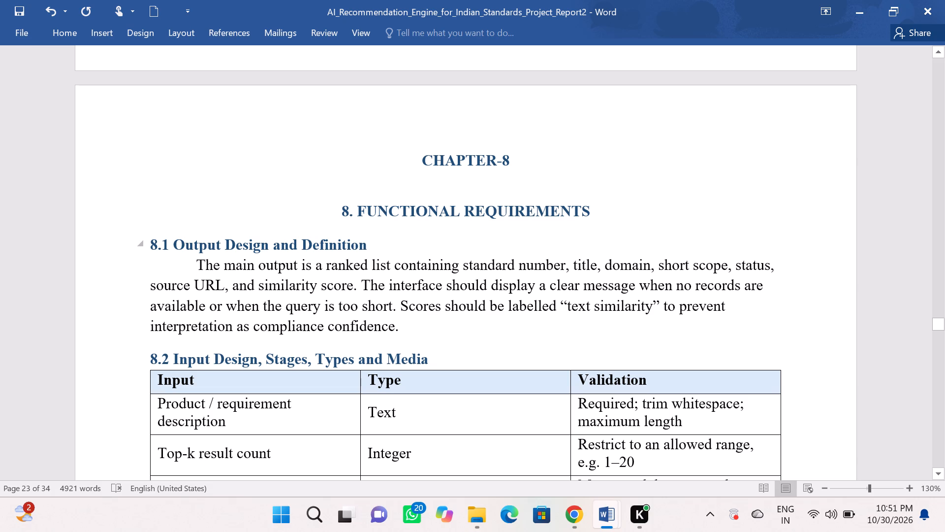
# Set the "8.1 Output Design and Definition" heading to 14-point font size.
pyautogui.moveTo(367, 243); pyautogui.dragTo(109, 244)
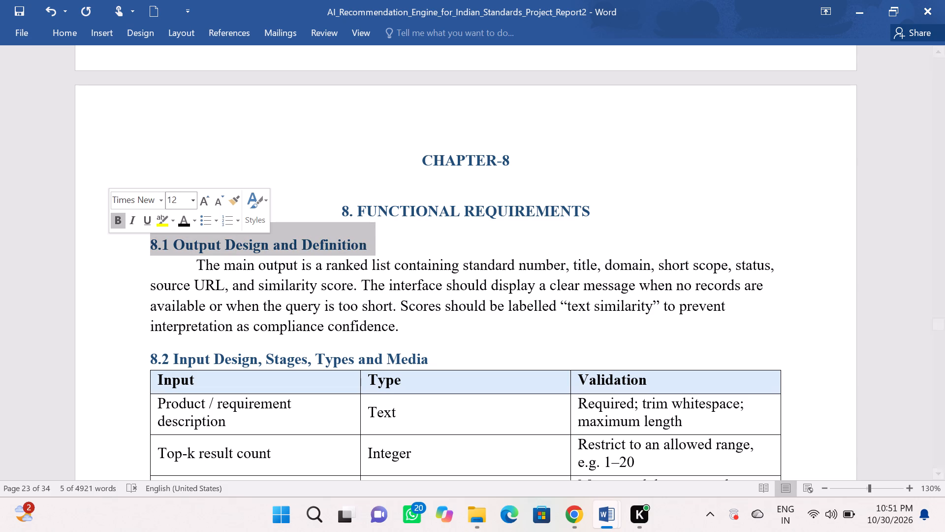
pyautogui.click(177, 199)
pyautogui.press('BackSpace')
pyautogui.write('14')
pyautogui.press('Return')
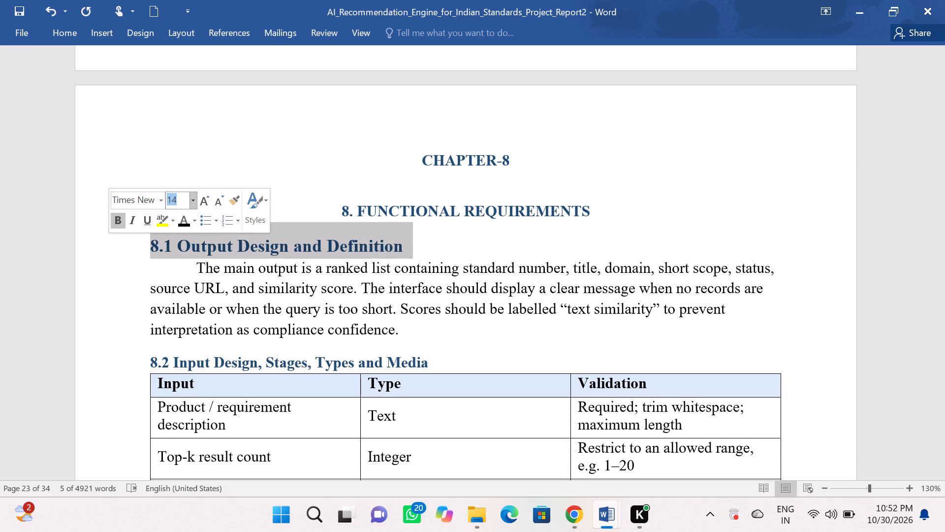
pyautogui.click(444, 229)
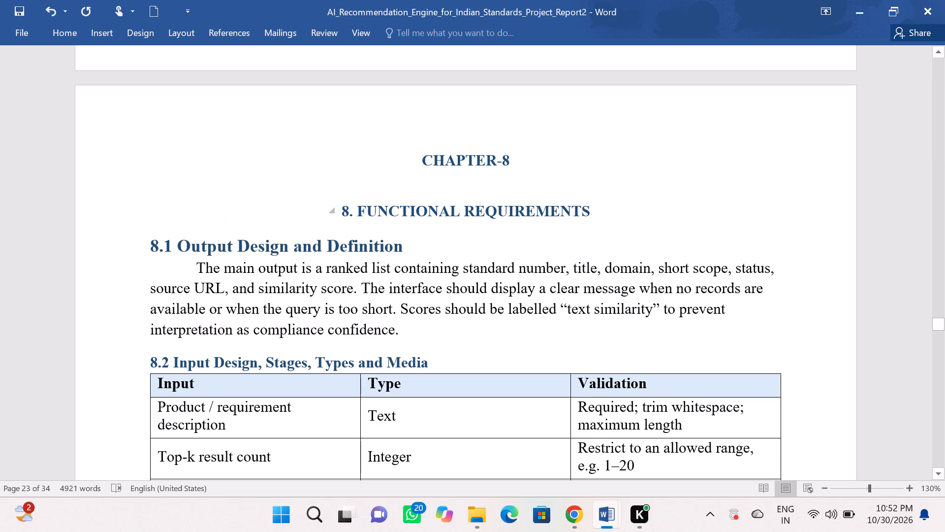
# Set the "CHAPTER-8" and "8. FUNCTIONAL REQUIREMENTS" title lines to 14-point font size.
pyautogui.moveTo(590, 211); pyautogui.dragTo(409, 148)
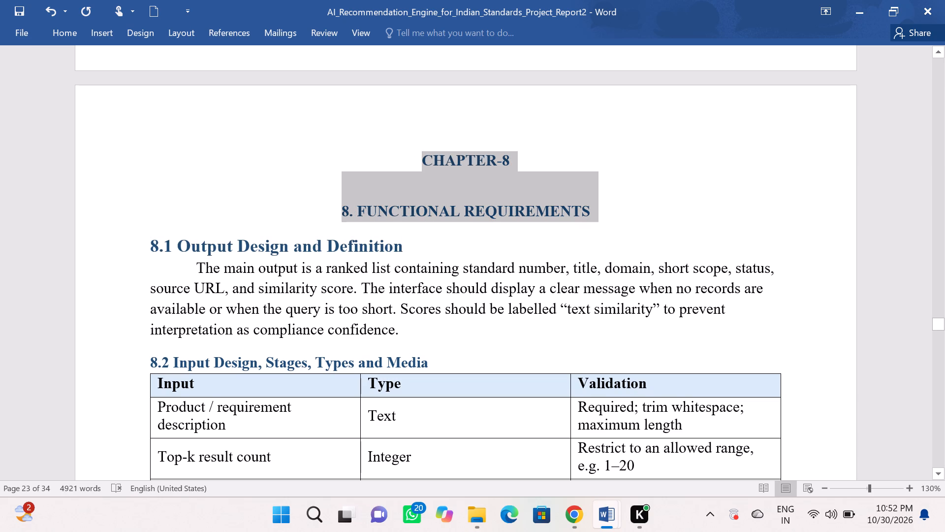
pyautogui.moveTo(409, 148); pyautogui.dragTo(409, 149)
pyautogui.click(478, 100)
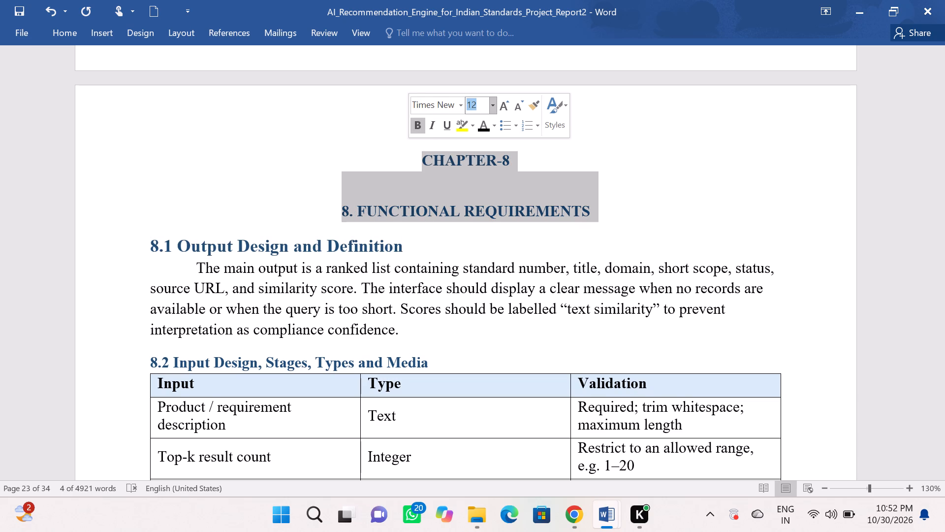
pyautogui.press('BackSpace')
pyautogui.write('14')
pyautogui.press('Return')
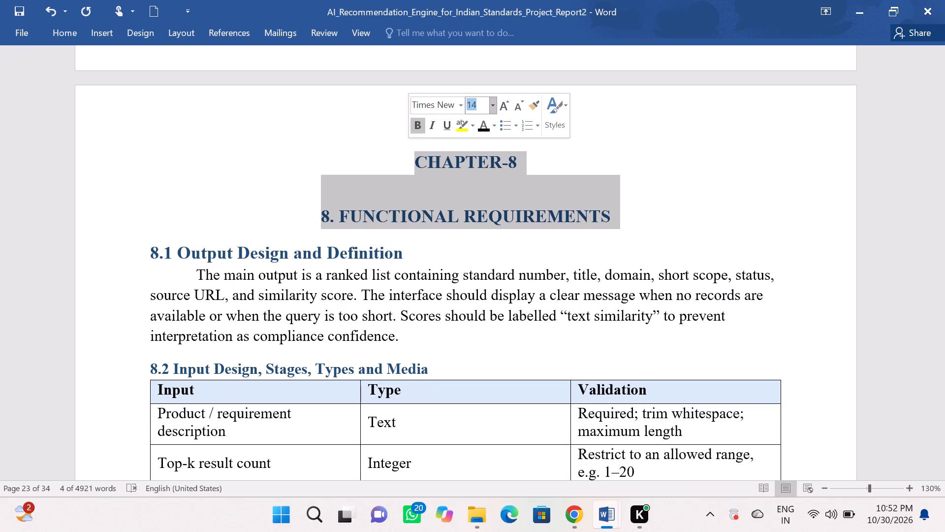
pyautogui.click(365, 120)
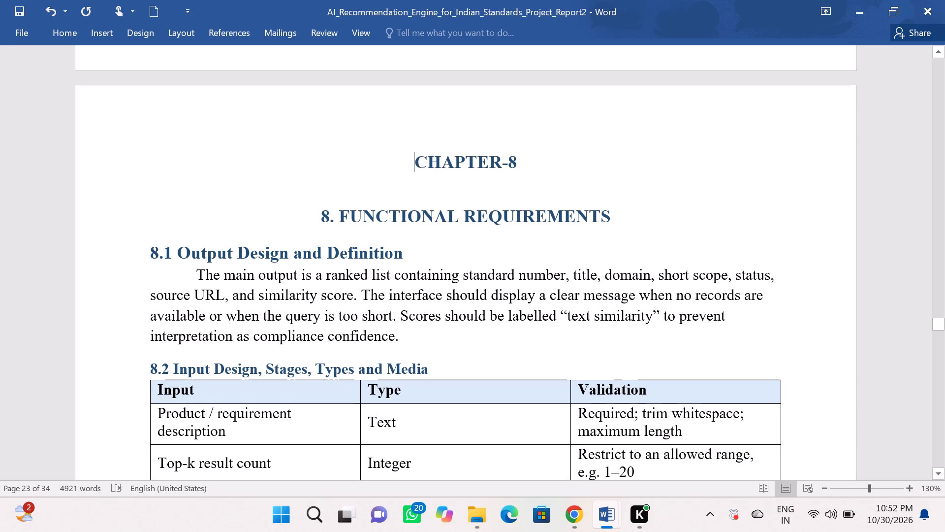
# Set the "8.2 Input Design, Stages, Types and Media" heading to 14-point font size.
pyautogui.moveTo(409, 336); pyautogui.dragTo(196, 272)
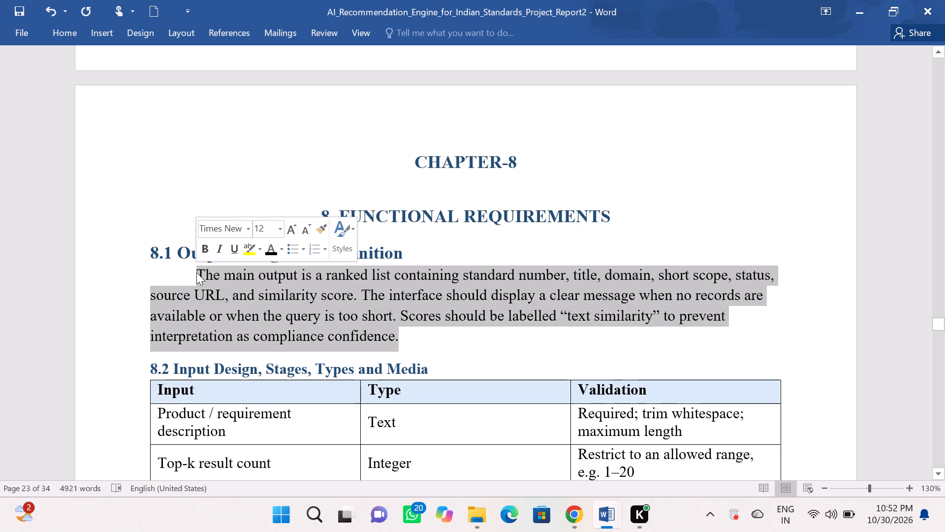
pyautogui.click(386, 335)
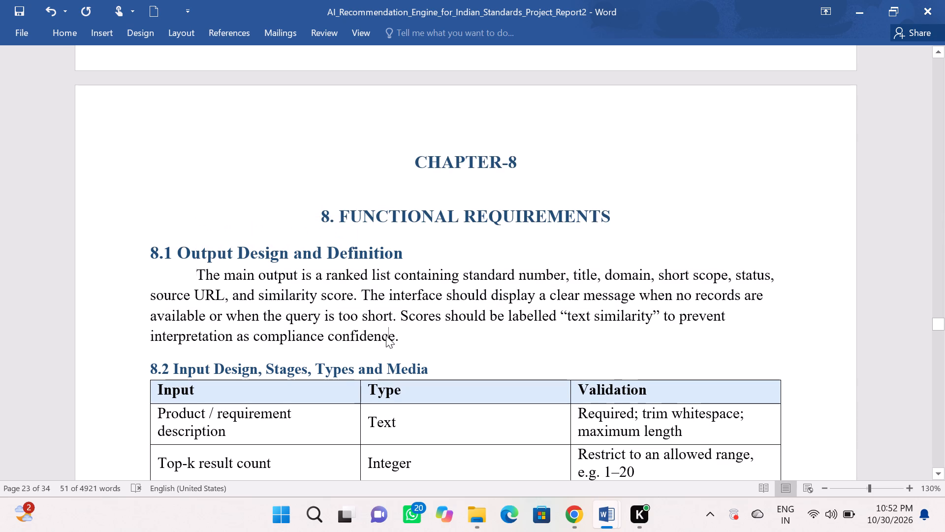
pyautogui.moveTo(432, 372); pyautogui.dragTo(134, 373)
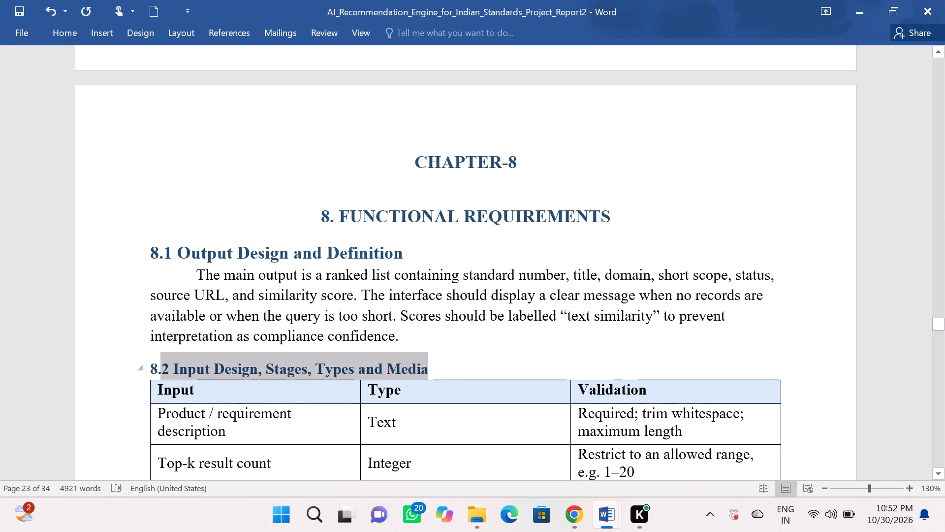
pyautogui.moveTo(134, 373); pyautogui.dragTo(127, 375)
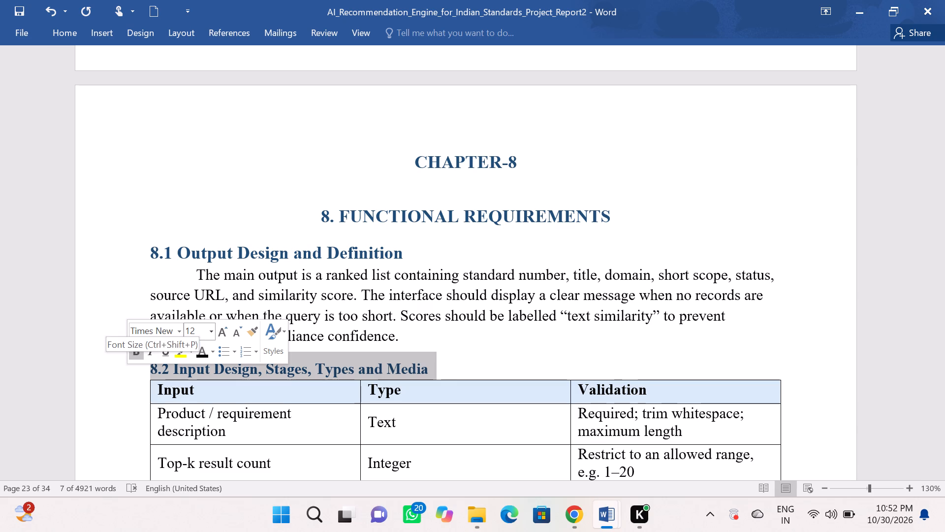
pyautogui.click(199, 336)
pyautogui.press('BackSpace')
pyautogui.write('14')
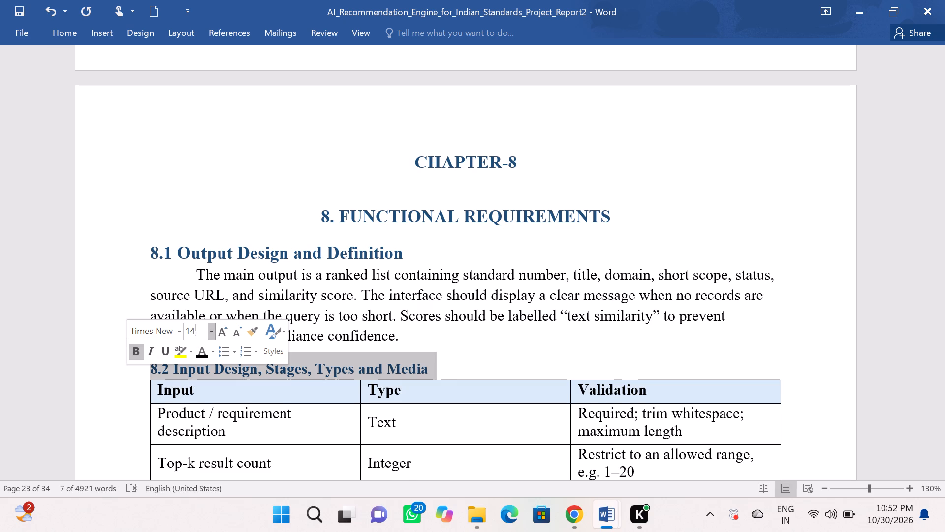
pyautogui.press('Return')
pyautogui.click(399, 337)
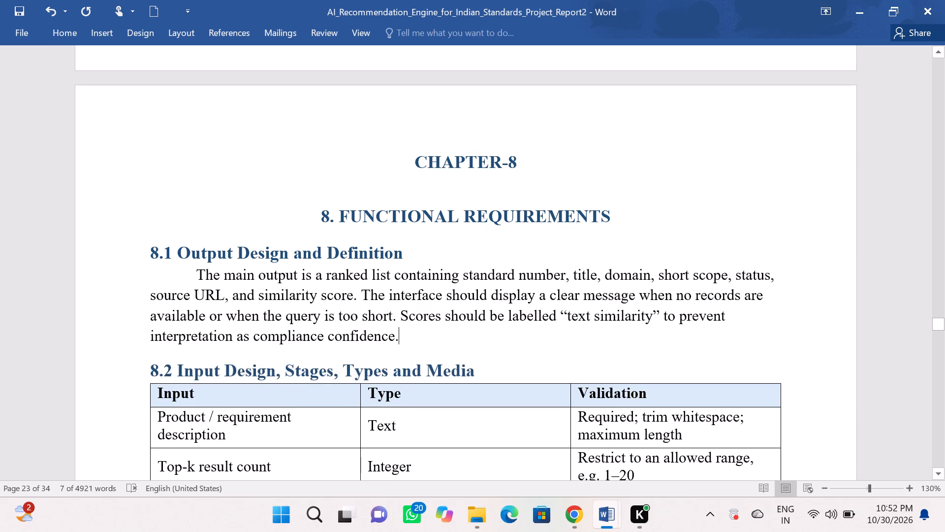
pyautogui.scroll(-4, 399, 337)
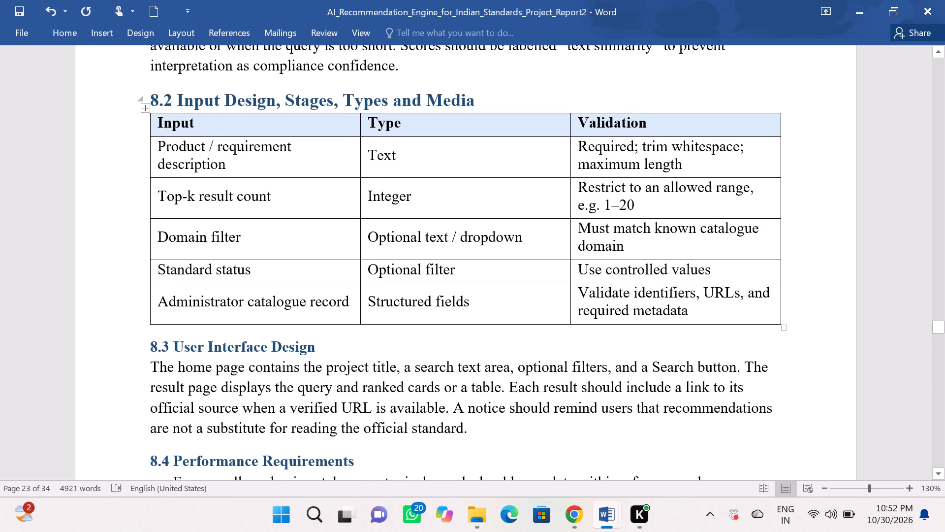
pyautogui.moveTo(479, 100); pyautogui.dragTo(179, 102)
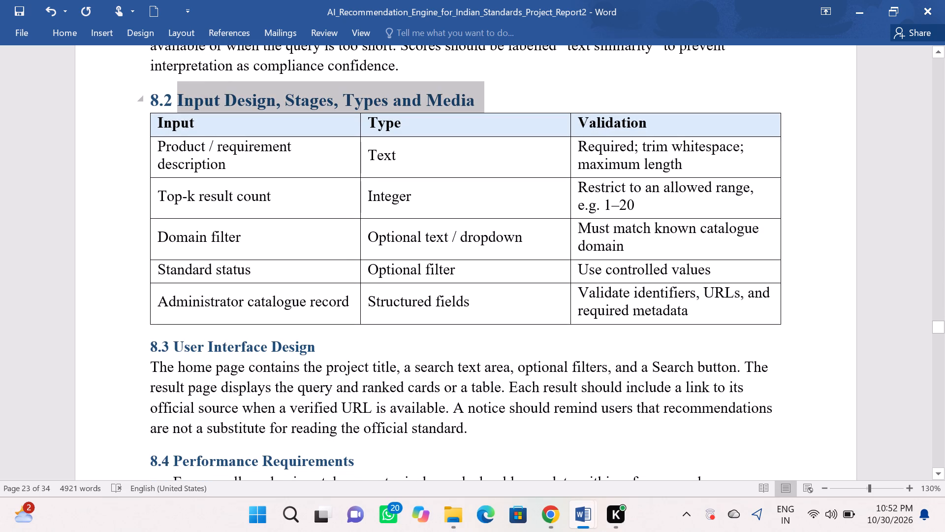
pyautogui.moveTo(179, 102); pyautogui.dragTo(136, 104)
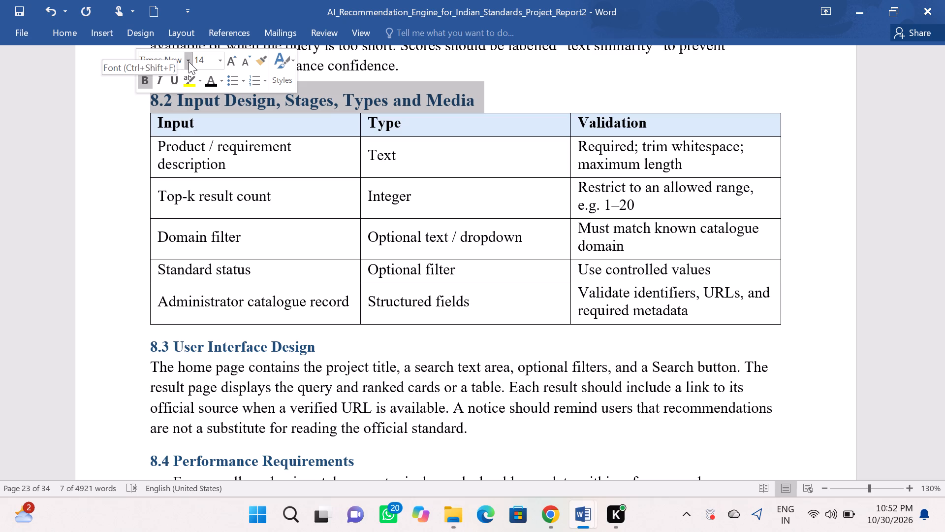
pyautogui.click(61, 35)
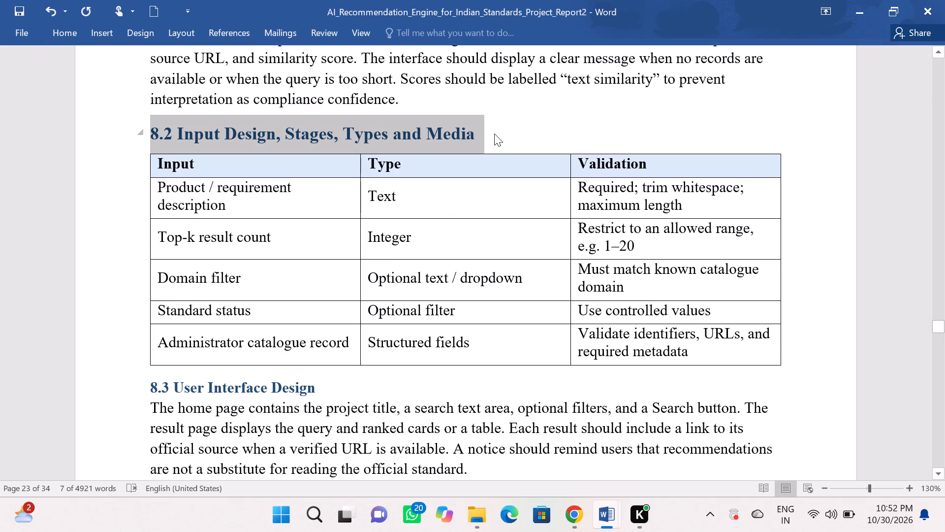
pyautogui.click(497, 378)
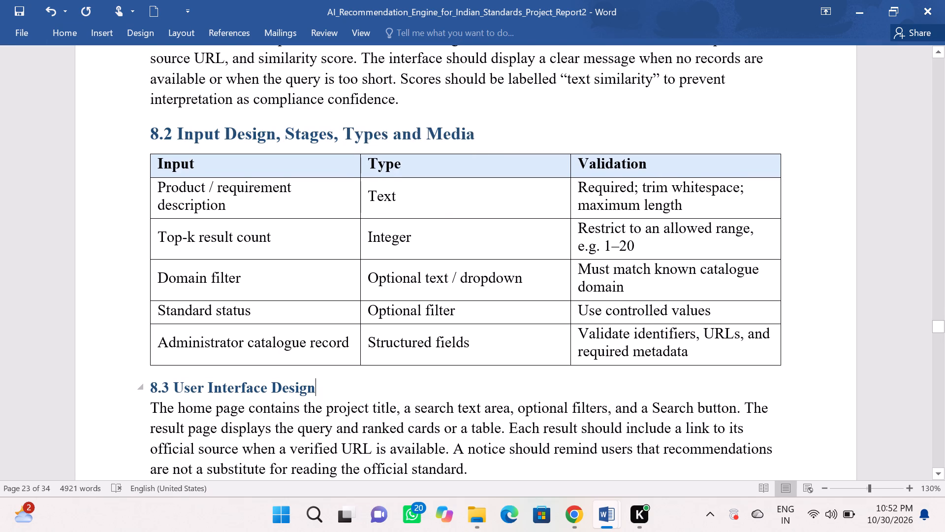
# Set the "8.3 User Interface Design" heading to 14-point font size.
pyautogui.scroll(-1, 497, 378)
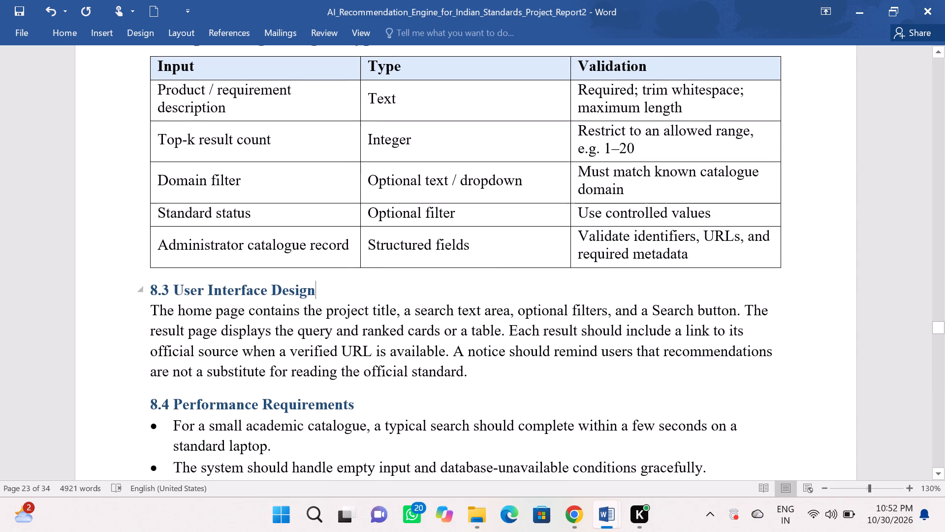
pyautogui.click(320, 289)
pyautogui.moveTo(320, 289); pyautogui.dragTo(116, 287)
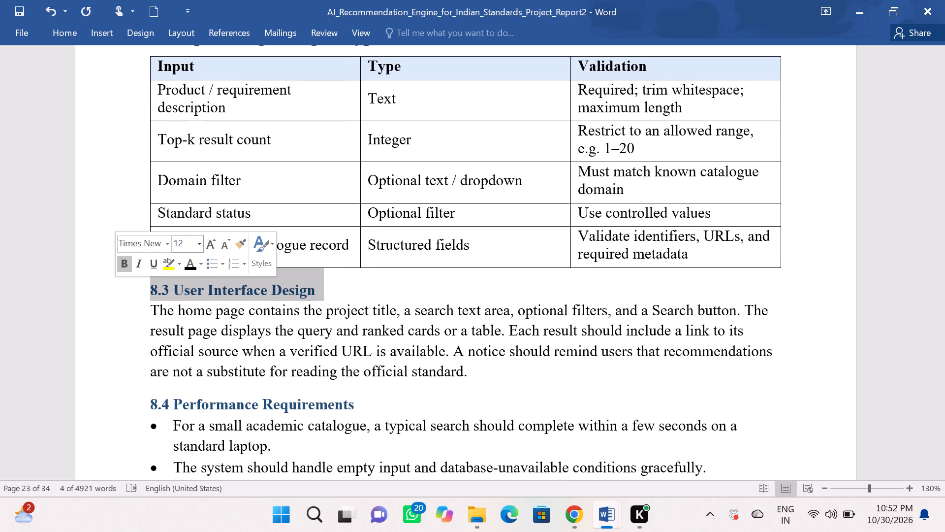
pyautogui.click(187, 242)
pyautogui.press('BackSpace')
pyautogui.write('14')
pyautogui.press('Return')
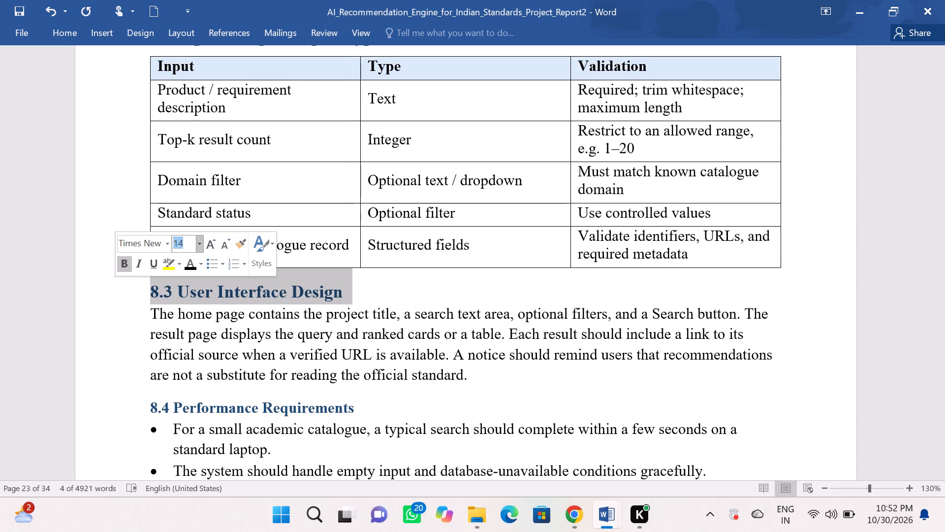
pyautogui.click(352, 300)
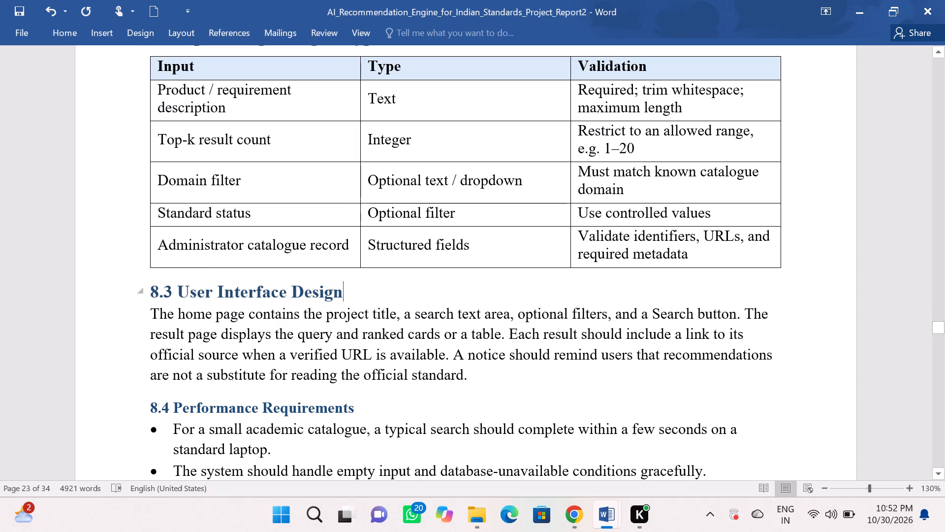
# Set the "8.4 Performance Requirements" heading to 14-point font size.
pyautogui.scroll(-1, 352, 300)
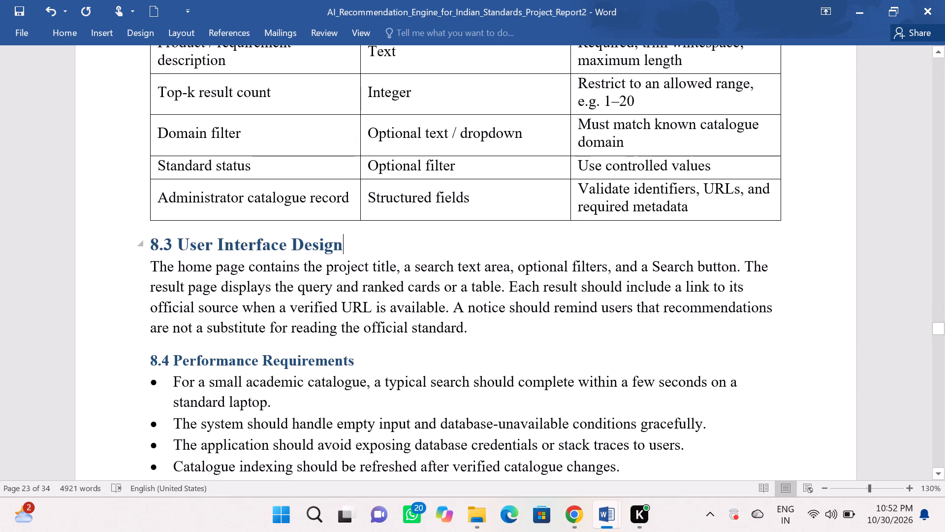
pyautogui.moveTo(358, 364); pyautogui.dragTo(97, 353)
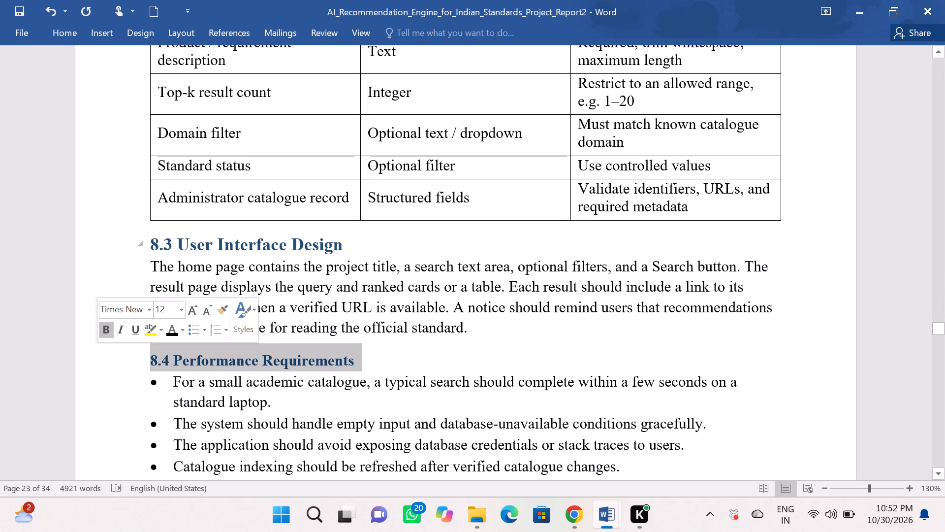
pyautogui.click(174, 311)
pyautogui.press('BackSpace')
pyautogui.write('14')
pyautogui.press('Return')
# Set the "8.5 Non-Functional Requirements" heading to 14-point font size.
pyautogui.scroll(-7, 174, 311)
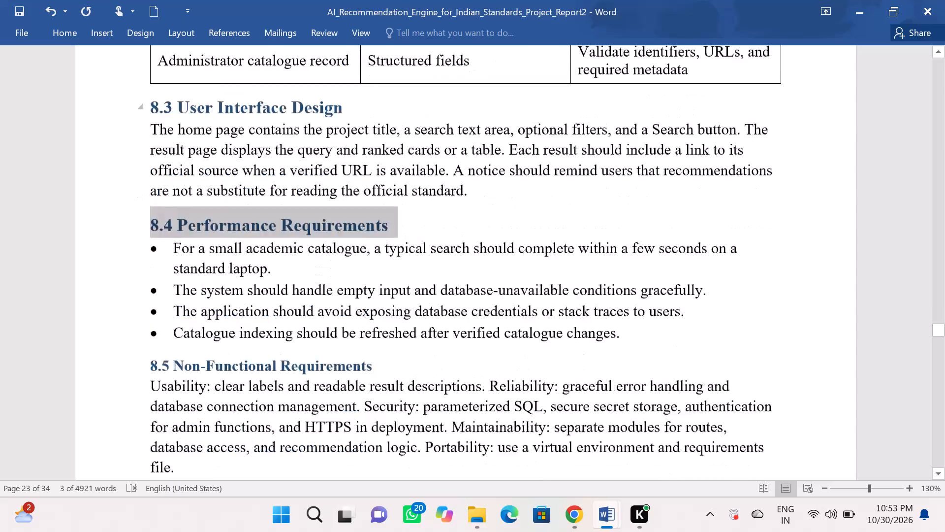
pyautogui.scroll(-9, 174, 311)
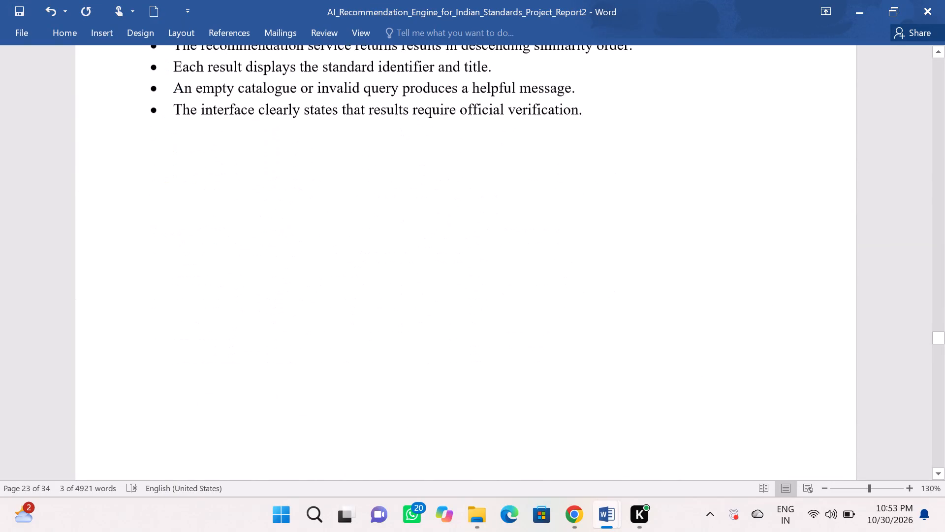
pyautogui.scroll(-2, 174, 311)
pyautogui.scroll(7, 174, 311)
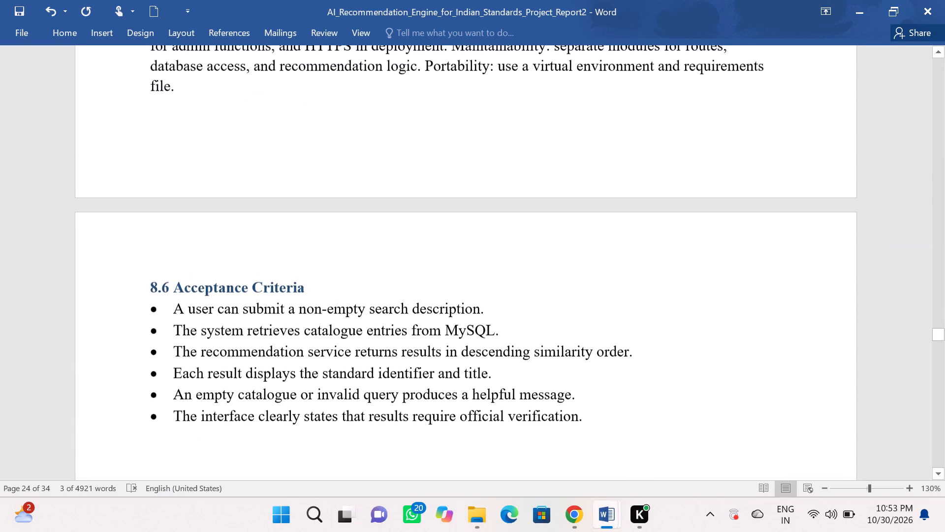
pyautogui.scroll(4, 174, 311)
pyautogui.click(300, 389)
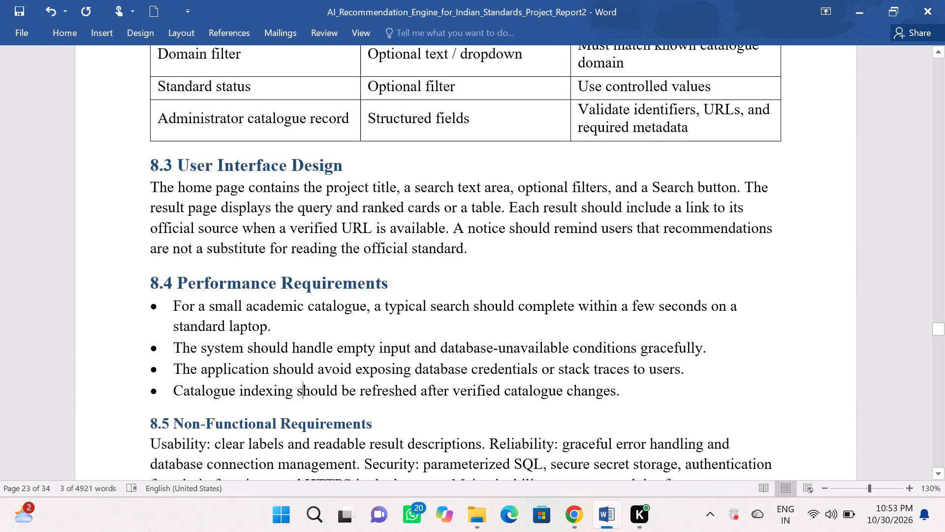
pyautogui.moveTo(373, 422); pyautogui.dragTo(123, 416)
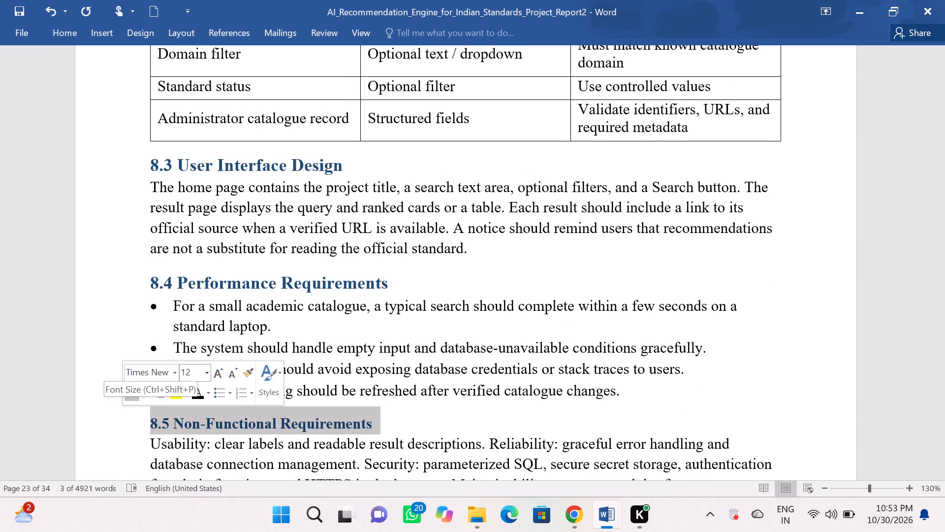
pyautogui.click(194, 370)
pyautogui.press('BackSpace')
pyautogui.write('14')
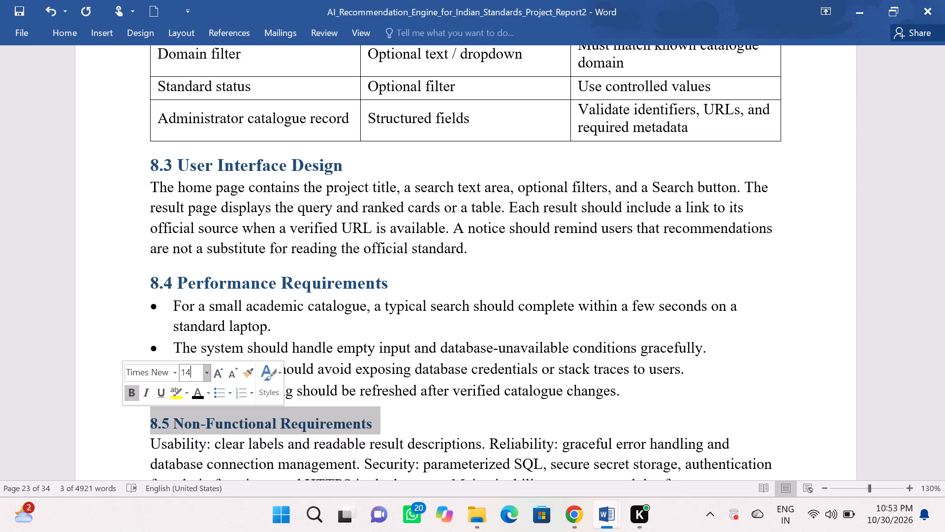
pyautogui.press('Return')
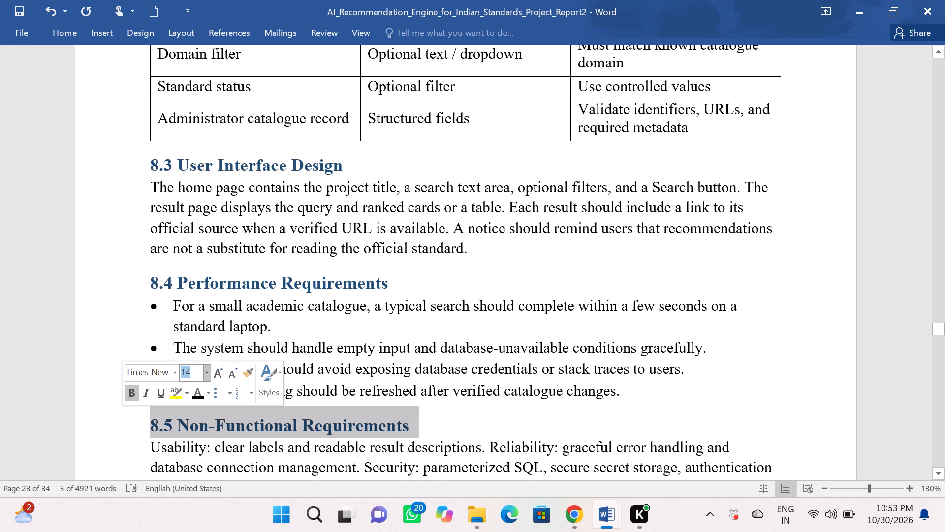
pyautogui.rightClick(364, 339)
# Set the "8.6 Acceptance Criteria" heading to 14-point font size.
pyautogui.scroll(-4, 364, 339)
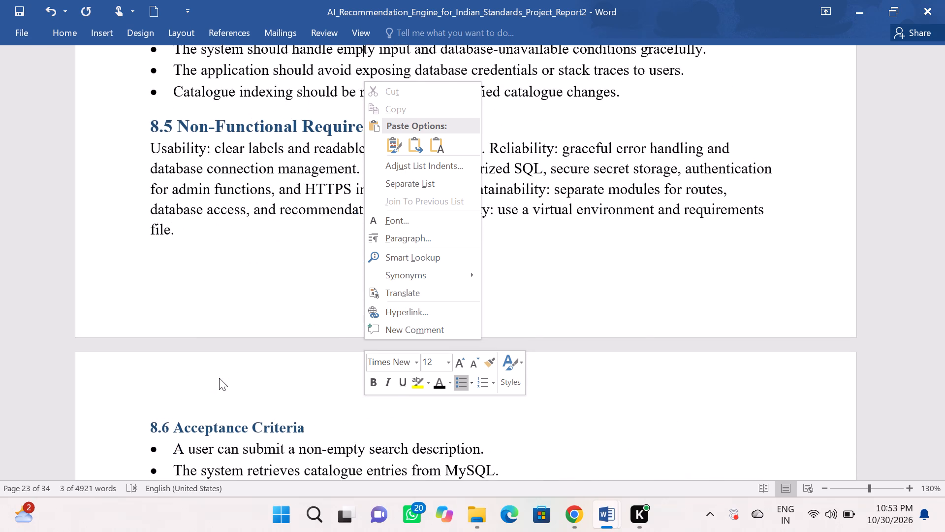
pyautogui.scroll(-1, 219, 378)
pyautogui.click(306, 261)
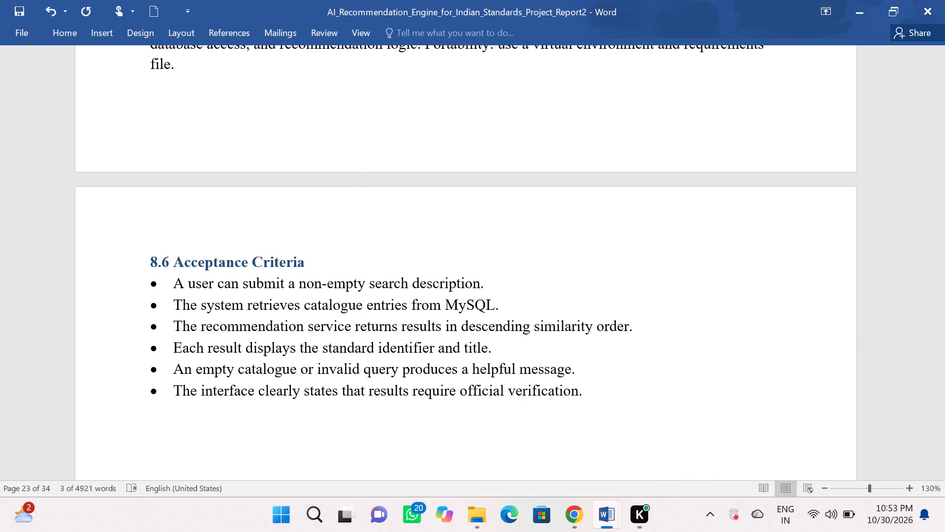
pyautogui.scroll(-2, 306, 269)
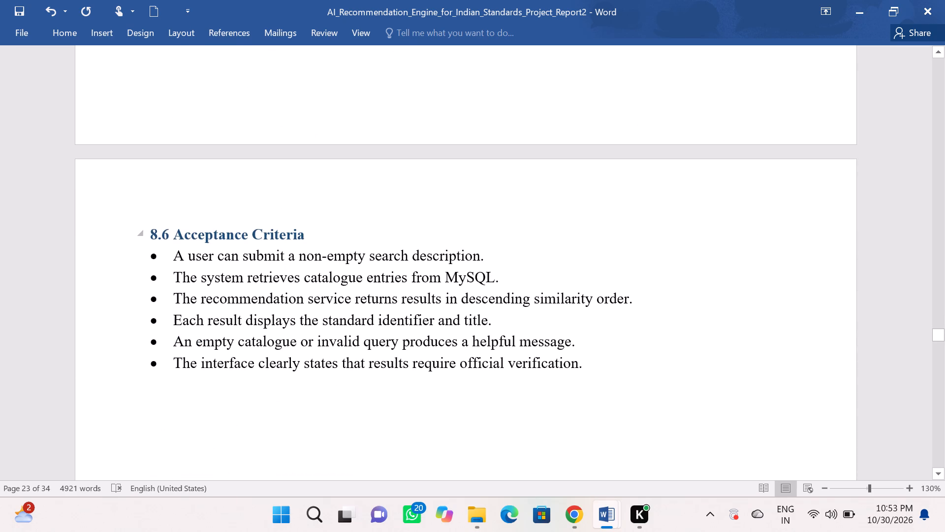
pyautogui.click(308, 237)
pyautogui.moveTo(308, 237); pyautogui.dragTo(143, 227)
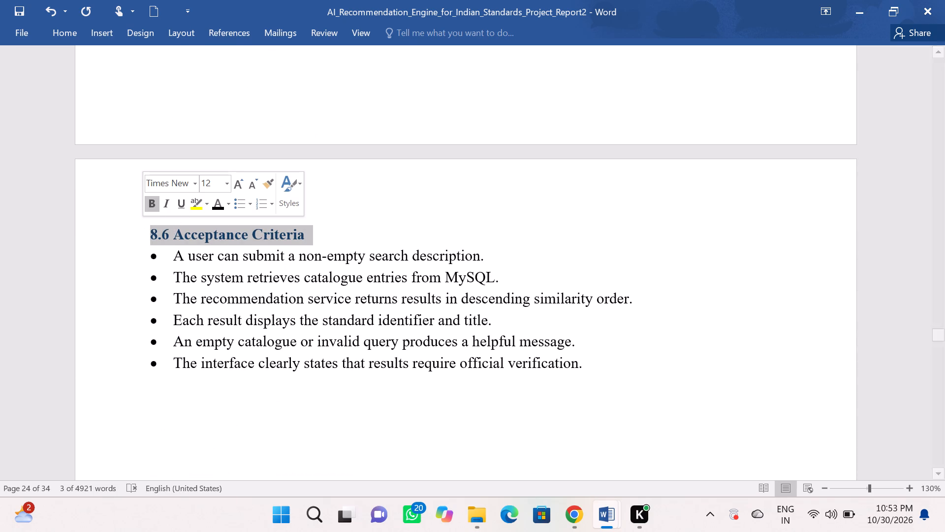
pyautogui.click(214, 184)
pyautogui.press('BackSpace')
pyautogui.write('14')
pyautogui.press('Return')
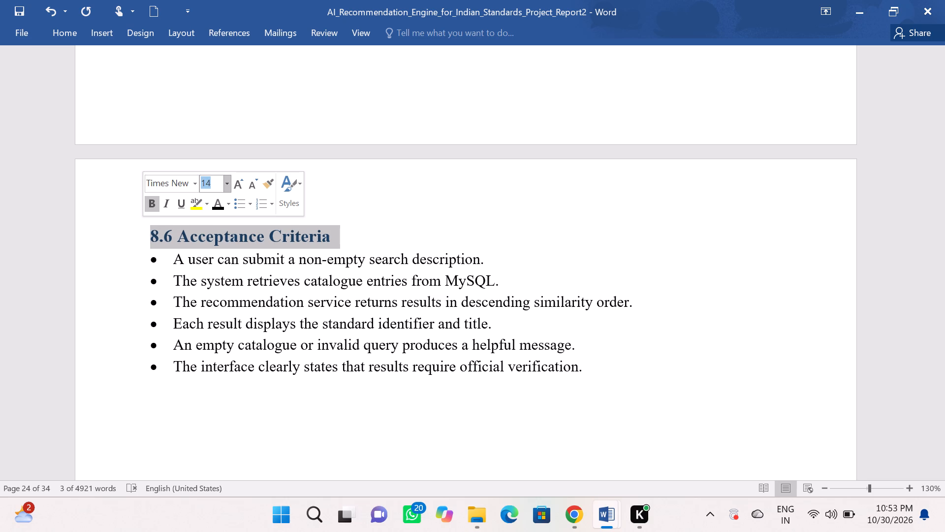
pyautogui.click(364, 227)
# Place the report, showing its title page, side by side with the TEAM-01-BDA-PROJECT DOCUMENT reference.
pyautogui.scroll(12, 364, 227)
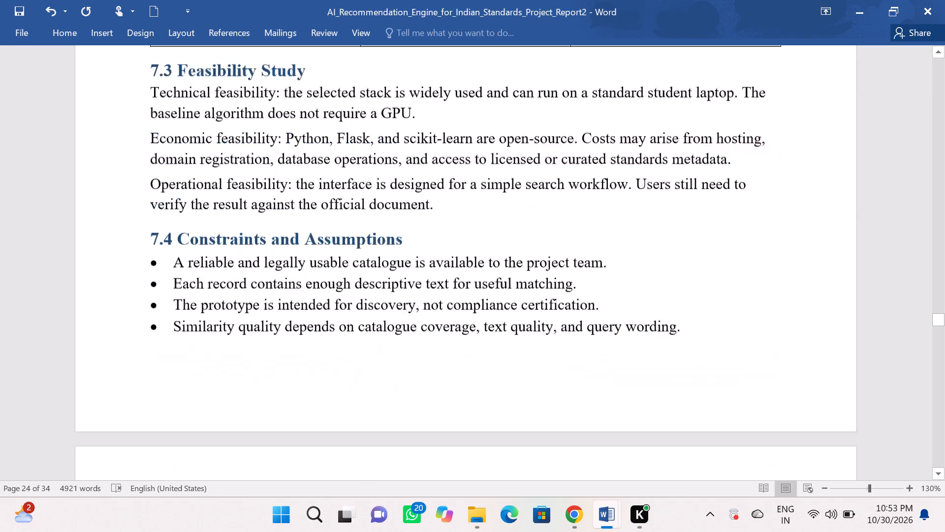
pyautogui.scroll(13, 364, 227)
pyautogui.scroll(20, 364, 227)
pyautogui.scroll(9, 364, 227)
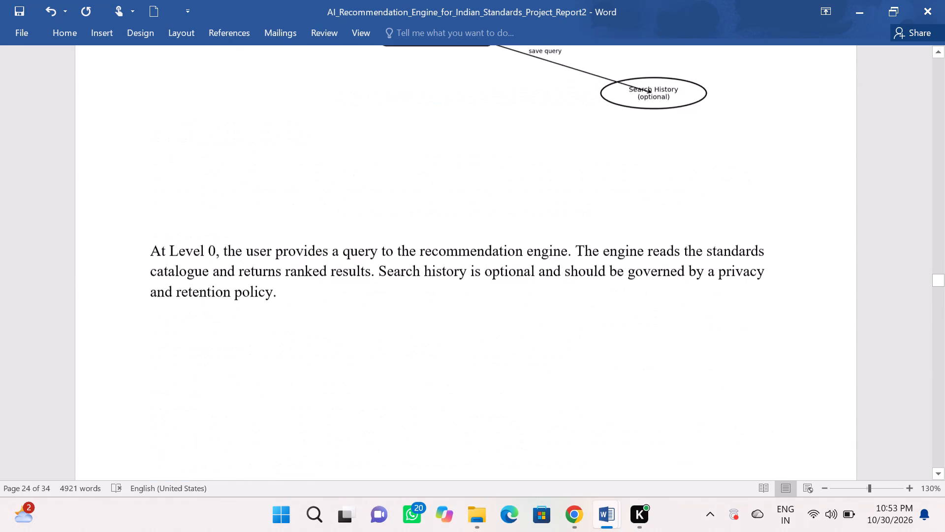
pyautogui.scroll(2, 364, 227)
pyautogui.scroll(20, 364, 227)
pyautogui.scroll(20, 364, 227)
pyautogui.scroll(18, 364, 227)
pyautogui.scroll(10, 364, 227)
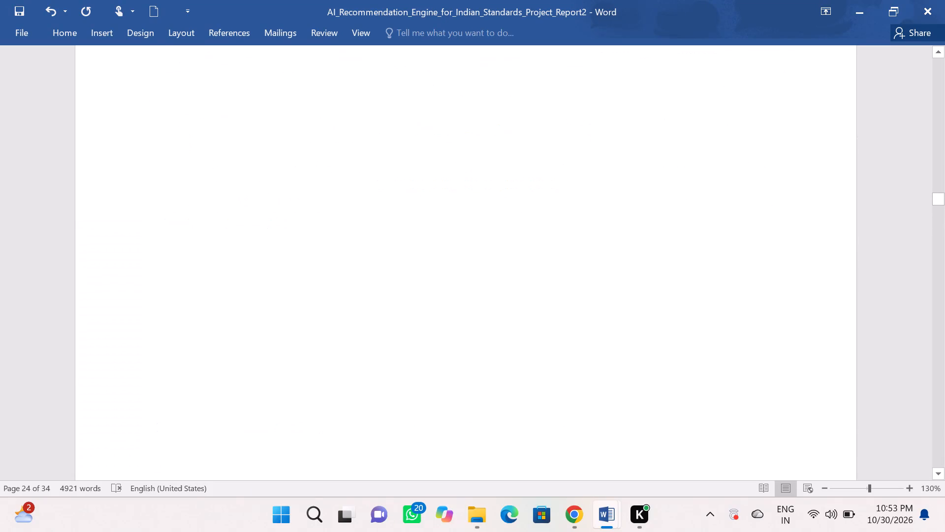
pyautogui.scroll(20, 364, 227)
pyautogui.scroll(8, 364, 227)
pyautogui.scroll(20, 364, 227)
pyautogui.scroll(20, 364, 227)
pyautogui.scroll(6, 364, 227)
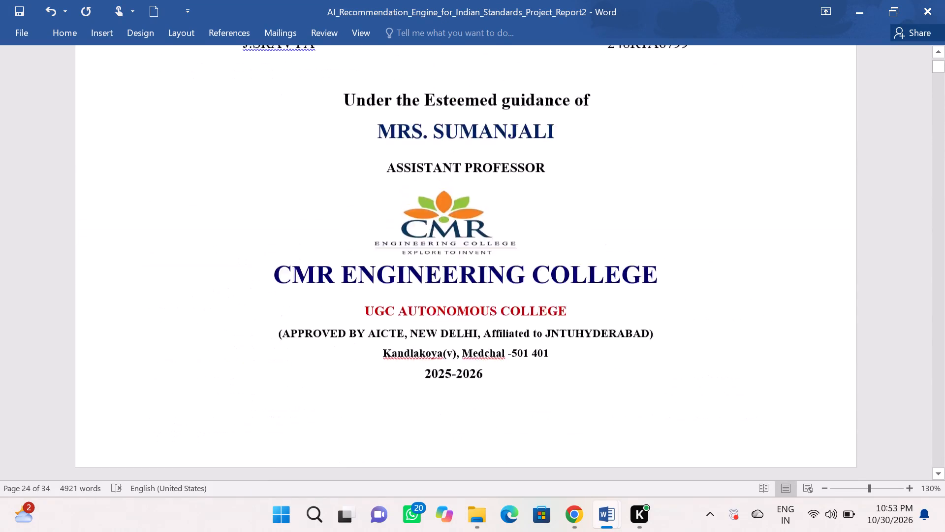
pyautogui.scroll(11, 364, 227)
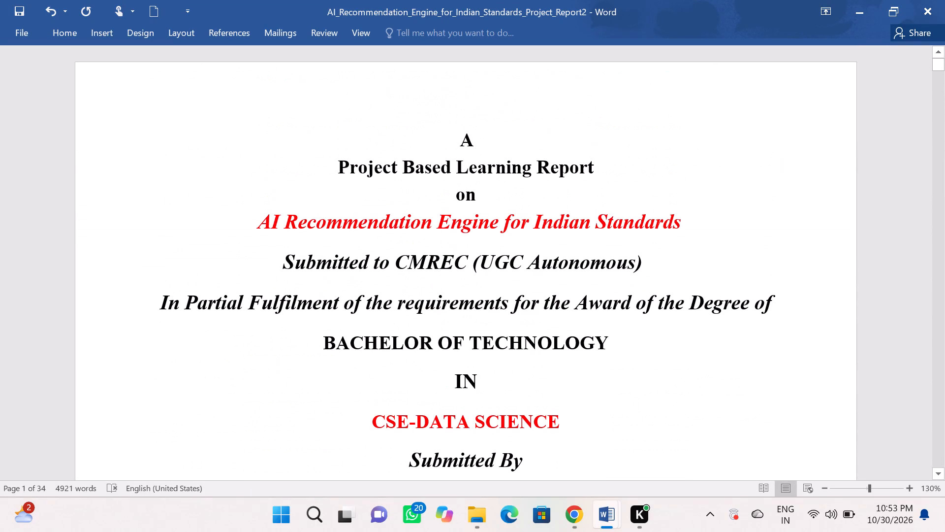
pyautogui.press('super+Right')
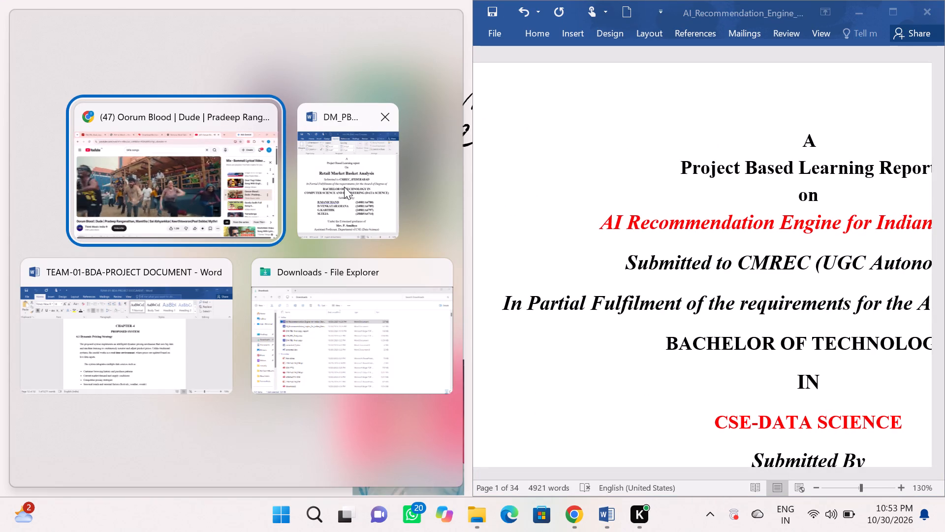
pyautogui.click(165, 291)
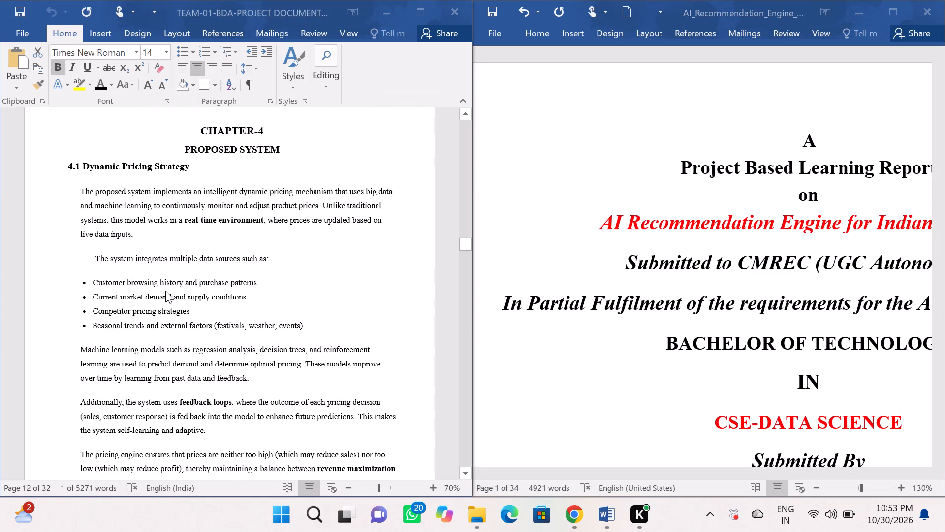
# Compare the title page of the report with the reference document's title page.
pyautogui.scroll(9, 268, 246)
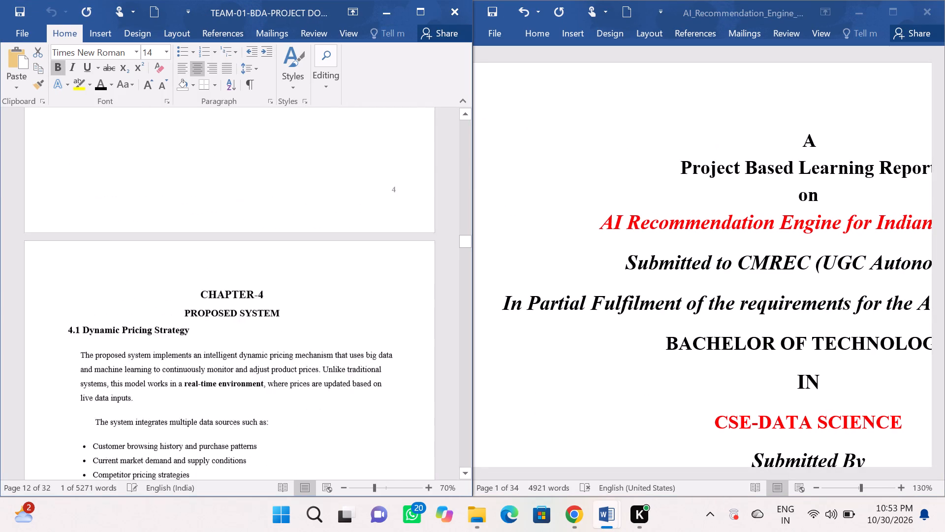
pyautogui.scroll(11, 268, 246)
pyautogui.scroll(20, 268, 246)
pyautogui.scroll(20, 268, 246)
pyautogui.scroll(20, 268, 246)
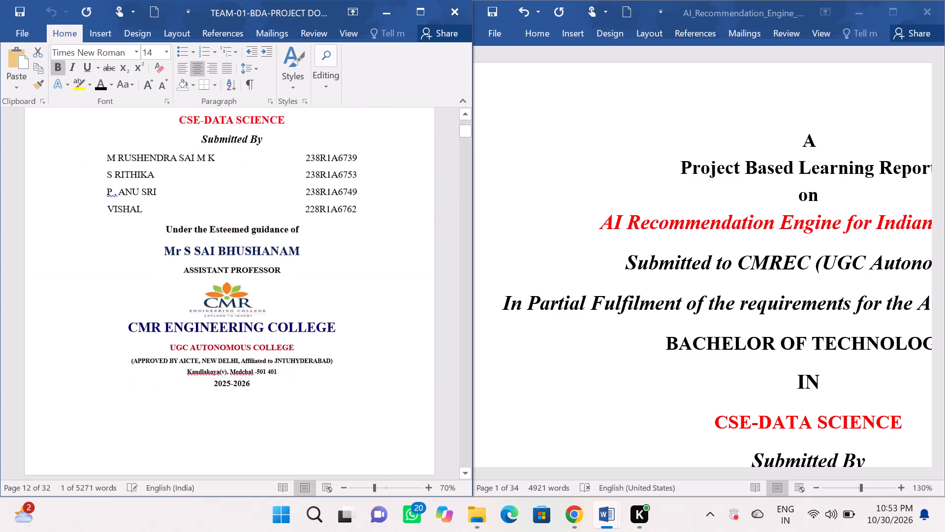
pyautogui.keyDown('ctrl'); pyautogui.scroll(-5, 696, 197); pyautogui.keyUp('ctrl')
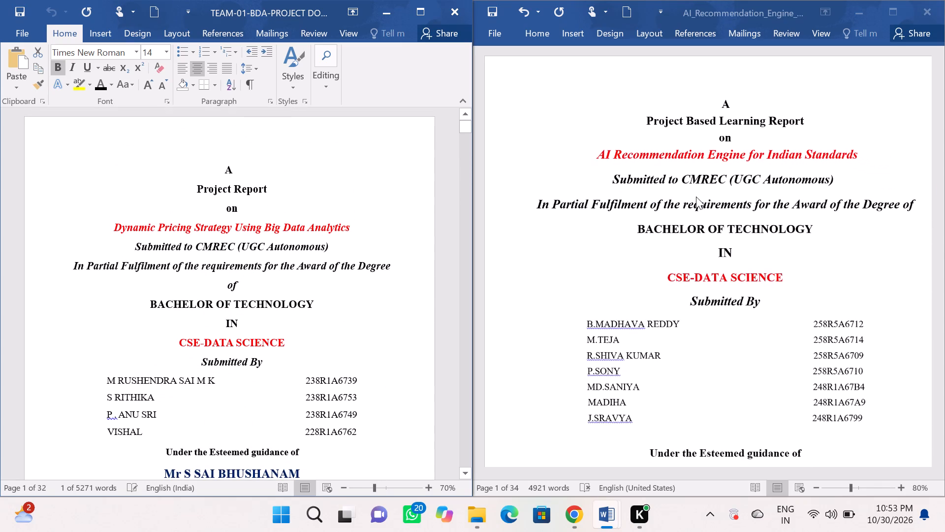
pyautogui.keyDown('ctrl'); pyautogui.scroll(-1, 696, 197); pyautogui.keyUp('ctrl')
pyautogui.scroll(-1, 696, 197)
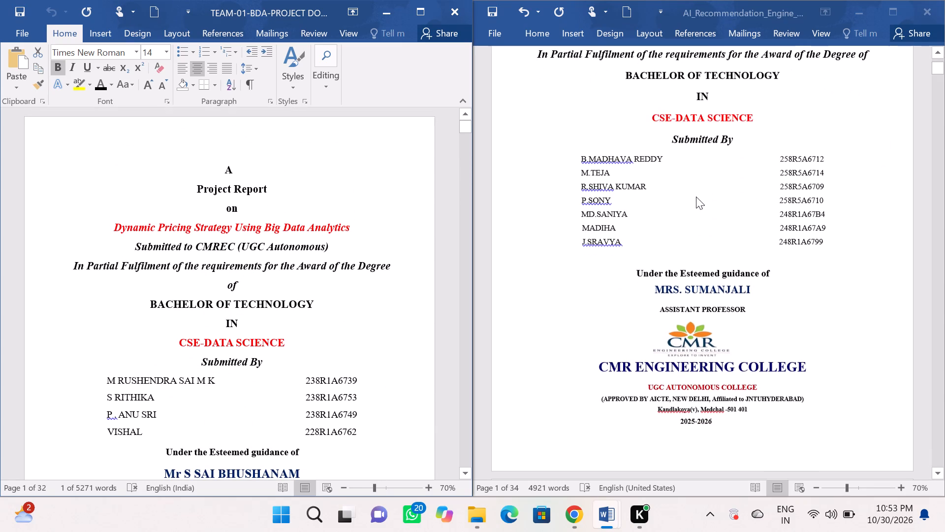
pyautogui.scroll(-3, 696, 197)
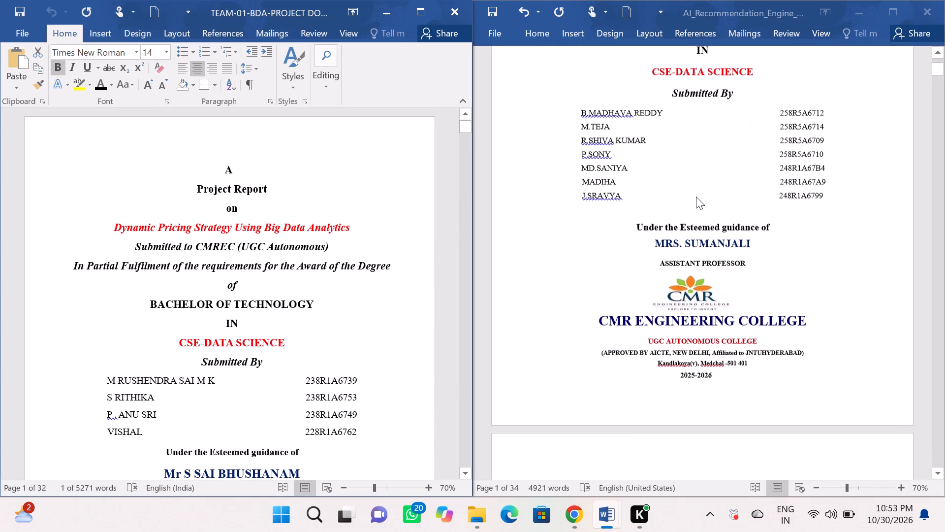
pyautogui.scroll(-2, 696, 197)
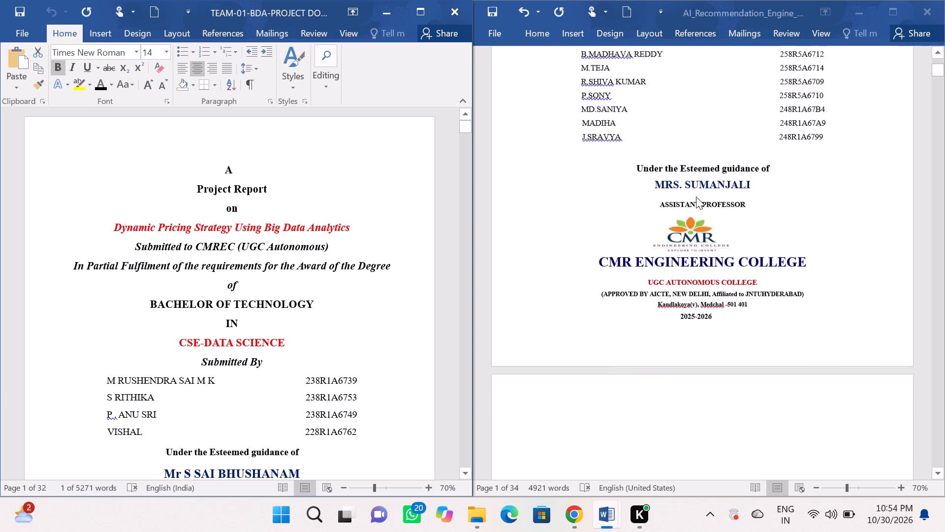
pyautogui.scroll(-5, 696, 197)
pyautogui.scroll(-1, 195, 266)
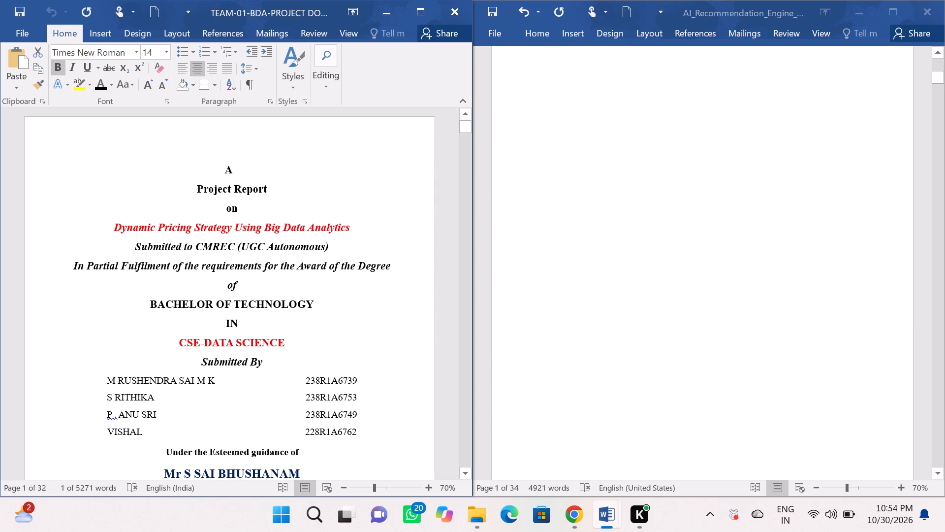
# Examine the certificate, declaration and acknowledgment pages of the reference document.
pyautogui.scroll(-19, 195, 266)
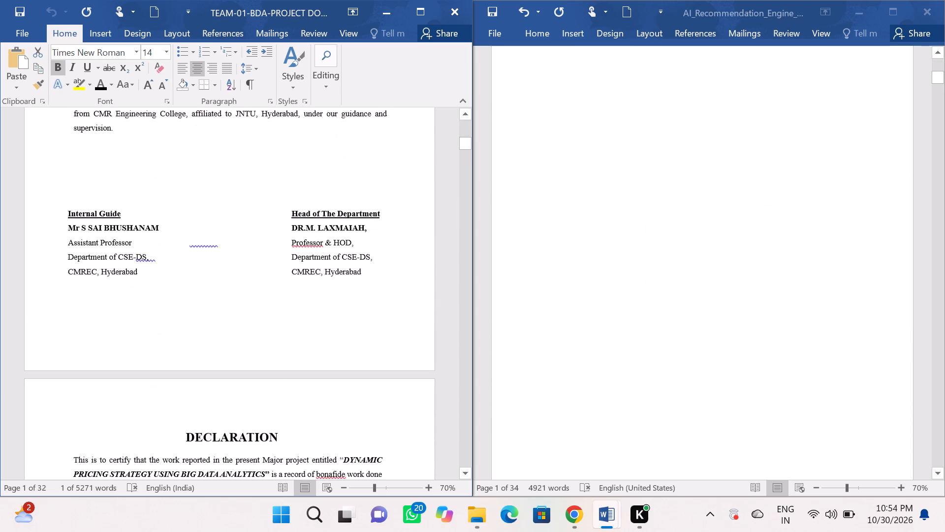
pyautogui.scroll(1, 195, 266)
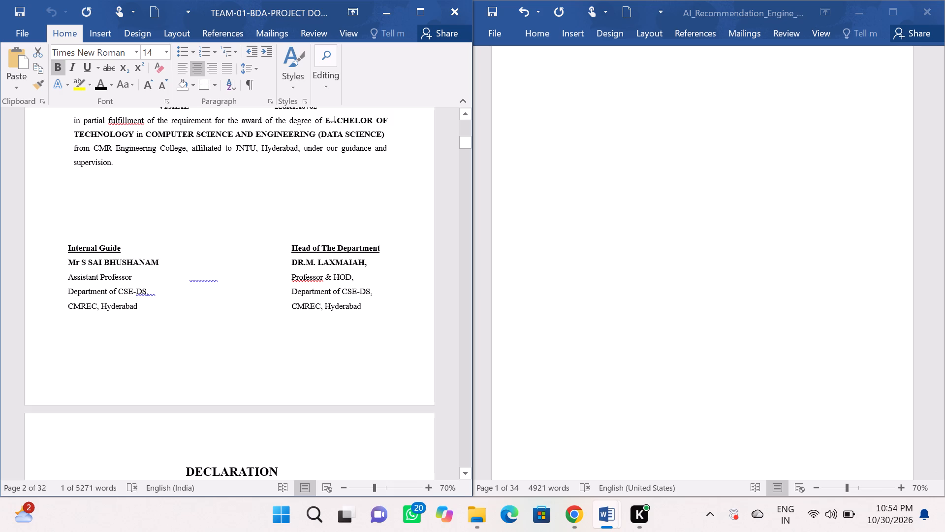
pyautogui.scroll(1, 195, 266)
pyautogui.scroll(1, 235, 258)
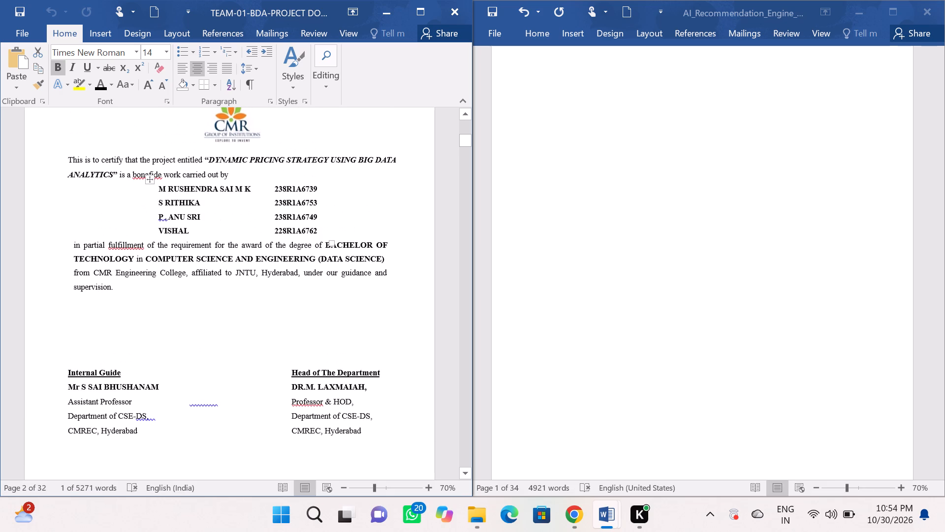
pyautogui.click(250, 202)
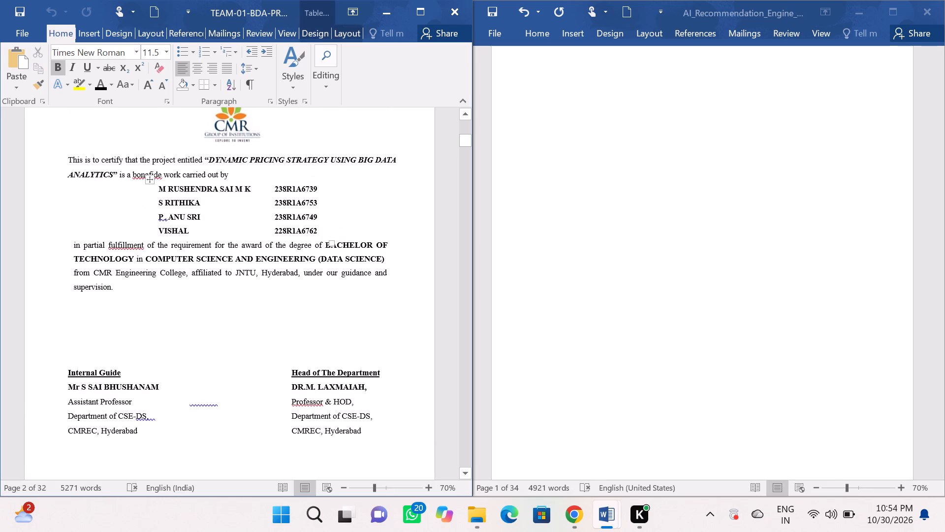
pyautogui.scroll(1, 227, 241)
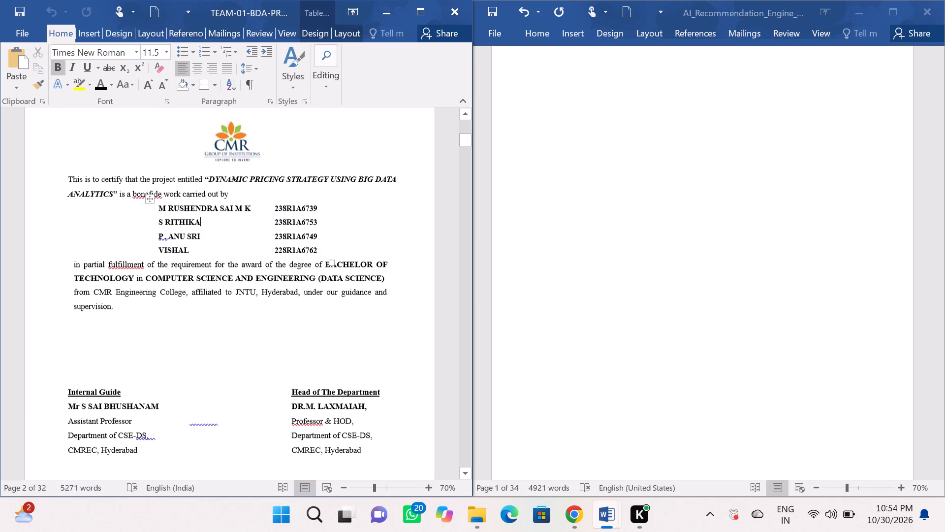
pyautogui.scroll(1, 227, 241)
pyautogui.scroll(-6, 227, 241)
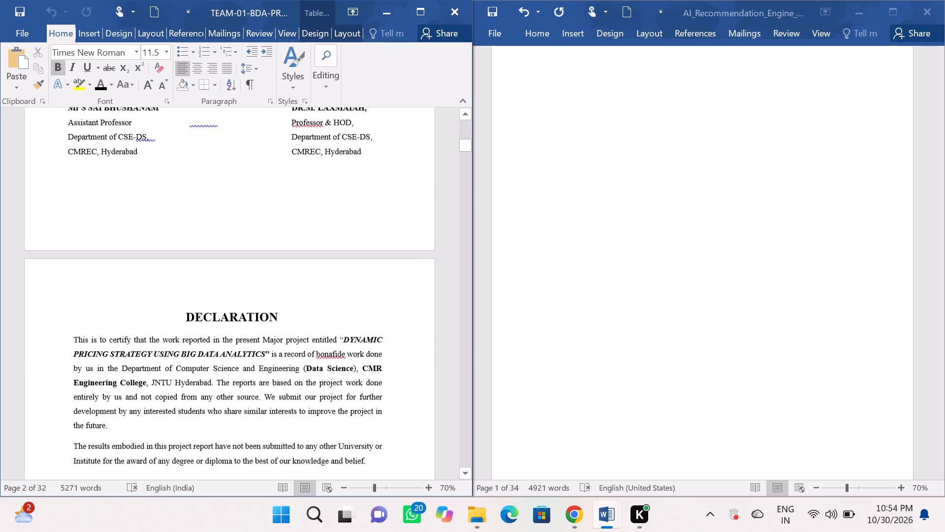
pyautogui.scroll(-11, 227, 241)
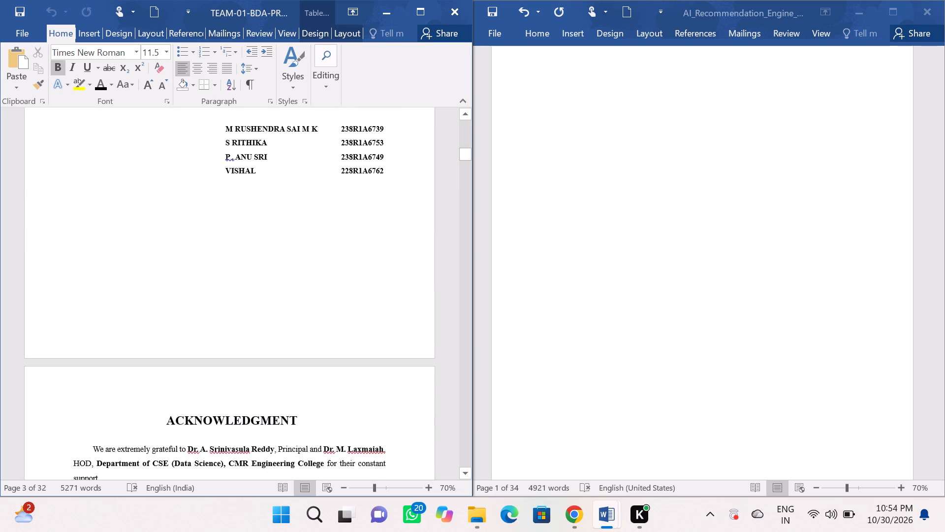
pyautogui.scroll(-16, 227, 241)
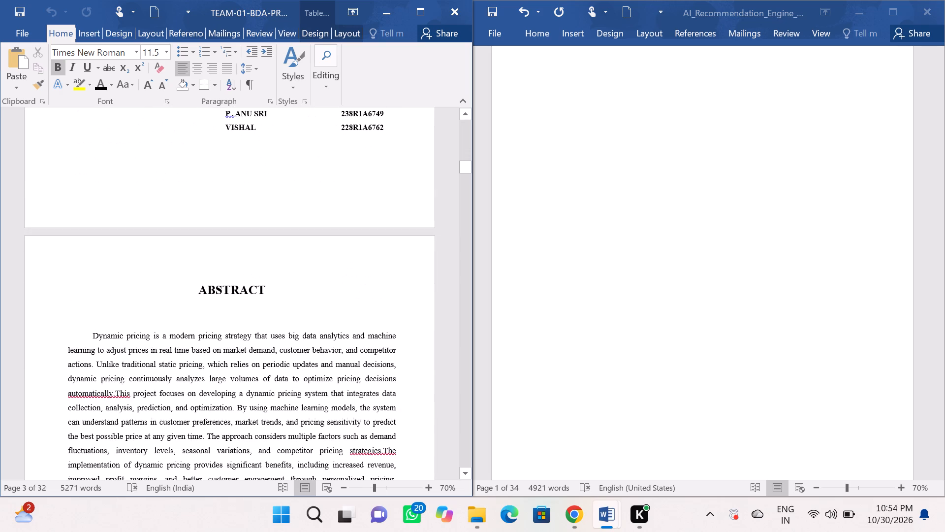
# Compare the layout of the report's Abstract page with the reference document's Abstract page.
pyautogui.scroll(-17, 651, 263)
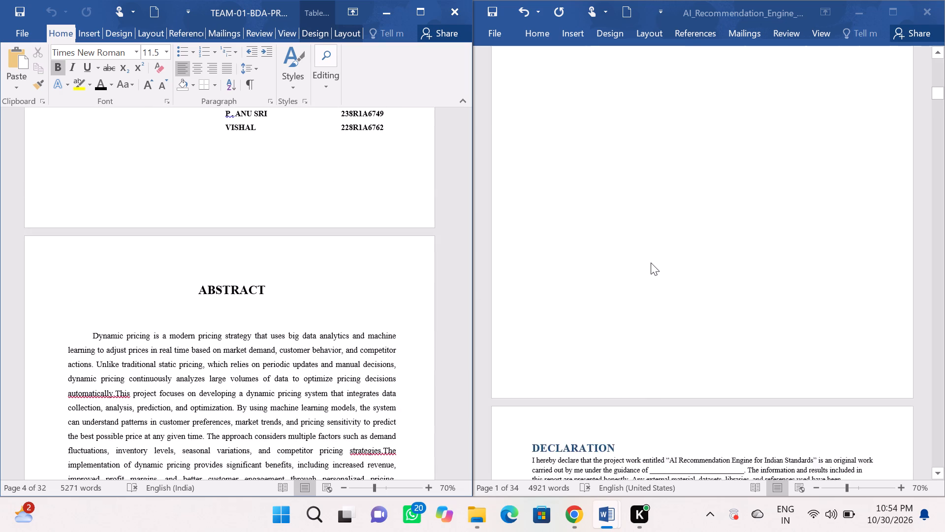
pyautogui.scroll(-17, 651, 263)
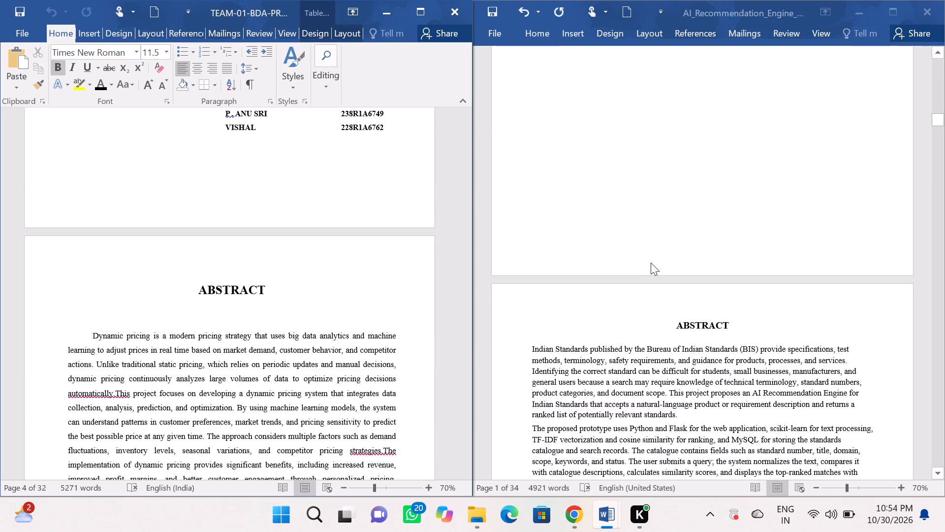
pyautogui.scroll(-4, 634, 279)
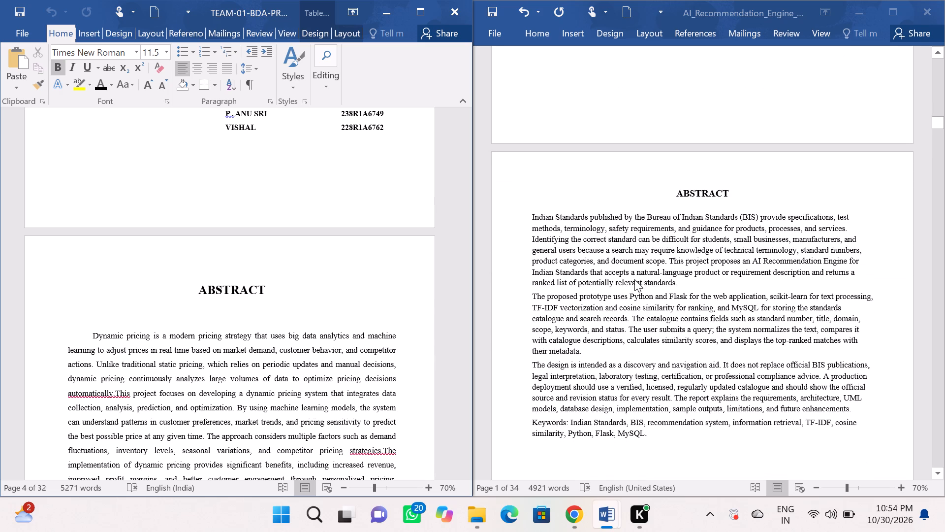
pyautogui.scroll(-2, 634, 279)
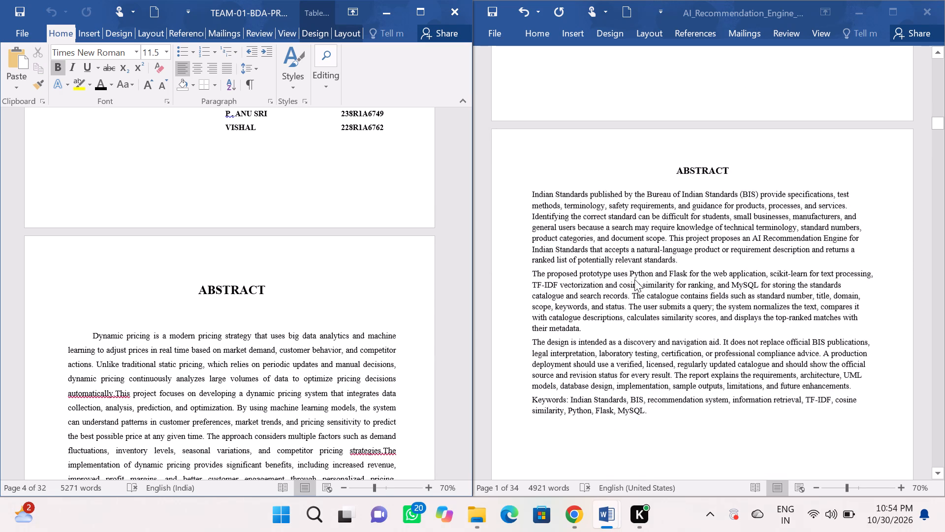
pyautogui.scroll(-1, 634, 279)
pyautogui.scroll(-1, 284, 348)
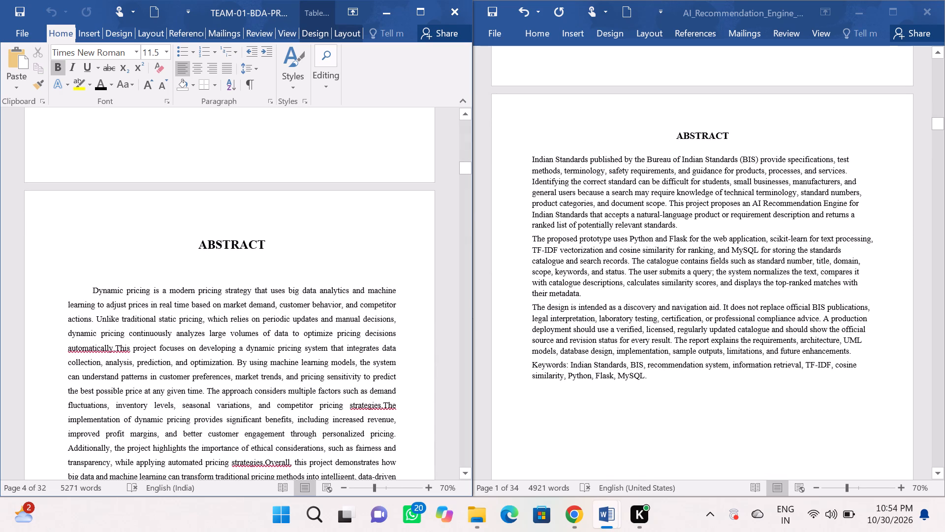
# Indent the first line of the Abstract's opening paragraph, before "Indian Standards published", with three spaces.
pyautogui.click(532, 156)
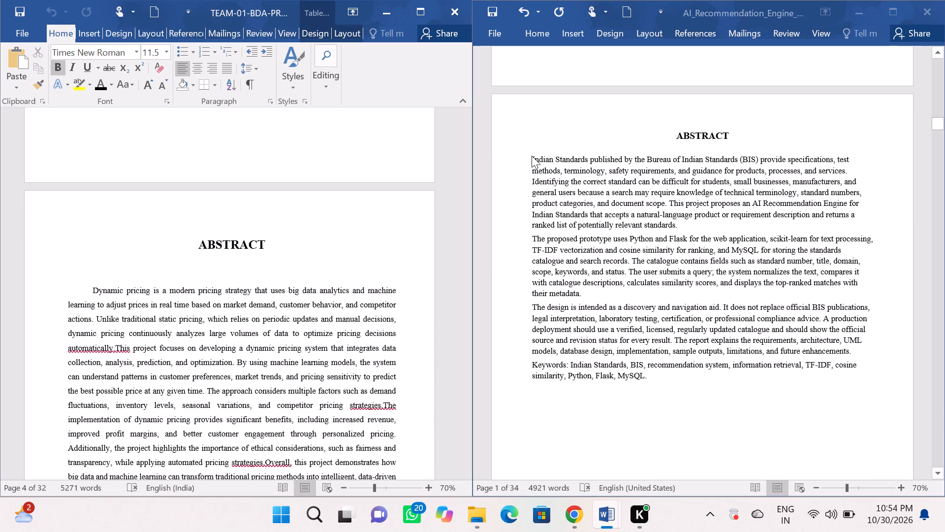
pyautogui.press('space')
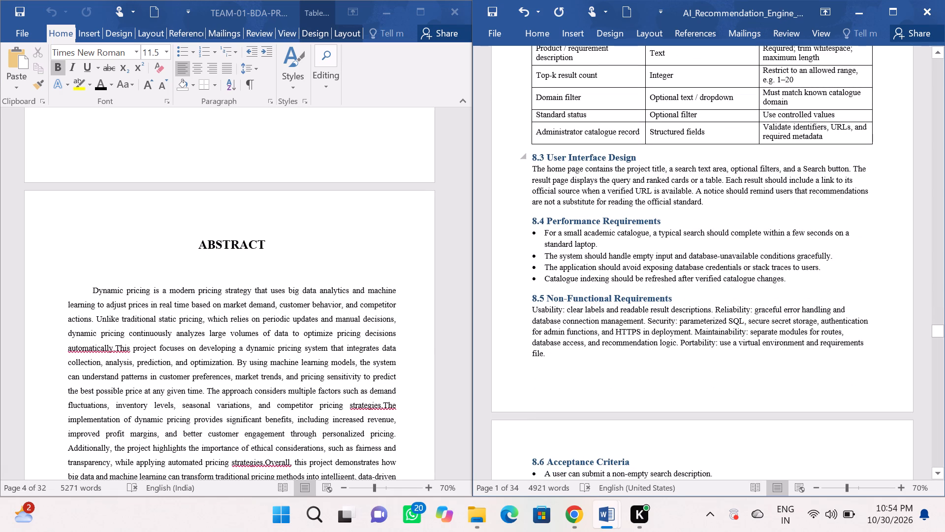
pyautogui.scroll(19, 532, 156)
pyautogui.scroll(16, 532, 156)
pyautogui.scroll(20, 532, 156)
pyautogui.scroll(20, 532, 156)
pyautogui.scroll(13, 532, 156)
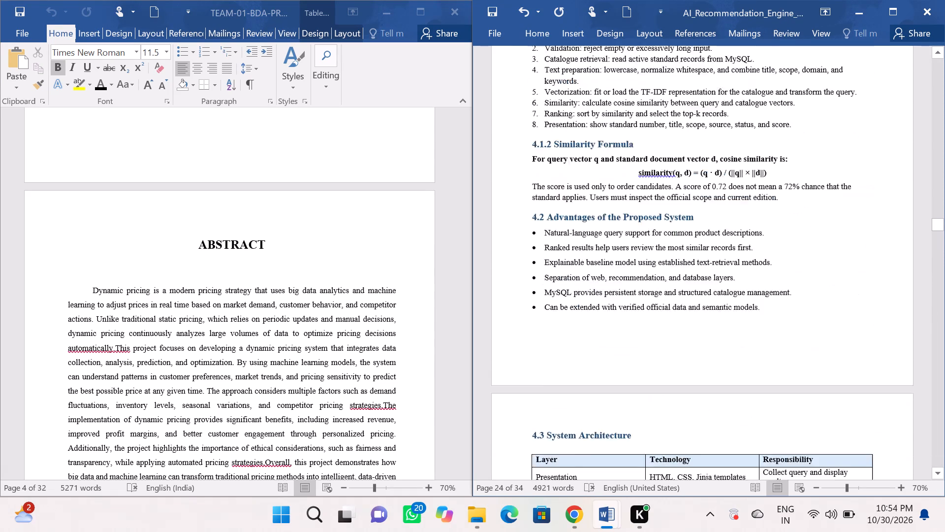
pyautogui.scroll(17, 532, 156)
pyautogui.scroll(4, 532, 156)
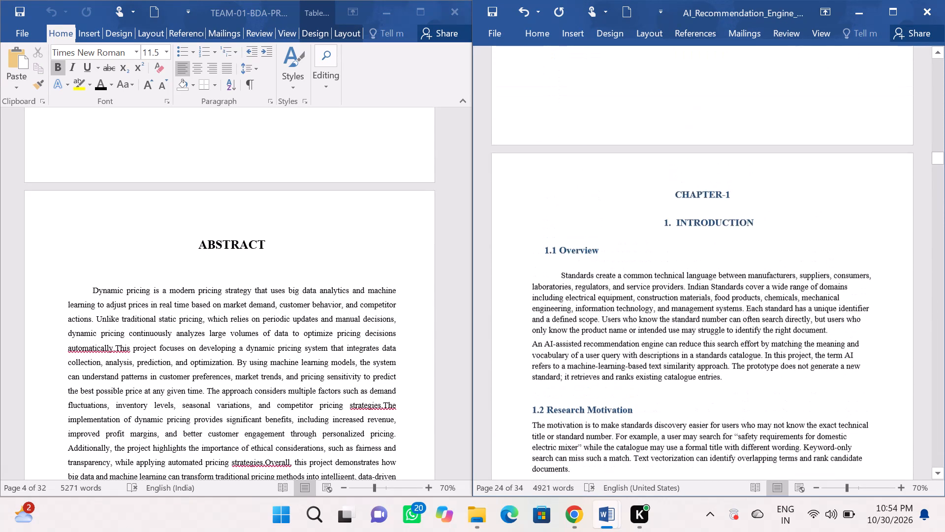
pyautogui.scroll(16, 532, 156)
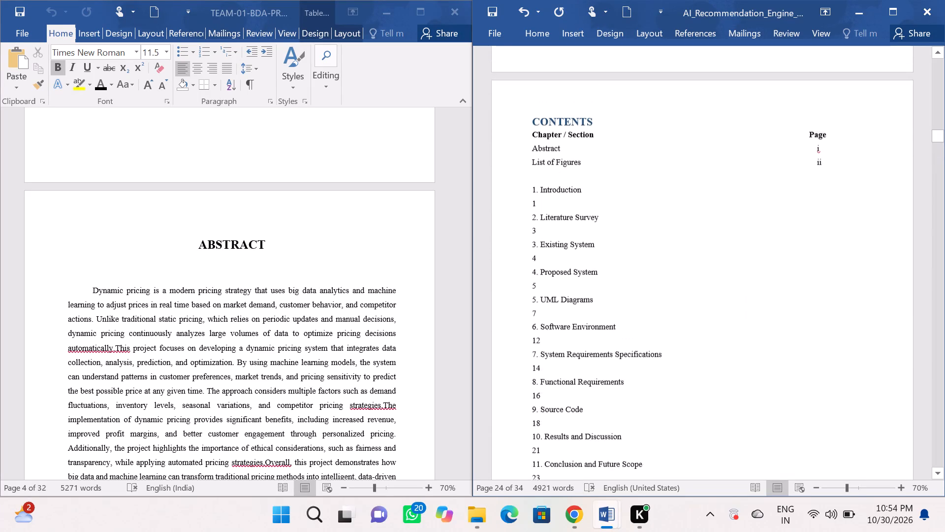
pyautogui.scroll(10, 532, 156)
pyautogui.scroll(-1, 532, 156)
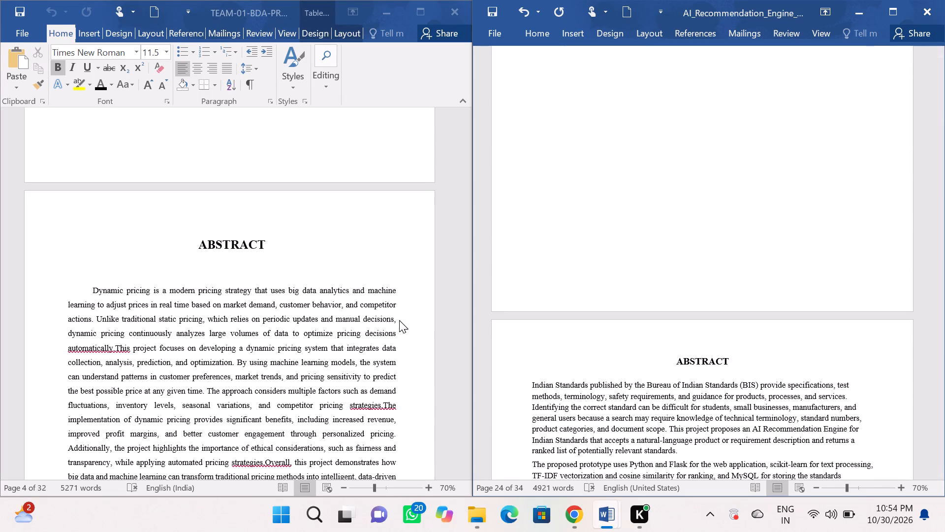
pyautogui.click(531, 385)
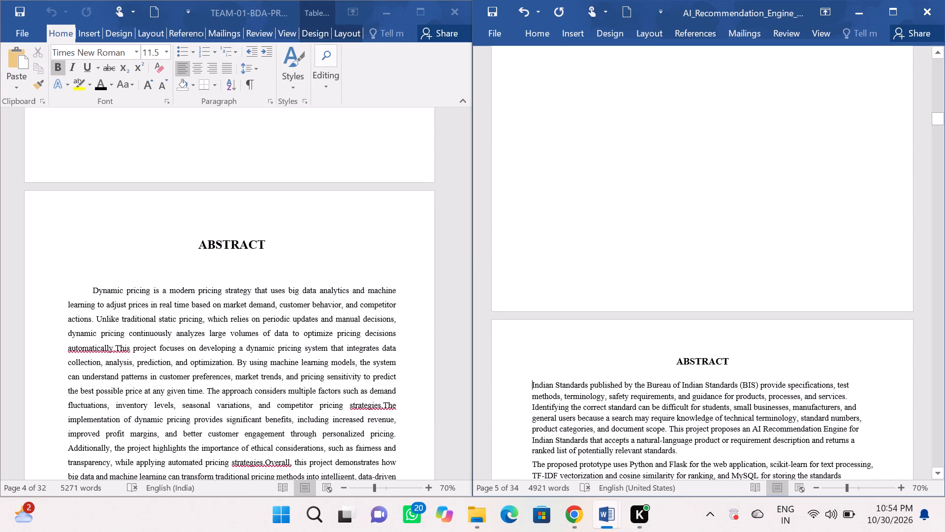
pyautogui.press('space')
pyautogui.press('space')
pyautogui.press('space')
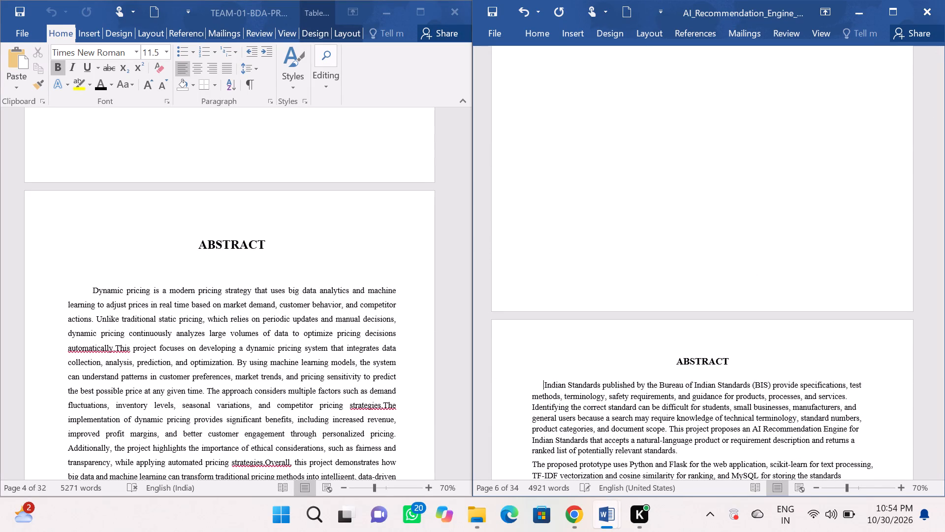
# Widen the first-line indent of the Abstract's opening paragraph, before "Indian Standards published", with additional spaces.
pyautogui.press('space')
pyautogui.press('space')
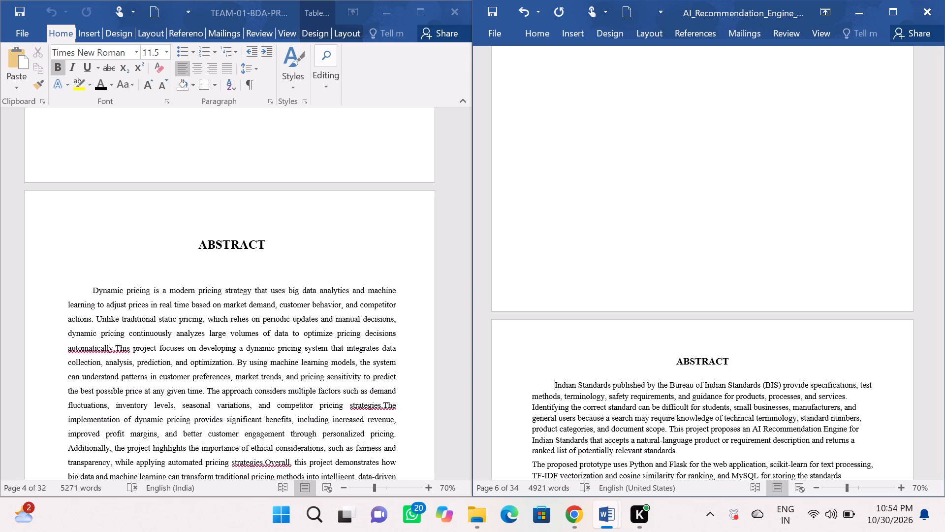
pyautogui.press('BackSpace')
# Compare the paragraph indentation and layout of the report's Abstract page with the reference document's Abstract.
pyautogui.scroll(-1, 531, 383)
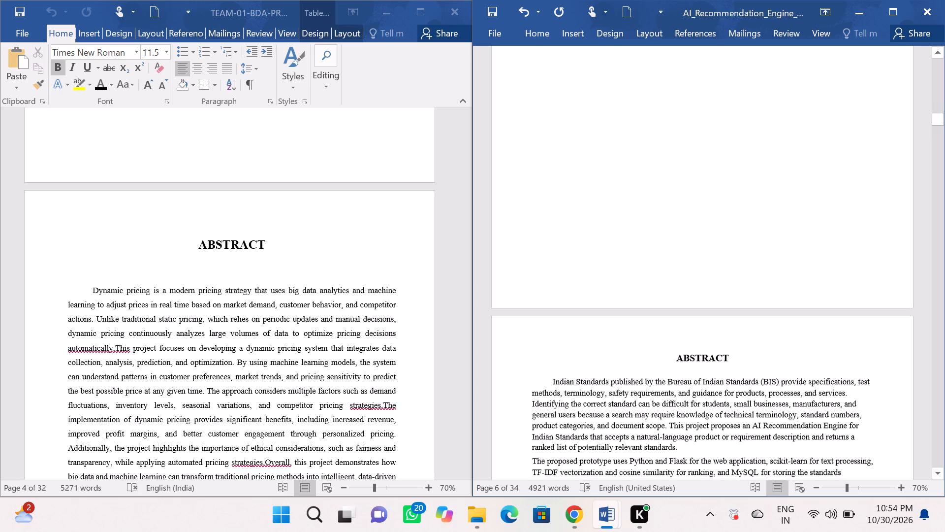
pyautogui.scroll(-6, 585, 334)
pyautogui.scroll(1, 585, 334)
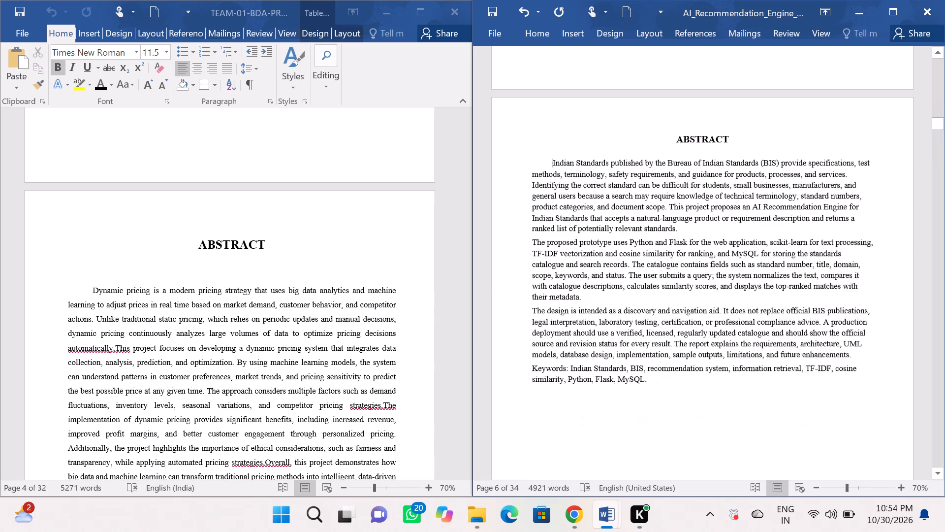
pyautogui.scroll(3, 585, 334)
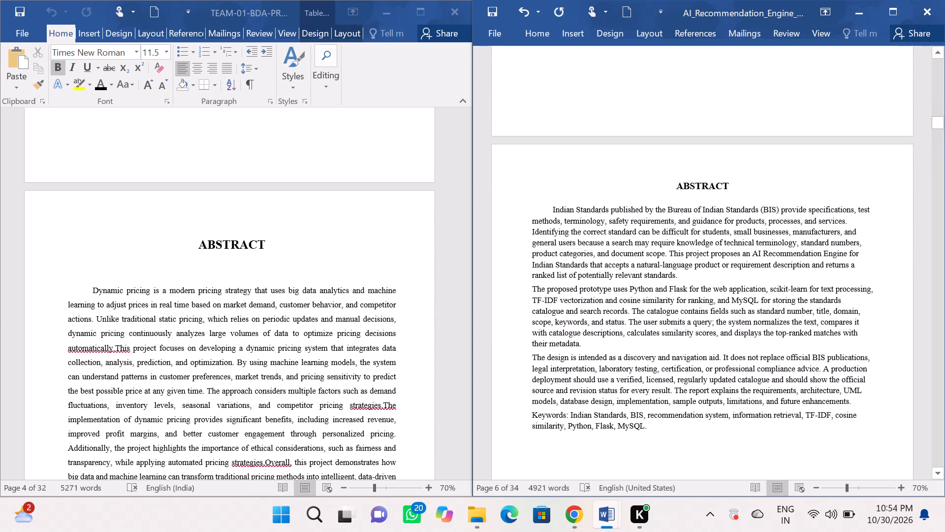
pyautogui.scroll(1, 585, 334)
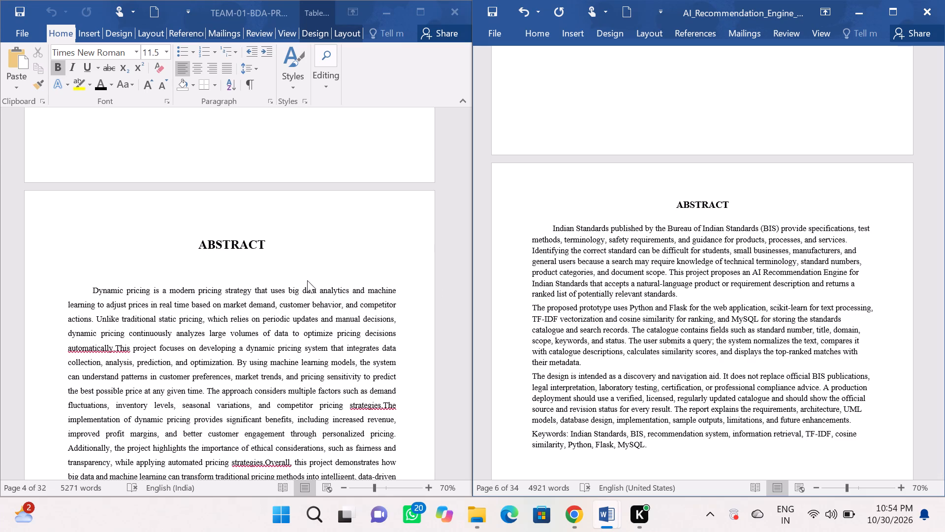
pyautogui.click(285, 301)
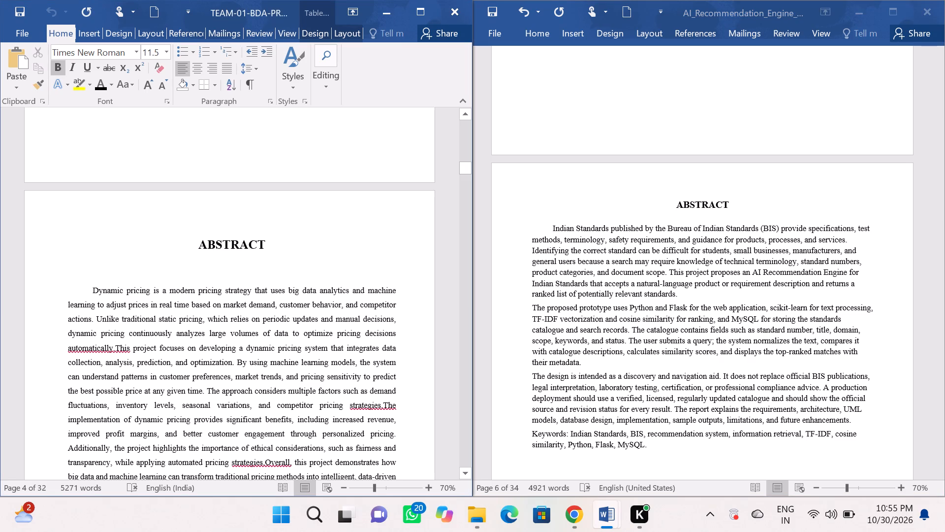
pyautogui.click(570, 274)
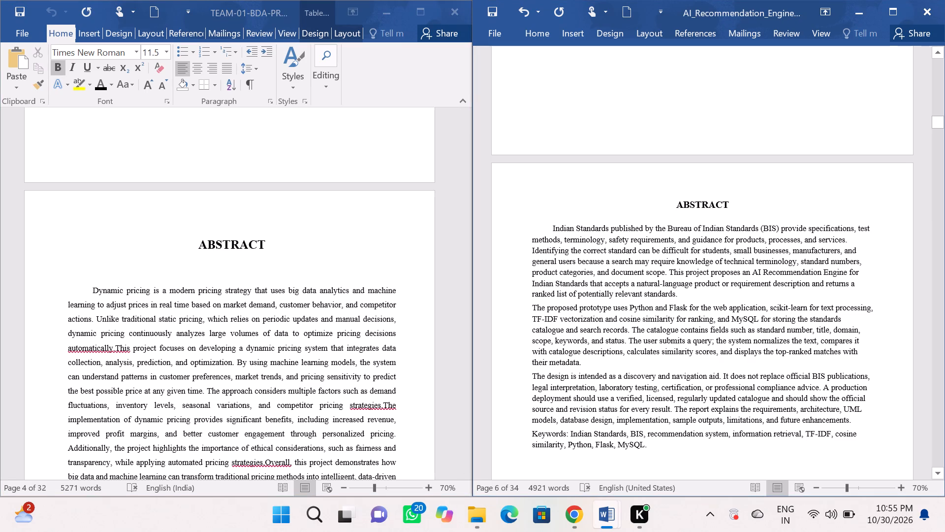
pyautogui.click(583, 271)
pyautogui.moveTo(627, 268); pyautogui.dragTo(561, 258)
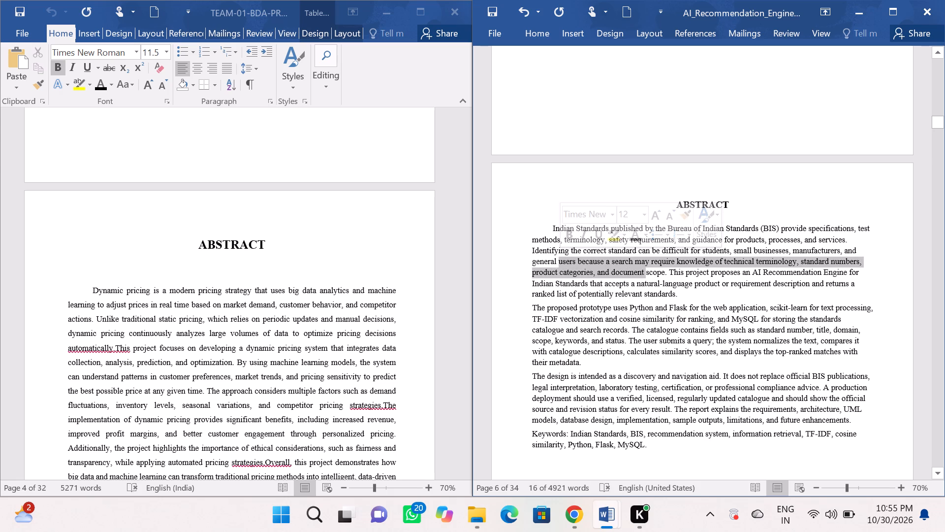
pyautogui.click(589, 302)
# In the report's Contents, delete the page number line "1" below "1. Introduction" and the blank line above that entry.
pyautogui.scroll(-2, 370, 302)
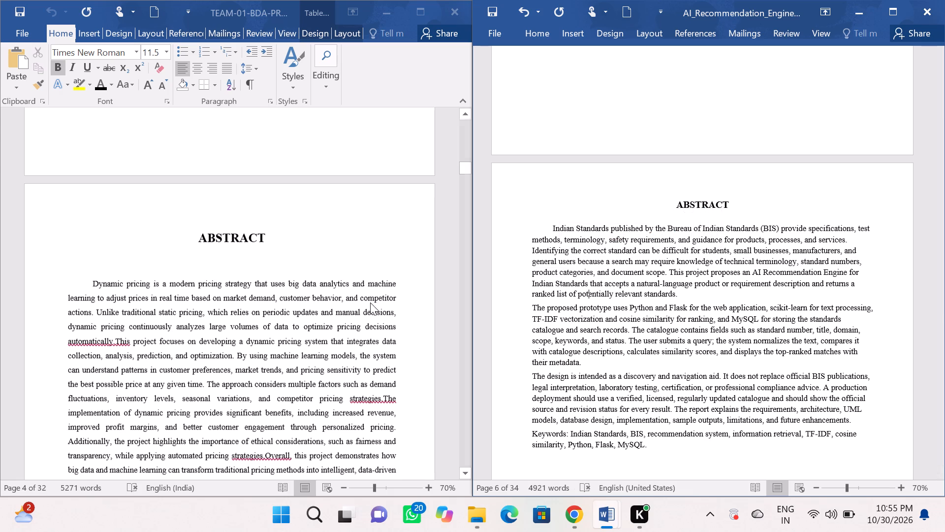
pyautogui.scroll(-6, 370, 302)
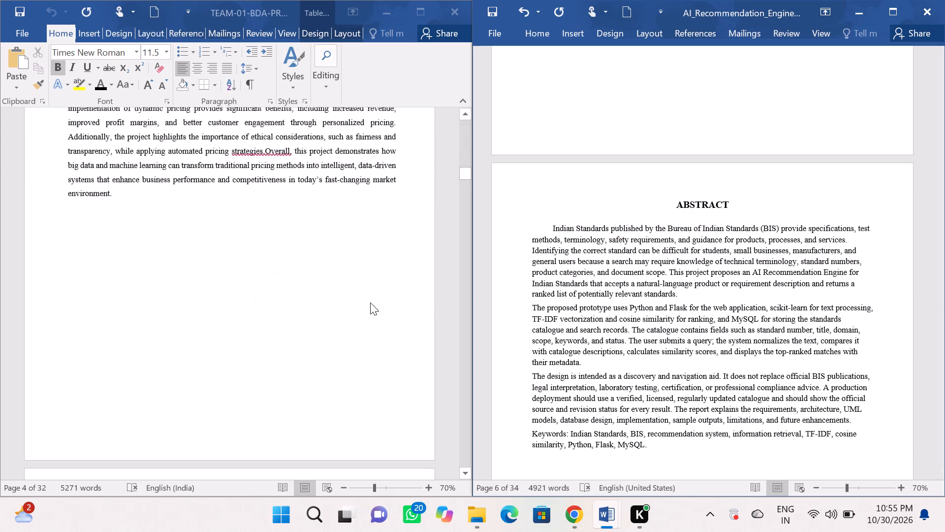
pyautogui.scroll(-5, 370, 302)
pyautogui.scroll(-3, 618, 306)
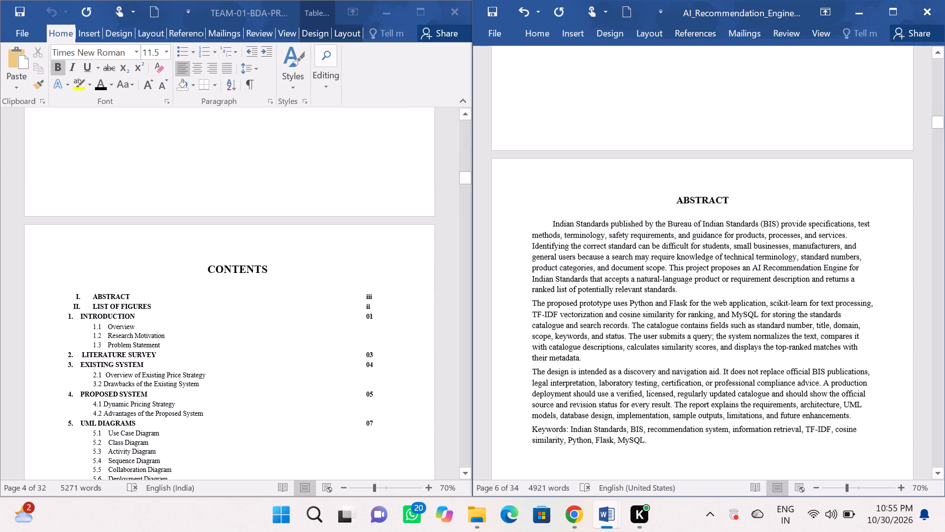
pyautogui.scroll(-8, 618, 306)
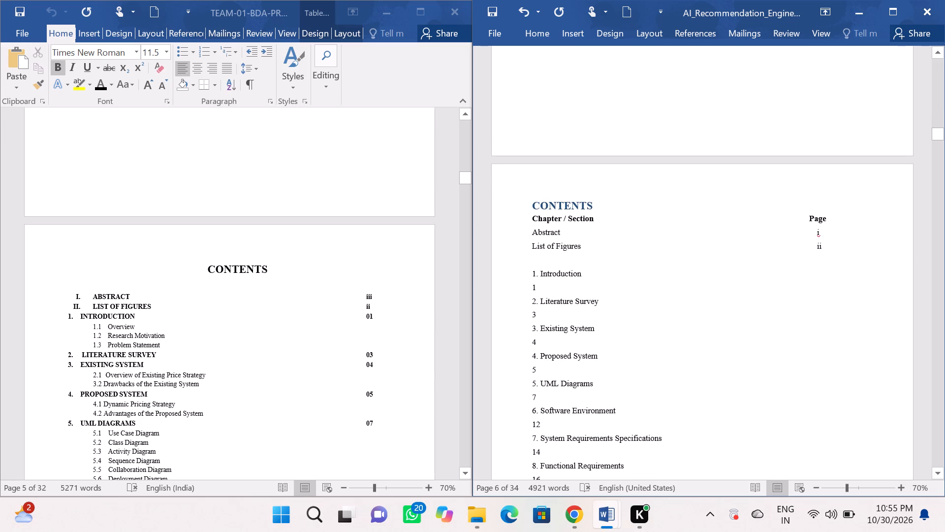
pyautogui.click(545, 288)
pyautogui.press('BackSpace')
pyautogui.press('BackSpace')
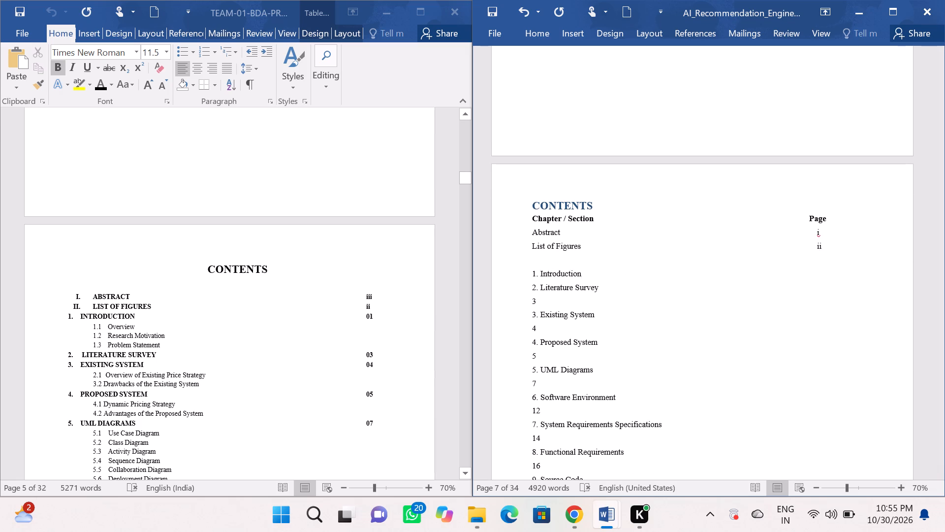
pyautogui.press('Up')
pyautogui.press('Down')
pyautogui.press('Up')
pyautogui.press('BackSpace')
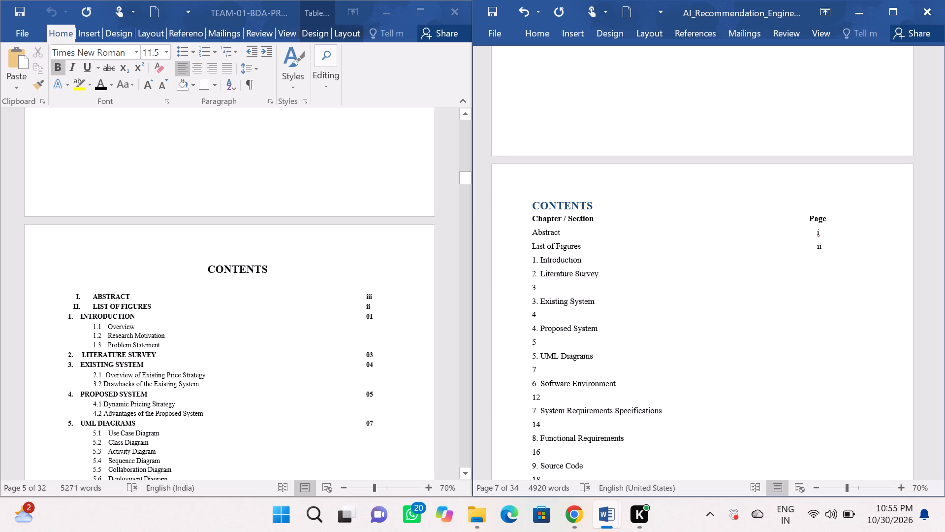
# Make the Abstract, List of Figures and "1. Introduction" entries bold in the report's Contents.
pyautogui.click(545, 288)
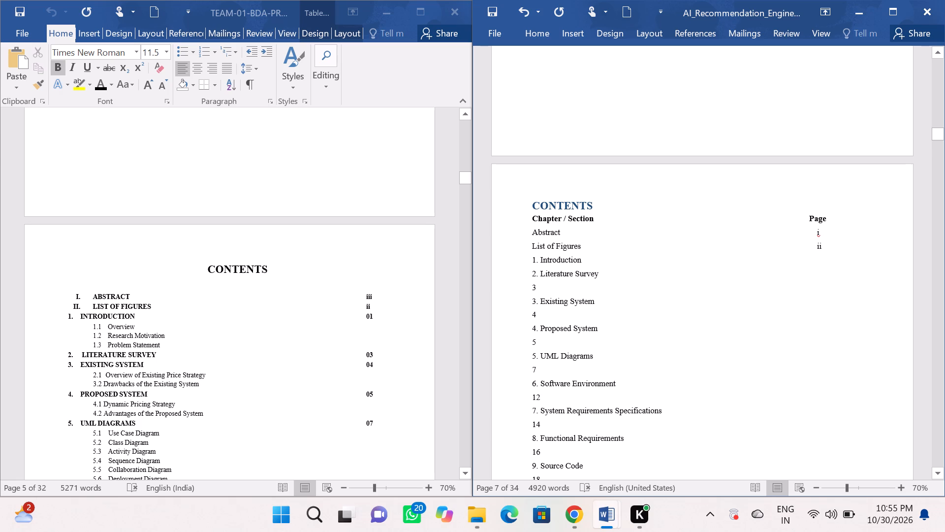
pyautogui.moveTo(588, 246); pyautogui.dragTo(518, 236)
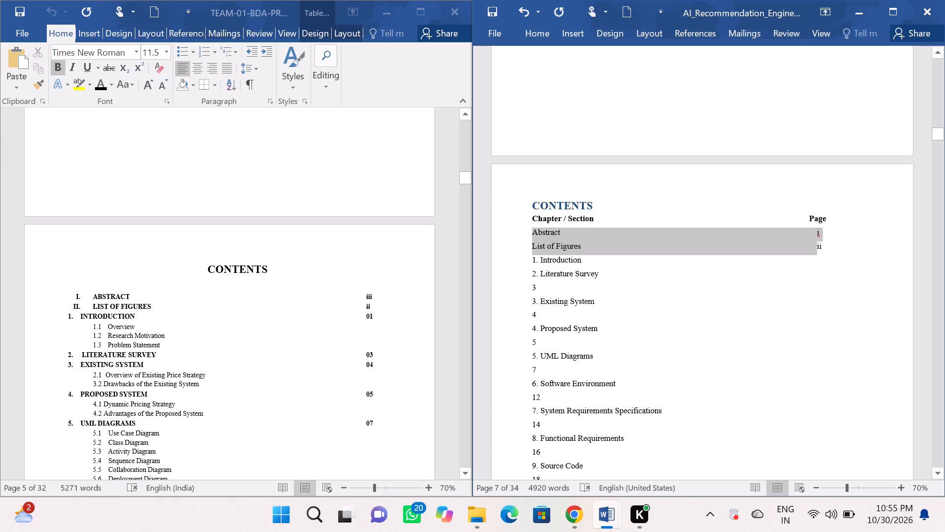
pyautogui.click(524, 212)
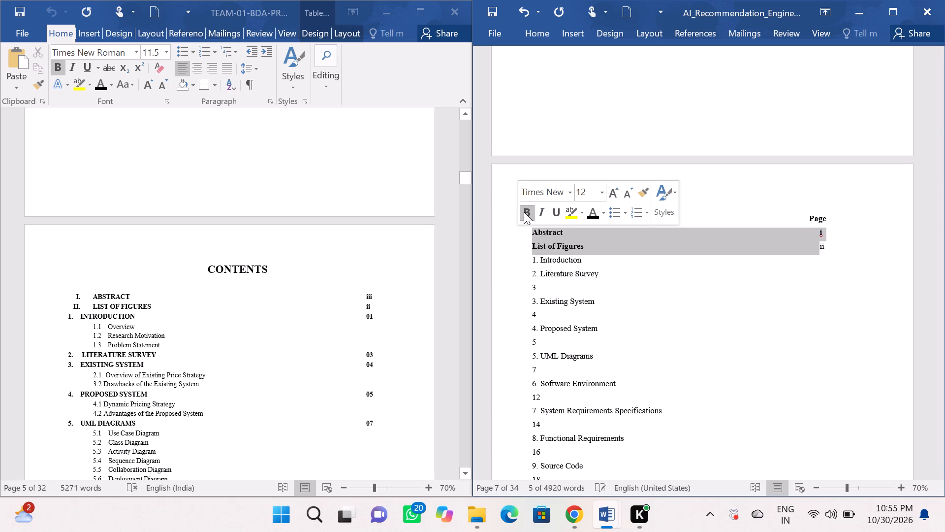
pyautogui.click(663, 271)
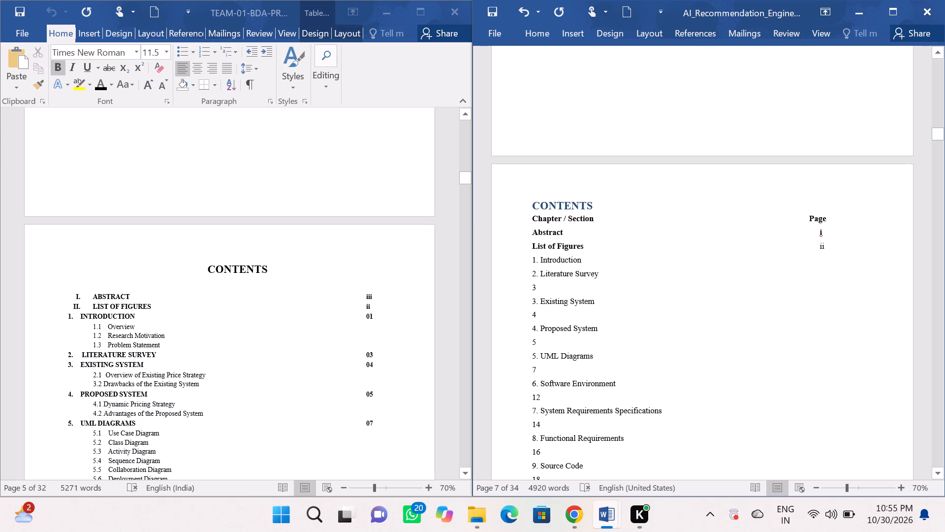
pyautogui.moveTo(583, 256); pyautogui.dragTo(514, 261)
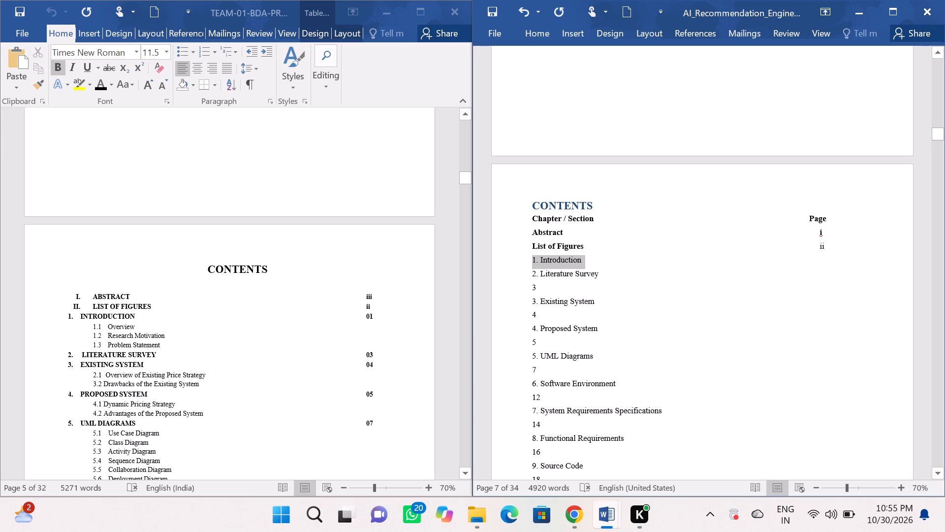
pyautogui.moveTo(514, 261); pyautogui.dragTo(514, 257)
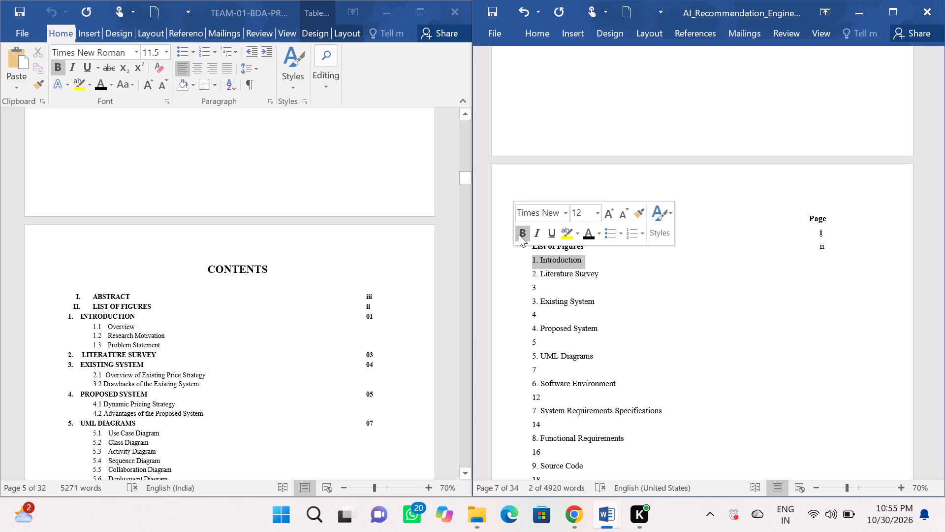
pyautogui.click(519, 233)
# Delete the page number 3 below "2. Literature Survey" in the report's Contents.
pyautogui.click(522, 283)
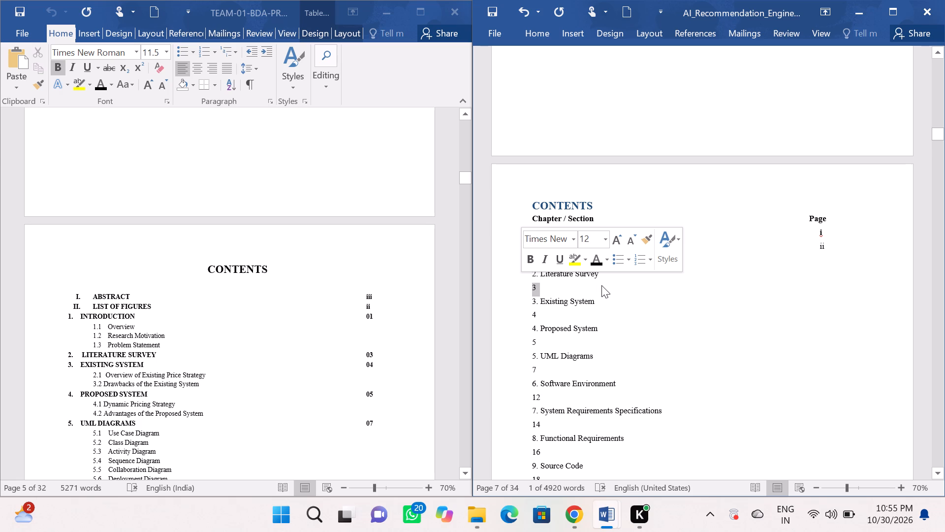
pyautogui.click(562, 286)
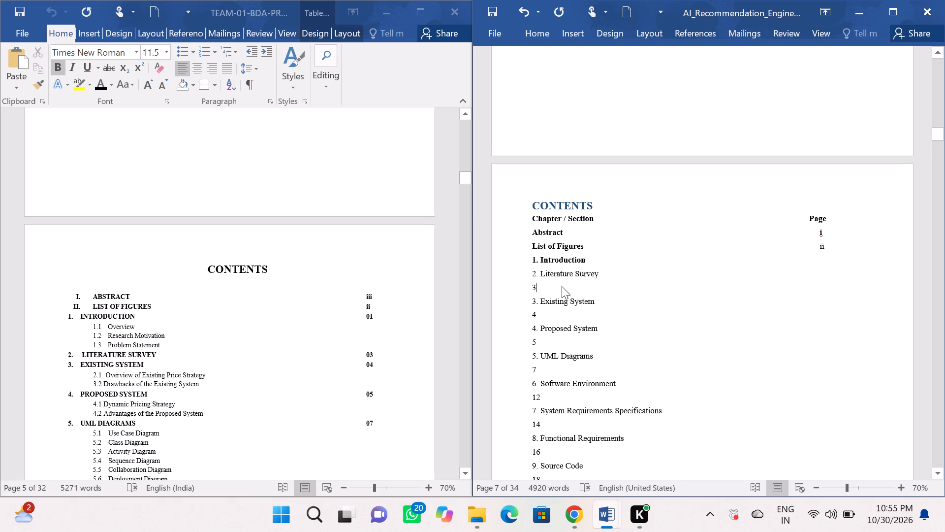
pyautogui.press('BackSpace')
pyautogui.scroll(-1, 573, 307)
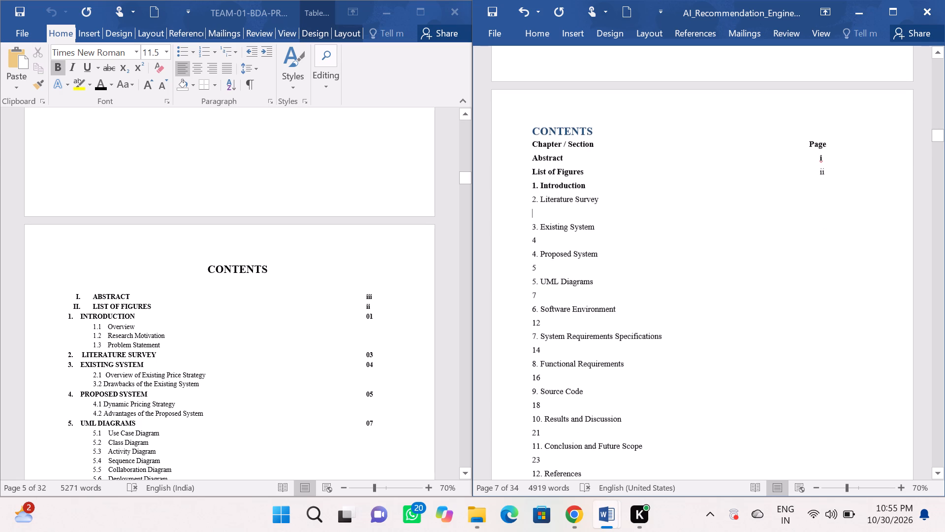
pyautogui.scroll(-1, 573, 307)
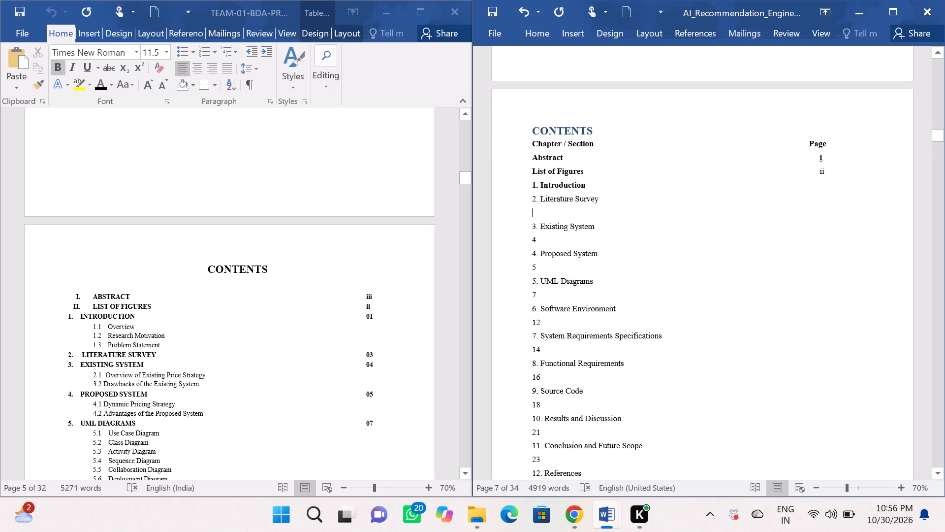
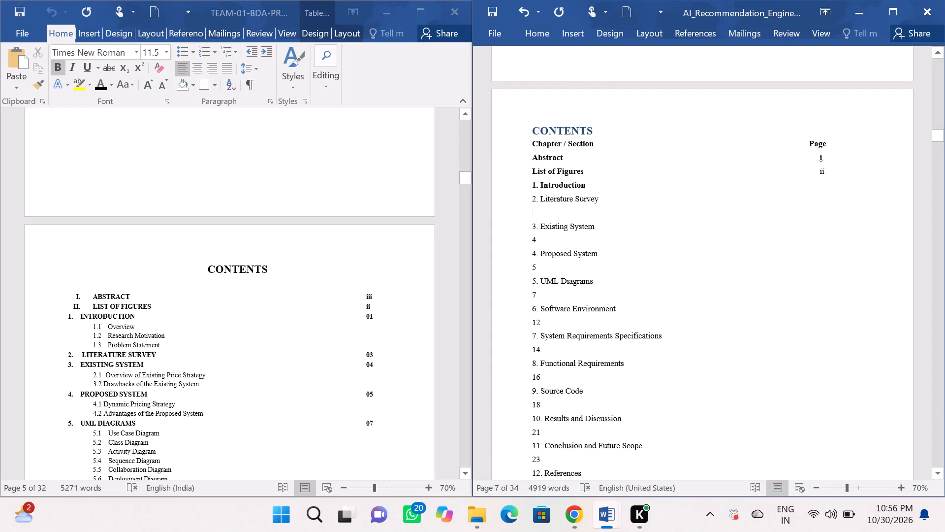
# Insert a blank paragraph before the report's LIST OF FIGURES heading to push it onto the same page as its table.
pyautogui.scroll(-7, 550, 211)
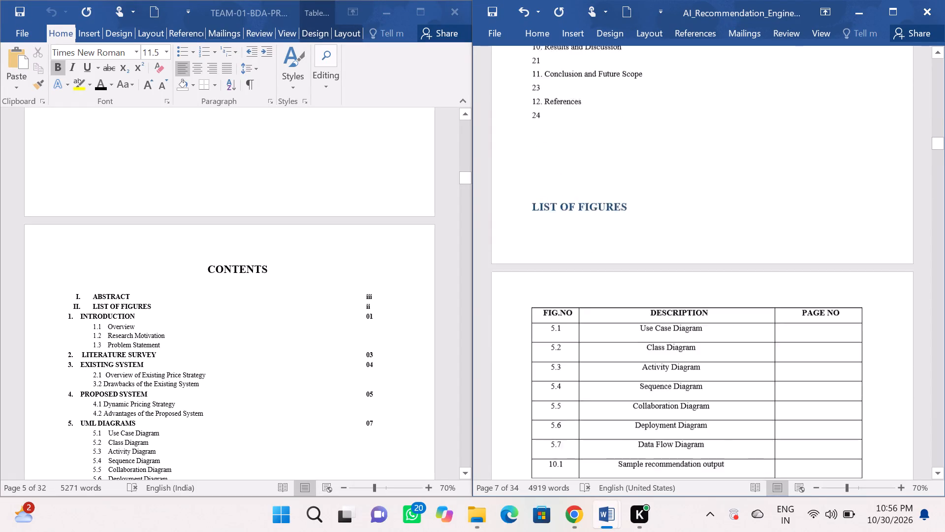
pyautogui.scroll(-1, 550, 211)
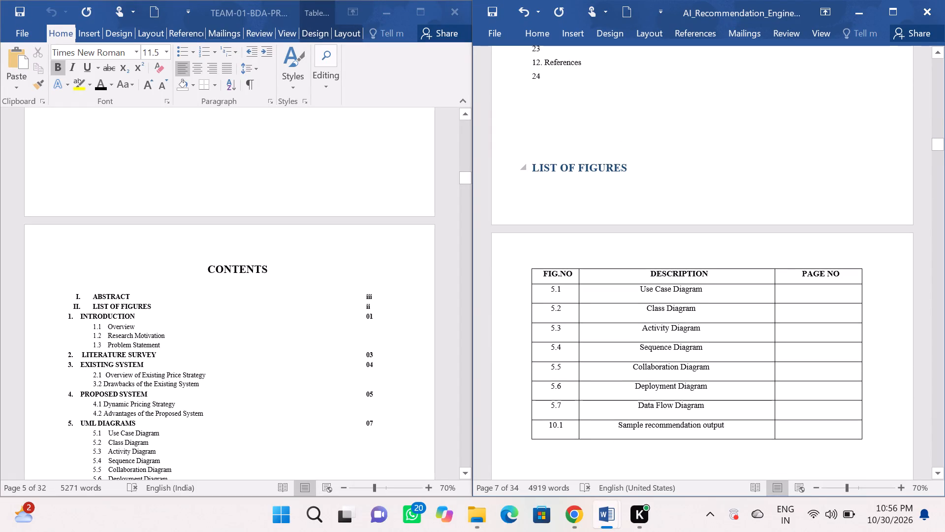
pyautogui.click(534, 166)
pyautogui.press('Return')
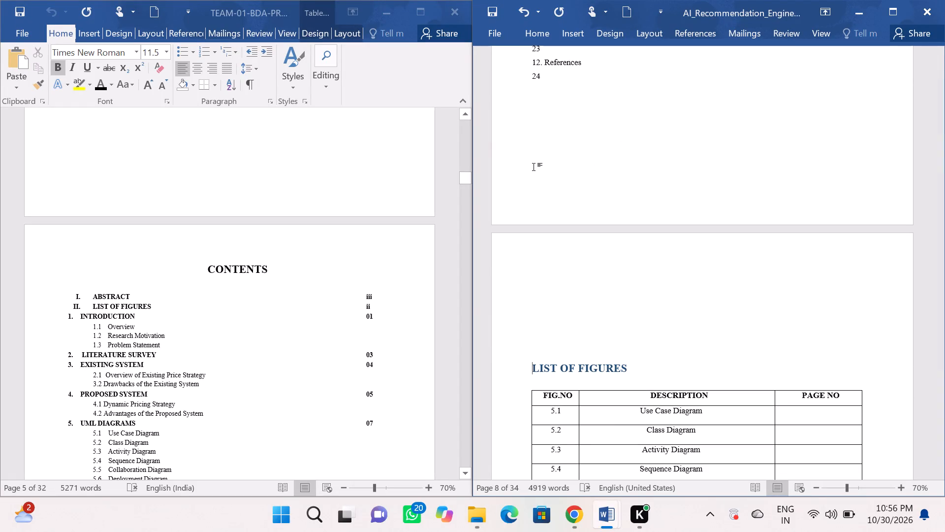
# Compare the heading and paragraph layout of the report's Chapter 1 Introduction with the reference document's List of Figures and Introduction pages.
pyautogui.scroll(-13, 534, 166)
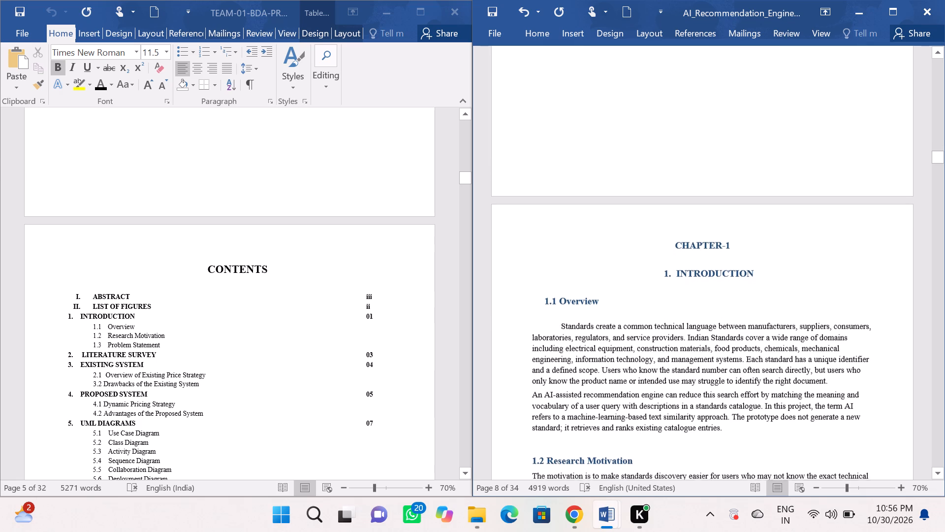
pyautogui.scroll(-2, 534, 166)
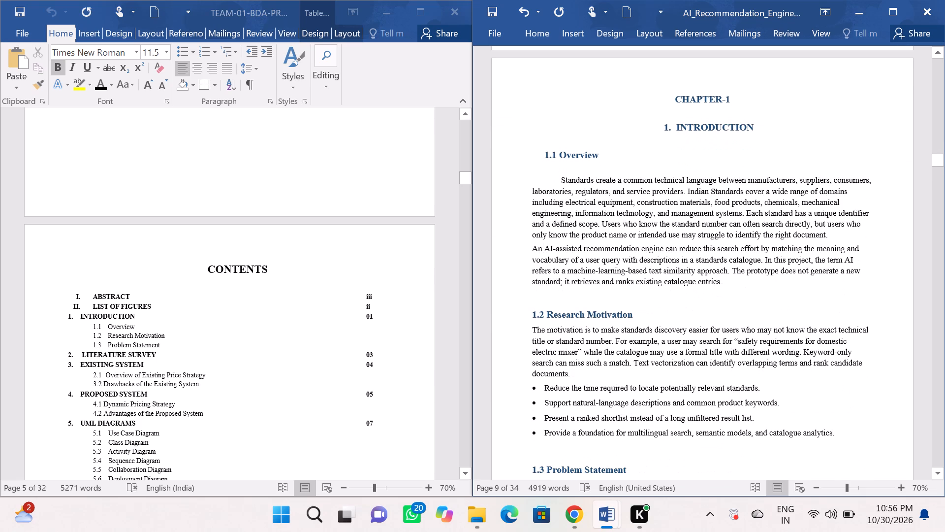
pyautogui.scroll(-2, 345, 247)
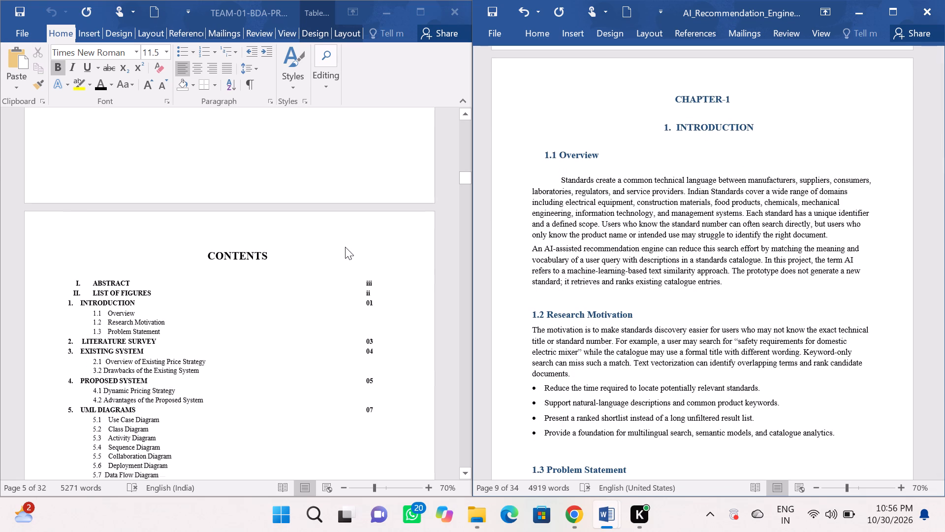
pyautogui.scroll(-15, 345, 247)
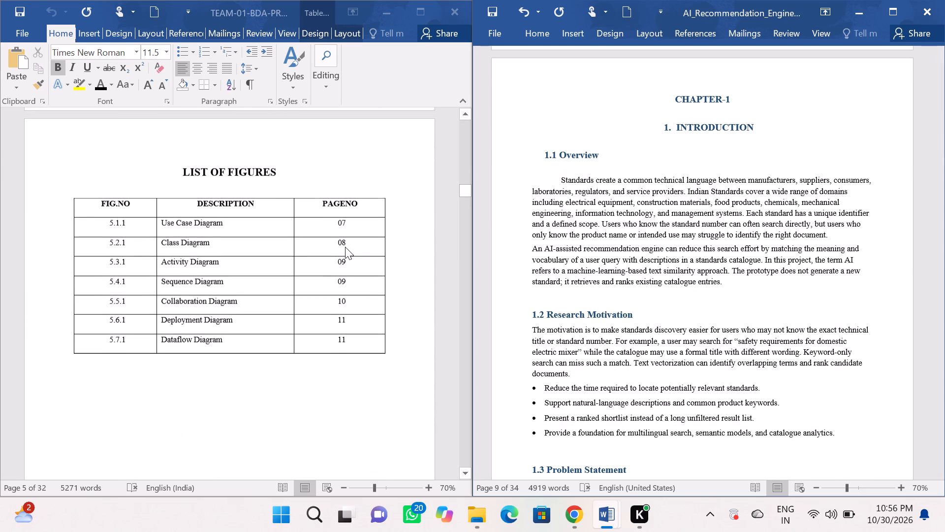
pyautogui.scroll(-15, 345, 247)
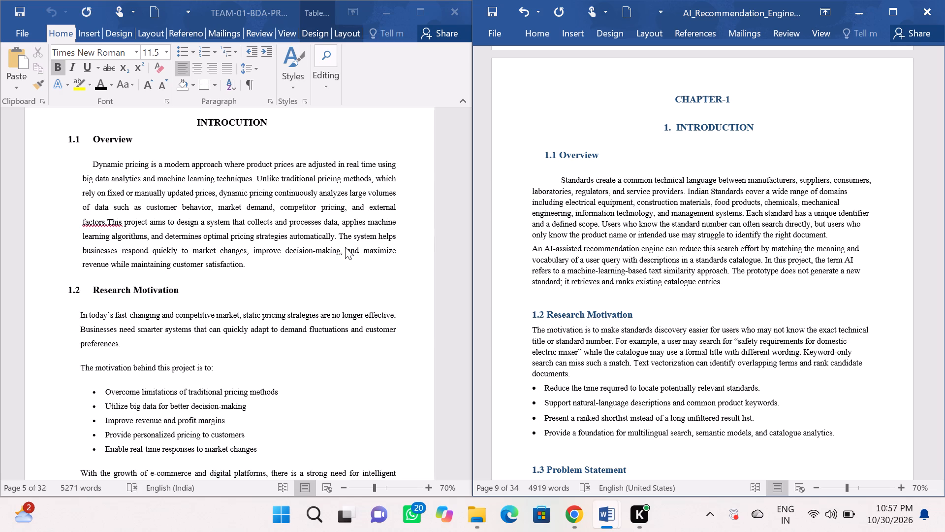
pyautogui.scroll(-1, 345, 247)
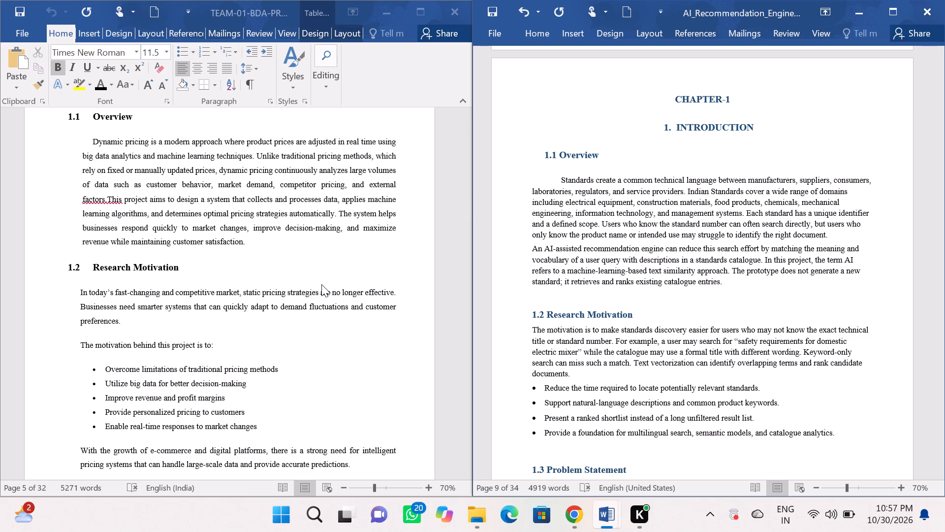
pyautogui.scroll(-2, 321, 284)
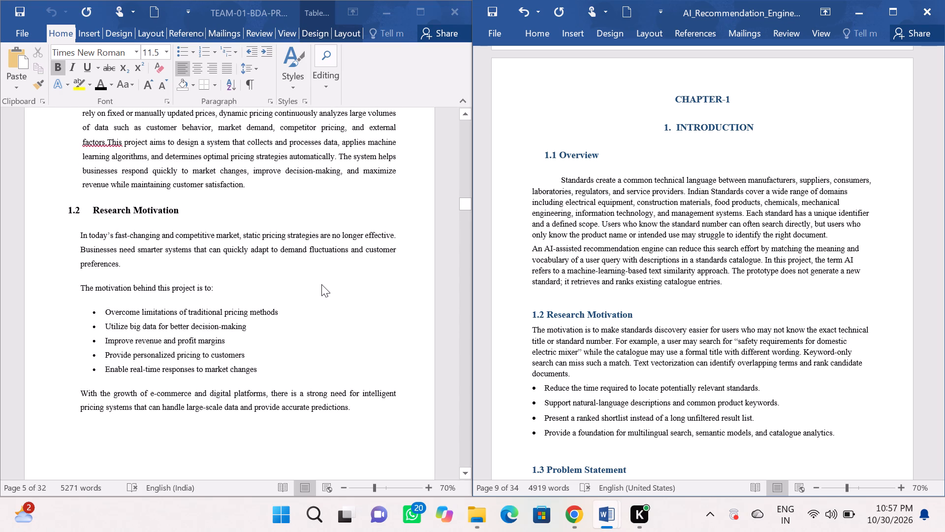
pyautogui.scroll(-5, 321, 284)
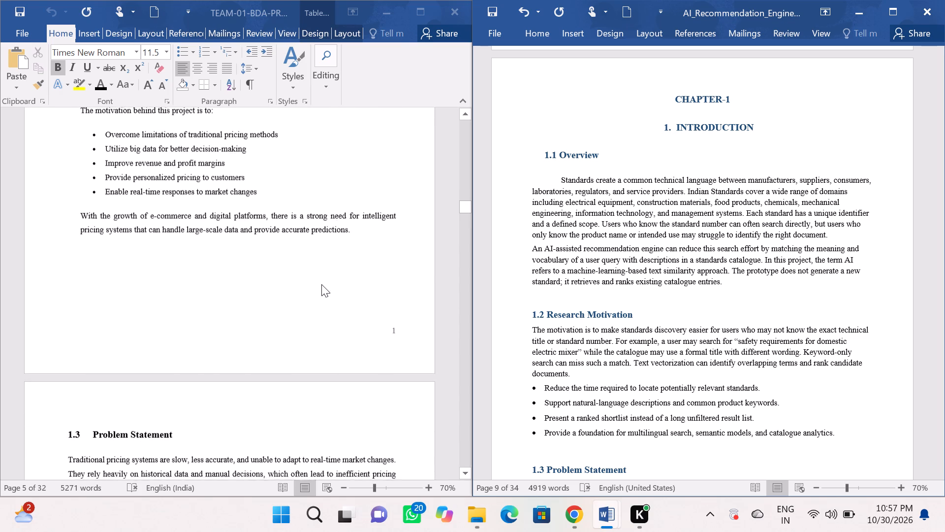
pyautogui.scroll(-3, 321, 284)
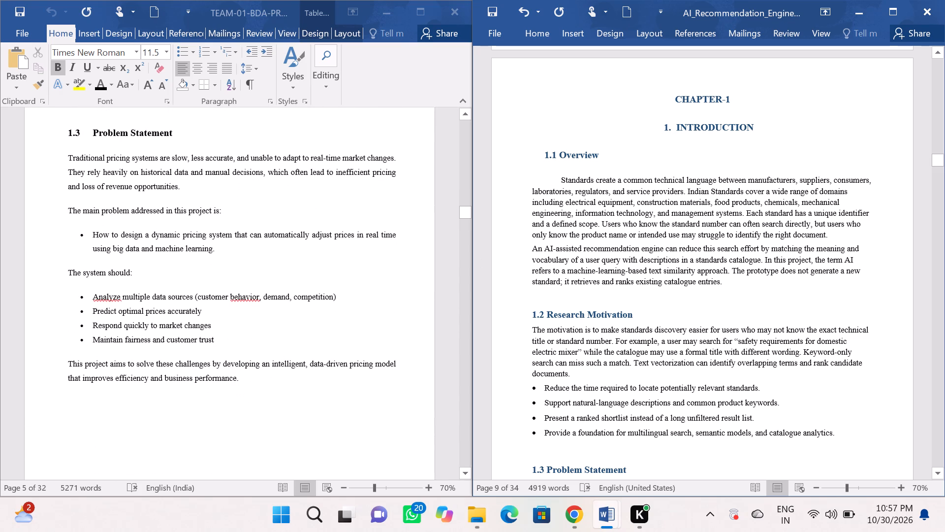
pyautogui.scroll(-12, 623, 283)
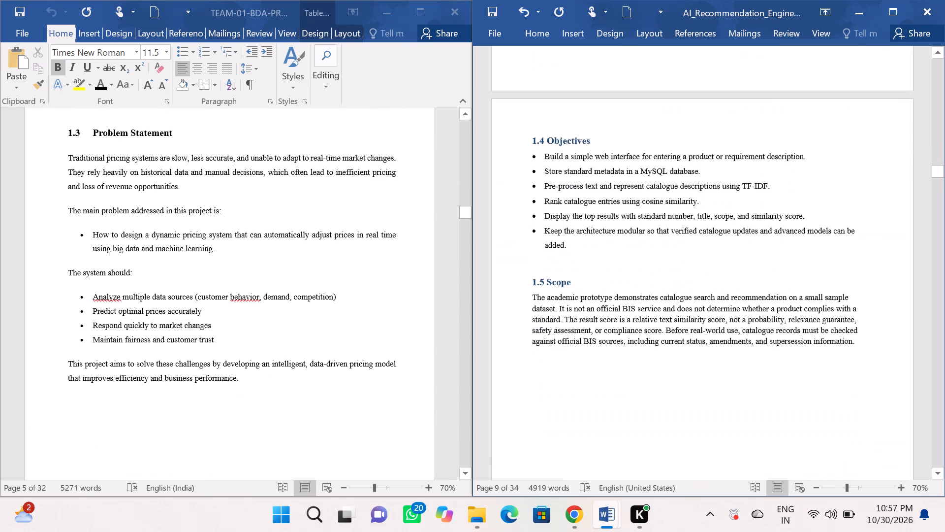
# Compare the report's Chapter 2 Literature Survey headings and text layout with the reference document's, rechecking the report's Chapter 1 sections.
pyautogui.scroll(-12, 175, 371)
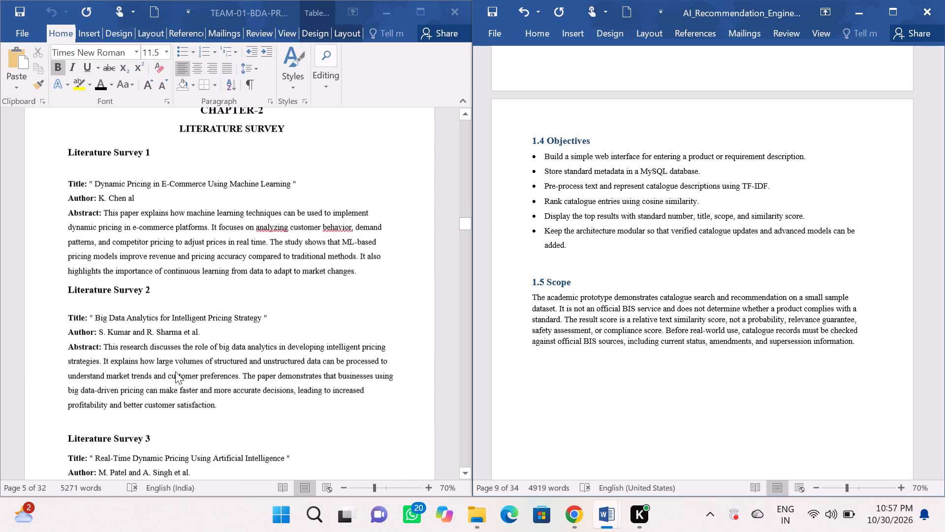
pyautogui.scroll(-11, 556, 350)
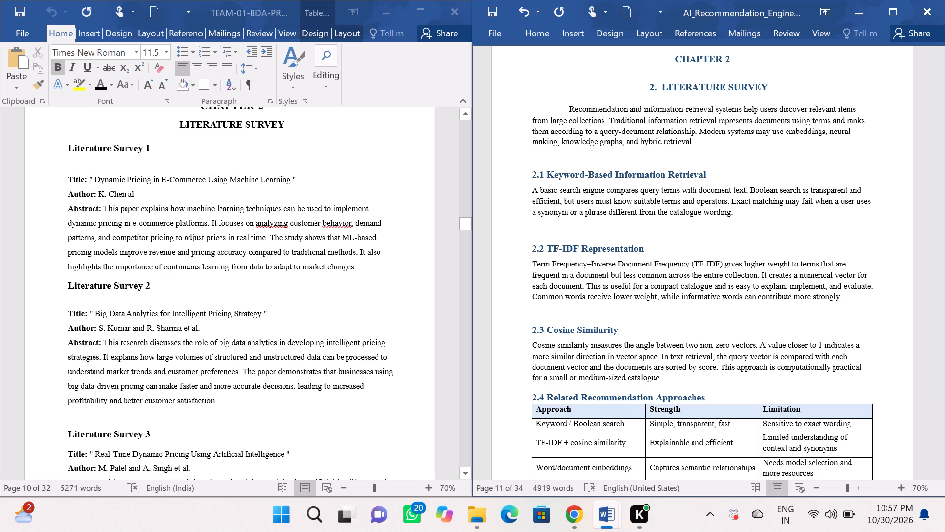
pyautogui.scroll(-1, 556, 350)
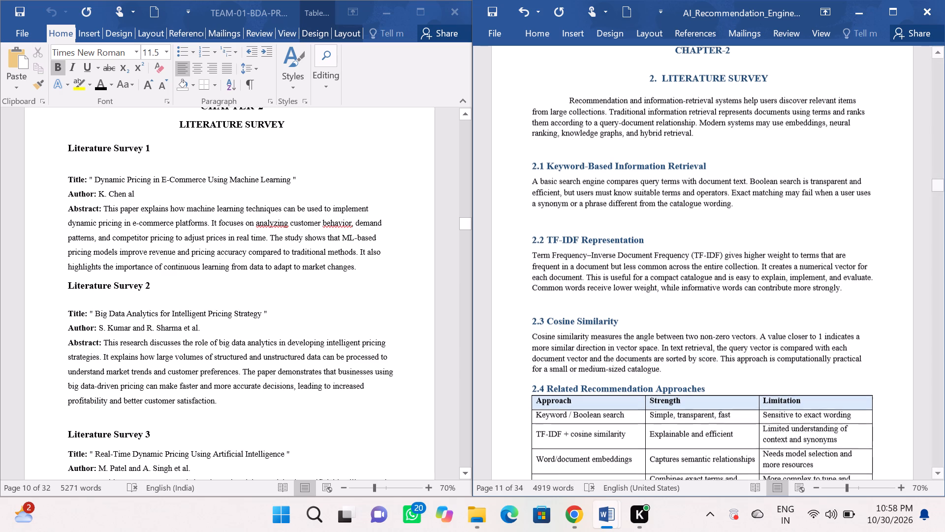
pyautogui.scroll(-2, 556, 350)
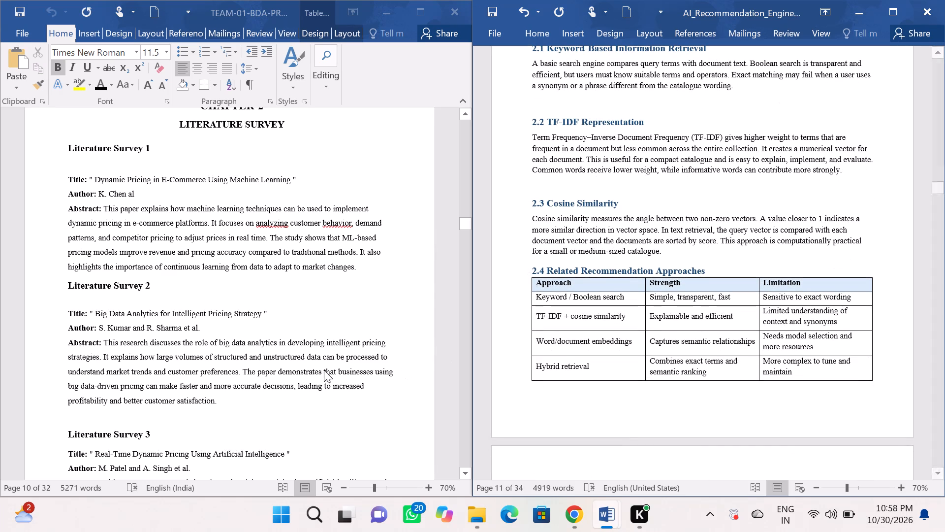
pyautogui.hscroll(1, 319, 366)
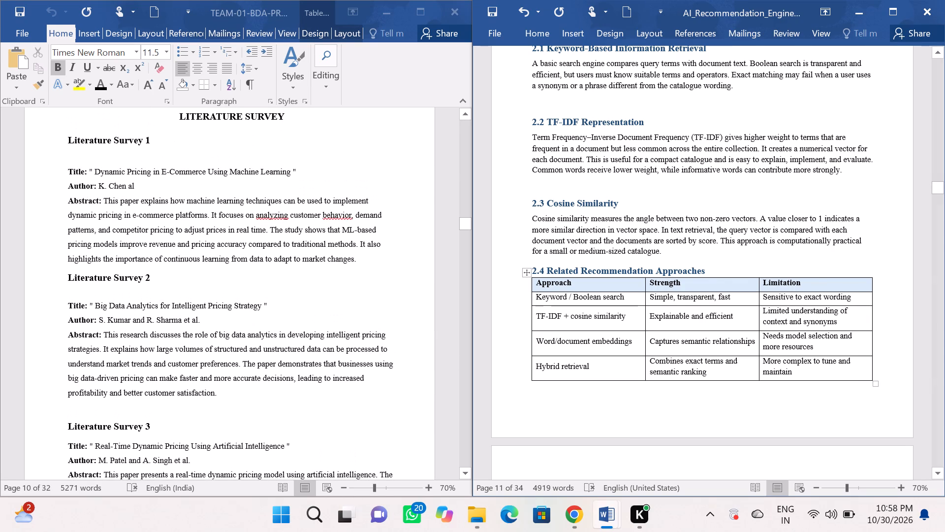
pyautogui.scroll(17, 583, 339)
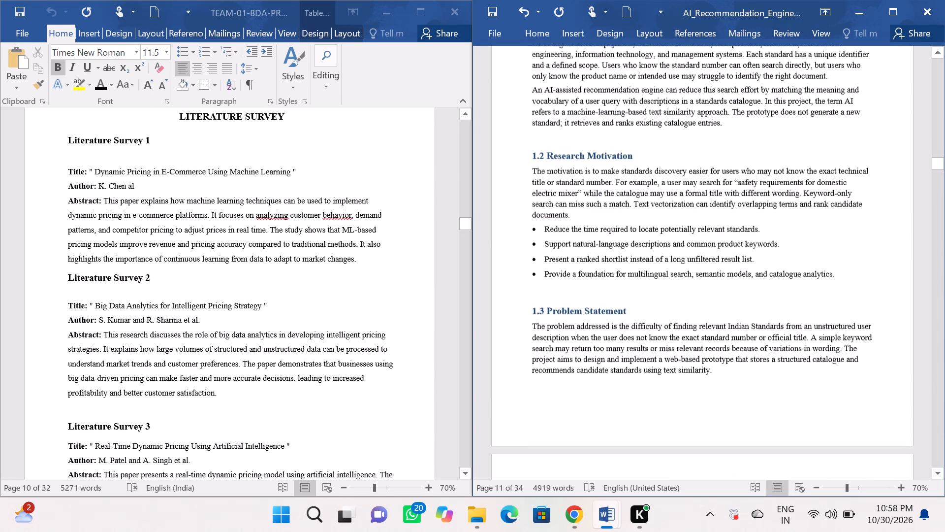
pyautogui.scroll(6, 583, 339)
pyautogui.scroll(-5, 583, 339)
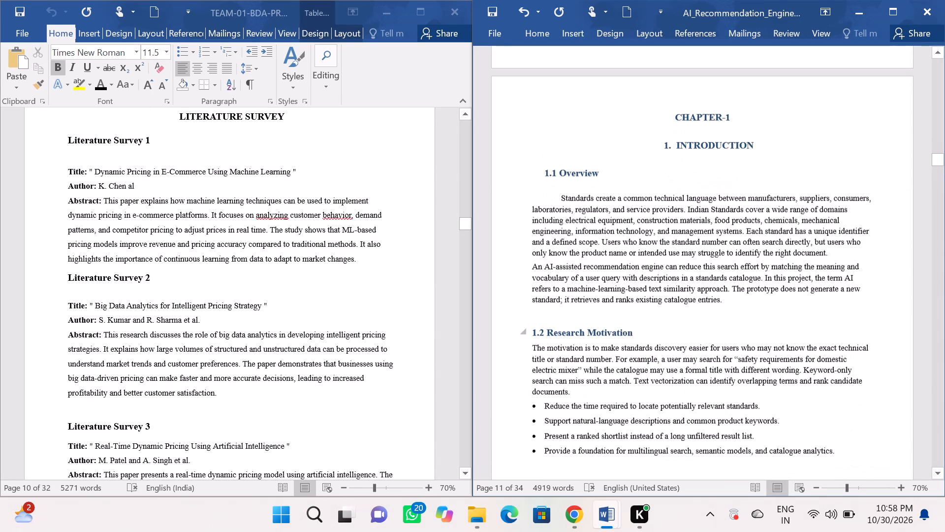
pyautogui.scroll(-9, 583, 339)
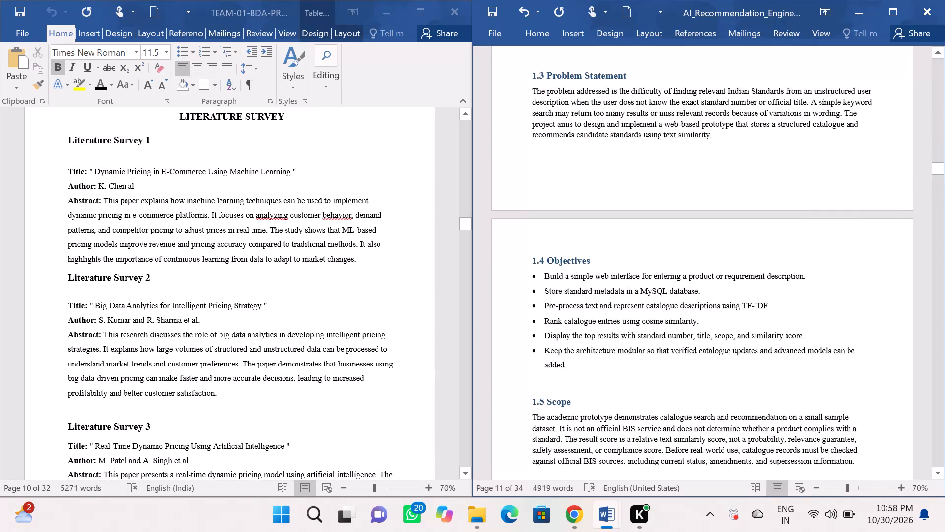
pyautogui.scroll(-13, 583, 339)
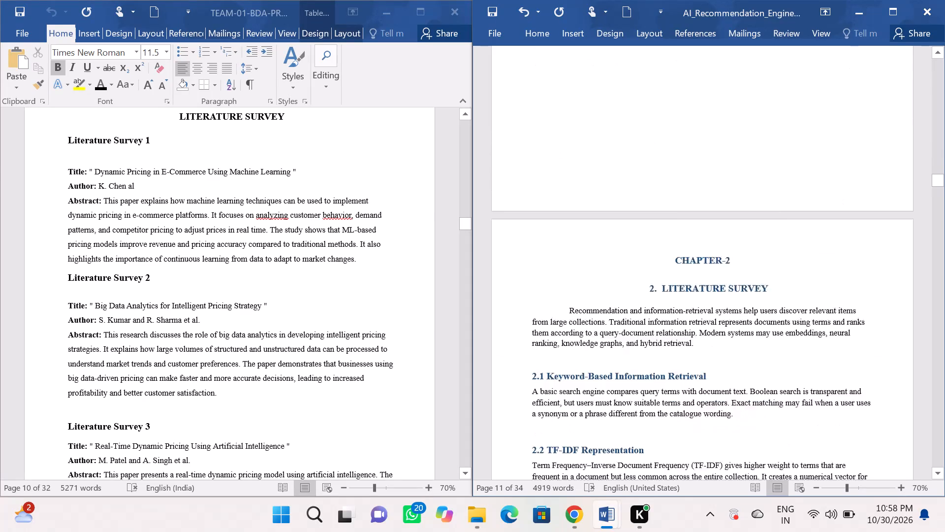
pyautogui.scroll(-1, 583, 339)
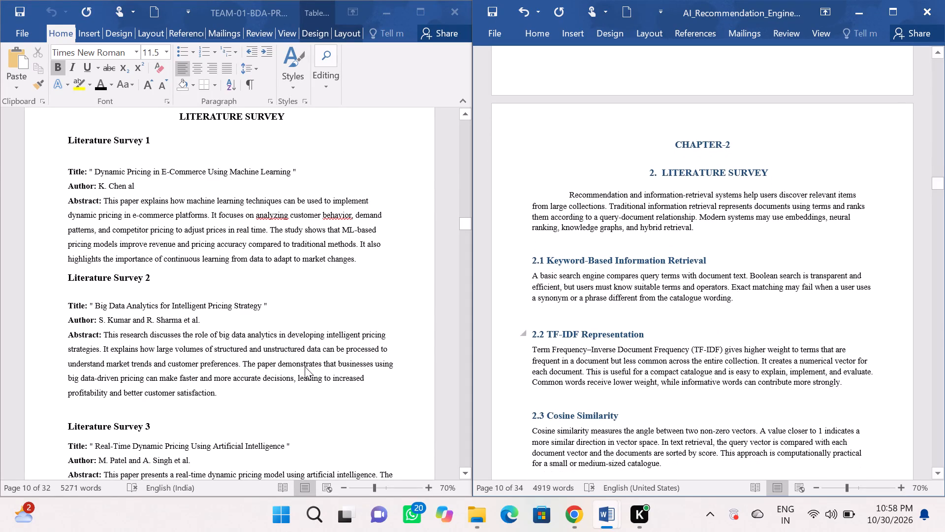
# Examine the reference document's Existing System and Proposed System chapters, and return to its Chapter 2 headings.
pyautogui.scroll(-7, 295, 367)
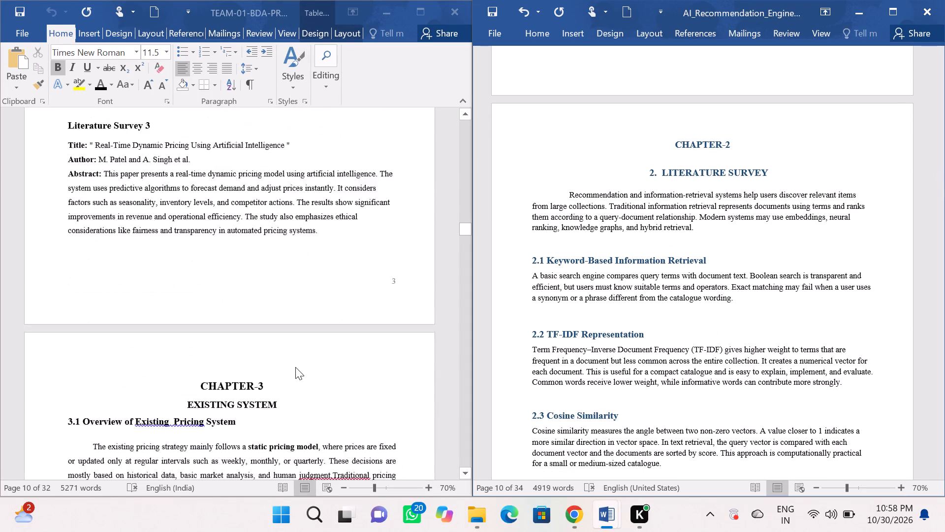
pyautogui.scroll(-8, 295, 367)
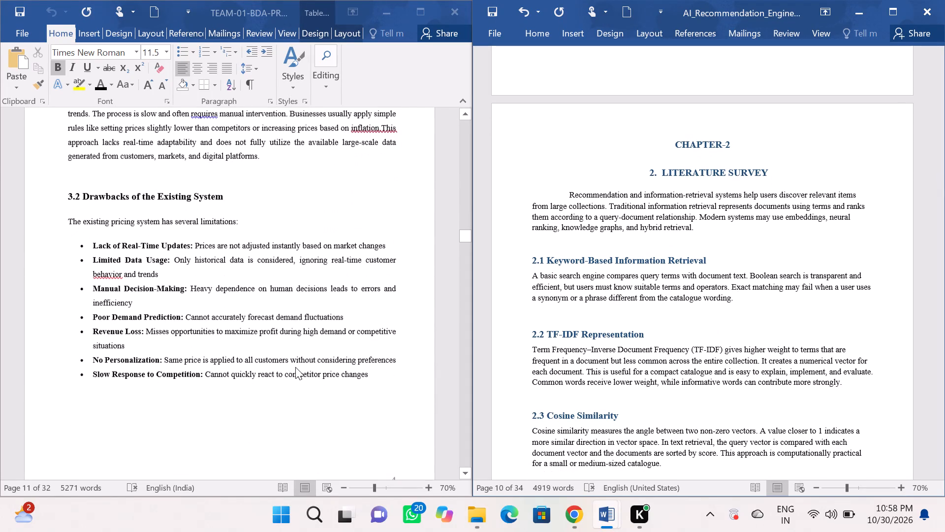
pyautogui.scroll(-9, 295, 367)
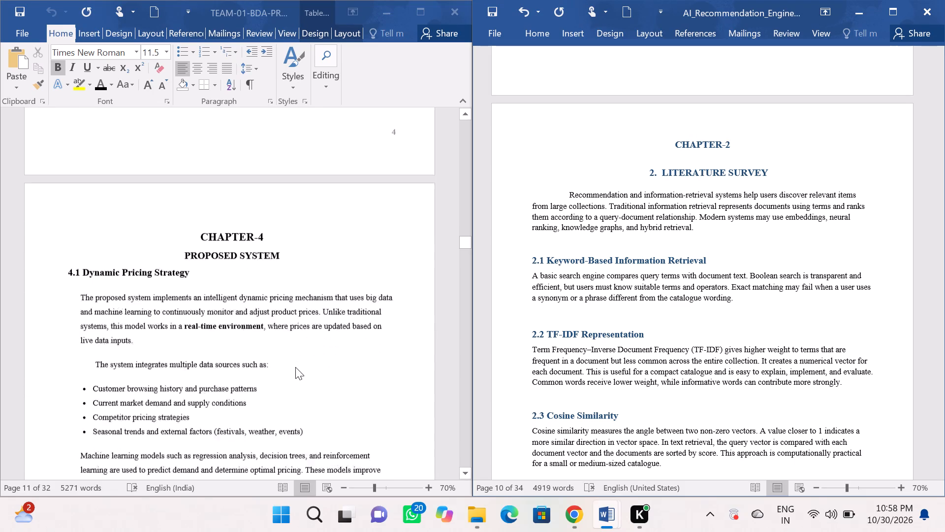
pyautogui.scroll(-1, 295, 367)
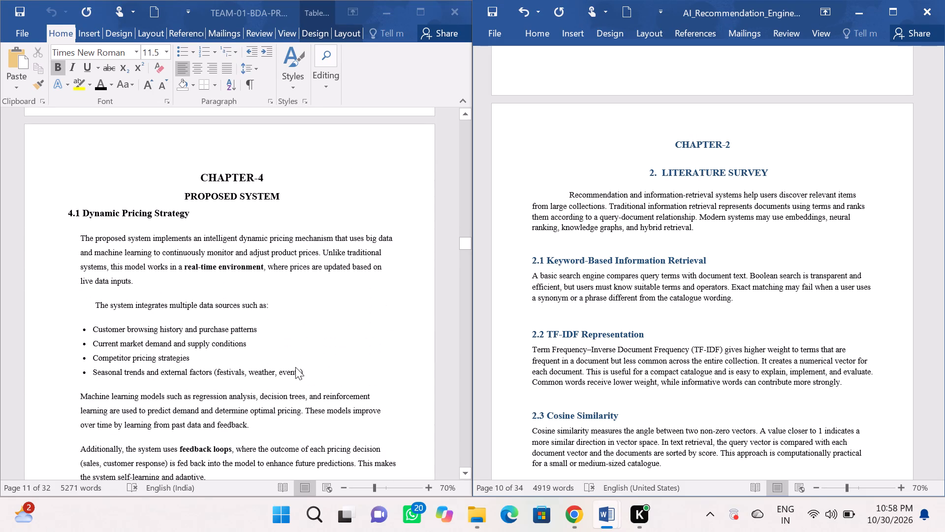
pyautogui.scroll(10, 295, 367)
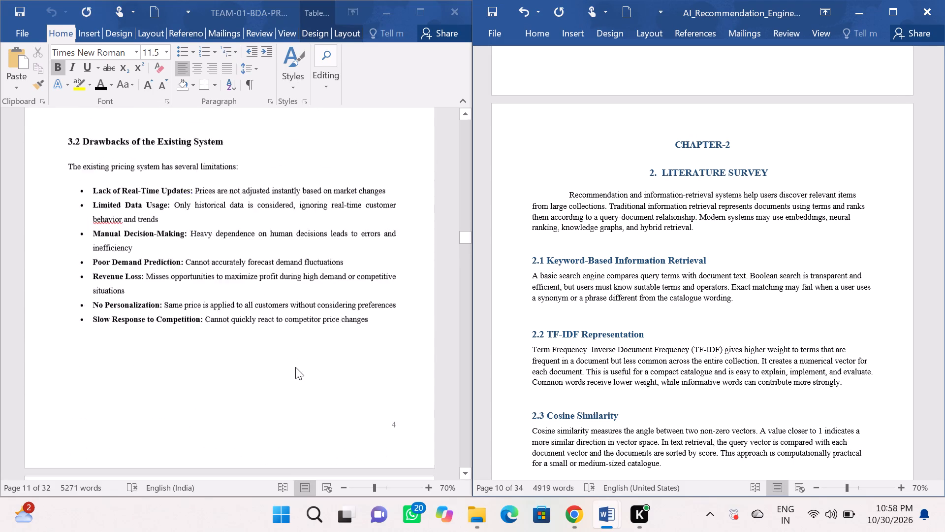
pyautogui.scroll(12, 295, 367)
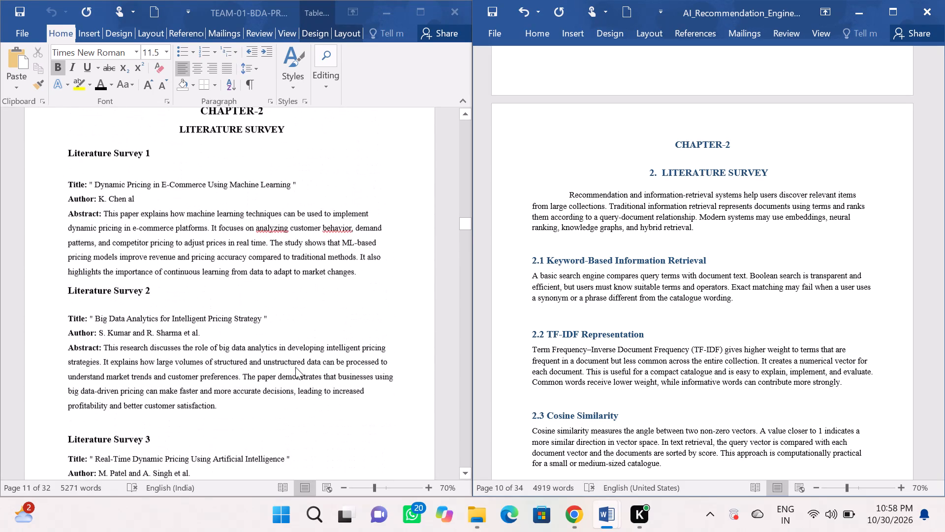
pyautogui.scroll(1, 295, 367)
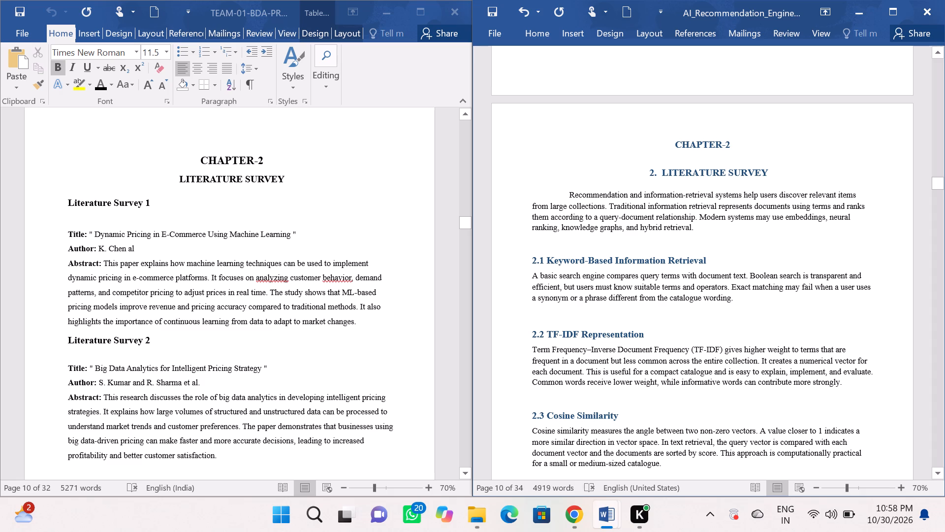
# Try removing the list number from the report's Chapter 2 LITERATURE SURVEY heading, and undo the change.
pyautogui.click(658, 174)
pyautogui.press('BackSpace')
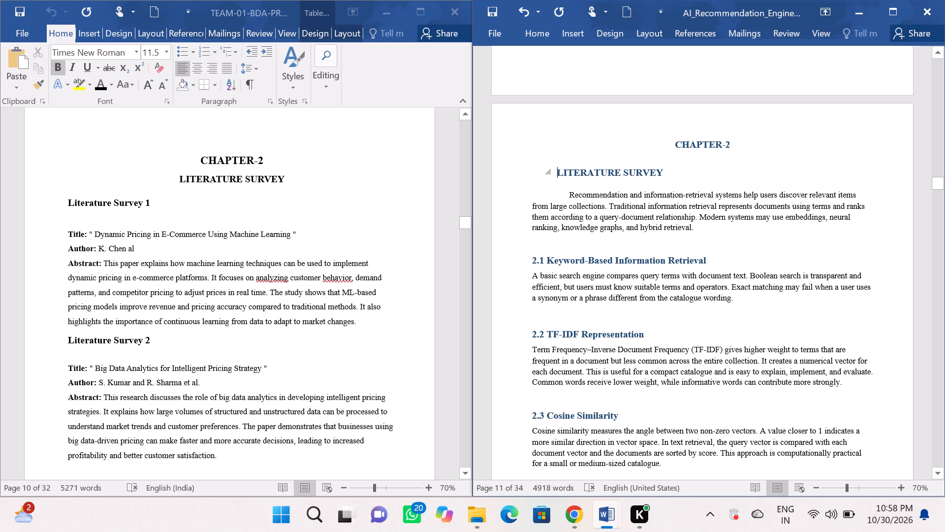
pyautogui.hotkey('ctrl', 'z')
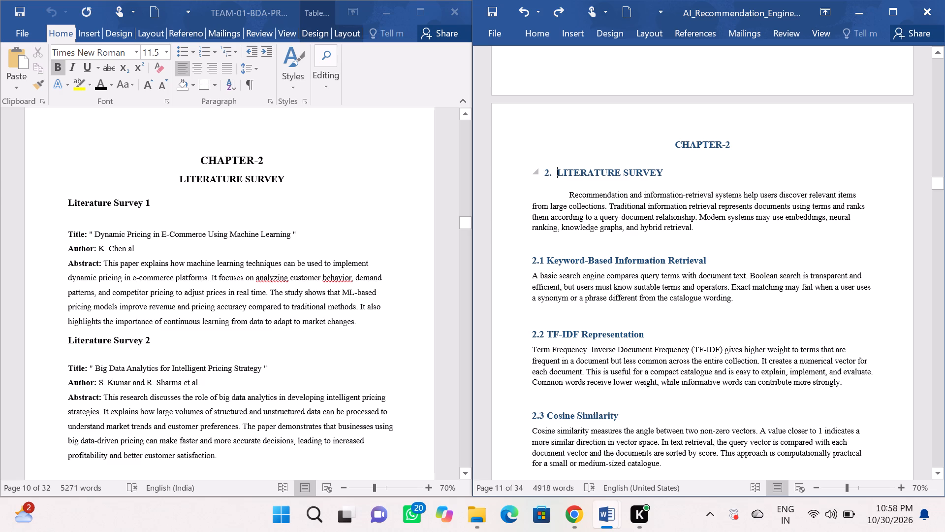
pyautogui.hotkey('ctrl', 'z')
# Remove the list number from the report's centred Chapter 2 LITERATURE SURVEY heading.
pyautogui.click(663, 173)
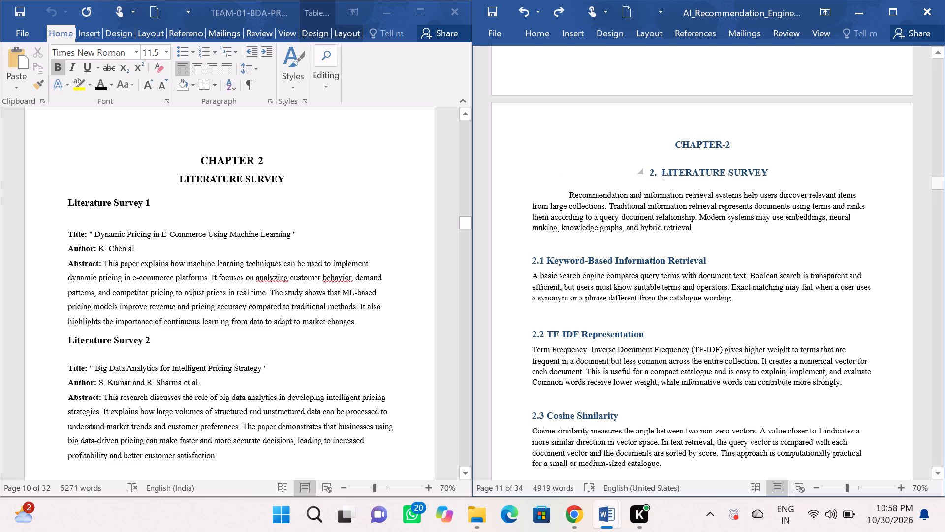
pyautogui.click(663, 173)
pyautogui.press('Left')
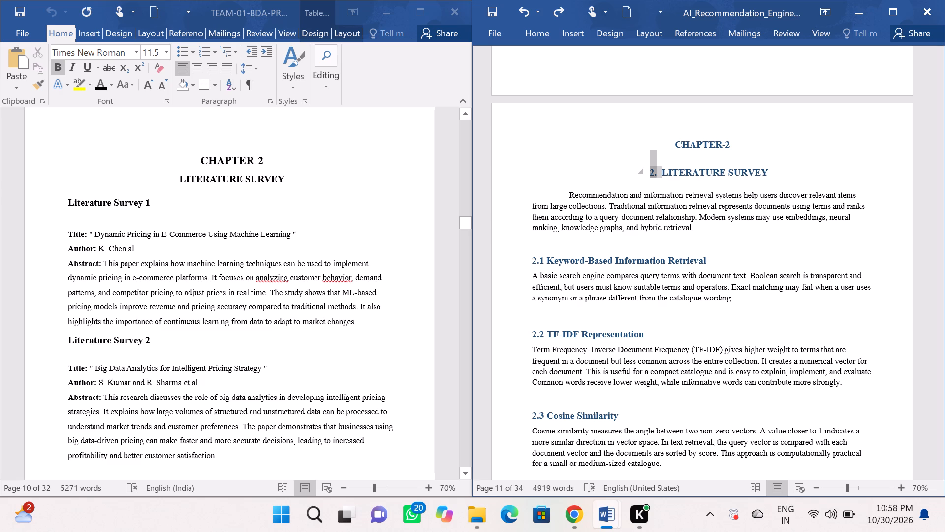
pyautogui.press('BackSpace')
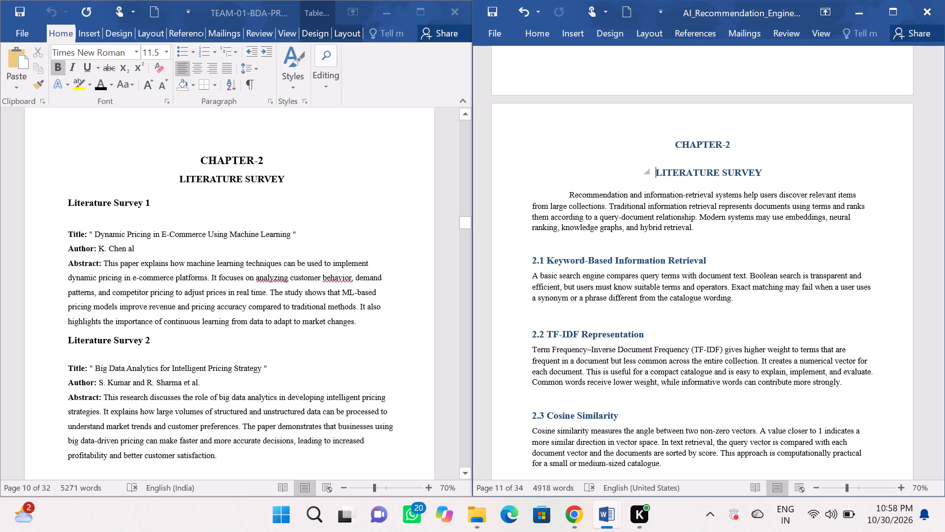
# Compare the report's Chapter 2 sections, from 2.1 to 2.5, with the reference document's Literature Survey entries and the start of its Chapter 3.
pyautogui.scroll(-1, 657, 120)
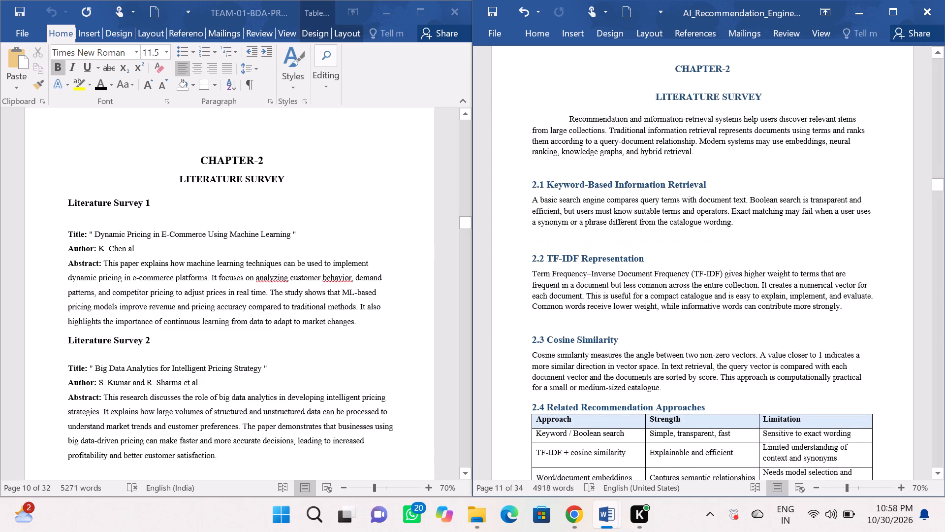
pyautogui.scroll(-2, 657, 120)
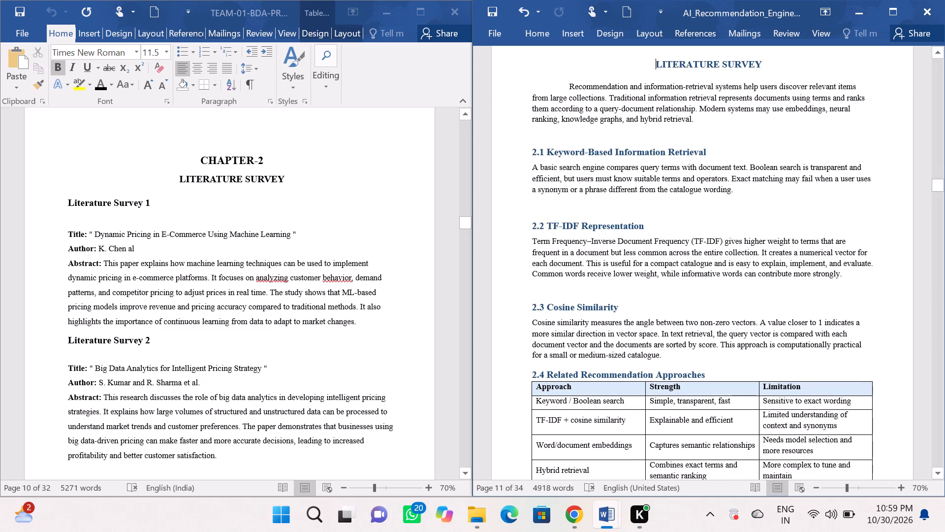
pyautogui.scroll(-1, 330, 265)
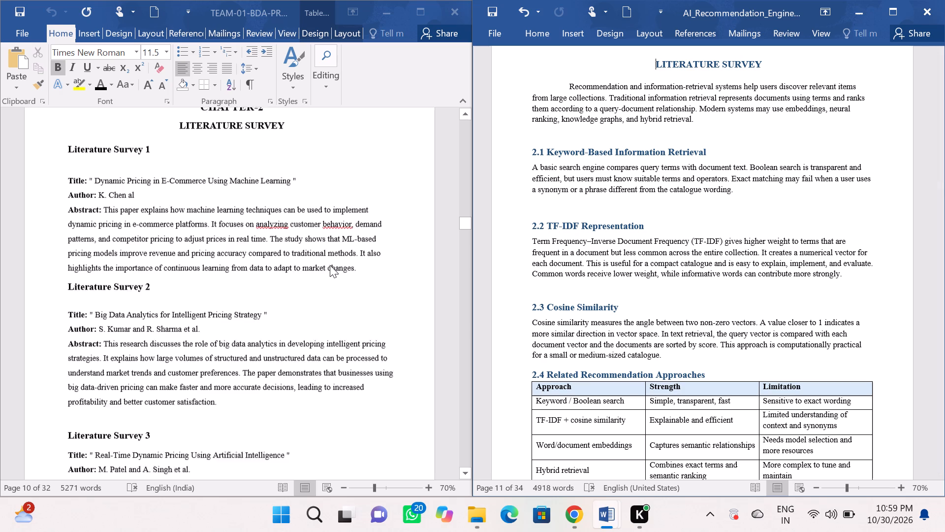
pyautogui.scroll(-5, 330, 265)
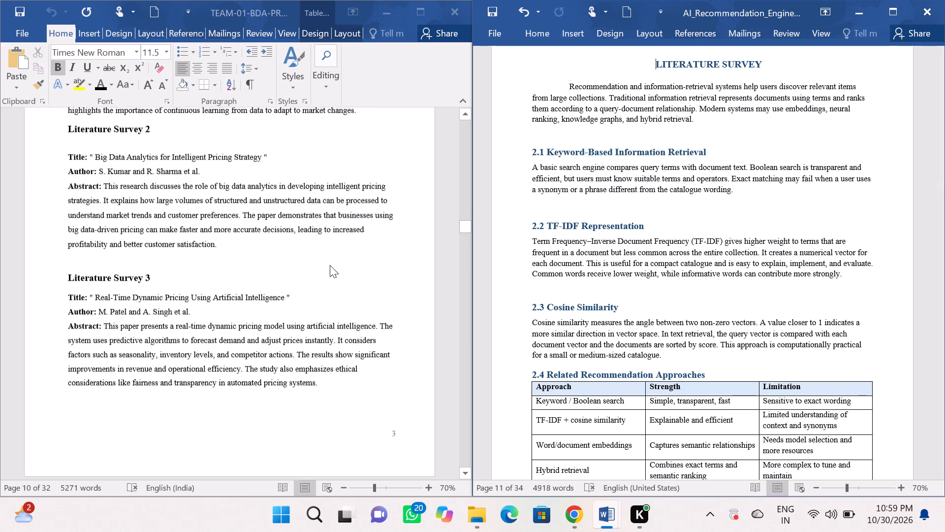
pyautogui.scroll(-3, 316, 290)
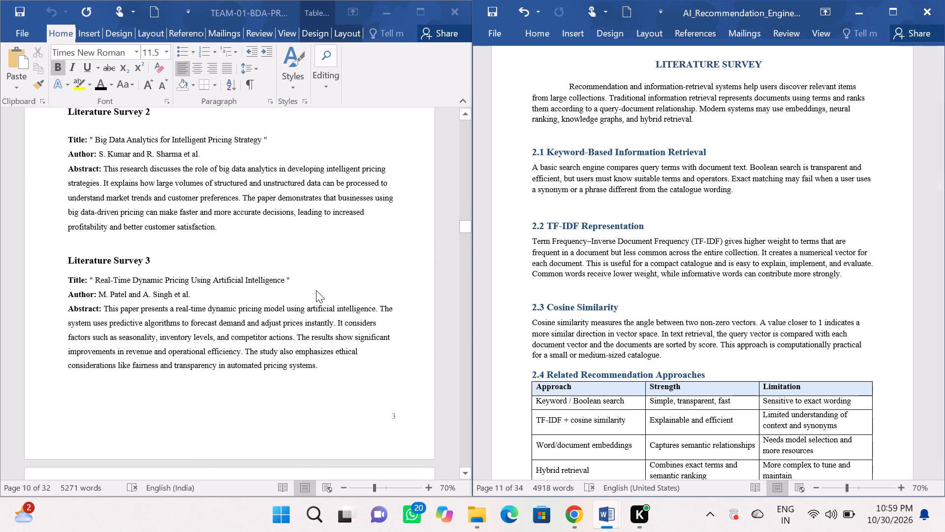
pyautogui.scroll(-3, 316, 290)
pyautogui.scroll(-4, 659, 304)
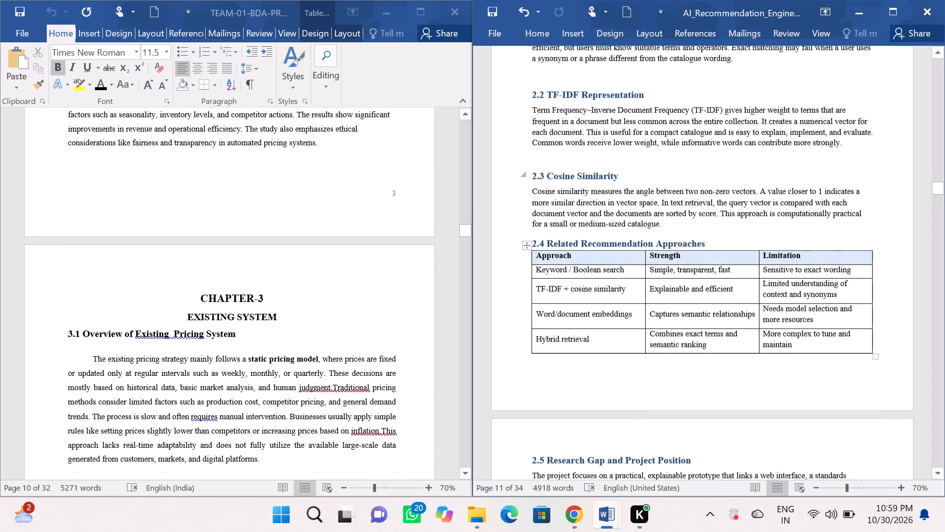
pyautogui.scroll(-11, 659, 304)
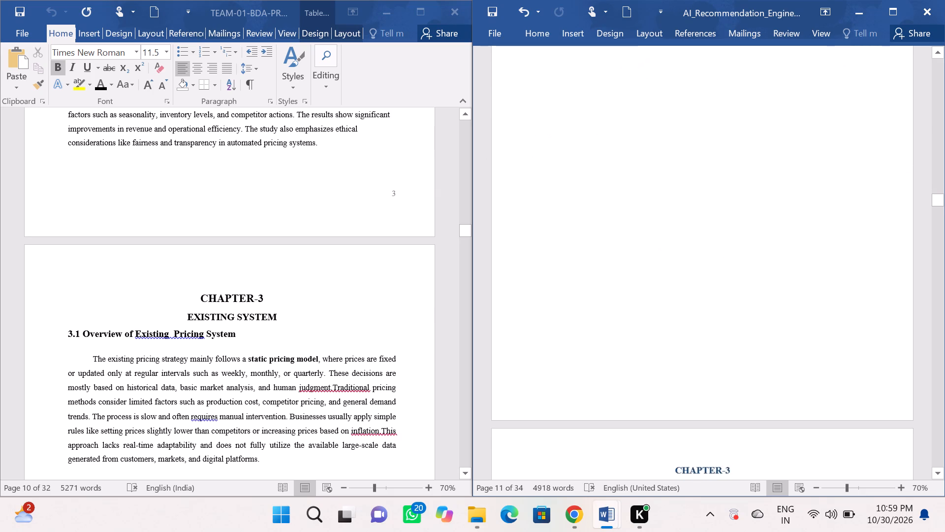
# Insert a blank line above the report's 2.5 Research Gap and Project Position heading.
pyautogui.scroll(9, 659, 304)
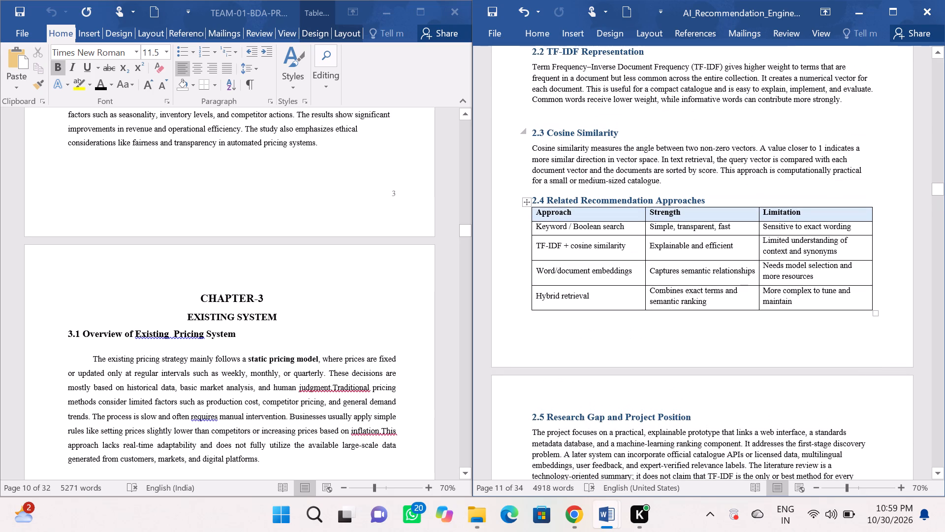
pyautogui.click(533, 415)
pyautogui.press('Return')
# Compare the report's Chapter 3 Existing System headings, paragraphs and bullets with the reference document's Chapter 3.
pyautogui.scroll(-12, 533, 415)
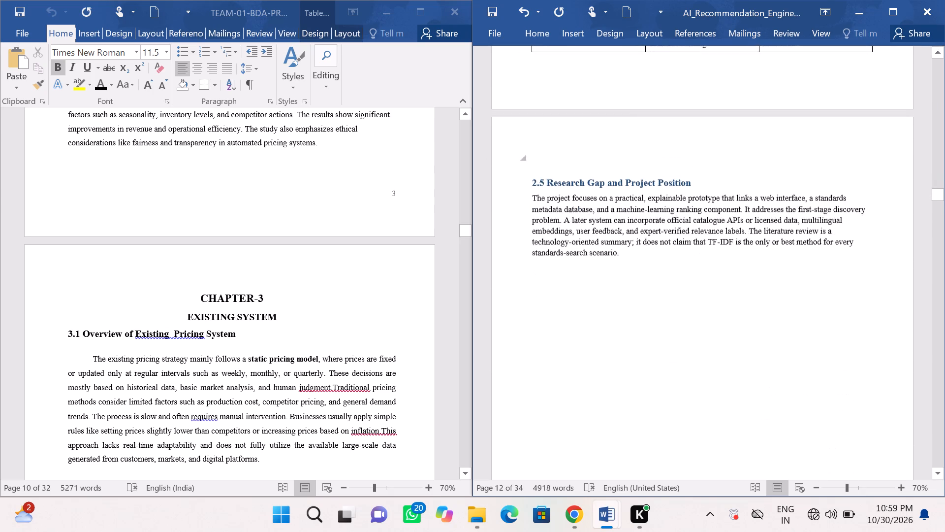
pyautogui.scroll(-5, 533, 415)
pyautogui.scroll(-7, 313, 422)
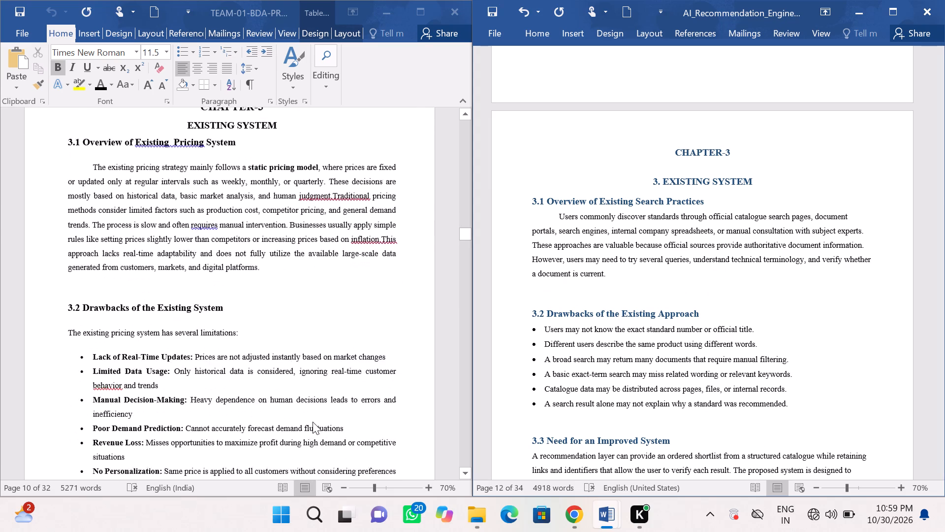
pyautogui.scroll(-11, 313, 422)
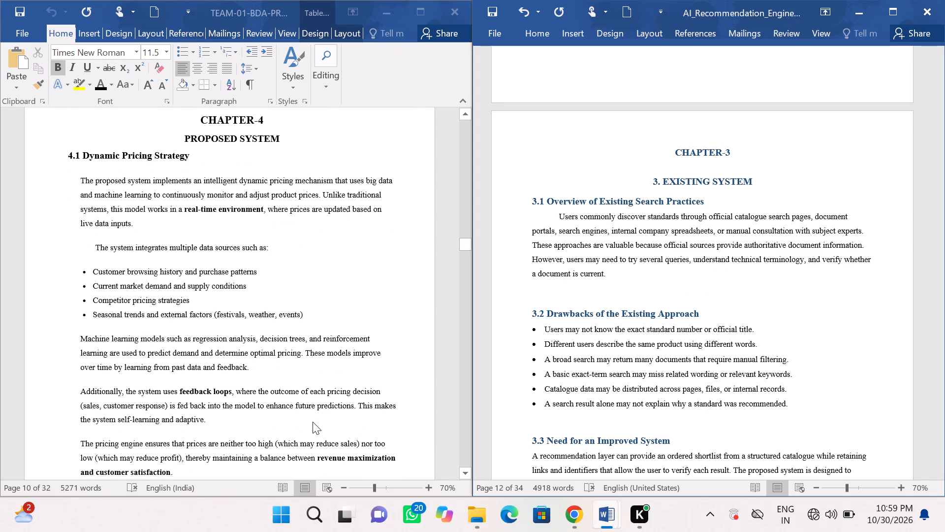
pyautogui.scroll(9, 375, 332)
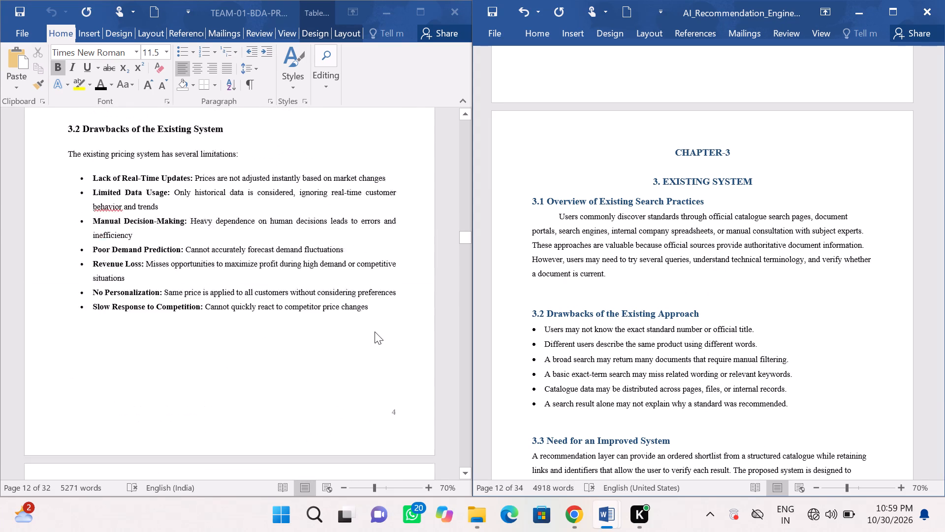
pyautogui.scroll(2, 375, 332)
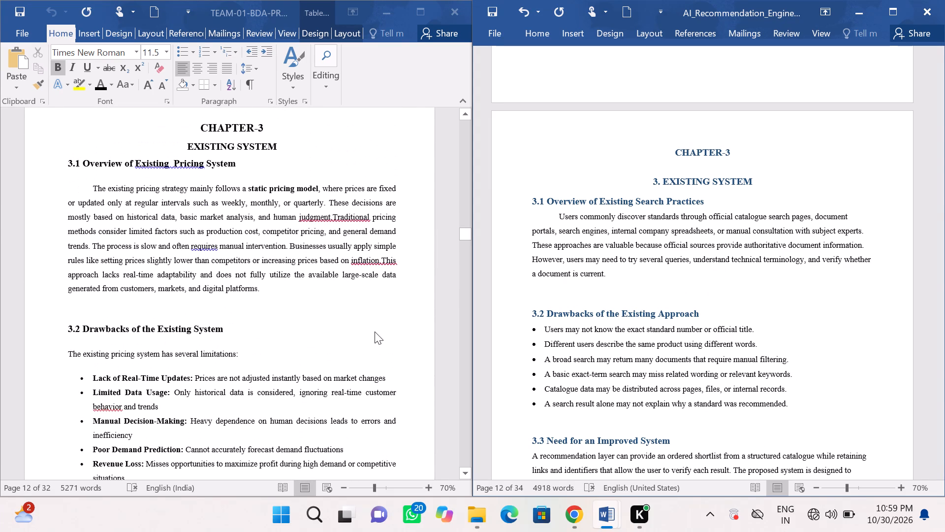
# Review the layout of the report's Chapter 4 Proposed System and Chapter 5 UML Diagrams sections, through 5.7 Data Flow Diagram.
pyautogui.scroll(-10, 608, 296)
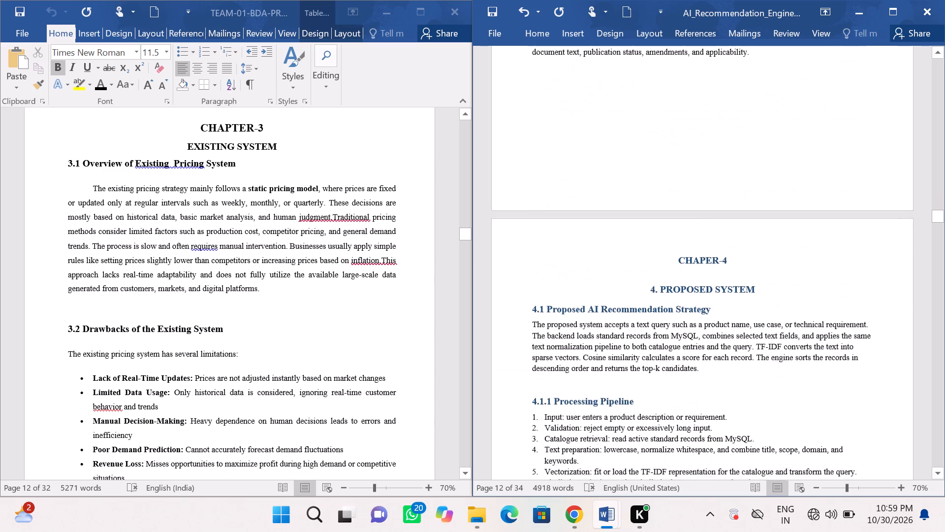
pyautogui.scroll(-9, 608, 296)
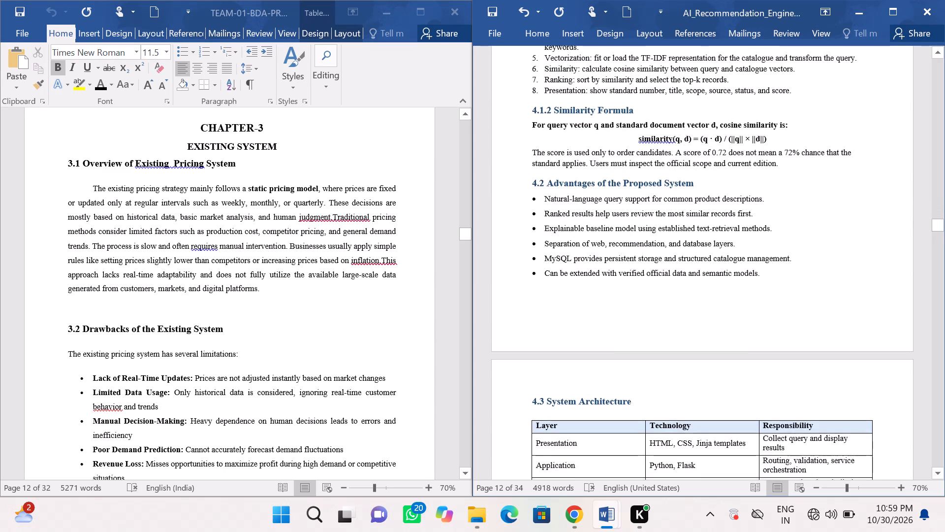
pyautogui.scroll(-15, 608, 296)
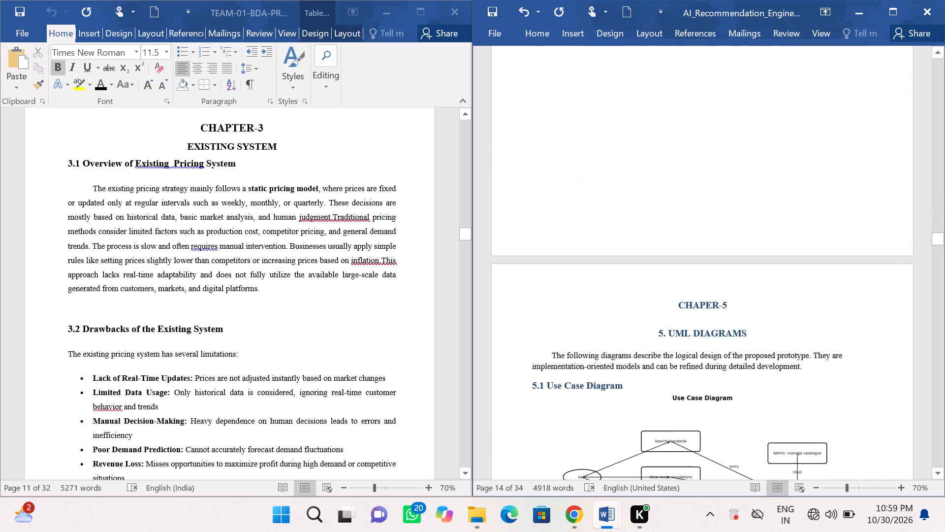
pyautogui.scroll(-14, 608, 296)
pyautogui.scroll(-16, 608, 296)
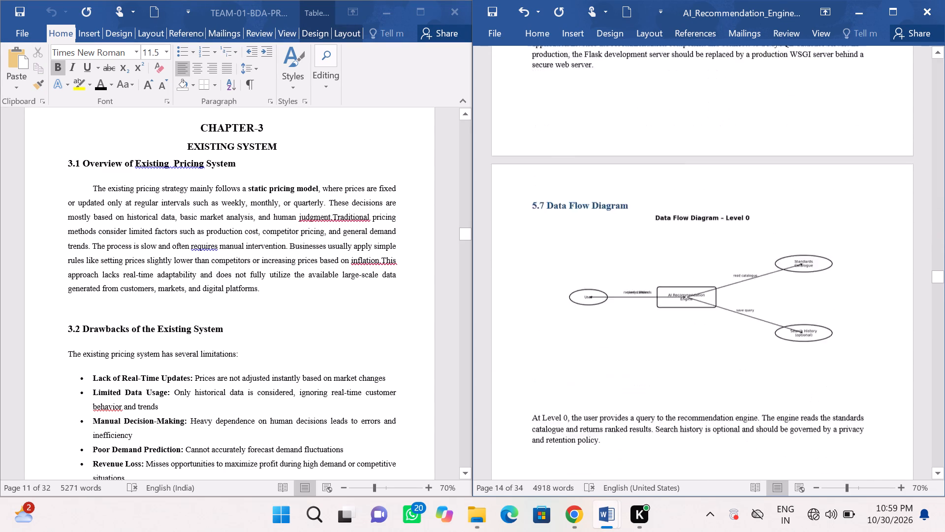
# Review the report's section headings from Chapter 8 through Results and Discussion, References and the appendices.
pyautogui.scroll(-16, 608, 296)
pyautogui.scroll(-14, 608, 296)
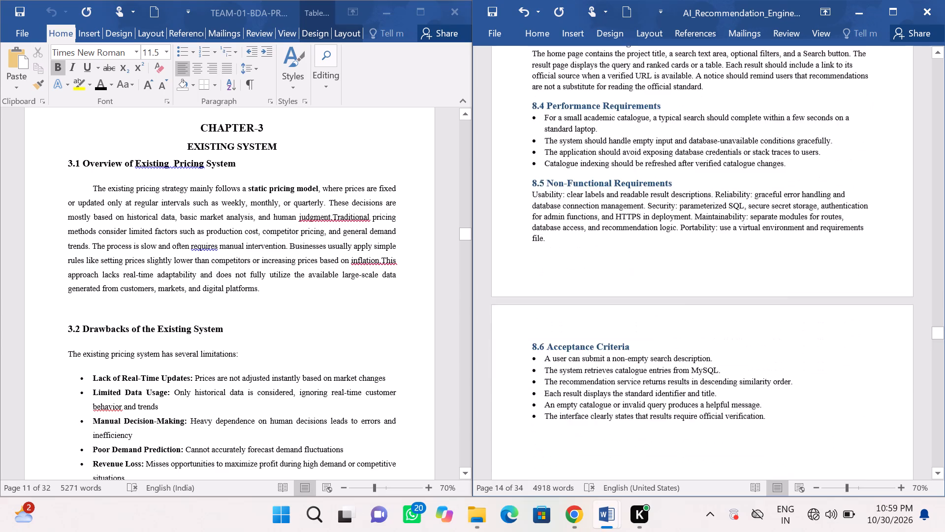
pyautogui.scroll(-20, 608, 296)
pyautogui.scroll(-12, 608, 296)
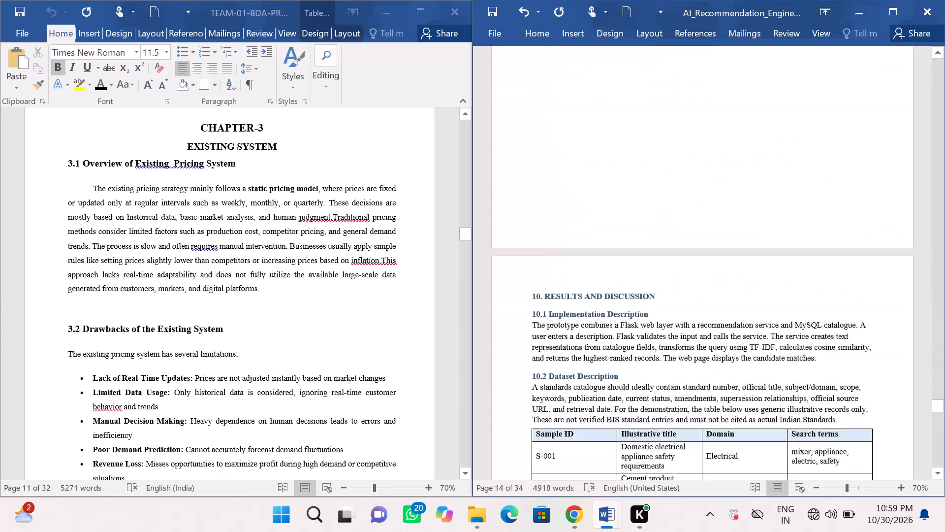
pyautogui.scroll(-16, 608, 296)
pyautogui.scroll(-10, 608, 296)
pyautogui.scroll(8, 608, 296)
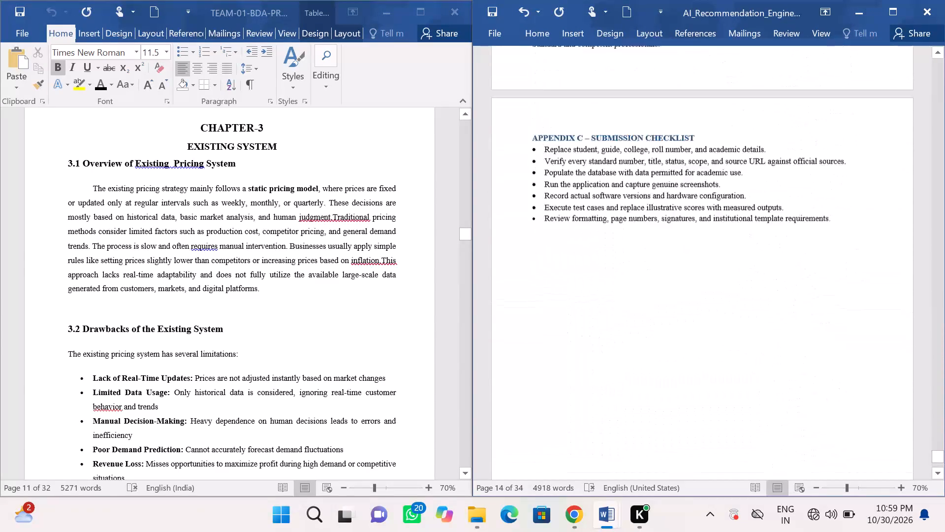
pyautogui.scroll(2, 608, 296)
pyautogui.scroll(-7, 608, 296)
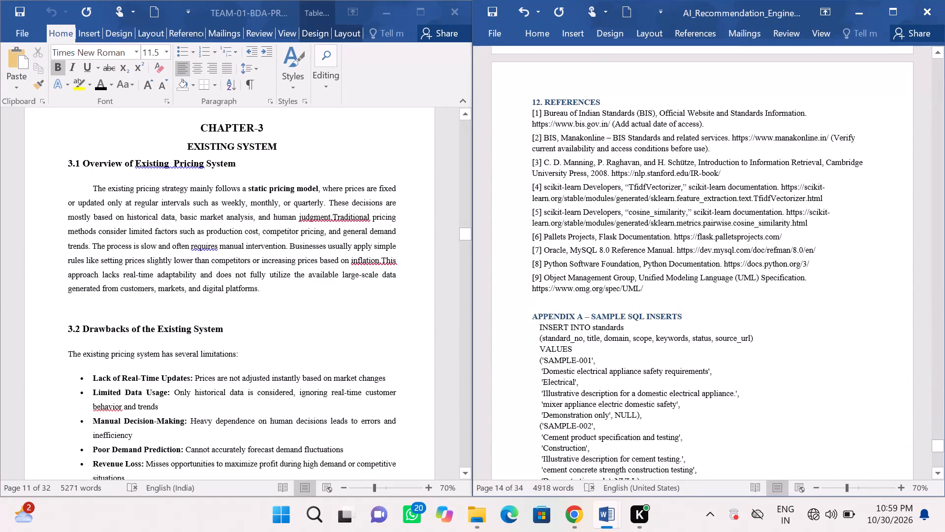
pyautogui.scroll(-2, 608, 296)
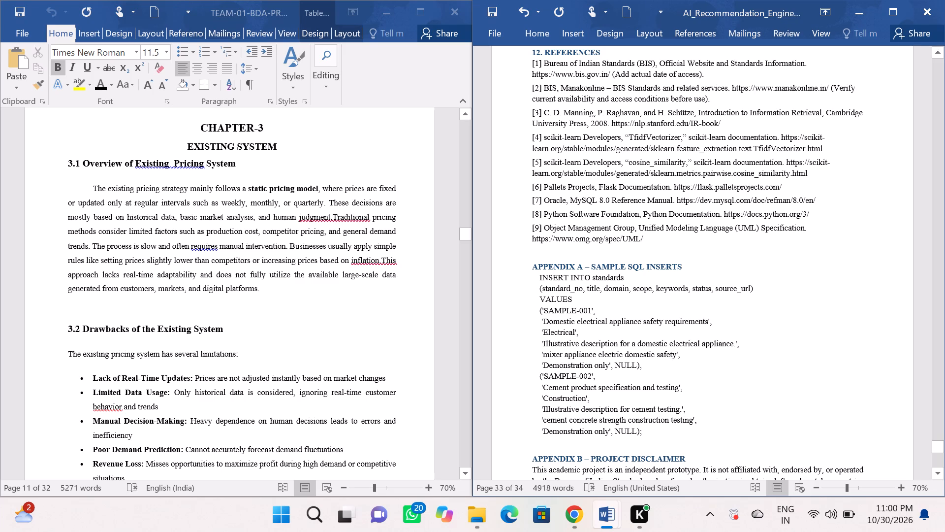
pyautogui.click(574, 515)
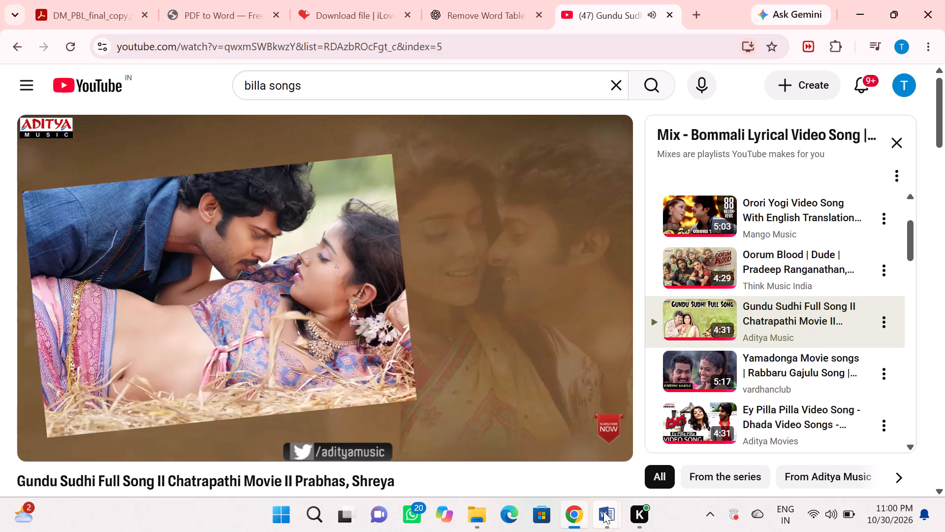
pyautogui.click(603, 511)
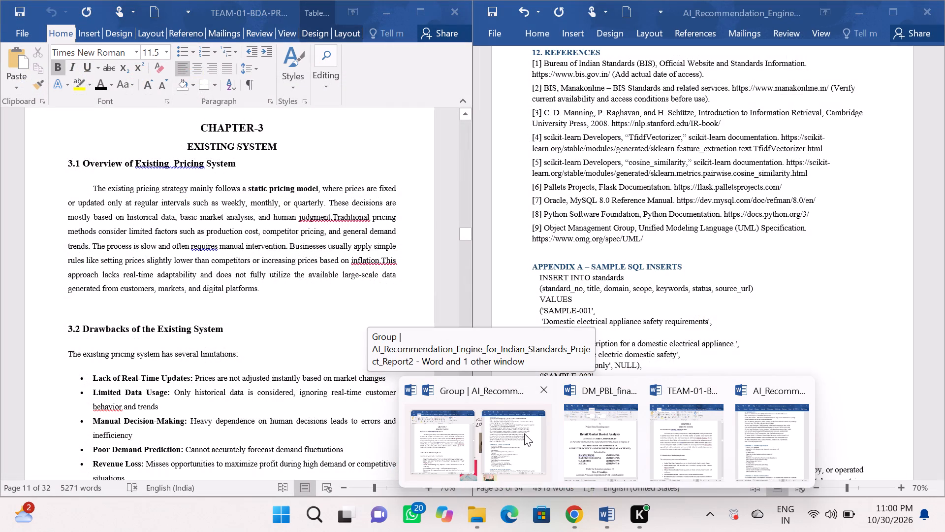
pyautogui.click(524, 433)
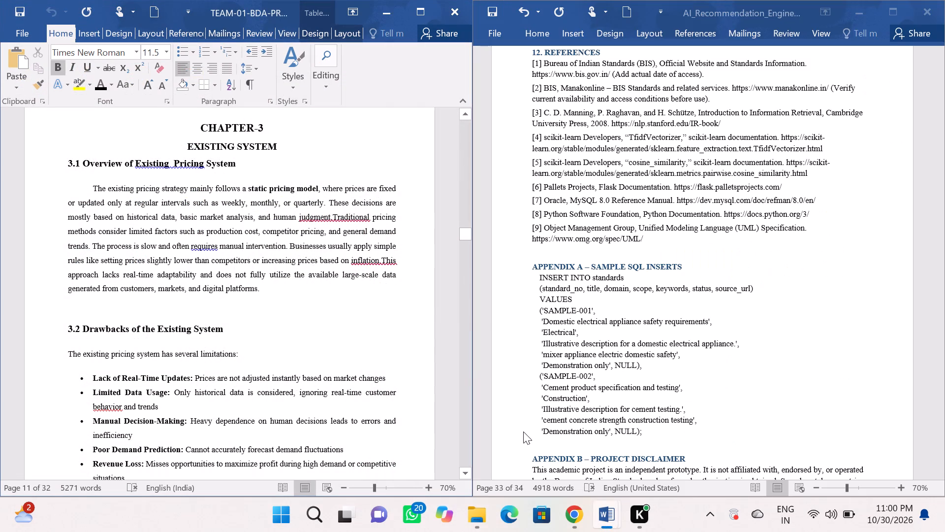
# Examine the report's Chapter 8 FUNCTIONAL REQUIREMENTS heading layout and the headings and code sections of 9. SOURCE CODE.
pyautogui.hscroll(1, 642, 253)
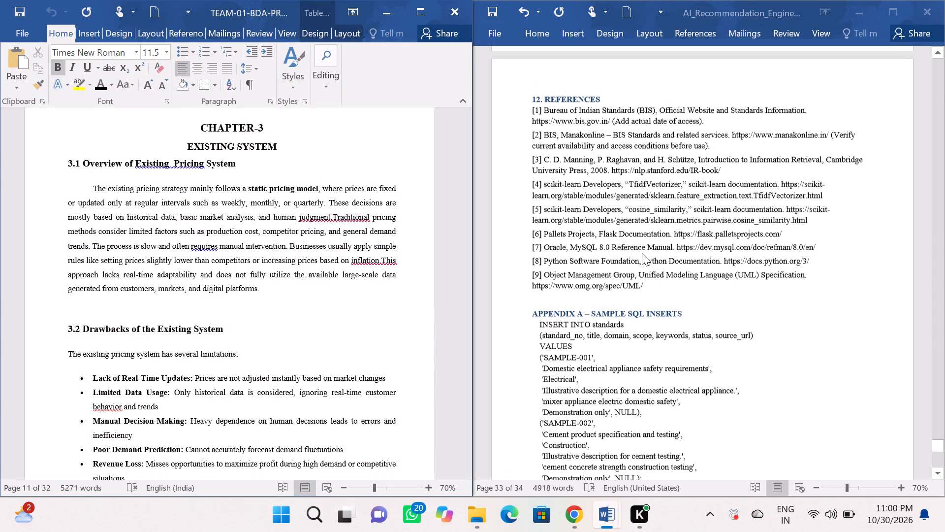
pyautogui.hscroll(1, 642, 253)
pyautogui.scroll(16, 642, 253)
pyautogui.scroll(6, 642, 253)
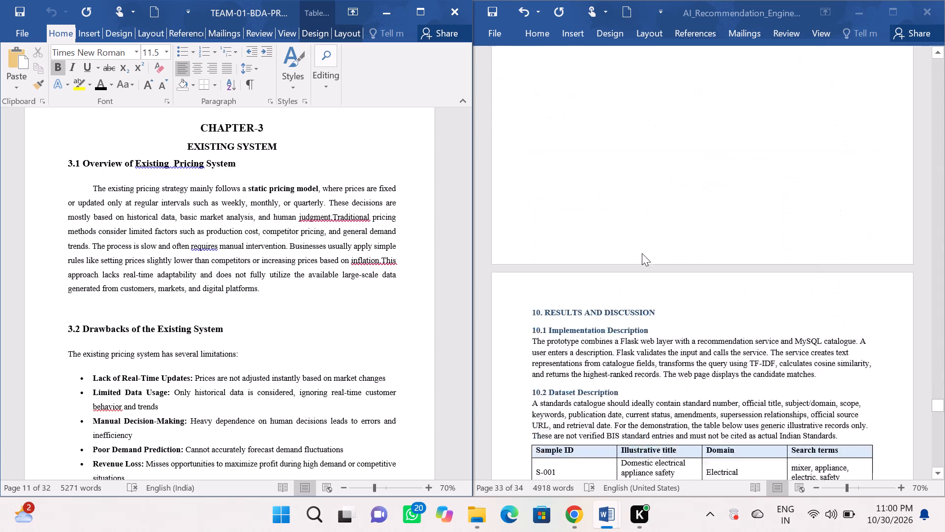
pyautogui.scroll(15, 642, 253)
pyautogui.scroll(8, 642, 253)
pyautogui.scroll(-5, 642, 253)
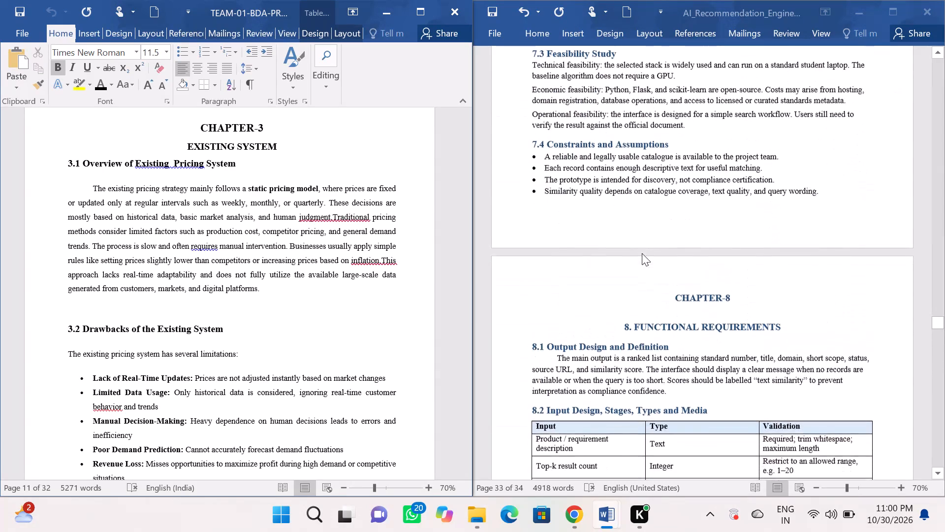
pyautogui.scroll(-11, 642, 253)
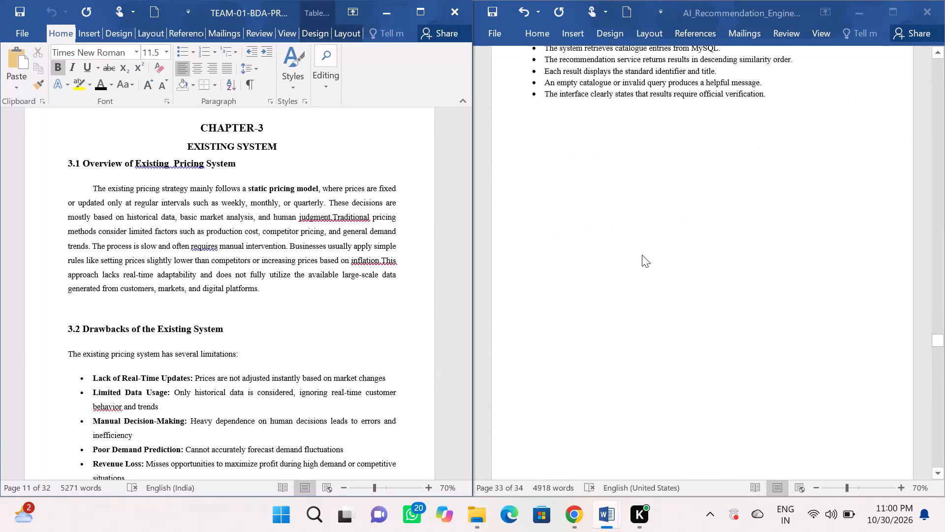
pyautogui.scroll(-7, 642, 255)
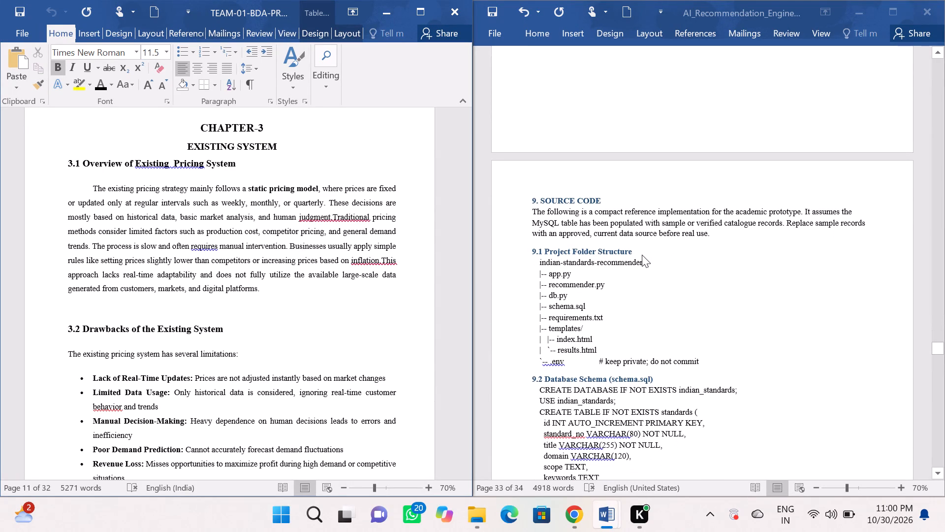
pyautogui.scroll(-11, 642, 255)
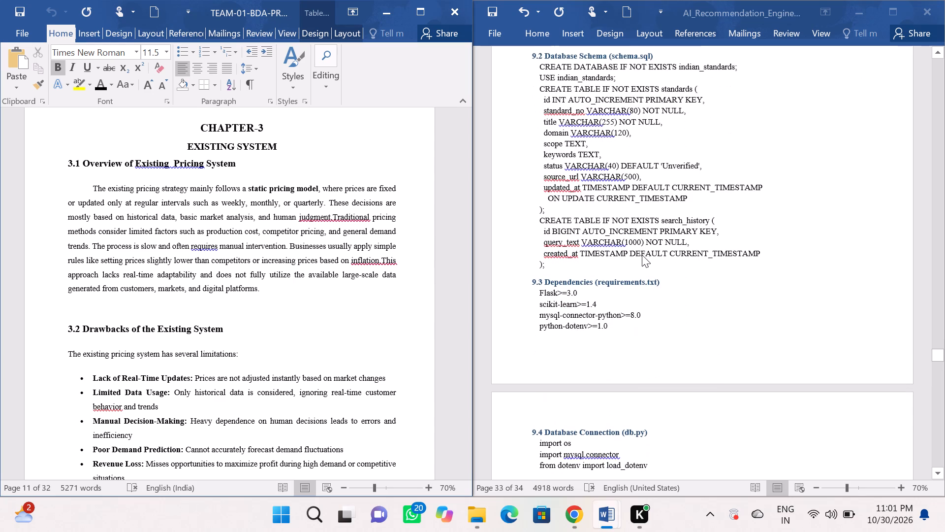
# Review the report's headings and layout from 9. SOURCE CODE through the results, conclusion and references to APPENDIX C – SUBMISSION CHECKLIST.
pyautogui.scroll(-2, 642, 255)
pyautogui.scroll(8, 642, 255)
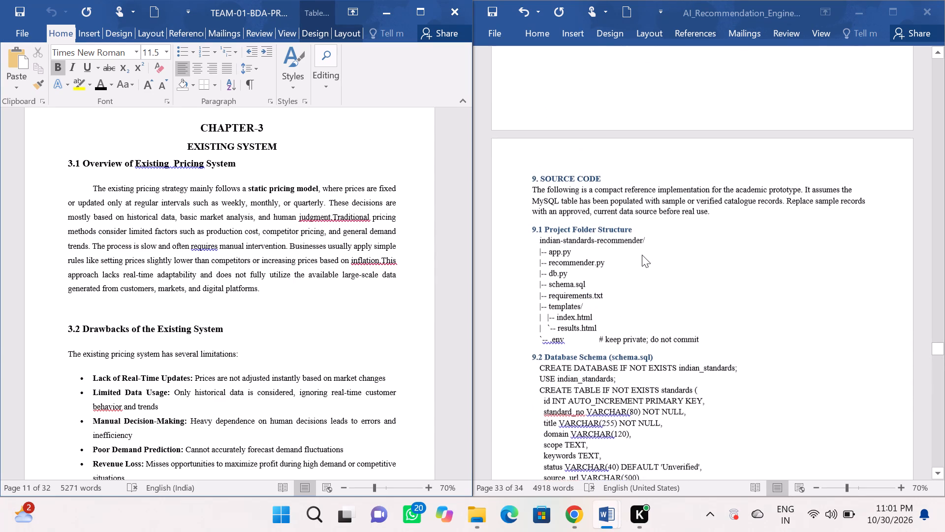
pyautogui.scroll(9, 642, 255)
pyautogui.scroll(-11, 642, 255)
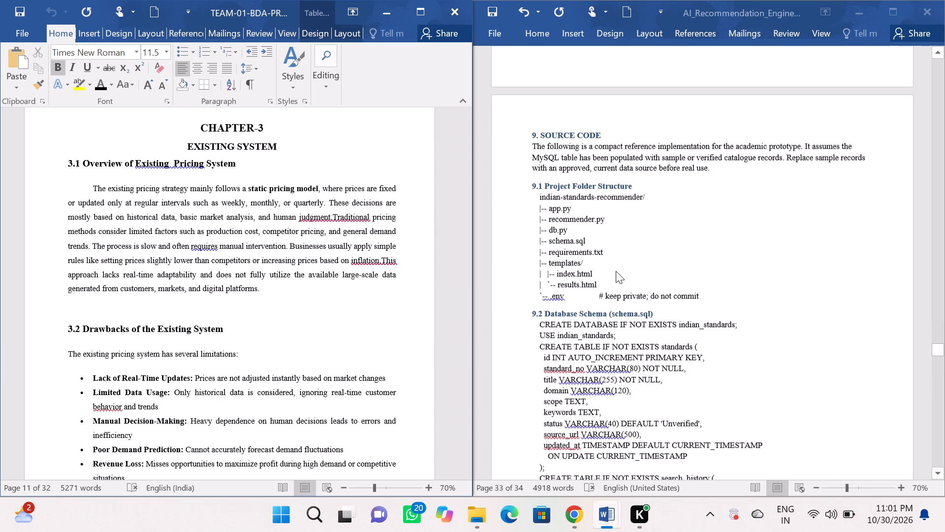
pyautogui.scroll(-11, 616, 271)
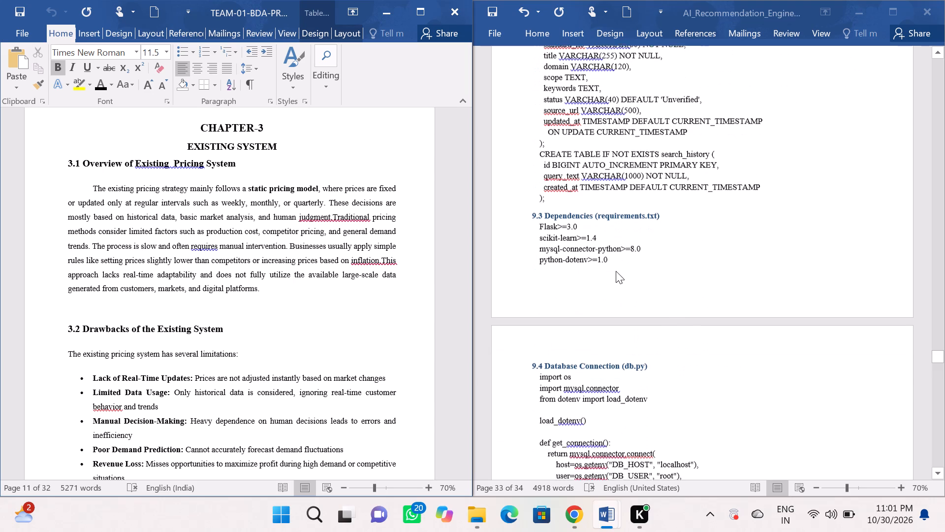
pyautogui.scroll(-17, 616, 271)
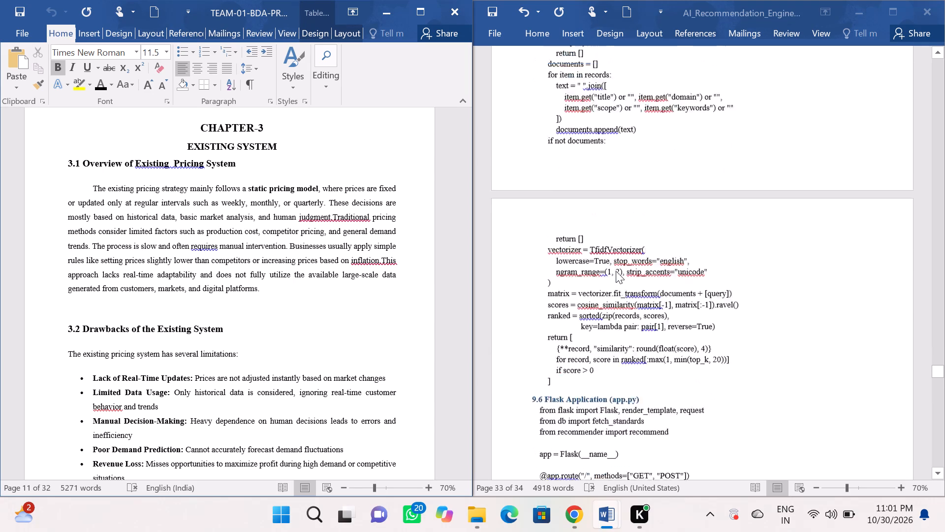
pyautogui.scroll(-19, 616, 271)
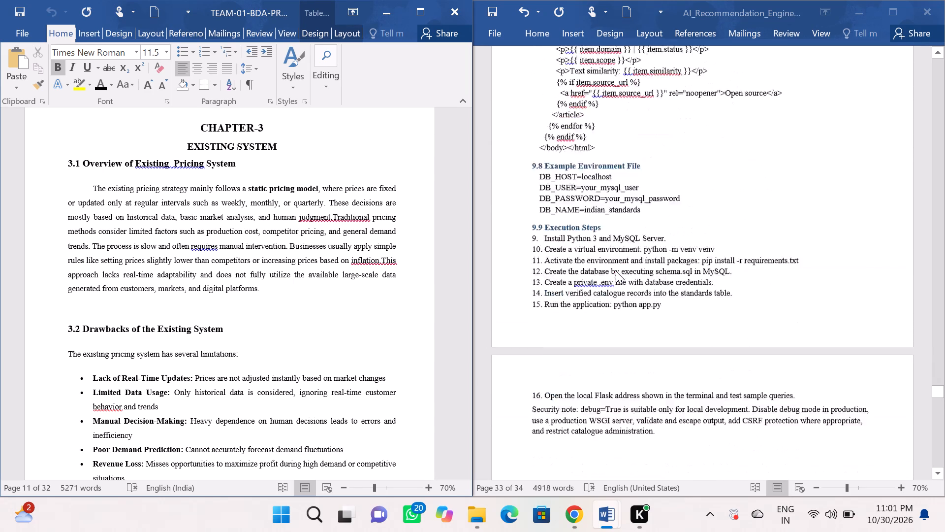
pyautogui.scroll(-14, 616, 271)
pyautogui.scroll(-8, 616, 271)
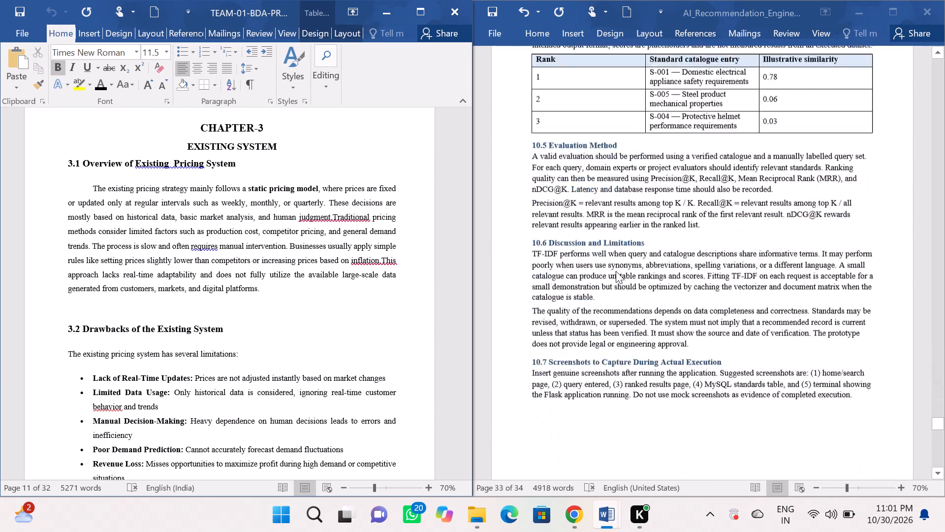
pyautogui.scroll(-20, 616, 271)
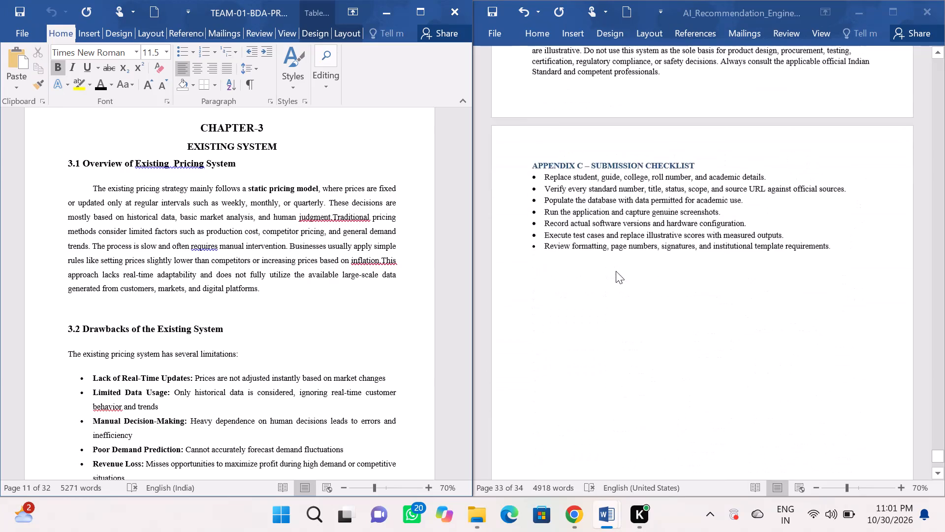
pyautogui.scroll(-3, 616, 271)
# Maximize the report window and review its sections backward from APPENDIX C to the CHAPTER-8 FUNCTIONAL REQUIREMENTS heading.
pyautogui.click(893, 10)
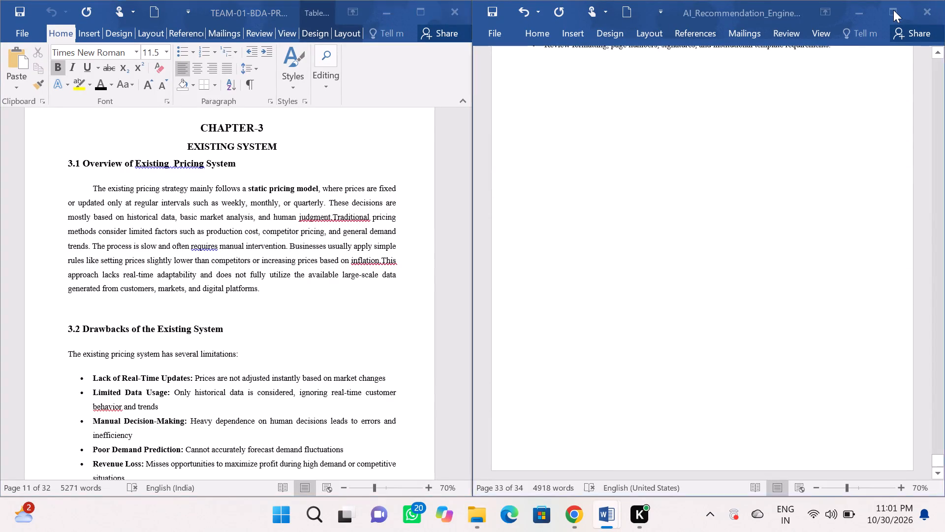
pyautogui.scroll(6, 573, 271)
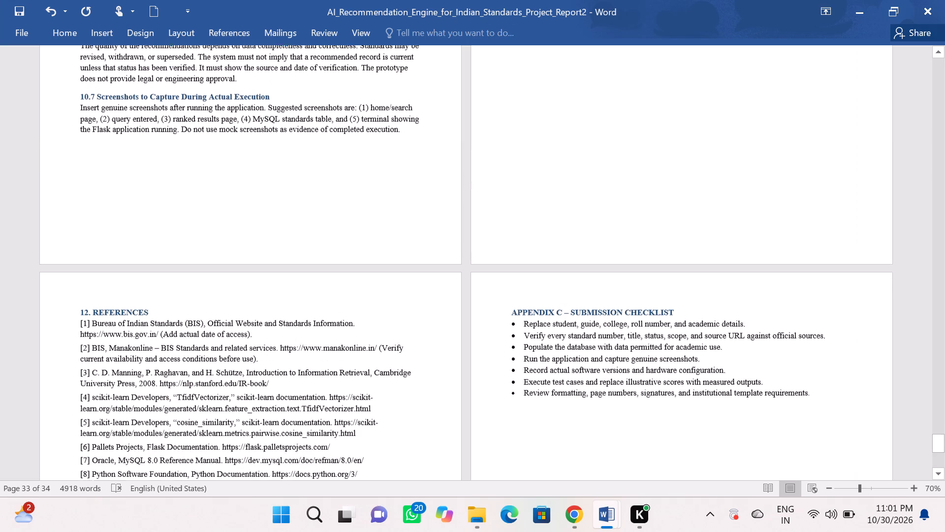
pyautogui.scroll(9, 573, 271)
pyautogui.click(423, 274)
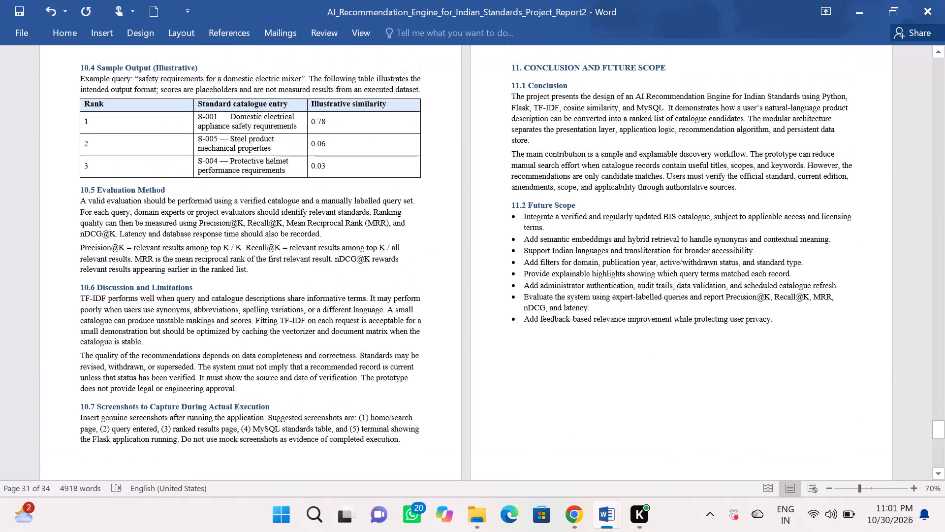
pyautogui.keyDown('ctrl'); pyautogui.scroll(8, 423, 274); pyautogui.keyUp('ctrl')
pyautogui.rightClick(423, 274)
pyautogui.scroll(2, 423, 274)
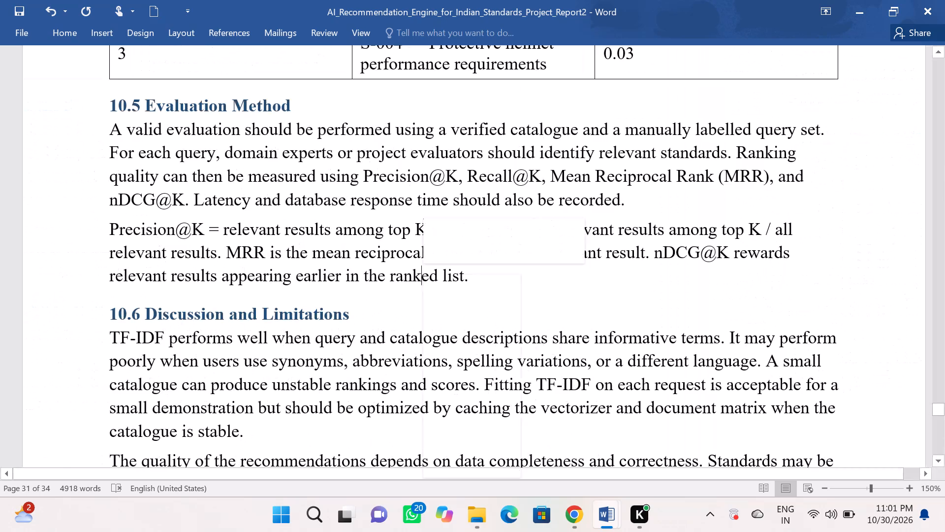
pyautogui.scroll(13, 423, 274)
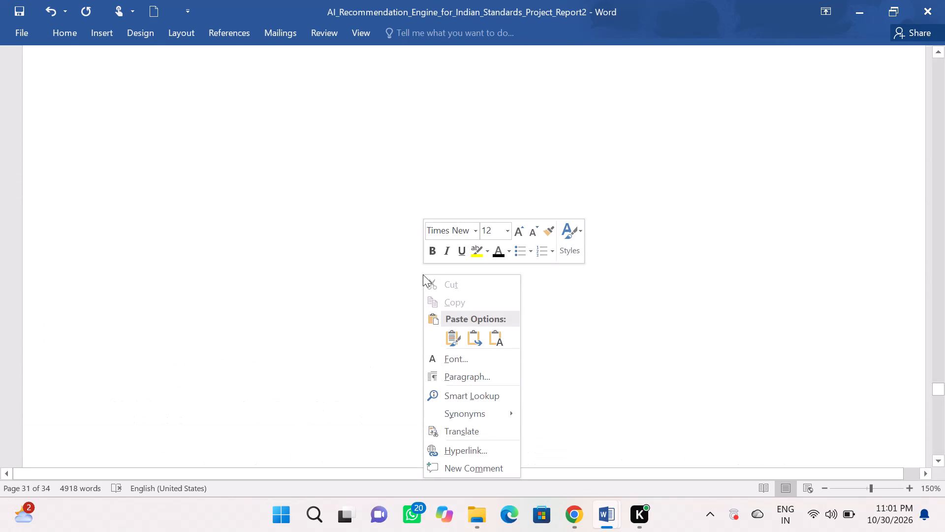
pyautogui.scroll(19, 423, 274)
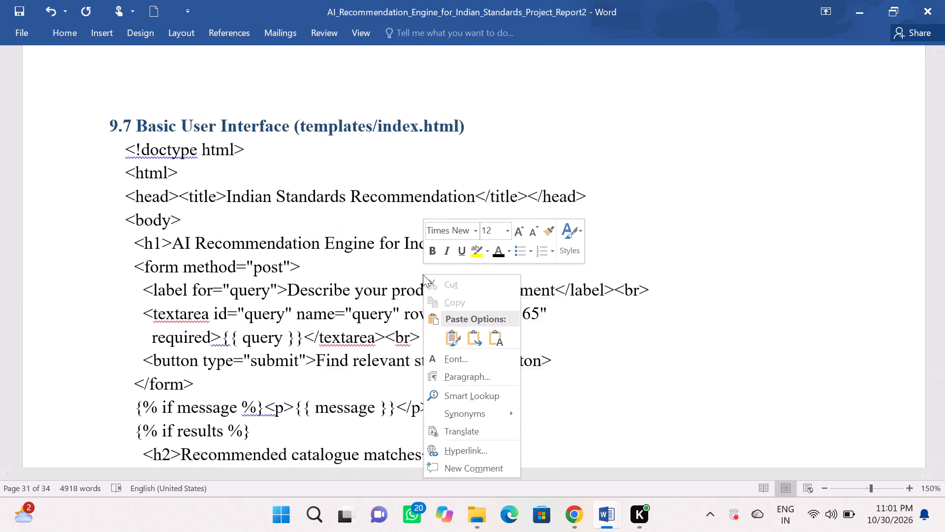
pyautogui.scroll(18, 423, 274)
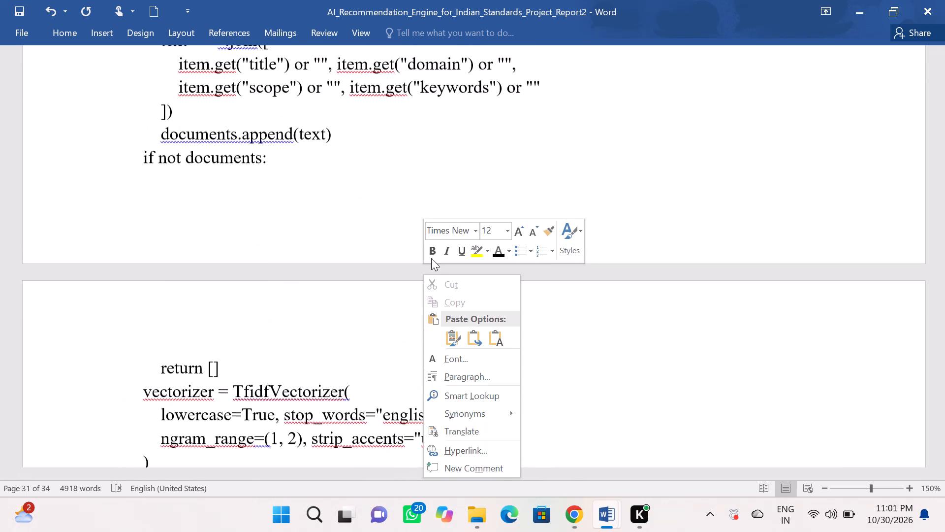
pyautogui.click(325, 172)
pyautogui.scroll(10, 325, 172)
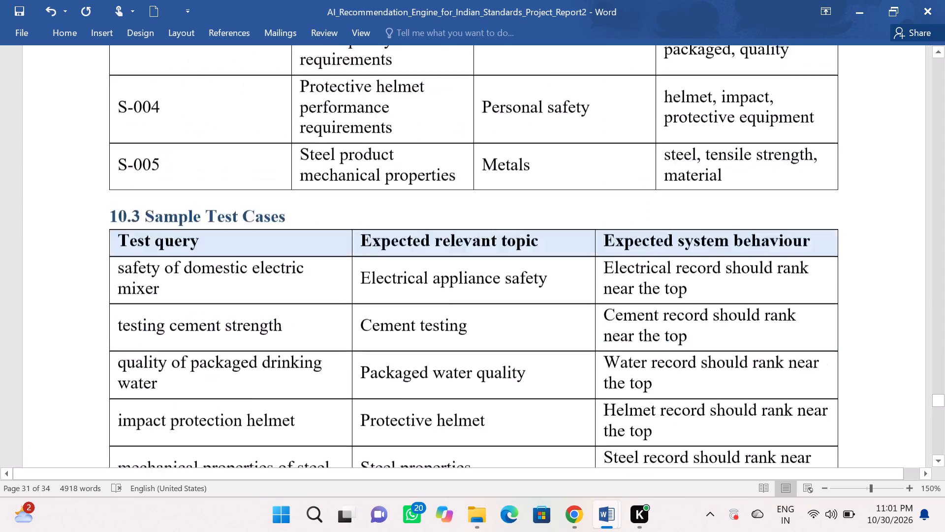
pyautogui.scroll(13, 325, 172)
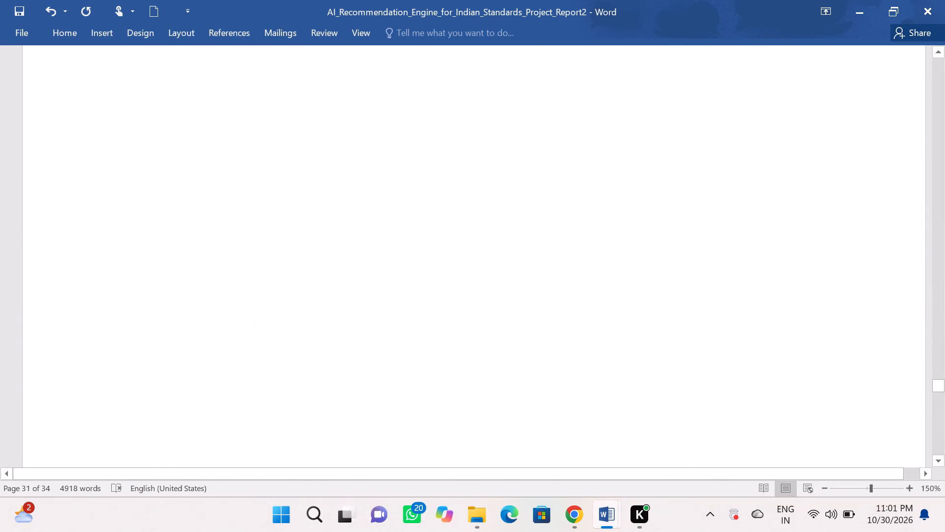
pyautogui.scroll(13, 325, 172)
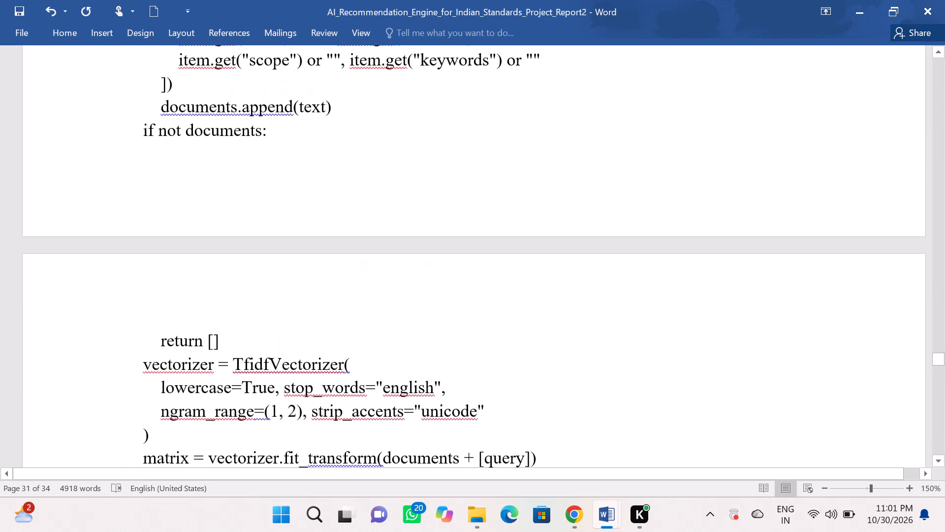
pyautogui.scroll(16, 325, 172)
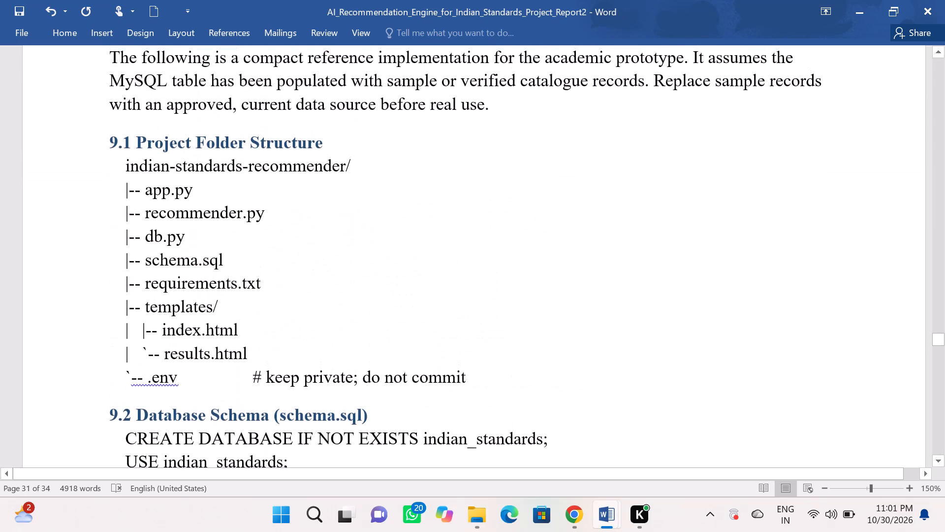
pyautogui.scroll(14, 325, 172)
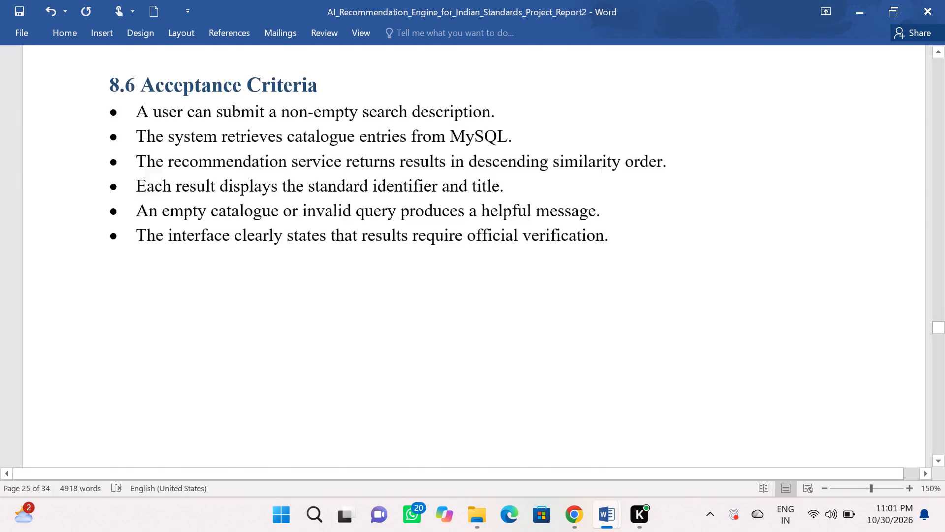
pyautogui.scroll(9, 325, 172)
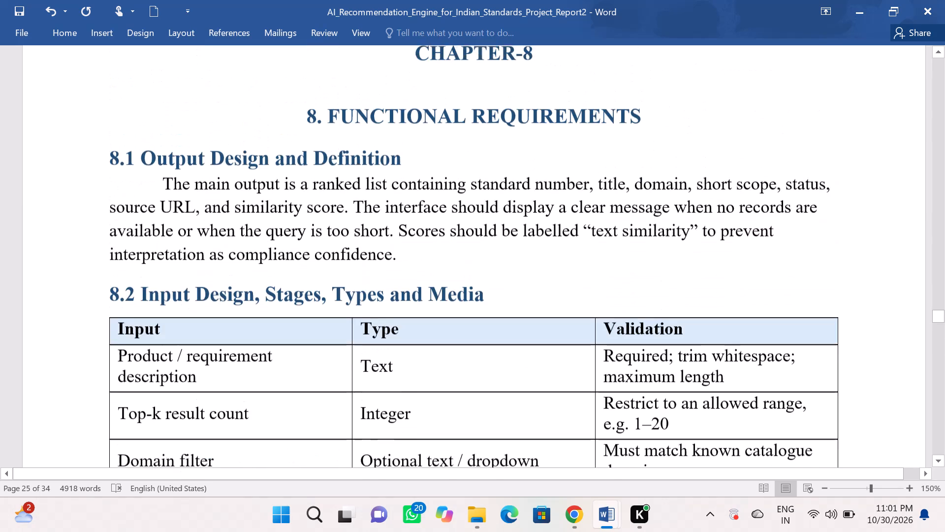
pyautogui.scroll(2, 325, 172)
# Set the "9. SOURCE CODE" heading to font size 14.
pyautogui.scroll(-13, 325, 172)
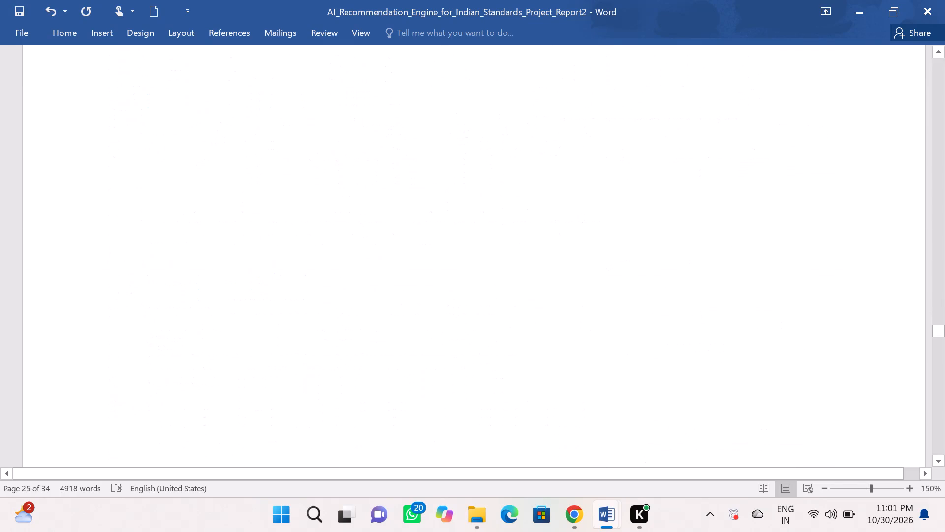
pyautogui.scroll(-8, 325, 172)
pyautogui.scroll(2, 325, 172)
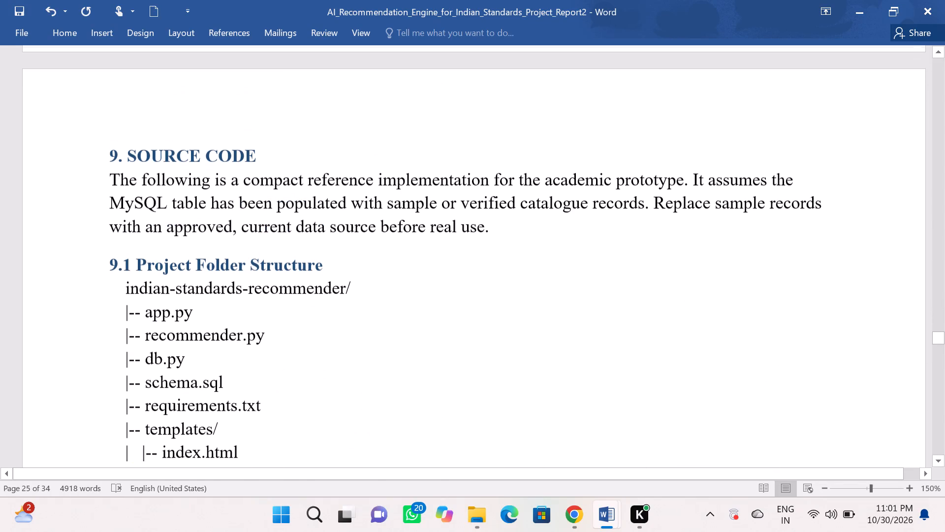
pyautogui.click(265, 163)
pyautogui.moveTo(265, 163); pyautogui.dragTo(106, 151)
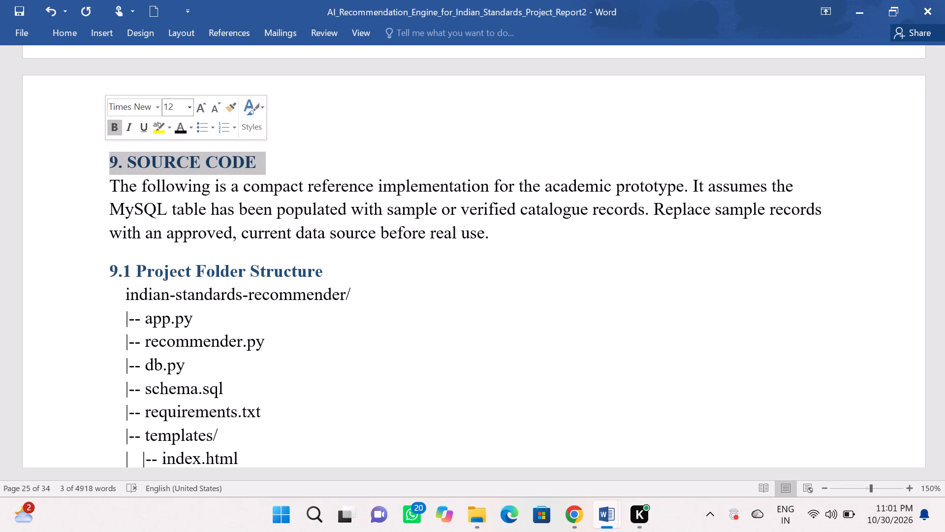
pyautogui.click(174, 109)
pyautogui.press('BackSpace')
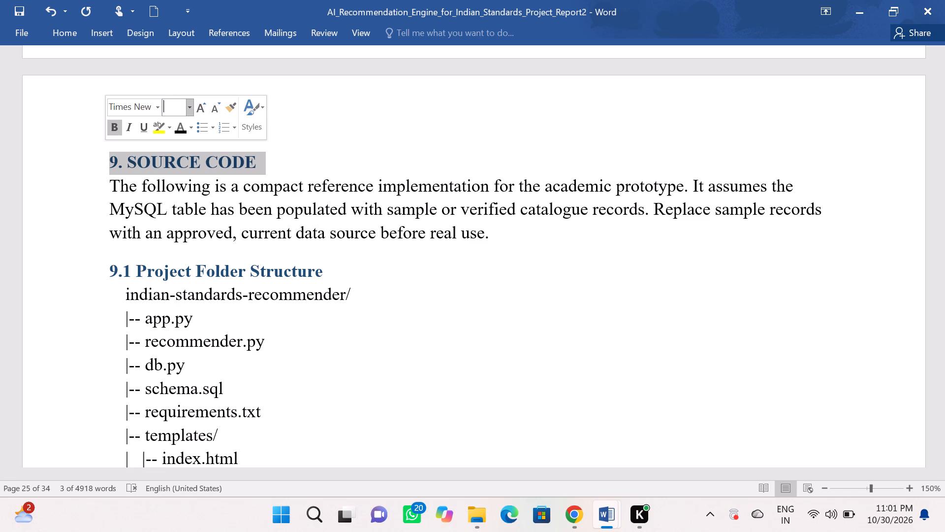
pyautogui.write('14')
pyautogui.press('Return')
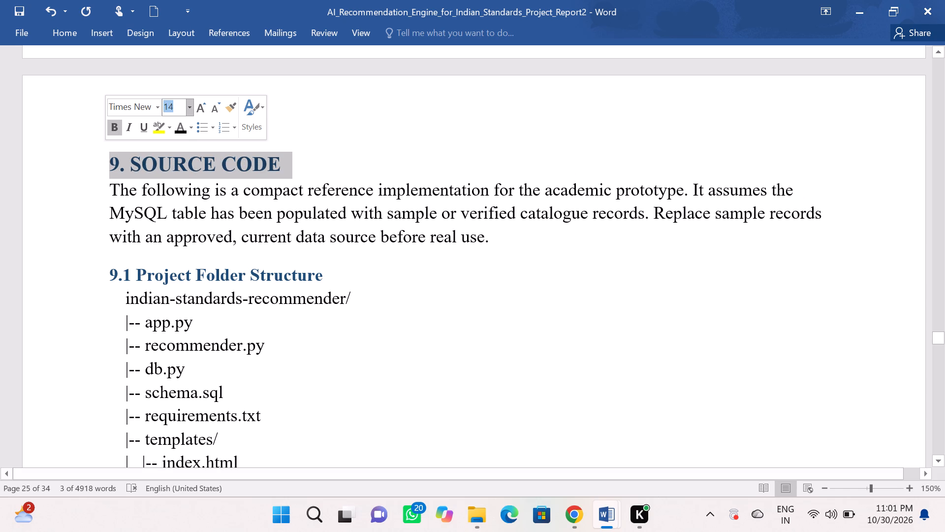
# Set the "9.1 Project Folder Structure" heading to font size 14.
pyautogui.click(320, 269)
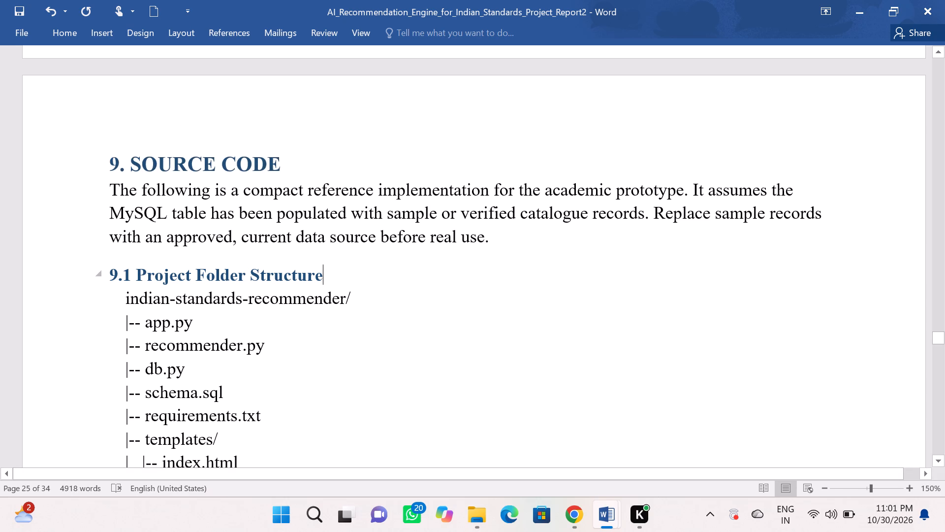
pyautogui.click(327, 279)
pyautogui.click(323, 277)
pyautogui.moveTo(323, 277); pyautogui.dragTo(83, 279)
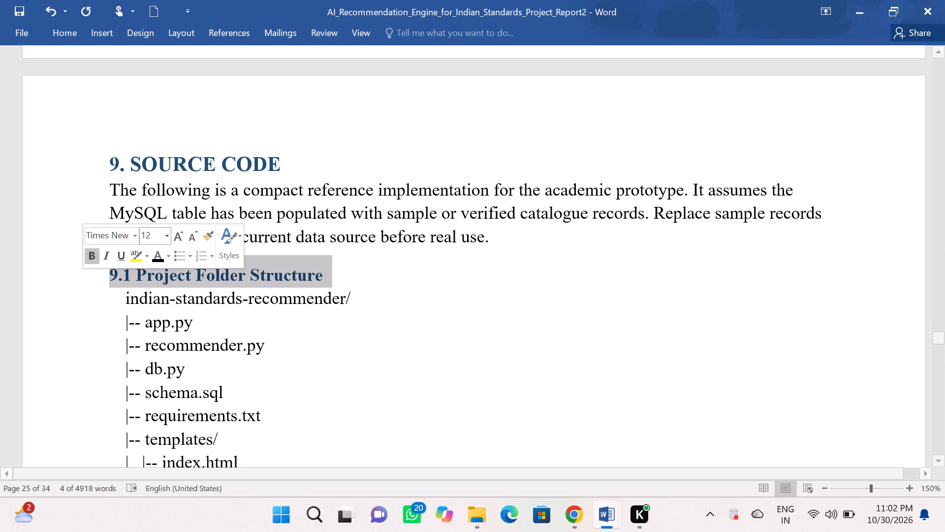
pyautogui.click(148, 231)
pyautogui.press('BackSpace')
pyautogui.write('14')
pyautogui.press('Return')
pyautogui.press('Return')
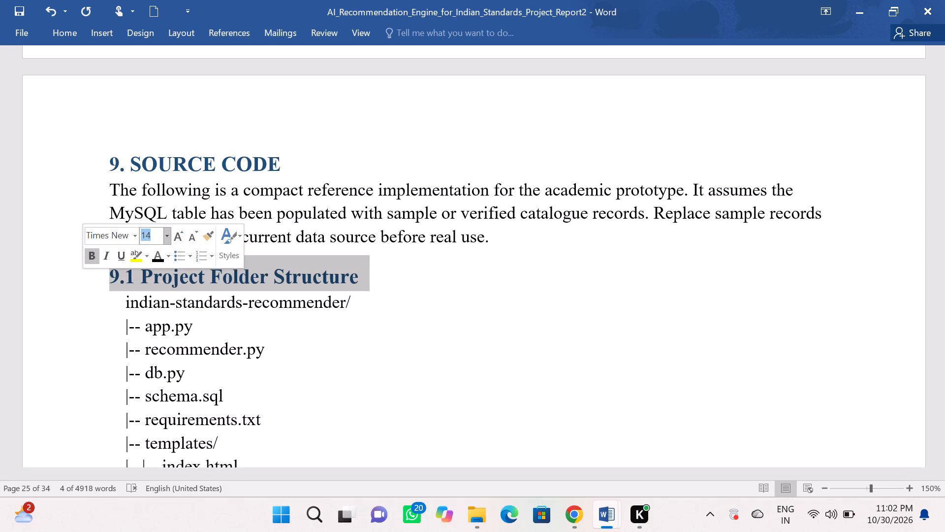
# Add "CHAPTER-9" as a separate heading line above the "9. SOURCE CODE" heading.
pyautogui.click(107, 159)
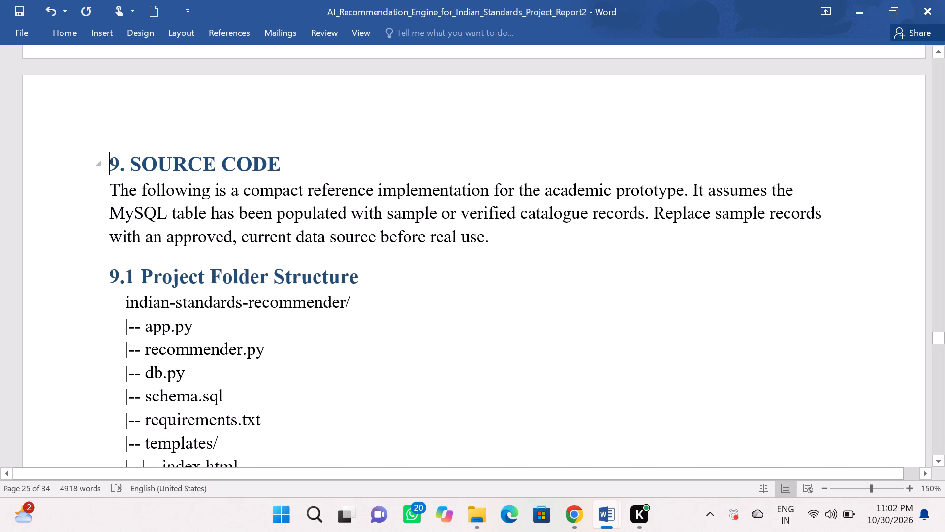
pyautogui.write('CHP')
pyautogui.press('BackSpace')
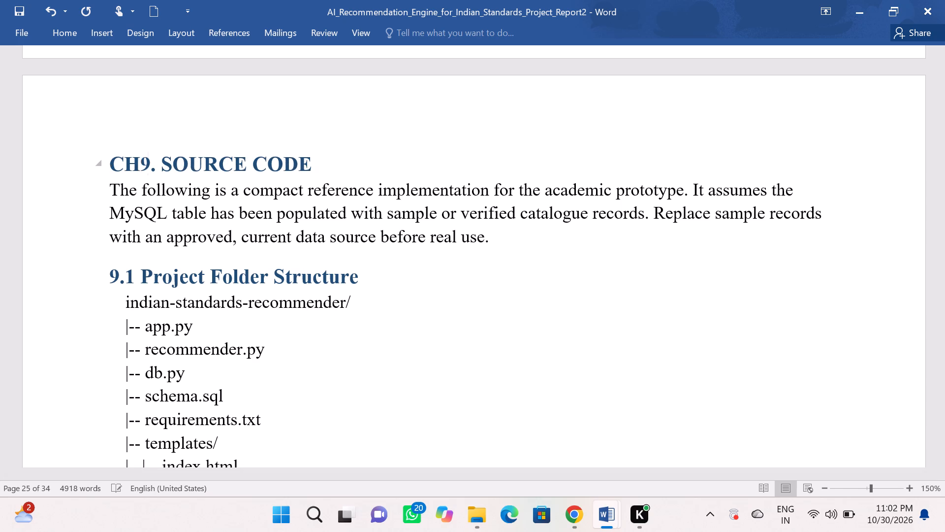
pyautogui.write('APTER')
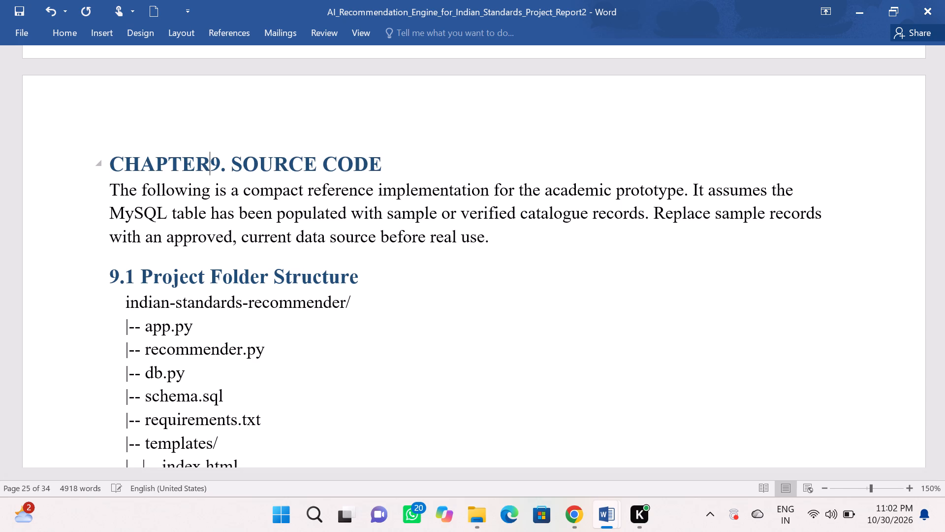
pyautogui.write('-4')
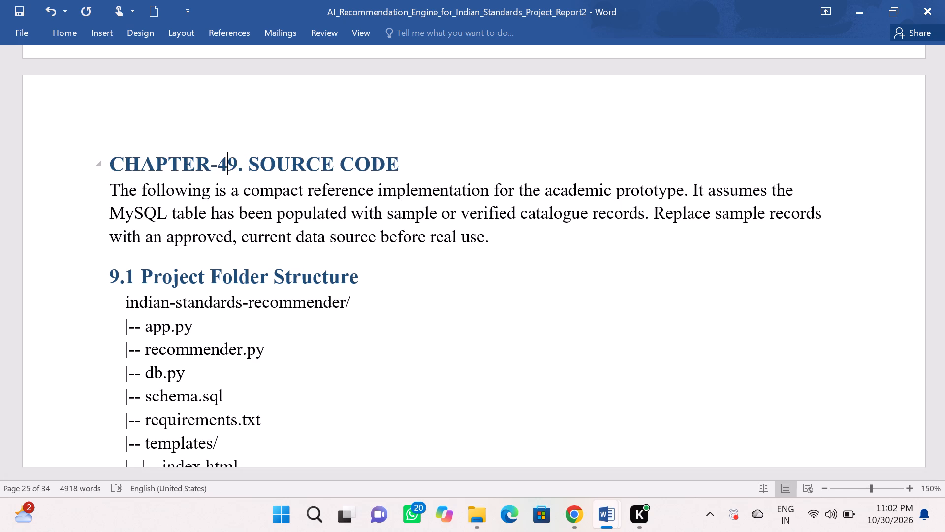
pyautogui.press('BackSpace')
pyautogui.press('8')
pyautogui.press('BackSpace')
pyautogui.press('9')
pyautogui.press('Return')
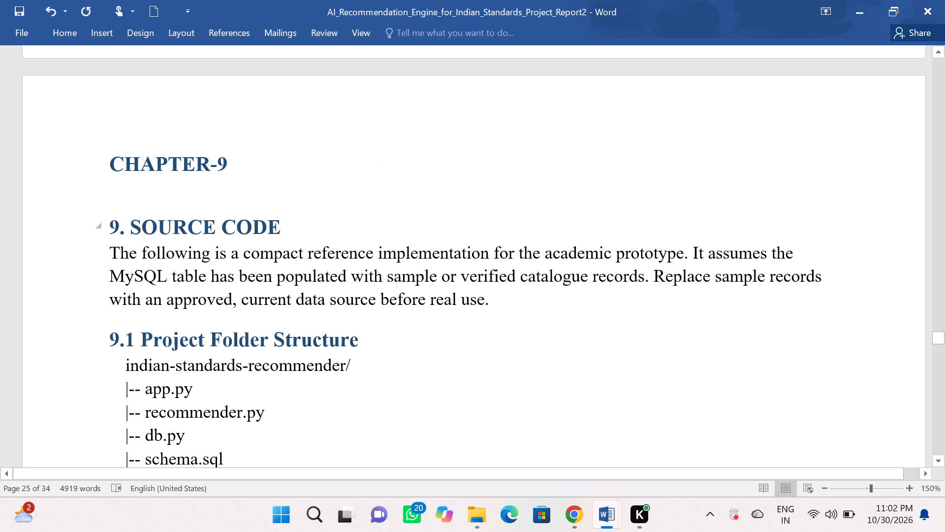
# Center the "CHAPTER-9" and "9. SOURCE CODE" heading lines.
pyautogui.moveTo(281, 230); pyautogui.dragTo(77, 173)
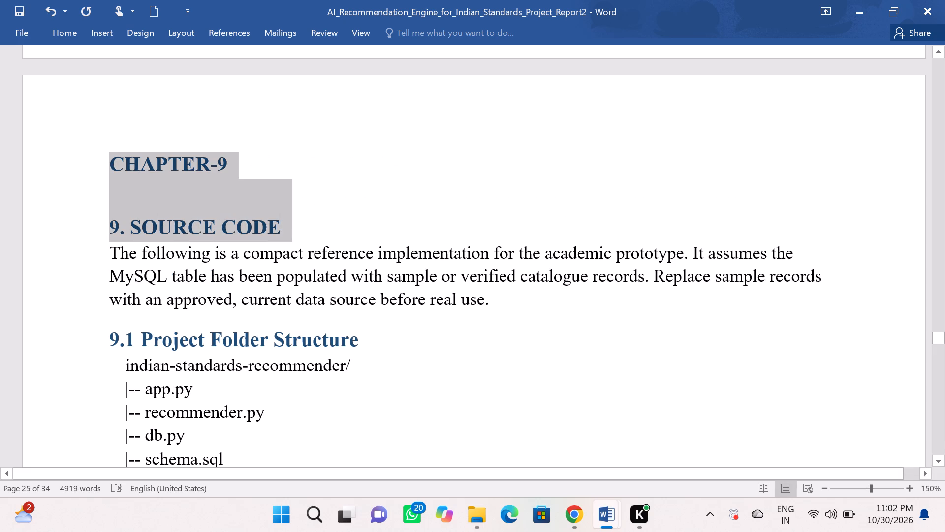
pyautogui.moveTo(77, 173); pyautogui.dragTo(79, 171)
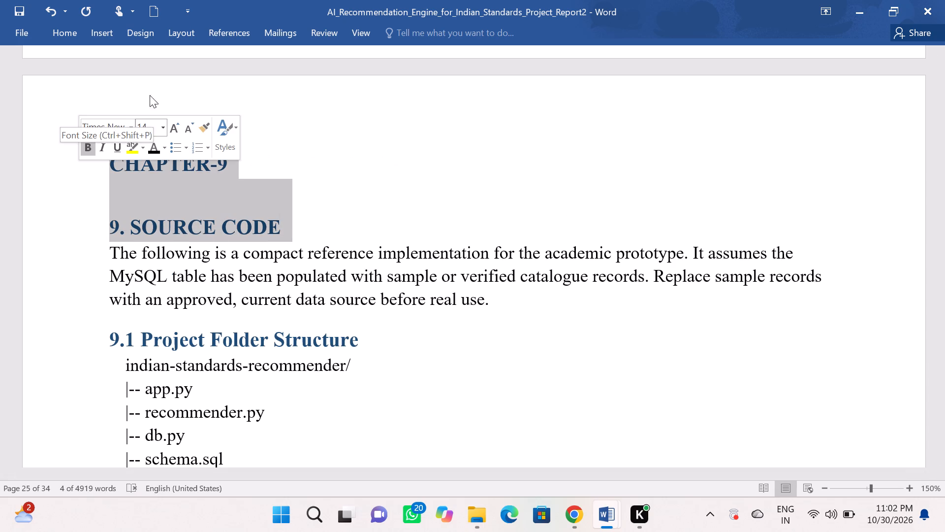
pyautogui.click(65, 32)
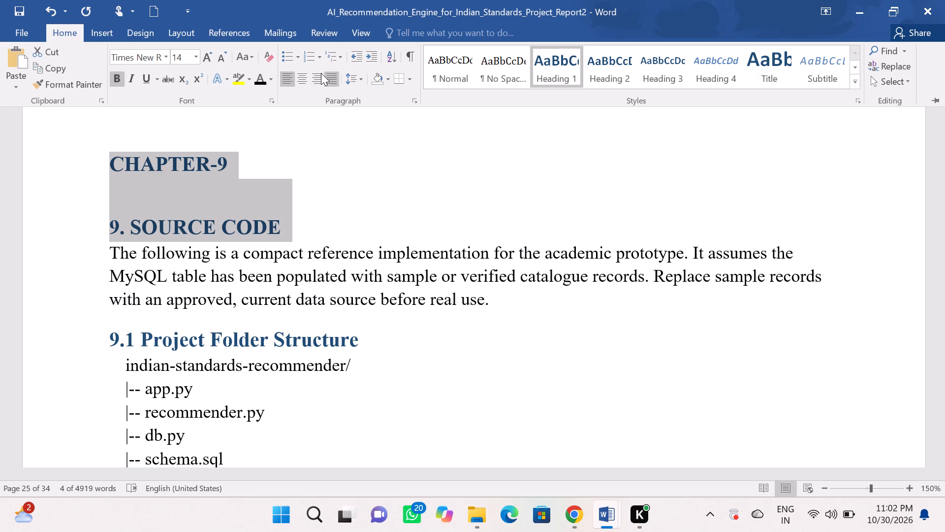
pyautogui.click(303, 76)
pyautogui.click(303, 176)
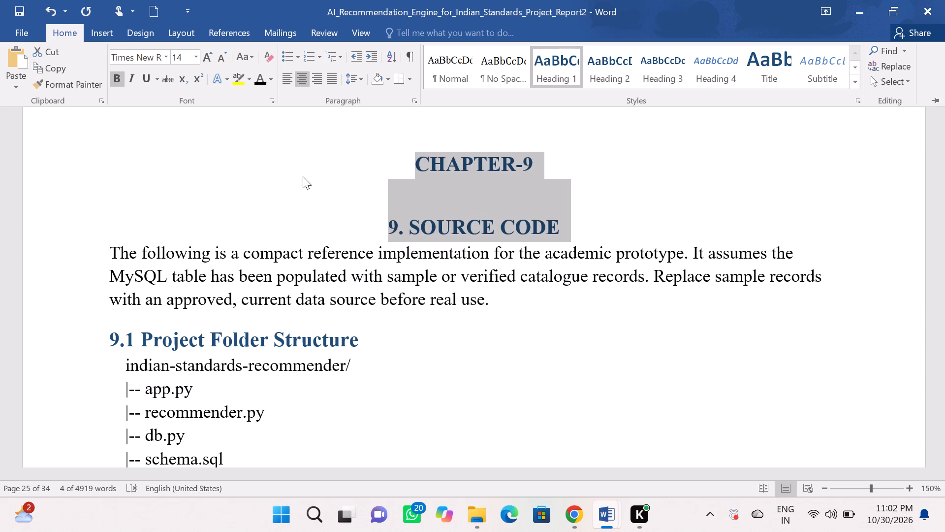
pyautogui.click(380, 199)
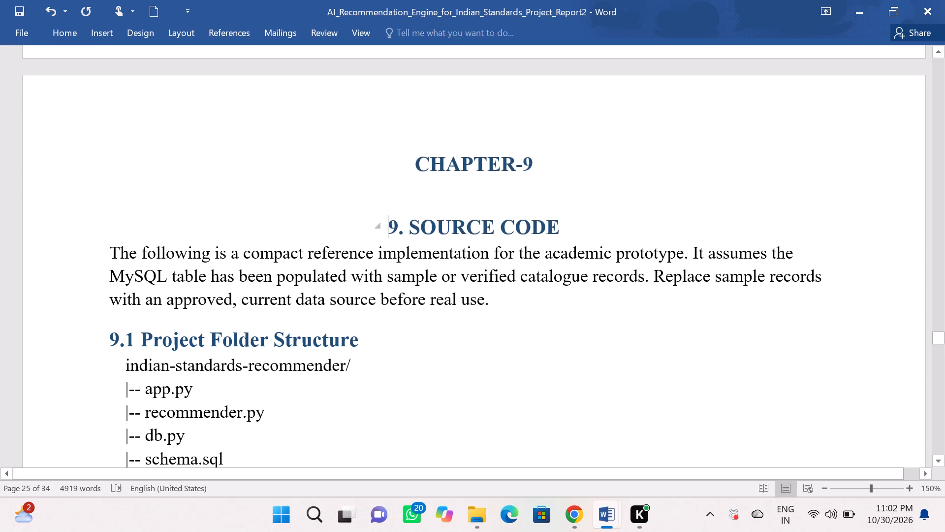
# Add a blank line below the "9. SOURCE CODE" heading and undo the automatic numbered-list formatting.
pyautogui.click(569, 225)
pyautogui.press('Return')
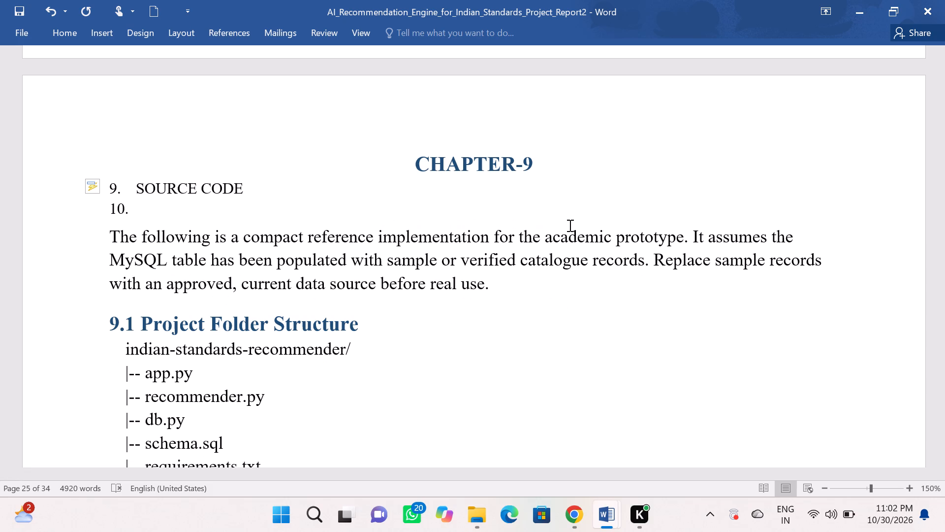
pyautogui.hotkey('ctrl', 'z')
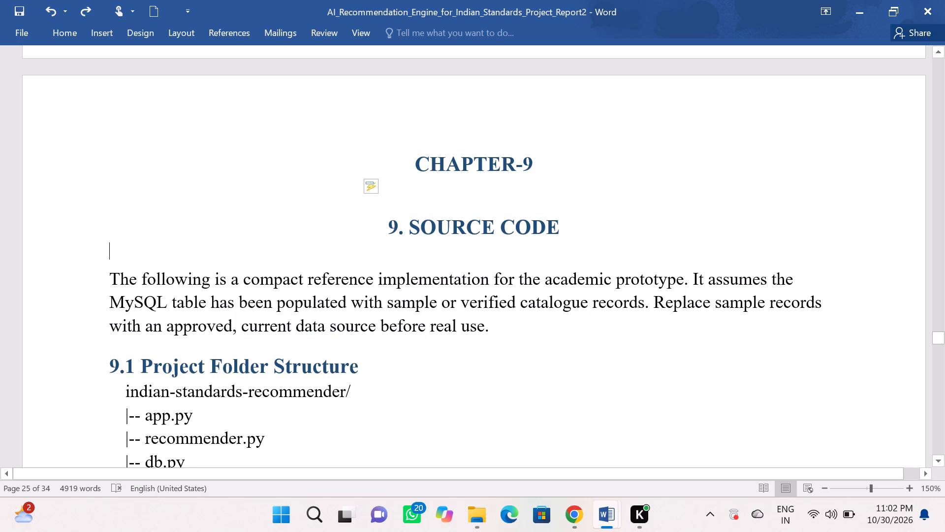
# Indent the first line of the paragraph starting "The following is a compact reference implementation" with 15 spaces.
pyautogui.click(110, 279)
pyautogui.press('space')
pyautogui.press('space')
pyautogui.press('space')
pyautogui.press('space')
pyautogui.press('space')
pyautogui.press('space')
pyautogui.press('space')
pyautogui.press('space')
pyautogui.press('space')
pyautogui.press('space')
pyautogui.press('space')
pyautogui.press('space')
pyautogui.press('space')
pyautogui.press('space')
pyautogui.press('space')
pyautogui.press('space')
pyautogui.press('space')
pyautogui.press('space')
pyautogui.press('space')
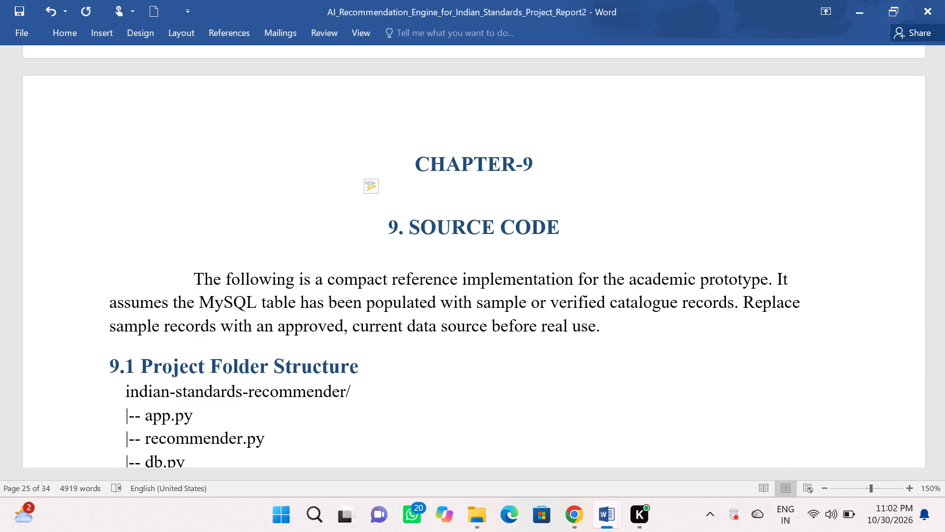
pyautogui.press('BackSpace')
pyautogui.press('BackSpace')
pyautogui.press('BackSpace')
pyautogui.press('BackSpace')
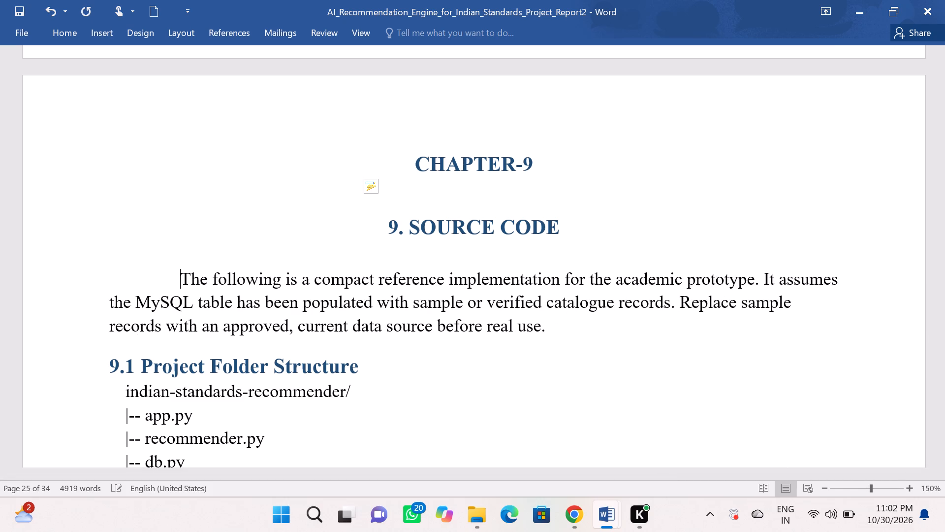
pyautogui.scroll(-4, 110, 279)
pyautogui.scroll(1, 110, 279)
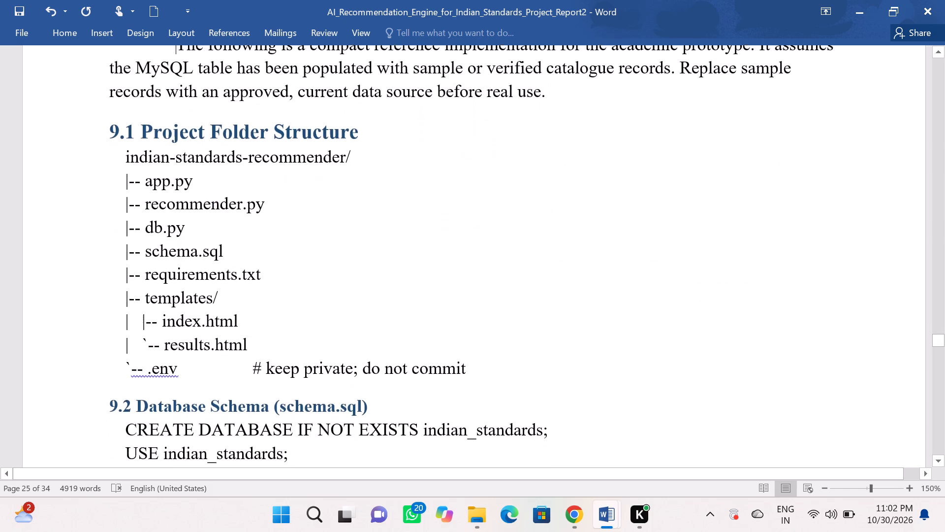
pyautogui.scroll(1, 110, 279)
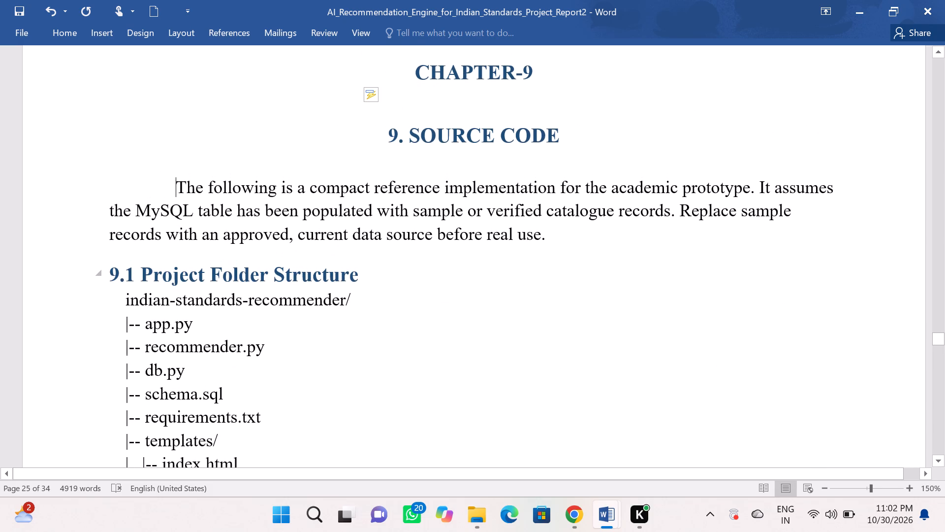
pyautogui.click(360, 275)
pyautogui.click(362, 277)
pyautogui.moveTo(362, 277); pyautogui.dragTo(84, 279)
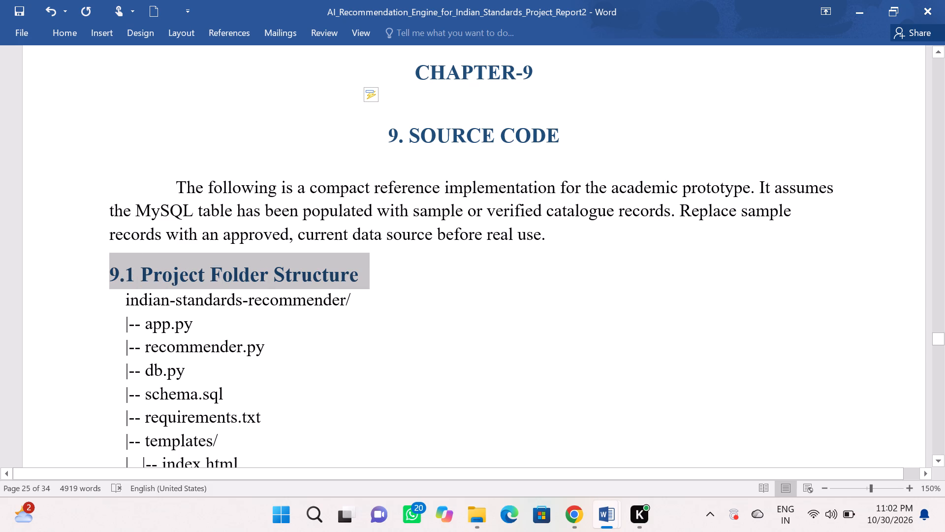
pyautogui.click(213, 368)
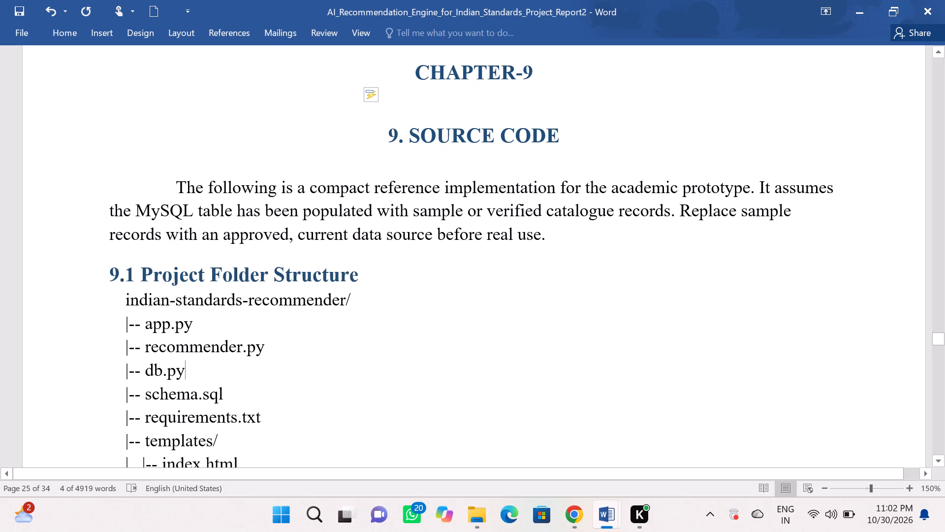
# Set the "9.2 Database Schema (schema.sql)" heading to font size 14.
pyautogui.scroll(-5, 213, 368)
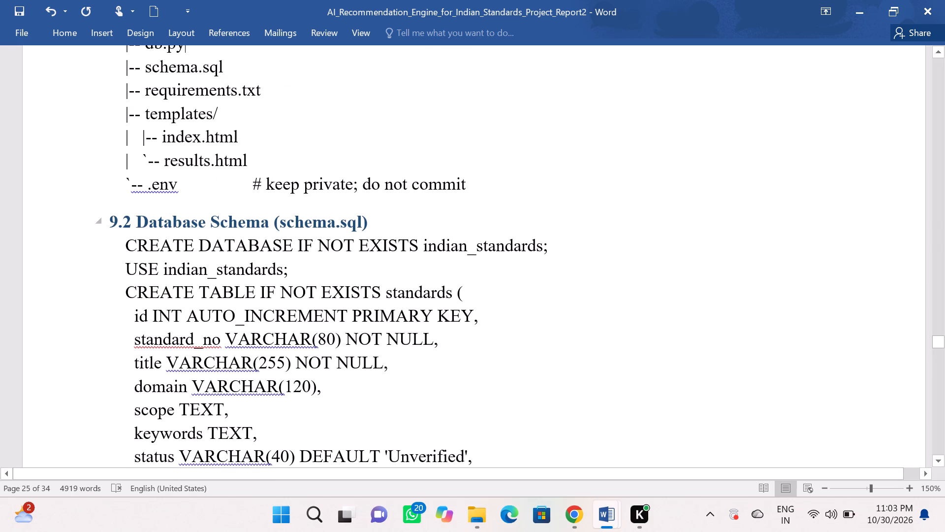
pyautogui.click(379, 228)
pyautogui.moveTo(379, 228); pyautogui.dragTo(159, 226)
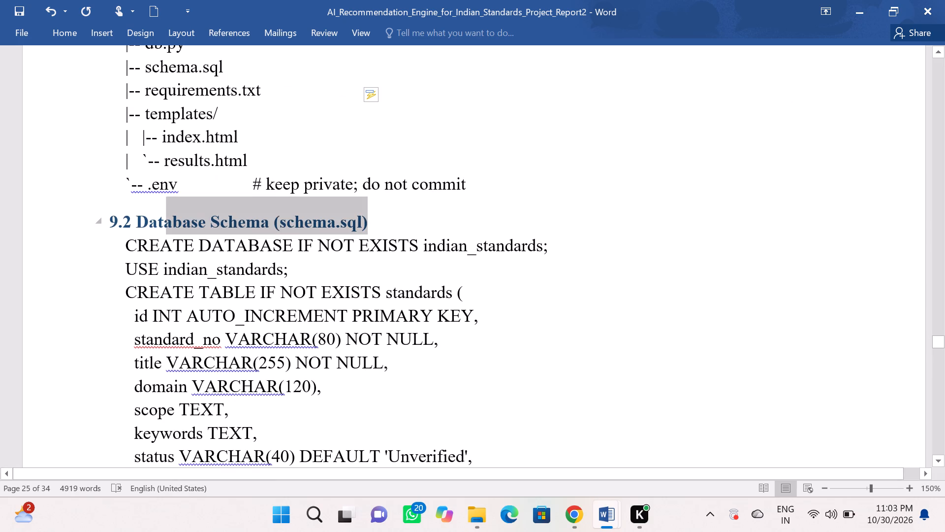
pyautogui.moveTo(159, 226); pyautogui.dragTo(105, 228)
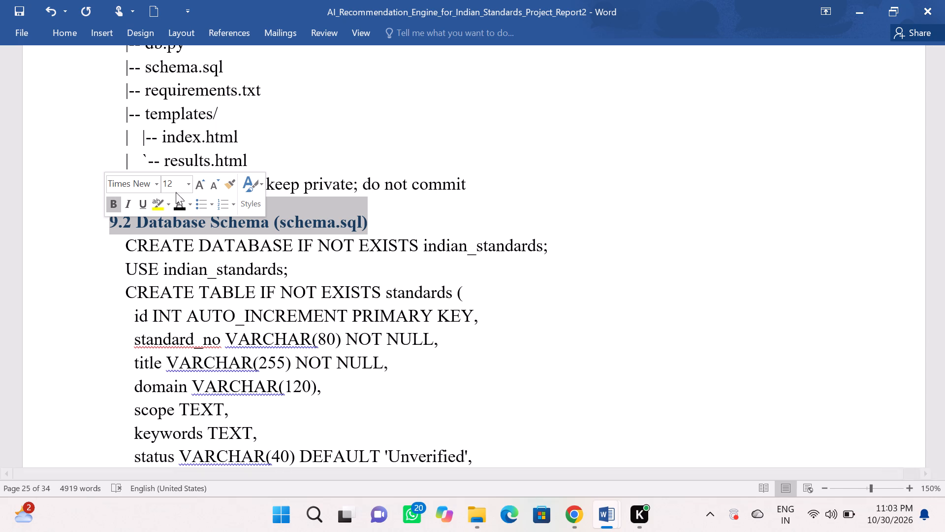
pyautogui.click(176, 189)
pyautogui.press('BackSpace')
pyautogui.write('14')
pyautogui.press('Return')
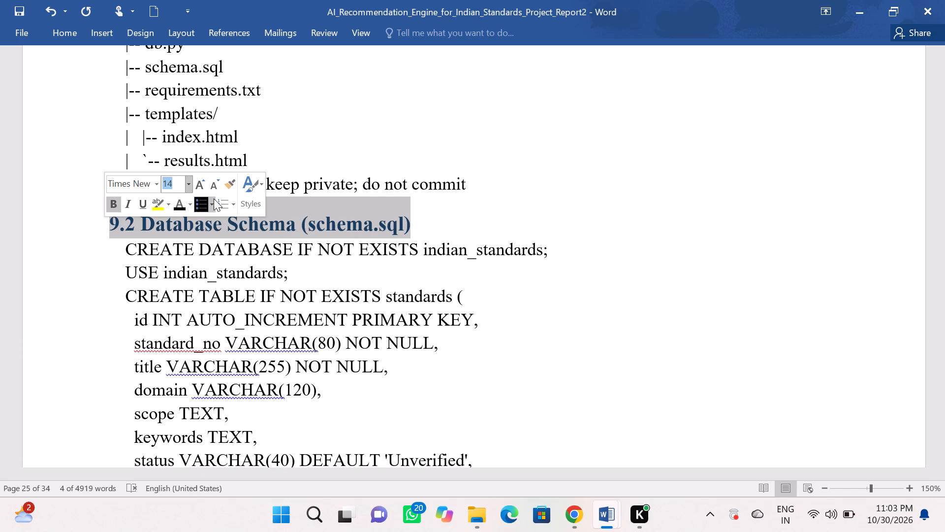
# Set the line spacing of the "9.2 Database Schema (schema.sql)" heading to 1.5.
pyautogui.click(74, 34)
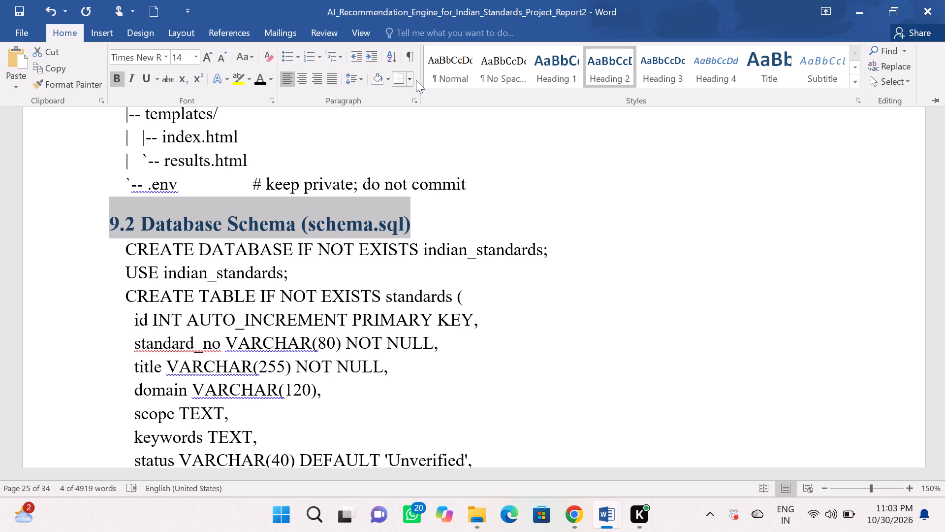
pyautogui.click(356, 83)
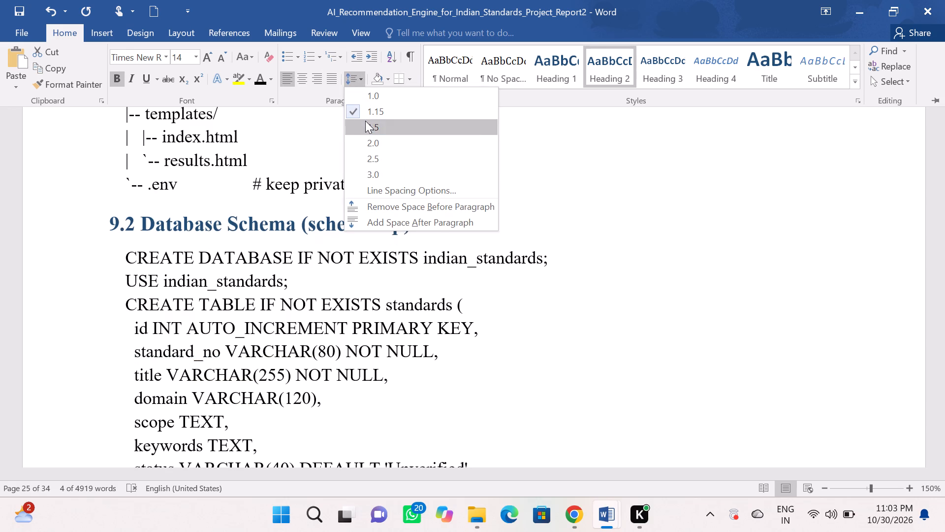
pyautogui.click(365, 121)
pyautogui.click(502, 208)
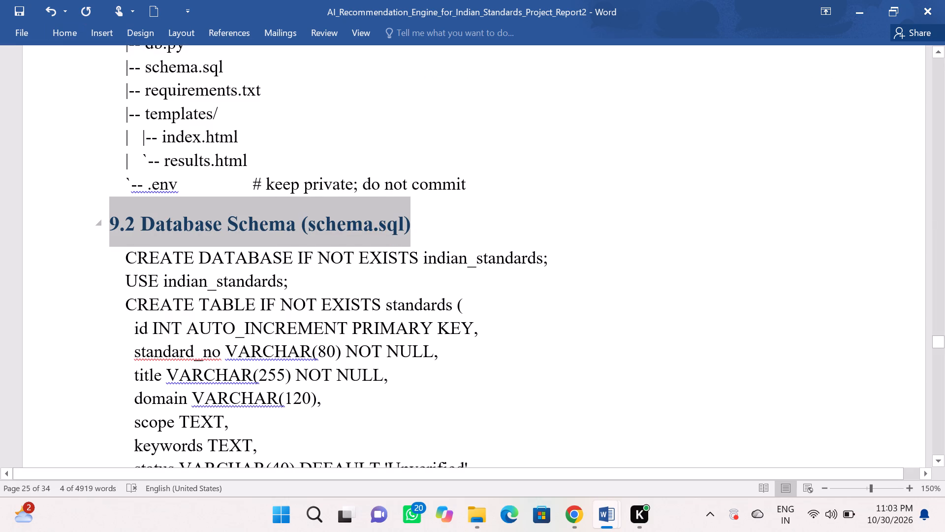
pyautogui.click(538, 180)
# Set the "9.3 Dependencies (requirements.txt)" heading to font size 14.
pyautogui.scroll(-2, 538, 180)
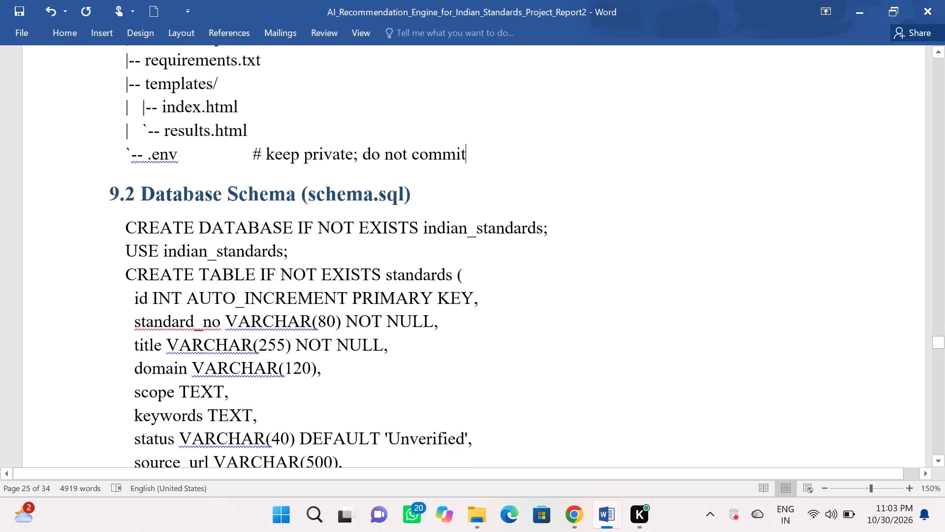
pyautogui.scroll(-8, 538, 180)
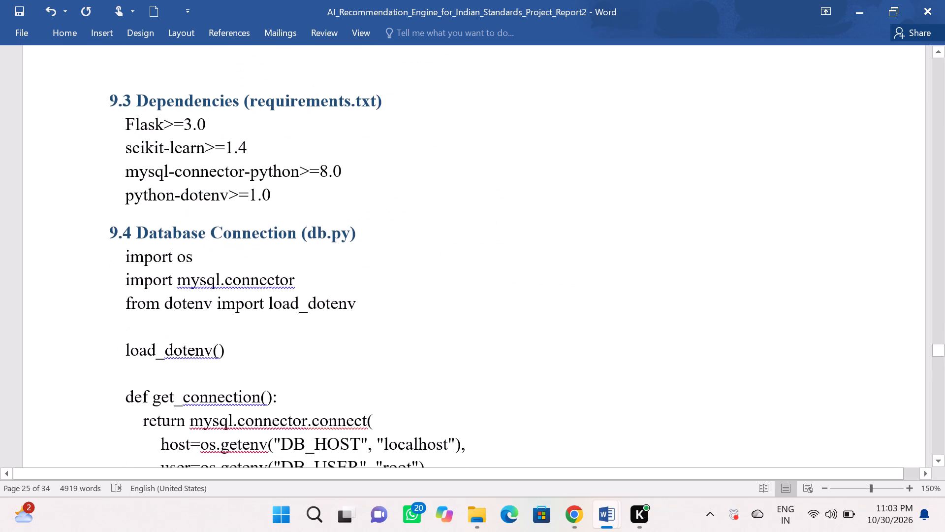
pyautogui.rightClick(538, 180)
pyautogui.click(384, 101)
pyautogui.moveTo(384, 101); pyautogui.dragTo(66, 100)
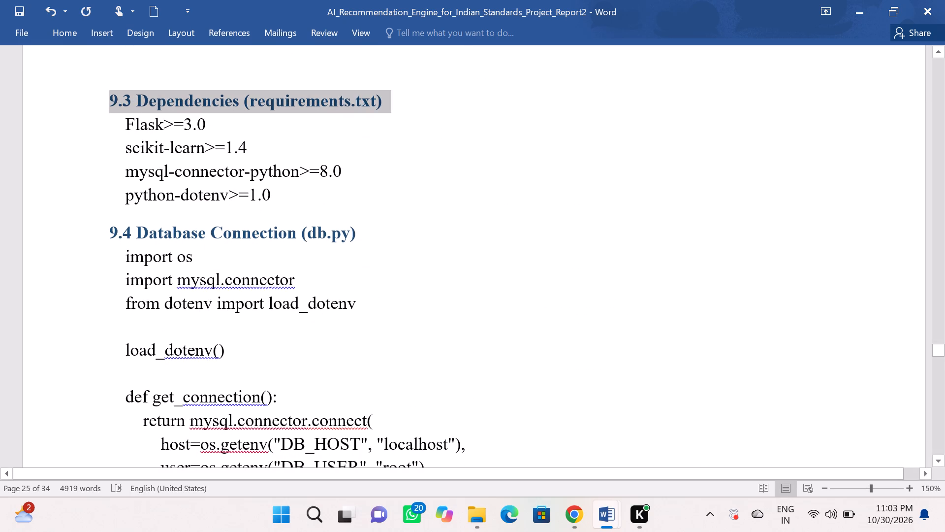
pyautogui.moveTo(66, 100); pyautogui.dragTo(69, 99)
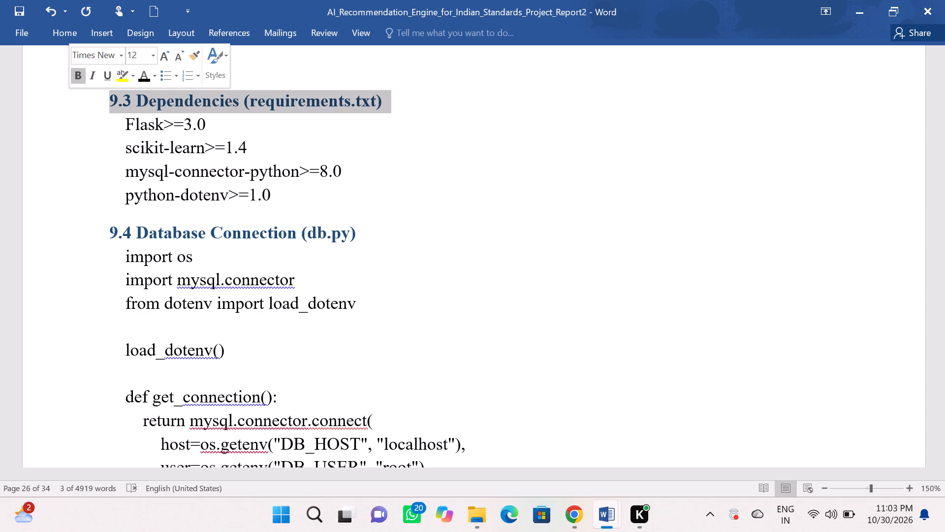
pyautogui.click(136, 54)
pyautogui.press('BackSpace')
pyautogui.press('1')
pyautogui.press('4')
pyautogui.press('Return')
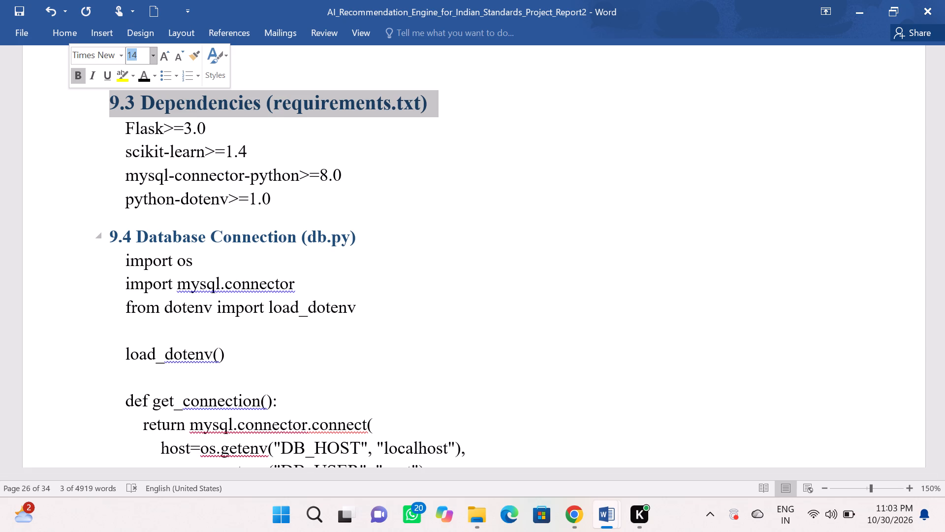
# Set the "9.4 Database Connection (db.py)" heading to font size 14.
pyautogui.click(360, 239)
pyautogui.moveTo(360, 239); pyautogui.dragTo(76, 233)
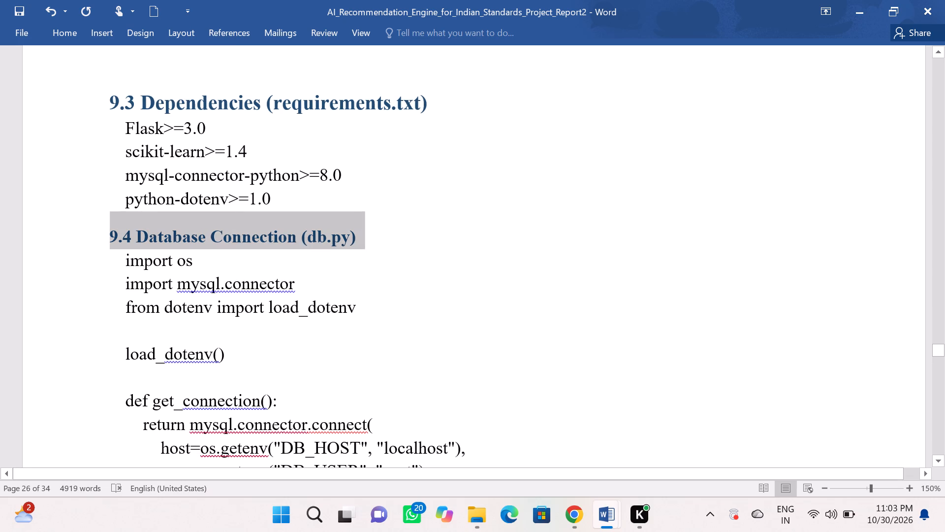
pyautogui.moveTo(76, 233); pyautogui.dragTo(63, 233)
pyautogui.click(129, 190)
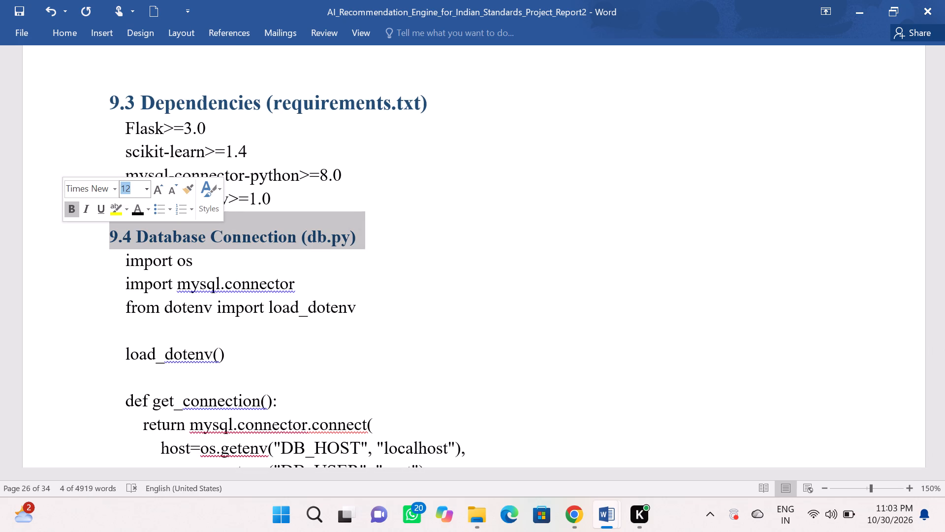
pyautogui.press('BackSpace')
pyautogui.write('14')
pyautogui.press('Return')
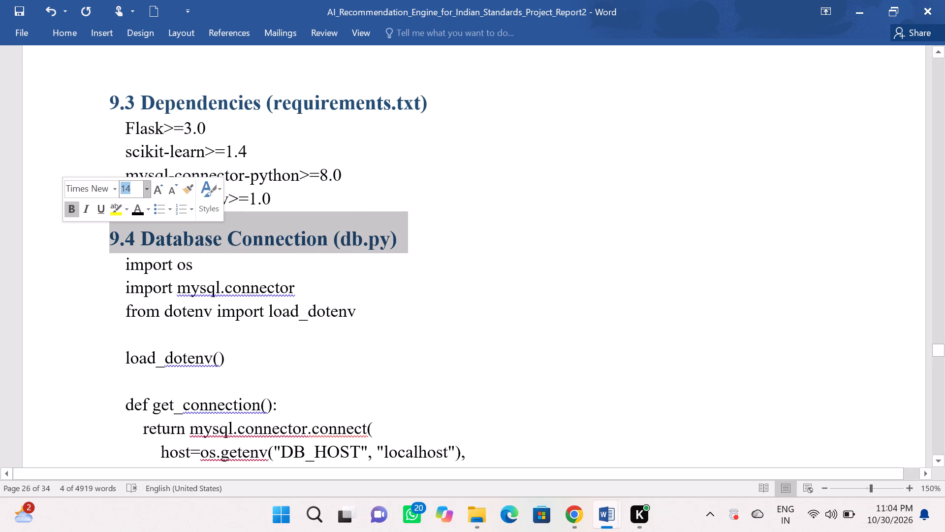
pyautogui.click(327, 299)
# Set the "9.5 Recommendation Engine (recommender.py)" heading to font size 14.
pyautogui.scroll(-6, 327, 299)
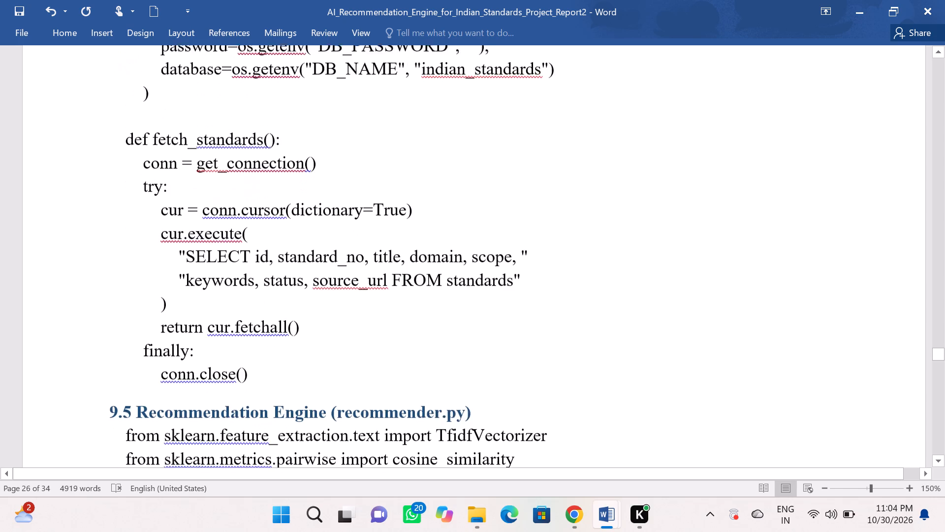
pyautogui.scroll(-2, 327, 299)
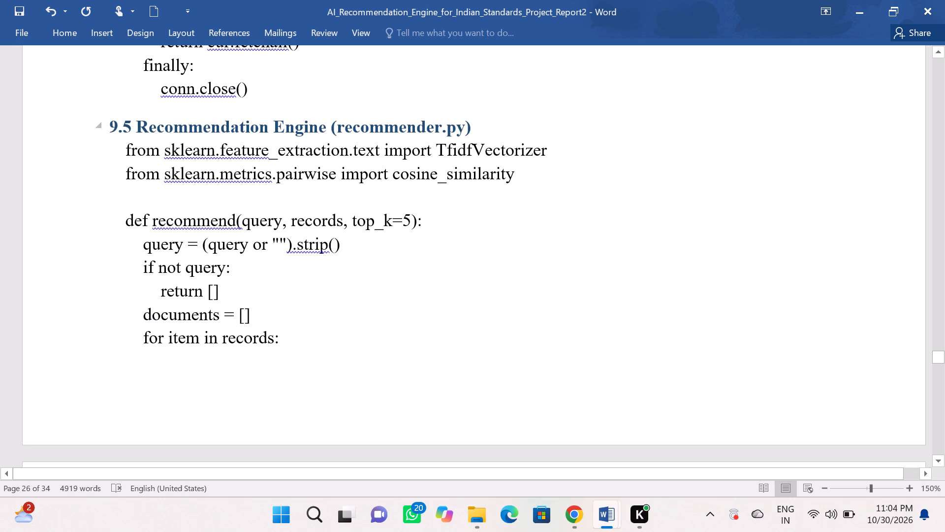
pyautogui.click(480, 135)
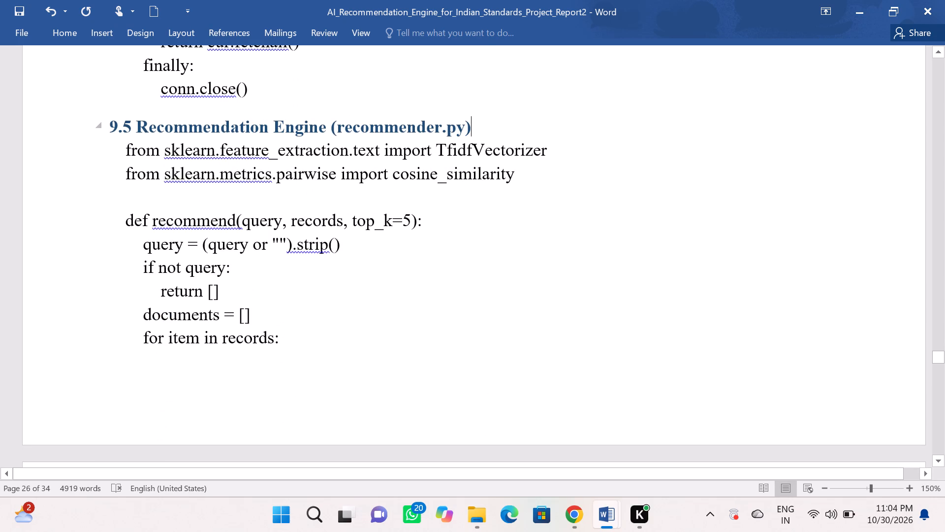
pyautogui.click(476, 127)
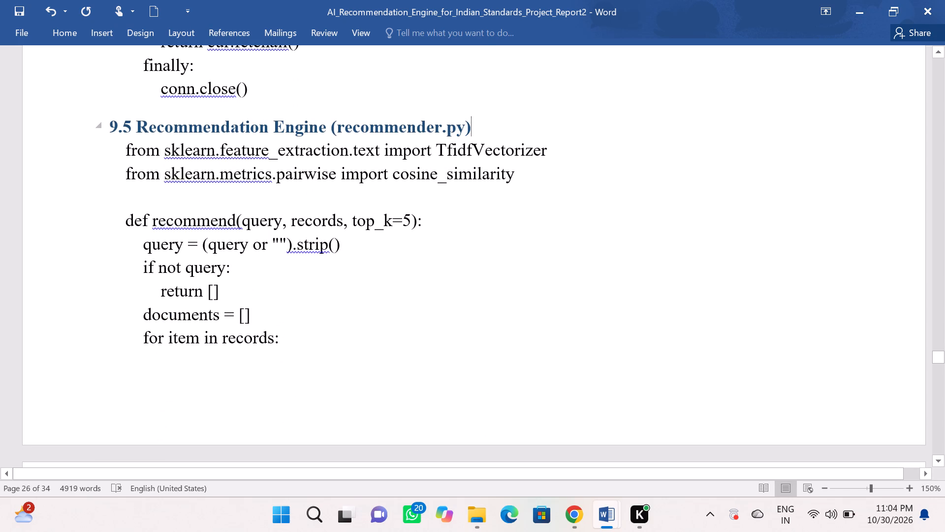
pyautogui.click(476, 128)
pyautogui.click(109, 125)
pyautogui.moveTo(109, 125); pyautogui.dragTo(113, 125)
pyautogui.moveTo(113, 125); pyautogui.dragTo(525, 129)
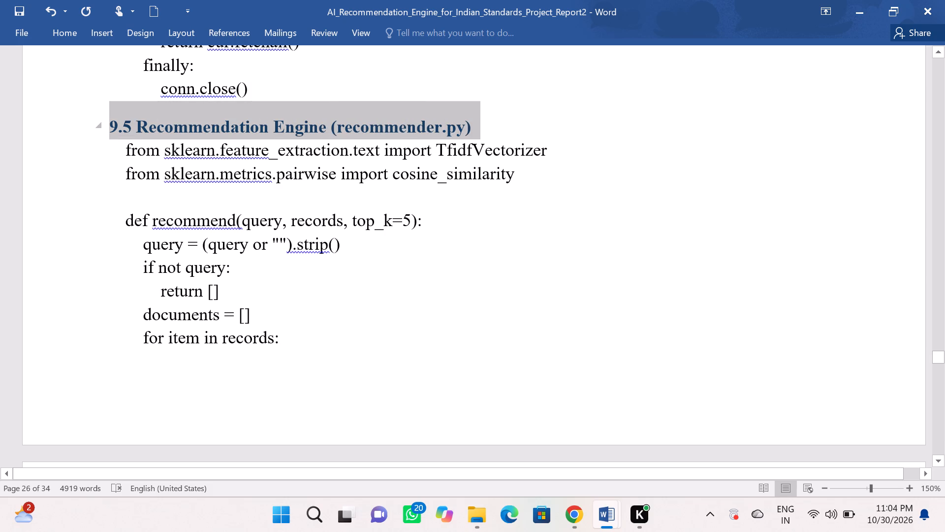
pyautogui.click(598, 81)
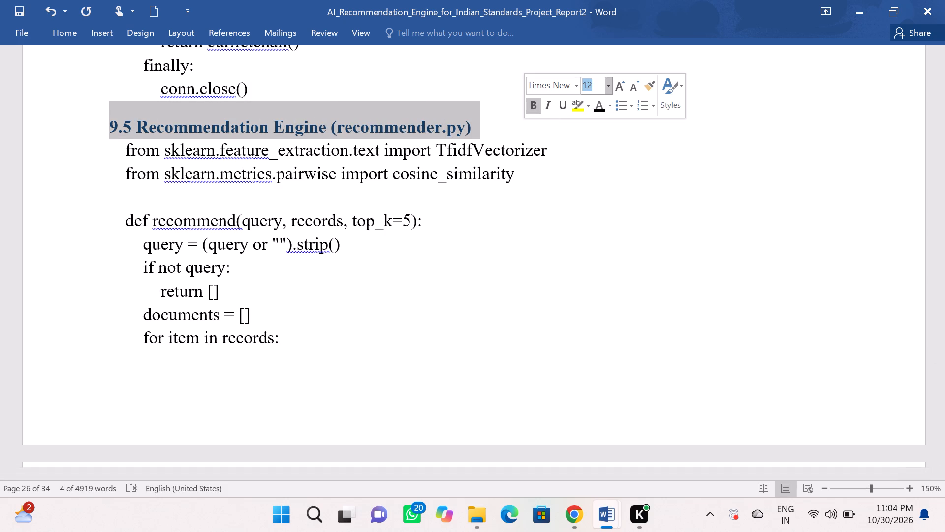
pyautogui.press('BackSpace')
pyautogui.write('14')
pyautogui.press('Return')
pyautogui.click(571, 205)
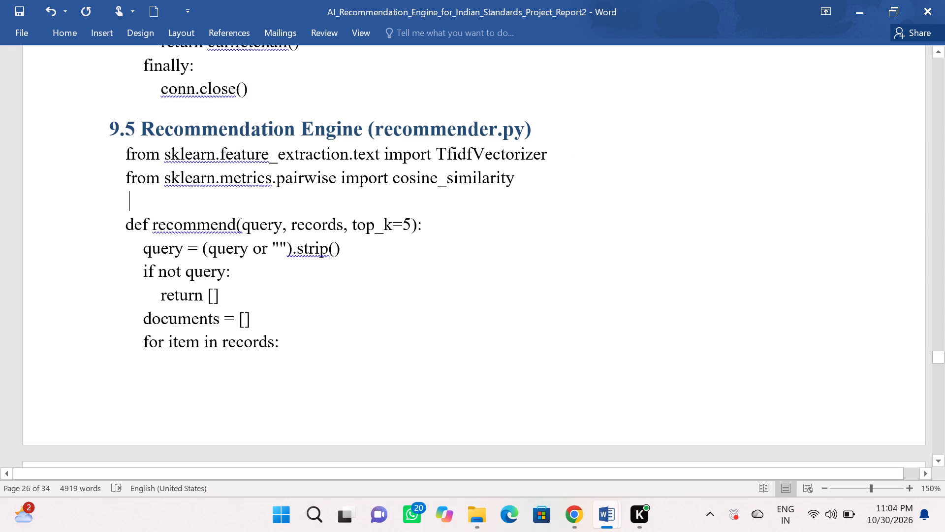
pyautogui.scroll(1, 571, 205)
pyautogui.click(542, 230)
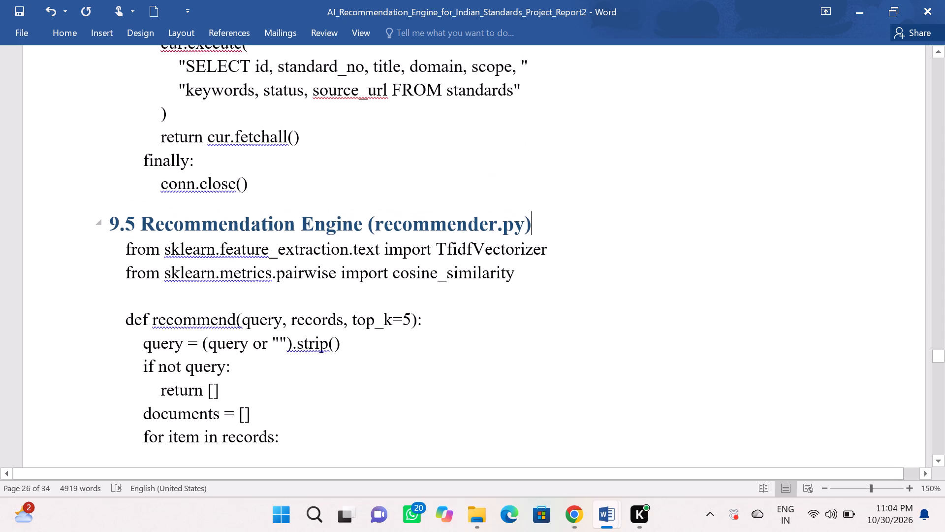
# Set the "9.6 Flask Application (app.py)" heading to font size 14.
pyautogui.scroll(-8, 542, 230)
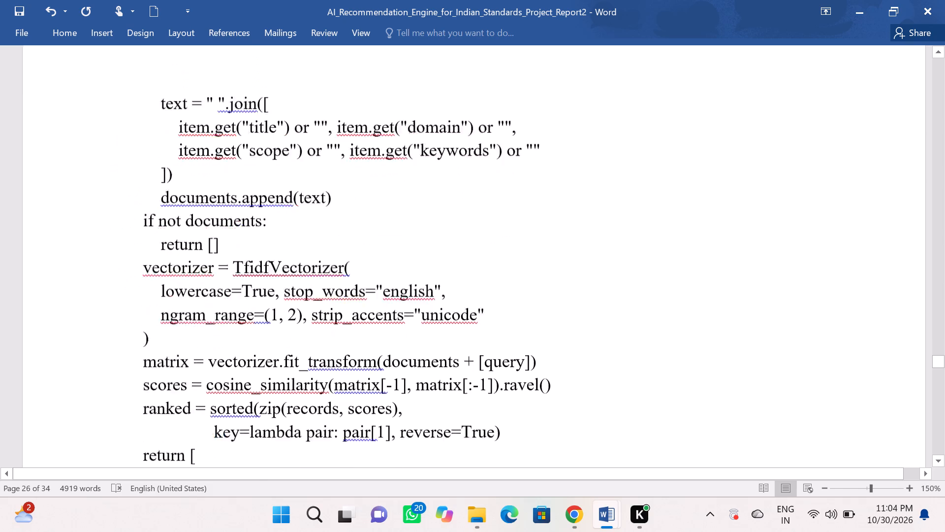
pyautogui.scroll(-3, 542, 230)
pyautogui.scroll(2, 542, 230)
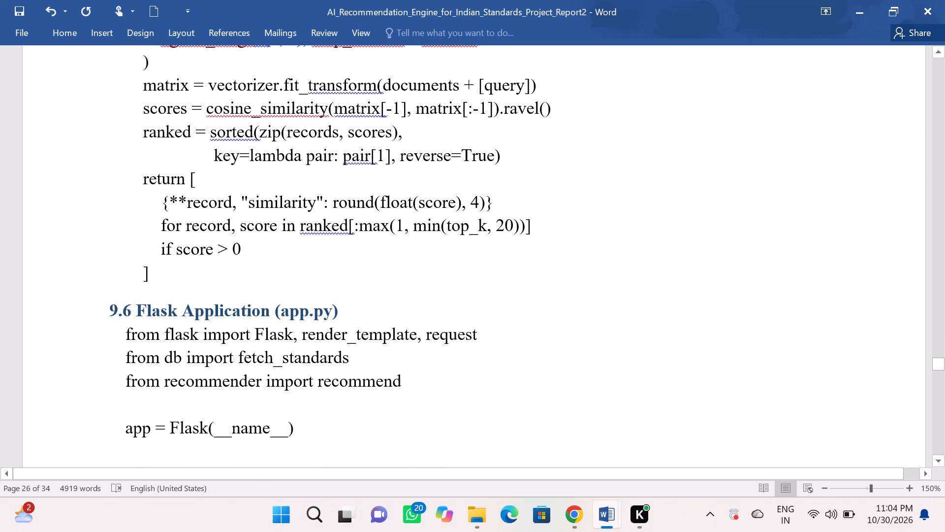
pyautogui.click(343, 312)
pyautogui.moveTo(343, 312); pyautogui.dragTo(328, 312)
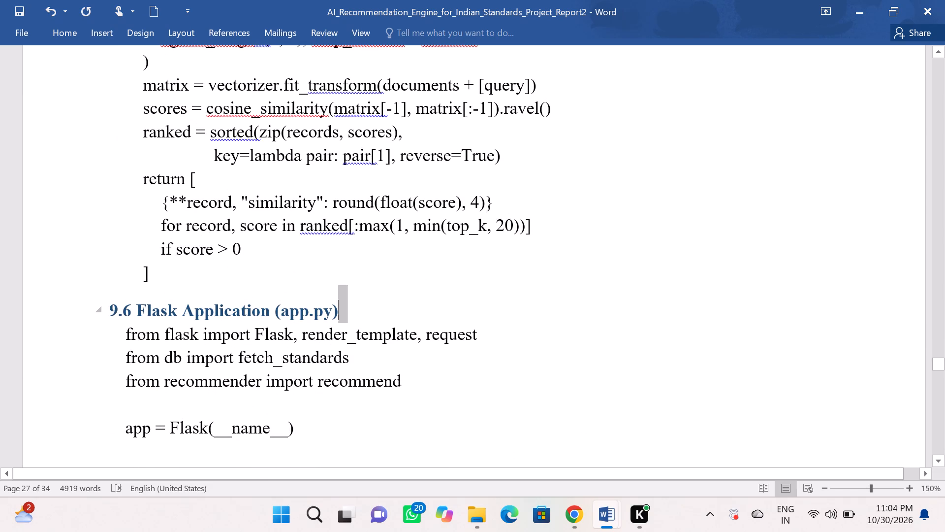
pyautogui.moveTo(328, 312); pyautogui.dragTo(104, 317)
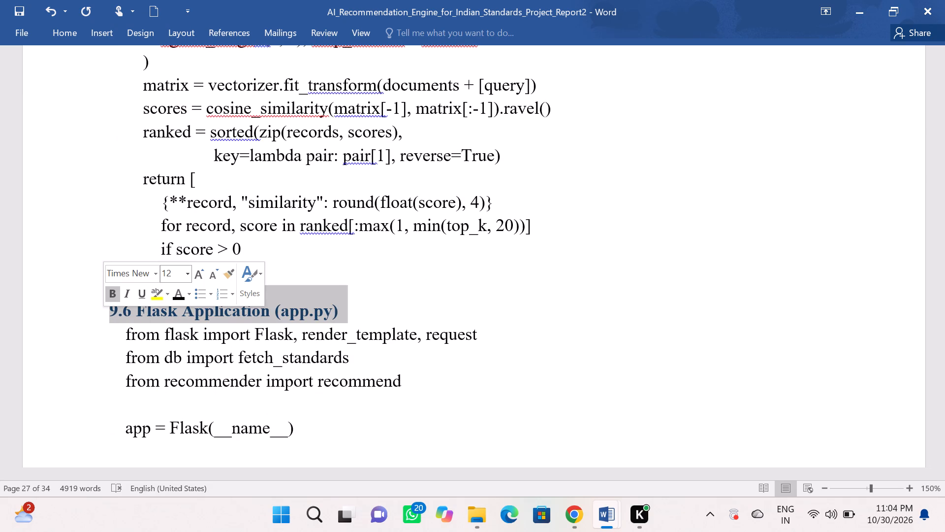
pyautogui.click(181, 271)
pyautogui.press('BackSpace')
pyautogui.write('14')
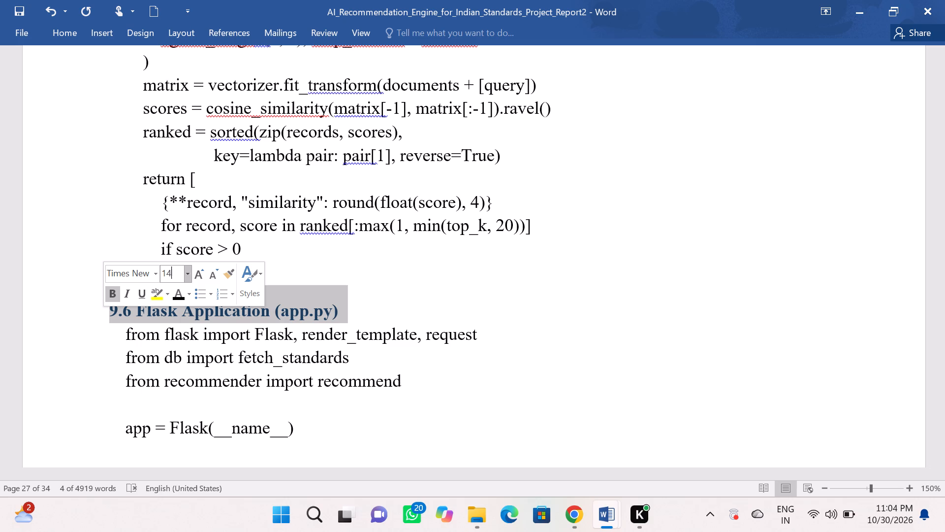
pyautogui.press('Return')
pyautogui.click(466, 300)
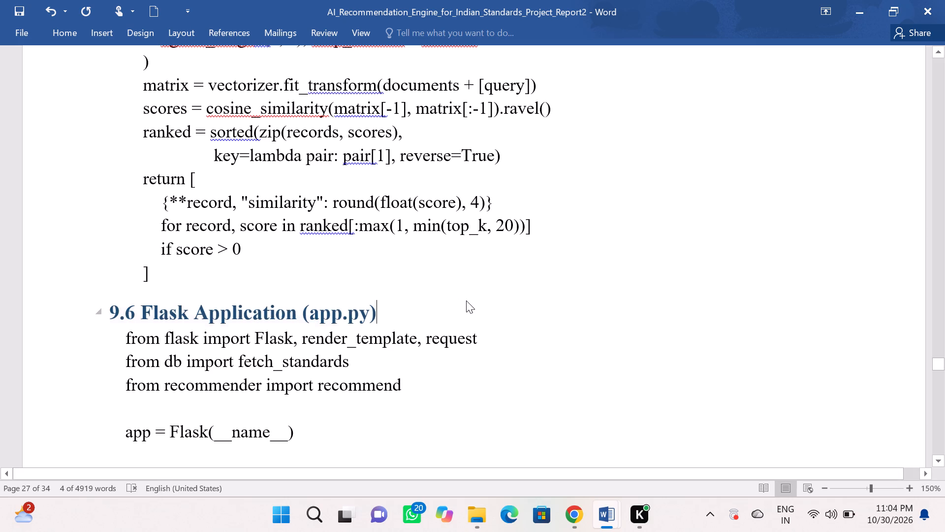
# Insert six blank lines after the closing </body></html> line to push the "9.8 Example Environment File" section onto the next page.
pyautogui.scroll(-14, 466, 300)
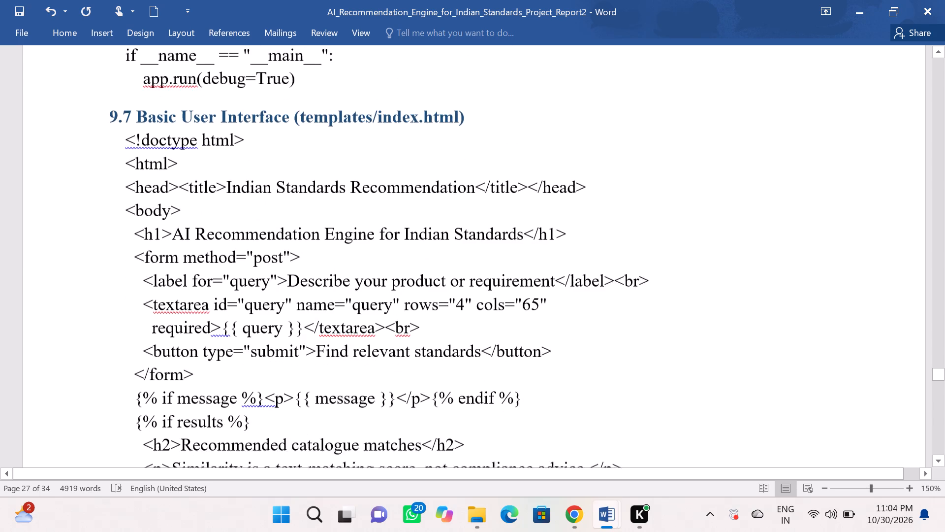
pyautogui.scroll(-2, 466, 300)
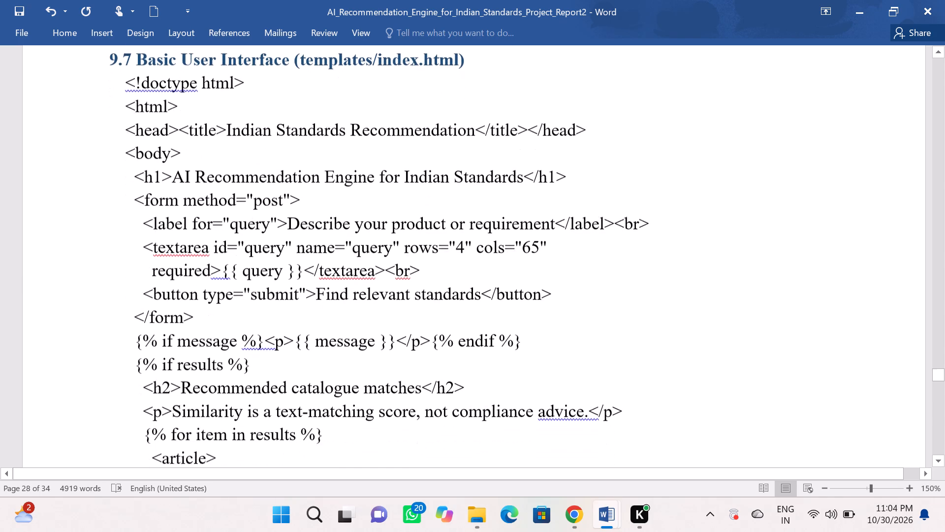
pyautogui.scroll(-6, 466, 300)
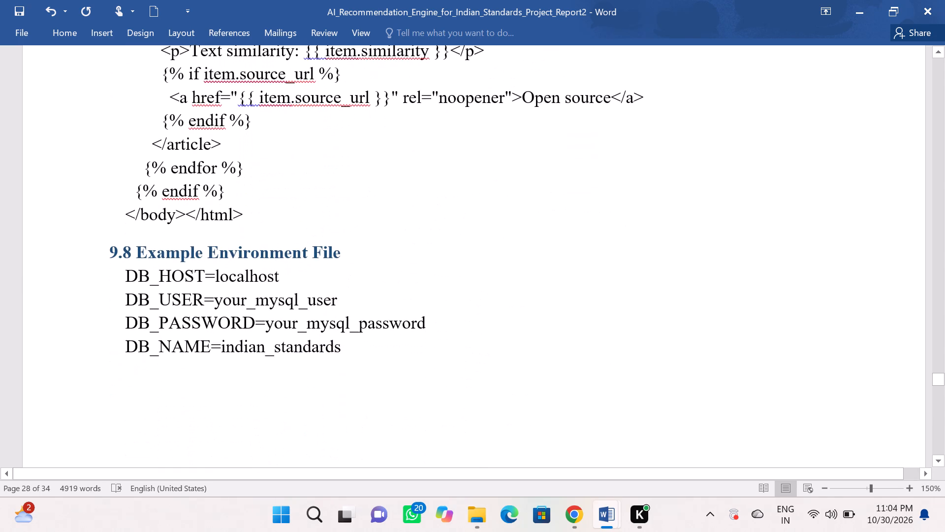
pyautogui.scroll(-8, 357, 258)
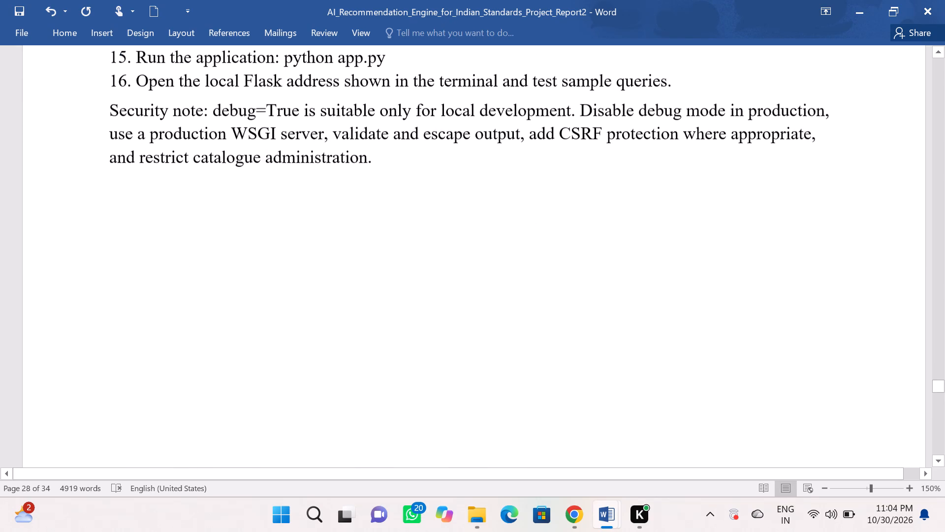
pyautogui.scroll(-1, 357, 258)
pyautogui.scroll(9, 357, 258)
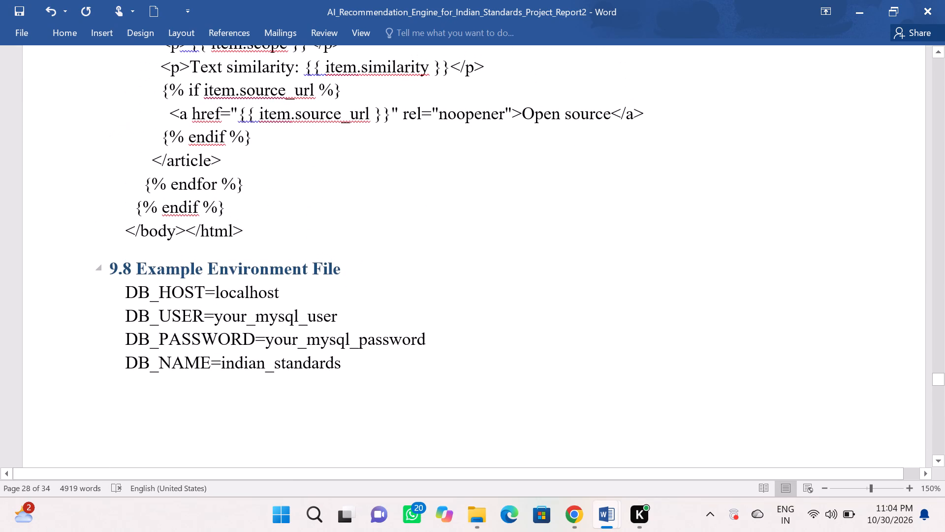
pyautogui.click(258, 235)
pyautogui.press('Return')
pyautogui.press('Return')
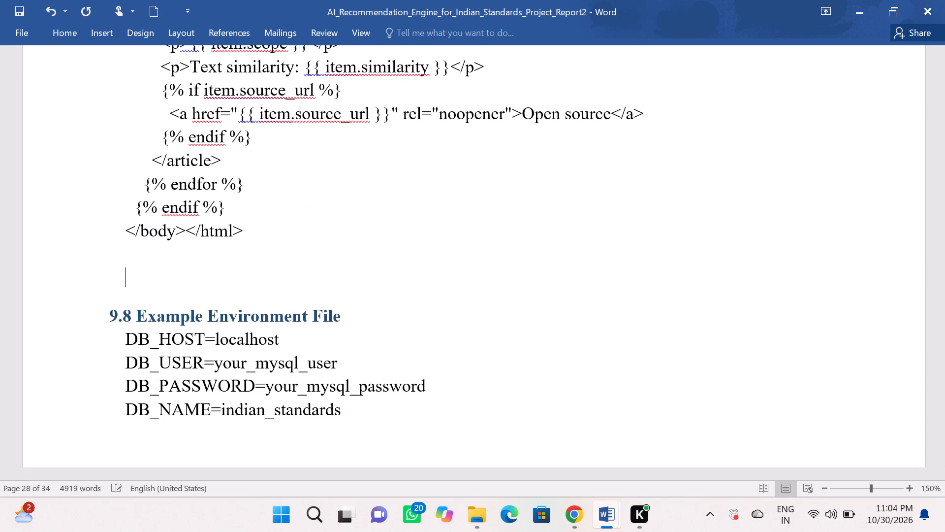
pyautogui.press('Return')
pyautogui.press('Return')
pyautogui.press('Return')
pyautogui.press('Return')
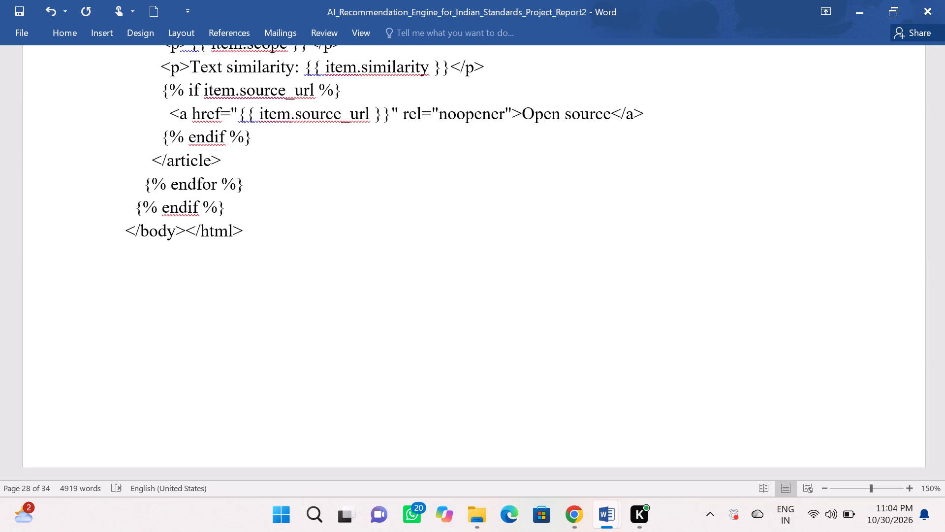
# Set the "9.8 Example Environment File" heading to font size 14.
pyautogui.scroll(-5, 258, 235)
pyautogui.moveTo(341, 203); pyautogui.dragTo(80, 198)
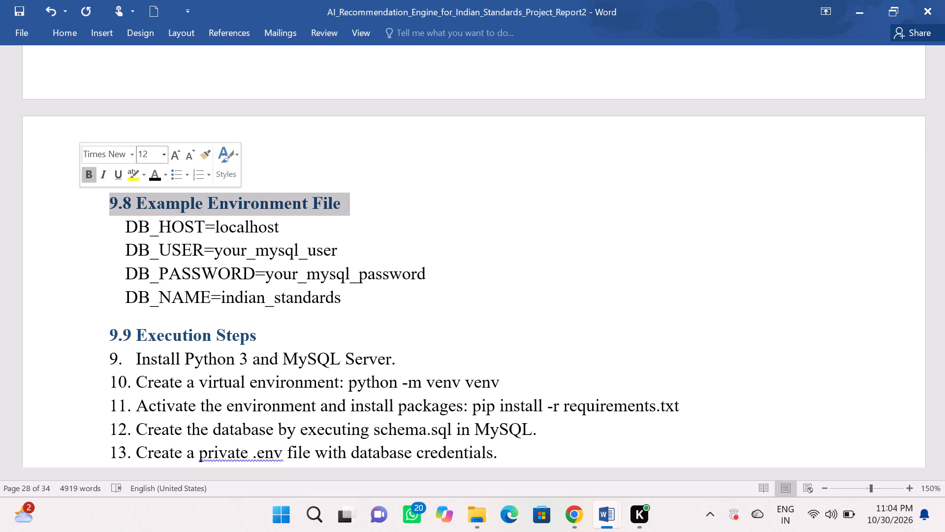
pyautogui.click(153, 150)
pyautogui.press('BackSpace')
pyautogui.write('13')
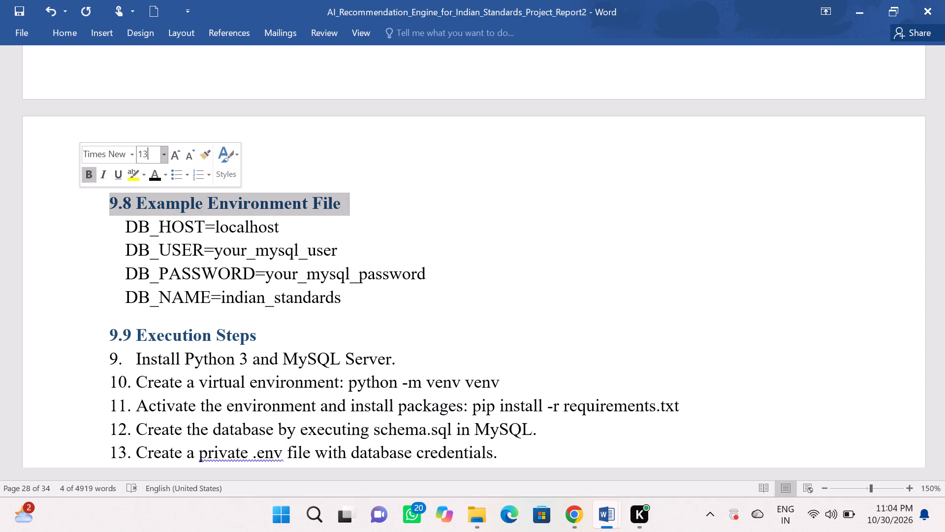
pyautogui.press('BackSpace')
pyautogui.press('4')
pyautogui.press('Return')
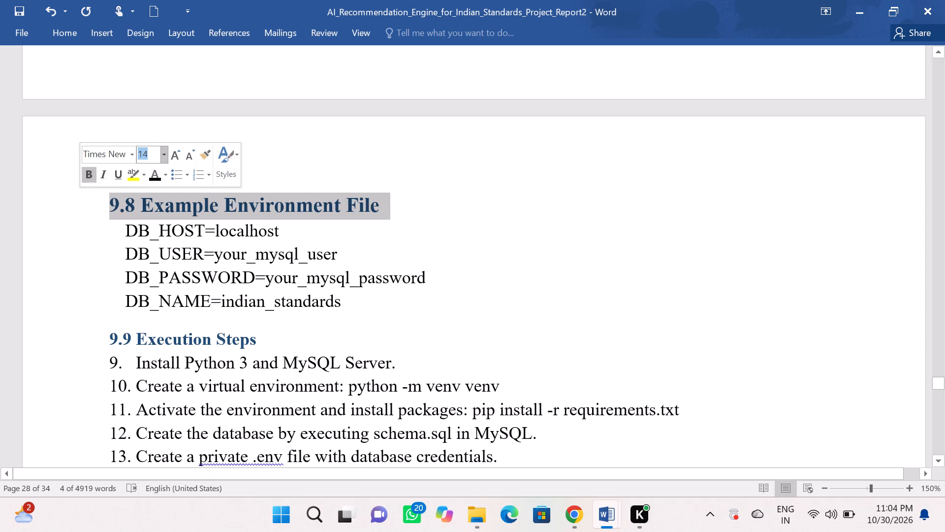
# Set the "9.9 Execution Steps" heading to font size 14.
pyautogui.click(269, 324)
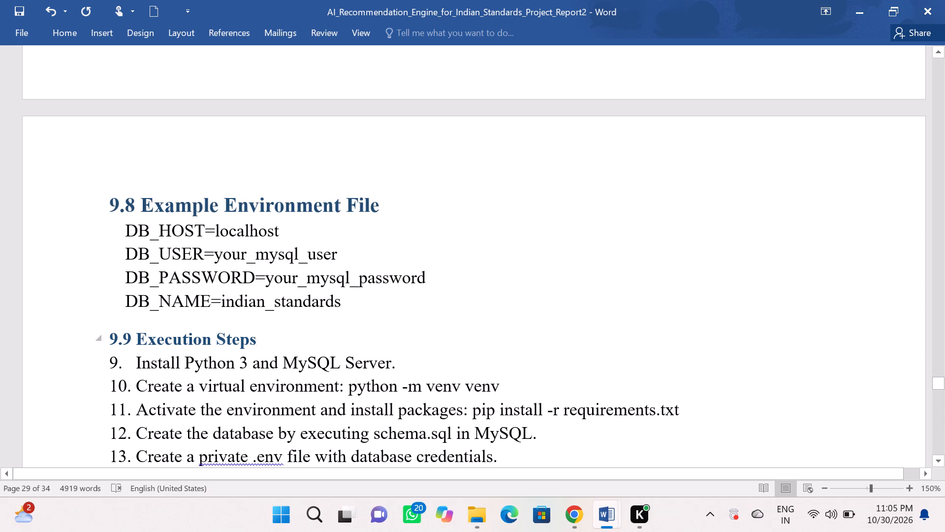
pyautogui.click(266, 335)
pyautogui.click(255, 346)
pyautogui.click(255, 346)
pyautogui.moveTo(255, 346); pyautogui.dragTo(247, 346)
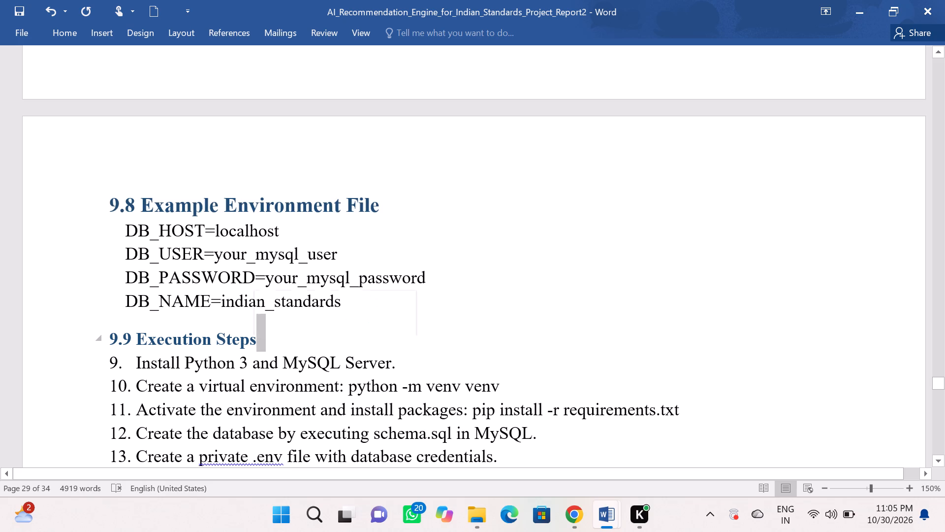
pyautogui.moveTo(247, 346); pyautogui.dragTo(118, 336)
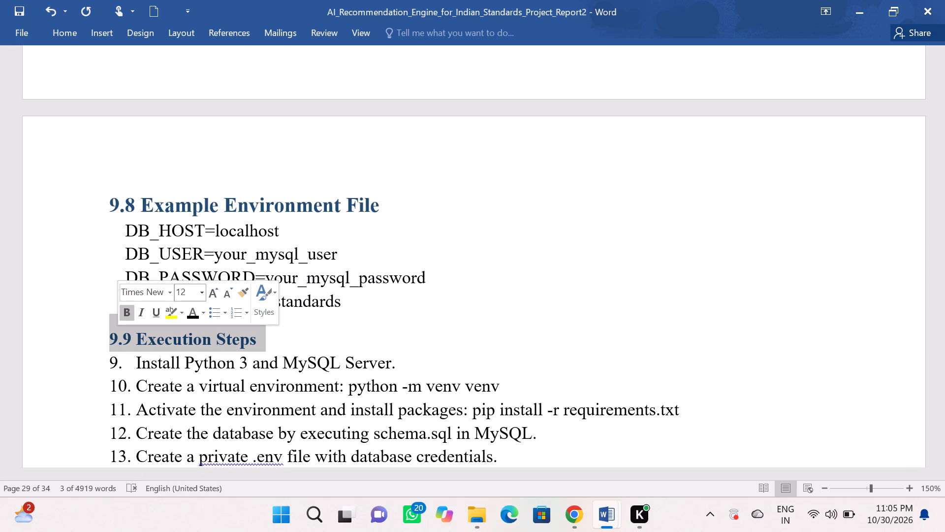
pyautogui.click(195, 296)
pyautogui.press('BackSpace')
pyautogui.write('14')
pyautogui.press('Return')
pyautogui.click(306, 353)
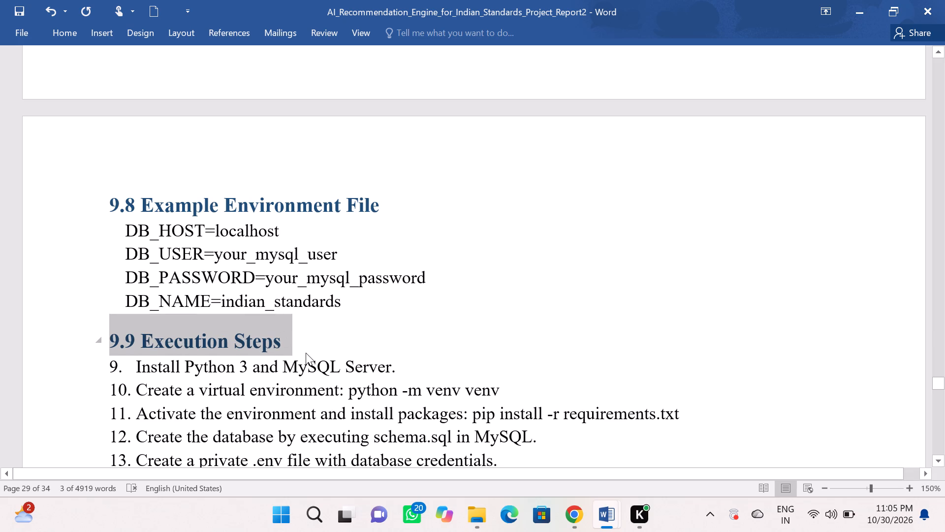
# Review the page layout of the Chapter 9 code sections and the start of Chapter 10 at a reduced zoom.
pyautogui.scroll(-8, 306, 353)
pyautogui.scroll(5, 306, 353)
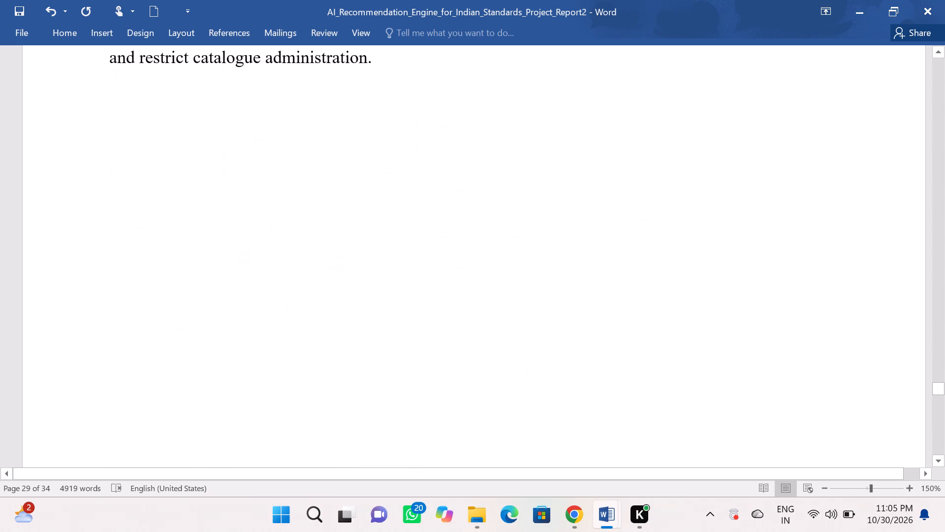
pyautogui.scroll(7, 306, 353)
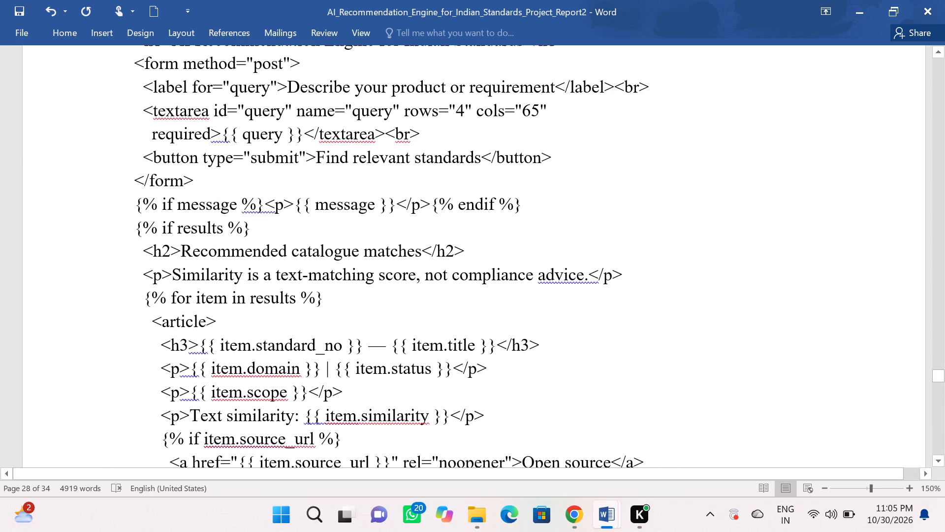
pyautogui.keyDown('ctrl'); pyautogui.scroll(-5, 307, 353); pyautogui.keyUp('ctrl')
pyautogui.scroll(5, 307, 353)
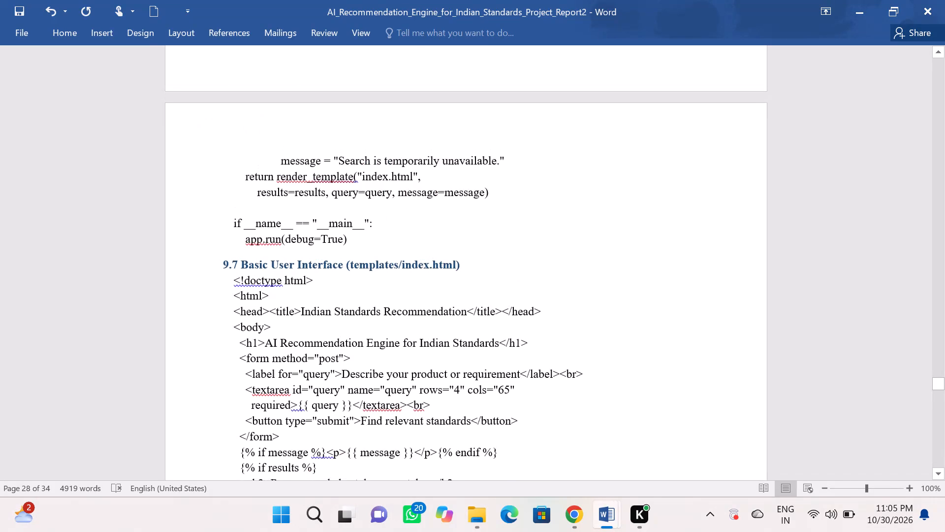
pyautogui.scroll(4, 307, 353)
pyautogui.keyDown('ctrl'); pyautogui.scroll(-4, 307, 353); pyautogui.keyUp('ctrl')
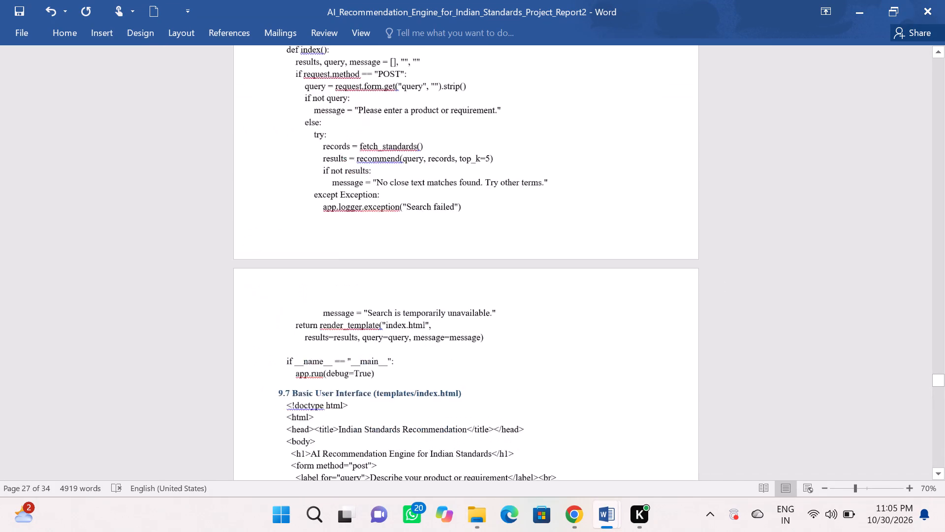
pyautogui.keyDown('ctrl'); pyautogui.scroll(-2, 307, 353); pyautogui.keyUp('ctrl')
pyautogui.keyDown('ctrl'); pyautogui.scroll(1, 307, 353); pyautogui.keyUp('ctrl')
pyautogui.scroll(1, 307, 353)
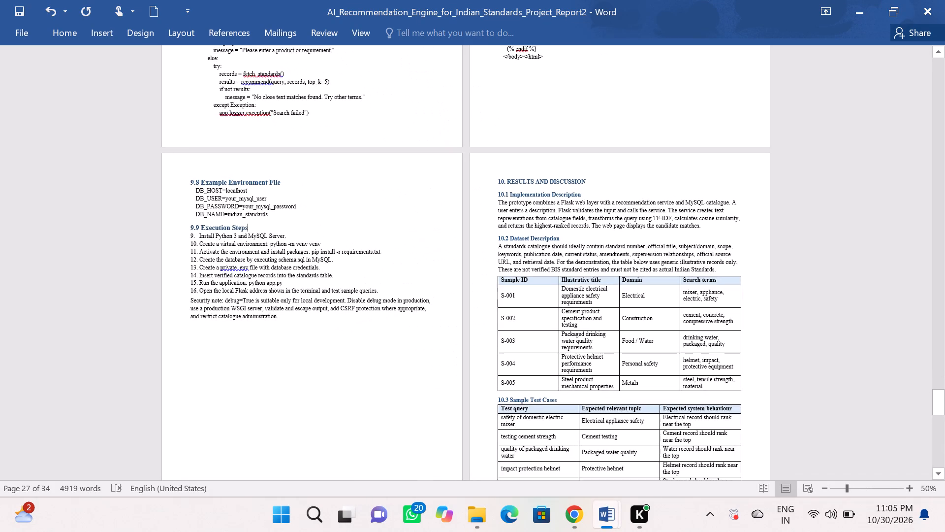
pyautogui.scroll(4, 307, 353)
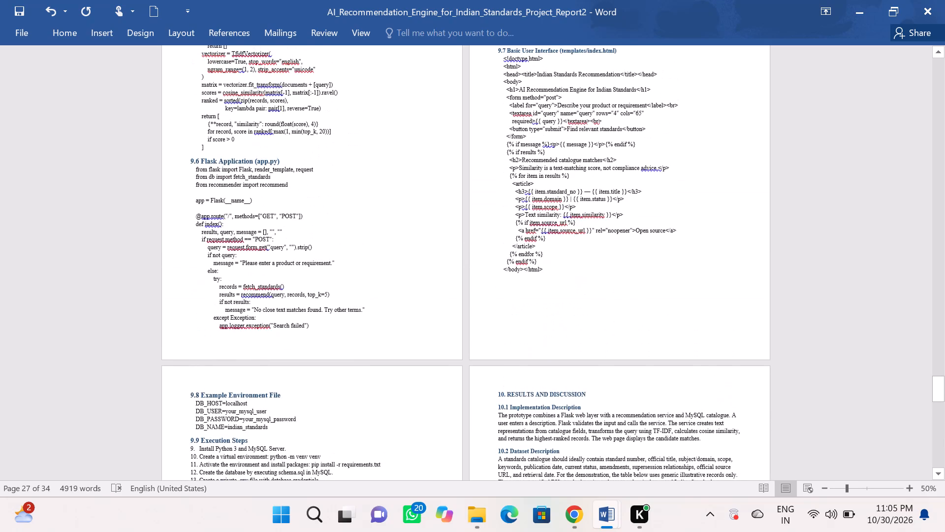
pyautogui.scroll(5, 307, 353)
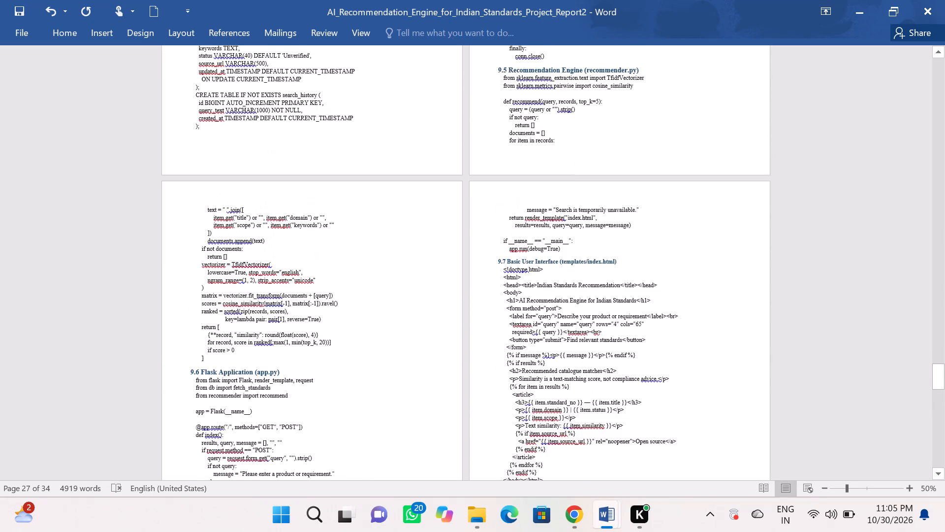
pyautogui.scroll(5, 307, 353)
pyautogui.scroll(-7, 307, 353)
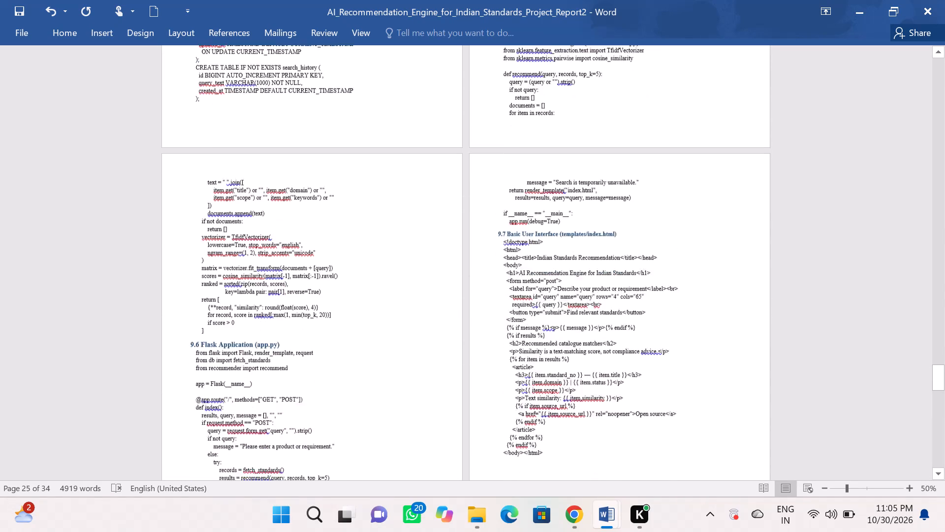
pyautogui.scroll(-7, 307, 353)
# Insert "CHAPTER-10" on its own line above the "10. RESULTS AND DISCUSSION" heading.
pyautogui.click(542, 231)
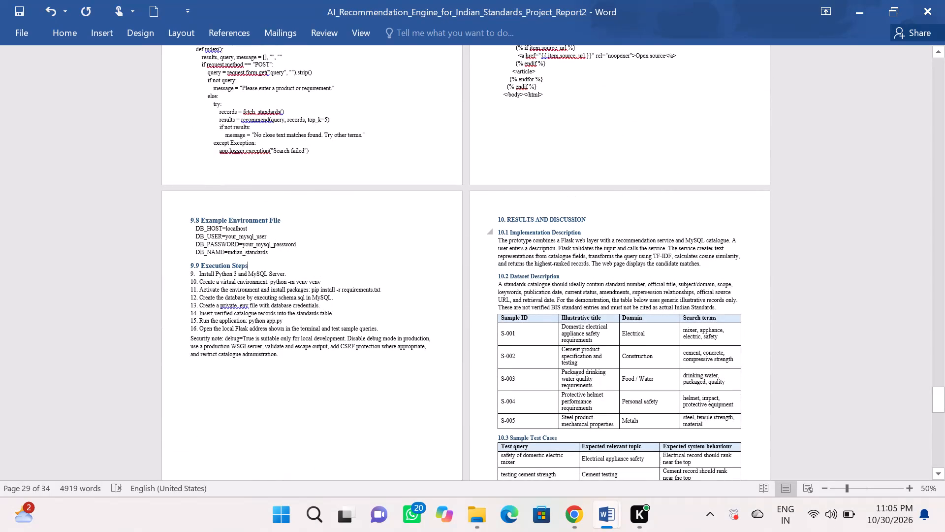
pyautogui.keyDown('ctrl'); pyautogui.scroll(6, 593, 231); pyautogui.keyUp('ctrl')
pyautogui.scroll(-3, 593, 231)
pyautogui.scroll(3, 593, 231)
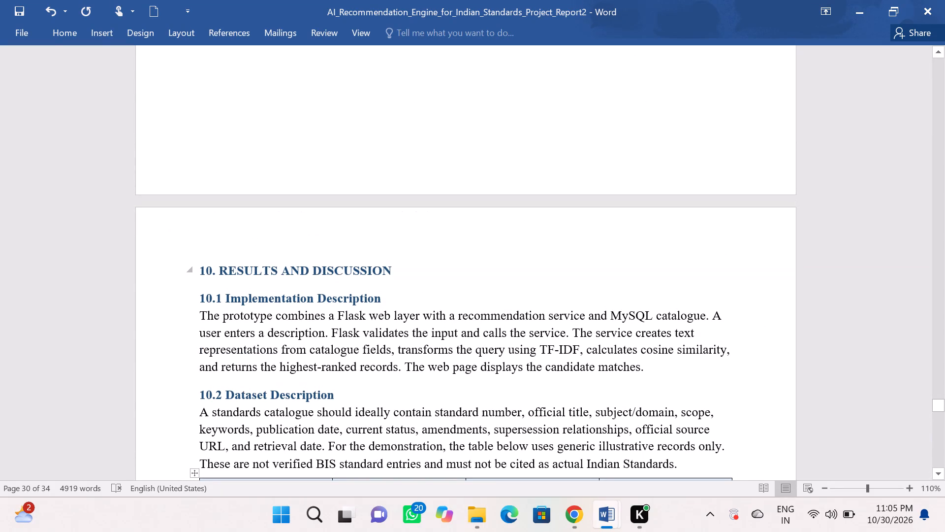
pyautogui.click(205, 272)
pyautogui.press('Left')
pyautogui.write('CHA')
pyautogui.write('PTER')
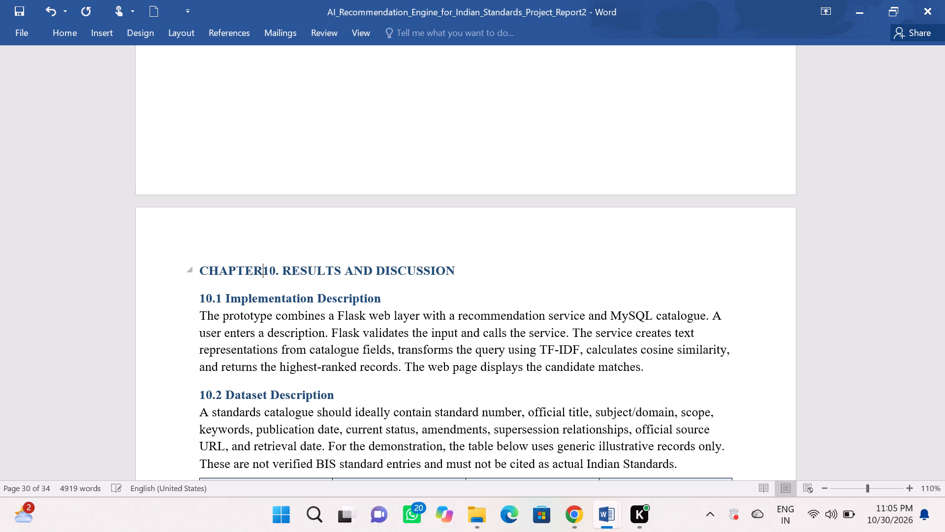
pyautogui.write('-10')
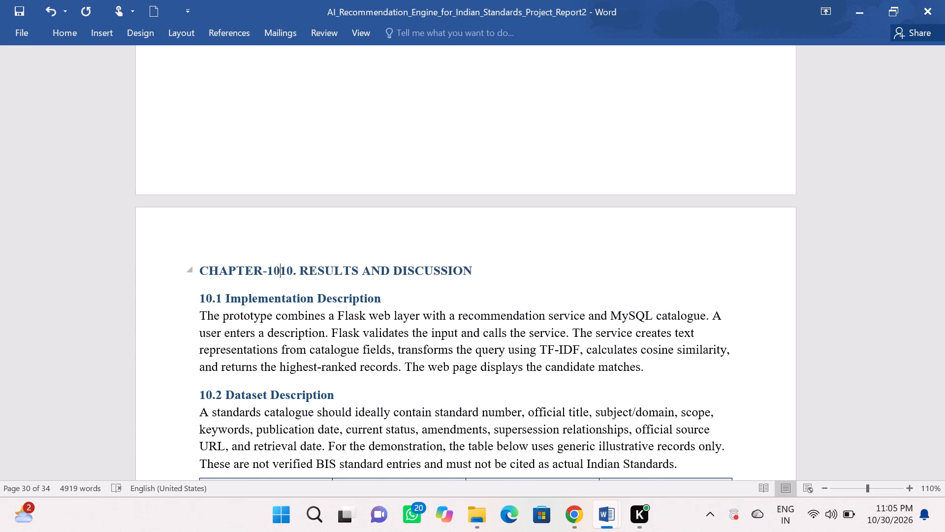
pyautogui.press('Return')
# Set the "CHAPTER-10" and "10. RESULTS AND DISCUSSION" headings to font size 14.
pyautogui.moveTo(395, 316); pyautogui.dragTo(183, 266)
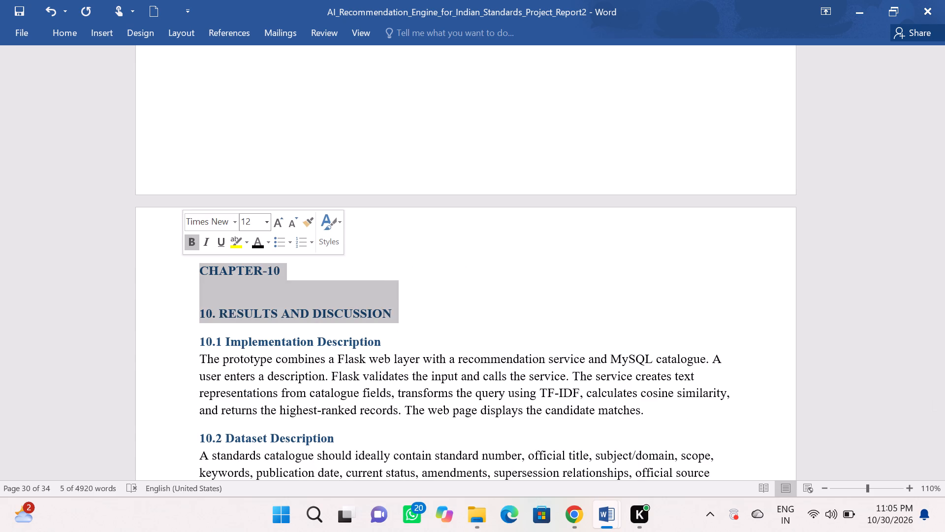
pyautogui.click(256, 224)
pyautogui.press('BackSpace')
pyautogui.write('14')
pyautogui.press('Return')
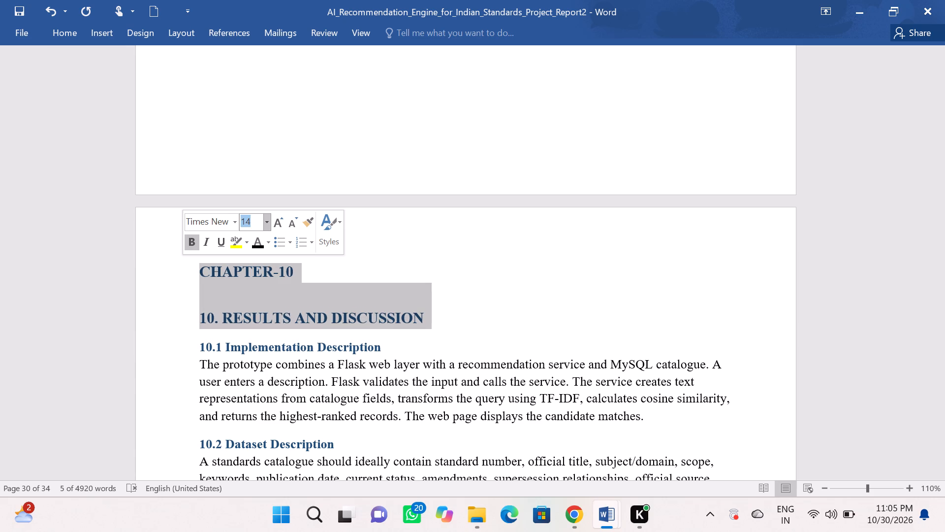
pyautogui.click(376, 291)
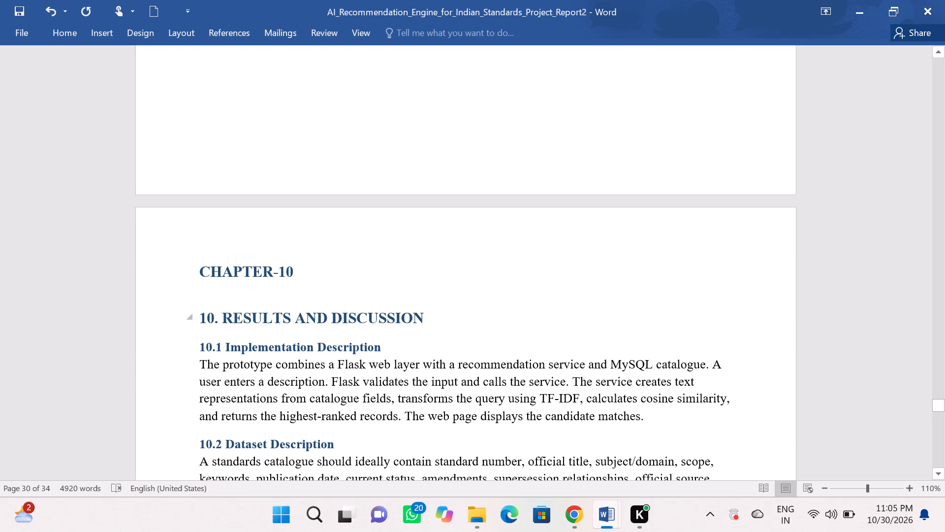
# Centre the "CHAPTER-10" and "10. RESULTS AND DISCUSSION" headings.
pyautogui.moveTo(429, 320); pyautogui.dragTo(187, 270)
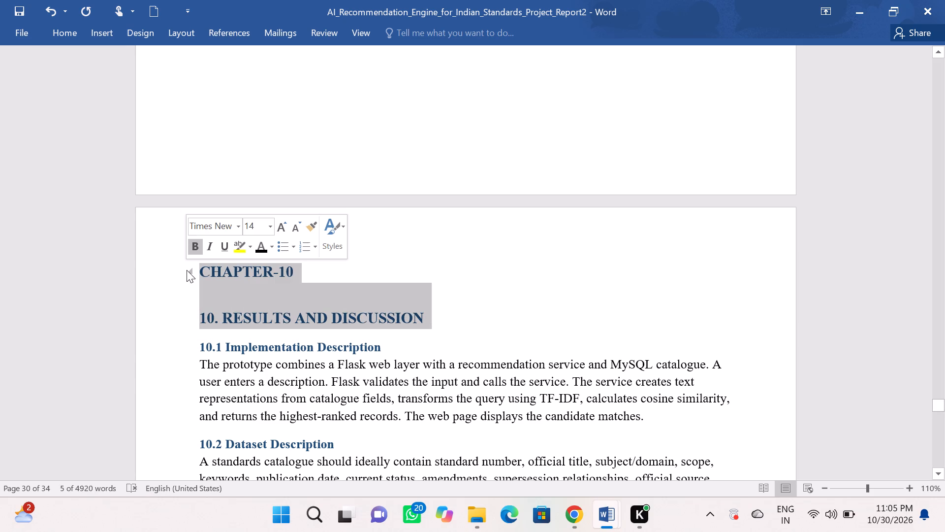
pyautogui.click(61, 29)
pyautogui.click(300, 78)
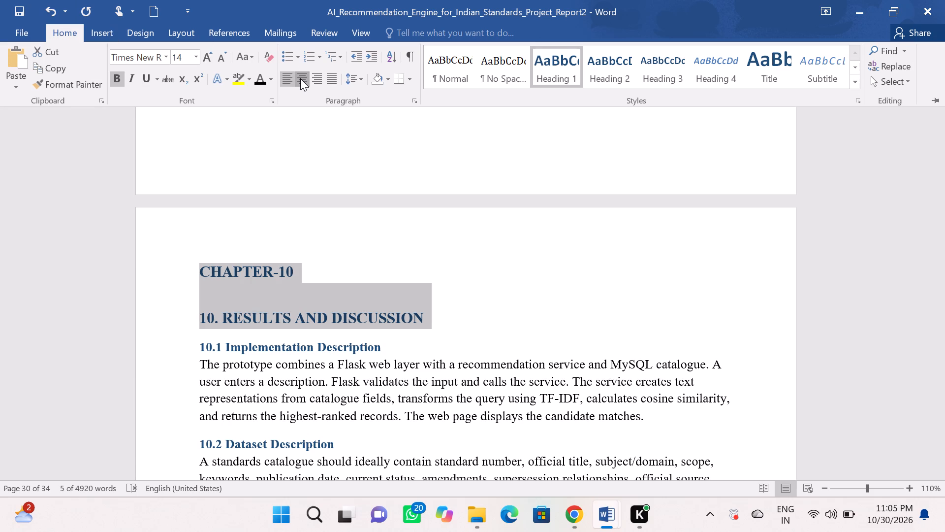
pyautogui.click(314, 199)
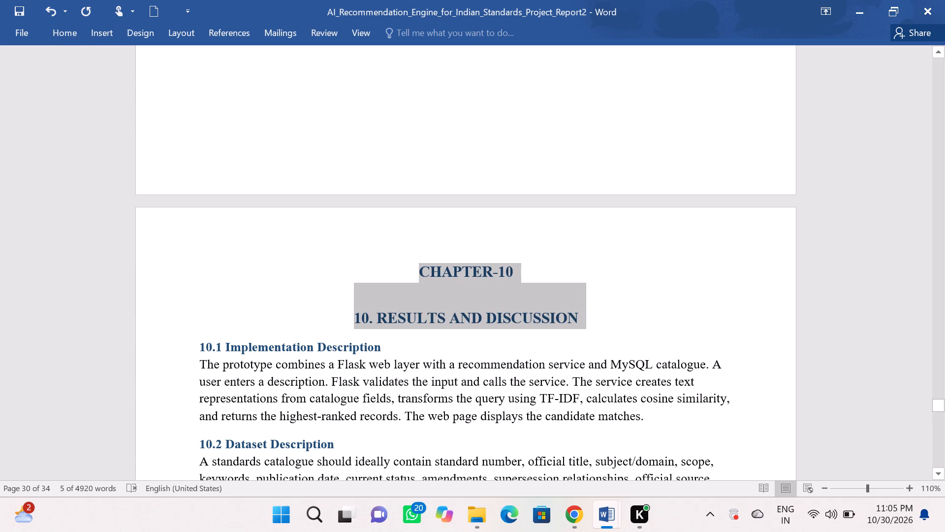
pyautogui.click(324, 287)
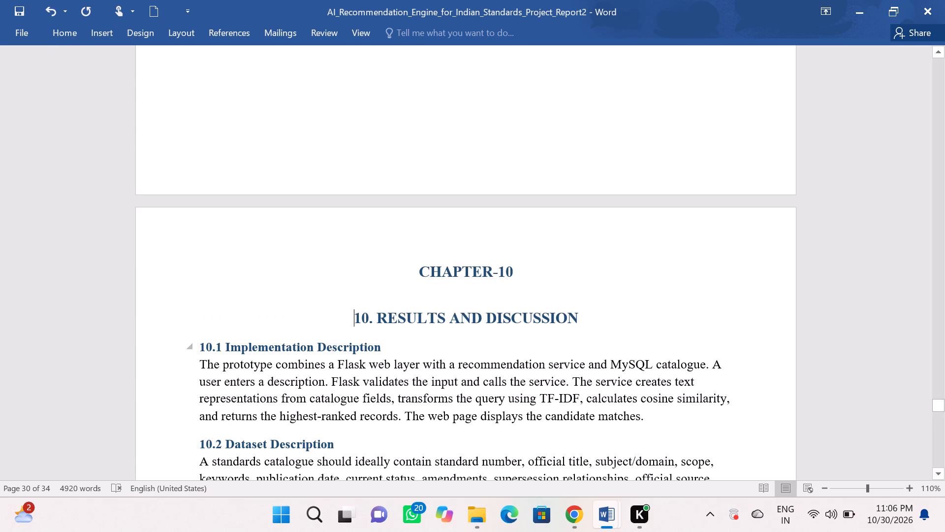
# Set the "10.1 Implementation Description" heading to font size 14.
pyautogui.moveTo(385, 346); pyautogui.dragTo(194, 347)
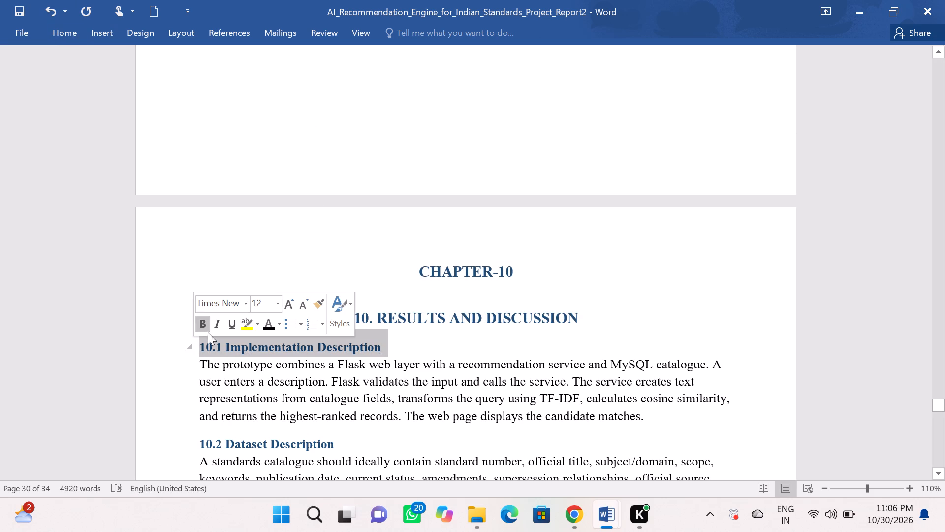
pyautogui.click(263, 307)
pyautogui.press('BackSpace')
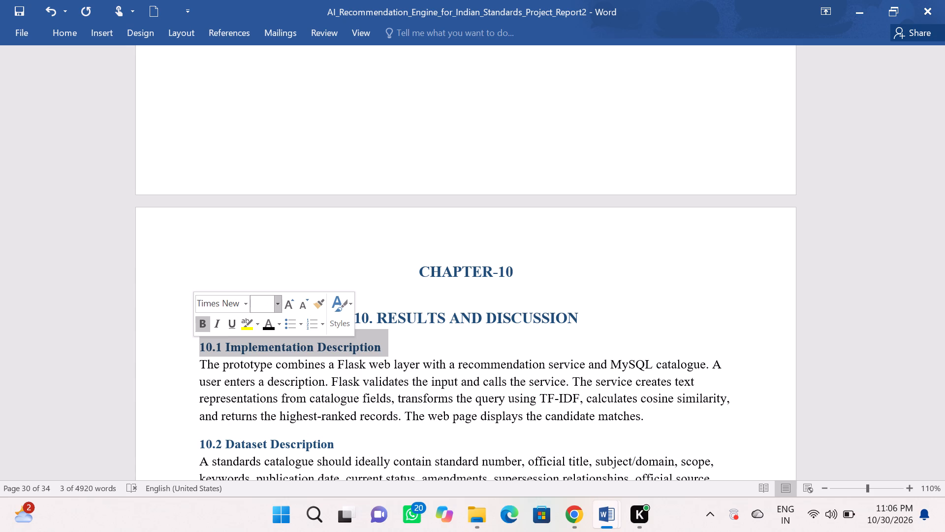
pyautogui.write('14')
pyautogui.press('Return')
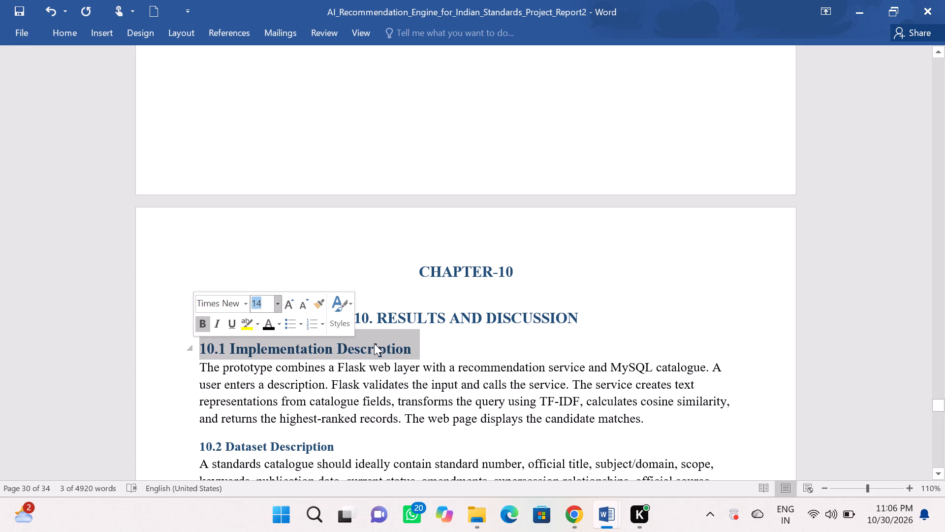
pyautogui.click(435, 349)
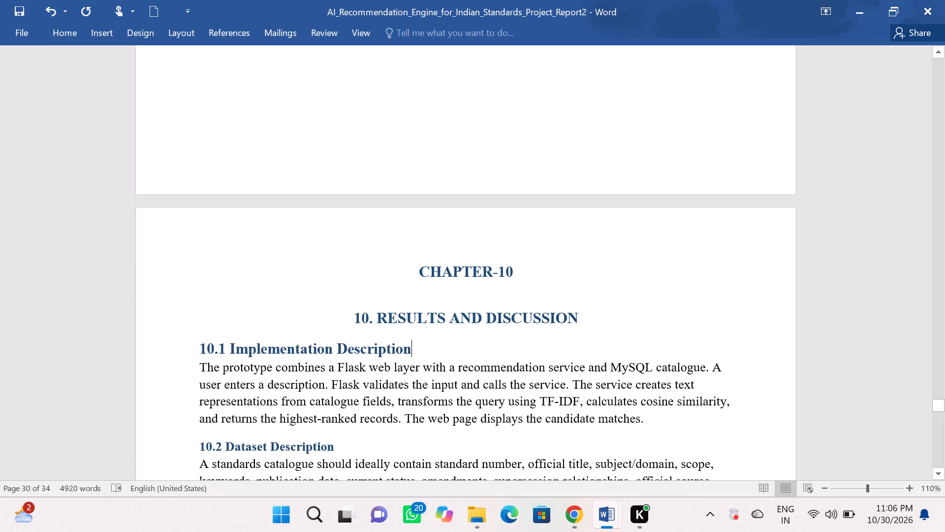
# Indent the first line of the paragraph under "10.1 Implementation Description" with nine spaces.
pyautogui.click(203, 365)
pyautogui.press('Left')
pyautogui.press('space')
pyautogui.press('space')
pyautogui.press('space')
pyautogui.press('space')
pyautogui.press('space')
pyautogui.press('space')
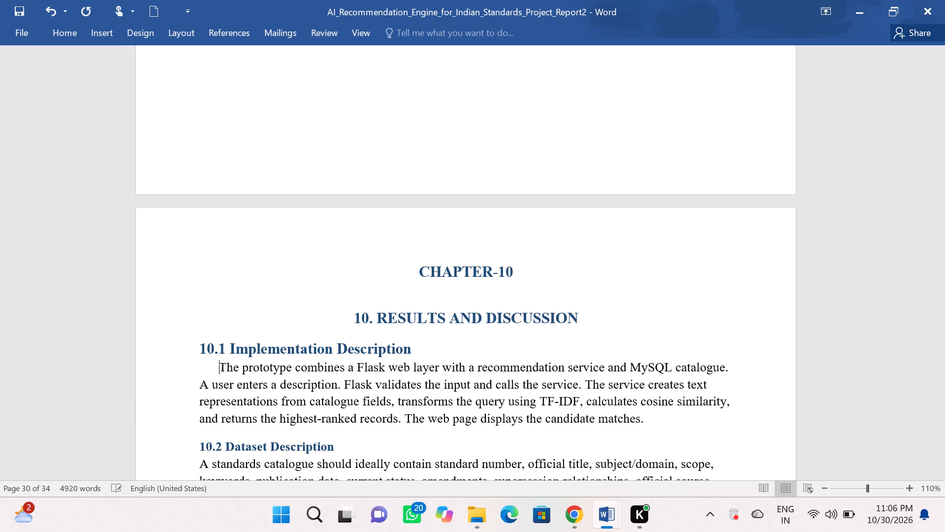
pyautogui.press('space')
pyautogui.press('space')
pyautogui.press('space')
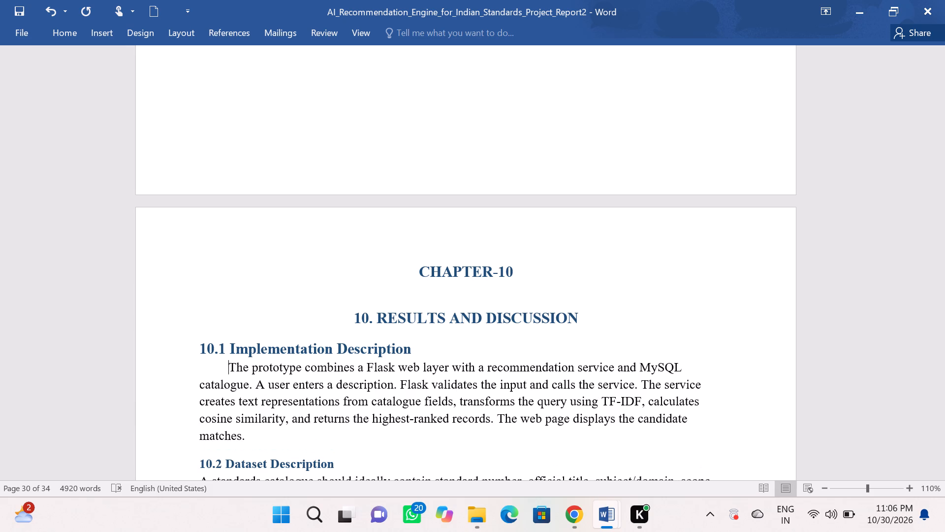
# Set the line spacing of the "10.1 Implementation Description" heading to 1.5.
pyautogui.scroll(-1, 203, 365)
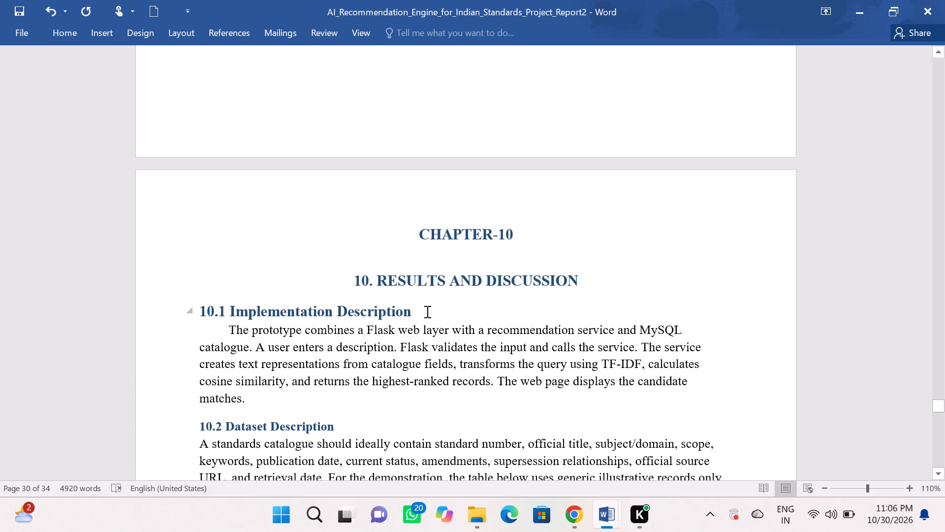
pyautogui.moveTo(413, 313); pyautogui.dragTo(151, 311)
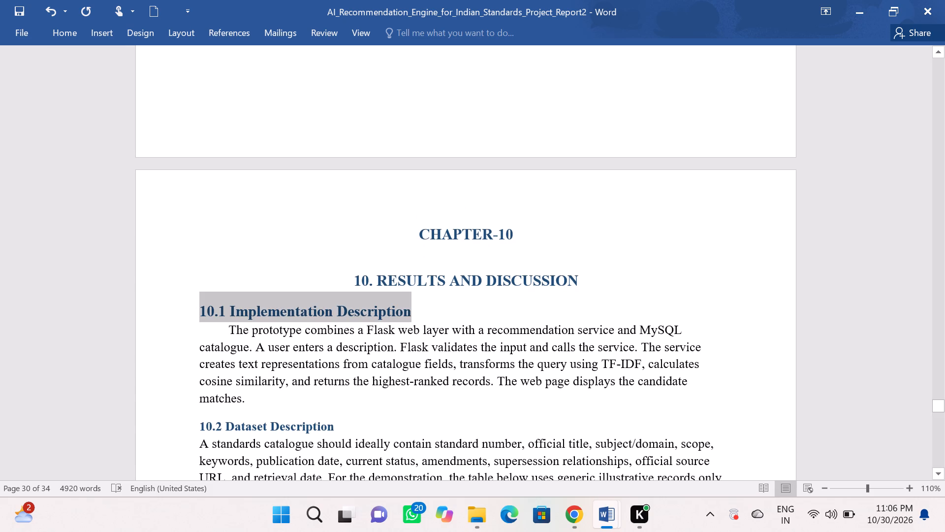
pyautogui.moveTo(151, 311); pyautogui.dragTo(154, 304)
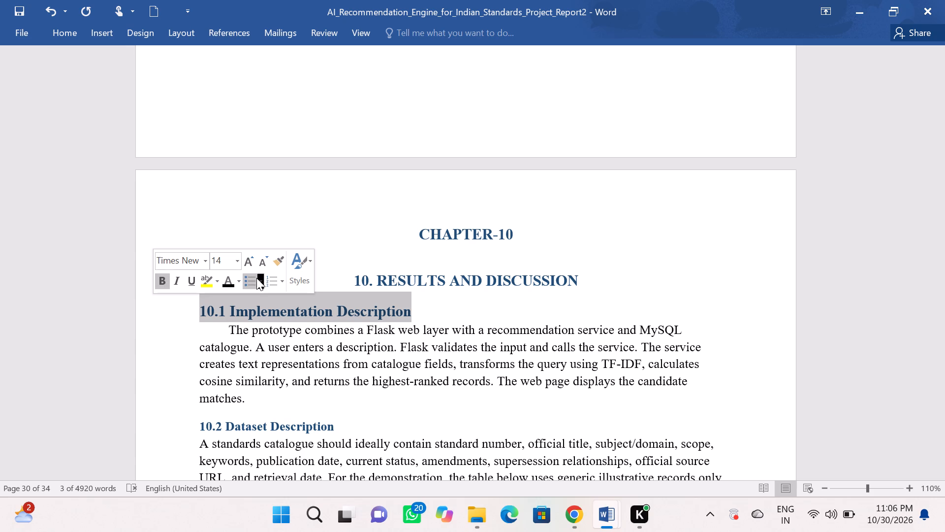
pyautogui.click(67, 28)
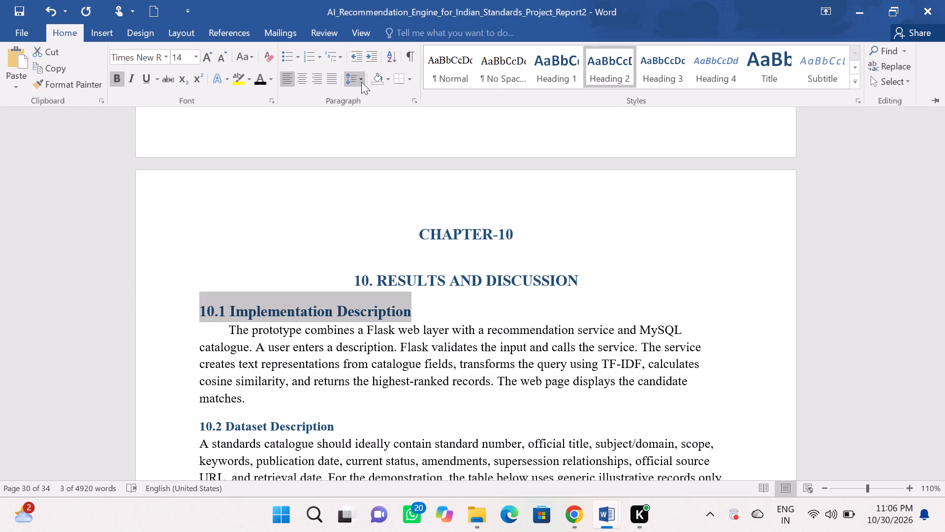
pyautogui.click(361, 82)
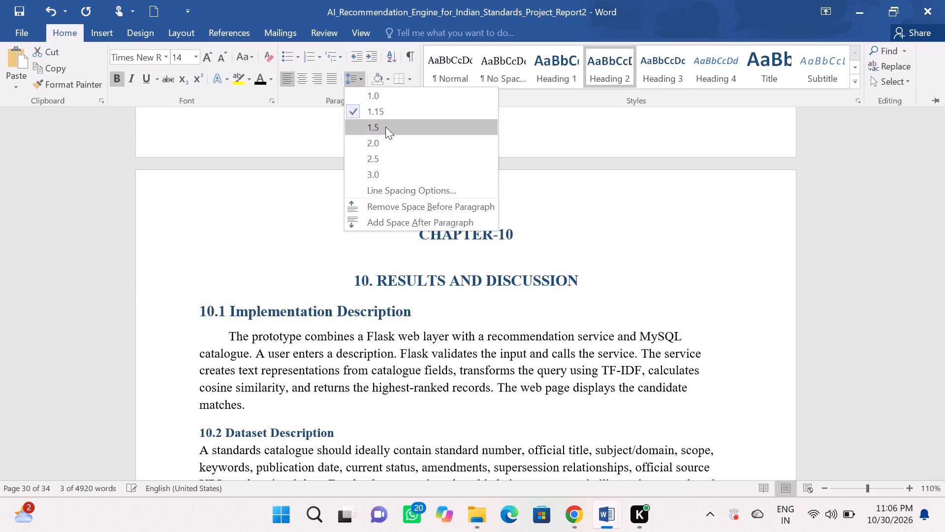
pyautogui.click(385, 127)
pyautogui.click(237, 206)
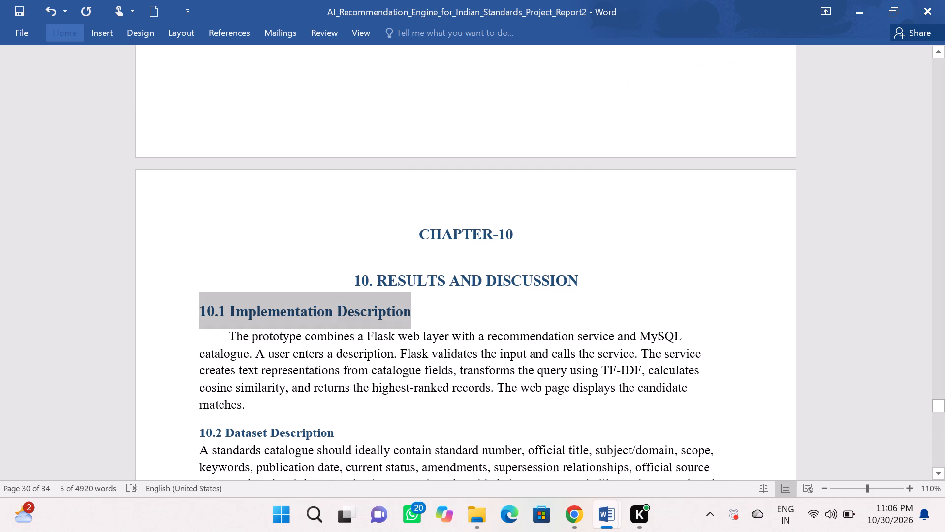
# Set the "10.2 Dataset Description" heading to font size 14.
pyautogui.scroll(-1, 237, 206)
pyautogui.click(278, 281)
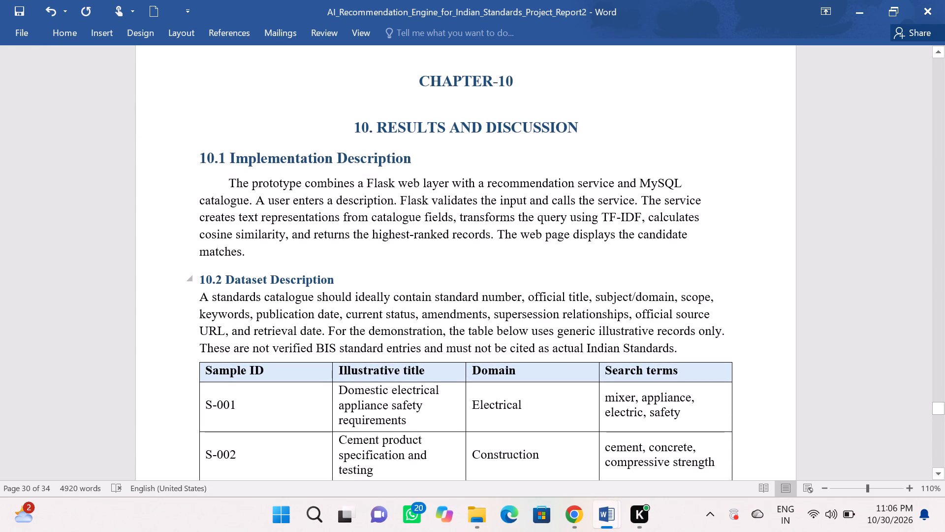
pyautogui.click(339, 279)
pyautogui.moveTo(339, 279); pyautogui.dragTo(237, 276)
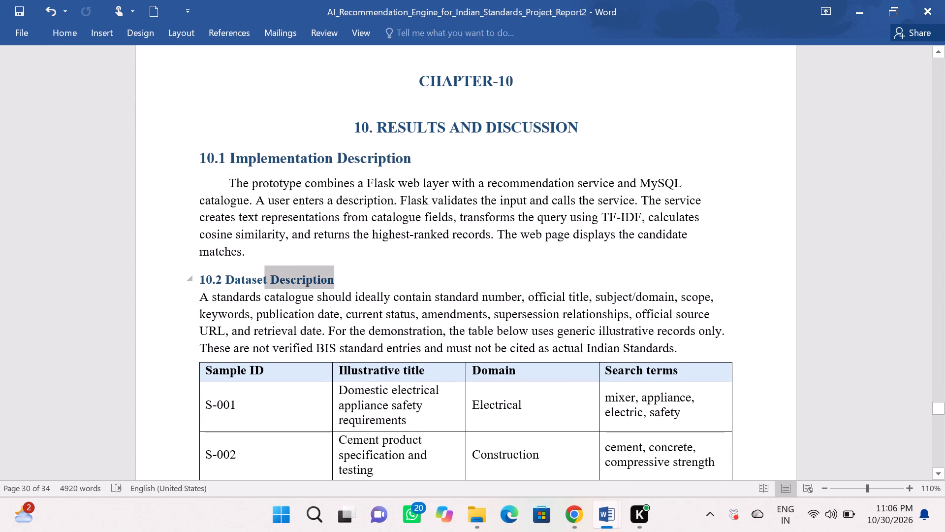
pyautogui.moveTo(237, 276); pyautogui.dragTo(174, 279)
pyautogui.click(246, 236)
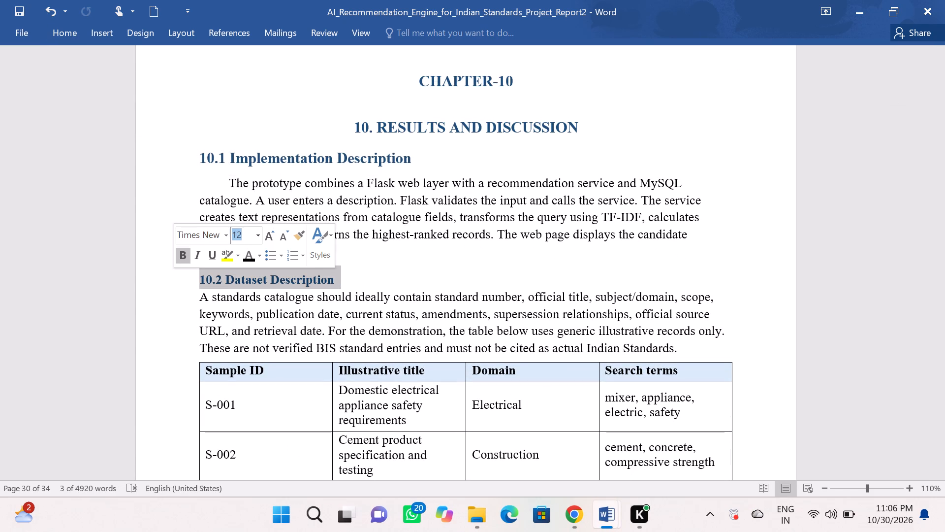
pyautogui.press('BackSpace')
pyautogui.write('14')
pyautogui.press('Return')
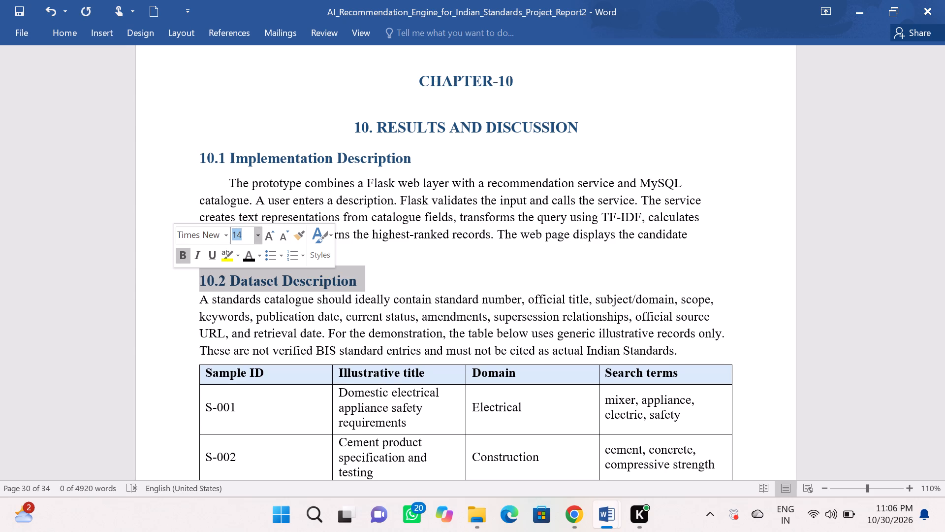
pyautogui.click(360, 279)
# Set the "10.3 Sample Test Cases" heading to font size 14.
pyautogui.scroll(-7, 360, 279)
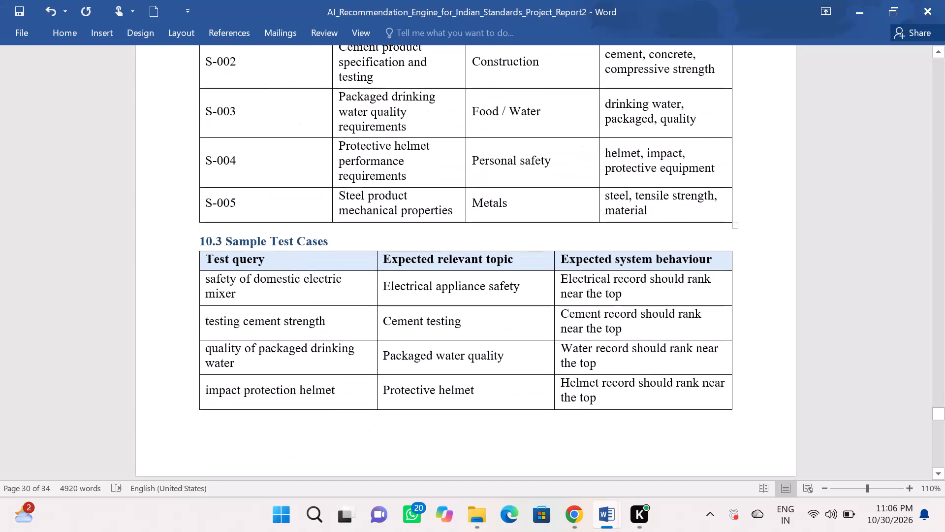
pyautogui.scroll(-6, 360, 279)
pyautogui.scroll(3, 360, 279)
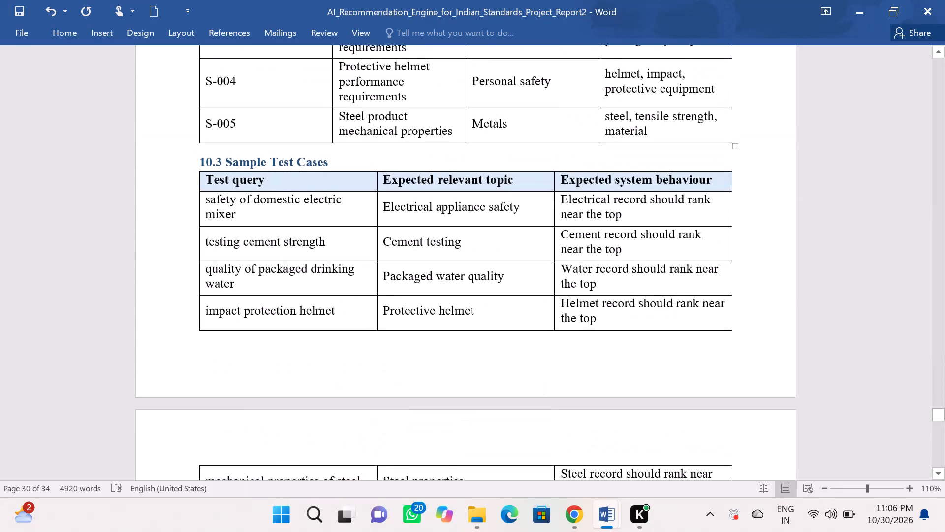
pyautogui.scroll(1, 360, 279)
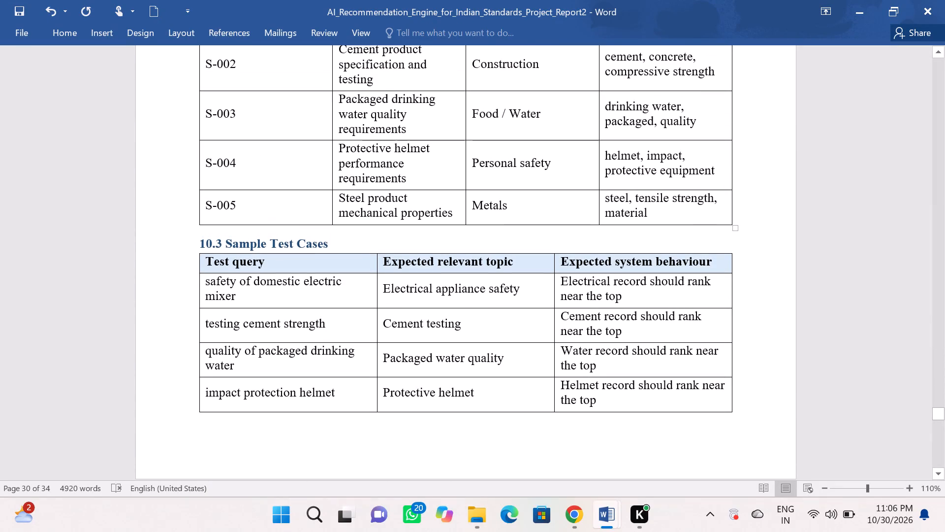
pyautogui.click(340, 241)
pyautogui.moveTo(340, 241); pyautogui.dragTo(166, 242)
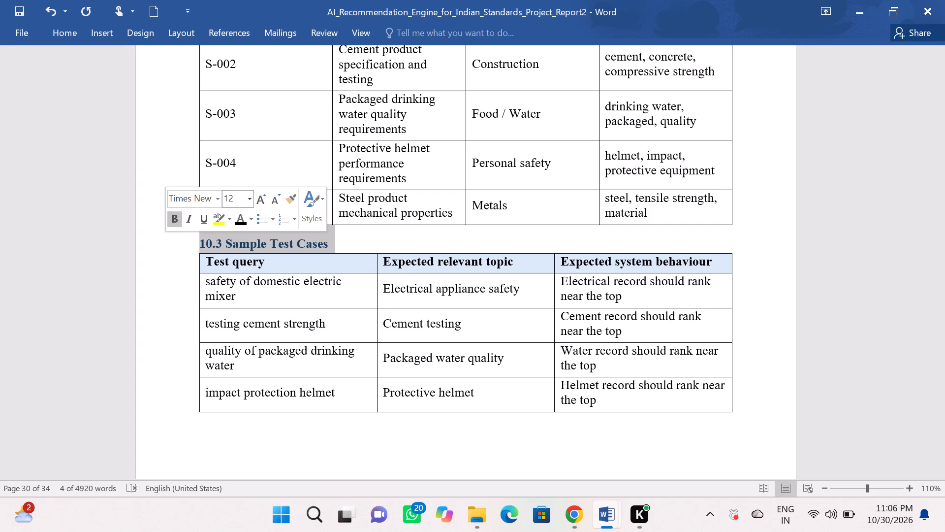
pyautogui.click(235, 197)
pyautogui.press('\\')
pyautogui.press('BackSpace')
pyautogui.write('14')
pyautogui.press('Return')
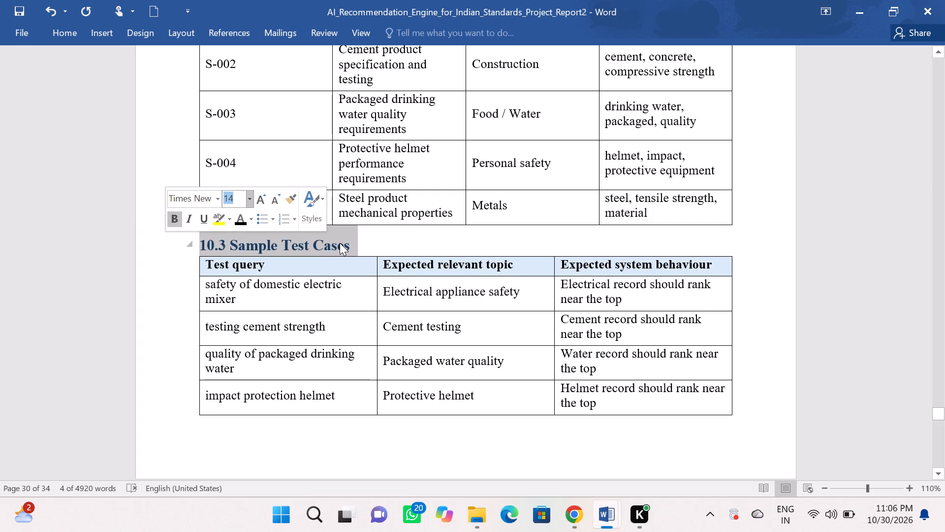
pyautogui.click(340, 243)
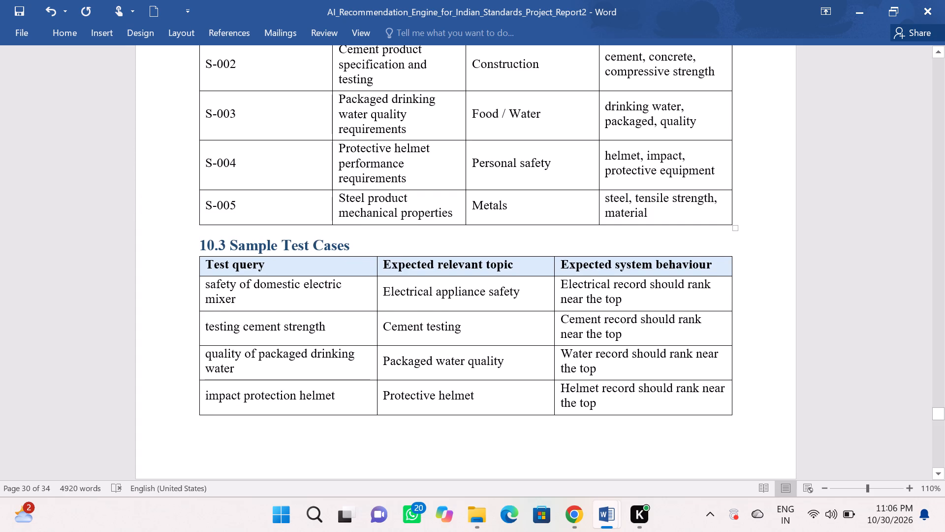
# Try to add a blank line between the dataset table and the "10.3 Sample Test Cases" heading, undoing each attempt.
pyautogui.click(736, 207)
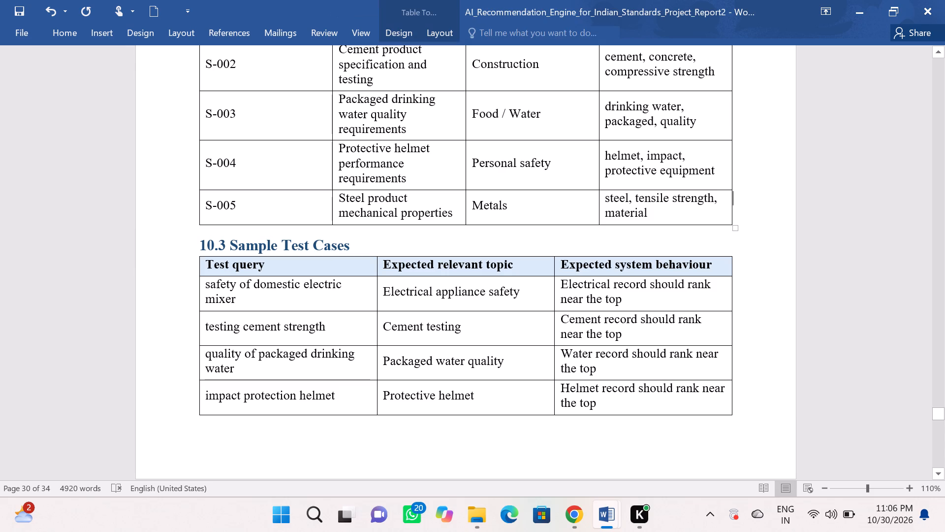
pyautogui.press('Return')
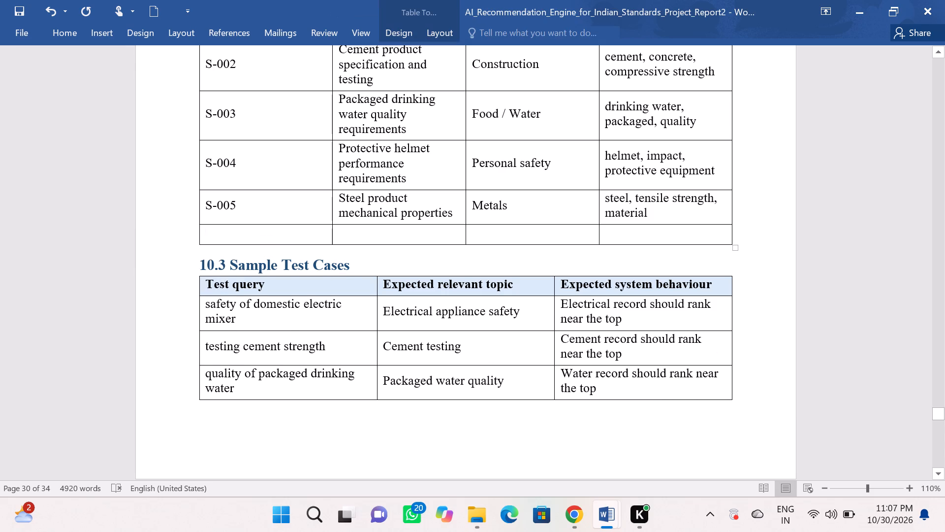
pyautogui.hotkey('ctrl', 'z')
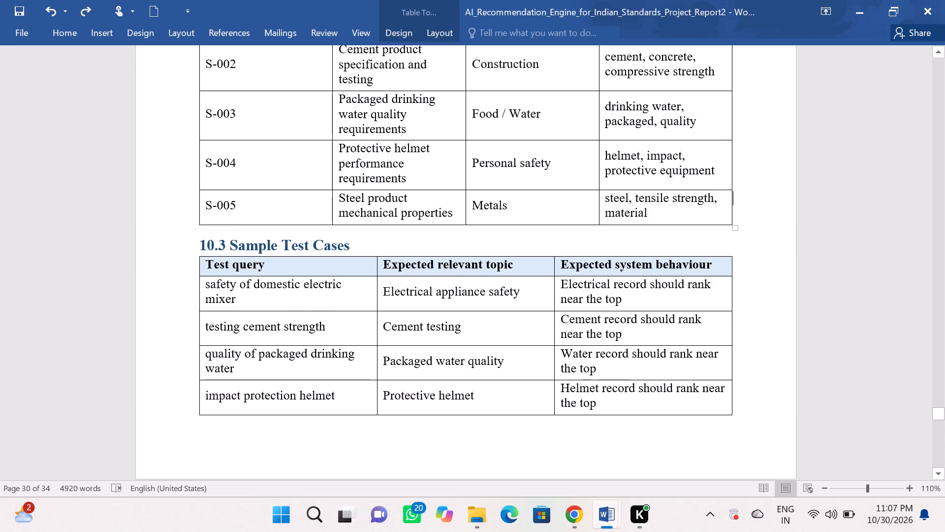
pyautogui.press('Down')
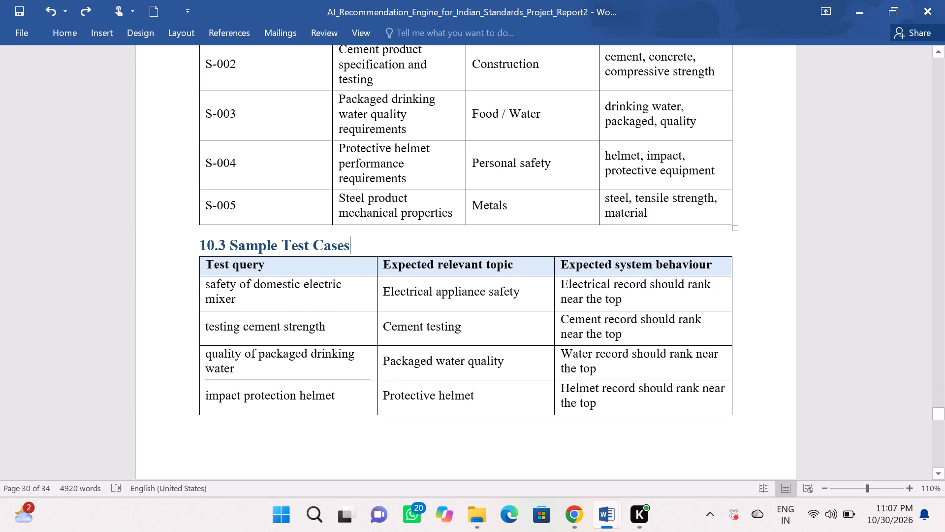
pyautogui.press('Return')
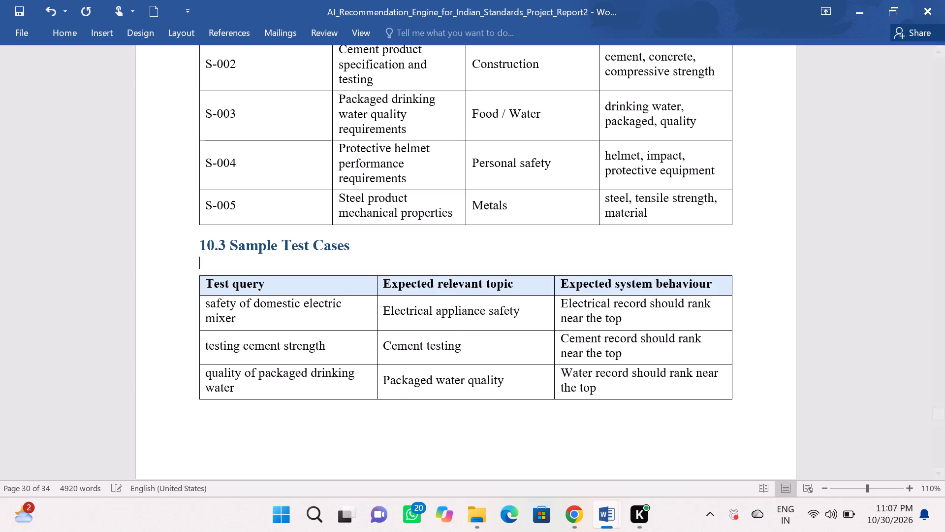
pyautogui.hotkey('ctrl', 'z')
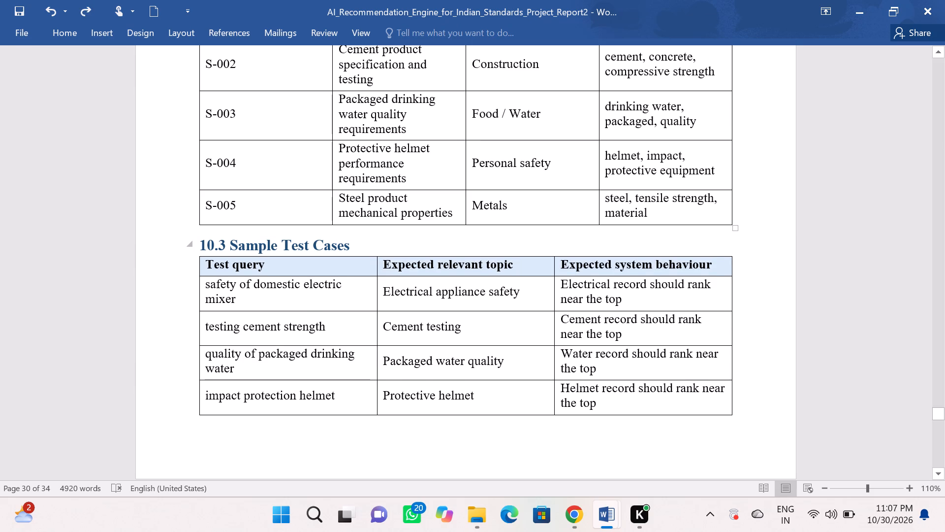
# Insert a blank line above the "10.3 Sample Test Cases" heading.
pyautogui.click(201, 243)
pyautogui.press('Return')
# Look through the remaining Chapter 10 sections and Chapter 11 for headings that still need formatting.
pyautogui.scroll(-4, 201, 243)
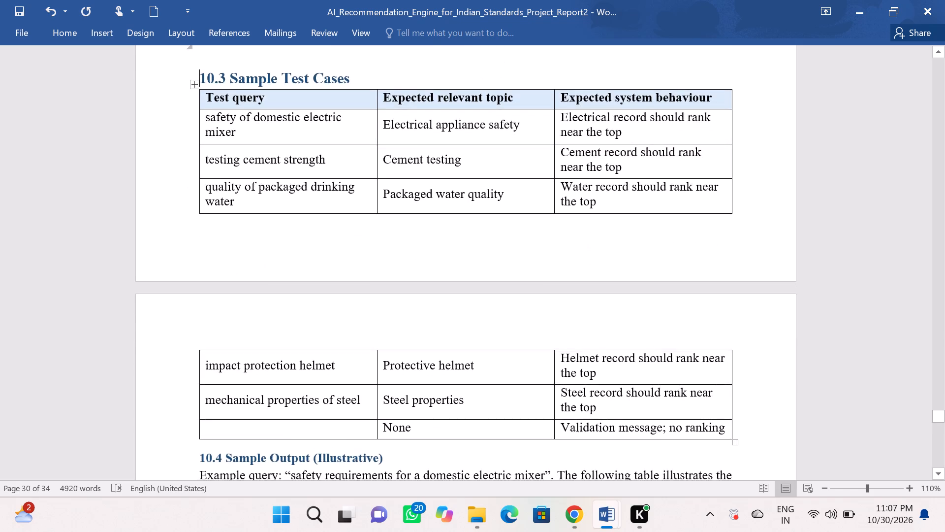
pyautogui.scroll(-3, 201, 243)
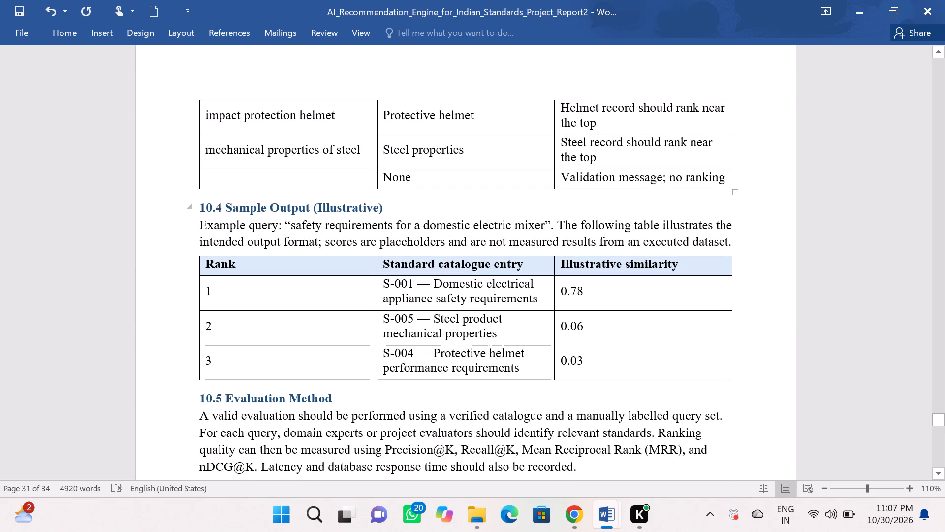
pyautogui.moveTo(387, 209); pyautogui.dragTo(174, 216)
pyautogui.moveTo(174, 216); pyautogui.dragTo(175, 216)
pyautogui.scroll(-11, 175, 216)
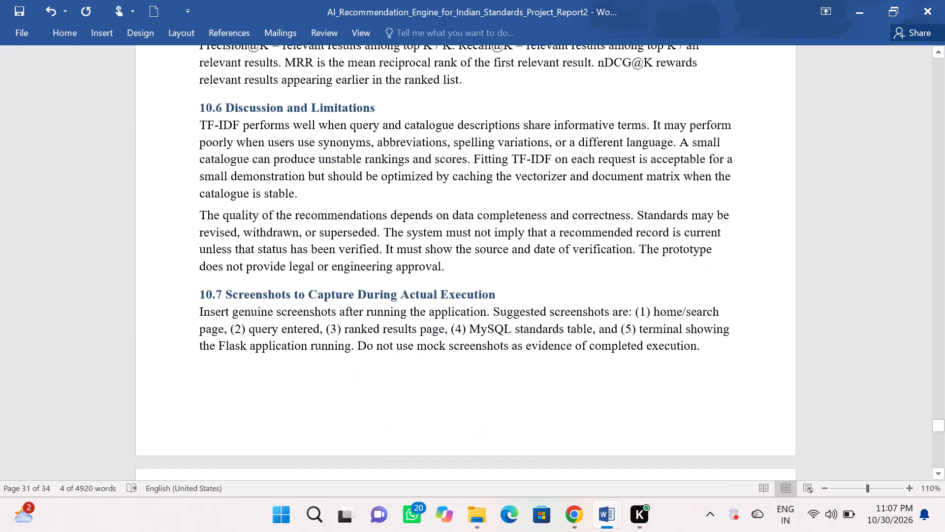
pyautogui.scroll(-16, 175, 216)
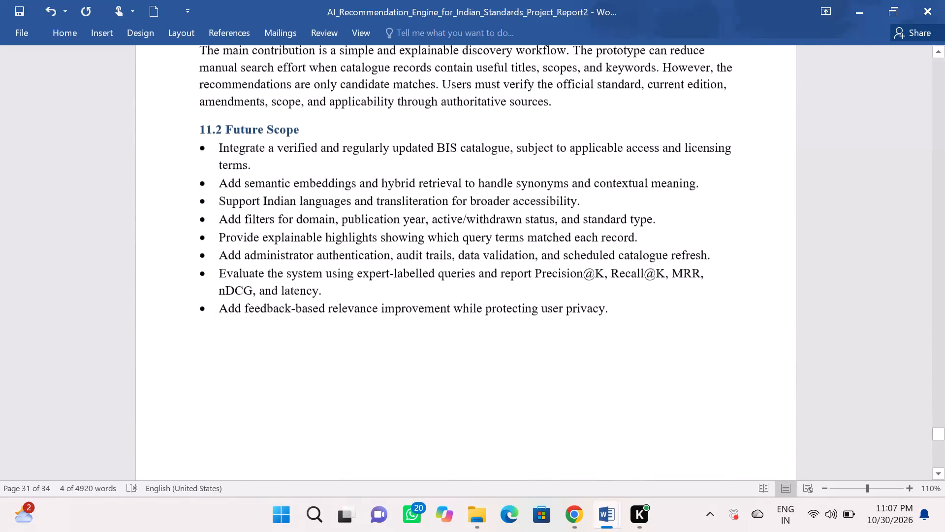
pyautogui.scroll(13, 175, 216)
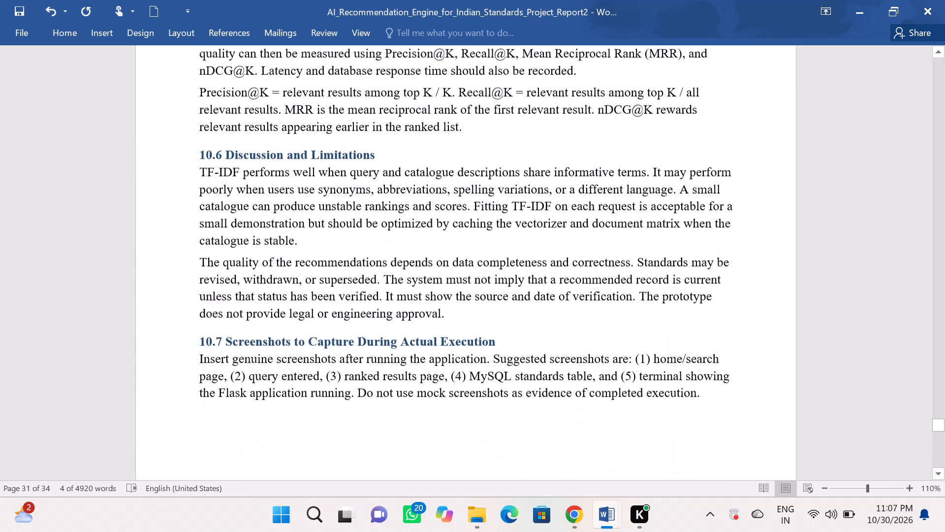
pyautogui.scroll(5, 175, 216)
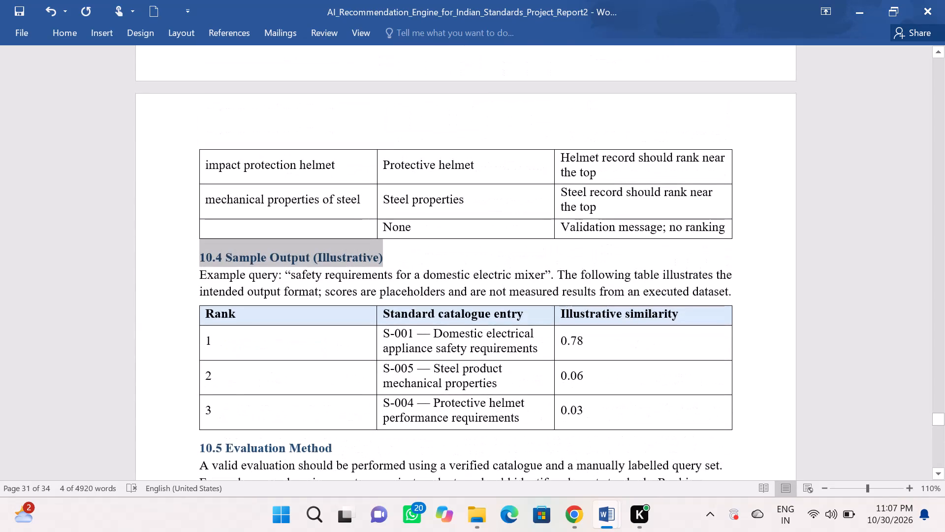
# Set the "10.4 Sample Output (Illustrative)" heading to font size 14.
pyautogui.click(232, 256)
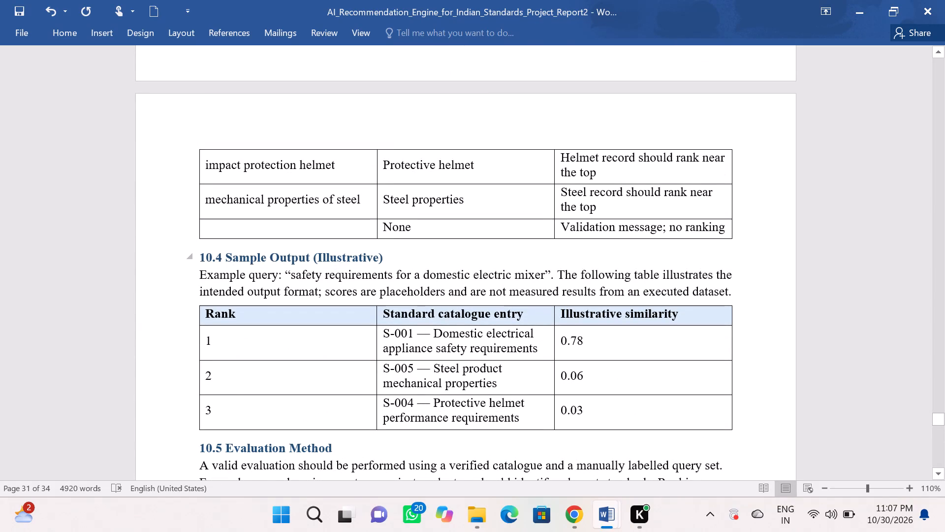
pyautogui.moveTo(381, 257); pyautogui.dragTo(186, 275)
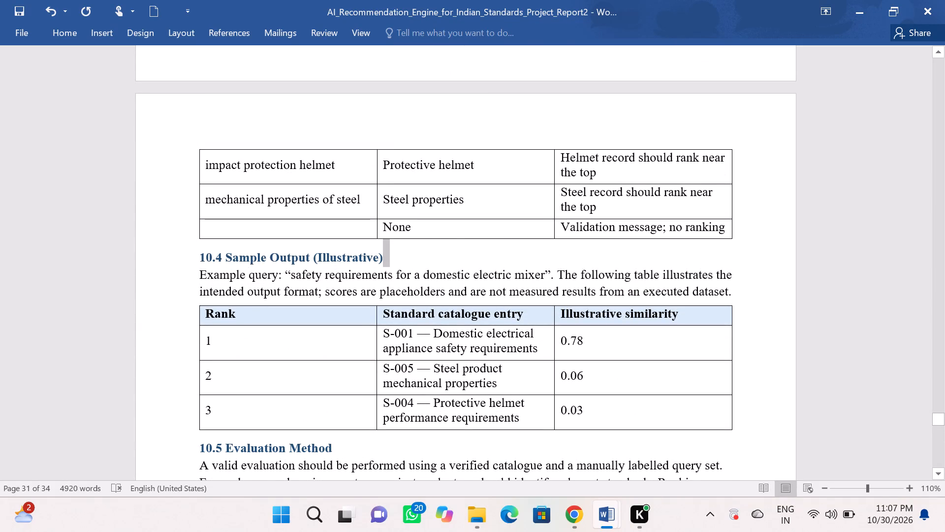
pyautogui.moveTo(186, 275); pyautogui.dragTo(182, 262)
pyautogui.click(253, 218)
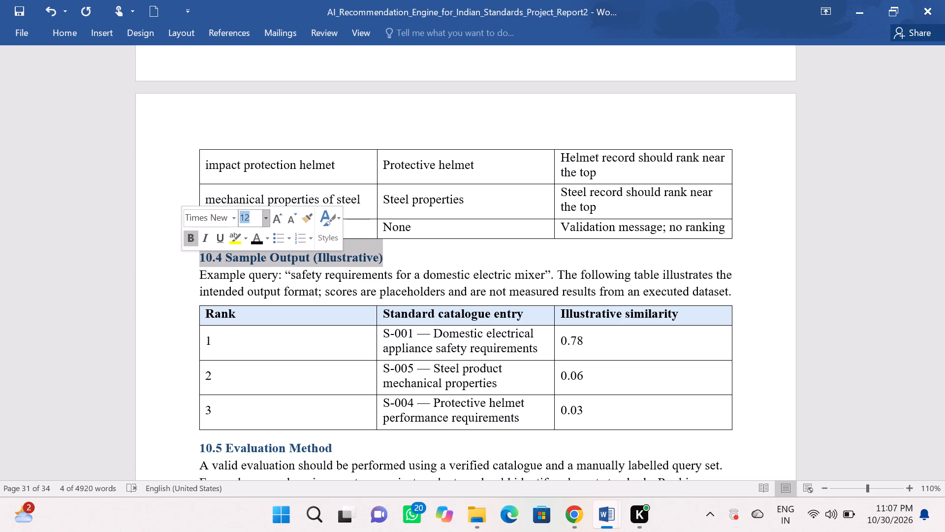
pyautogui.press('BackSpace')
pyautogui.write('14')
pyautogui.press('Return')
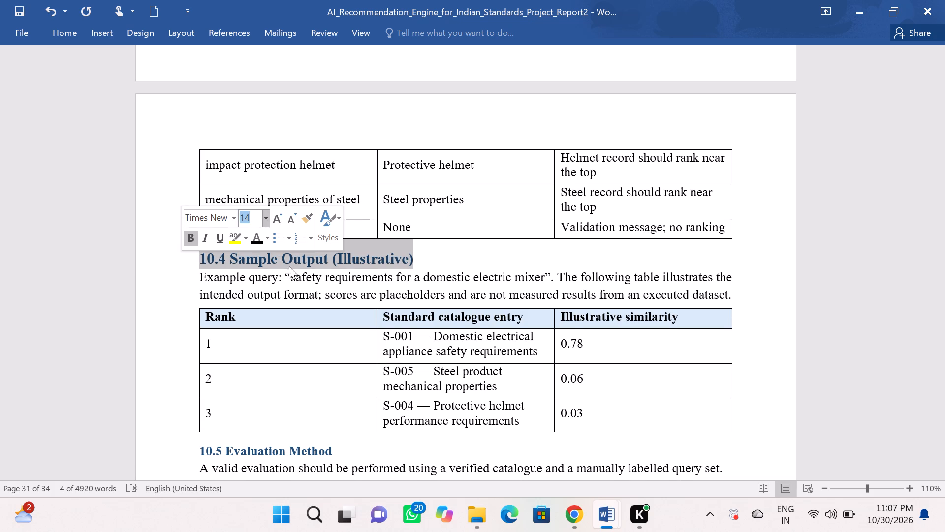
pyautogui.click(295, 332)
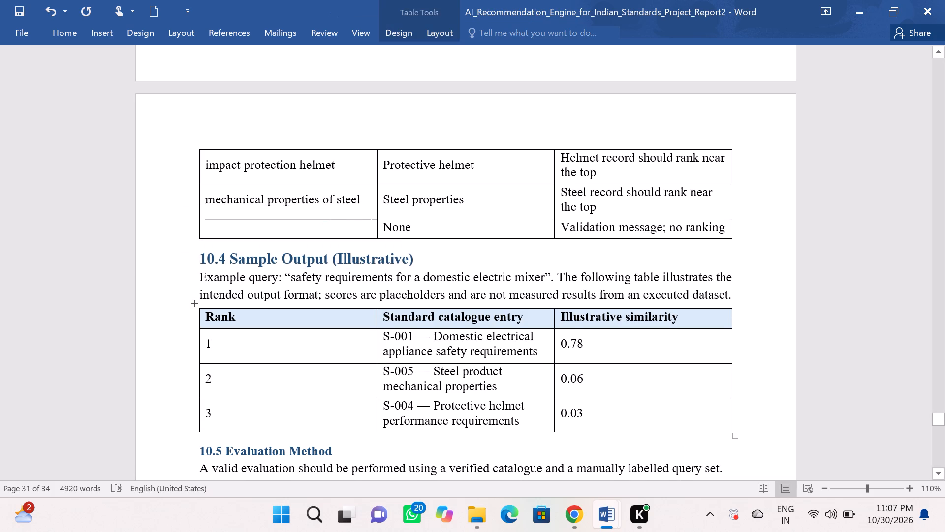
# Insert a blank line above the "10.4 Sample Output (Illustrative)" heading.
pyautogui.scroll(-1, 396, 300)
pyautogui.scroll(1, 396, 300)
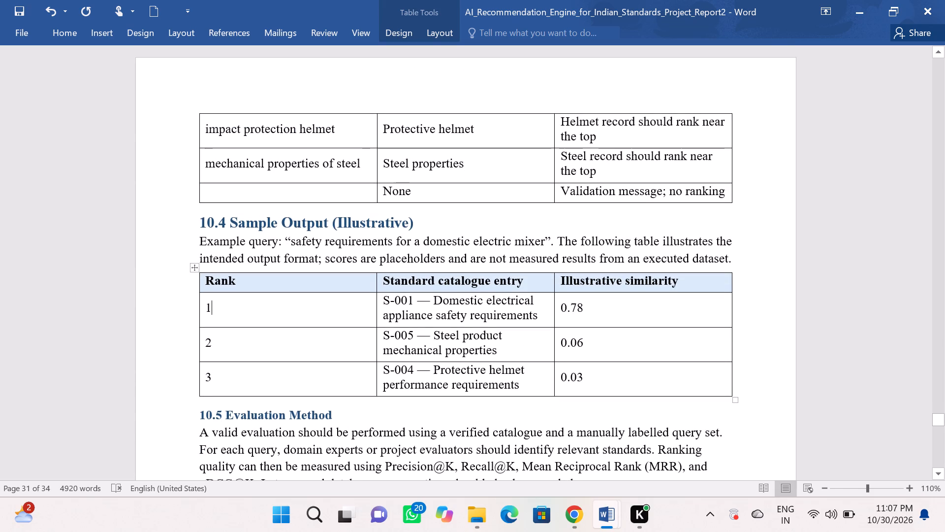
pyautogui.click(199, 223)
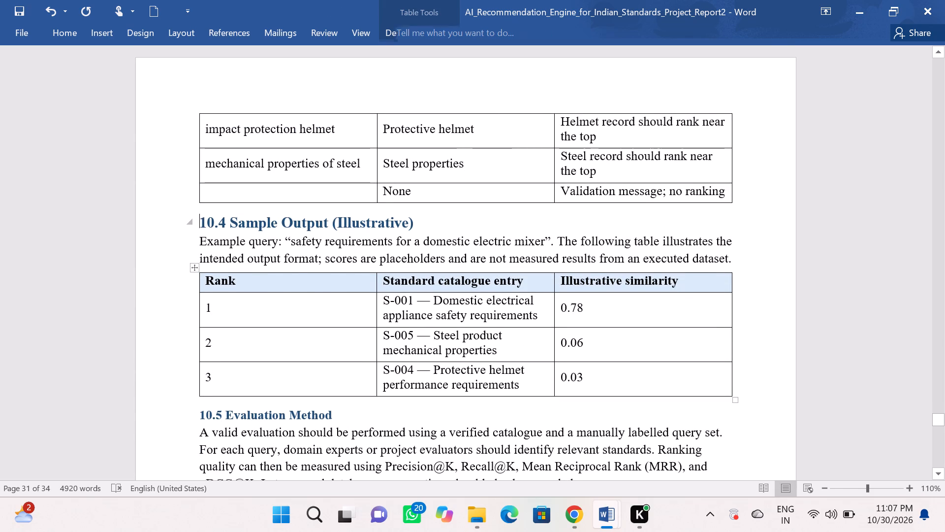
pyautogui.press('Return')
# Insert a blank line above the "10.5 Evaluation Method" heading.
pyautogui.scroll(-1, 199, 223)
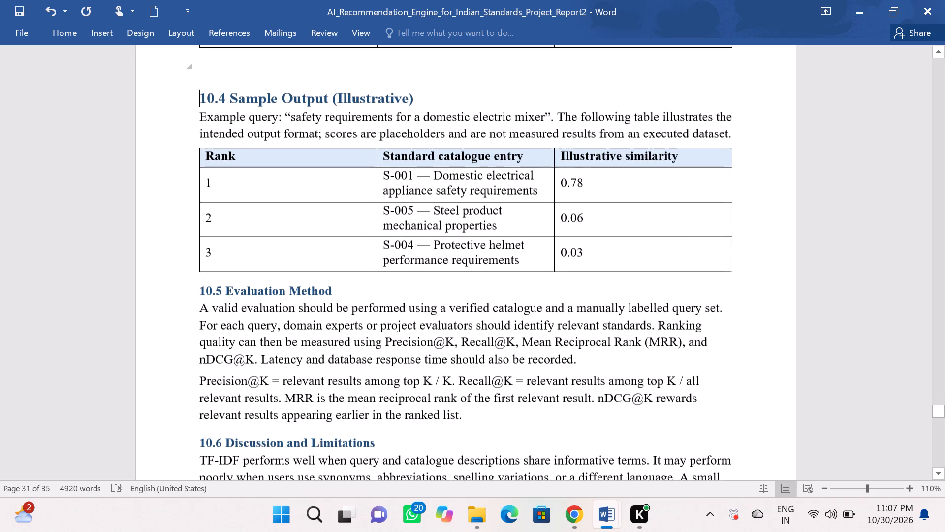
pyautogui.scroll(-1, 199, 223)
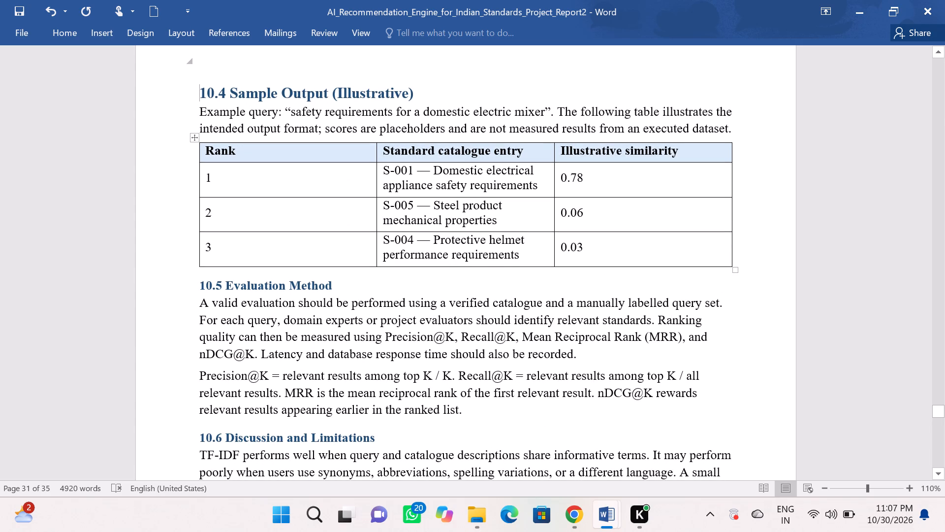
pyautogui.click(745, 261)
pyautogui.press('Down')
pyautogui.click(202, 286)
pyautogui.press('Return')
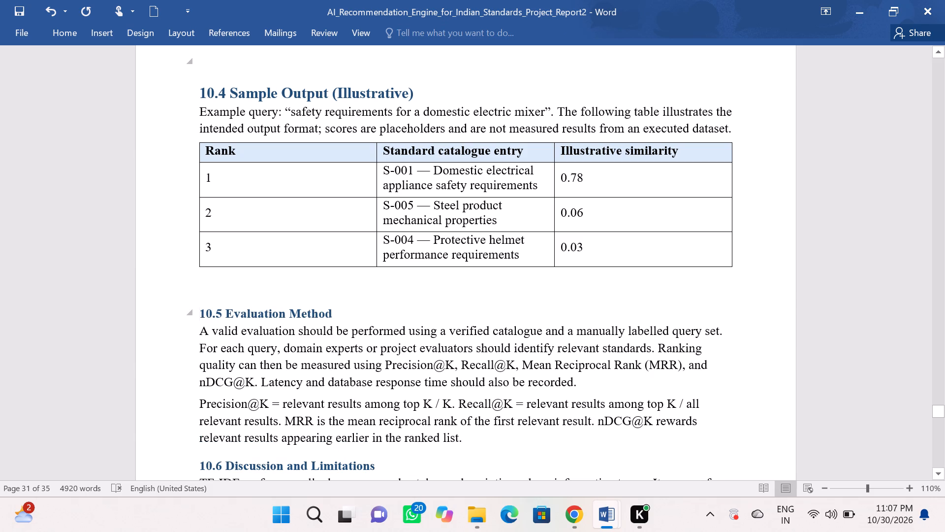
# Set the "10.5 Evaluation Method" heading to font size 14.
pyautogui.moveTo(334, 315); pyautogui.dragTo(174, 318)
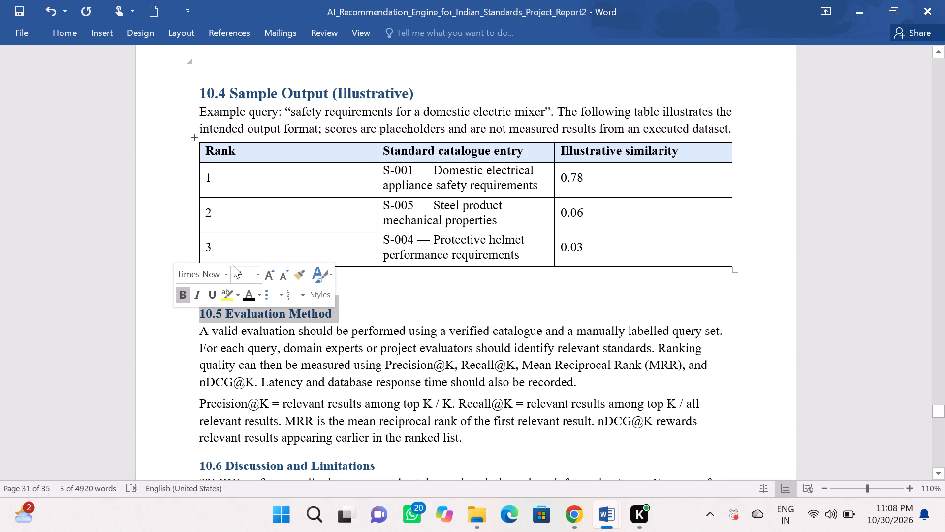
pyautogui.click(244, 272)
pyautogui.press('BackSpace')
pyautogui.write('14')
pyautogui.press('Return')
pyautogui.click(396, 301)
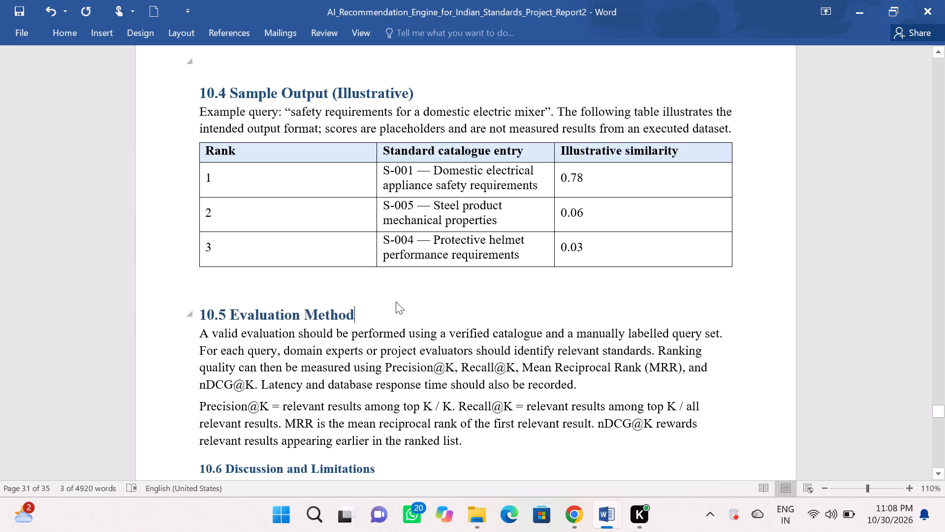
# Set the "10.6 Discussion and Limitations" heading to font size 14.
pyautogui.scroll(-1, 396, 301)
pyautogui.moveTo(385, 310); pyautogui.dragTo(174, 308)
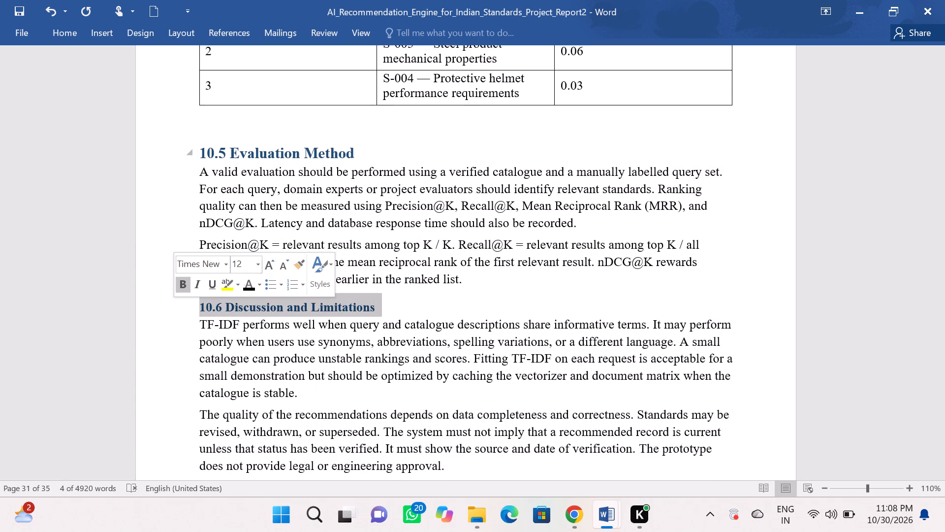
pyautogui.click(246, 268)
pyautogui.press('BackSpace')
pyautogui.write('14')
pyautogui.press('Return')
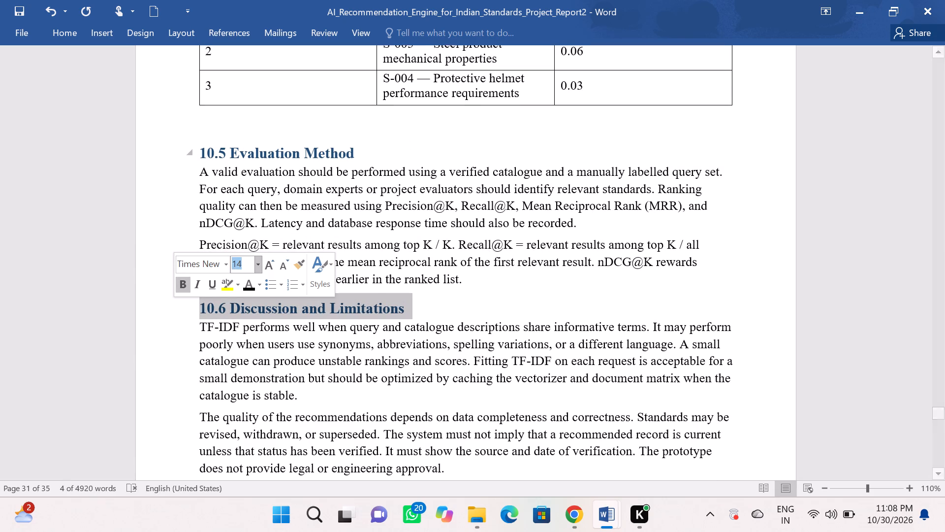
pyautogui.click(462, 315)
# Check the page breaks and spacing from section 10.6 through the start of Chapter 11.
pyautogui.scroll(-3, 462, 315)
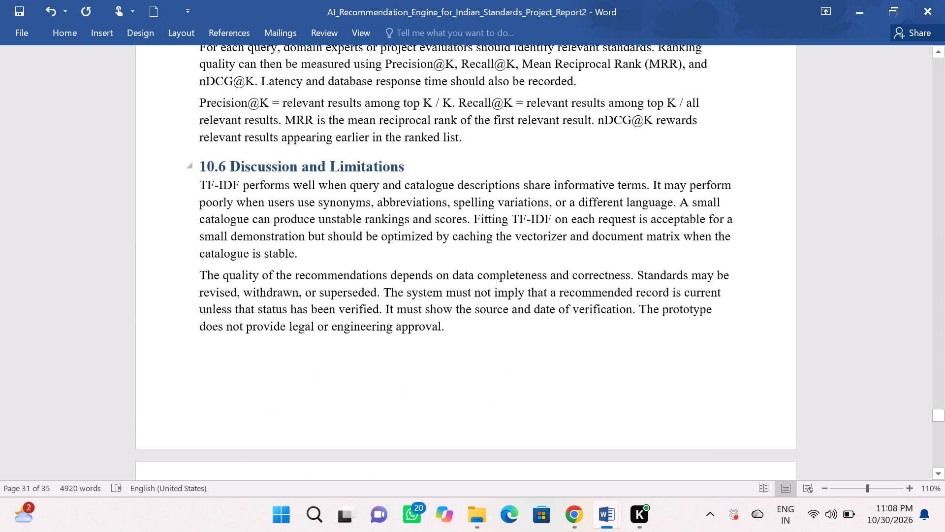
pyautogui.scroll(-11, 462, 315)
pyautogui.scroll(1, 462, 315)
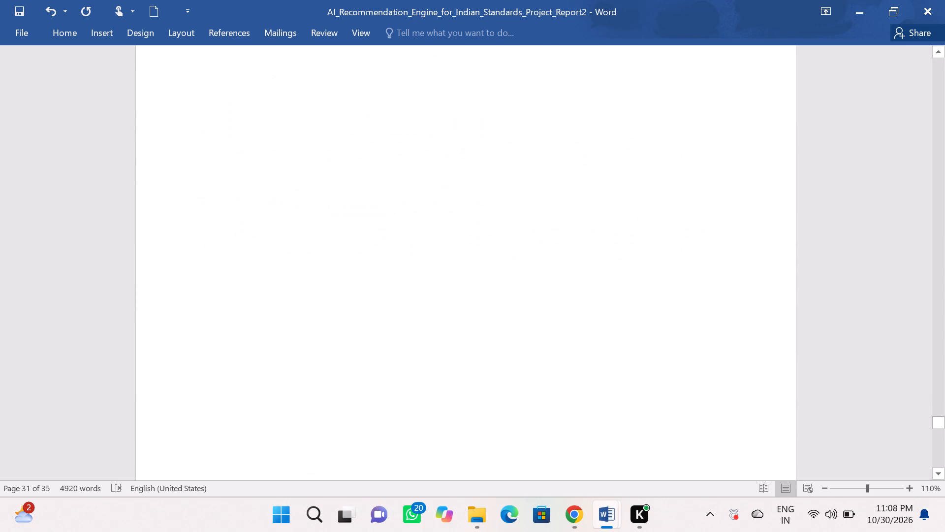
pyautogui.scroll(2, 462, 315)
pyautogui.scroll(-11, 462, 315)
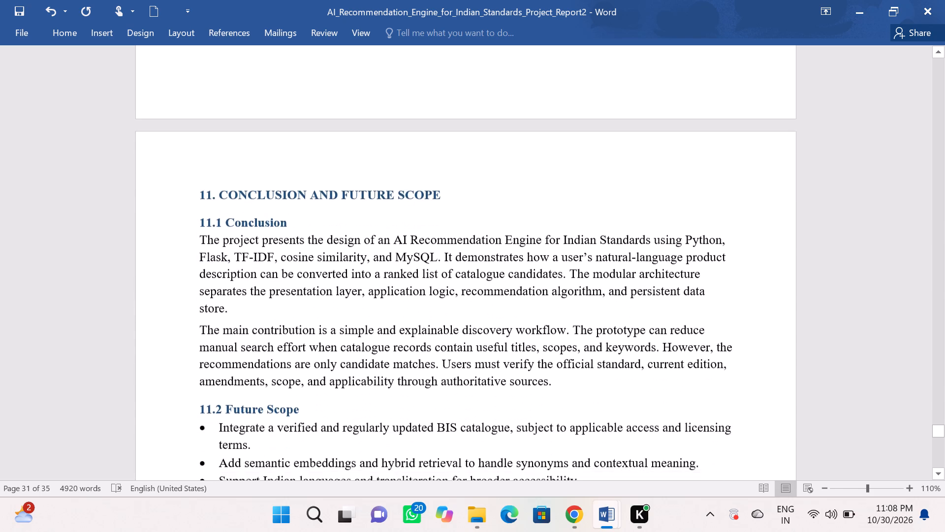
pyautogui.scroll(-1, 462, 315)
pyautogui.scroll(14, 462, 315)
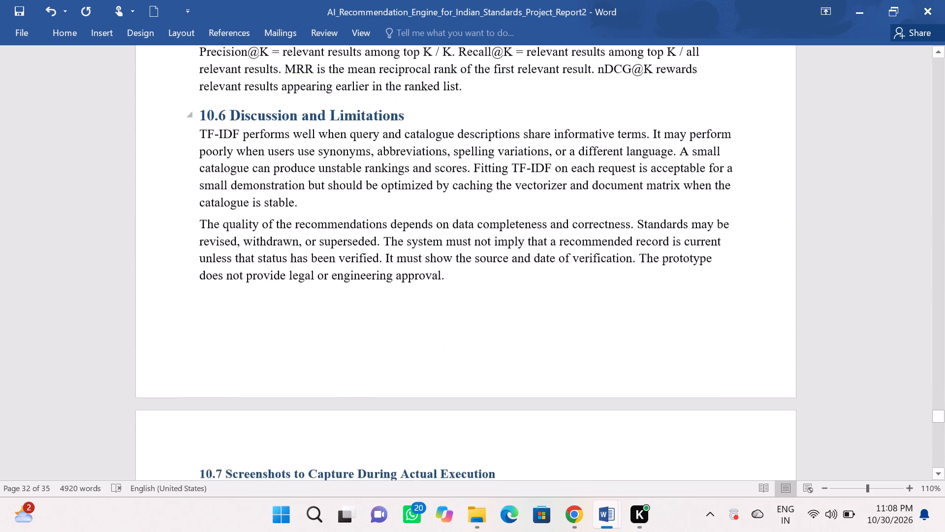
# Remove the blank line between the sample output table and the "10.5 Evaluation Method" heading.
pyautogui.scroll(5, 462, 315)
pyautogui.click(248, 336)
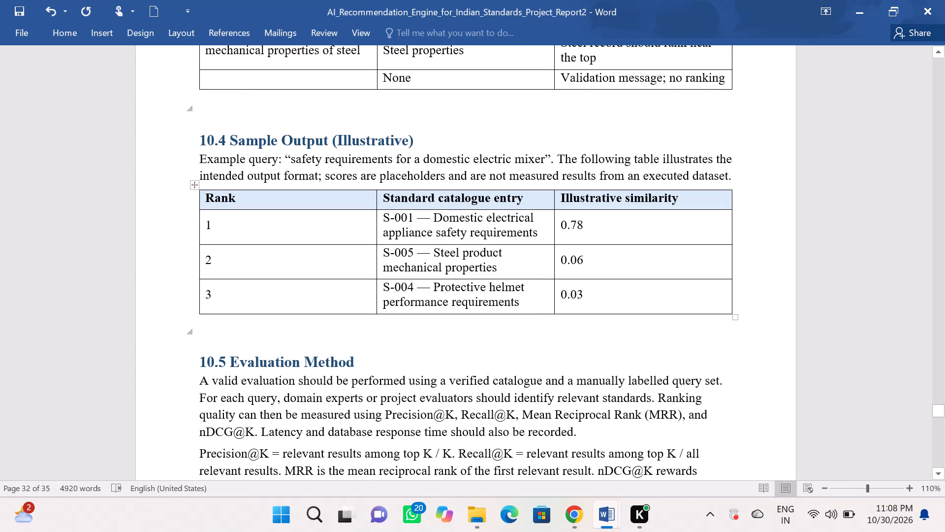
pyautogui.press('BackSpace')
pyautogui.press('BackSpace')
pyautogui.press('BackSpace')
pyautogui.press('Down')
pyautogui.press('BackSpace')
# Remove the blank line between the test cases table and the "10.4 Sample Output (Illustrative)" heading.
pyautogui.scroll(-1, 248, 336)
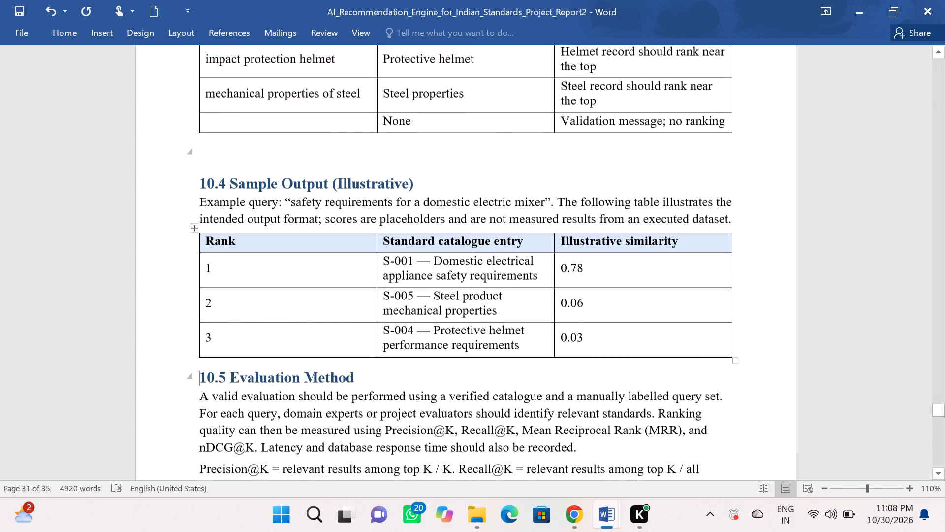
pyautogui.scroll(-8, 248, 336)
pyautogui.scroll(2, 248, 336)
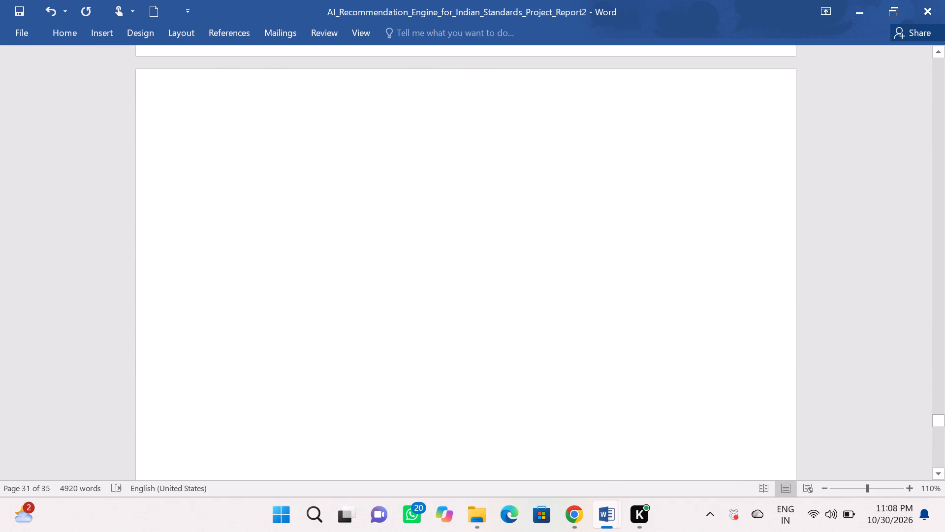
pyautogui.scroll(7, 248, 336)
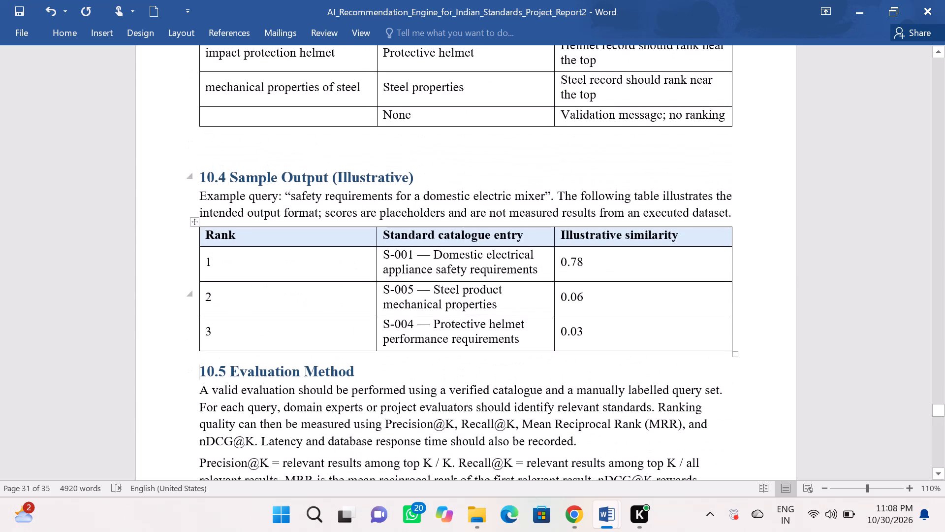
pyautogui.click(208, 151)
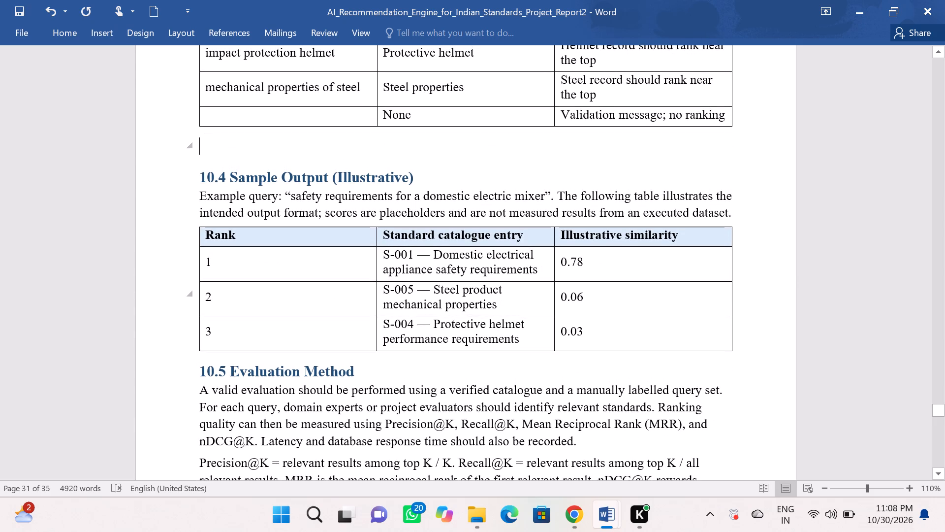
pyautogui.press('Down')
pyautogui.press('BackSpace')
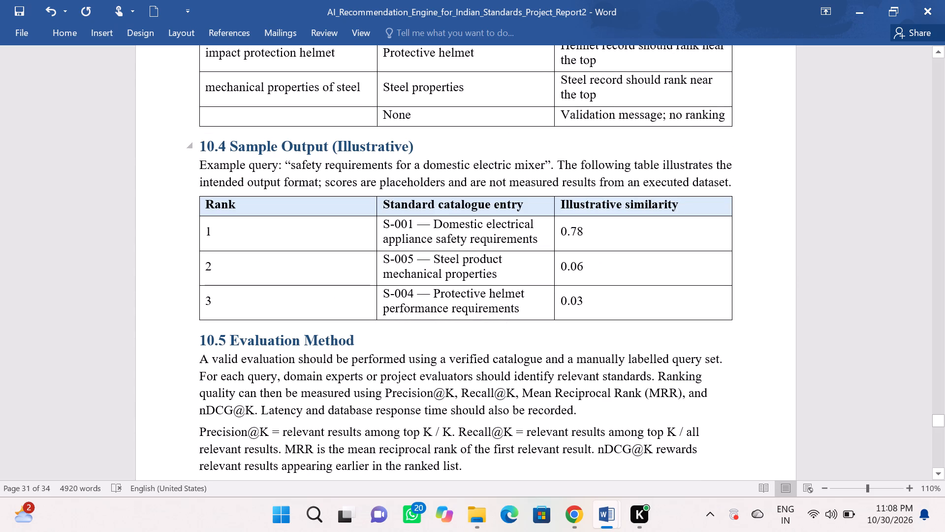
# Set the "10.7 Screenshots to Capture During Actual Execution" heading to font size 14.
pyautogui.scroll(-3, 325, 286)
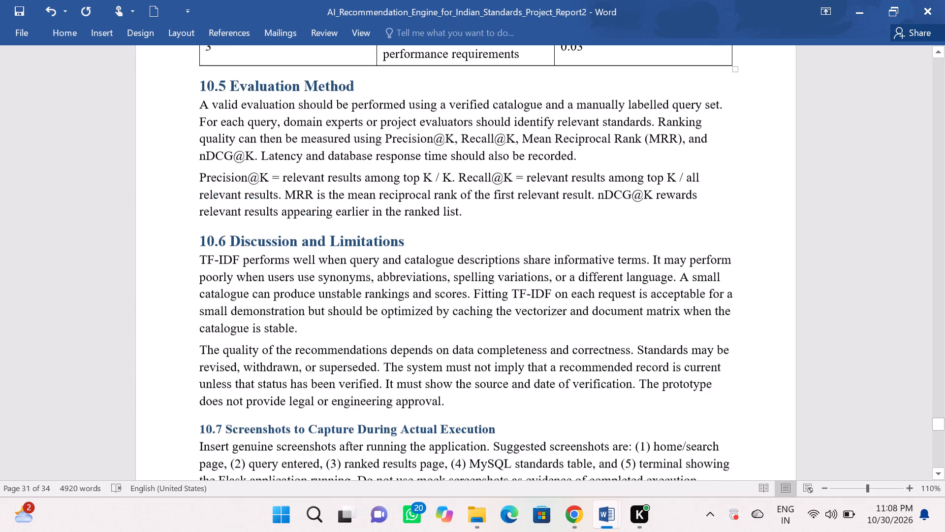
pyautogui.scroll(-5, 325, 286)
pyautogui.scroll(1, 325, 286)
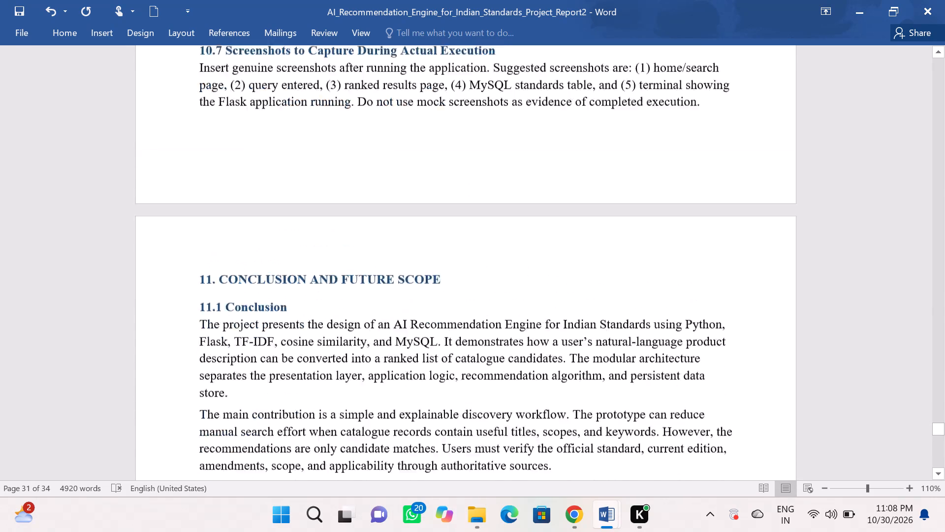
pyautogui.scroll(1, 325, 286)
pyautogui.moveTo(498, 156); pyautogui.dragTo(272, 140)
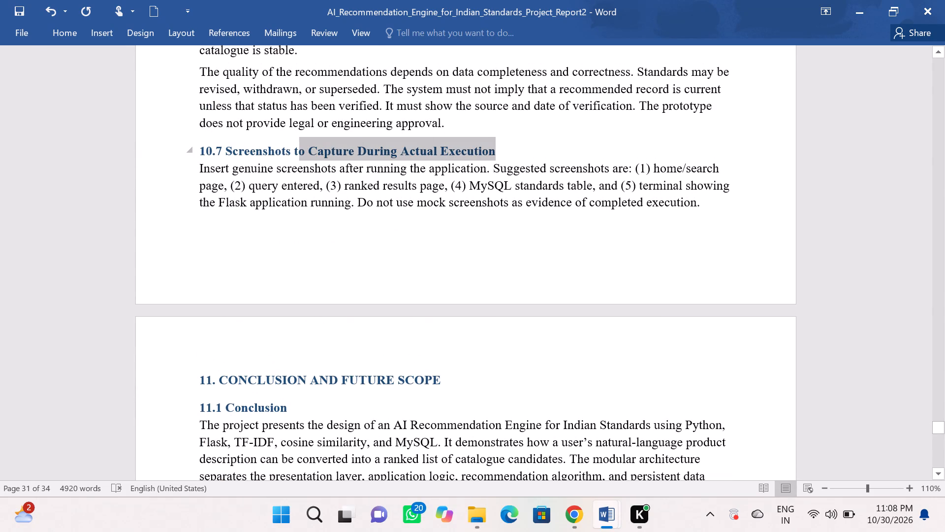
pyautogui.moveTo(272, 140); pyautogui.dragTo(159, 154)
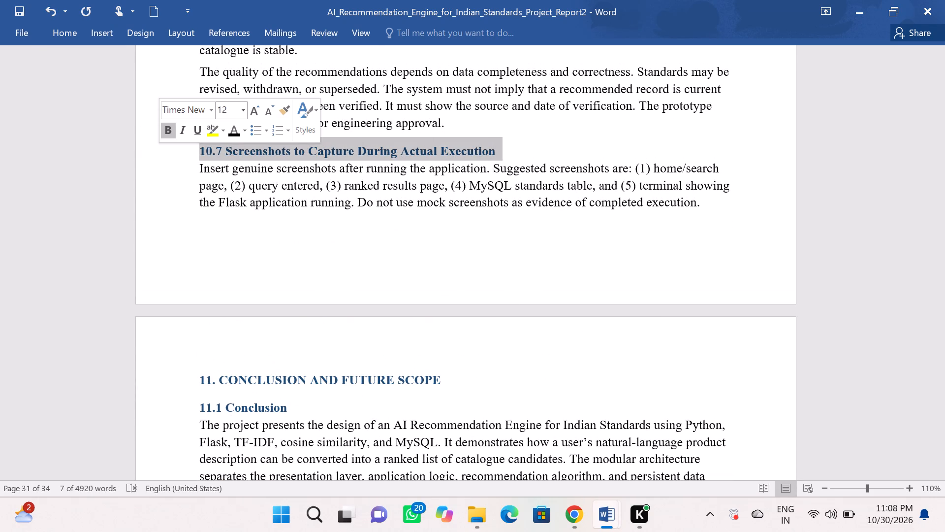
pyautogui.click(234, 110)
pyautogui.press('BackSpace')
pyautogui.write('14')
pyautogui.press('Return')
pyautogui.click(285, 246)
# Review the end of Chapter 10, Chapter 11, the references and Appendix A for headings that still need formatting.
pyautogui.scroll(2, 285, 246)
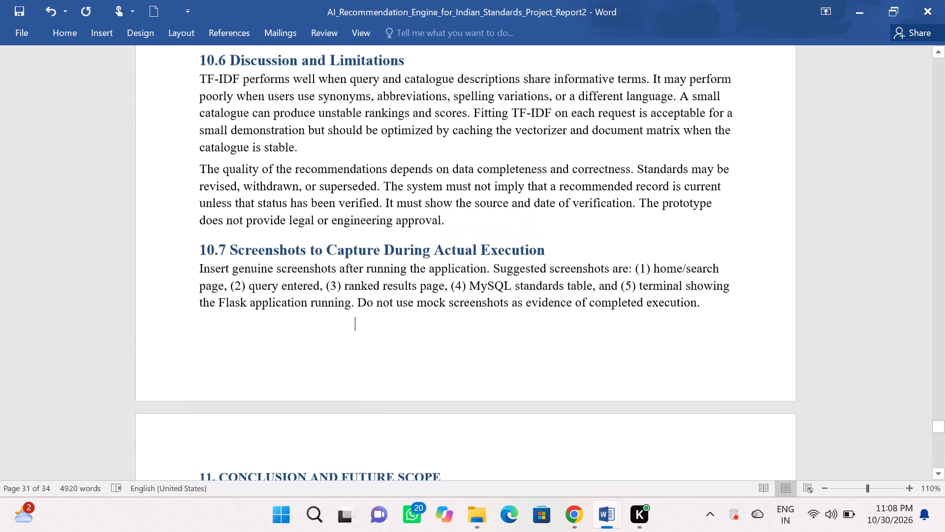
pyautogui.scroll(2, 285, 246)
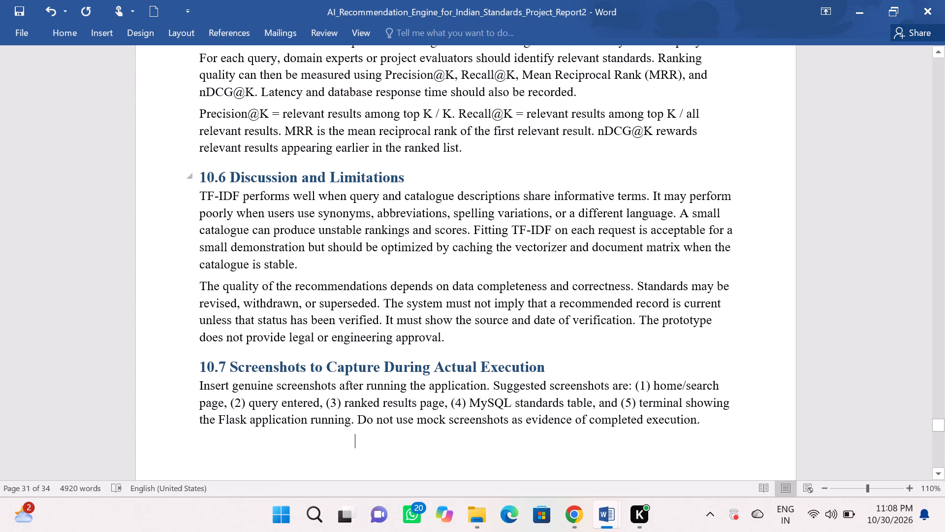
pyautogui.scroll(-13, 415, 171)
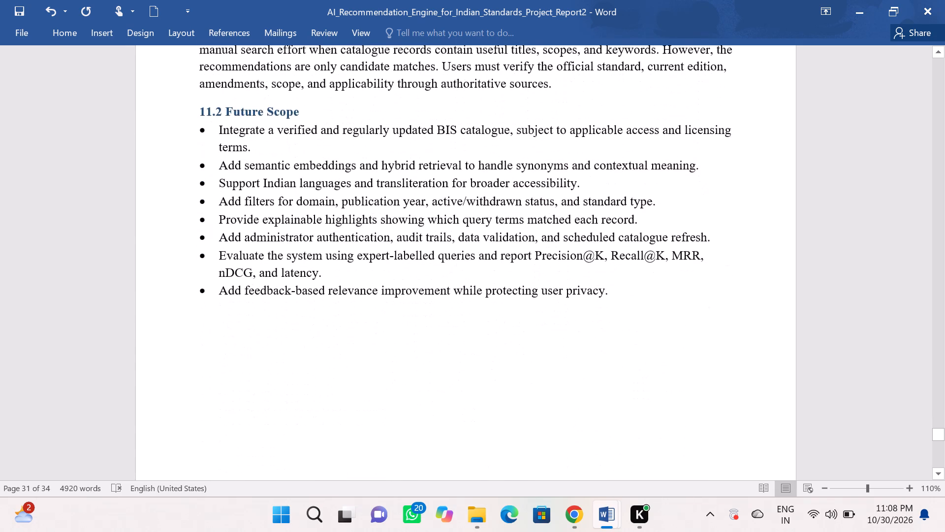
pyautogui.scroll(-14, 415, 171)
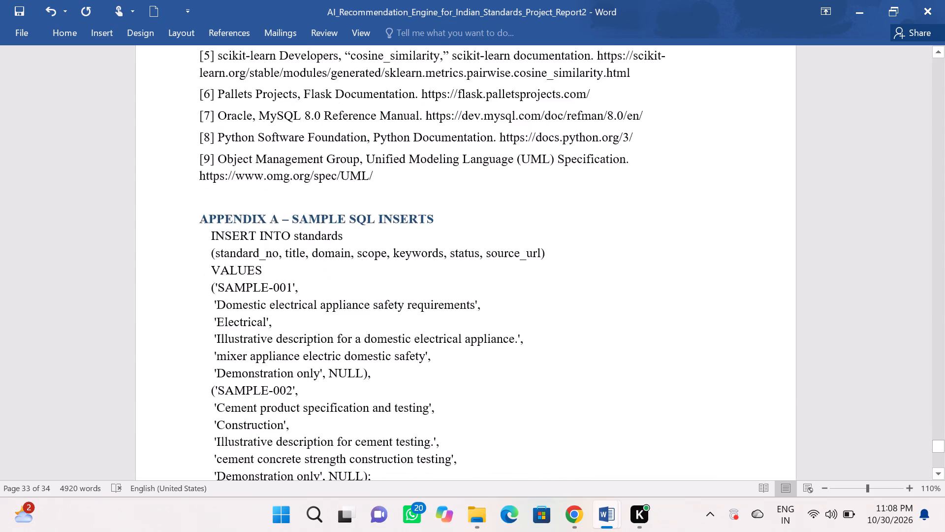
# Set the "11. CONCLUSION AND FUTURE SCOPE" chapter heading to font size 14.
pyautogui.scroll(9, 415, 171)
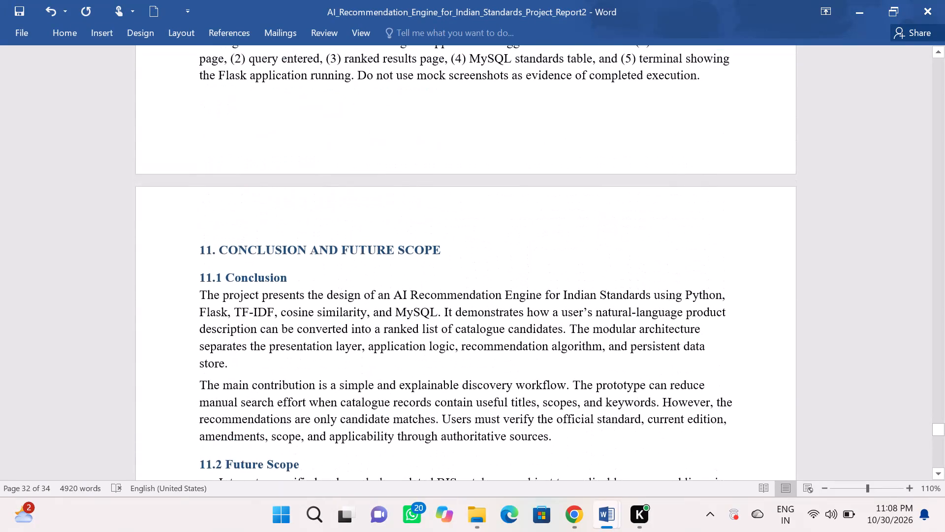
pyautogui.click(445, 254)
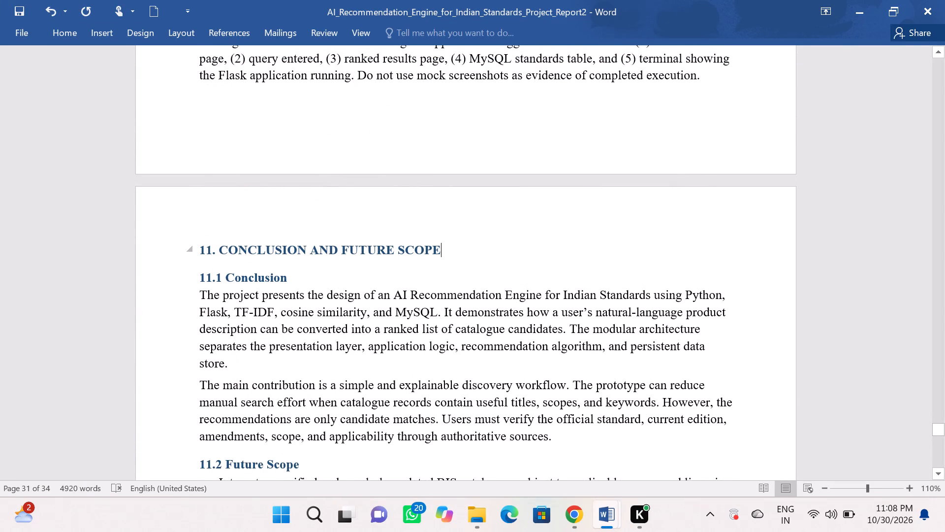
pyautogui.moveTo(445, 250); pyautogui.dragTo(170, 242)
pyautogui.click(239, 201)
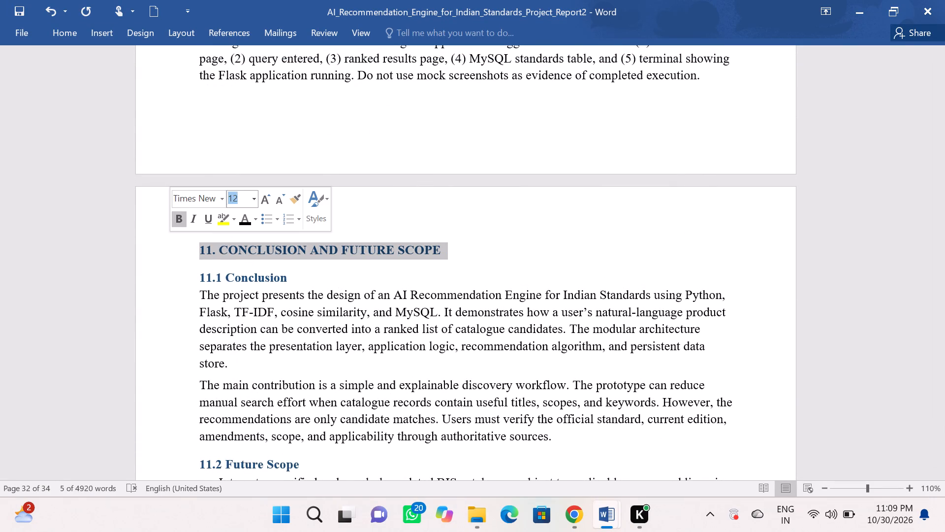
pyautogui.press('BackSpace')
pyautogui.write('14')
pyautogui.press('Return')
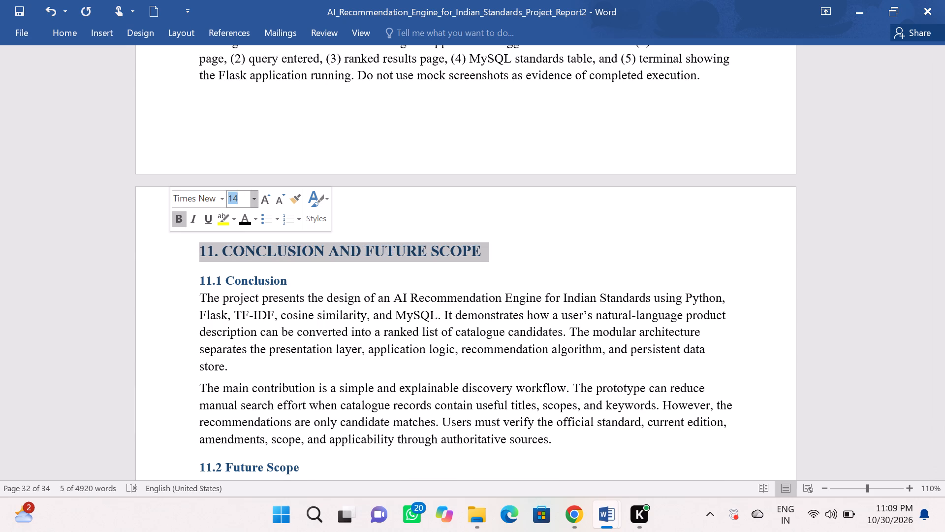
# Insert a separate line reading "CHAPTER-11" above the "11. CONCLUSION AND FUTURE SCOPE" heading.
pyautogui.click(257, 232)
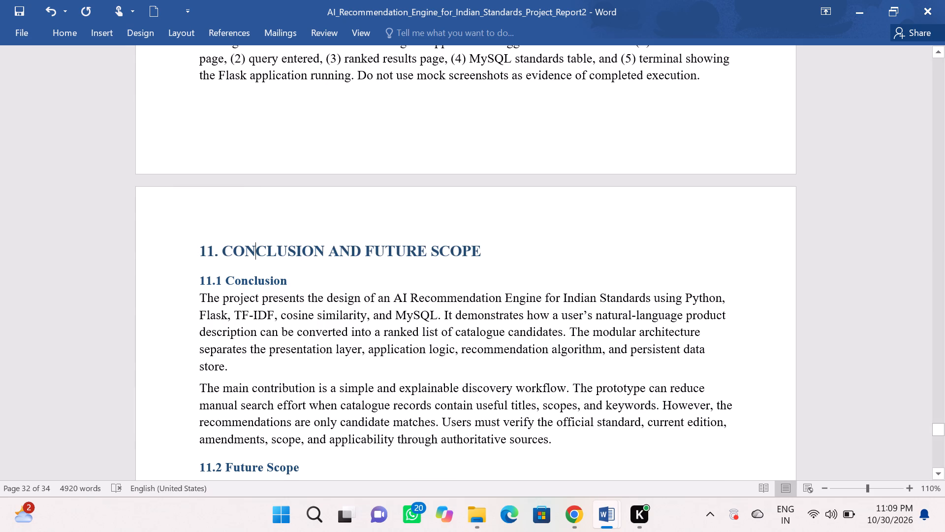
pyautogui.click(205, 253)
pyautogui.press('Left')
pyautogui.write('CHAPTER')
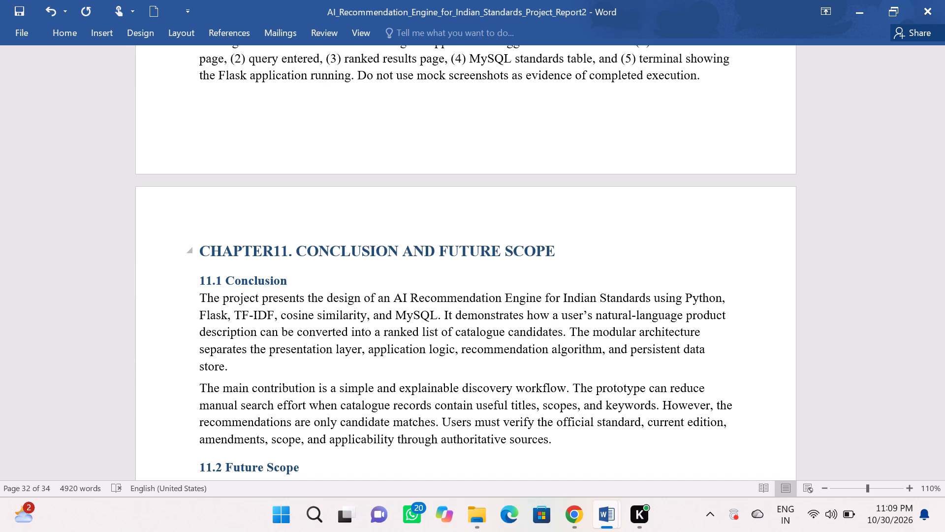
pyautogui.write('-11')
pyautogui.press('Return')
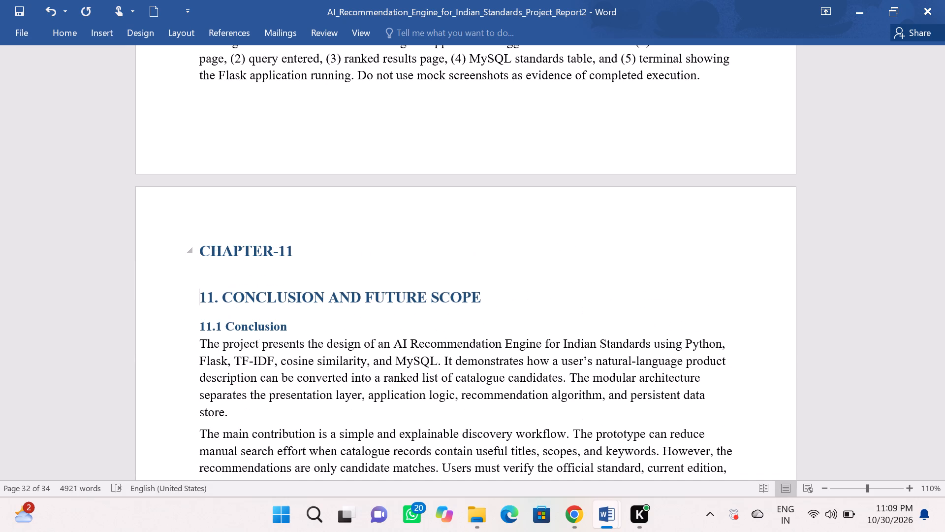
# Center the "CHAPTER-11" line and the "11. CONCLUSION AND FUTURE SCOPE" heading.
pyautogui.moveTo(483, 298); pyautogui.dragTo(472, 295)
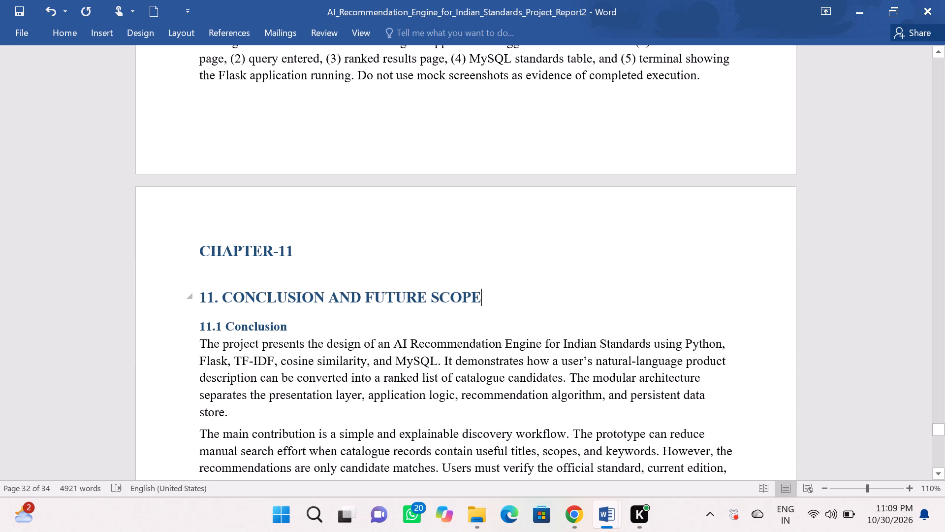
pyautogui.moveTo(472, 295); pyautogui.dragTo(169, 247)
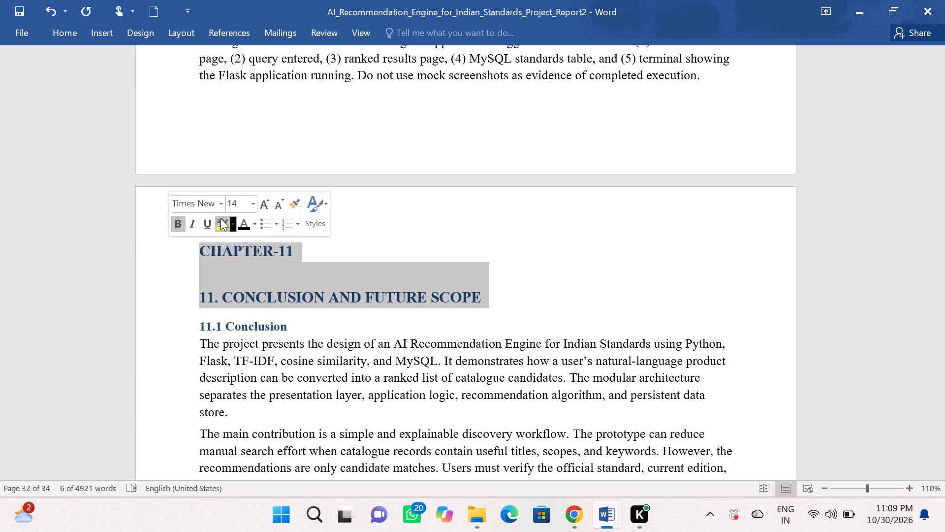
pyautogui.click(62, 31)
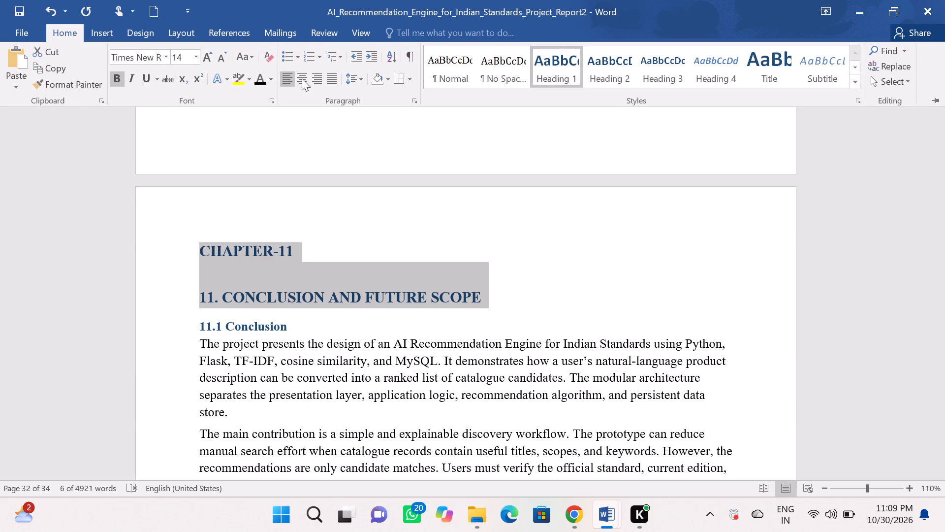
pyautogui.click(301, 78)
pyautogui.click(305, 185)
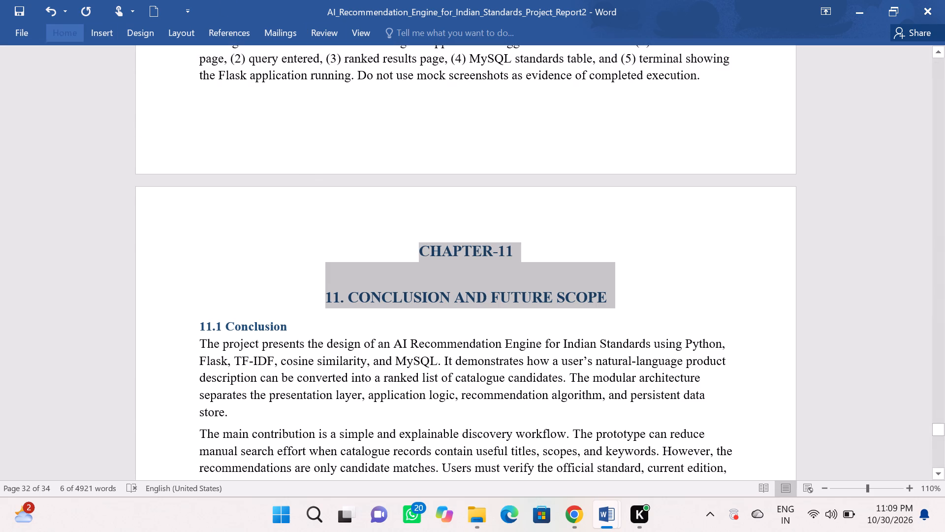
pyautogui.click(299, 313)
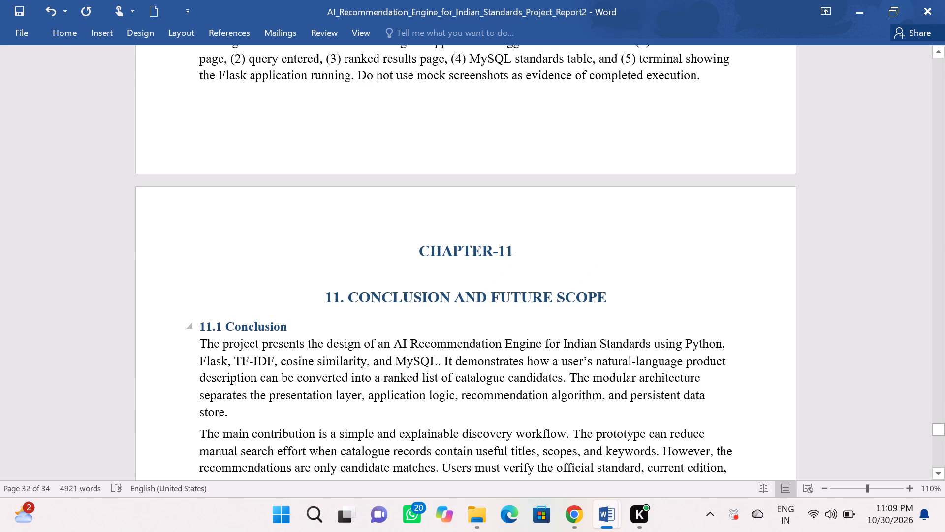
# Set the "11.1 Conclusion" heading to font size 14.
pyautogui.moveTo(293, 326); pyautogui.dragTo(188, 328)
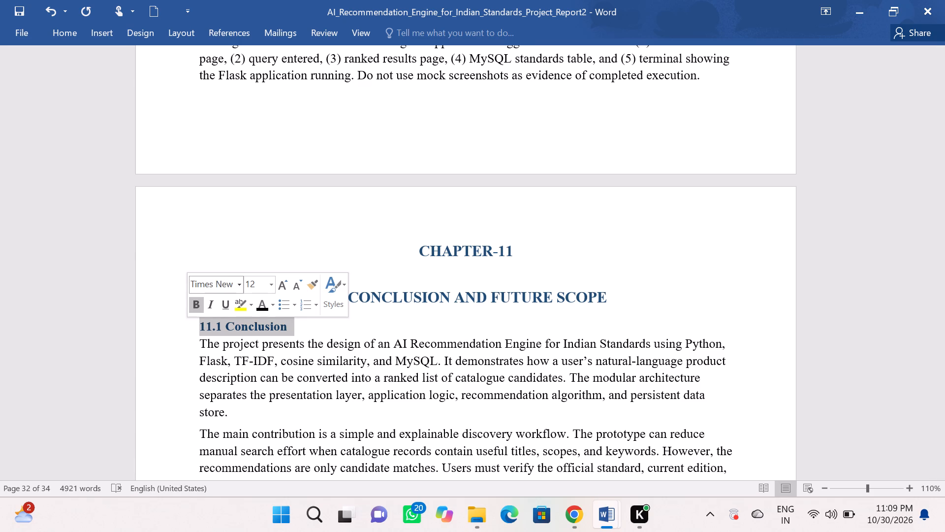
pyautogui.click(259, 285)
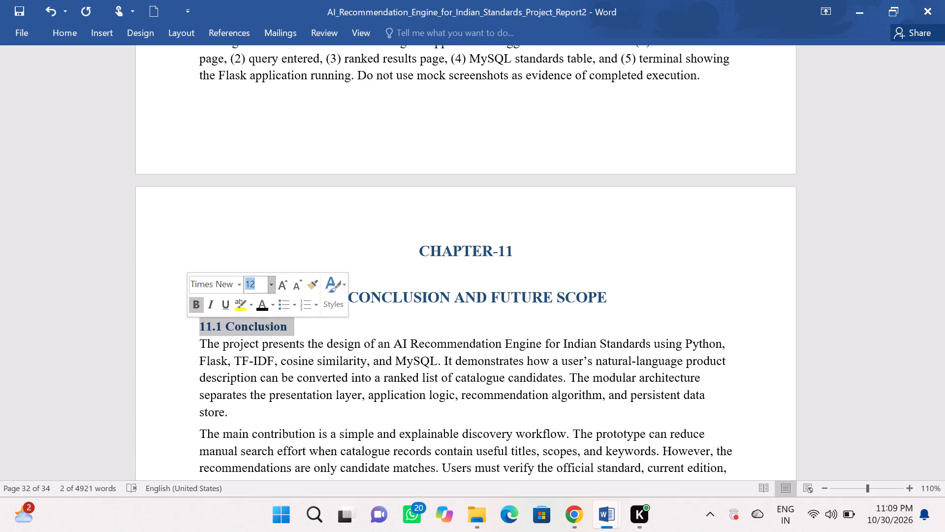
pyautogui.press('BackSpace')
pyautogui.press('1')
pyautogui.press('4')
pyautogui.press('Return')
# Indent the first line of the opening paragraph under "11.1 Conclusion" with eight spaces.
pyautogui.click(208, 355)
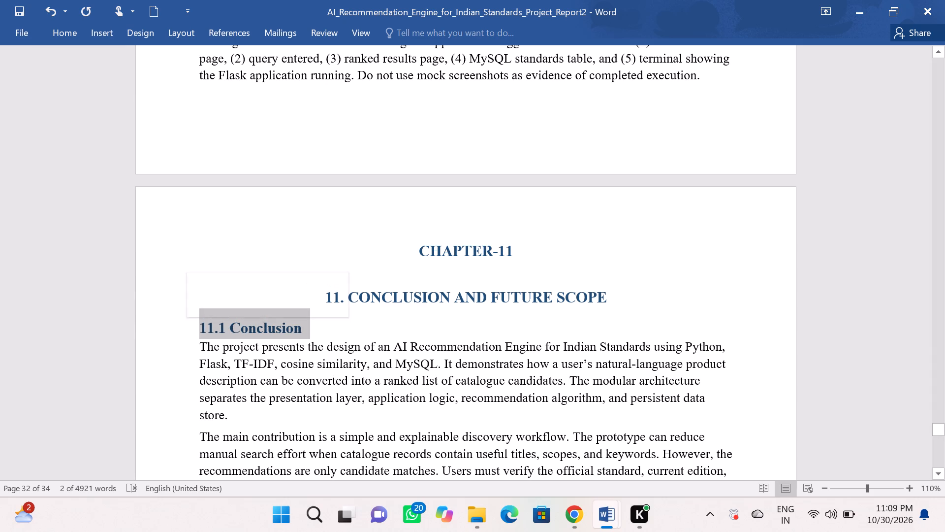
pyautogui.click(203, 351)
pyautogui.press('space')
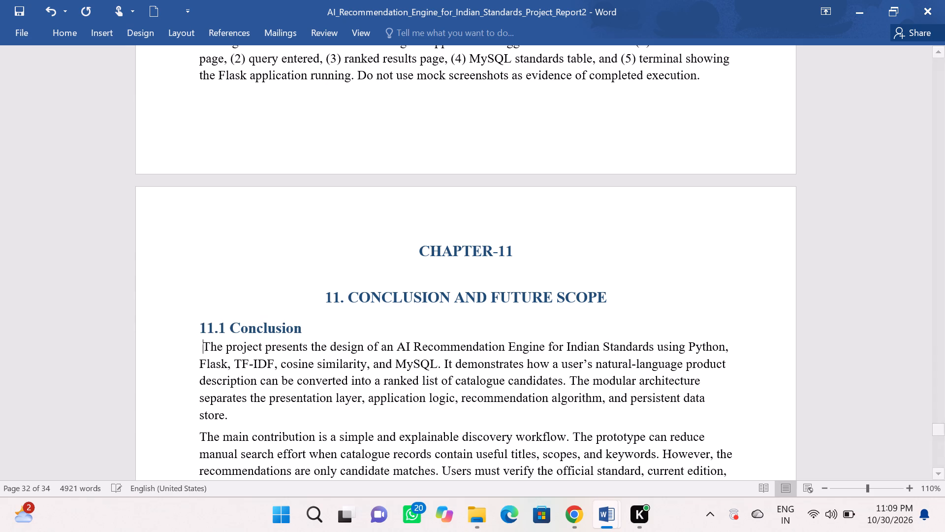
pyautogui.press('space')
pyautogui.press('space')
pyautogui.press('space')
pyautogui.press('space')
pyautogui.press('space')
pyautogui.press('space')
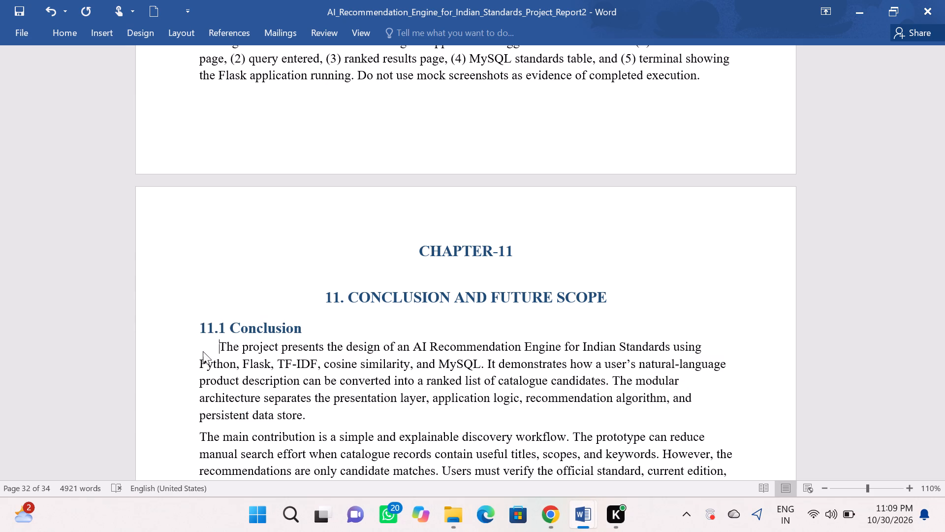
pyautogui.press('space')
# Set the "11.2 Future Scope" heading to font size 14.
pyautogui.scroll(-1, 203, 351)
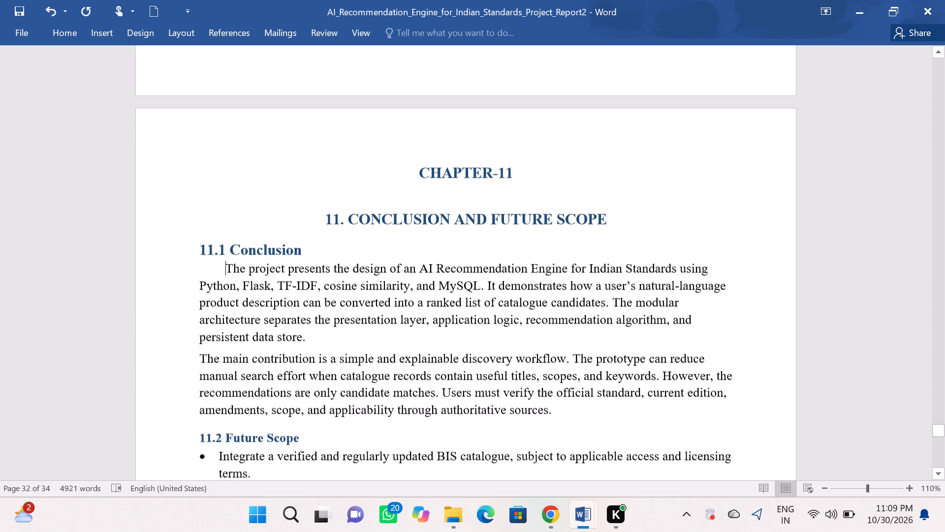
pyautogui.scroll(-1, 203, 351)
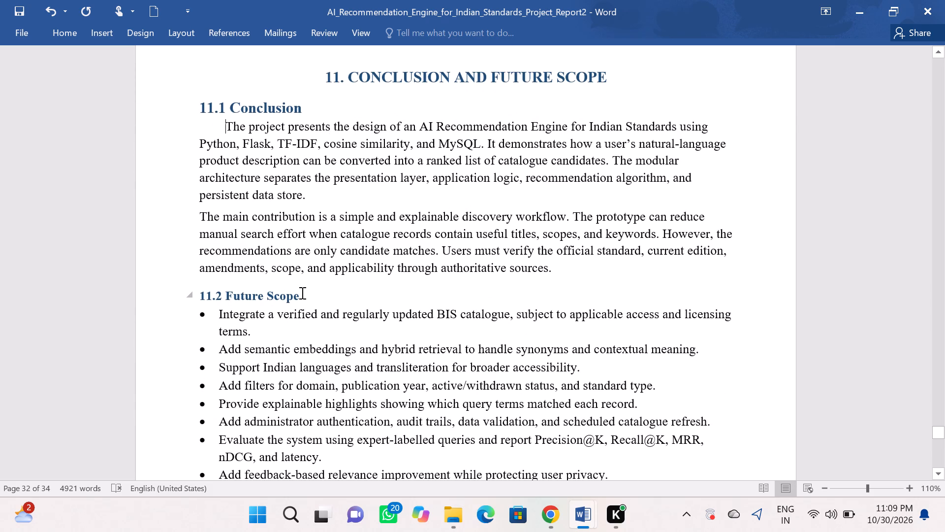
pyautogui.click(301, 293)
pyautogui.moveTo(301, 293); pyautogui.dragTo(174, 299)
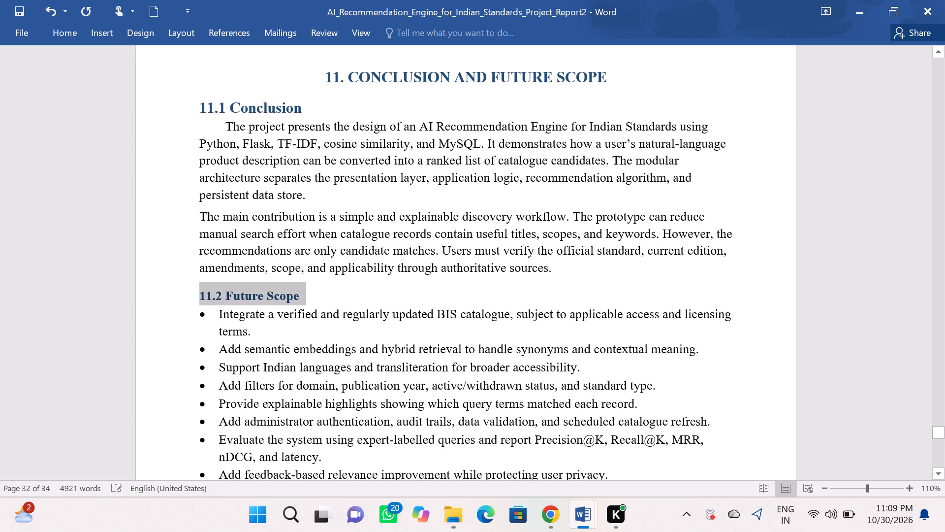
pyautogui.click(247, 255)
pyautogui.press('BackSpace')
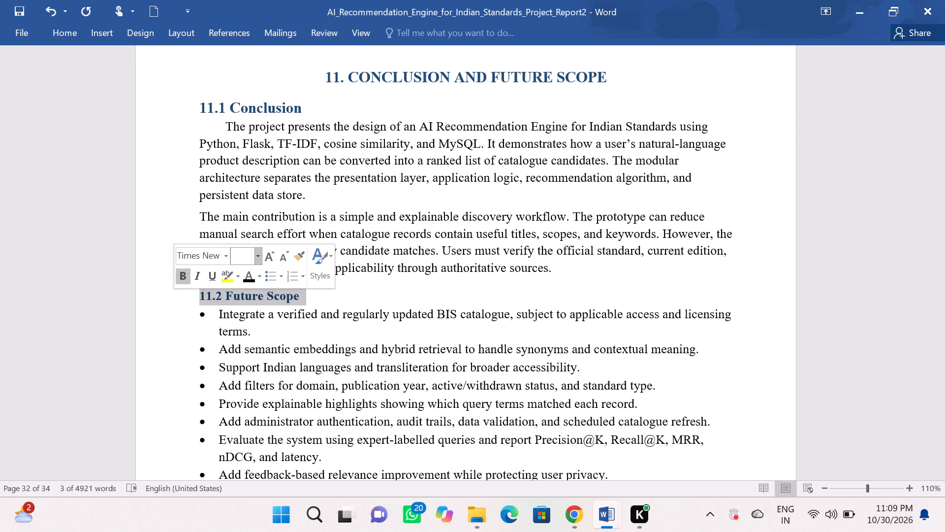
pyautogui.press('1')
pyautogui.press('4')
pyautogui.press('Return')
# Set the line spacing of the "11.2 Future Scope" heading and its whole bulleted list to 1.5.
pyautogui.scroll(-3, 280, 311)
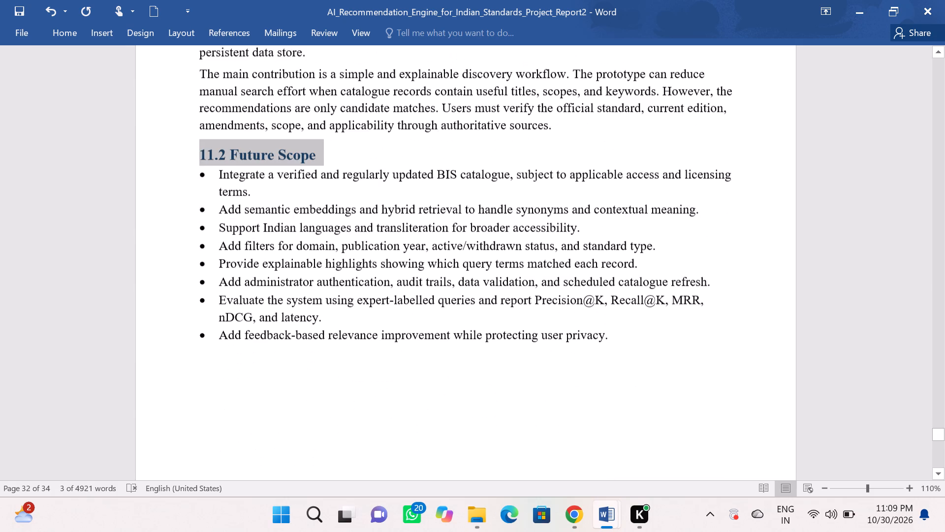
pyautogui.rightClick(280, 311)
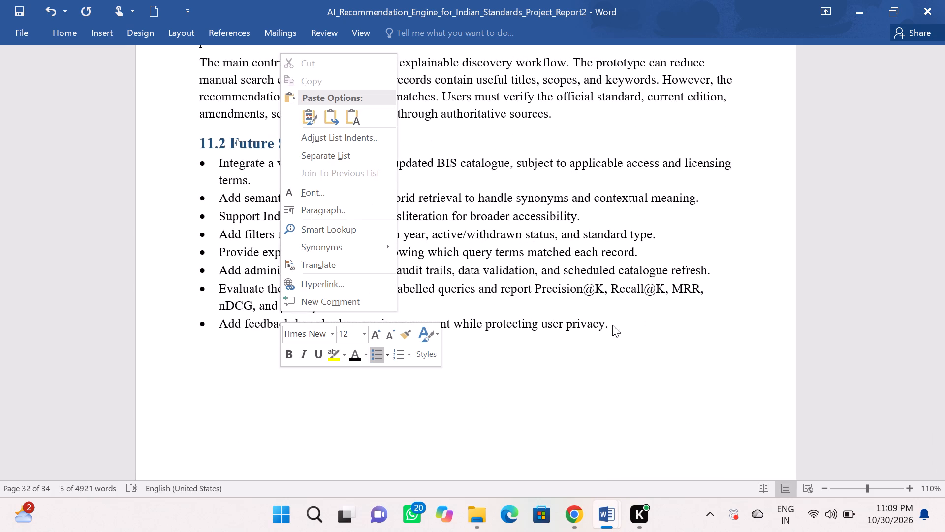
pyautogui.click(612, 325)
pyautogui.click(612, 325)
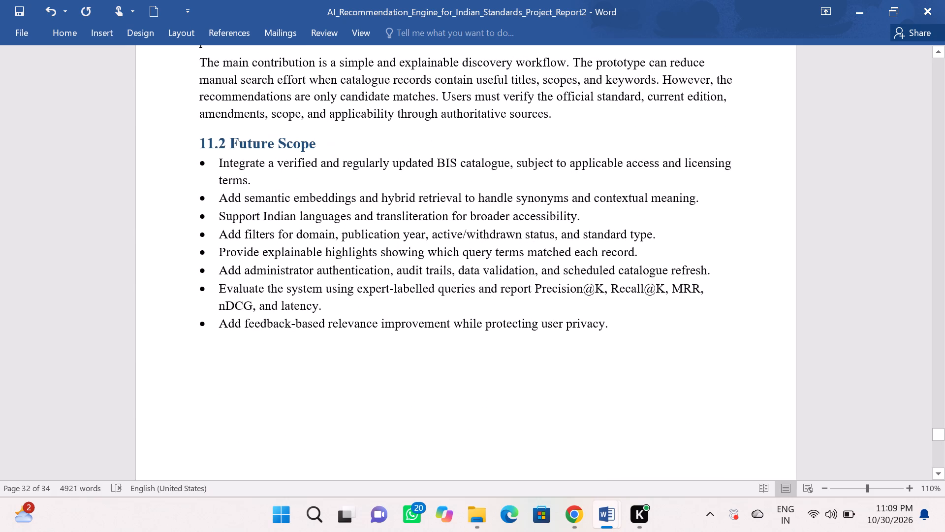
pyautogui.moveTo(198, 145); pyautogui.dragTo(547, 284)
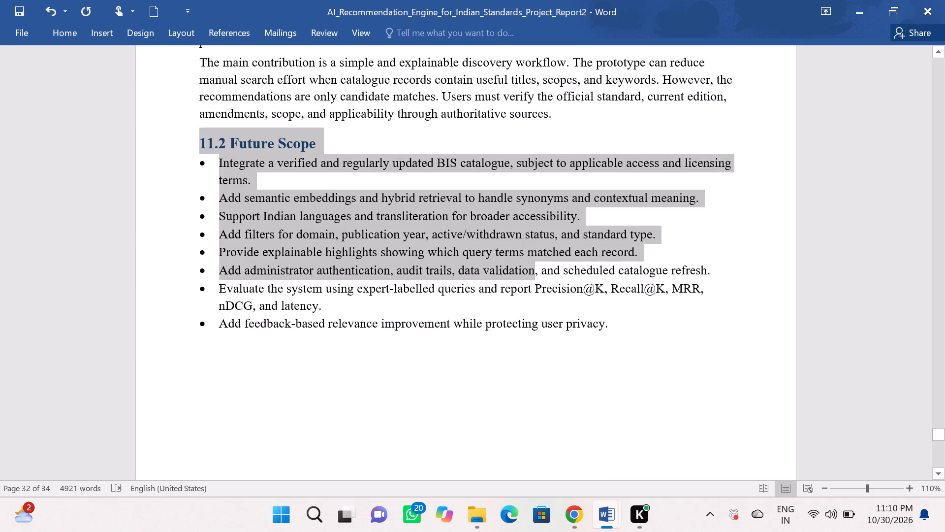
pyautogui.moveTo(547, 284); pyautogui.dragTo(608, 328)
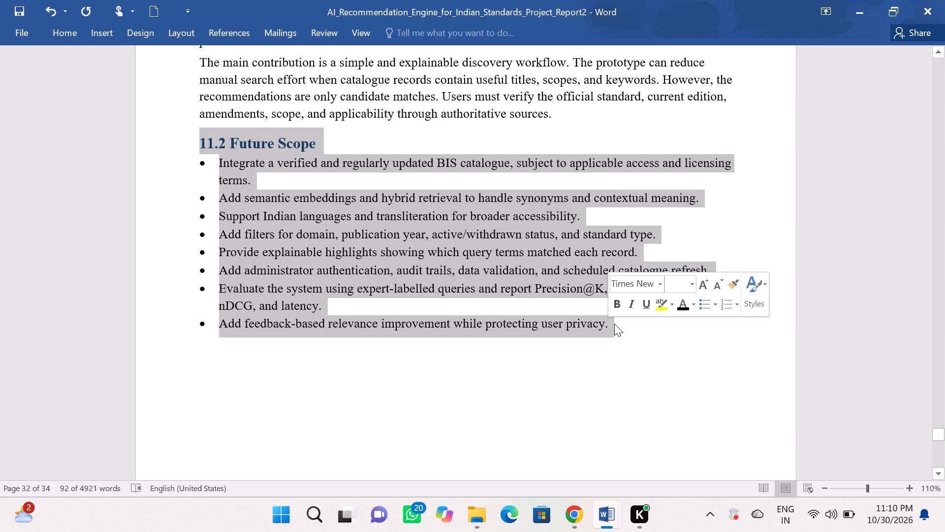
pyautogui.click(46, 33)
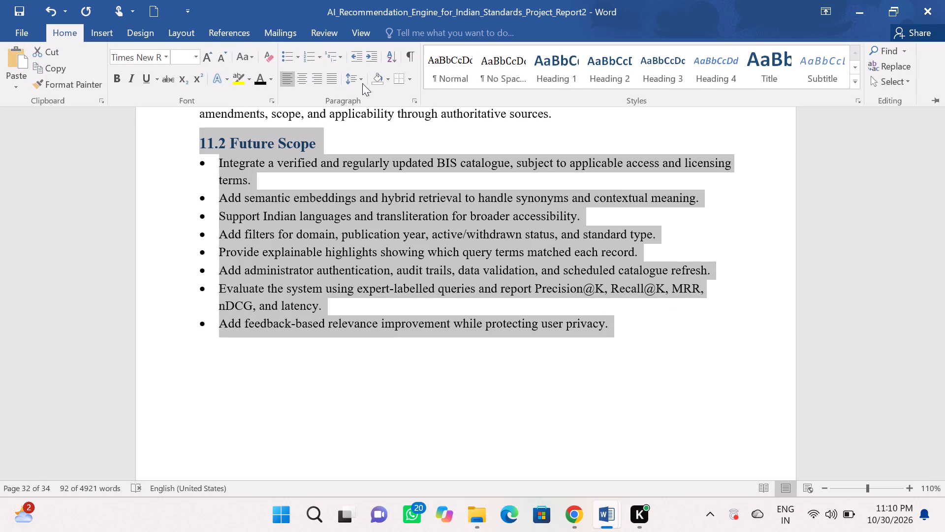
pyautogui.click(362, 83)
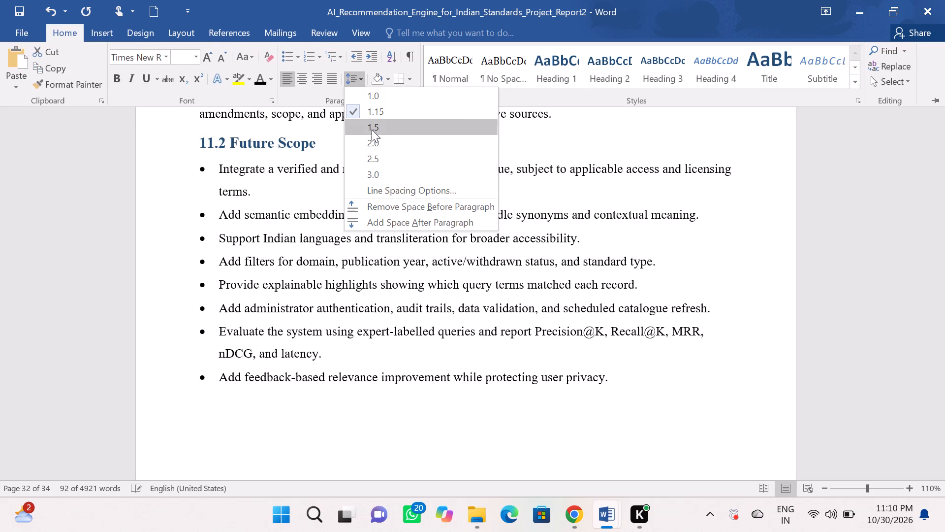
pyautogui.click(372, 130)
pyautogui.click(339, 185)
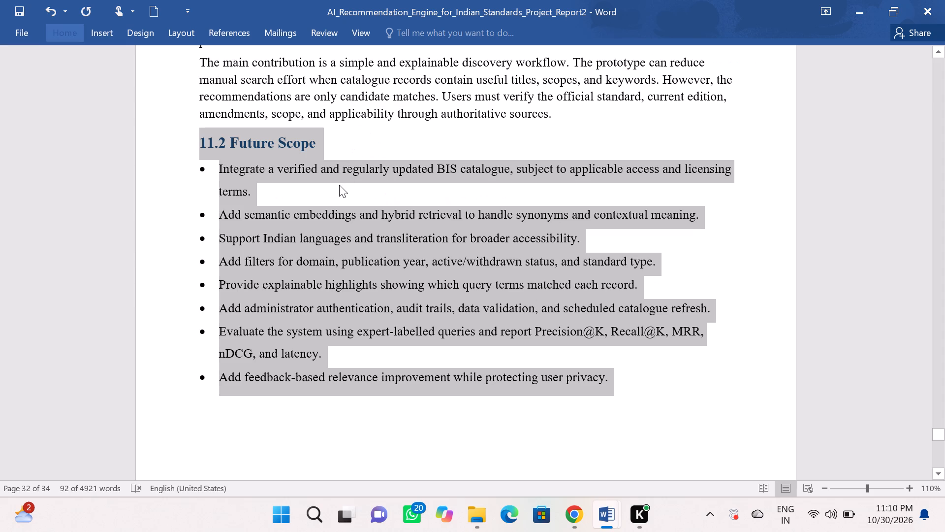
pyautogui.click(378, 159)
# Review Chapter 11, the references and Appendices A and B for formatting that still needs adjusting.
pyautogui.scroll(2, 378, 159)
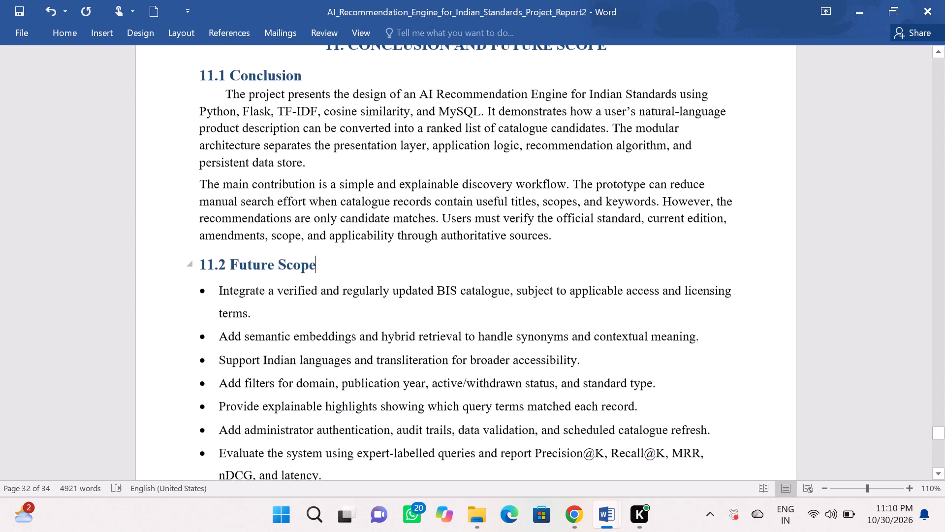
pyautogui.scroll(-3, 378, 159)
pyautogui.scroll(5, 378, 159)
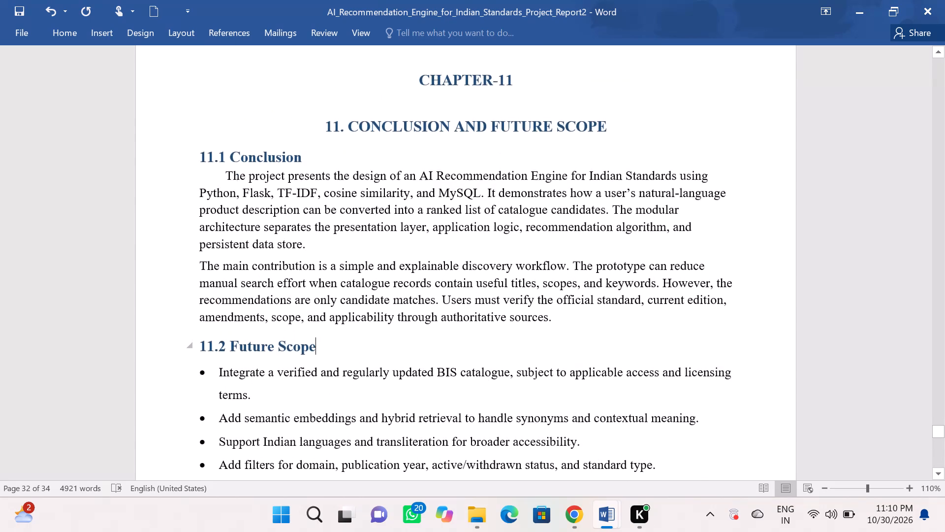
pyautogui.scroll(1, 378, 159)
pyautogui.scroll(-12, 378, 159)
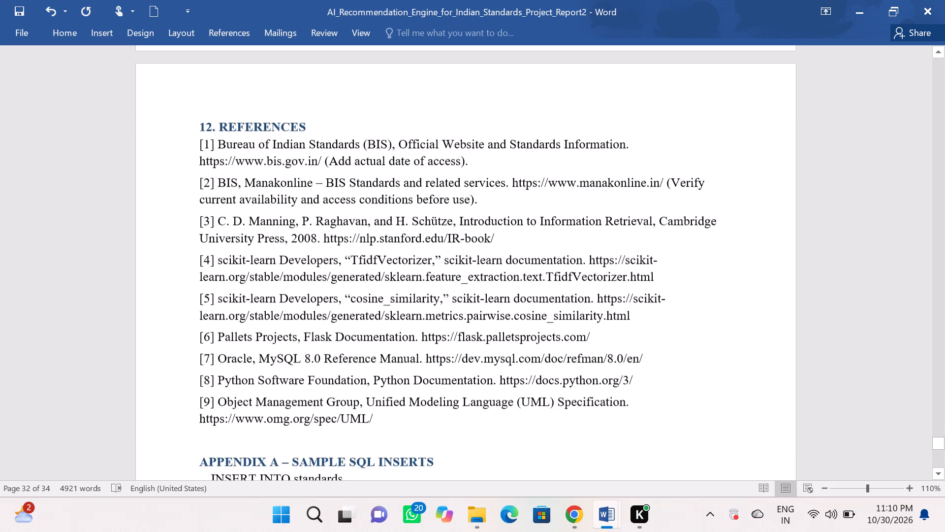
pyautogui.scroll(-12, 378, 159)
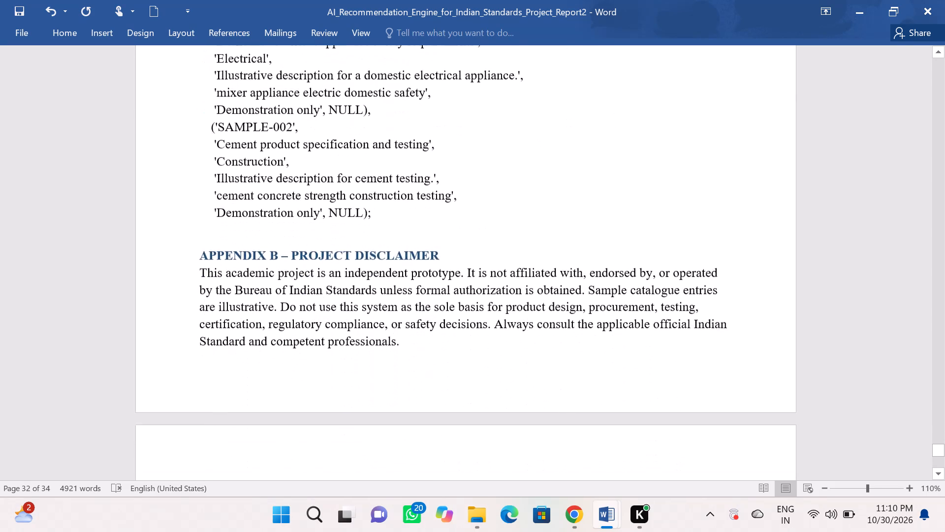
pyautogui.scroll(-5, 378, 159)
pyautogui.scroll(8, 378, 159)
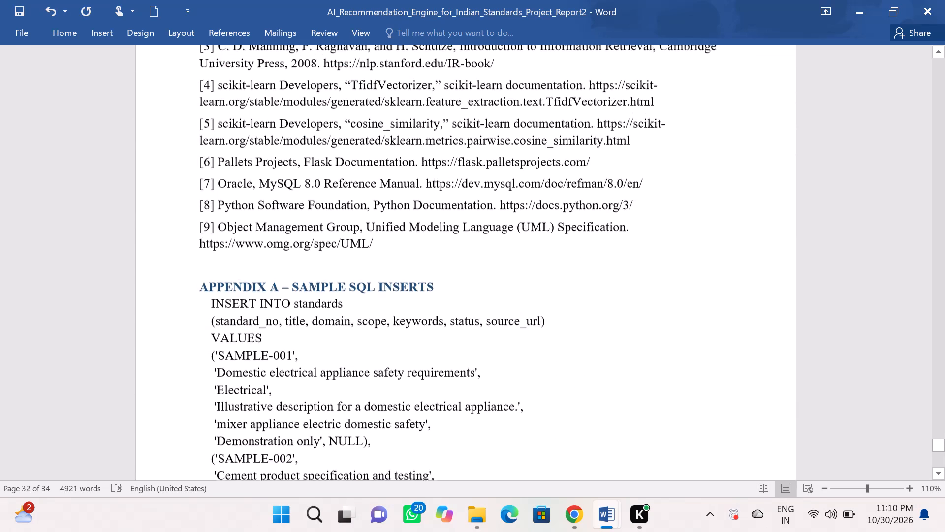
pyautogui.scroll(3, 378, 159)
pyautogui.scroll(-1, 336, 327)
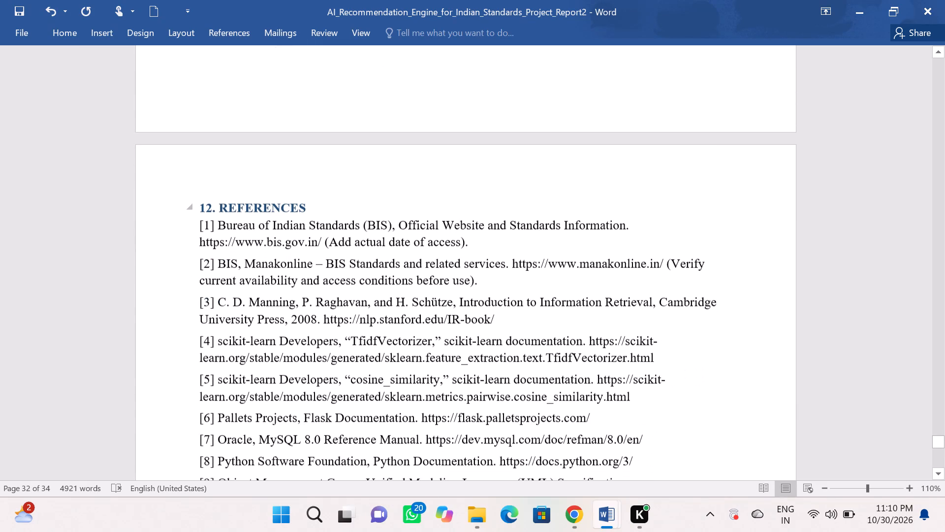
# Examine the "11.2 Future Scope" list, the references and the appendices for headings that still need formatting.
pyautogui.click(313, 207)
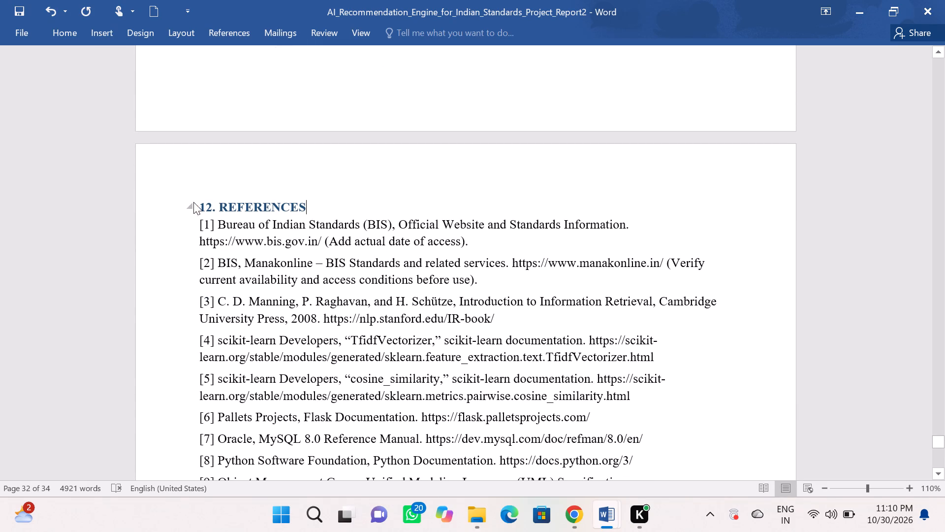
pyautogui.scroll(9, 308, 204)
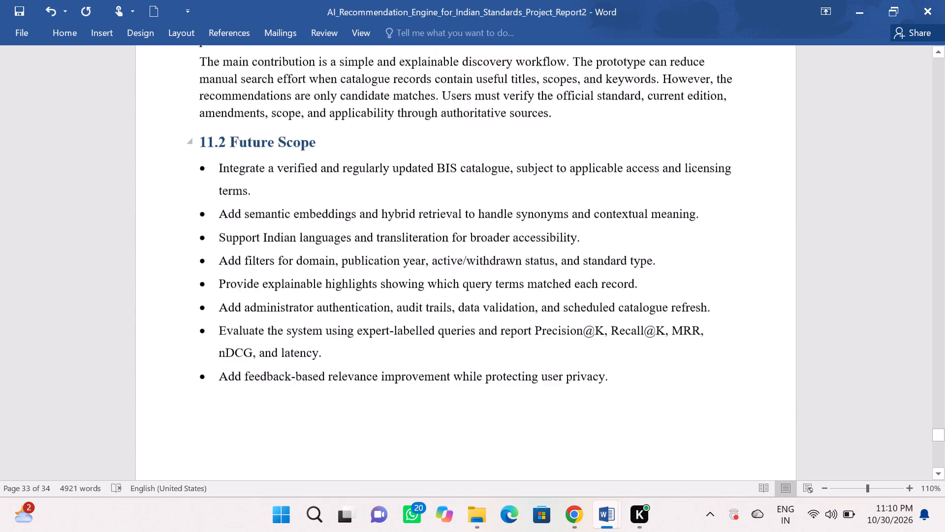
pyautogui.scroll(1, 308, 204)
pyautogui.scroll(-7, 308, 204)
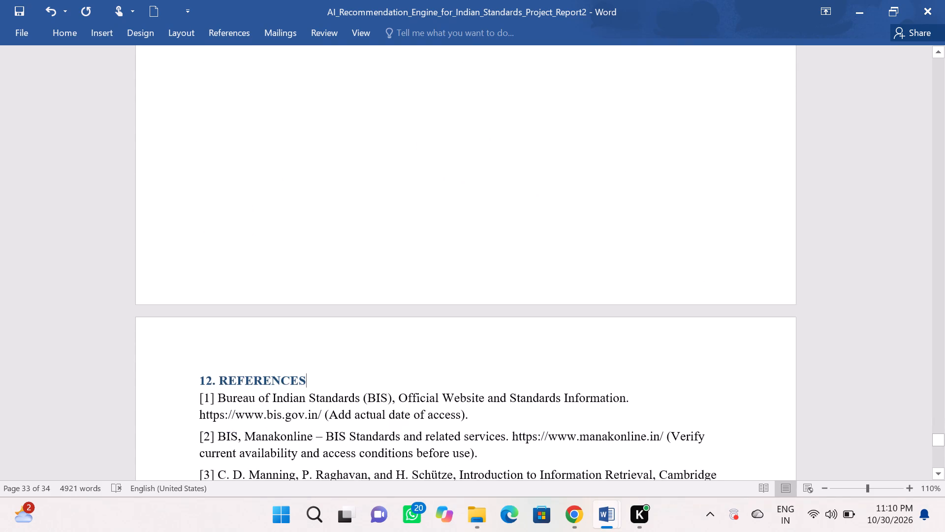
pyautogui.scroll(-11, 205, 375)
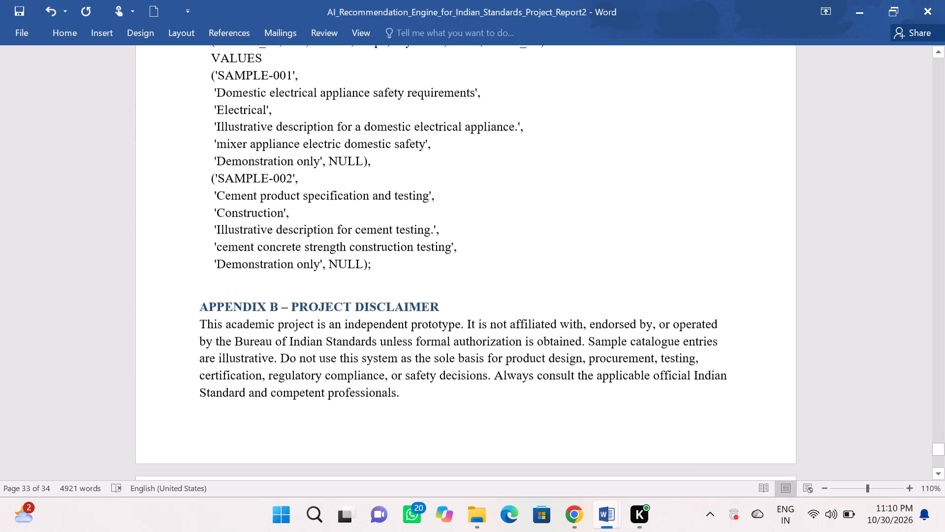
pyautogui.scroll(-2, 205, 375)
pyautogui.scroll(7, 205, 375)
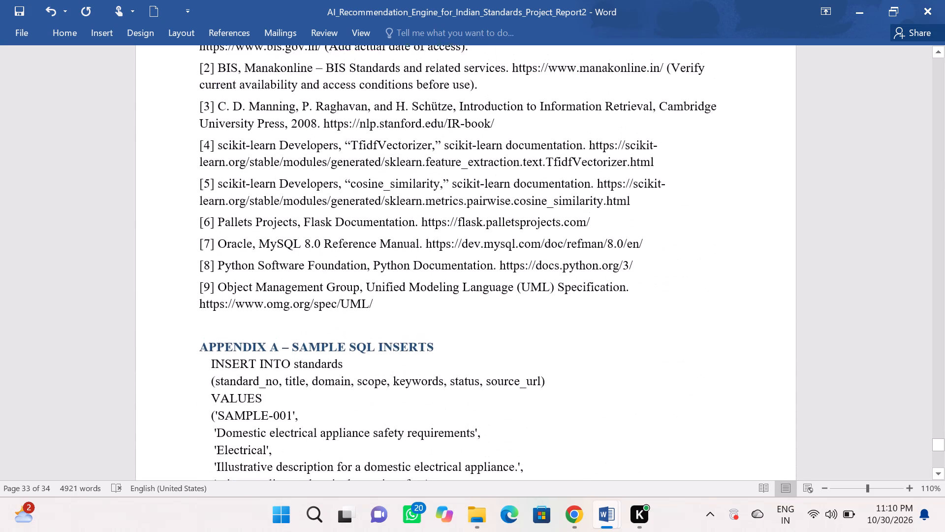
# Insert the line "CHAPTER-12" as its own heading above "12. REFERENCES".
pyautogui.scroll(2, 205, 375)
pyautogui.click(215, 242)
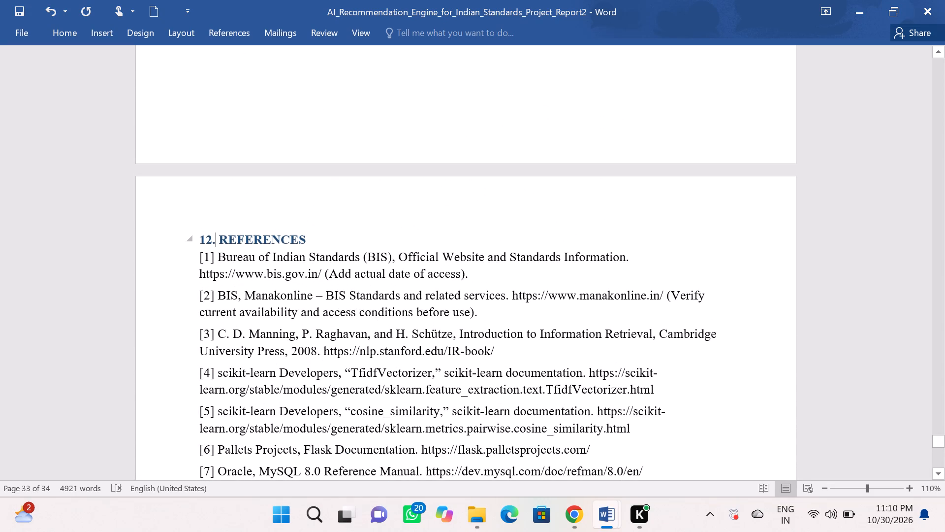
pyautogui.press('Left')
pyautogui.press('Left')
pyautogui.press('Left')
pyautogui.write('CHAPTER')
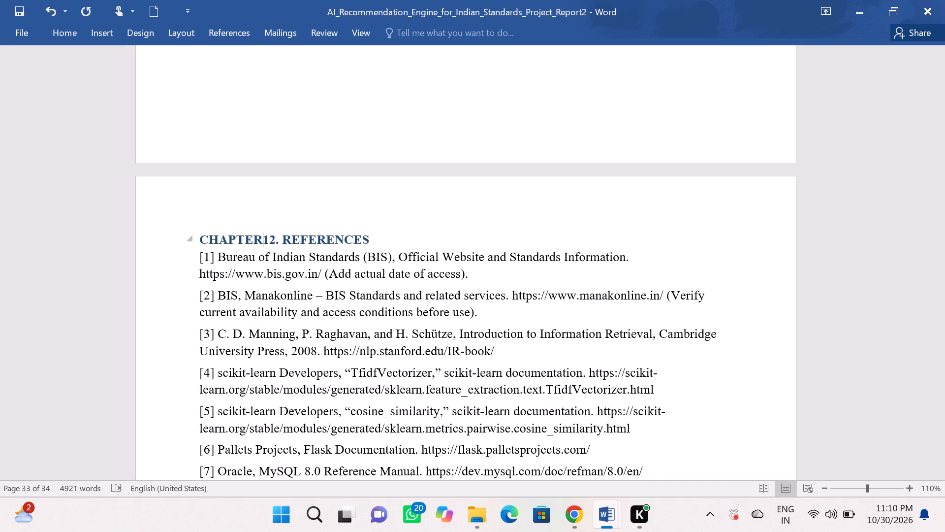
pyautogui.press('space')
pyautogui.write('12')
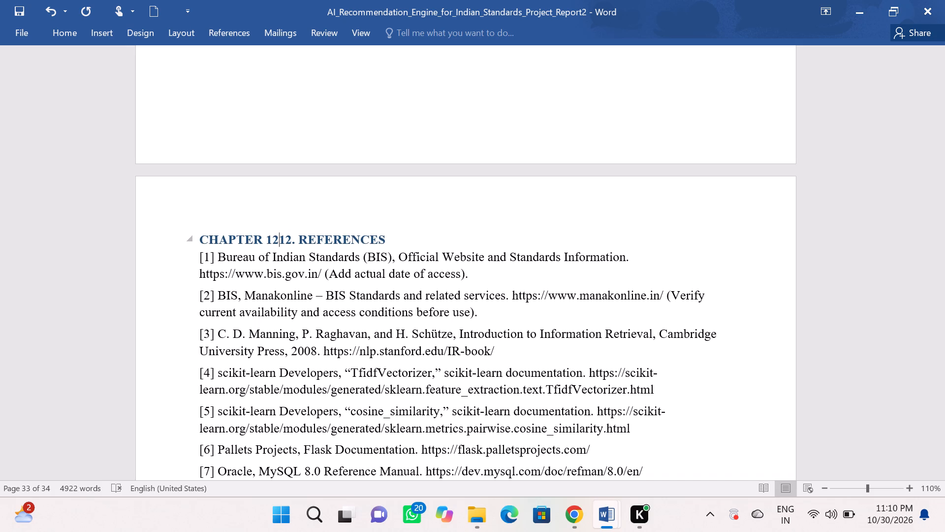
pyautogui.press('BackSpace')
pyautogui.press('BackSpace')
pyautogui.press('BackSpace')
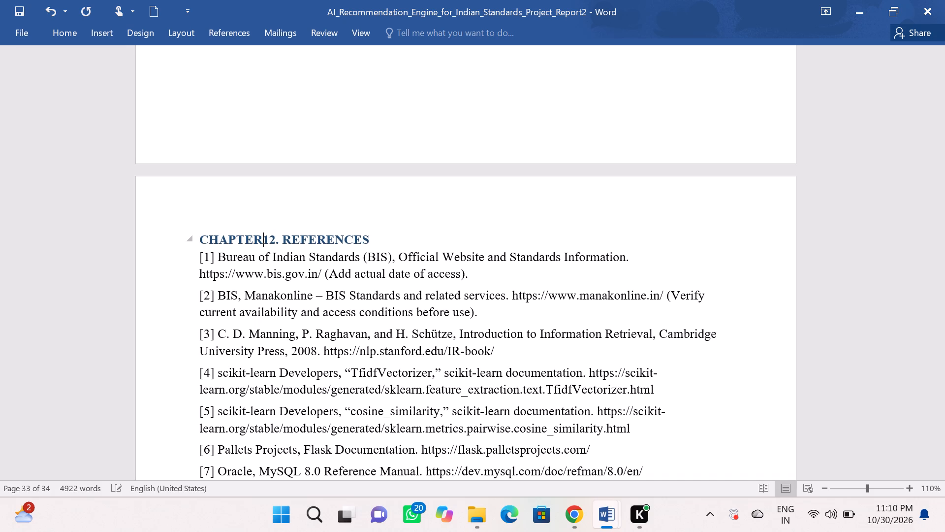
pyautogui.write('-12')
pyautogui.press('Return')
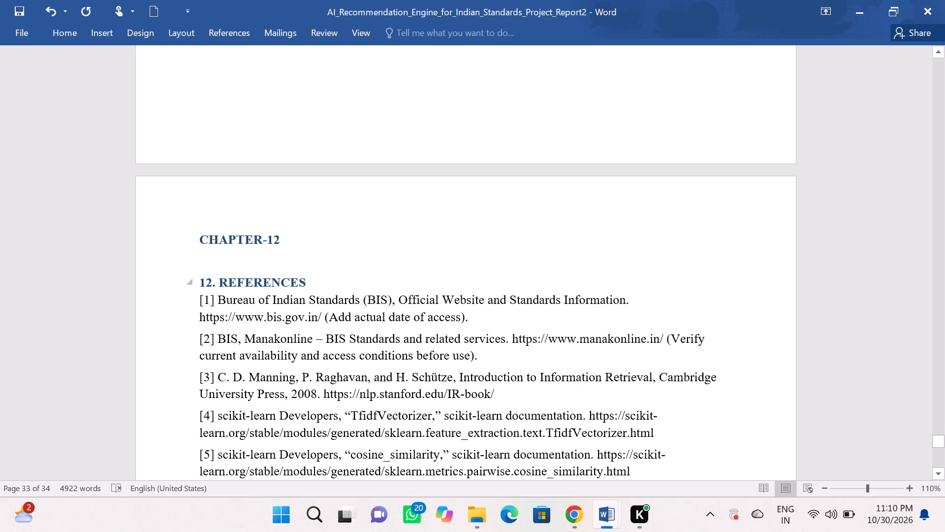
# Center the "CHAPTER-12" and "12. REFERENCES" headings.
pyautogui.moveTo(309, 279); pyautogui.dragTo(166, 212)
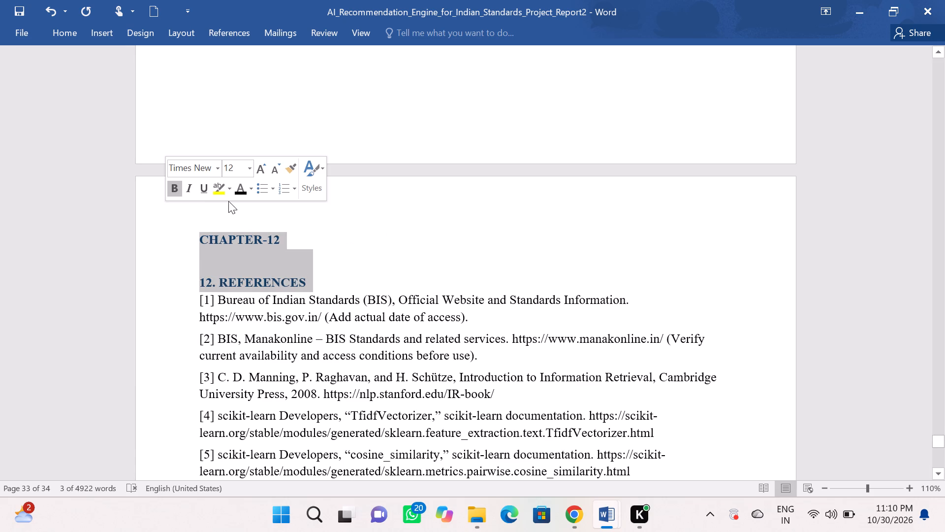
pyautogui.click(57, 29)
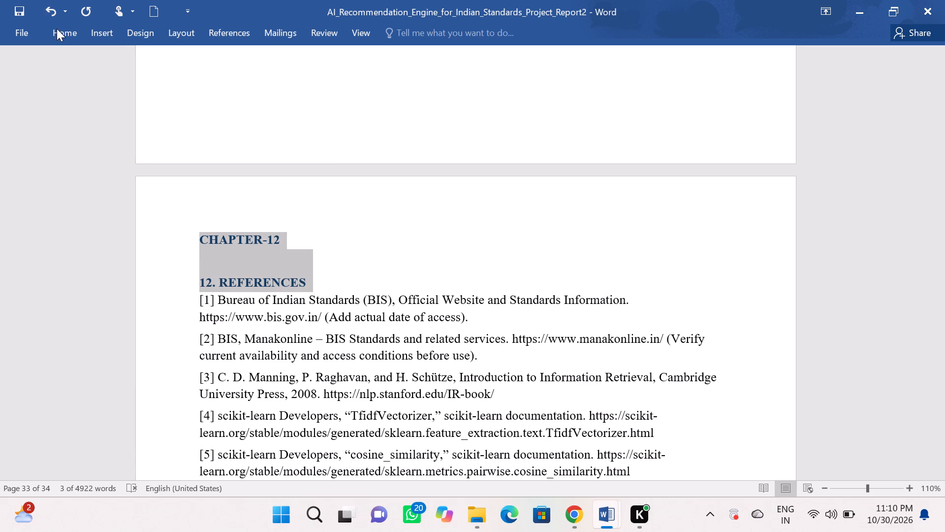
pyautogui.click(297, 74)
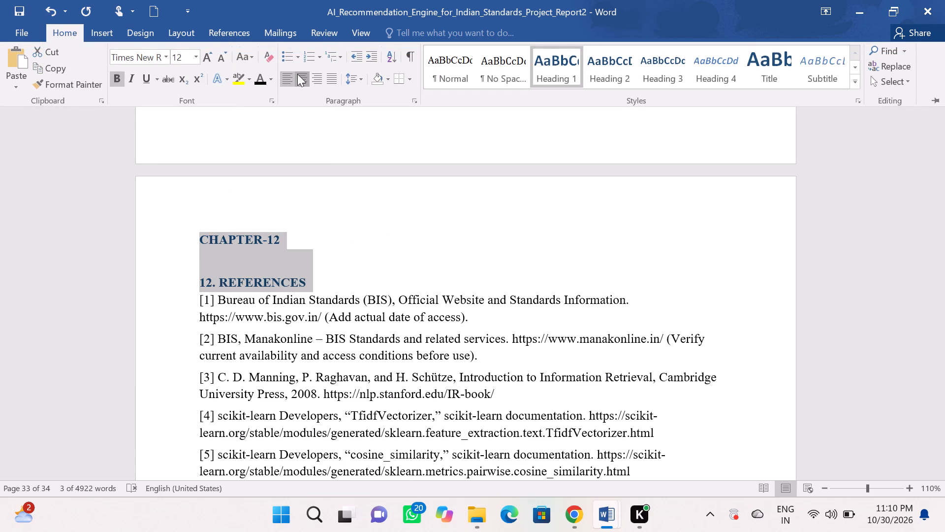
pyautogui.click(330, 176)
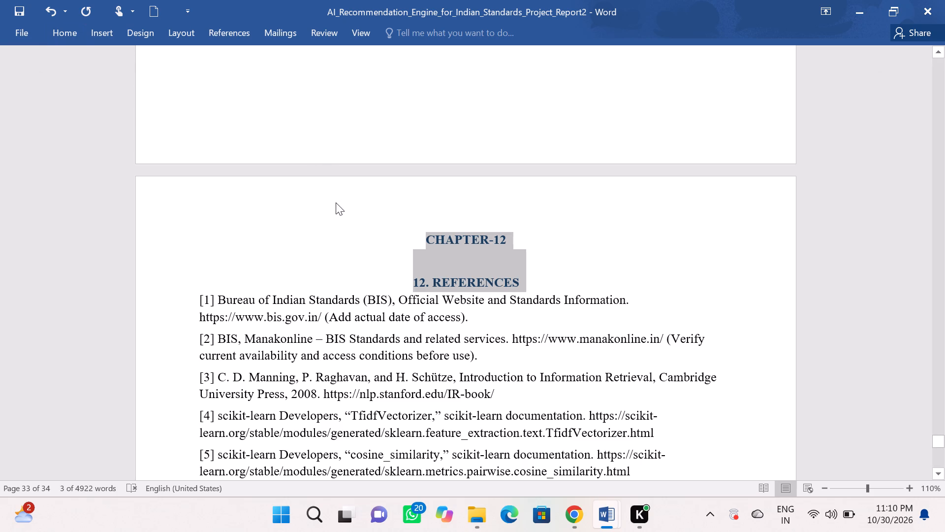
pyautogui.click(337, 209)
# Add a blank line between the "12. REFERENCES" heading and reference [1].
pyautogui.scroll(-2, 337, 209)
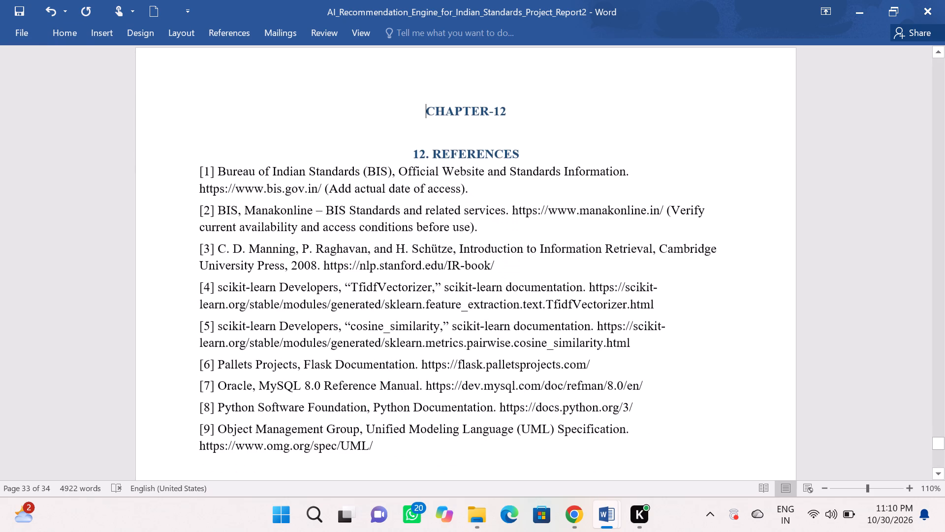
pyautogui.click(529, 151)
pyautogui.press('Return')
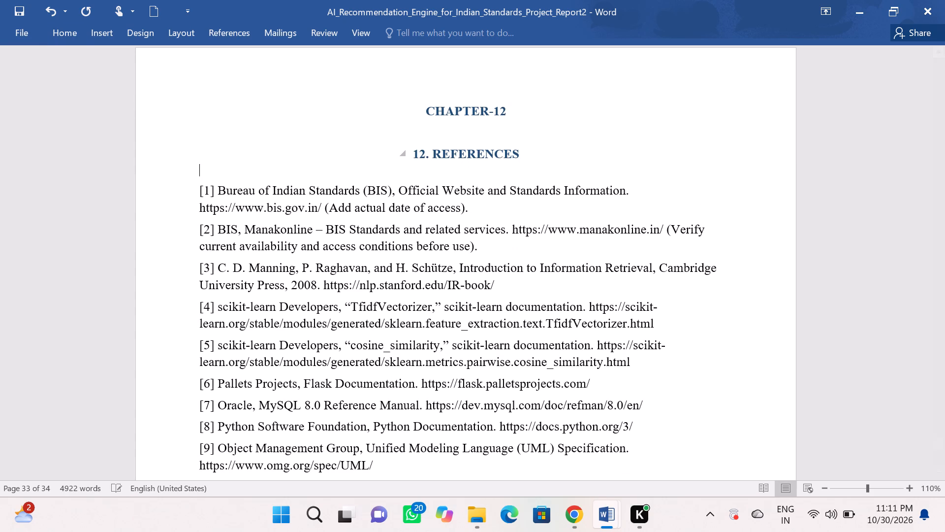
# Set the line spacing of references [1] to [9] to 1.5.
pyautogui.scroll(-1, 529, 151)
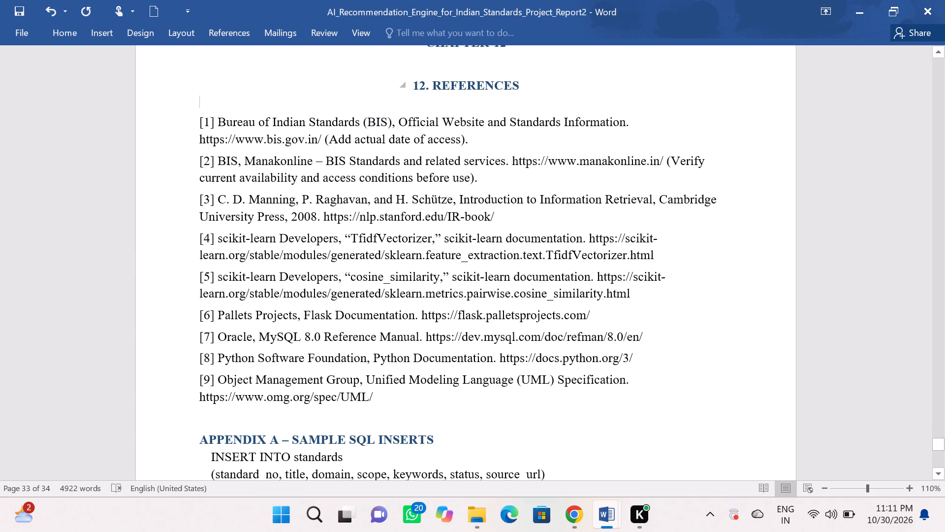
pyautogui.moveTo(386, 400); pyautogui.dragTo(188, 136)
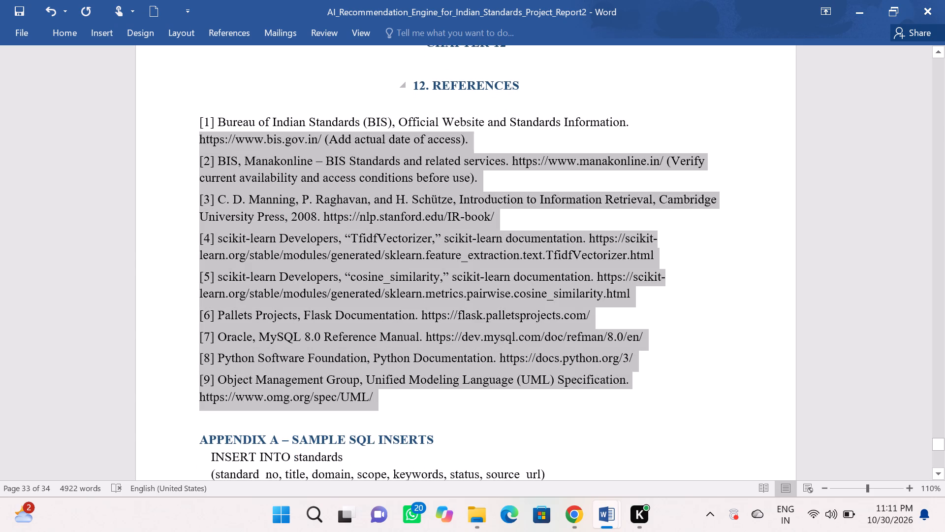
pyautogui.moveTo(188, 136); pyautogui.dragTo(184, 119)
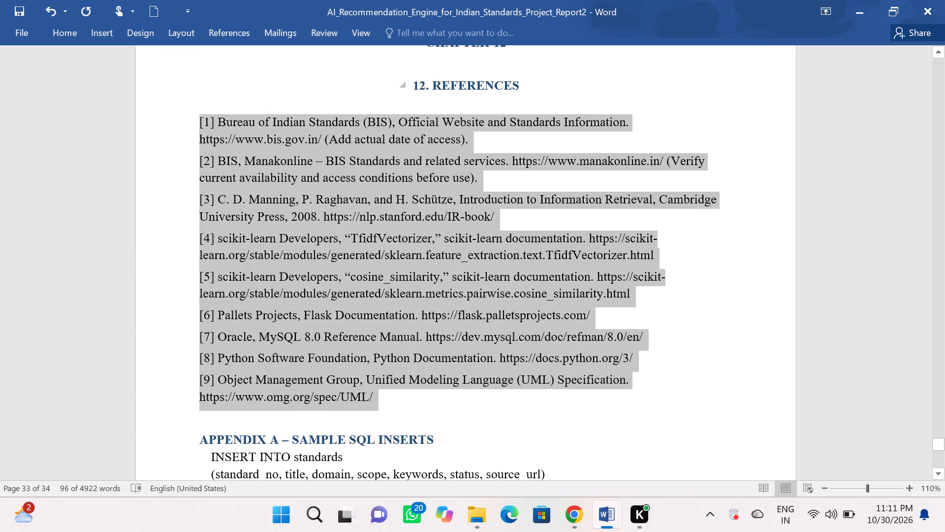
pyautogui.click(51, 27)
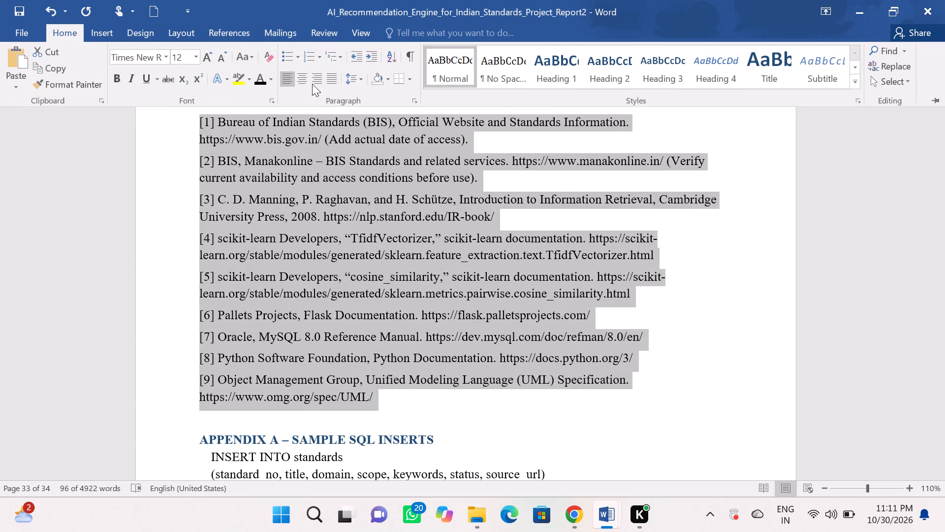
pyautogui.click(349, 82)
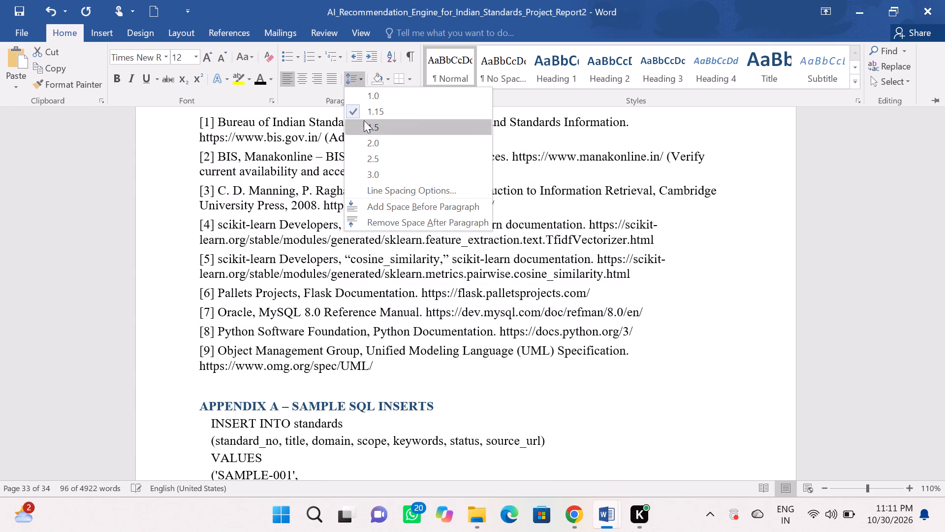
pyautogui.click(365, 119)
pyautogui.click(485, 147)
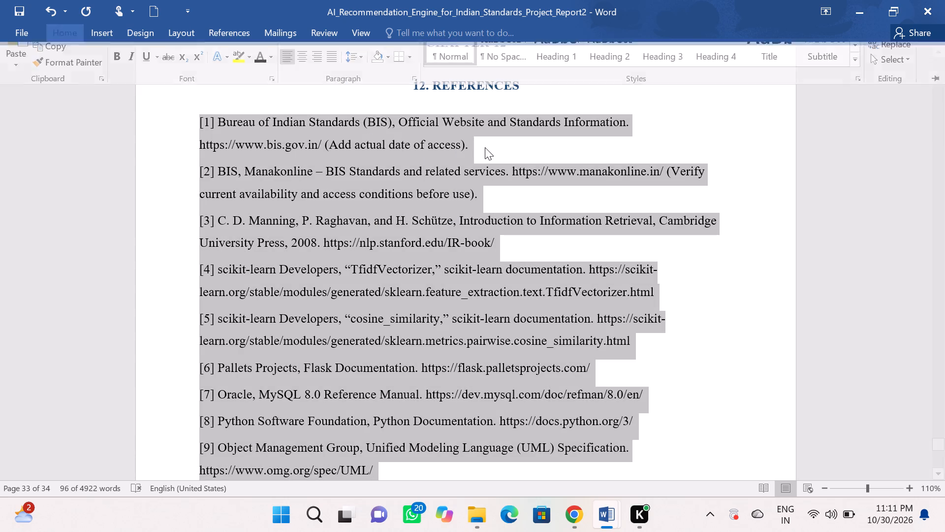
pyautogui.scroll(1, 485, 147)
pyautogui.click(584, 150)
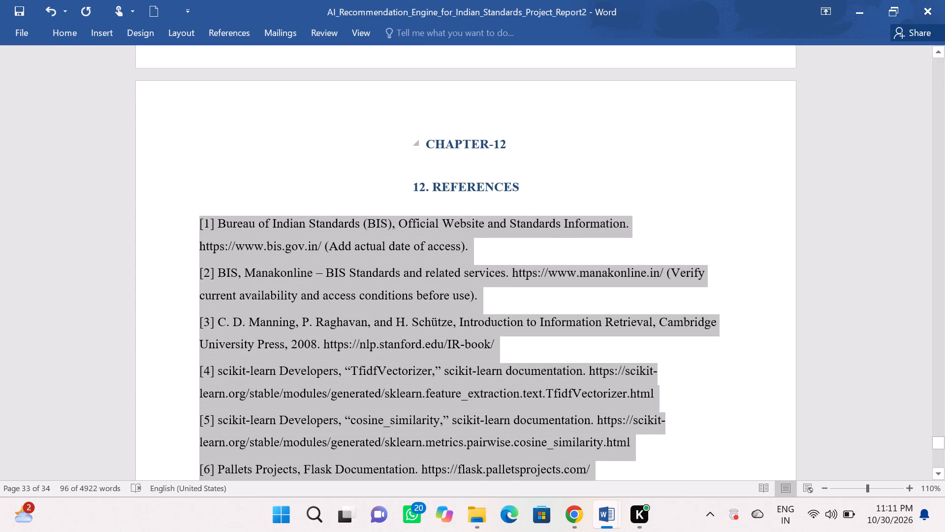
# Set the "APPENDIX A – SAMPLE SQL INSERTS" heading to font size 14.
pyautogui.scroll(-11, 584, 150)
pyautogui.scroll(2, 584, 150)
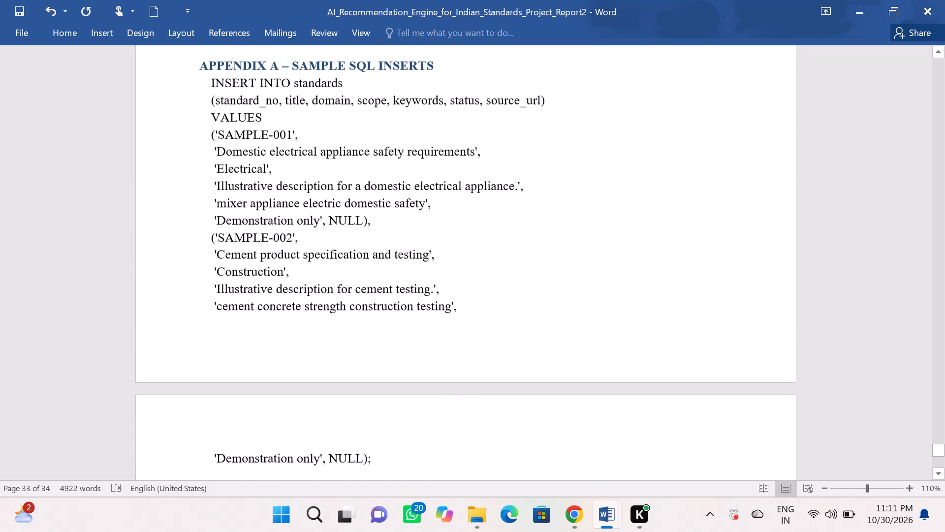
pyautogui.scroll(1, 584, 150)
pyautogui.click(439, 155)
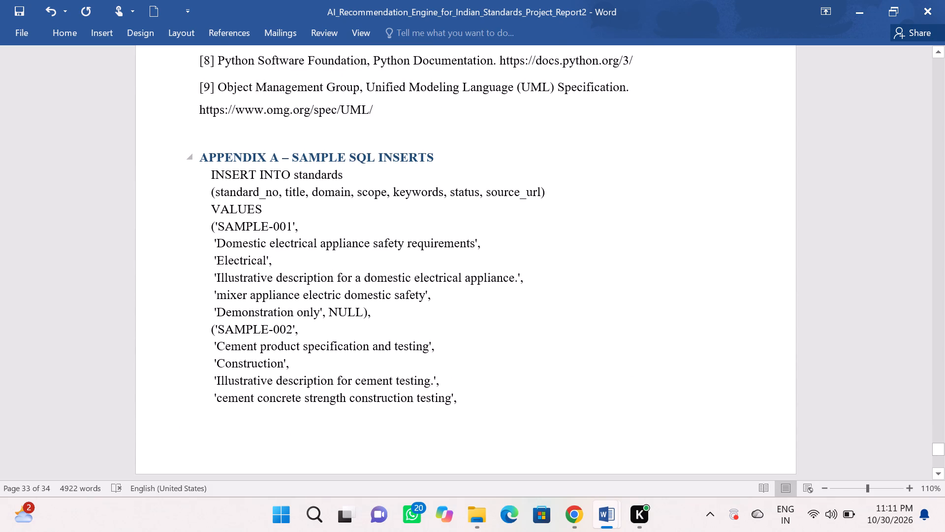
pyautogui.click(447, 151)
pyautogui.moveTo(447, 151); pyautogui.dragTo(132, 164)
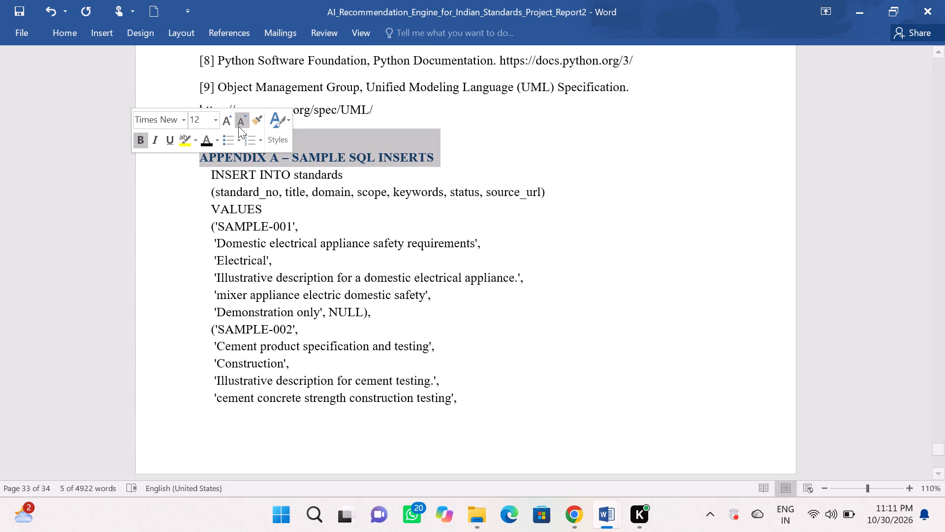
pyautogui.click(200, 122)
pyautogui.press('BackSpace')
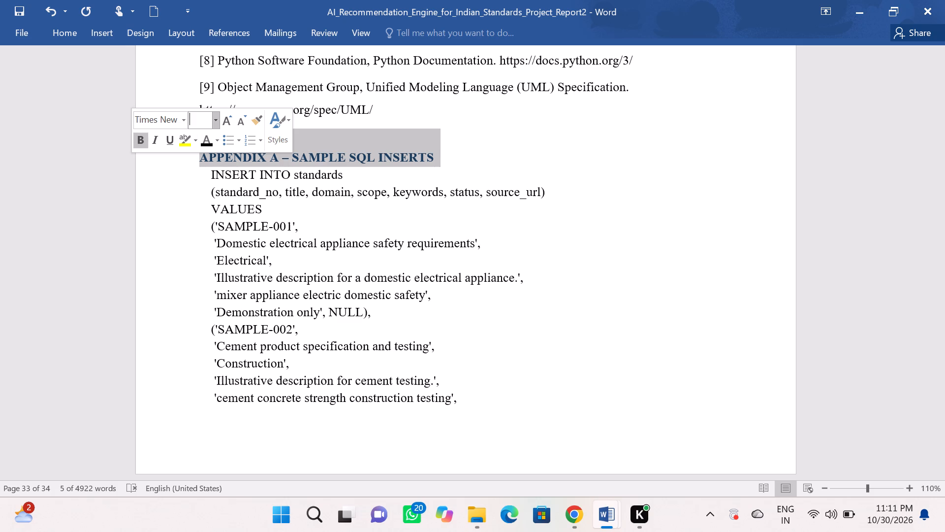
pyautogui.write('14')
pyautogui.press('Return')
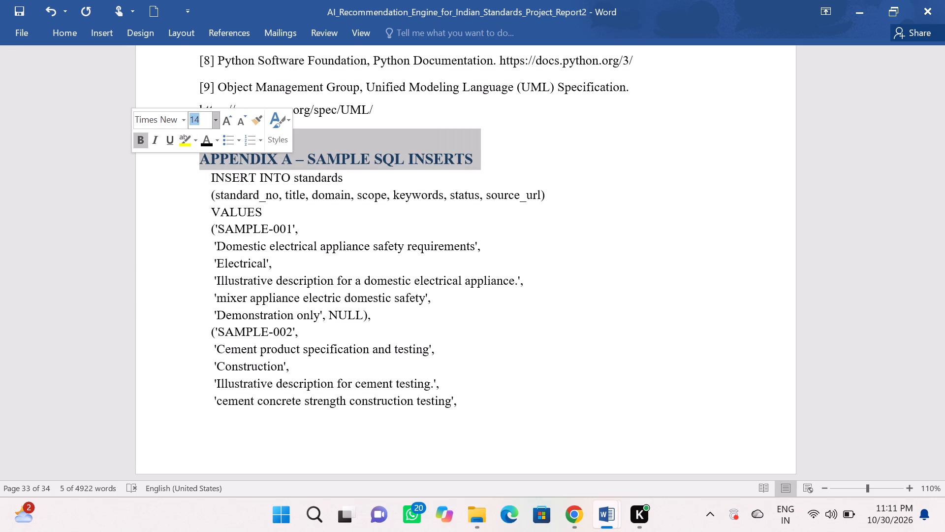
pyautogui.click(156, 178)
# Set the "APPENDIX B – PROJECT DISCLAIMER" heading to font size 14.
pyautogui.scroll(-6, 156, 178)
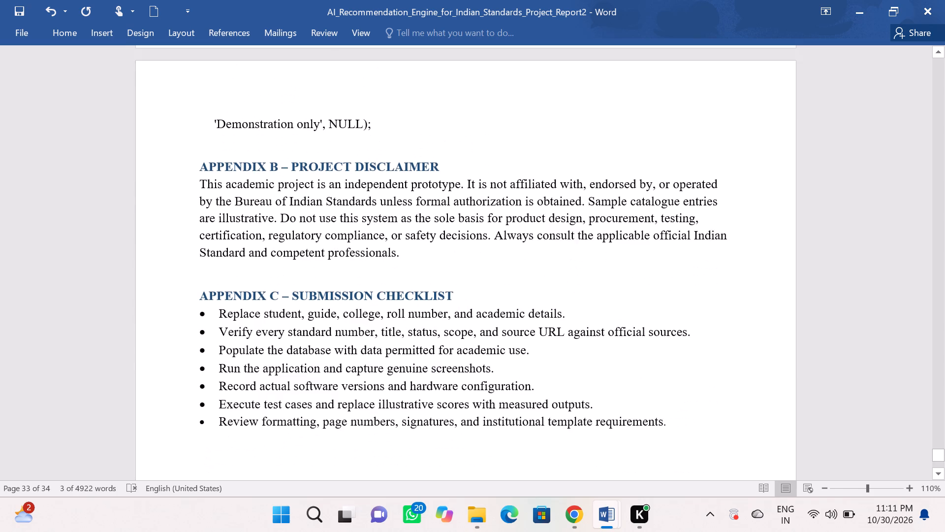
pyautogui.scroll(1, 156, 178)
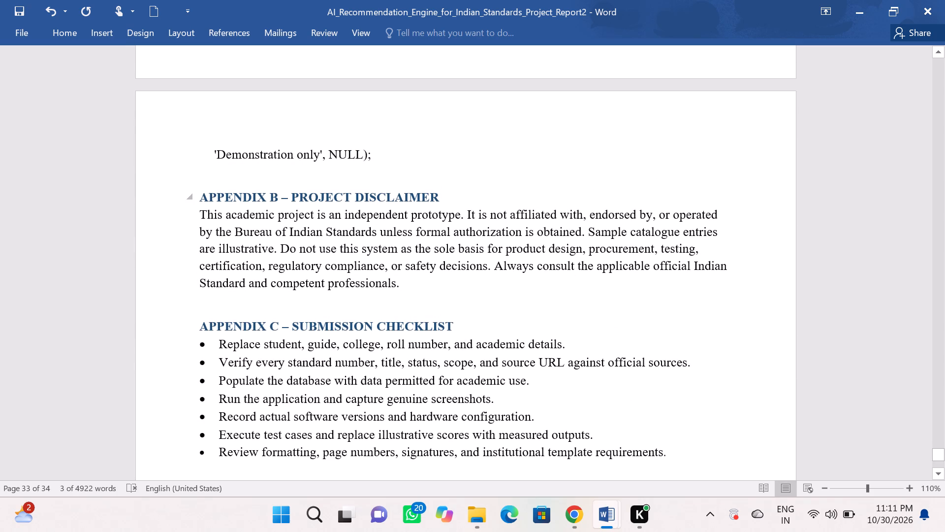
pyautogui.click(446, 197)
pyautogui.click(446, 197)
pyautogui.moveTo(446, 197); pyautogui.dragTo(196, 210)
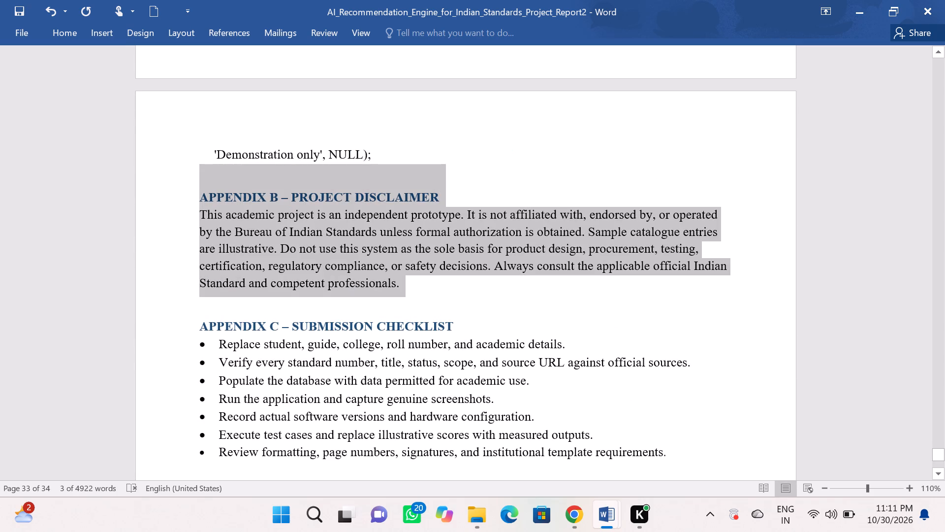
pyautogui.moveTo(196, 210); pyautogui.dragTo(197, 195)
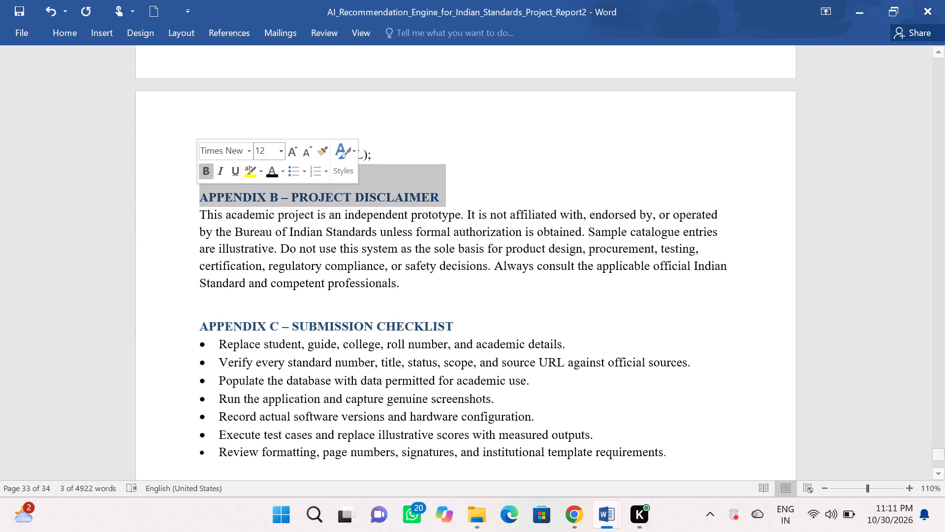
pyautogui.click(266, 151)
pyautogui.press('BackSpace')
pyautogui.write('14')
pyautogui.press('Return')
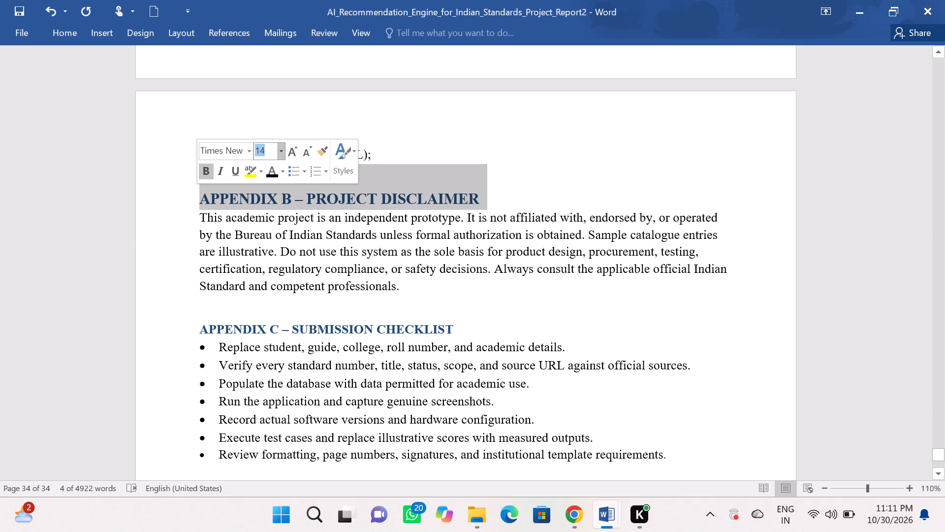
pyautogui.click(406, 281)
# Set the "APPENDIX C – SUBMISSION CHECKLIST" heading to font size 14.
pyautogui.click(465, 330)
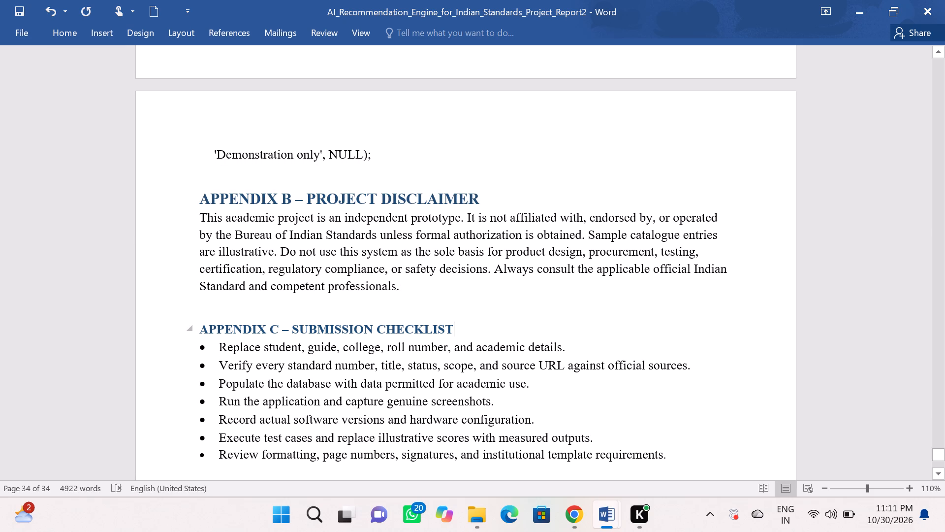
pyautogui.moveTo(465, 330); pyautogui.dragTo(160, 336)
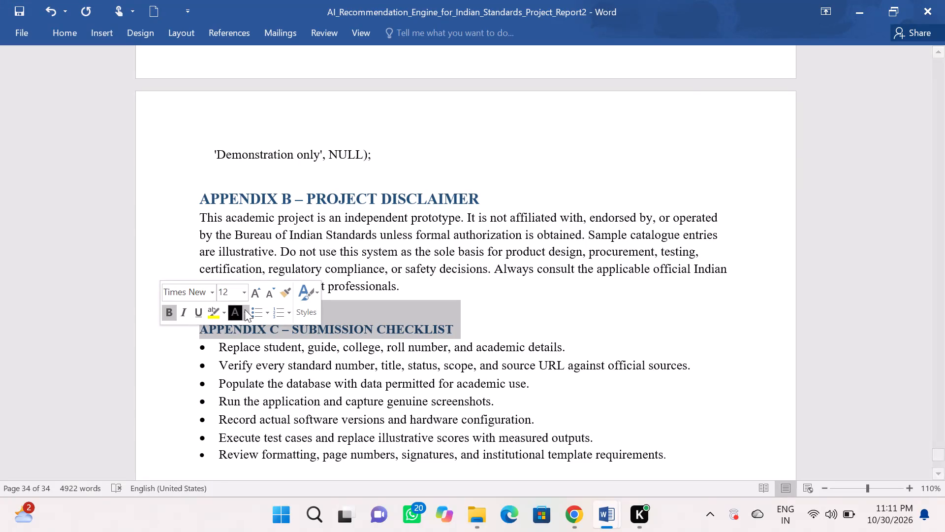
pyautogui.click(236, 297)
pyautogui.press('BackSpace')
pyautogui.write('14')
pyautogui.press('Return')
pyautogui.click(445, 287)
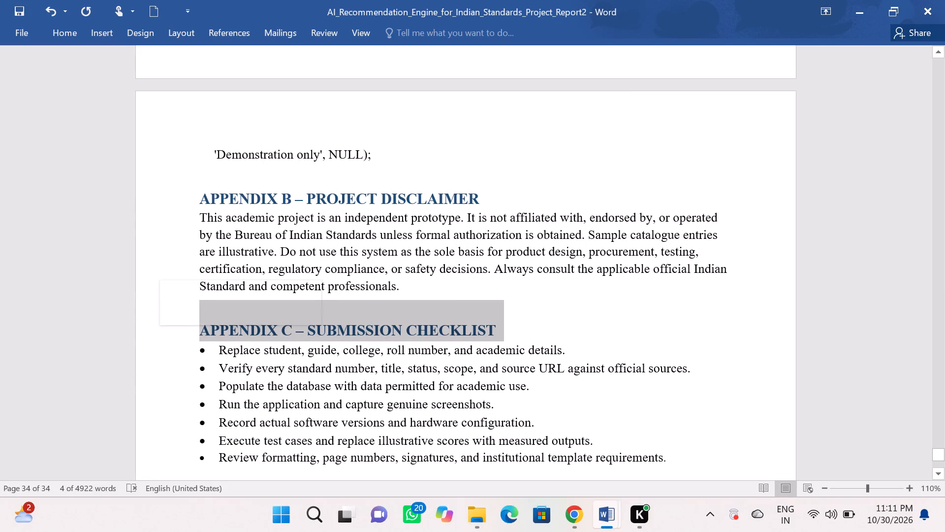
# Remove the gap above the Appendix A heading by joining it to reference [9] and splitting it back onto its own line.
pyautogui.scroll(-12, 445, 287)
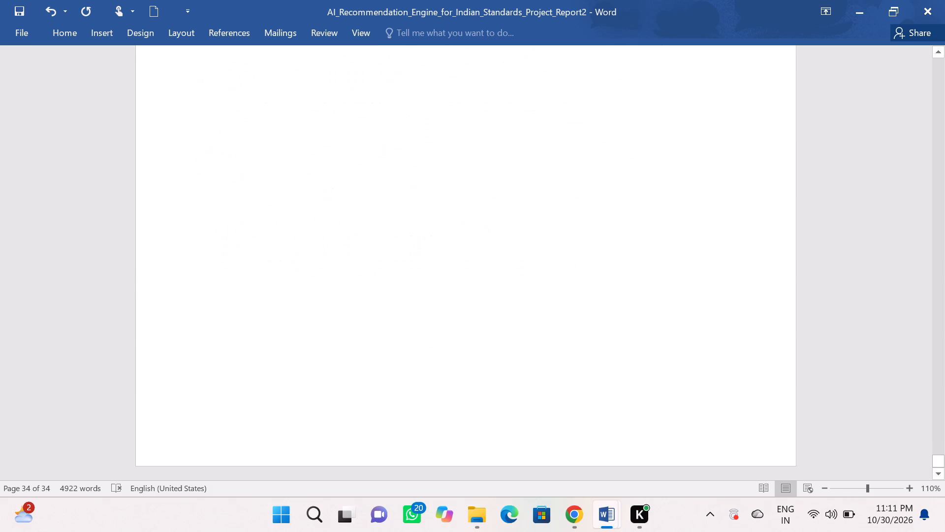
pyautogui.scroll(-4, 445, 287)
pyautogui.scroll(10, 445, 287)
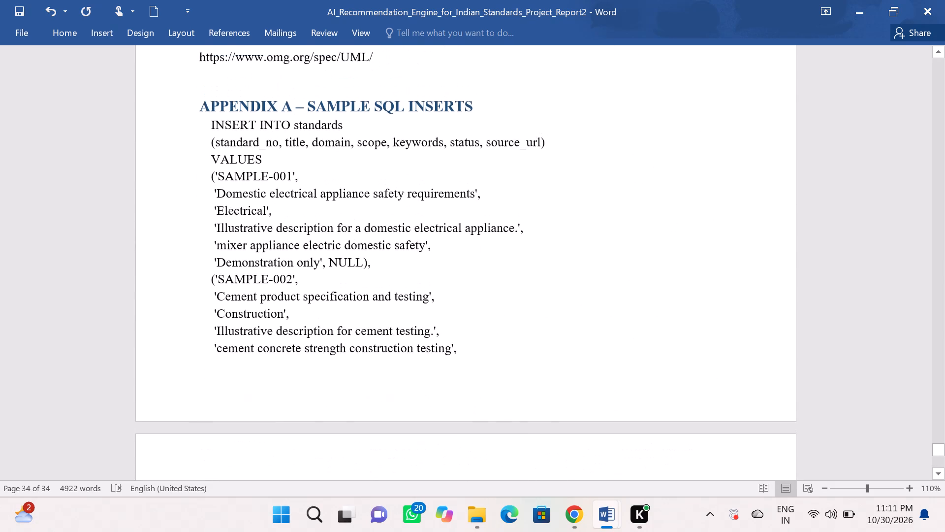
pyautogui.scroll(-5, 445, 287)
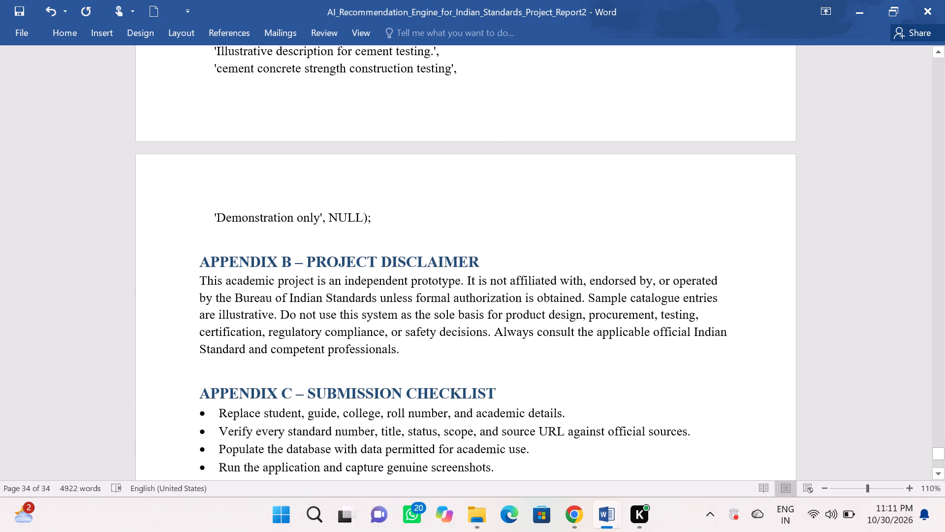
pyautogui.scroll(-2, 445, 287)
pyautogui.scroll(2, 445, 287)
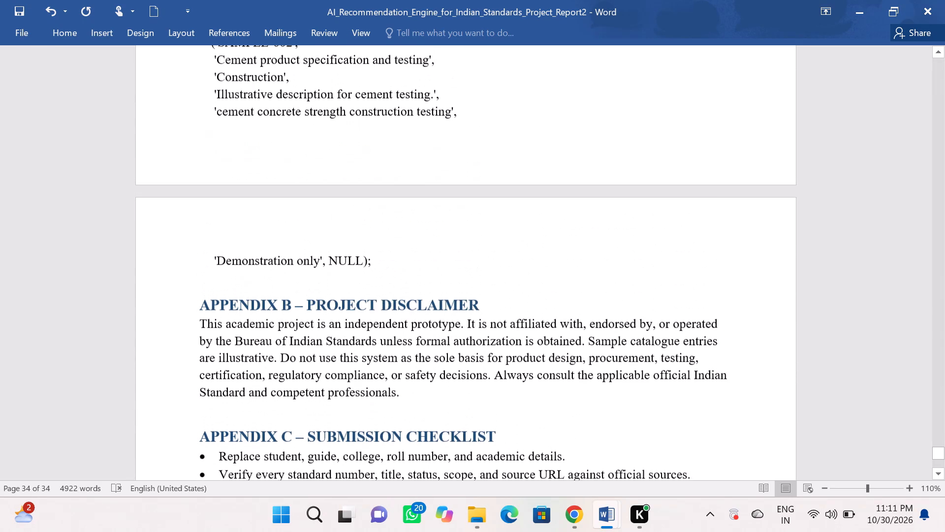
pyautogui.scroll(4, 445, 287)
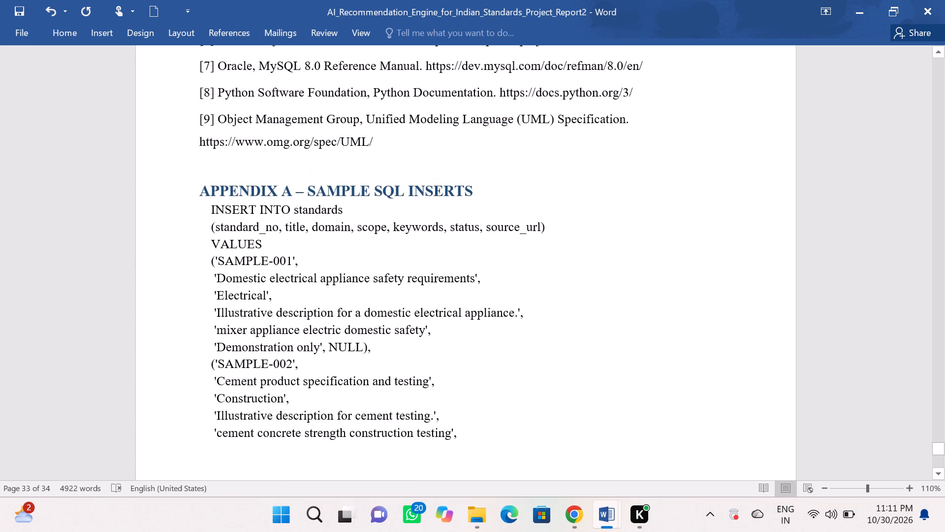
pyautogui.click(217, 173)
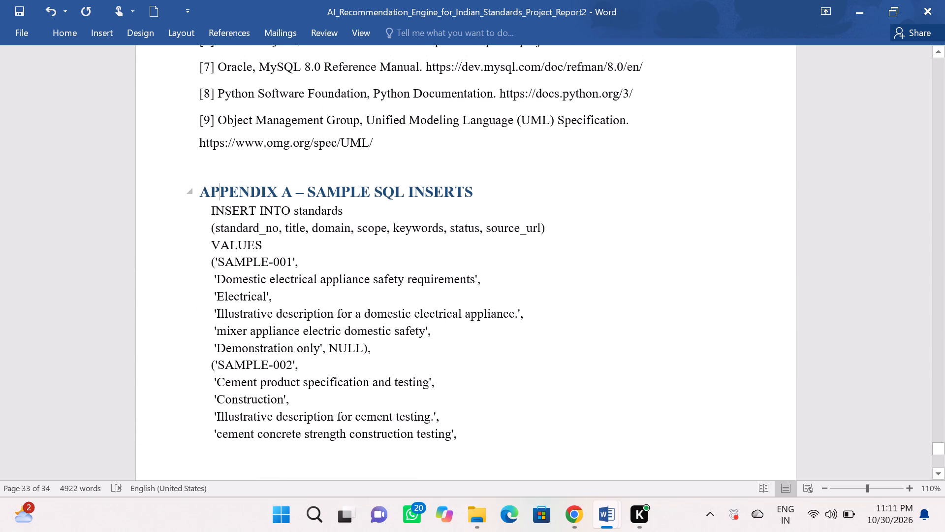
pyautogui.click(217, 171)
pyautogui.press('Left')
pyautogui.press('Left')
pyautogui.press('BackSpace')
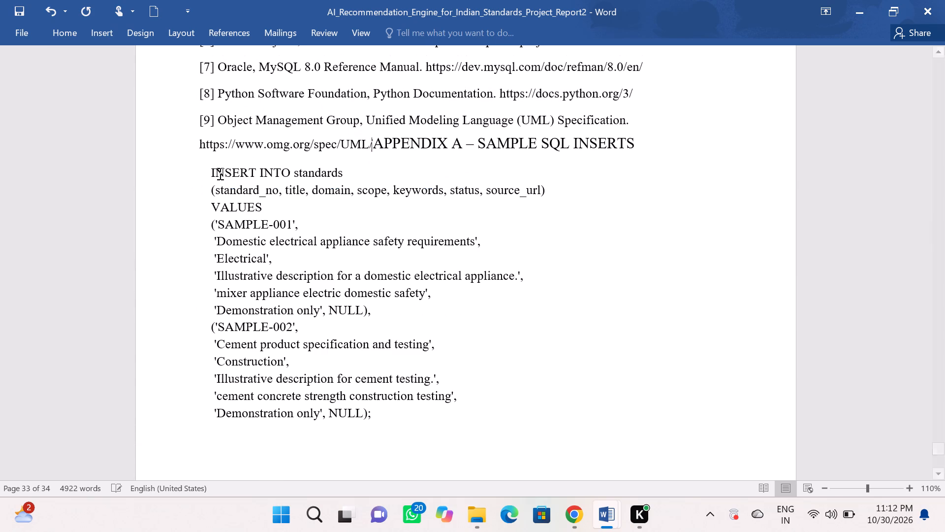
pyautogui.scroll(-2, 219, 173)
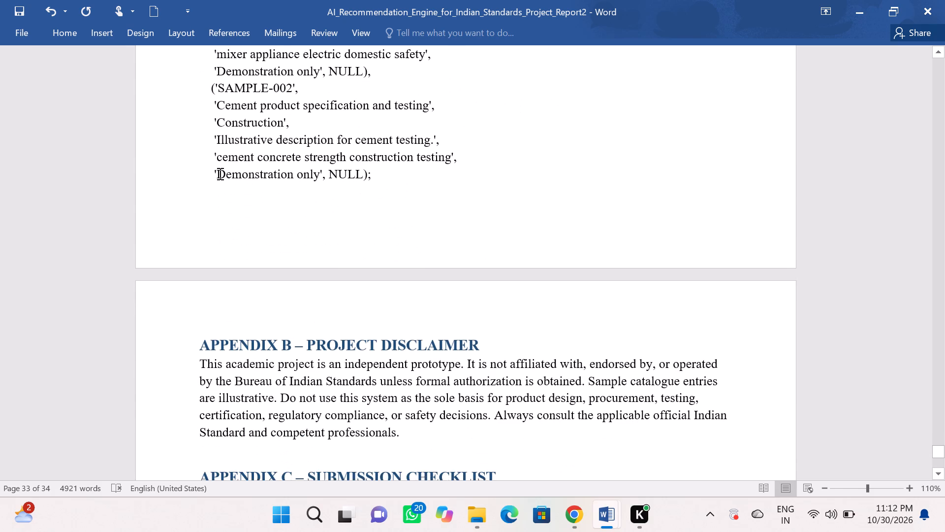
pyautogui.press('Return')
pyautogui.scroll(-2, 219, 173)
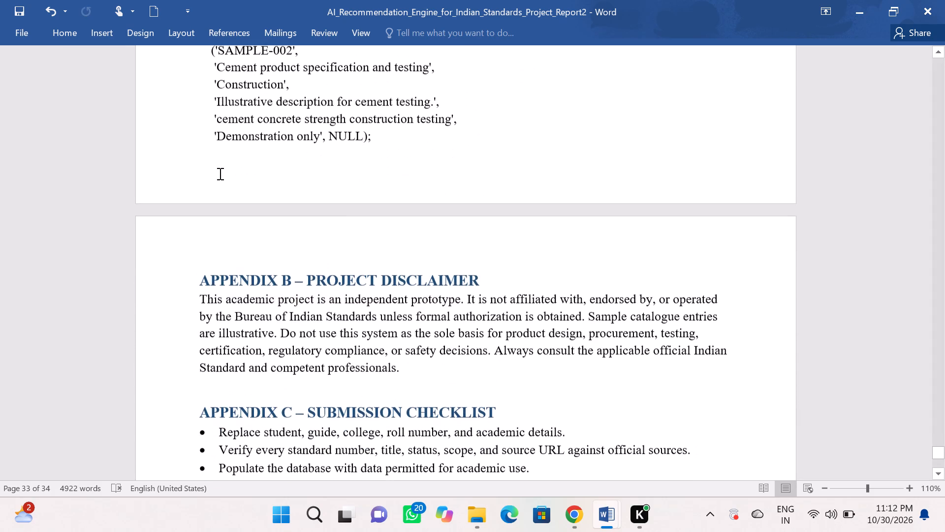
pyautogui.scroll(4, 219, 173)
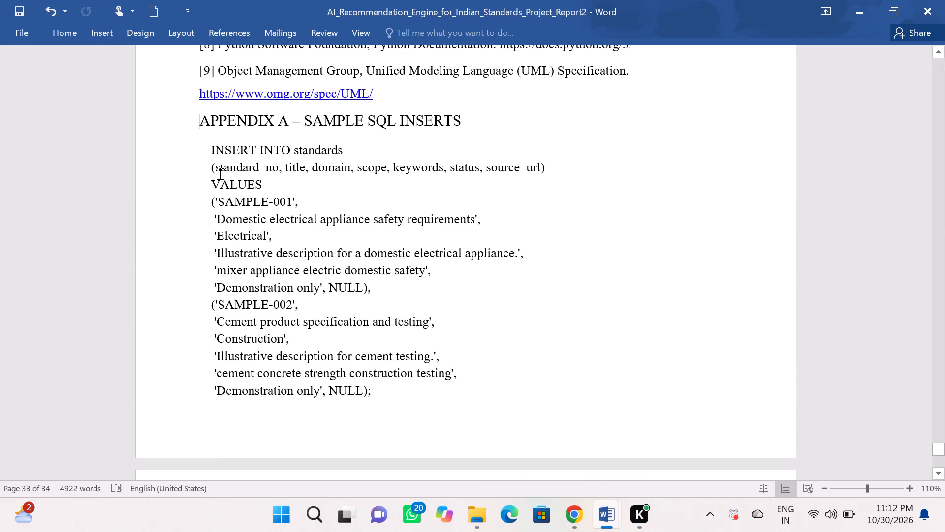
# Make the "APPENDIX A – SAMPLE SQL INSERTS" heading bold.
pyautogui.moveTo(466, 122); pyautogui.dragTo(189, 128)
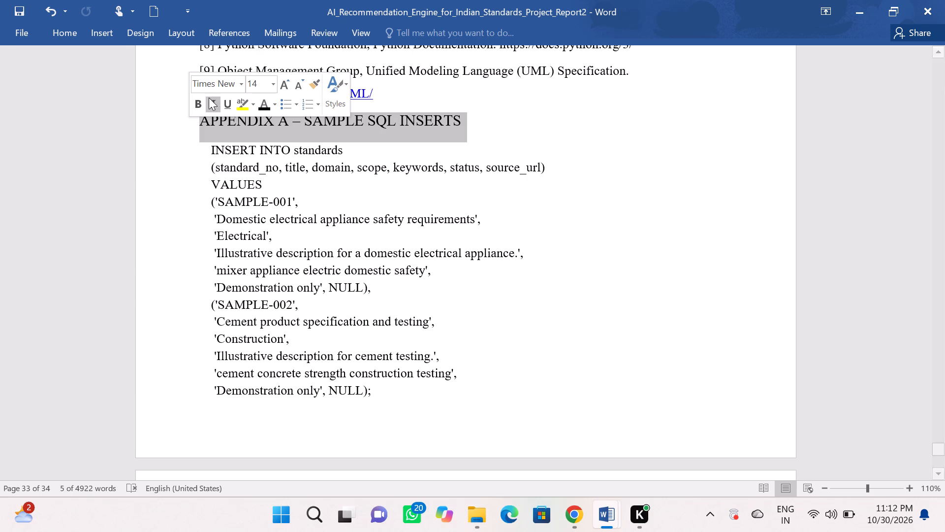
pyautogui.click(198, 102)
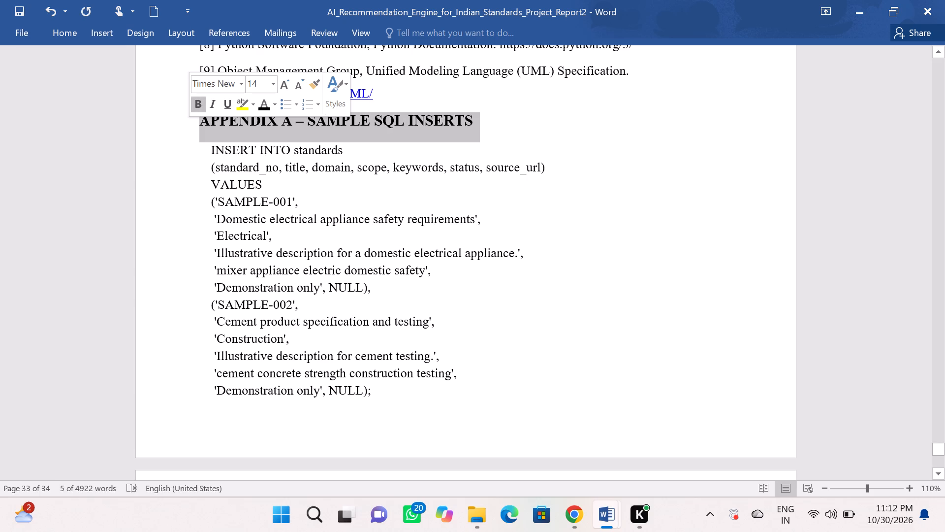
pyautogui.click(188, 125)
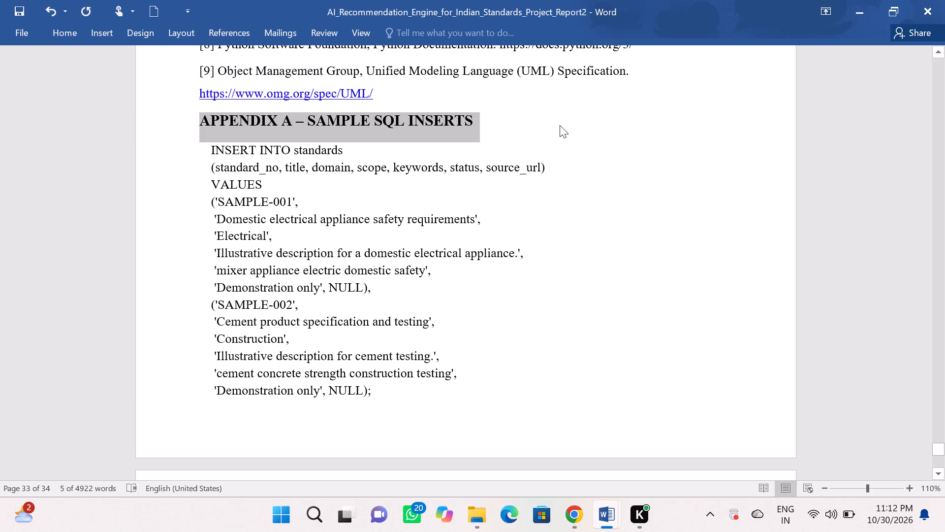
pyautogui.click(560, 125)
# Review the report's formatting from the appendices back through the chapters to the front matter and the contents page.
pyautogui.scroll(-7, 560, 125)
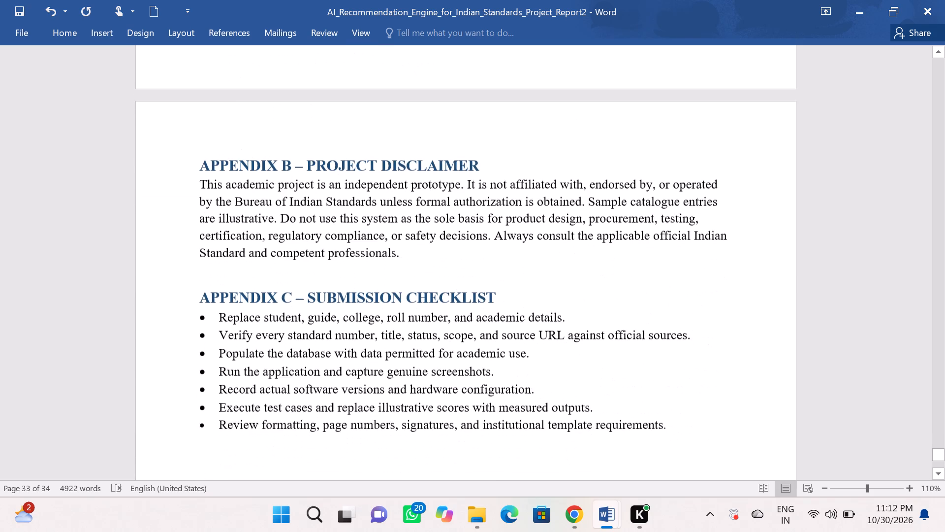
pyautogui.scroll(-19, 560, 125)
pyautogui.scroll(7, 560, 125)
pyautogui.scroll(20, 560, 125)
pyautogui.scroll(14, 560, 125)
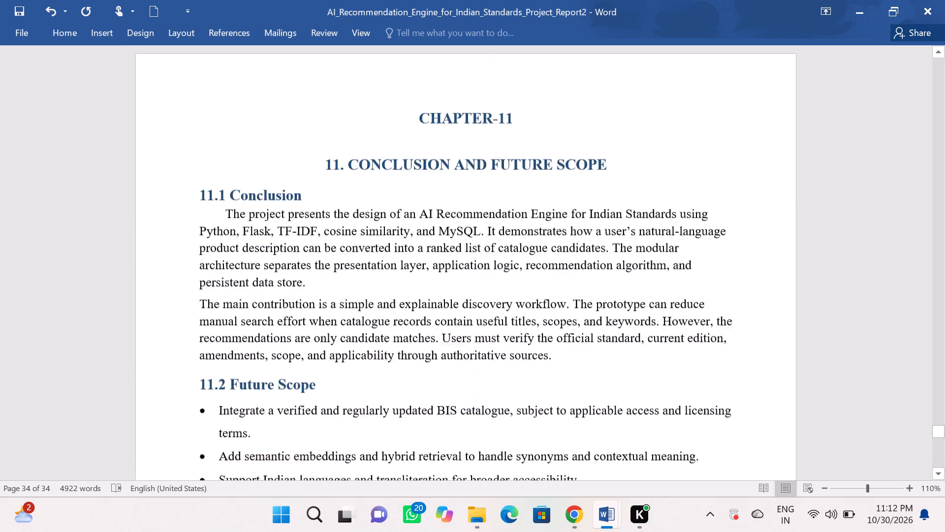
pyautogui.scroll(9, 560, 125)
pyautogui.scroll(20, 560, 125)
pyautogui.scroll(3, 560, 125)
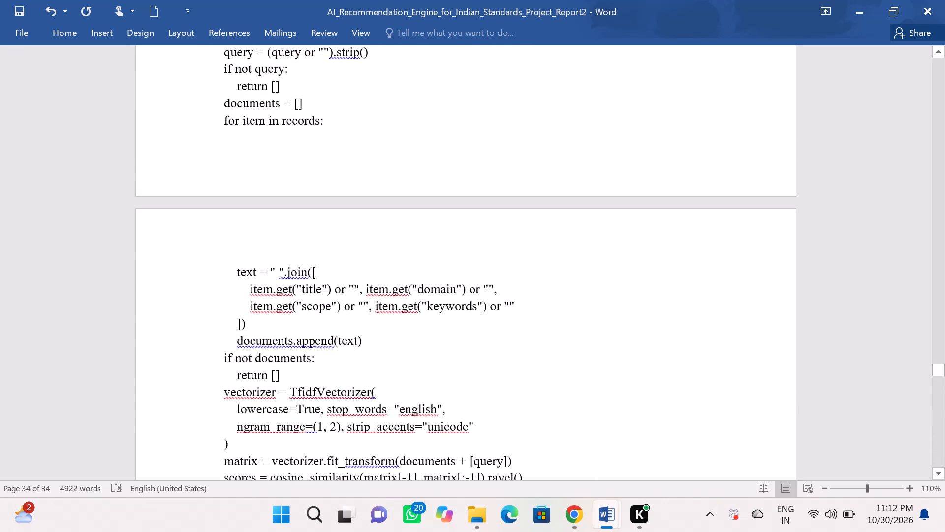
pyautogui.scroll(10, 560, 125)
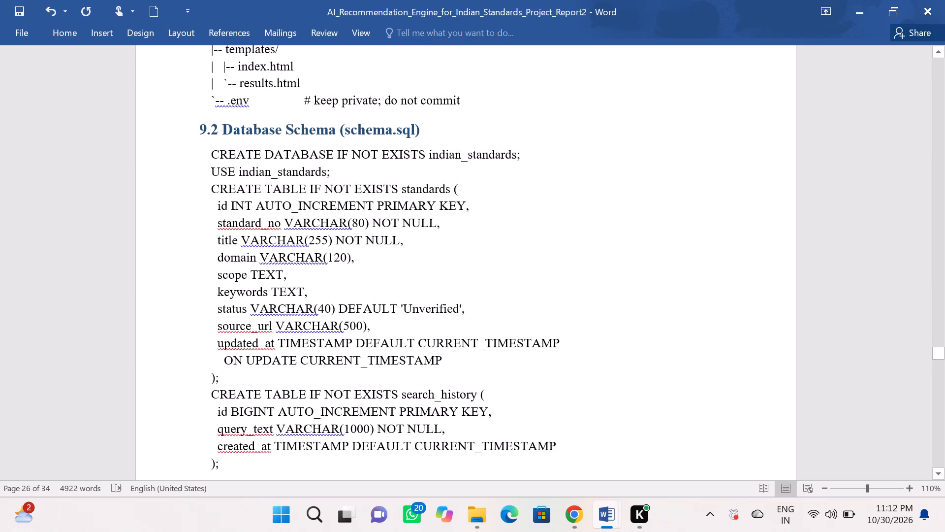
pyautogui.scroll(3, 560, 125)
pyautogui.scroll(-2, 560, 125)
pyautogui.scroll(14, 560, 125)
pyautogui.scroll(8, 560, 125)
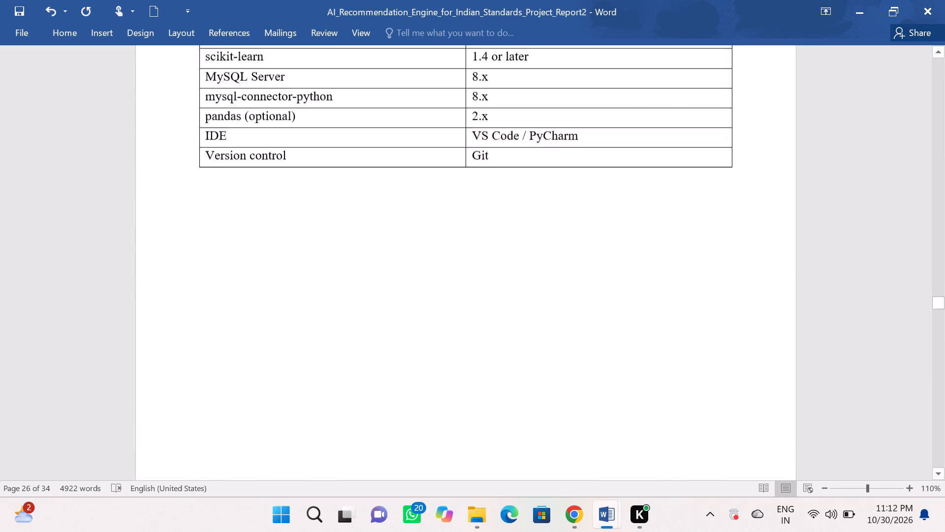
pyautogui.scroll(16, 560, 125)
pyautogui.scroll(8, 560, 125)
pyautogui.scroll(20, 560, 125)
pyautogui.scroll(15, 560, 125)
pyautogui.scroll(7, 560, 125)
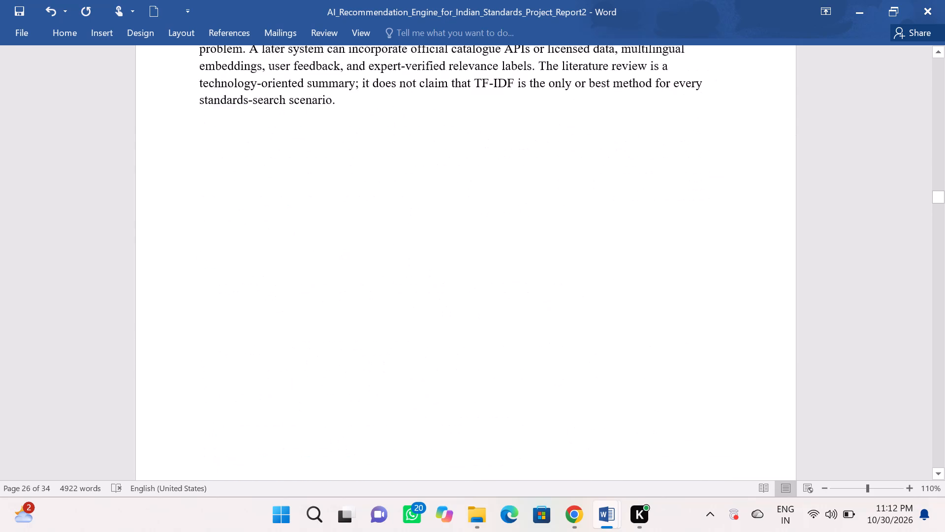
pyautogui.scroll(9, 560, 125)
pyautogui.scroll(20, 560, 125)
pyautogui.scroll(-4, 560, 125)
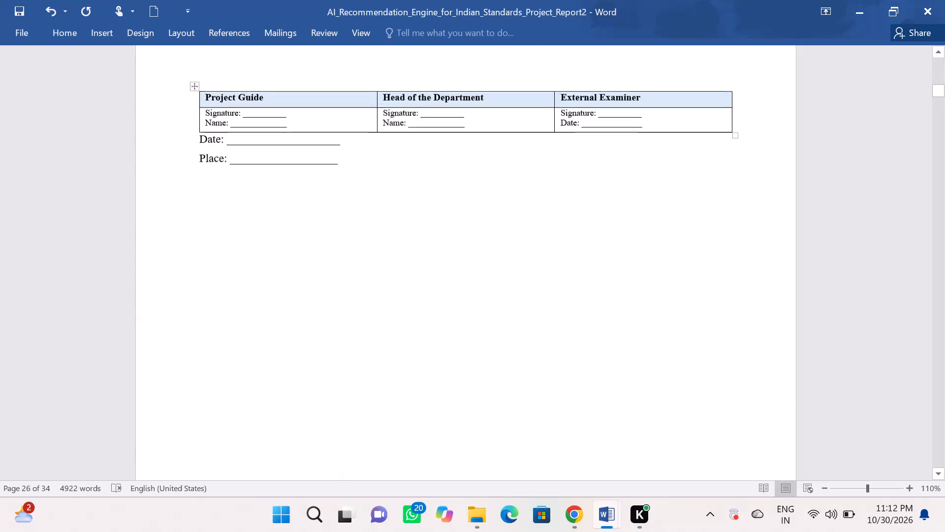
pyautogui.scroll(-15, 560, 125)
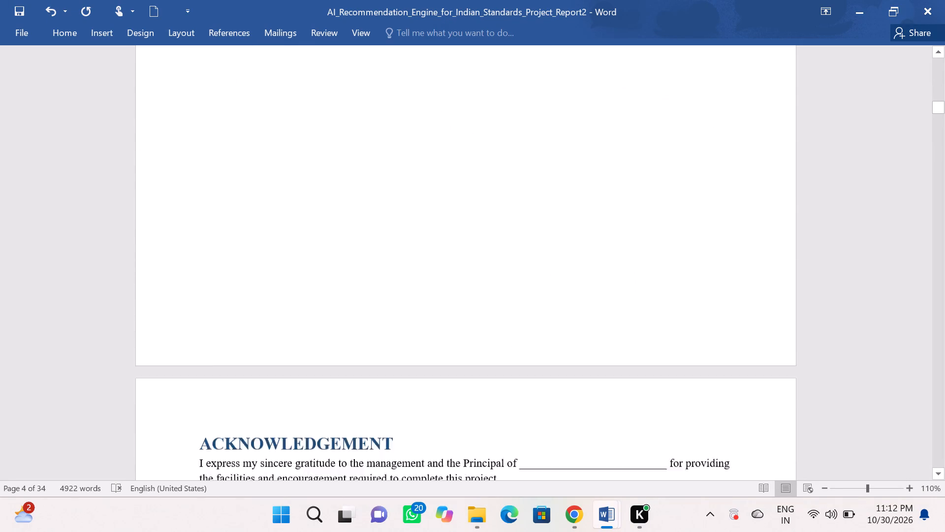
pyautogui.scroll(-16, 560, 125)
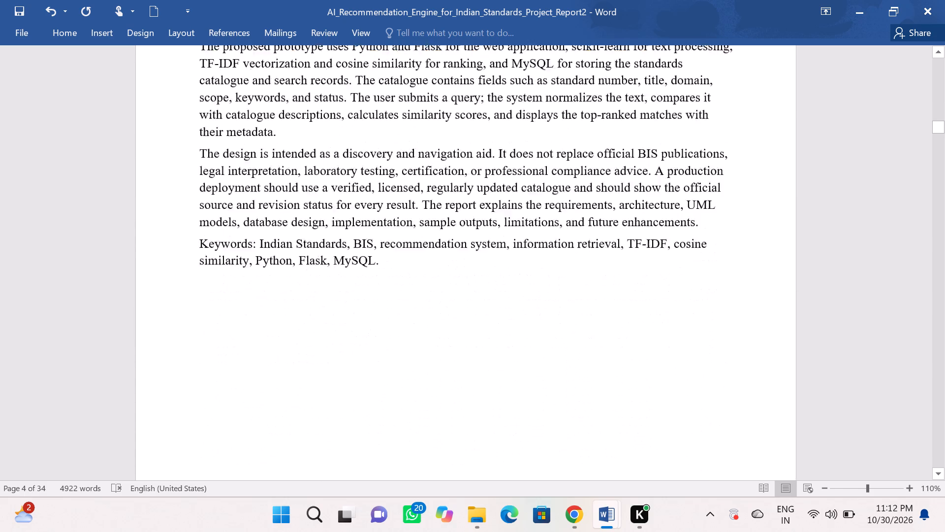
pyautogui.scroll(-7, 560, 125)
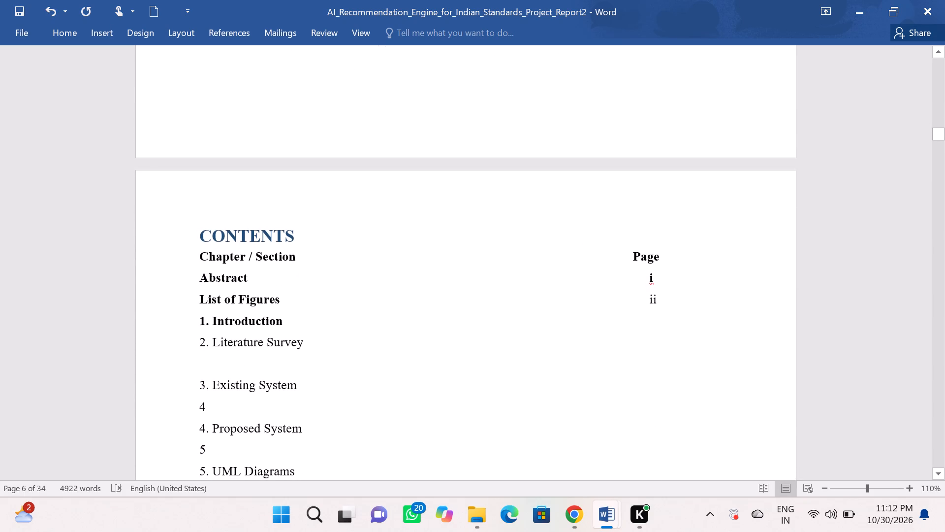
# In the contents list, delete the page-number lines 24, 23 and 21 beneath References, Conclusion and Future Scope, and Results and Discussion.
pyautogui.scroll(-5, 380, 341)
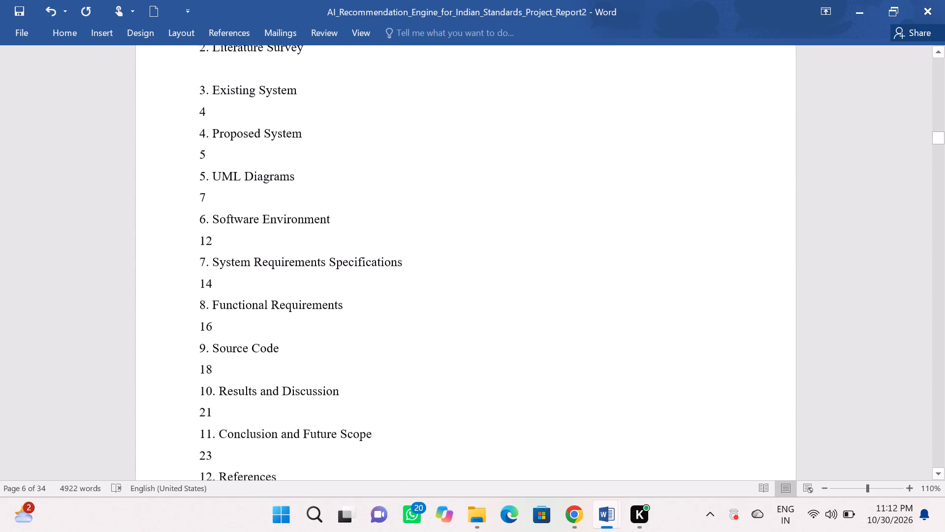
pyautogui.scroll(-1, 380, 341)
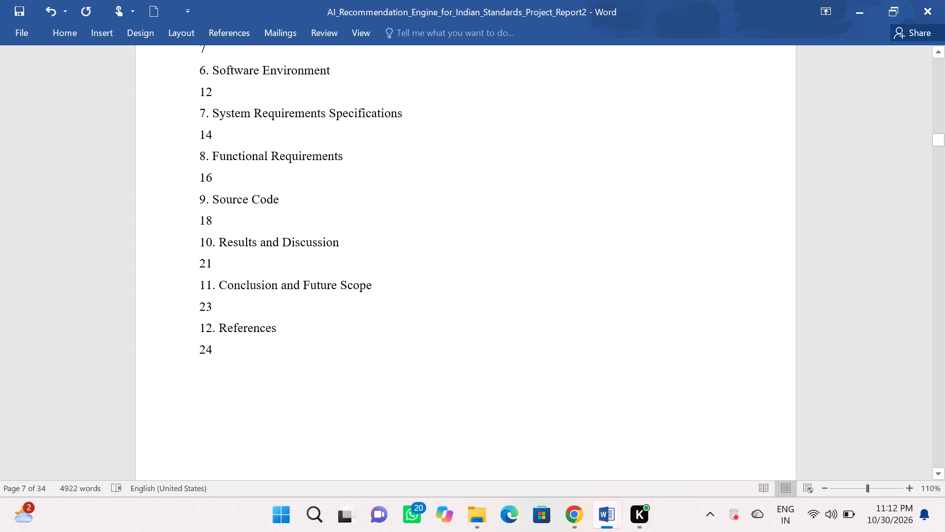
pyautogui.click(231, 357)
pyautogui.scroll(3, 231, 357)
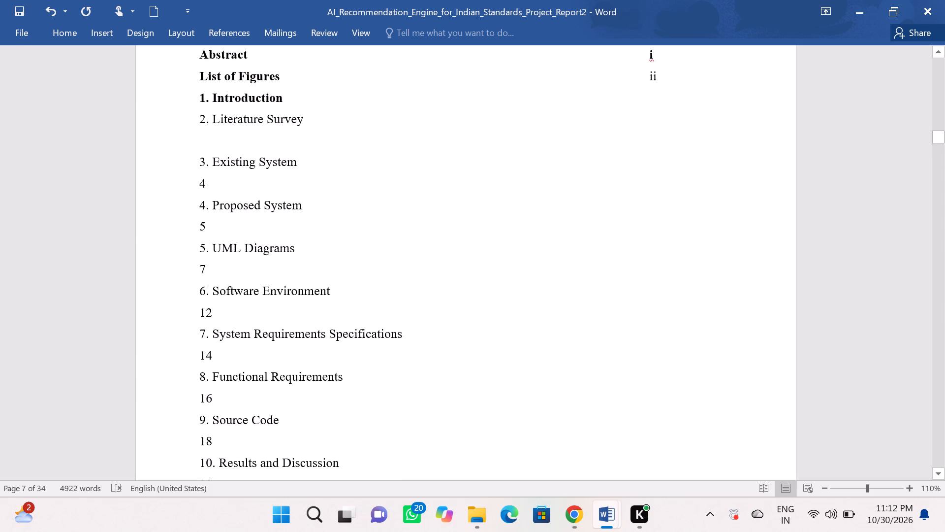
pyautogui.press('BackSpace')
pyautogui.press('BackSpace')
pyautogui.press('BackSpace')
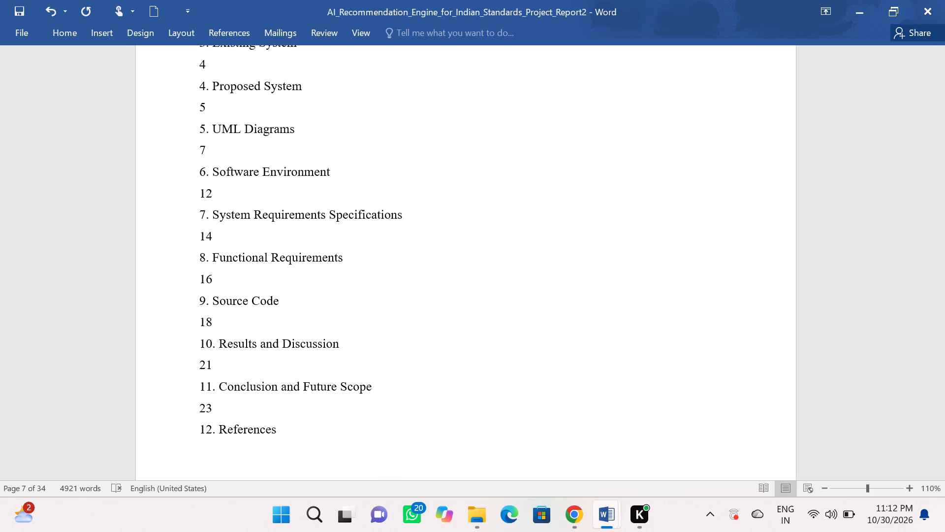
pyautogui.press('Up')
pyautogui.press('Delete')
pyautogui.press('BackSpace')
pyautogui.press('BackSpace')
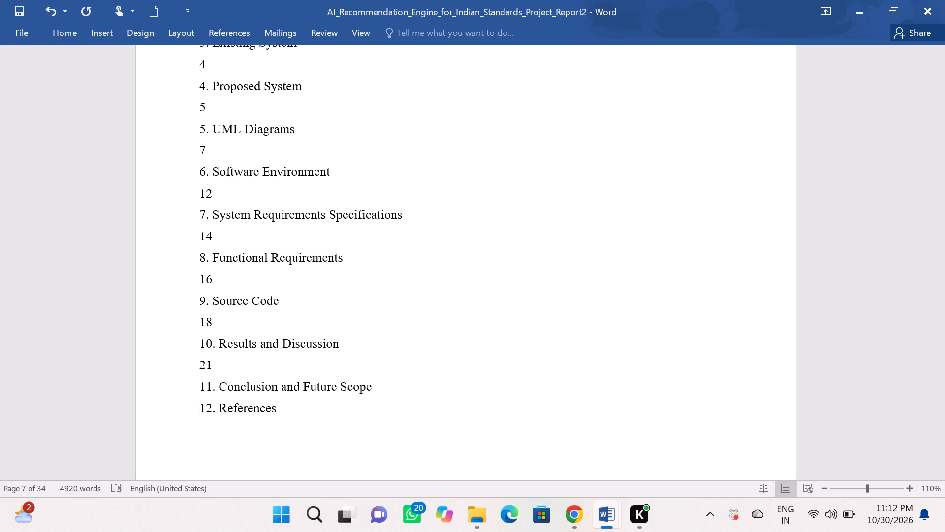
pyautogui.click(216, 366)
pyautogui.press('BackSpace')
pyautogui.press('BackSpace')
pyautogui.press('BackSpace')
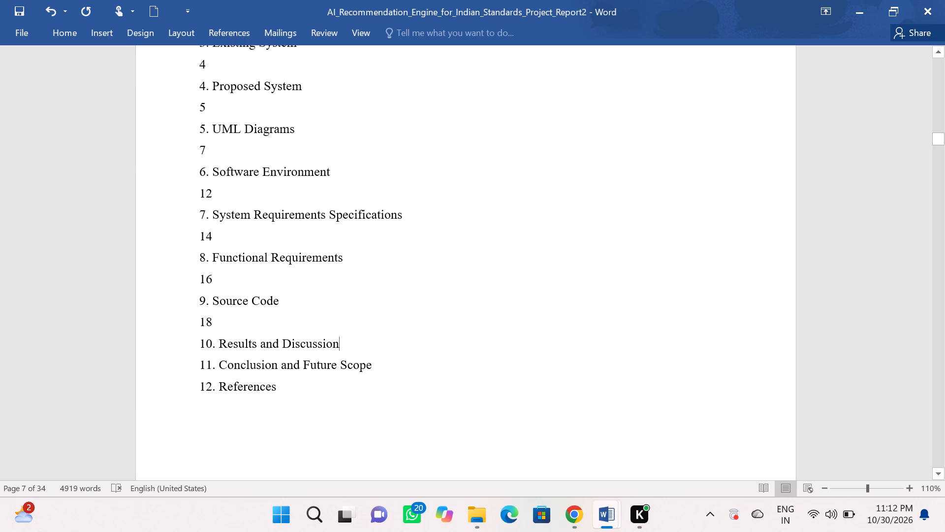
# In the contents list, delete the page-number lines 18, 16 and 14 beneath Source Code, Functional Requirements and System Requirements Specifications.
pyautogui.click(218, 321)
pyautogui.press('BackSpace')
pyautogui.press('BackSpace')
pyautogui.press('BackSpace')
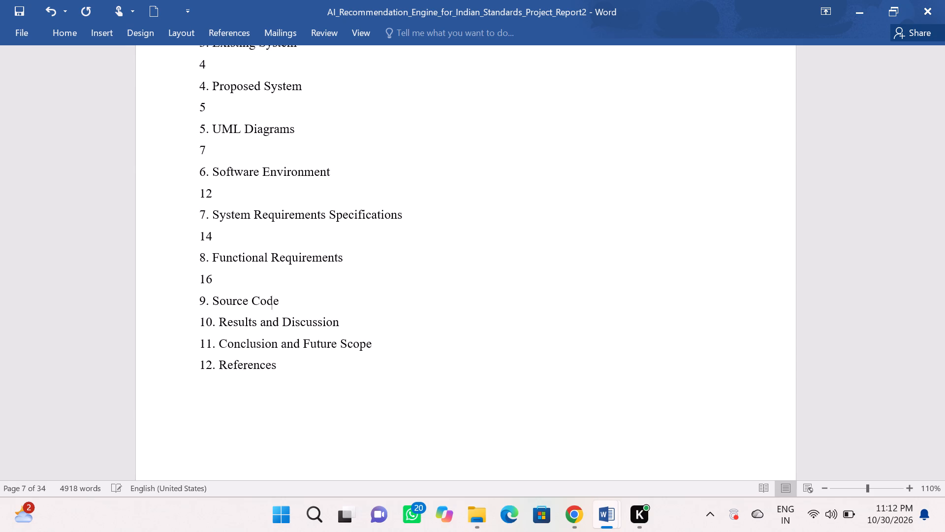
pyautogui.click(215, 281)
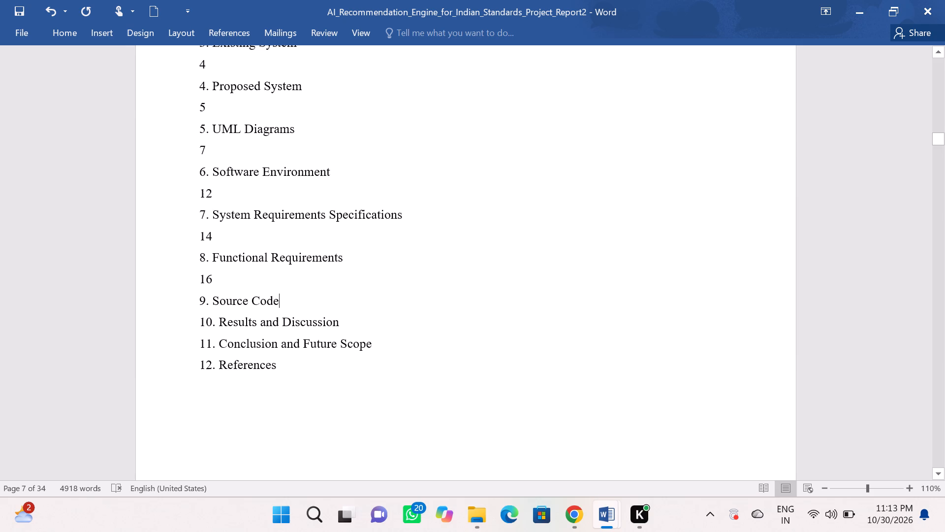
pyautogui.press('BackSpace')
pyautogui.press('BackSpace')
pyautogui.press('BackSpace')
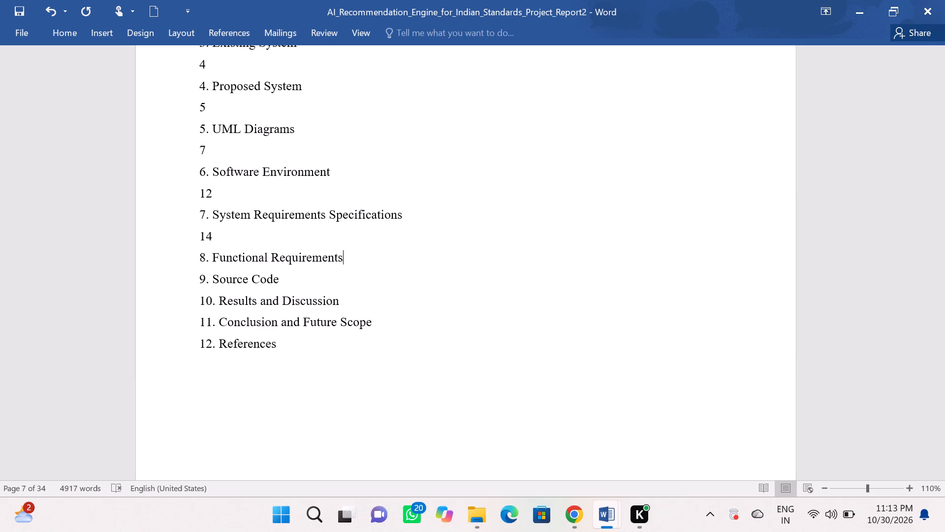
pyautogui.press('Up')
pyautogui.press('BackSpace')
pyautogui.press('BackSpace')
pyautogui.press('BackSpace')
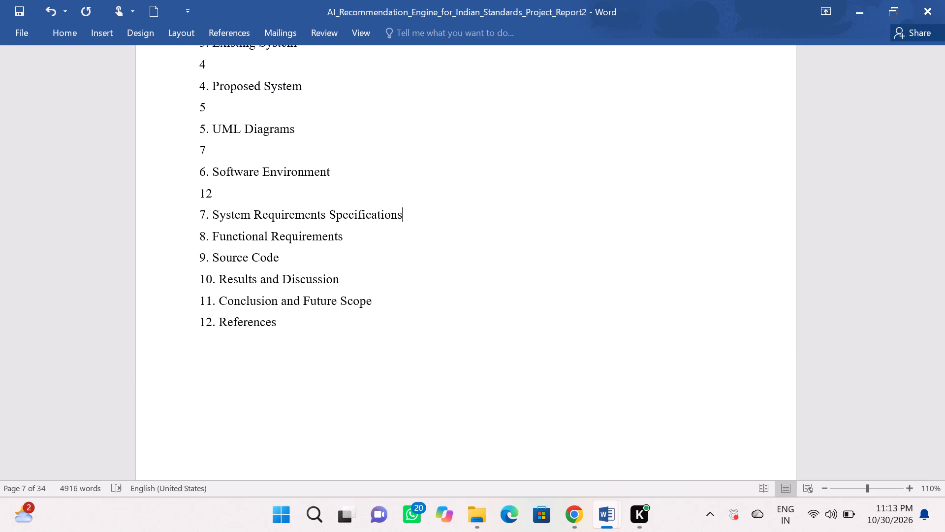
# Delete the page-number lines 12 and 7 beneath Software Environment and UML Diagrams in the contents list.
pyautogui.press('Up')
pyautogui.press('BackSpace')
pyautogui.press('BackSpace')
pyautogui.press('BackSpace')
pyautogui.press('Up')
pyautogui.press('Up')
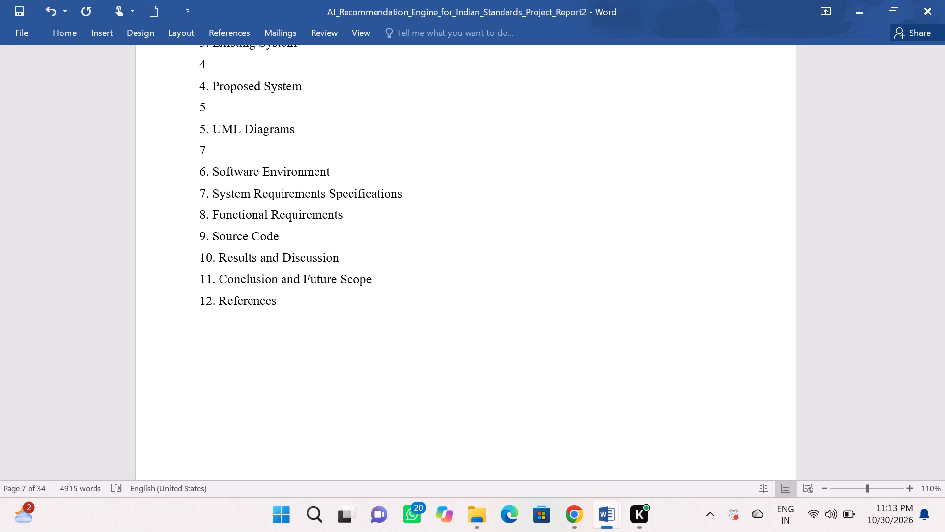
pyautogui.press('Down')
pyautogui.press('\\')
pyautogui.press('BackSpace')
pyautogui.press('BackSpace')
pyautogui.press('BackSpace')
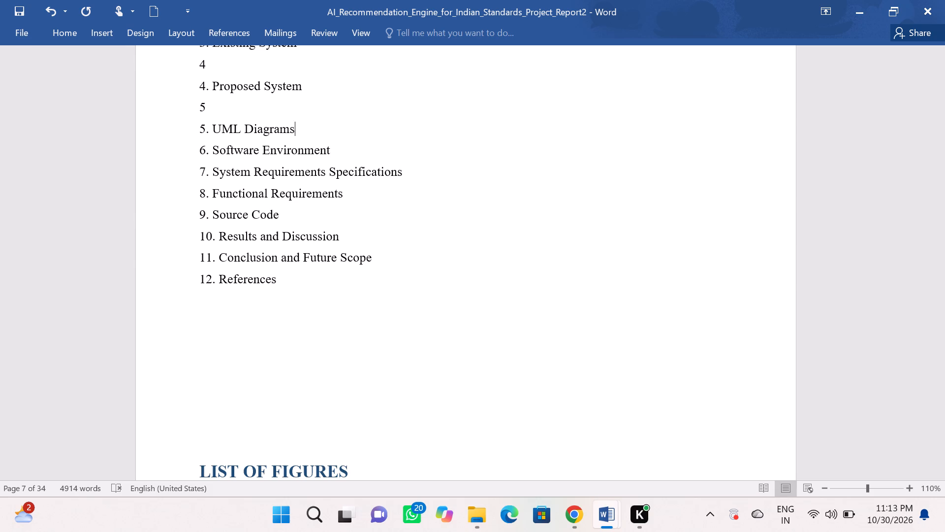
# Delete the page-number lines 5 and 4 beneath Proposed System and Existing System, plus the blank line after Literature Survey.
pyautogui.press('Up')
pyautogui.press('BackSpace')
pyautogui.press('BackSpace')
pyautogui.scroll(2, 215, 281)
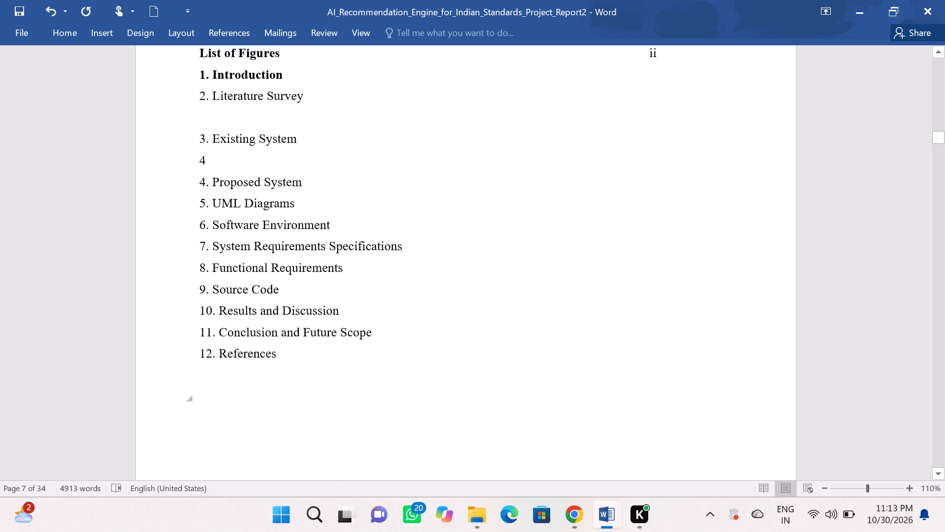
pyautogui.scroll(1, 215, 281)
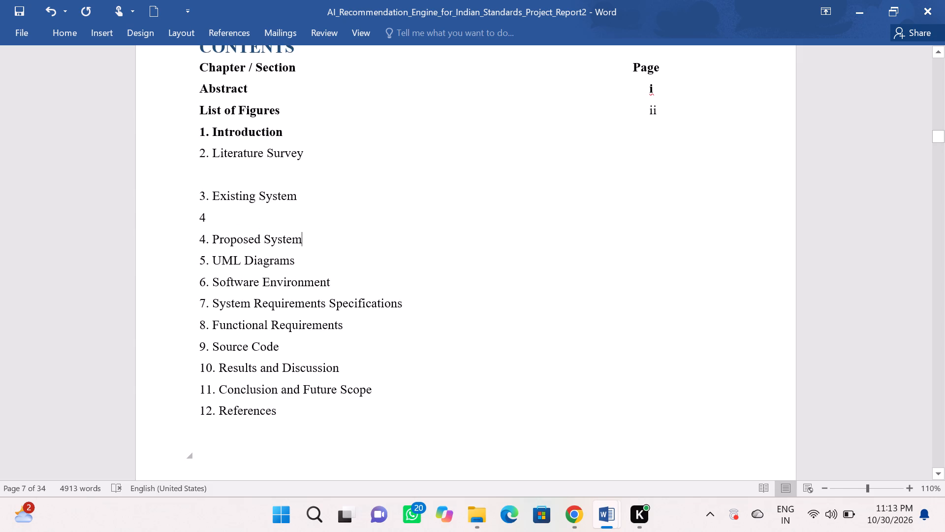
pyautogui.click(223, 221)
pyautogui.press('BackSpace')
pyautogui.press('BackSpace')
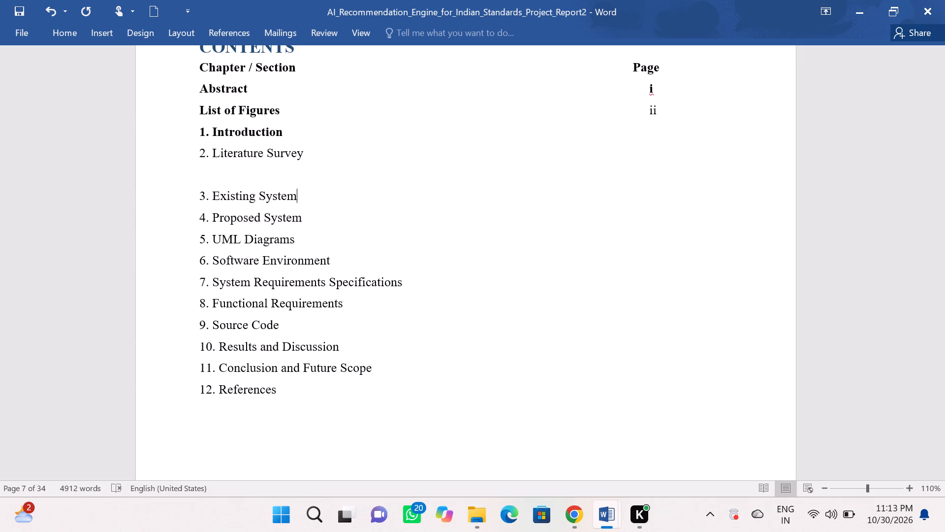
pyautogui.click(237, 179)
pyautogui.press('BackSpace')
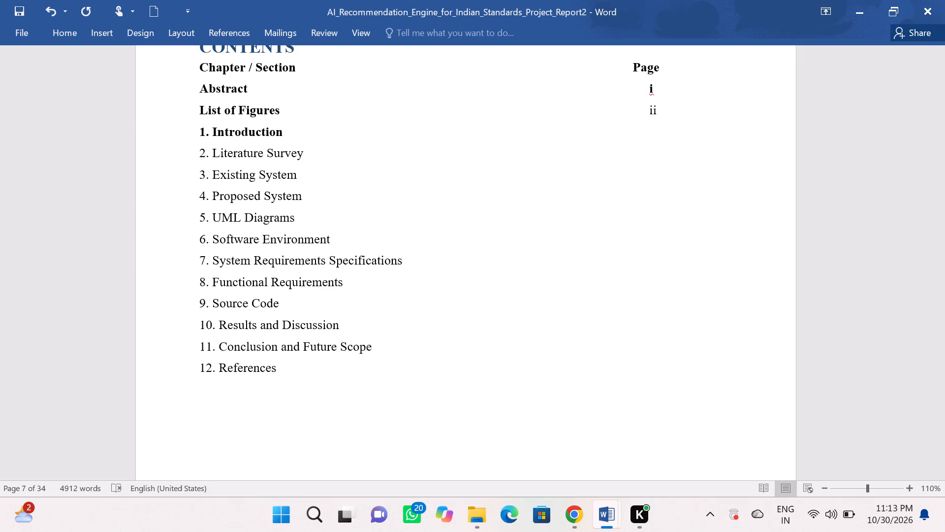
# Apply uppercase Roman numbering (I., II., III.) to the Chapter / Section line under the CONTENTS heading.
pyautogui.scroll(3, 237, 179)
pyautogui.scroll(-1, 237, 179)
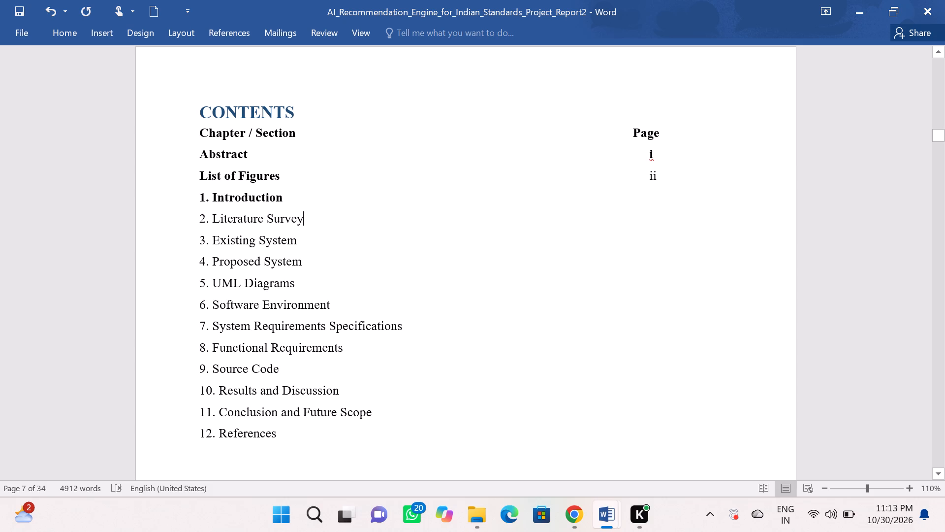
pyautogui.click(200, 140)
pyautogui.click(56, 32)
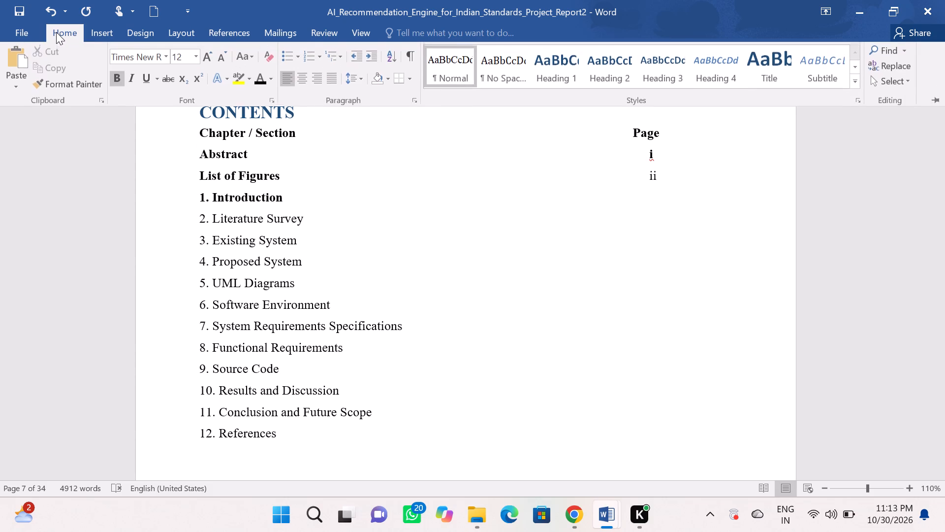
pyautogui.click(315, 56)
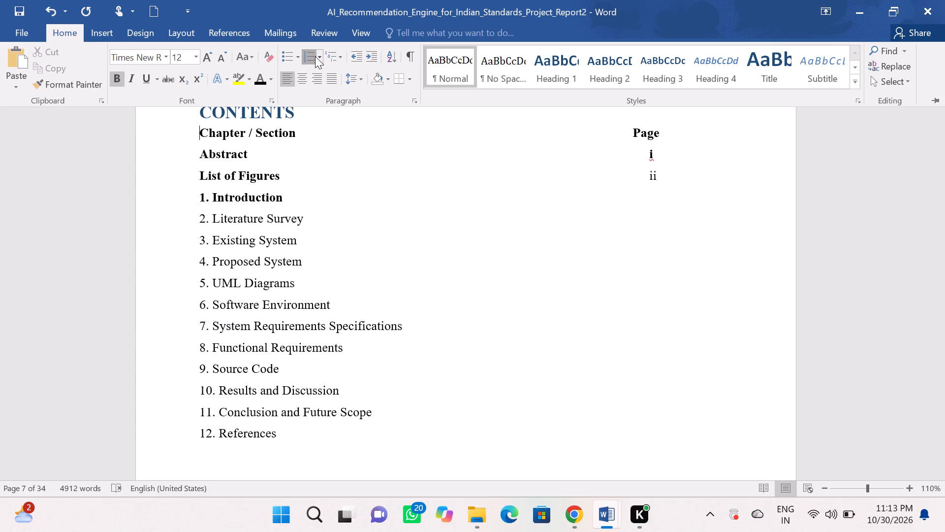
pyautogui.click(321, 56)
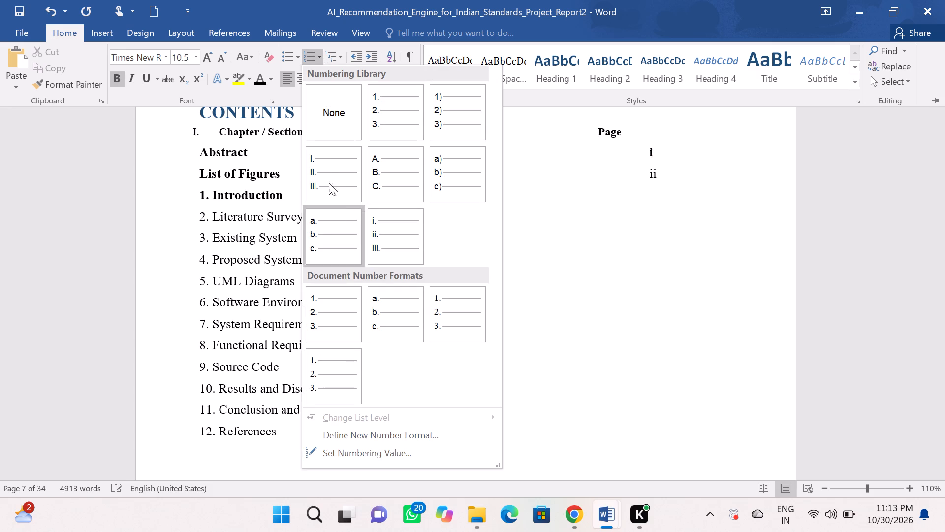
pyautogui.click(325, 163)
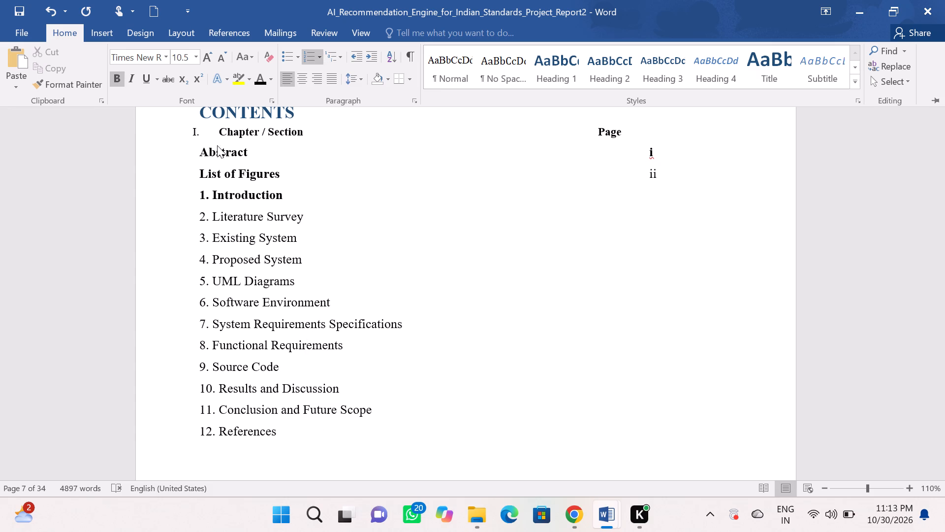
# Apply the uppercase Roman numbering to the Chapter / Section and Abstract lines together, as items I and II.
pyautogui.click(199, 150)
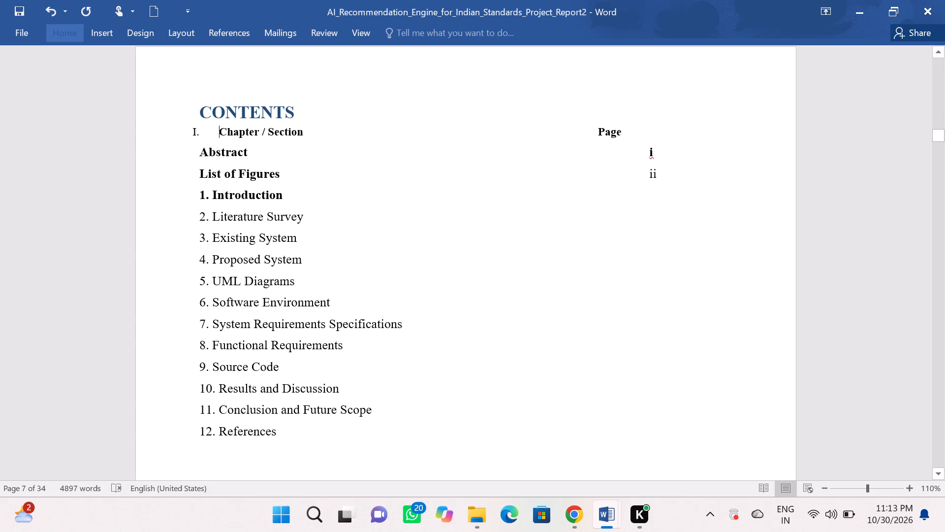
pyautogui.click(199, 150)
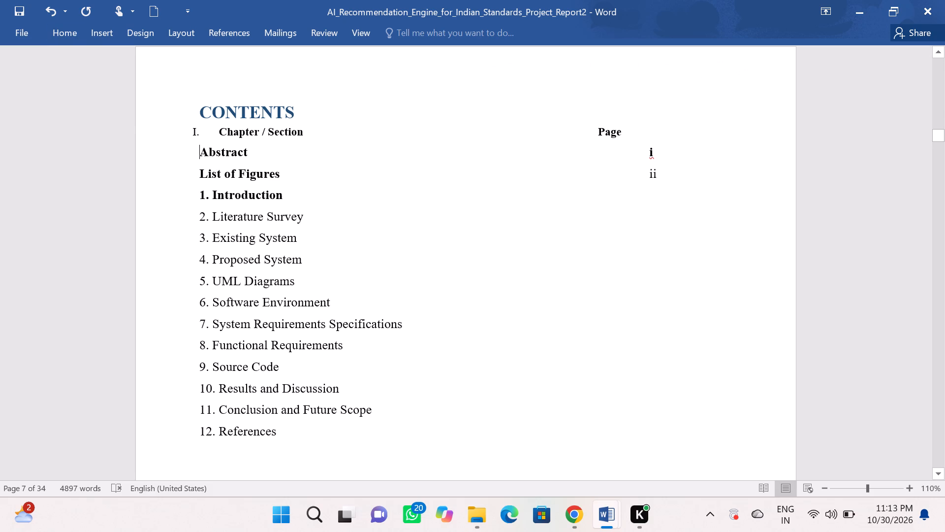
pyautogui.click(260, 160)
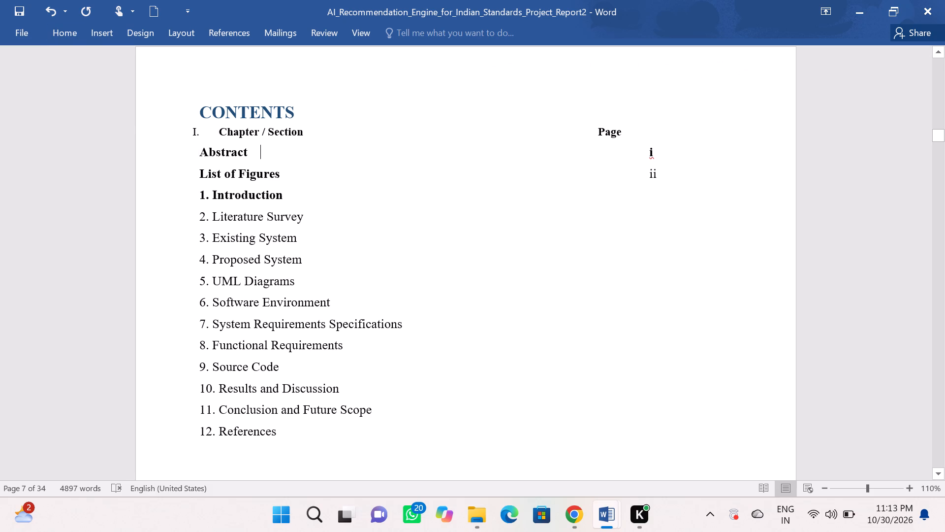
pyautogui.click(260, 160)
pyautogui.moveTo(277, 155); pyautogui.dragTo(187, 131)
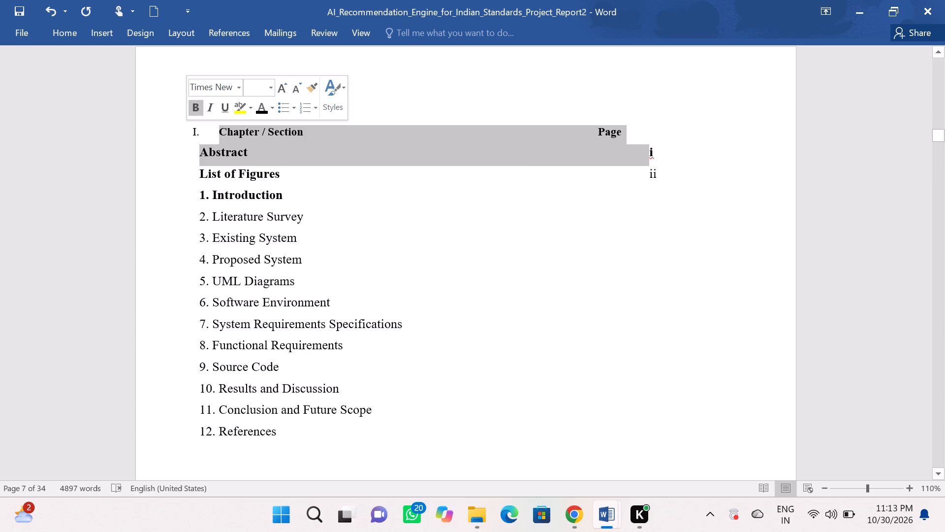
pyautogui.click(289, 109)
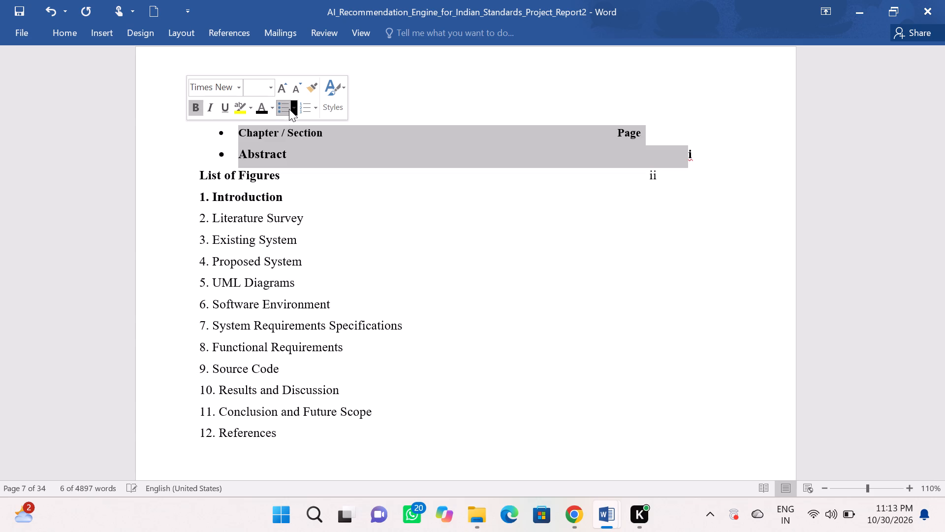
pyautogui.click(294, 109)
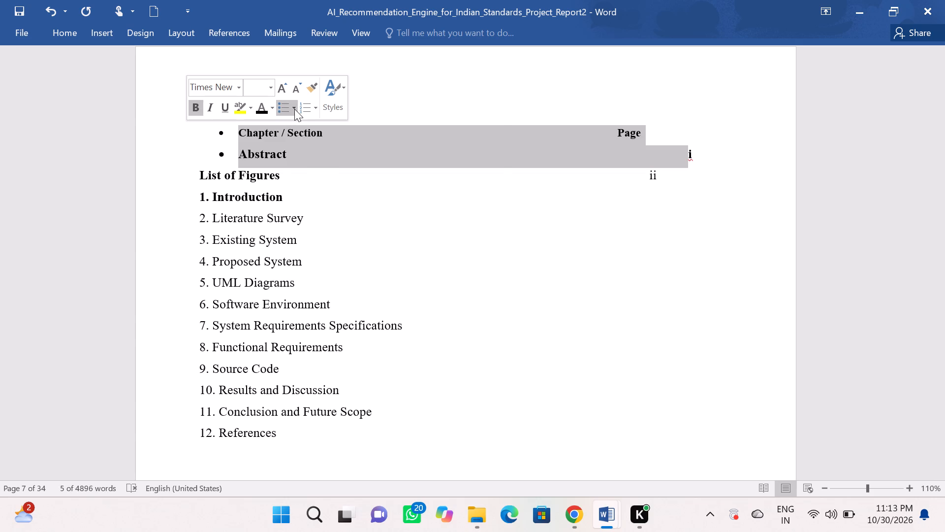
pyautogui.click(294, 109)
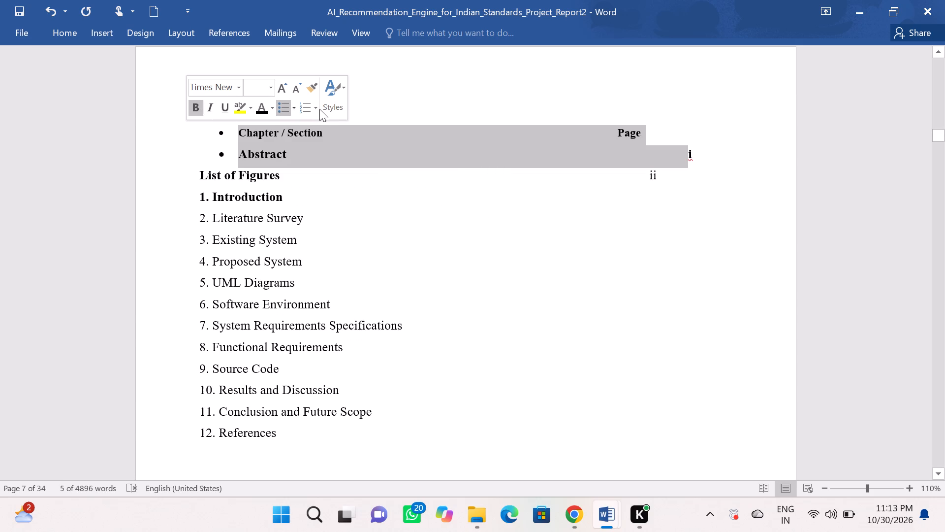
pyautogui.click(315, 105)
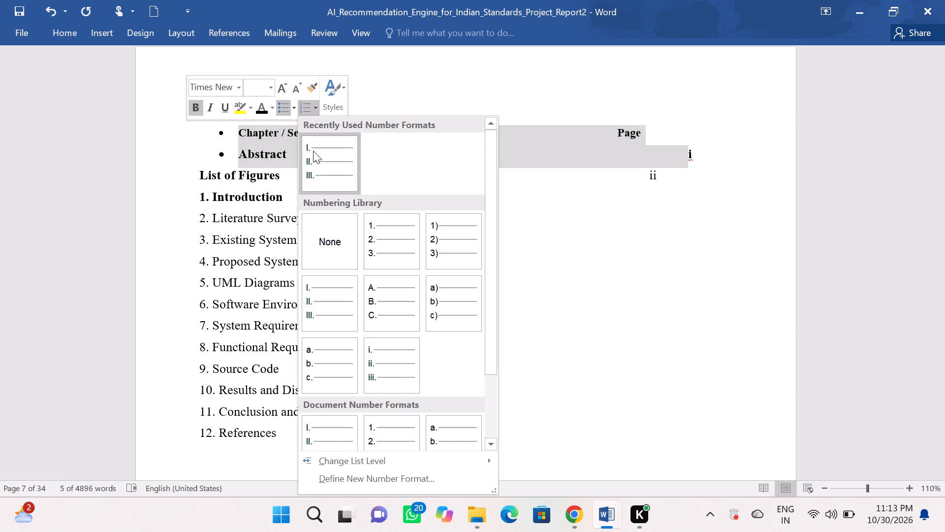
pyautogui.click(313, 156)
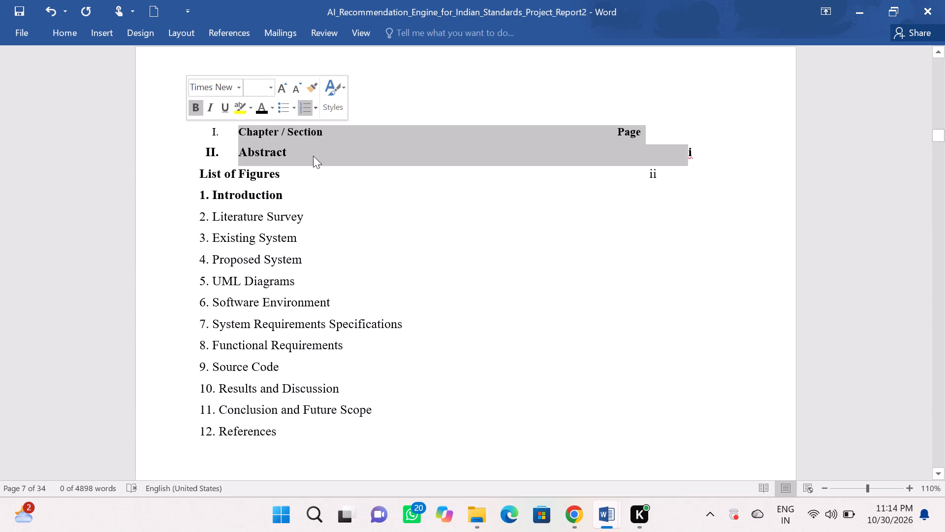
pyautogui.click(313, 156)
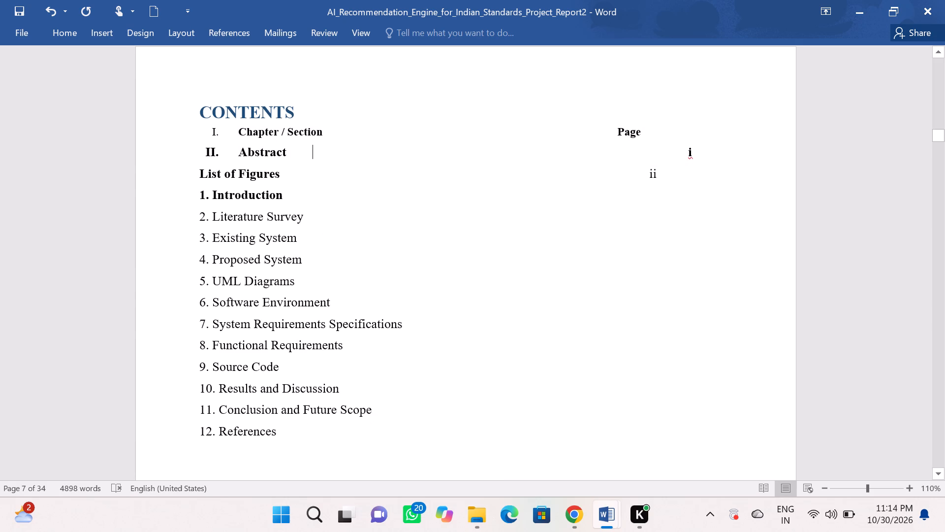
# Reduce the indent of the Roman-numbered Chapter / Section and Abstract lines, bringing them closer to the page margin.
pyautogui.moveTo(332, 131); pyautogui.dragTo(189, 127)
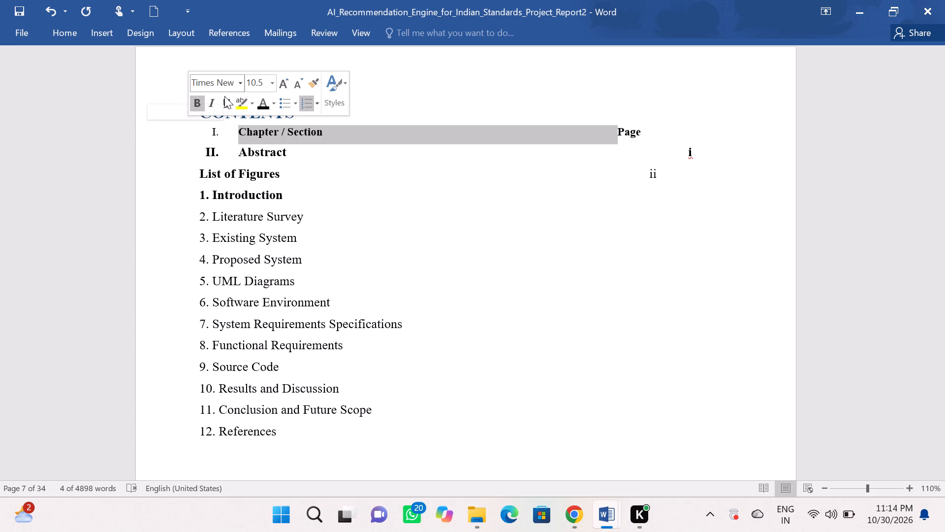
pyautogui.click(219, 138)
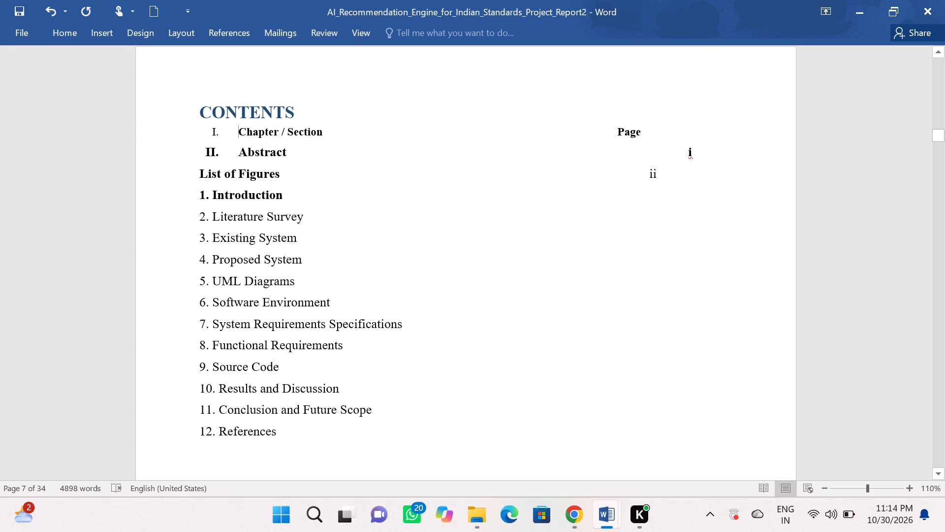
pyautogui.moveTo(218, 133); pyautogui.dragTo(202, 131)
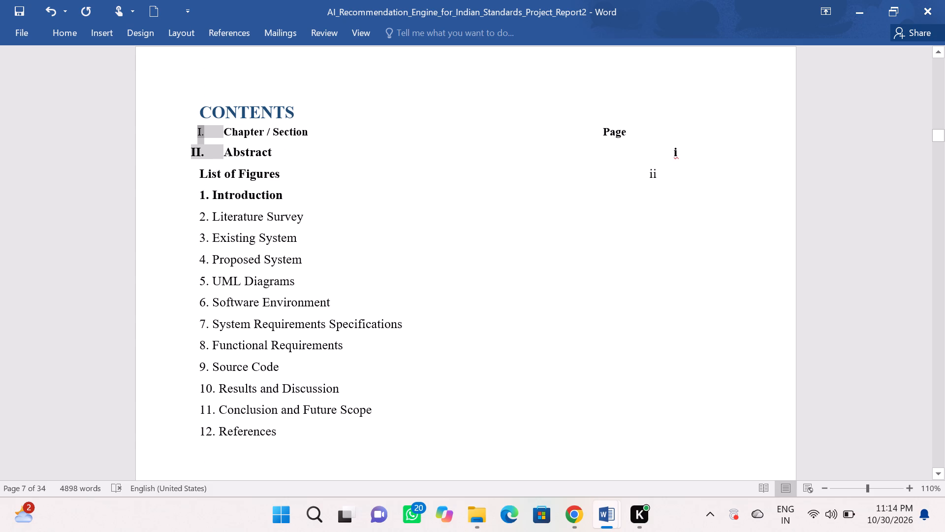
# Undo the indent reduction and the Roman numbering on the Chapter / Section and Abstract lines.
pyautogui.click(187, 136)
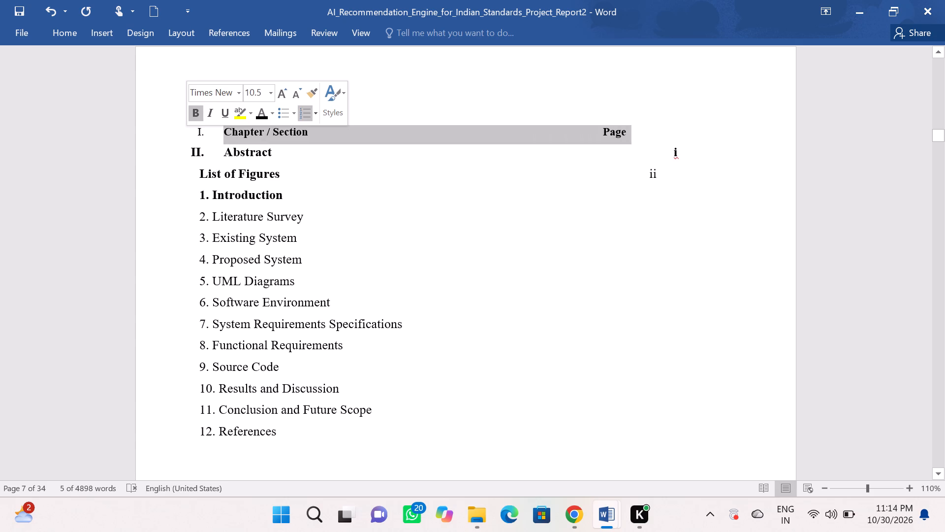
pyautogui.click(200, 135)
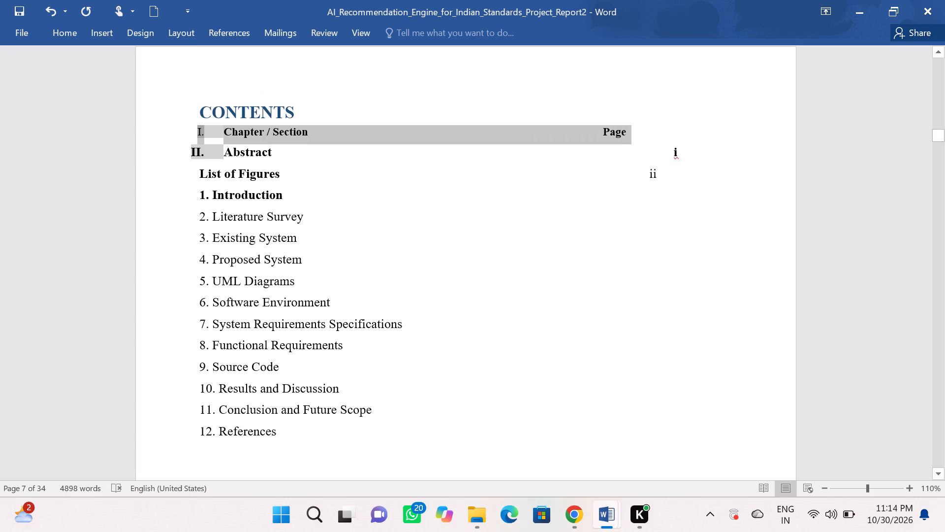
pyautogui.hotkey('ctrl', 'z')
pyautogui.keyDown('ctrl'); pyautogui.click(200, 135); pyautogui.keyUp('ctrl')
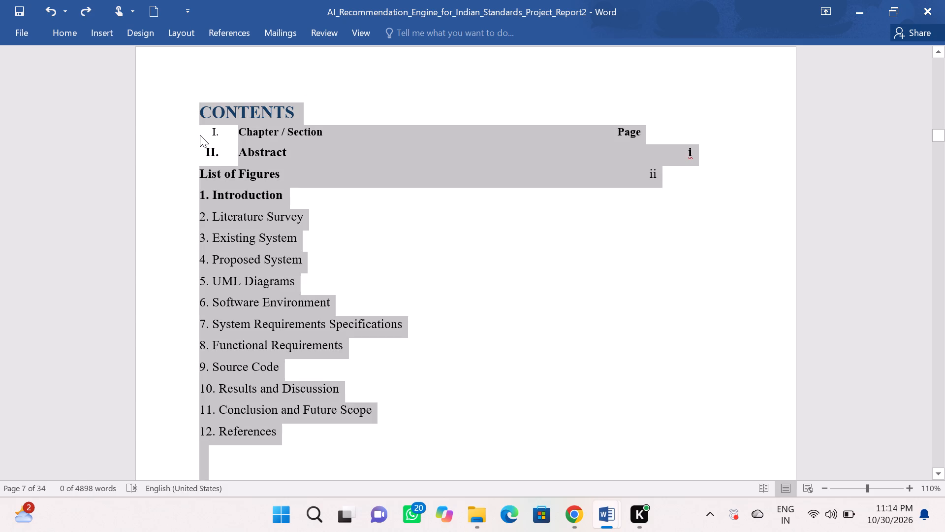
pyautogui.hotkey('ctrl', 'z')
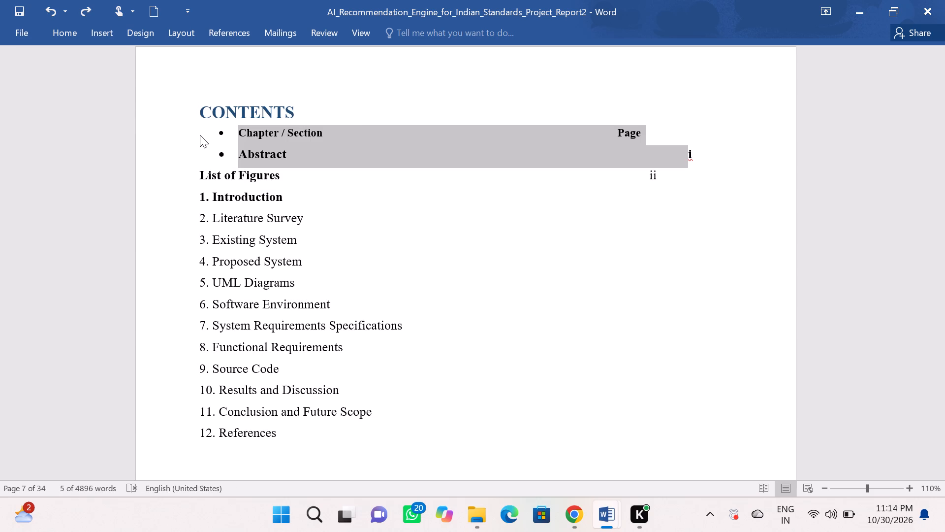
# Apply uppercase Roman numbering (I., II., III.) to the bulleted Chapter / Section and Abstract lines.
pyautogui.rightClick(210, 134)
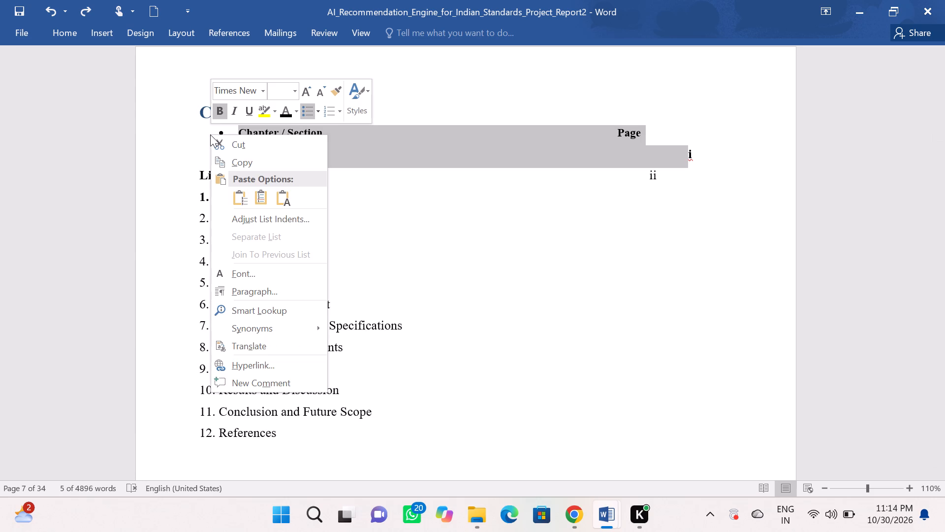
pyautogui.click(328, 110)
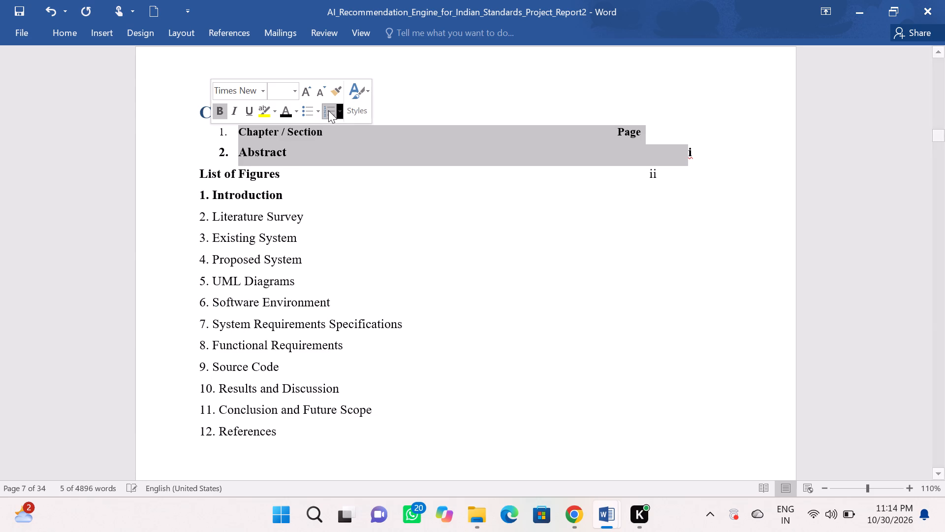
pyautogui.click(337, 110)
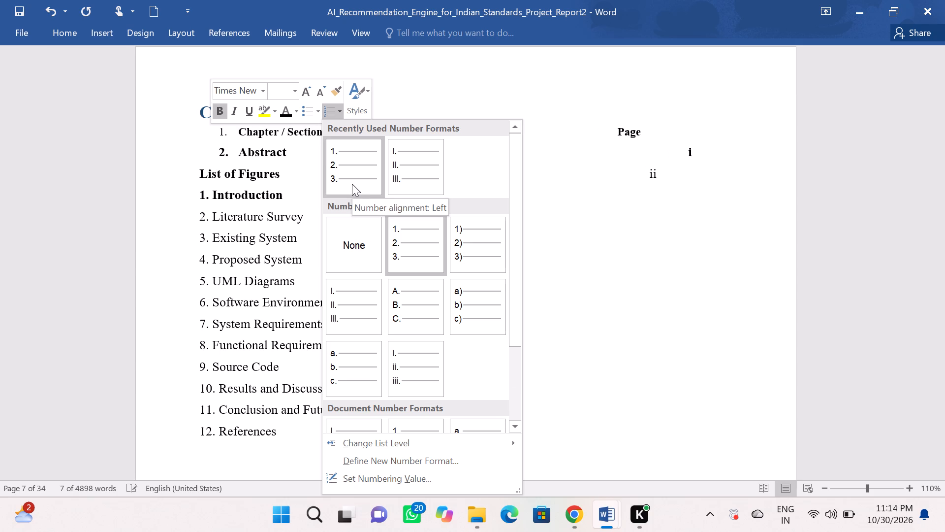
pyautogui.click(390, 170)
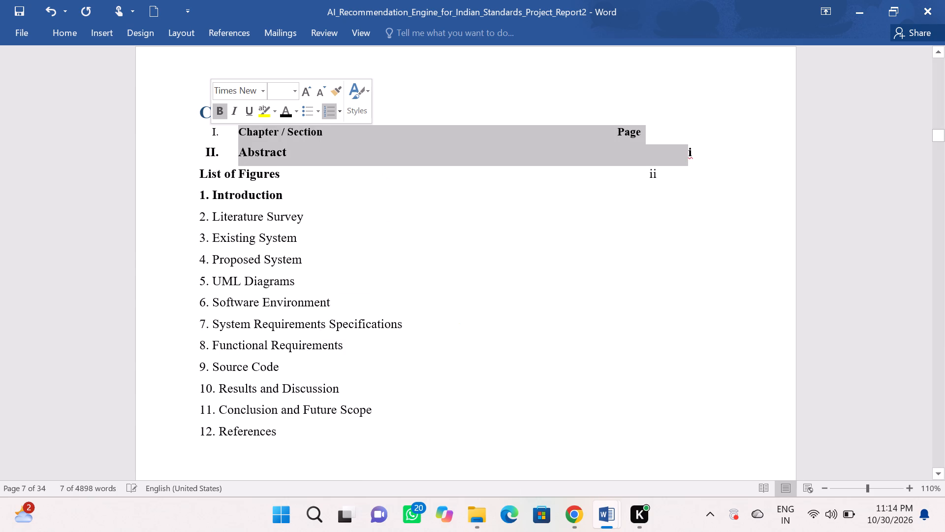
pyautogui.click(394, 224)
# Remove the extra spaces before the Abstract line's page number i so it sits beneath the Page heading.
pyautogui.scroll(1, 394, 224)
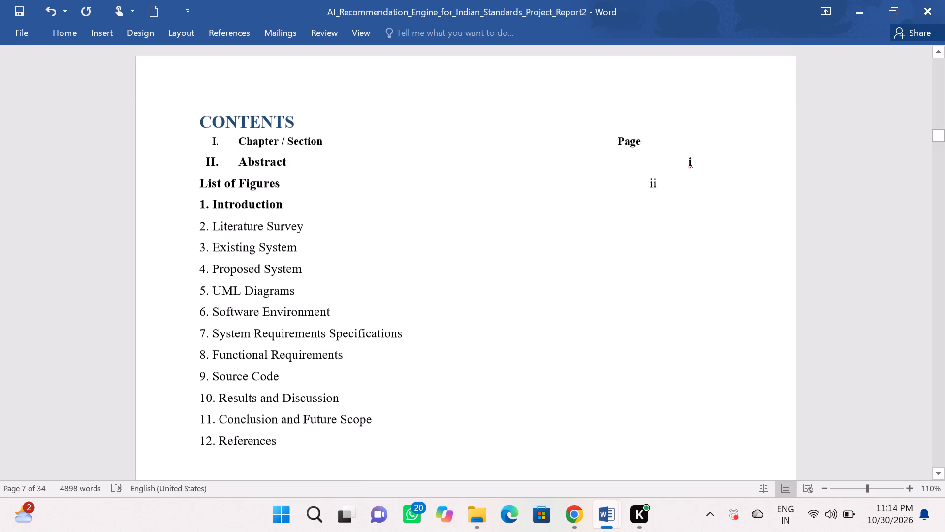
pyautogui.scroll(1, 394, 224)
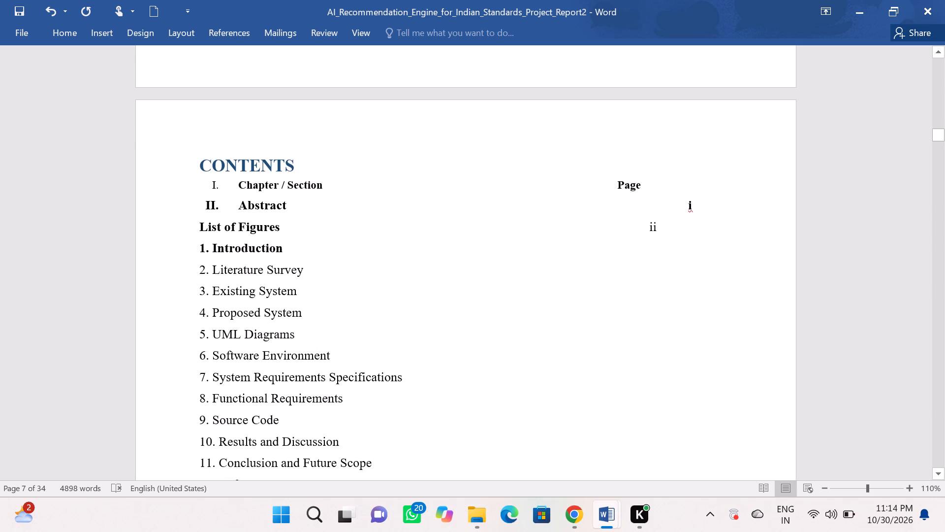
pyautogui.click(696, 205)
pyautogui.press('Left')
pyautogui.press('BackSpace')
pyautogui.press('BackSpace')
pyautogui.press('BackSpace')
pyautogui.press('BackSpace')
pyautogui.press('BackSpace')
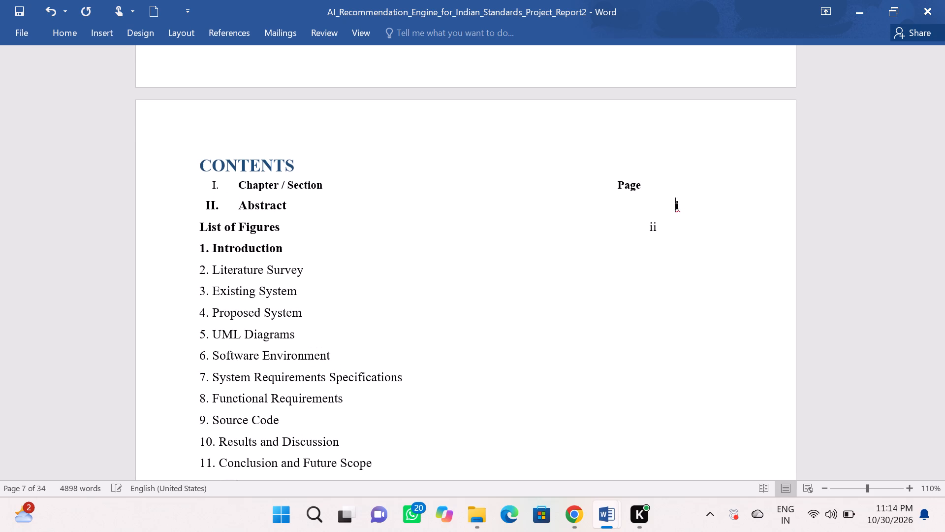
pyautogui.press('BackSpace')
pyautogui.press('BackSpace')
pyautogui.press('BackSpace')
pyautogui.press('BackSpace')
pyautogui.press('BackSpace')
pyautogui.press('BackSpace')
pyautogui.press('BackSpace')
pyautogui.press('BackSpace')
pyautogui.press('BackSpace')
pyautogui.press('BackSpace')
pyautogui.press('BackSpace')
pyautogui.press('BackSpace')
pyautogui.press('BackSpace')
# Remove the extra spaces before the List of Figures page number ii to align it under the Page heading.
pyautogui.press('Down')
pyautogui.press('Right')
pyautogui.press('Right')
pyautogui.press('Right')
pyautogui.press('Right')
pyautogui.press('Right')
pyautogui.press('Right')
pyautogui.press('BackSpace')
pyautogui.press('BackSpace')
pyautogui.press('BackSpace')
pyautogui.press('BackSpace')
pyautogui.press('BackSpace')
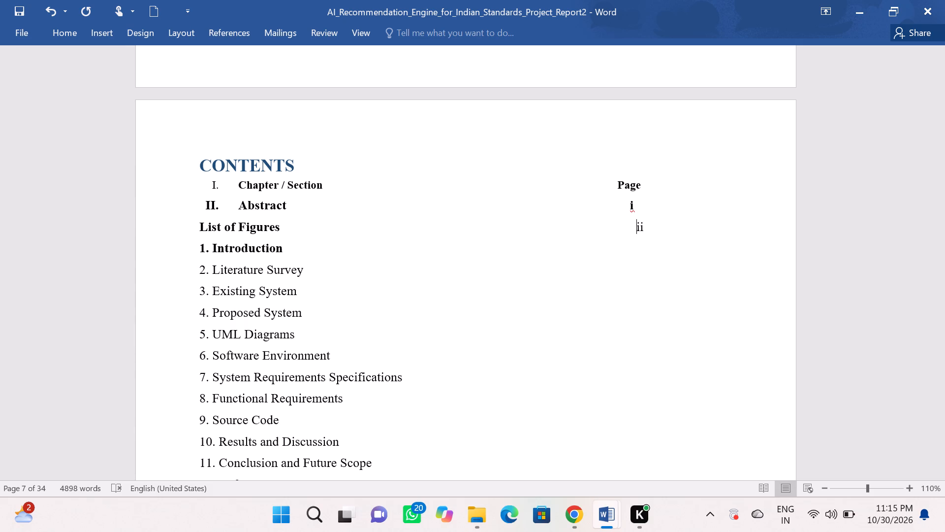
pyautogui.press('BackSpace')
pyautogui.press('BackSpace')
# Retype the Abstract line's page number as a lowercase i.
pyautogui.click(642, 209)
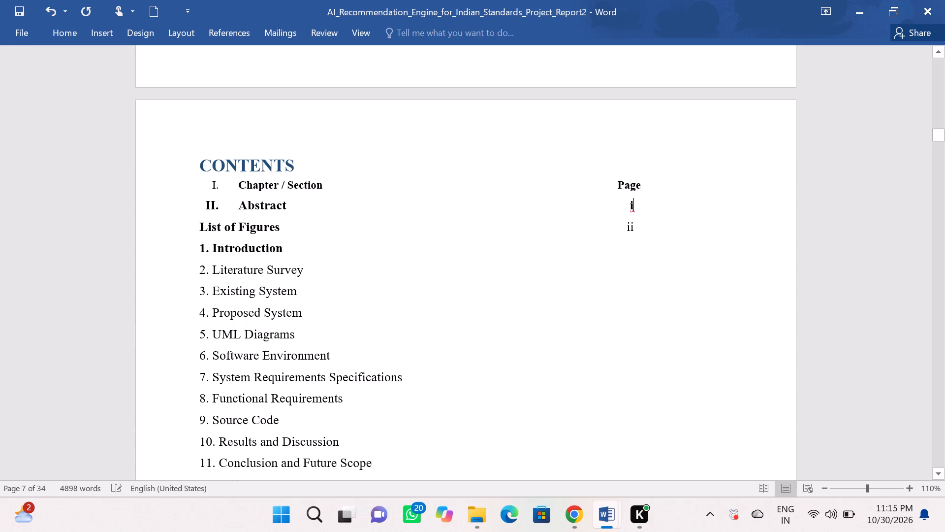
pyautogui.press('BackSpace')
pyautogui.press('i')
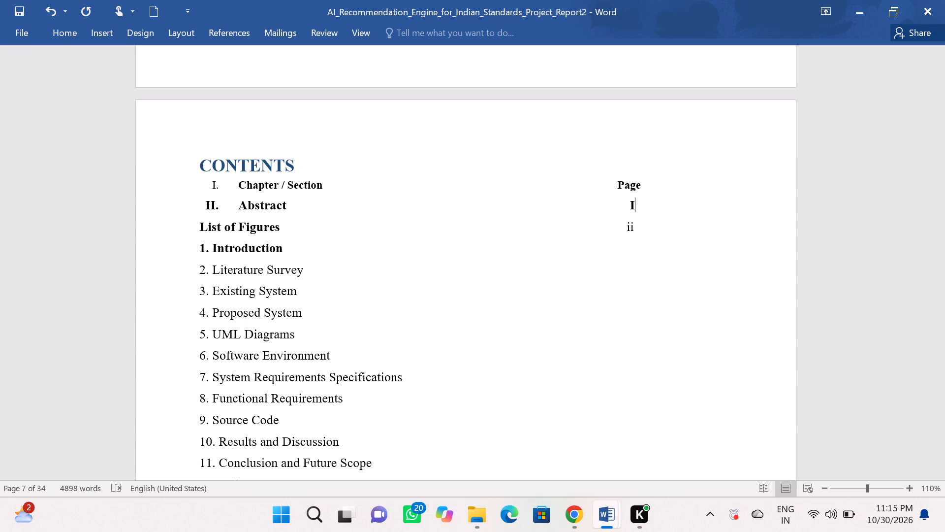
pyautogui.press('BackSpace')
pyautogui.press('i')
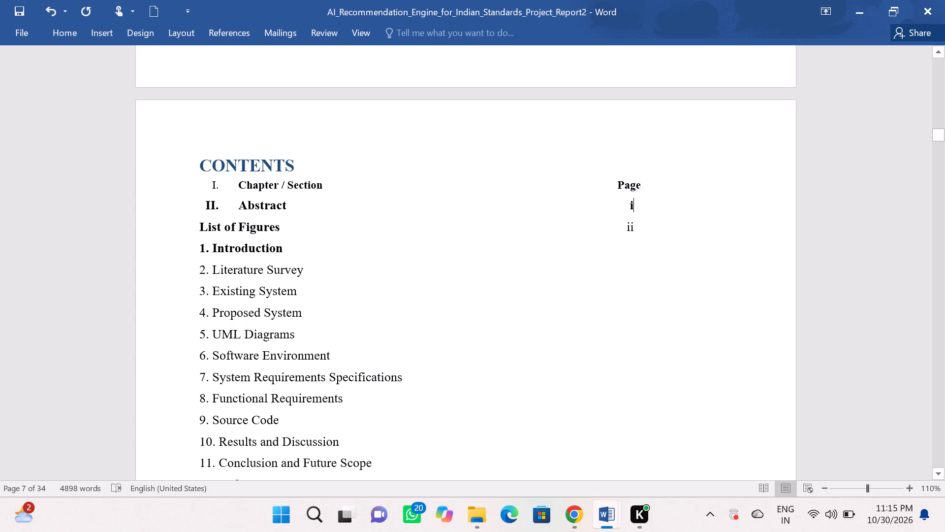
# Remove the bold formatting from the whole Abstract line, including its page number.
pyautogui.moveTo(637, 204); pyautogui.dragTo(600, 201)
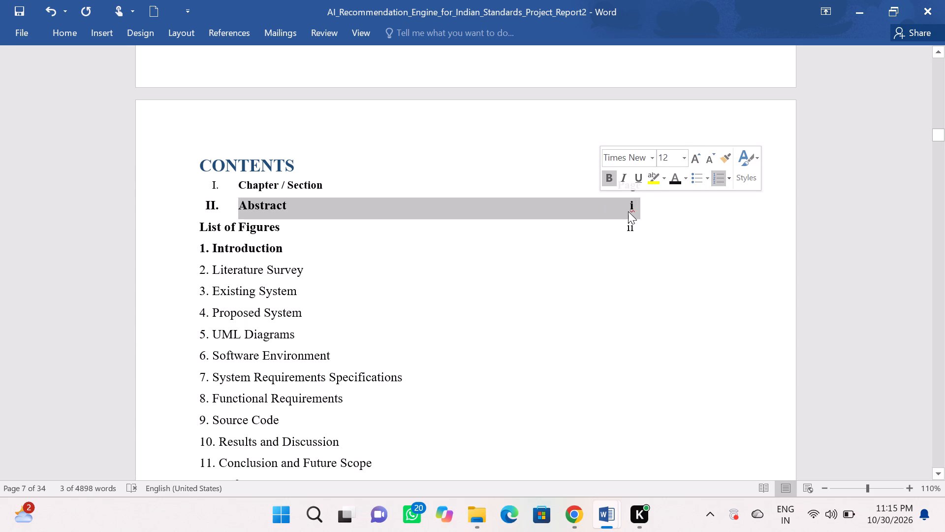
pyautogui.click(603, 174)
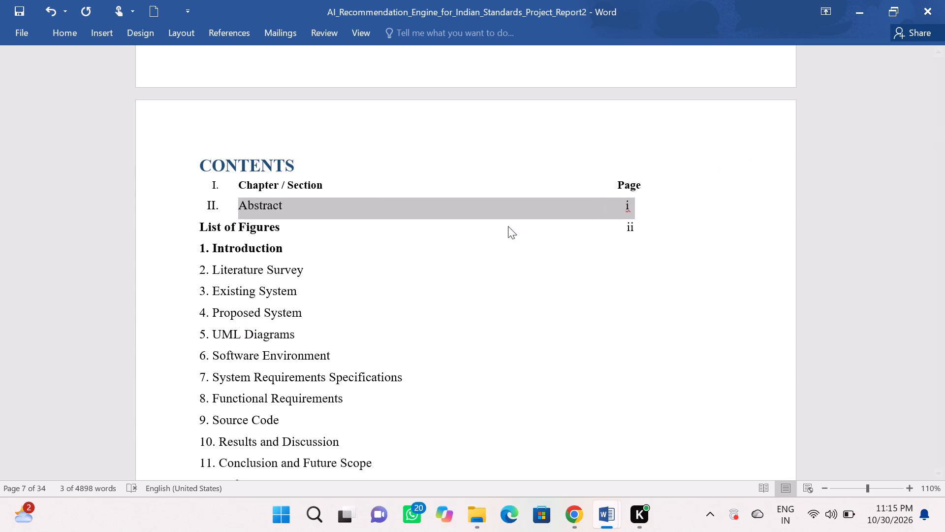
pyautogui.click(491, 240)
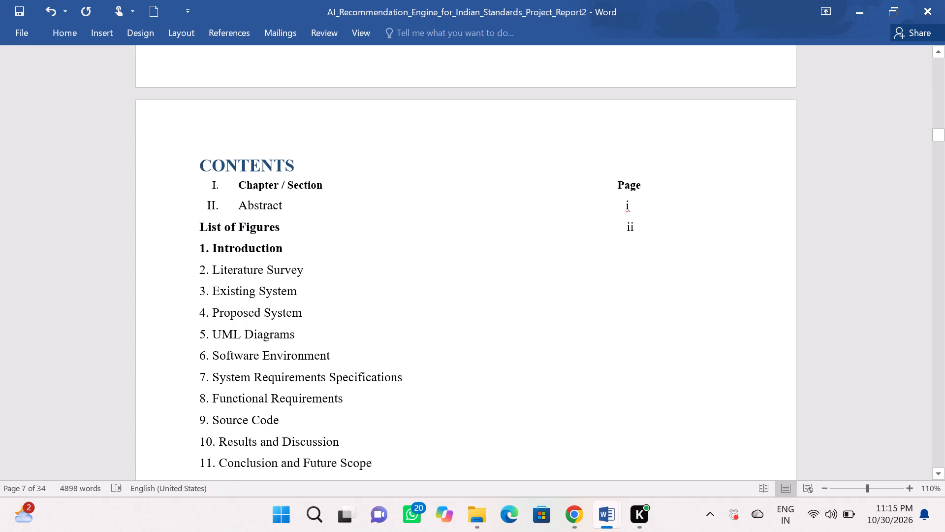
# Apply bold to the word Abstract in the contents list, excluding its page number.
pyautogui.click(287, 206)
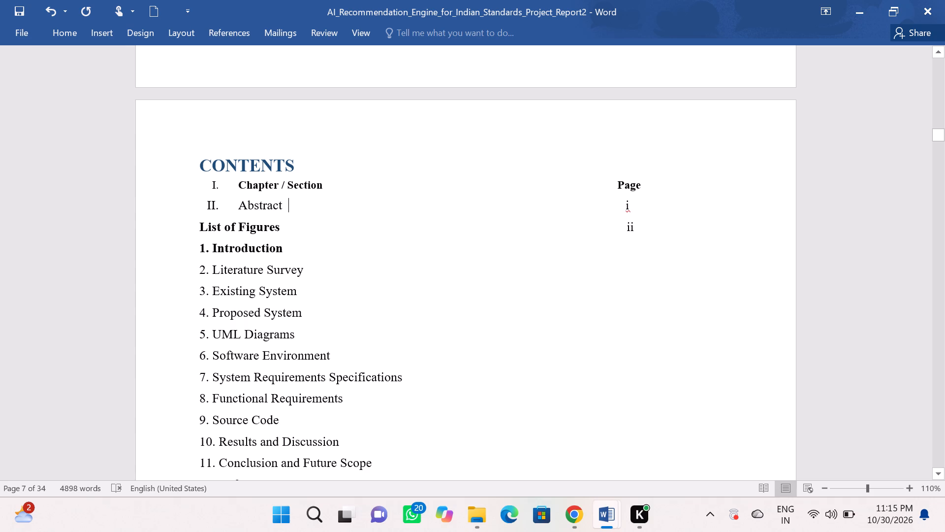
pyautogui.click(290, 206)
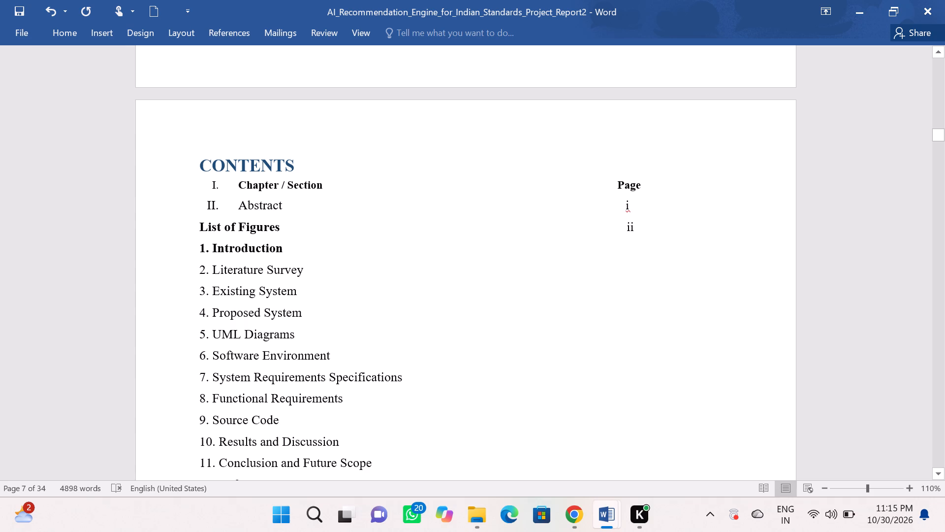
pyautogui.click(283, 204)
pyautogui.moveTo(283, 204); pyautogui.dragTo(227, 208)
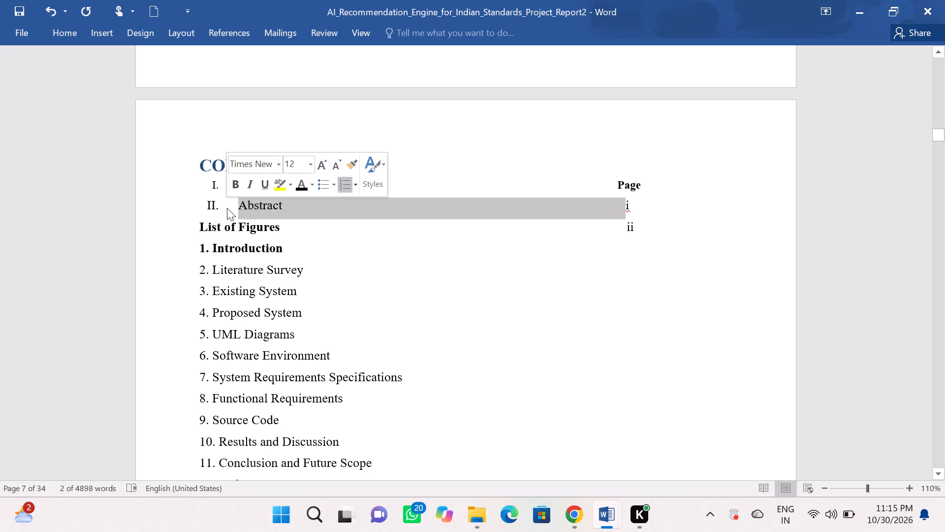
pyautogui.click(236, 180)
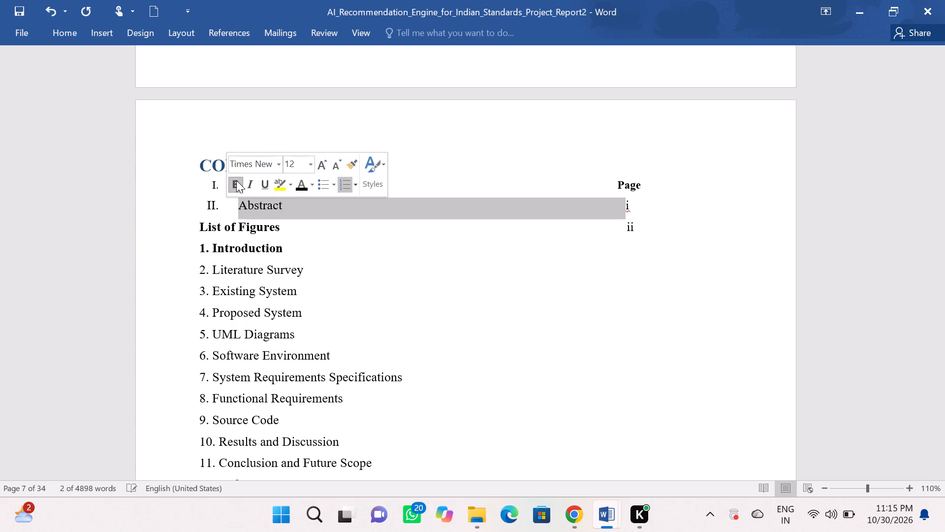
pyautogui.click(333, 233)
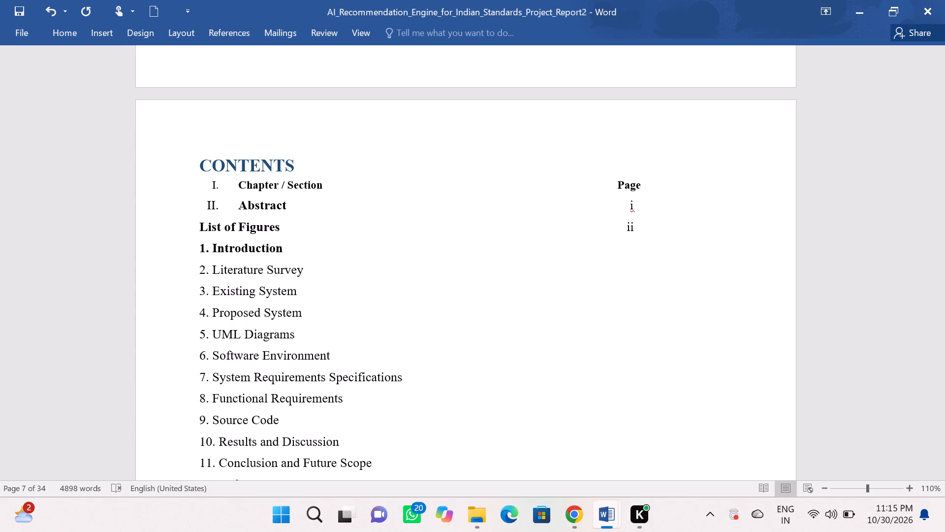
# Place the report beside the TEAM-01-BDA reference document and examine the reference's CONTENTS page for its entries, numbering and page numbers.
pyautogui.press('super+Right')
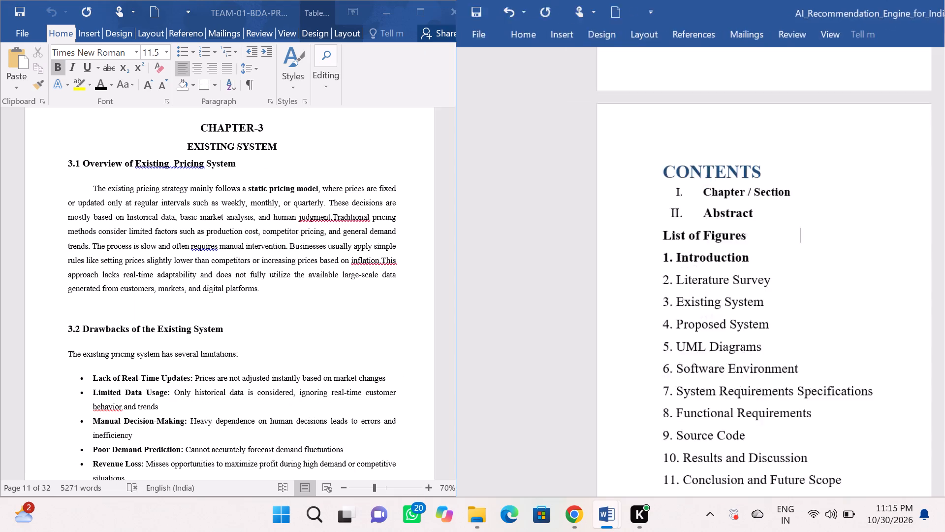
pyautogui.scroll(14, 302, 223)
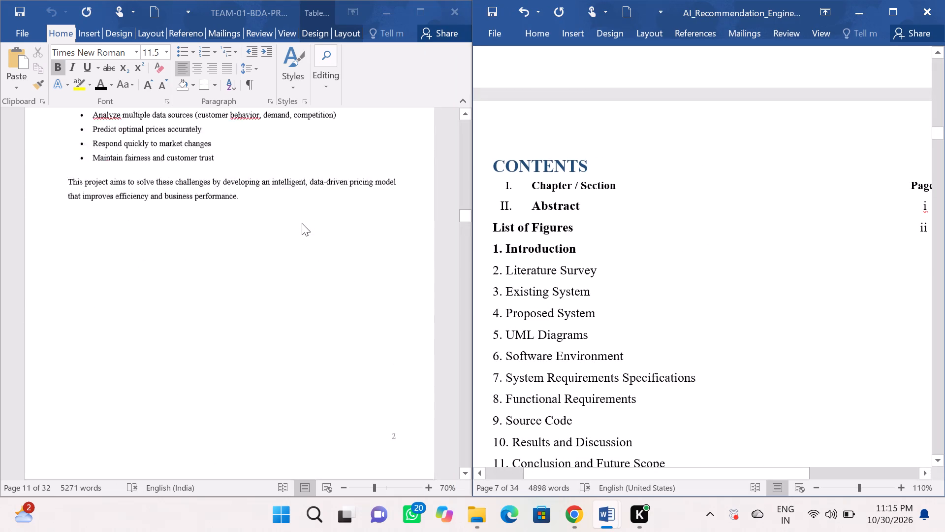
pyautogui.scroll(-9, 302, 223)
pyautogui.scroll(3, 302, 223)
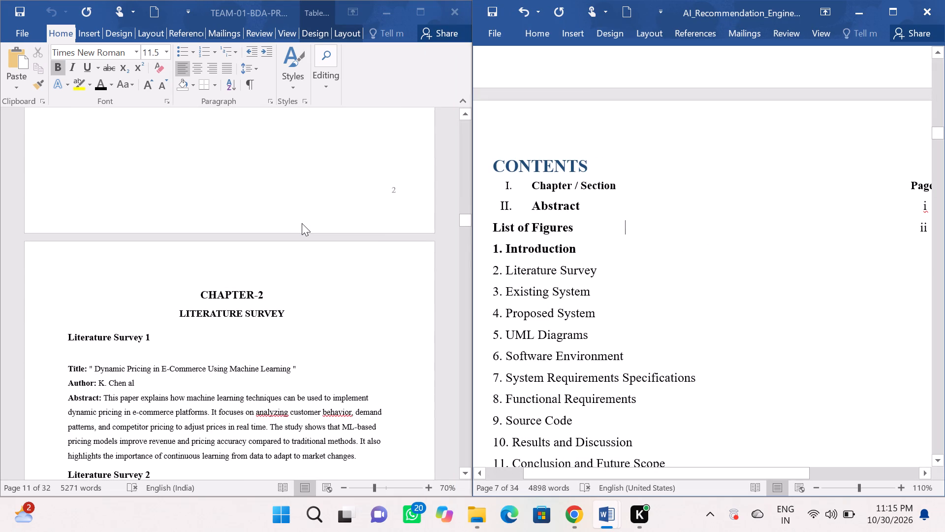
pyautogui.scroll(14, 302, 223)
pyautogui.scroll(-1, 302, 223)
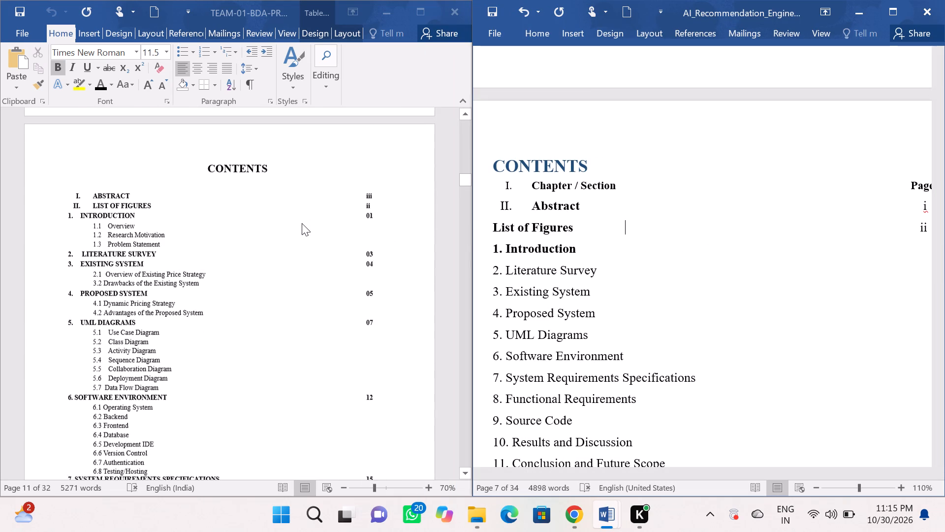
pyautogui.scroll(-3, 302, 223)
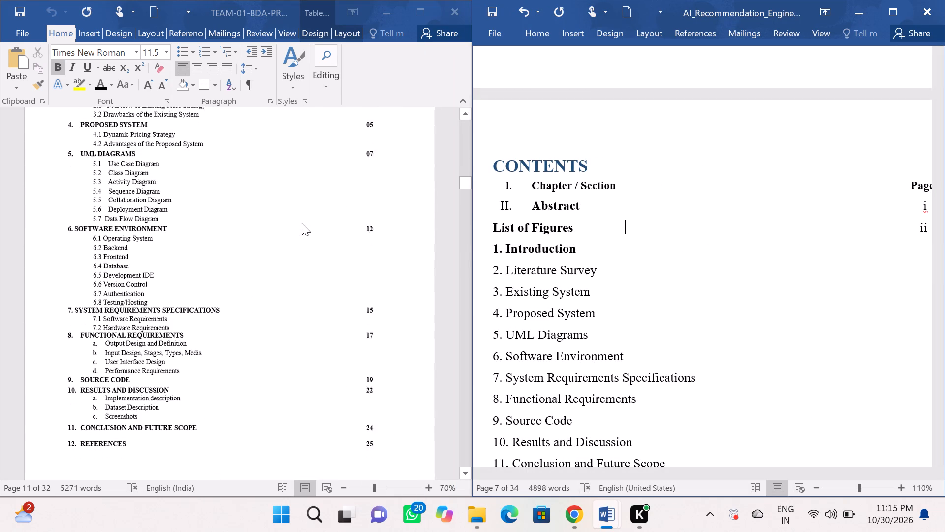
# Examine the reference's CONTENTS page from its last entries back to its heading, and return the report to a full-size window.
pyautogui.scroll(-2, 302, 223)
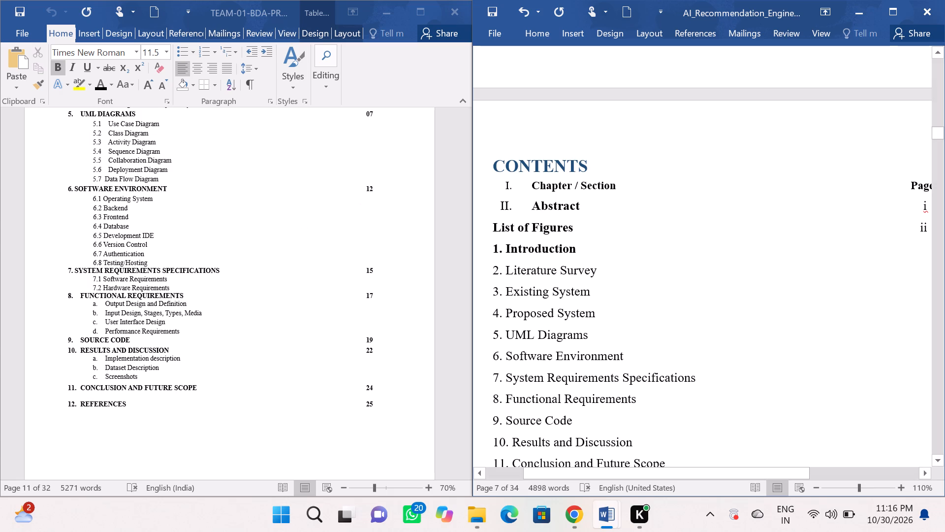
pyautogui.click(608, 212)
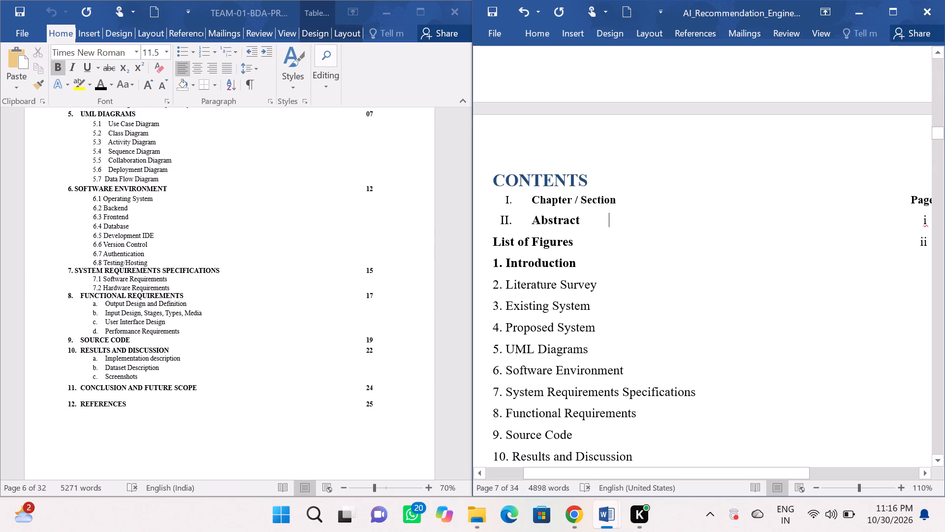
pyautogui.scroll(2, 279, 304)
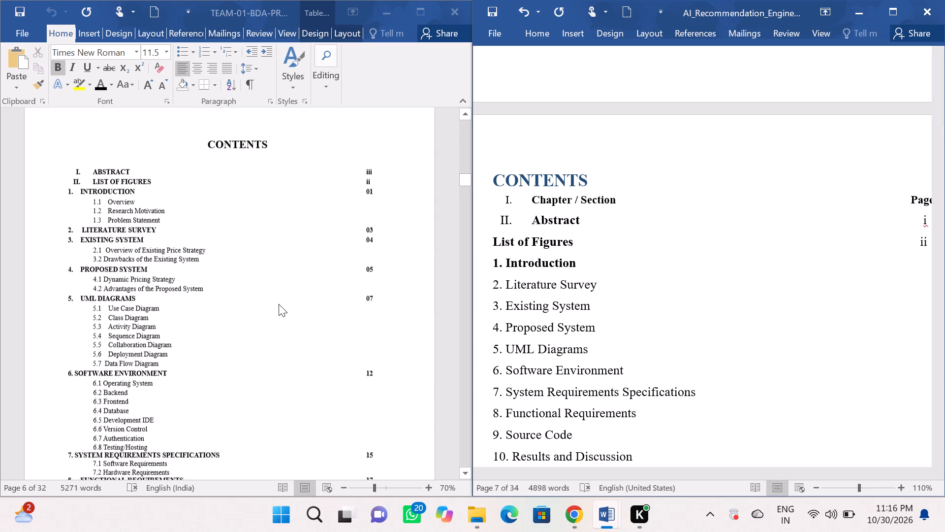
pyautogui.scroll(2, 279, 304)
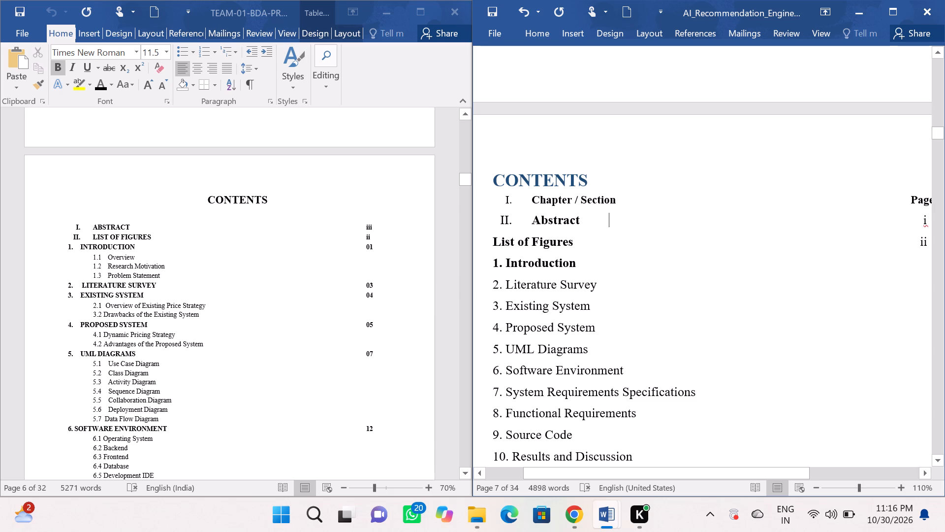
pyautogui.click(522, 200)
pyautogui.click(887, 18)
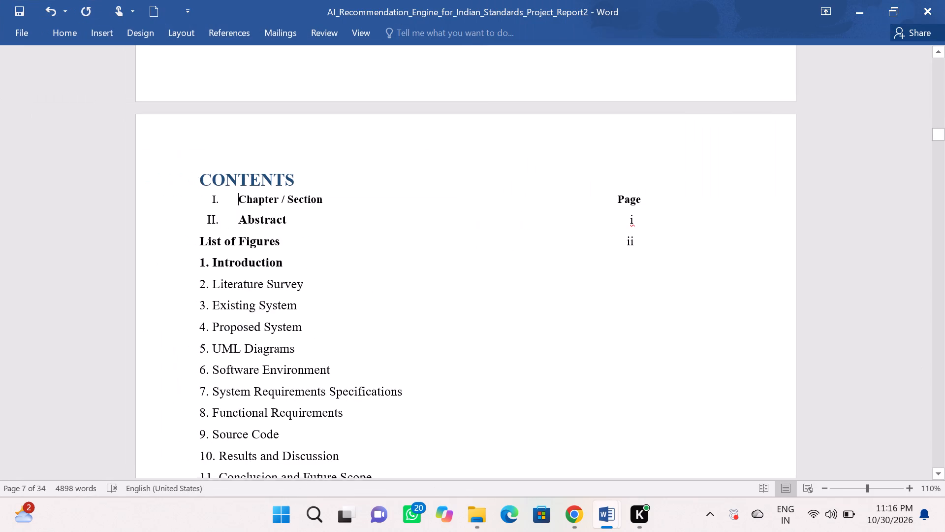
pyautogui.hscroll(1, 651, 160)
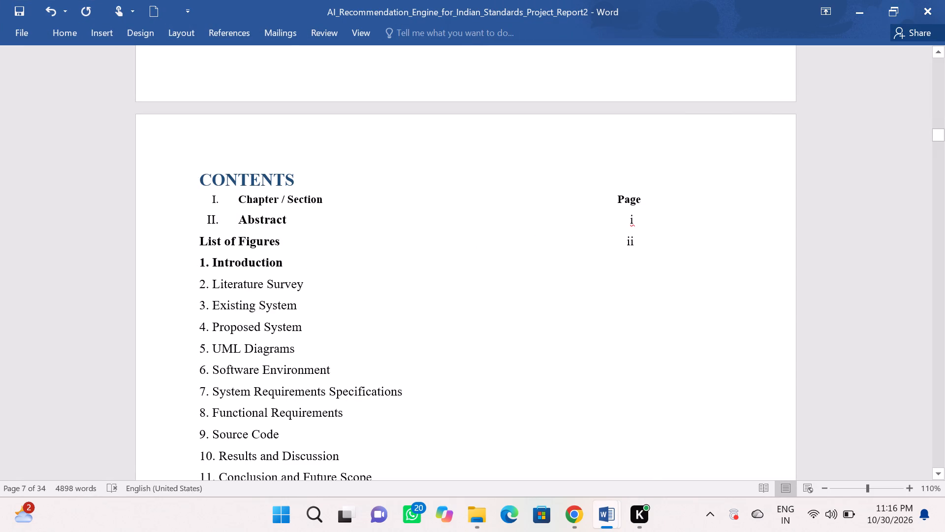
# Indent the List of Figures line with spaces so its text lines up under Abstract.
pyautogui.click(198, 241)
pyautogui.press('space')
pyautogui.press('space')
pyautogui.press('space')
pyautogui.press('space')
pyautogui.press('space')
pyautogui.press('space')
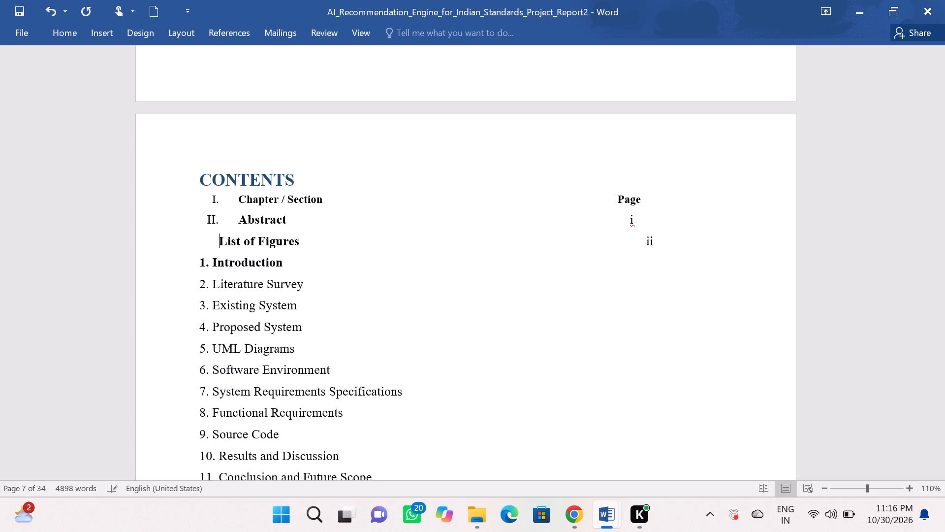
pyautogui.press('space')
pyautogui.press('space')
pyautogui.press('space')
pyautogui.press('space')
pyautogui.press('space')
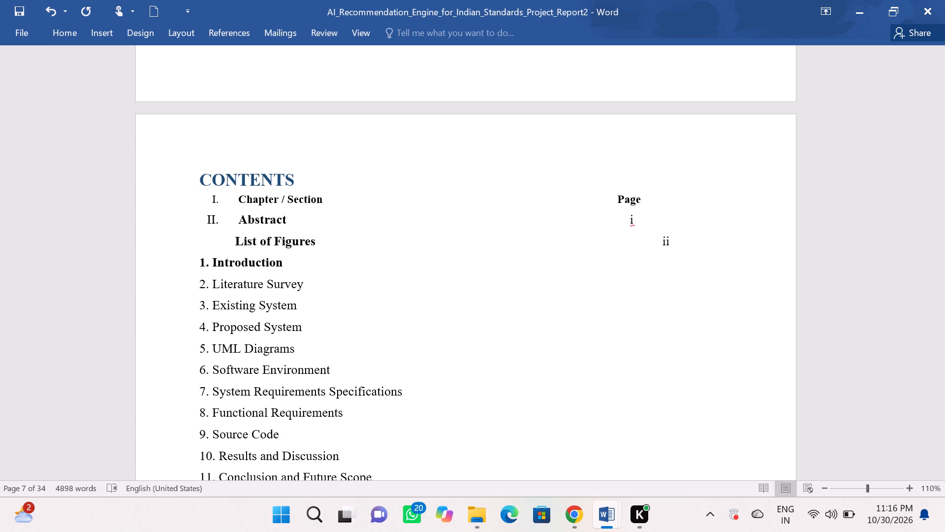
pyautogui.press('space')
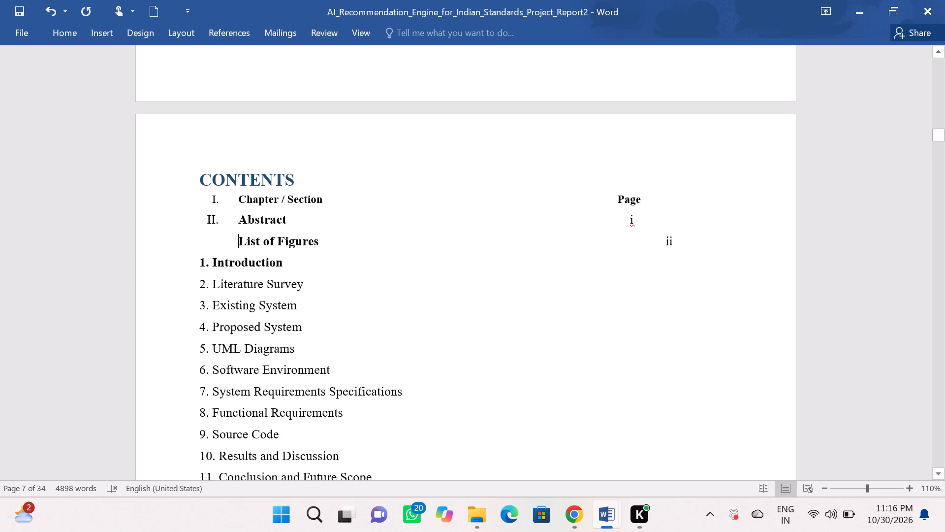
# Remove the Roman numeral from the Chapter / Section heading line of the contents list.
pyautogui.click(219, 195)
pyautogui.press('BackSpace')
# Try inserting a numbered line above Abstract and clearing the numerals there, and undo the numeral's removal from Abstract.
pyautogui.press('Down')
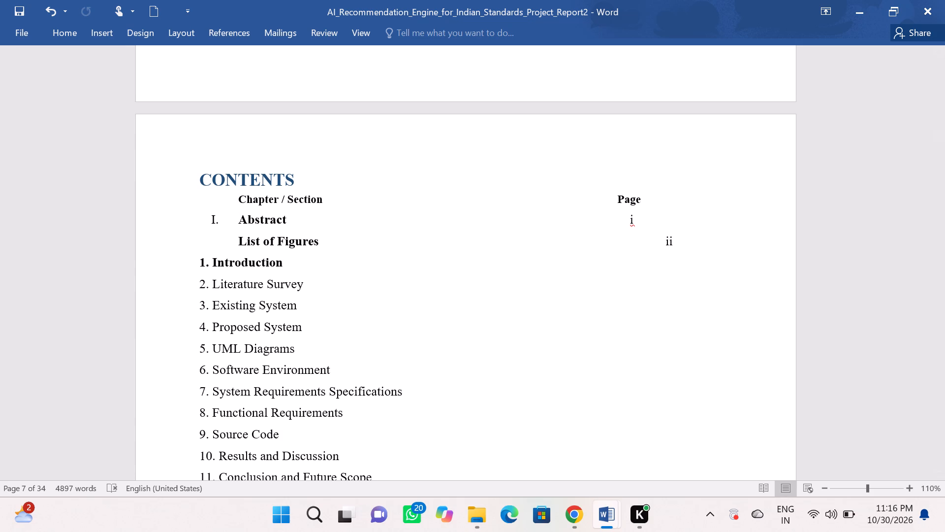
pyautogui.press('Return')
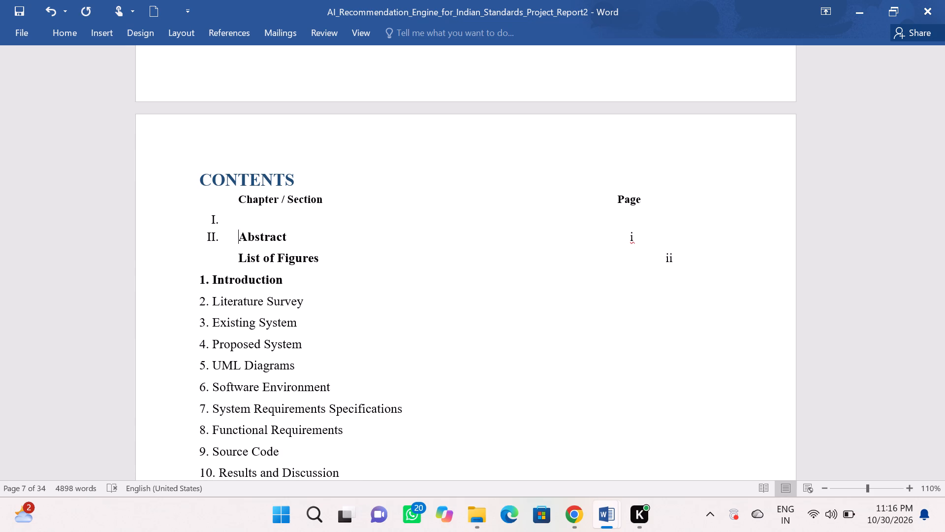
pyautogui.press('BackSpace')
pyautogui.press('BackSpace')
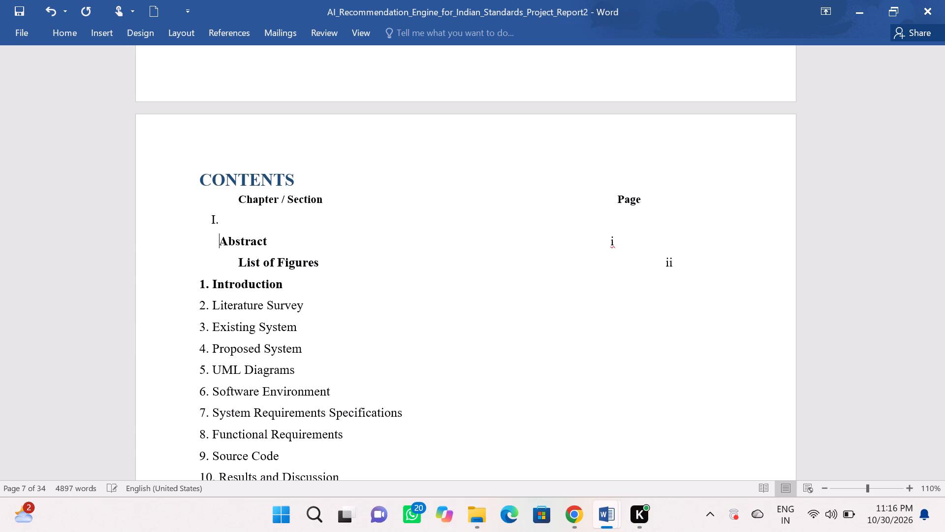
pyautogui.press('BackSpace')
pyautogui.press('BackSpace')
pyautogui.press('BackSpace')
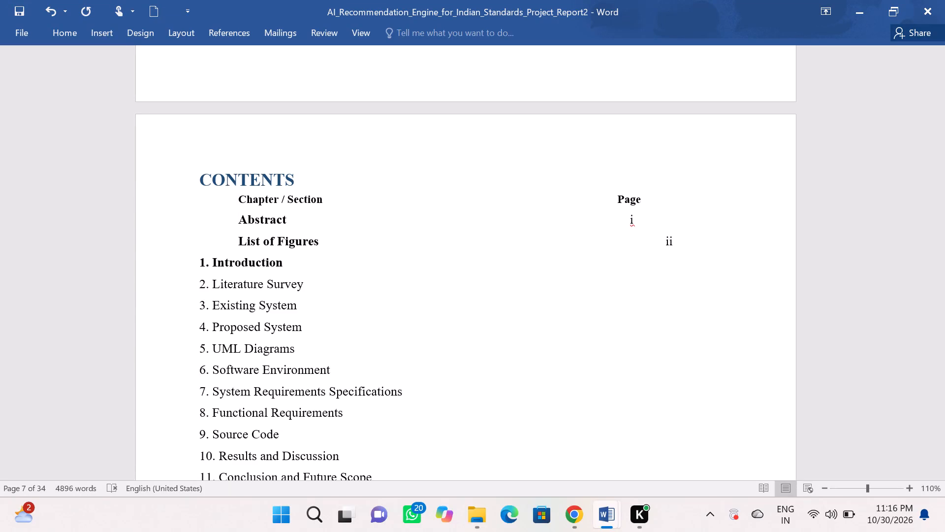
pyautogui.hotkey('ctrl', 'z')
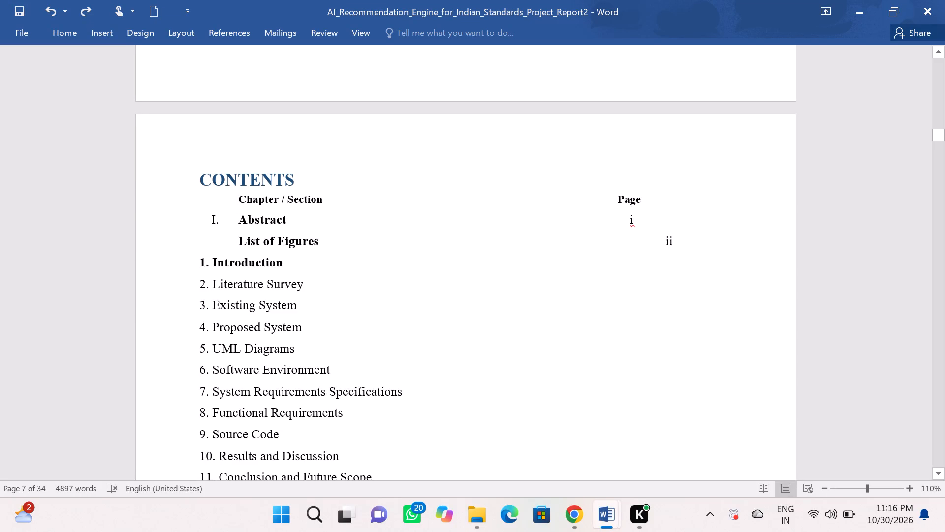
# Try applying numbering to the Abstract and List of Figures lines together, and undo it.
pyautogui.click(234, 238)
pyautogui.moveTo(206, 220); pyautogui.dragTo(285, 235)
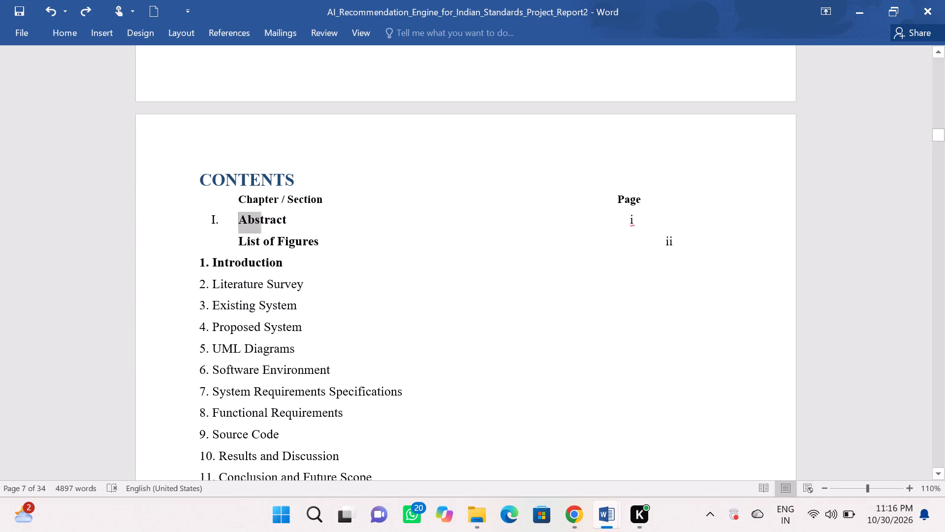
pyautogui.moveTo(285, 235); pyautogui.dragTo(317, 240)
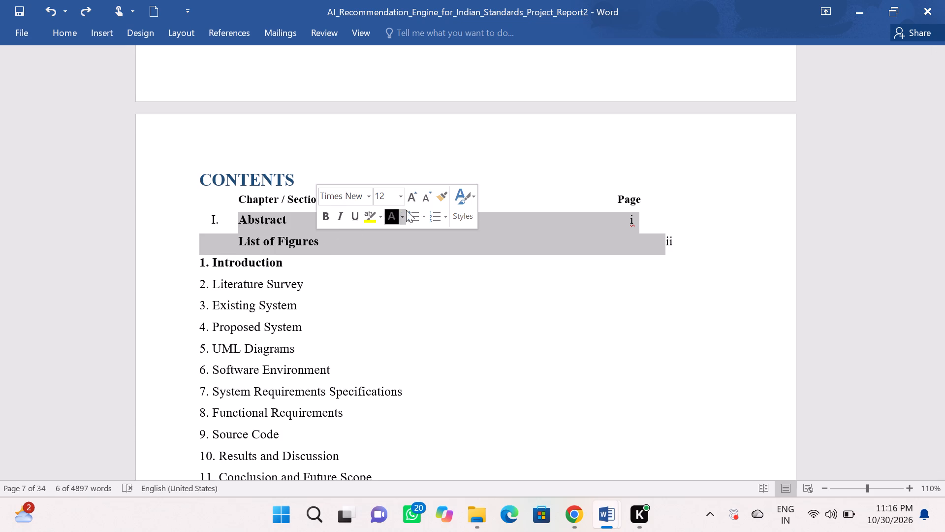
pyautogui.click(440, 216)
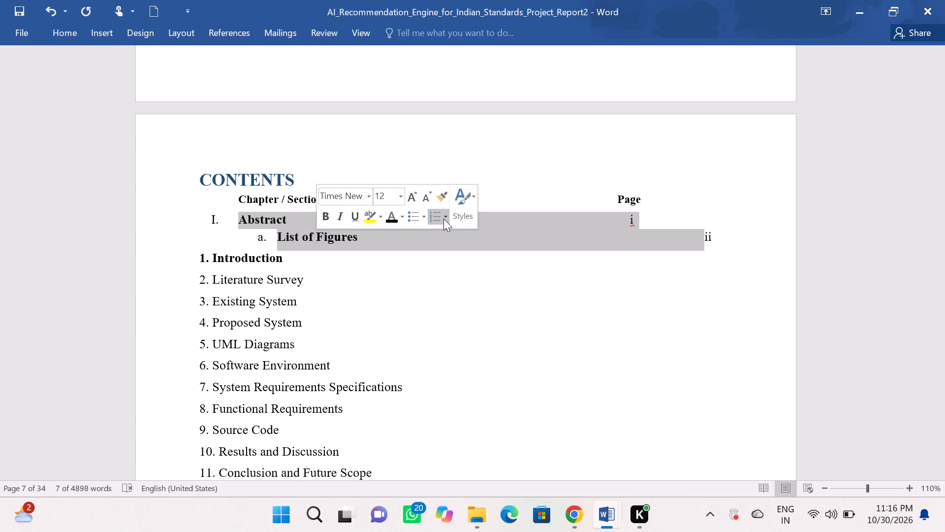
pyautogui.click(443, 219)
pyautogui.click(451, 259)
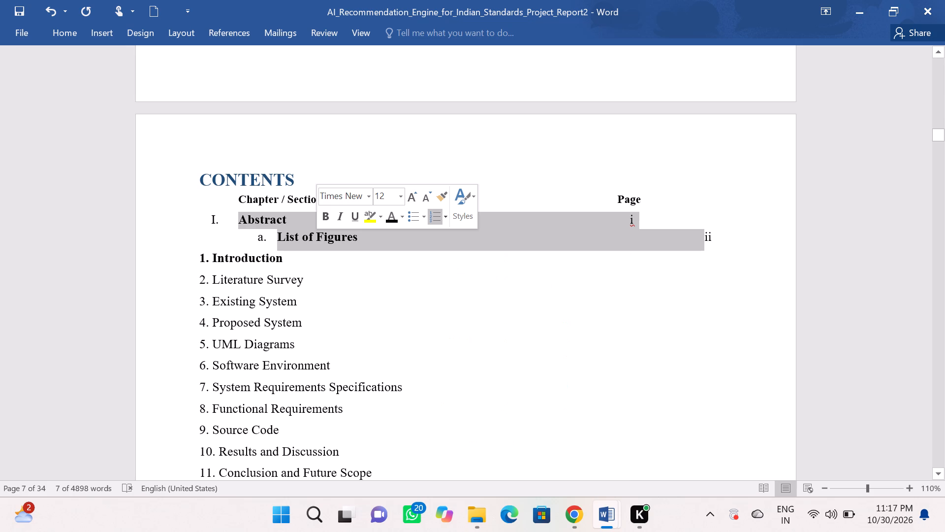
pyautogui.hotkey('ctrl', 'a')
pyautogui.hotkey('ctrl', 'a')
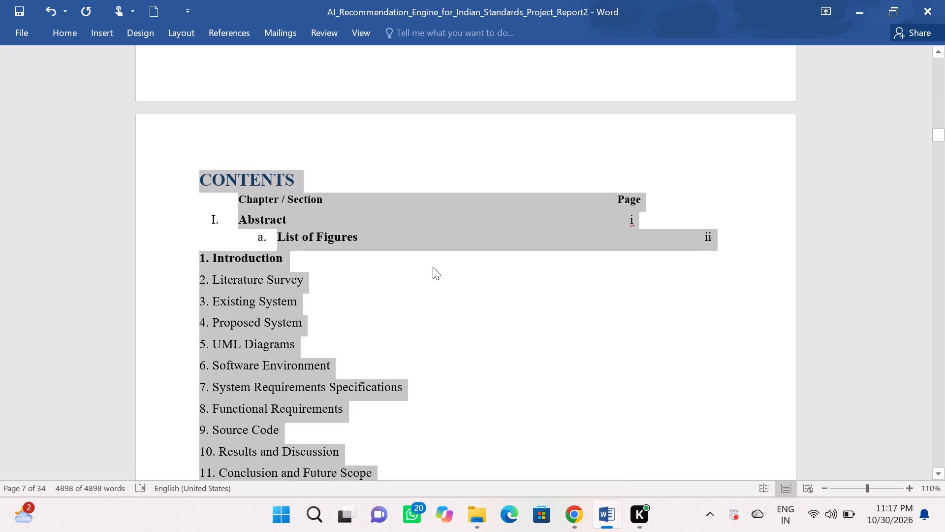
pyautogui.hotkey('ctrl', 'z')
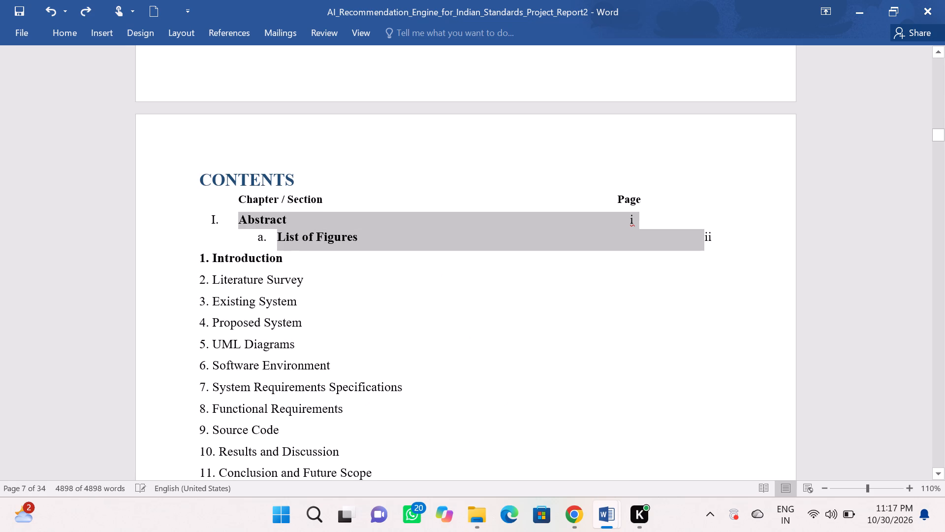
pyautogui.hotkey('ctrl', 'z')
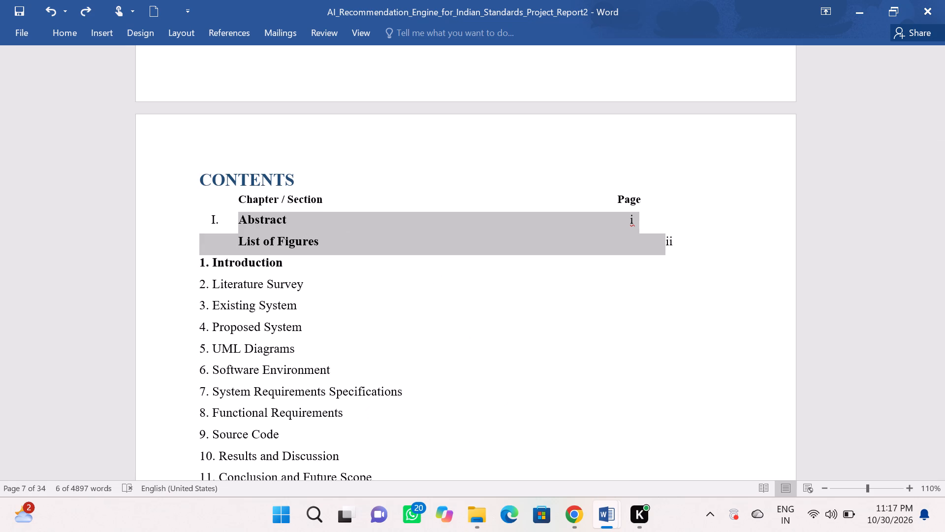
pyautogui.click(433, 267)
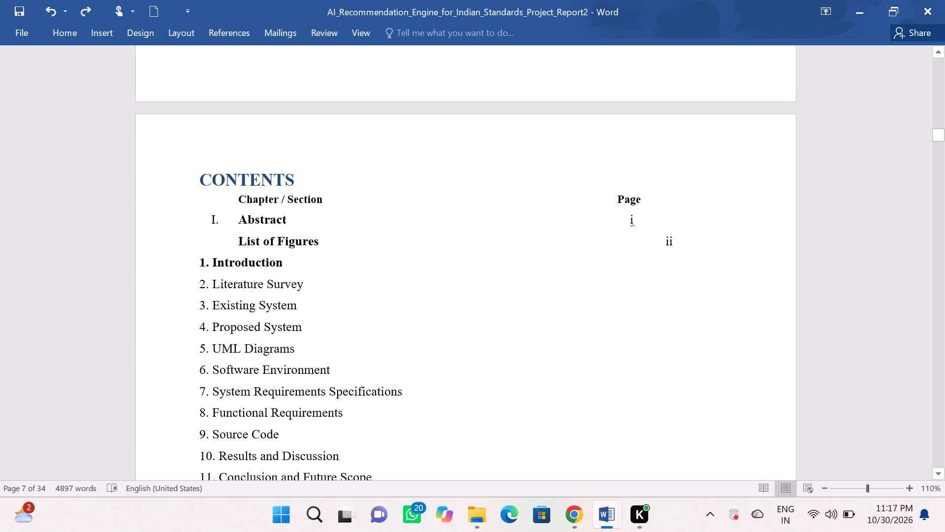
# Remove the automatic Roman numeral in front of Abstract in the contents list.
pyautogui.moveTo(204, 222); pyautogui.dragTo(231, 220)
pyautogui.click(231, 220)
pyautogui.press('Left')
pyautogui.press('Left')
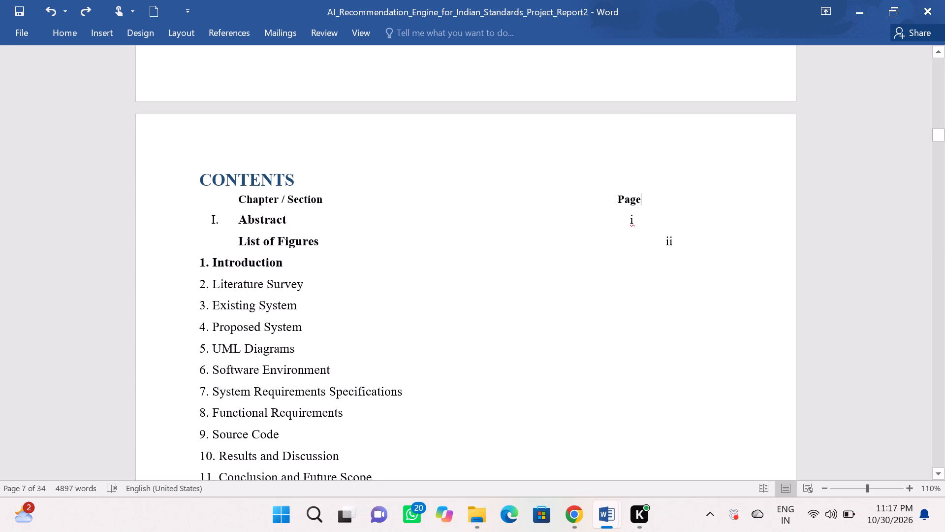
pyautogui.press('Left')
pyautogui.press('Left')
pyautogui.click(231, 220)
pyautogui.click(217, 223)
pyautogui.press('BackSpace')
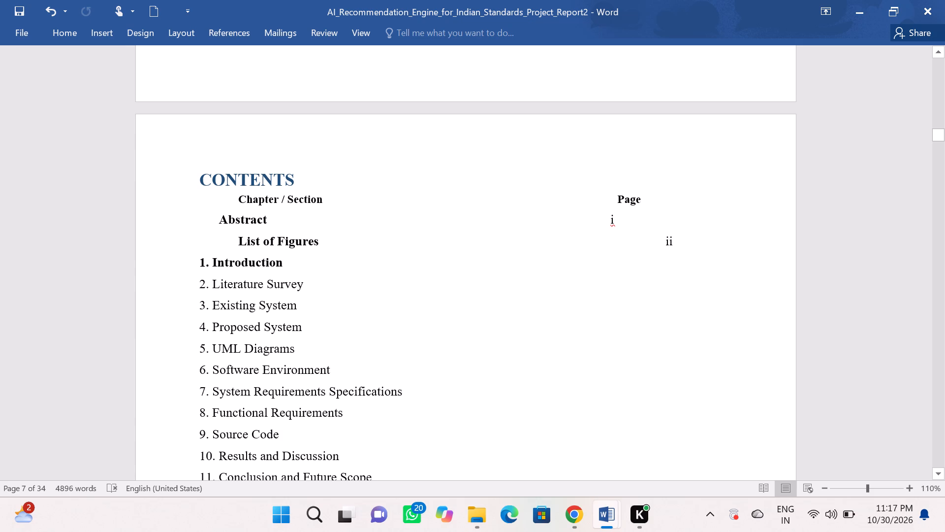
# Indent the Abstract line with spaces so its text lines up with Chapter / Section and List of Figures.
pyautogui.press('space')
pyautogui.press('space')
pyautogui.press('space')
pyautogui.press('space')
pyautogui.press('space')
pyautogui.press('space')
pyautogui.press('space')
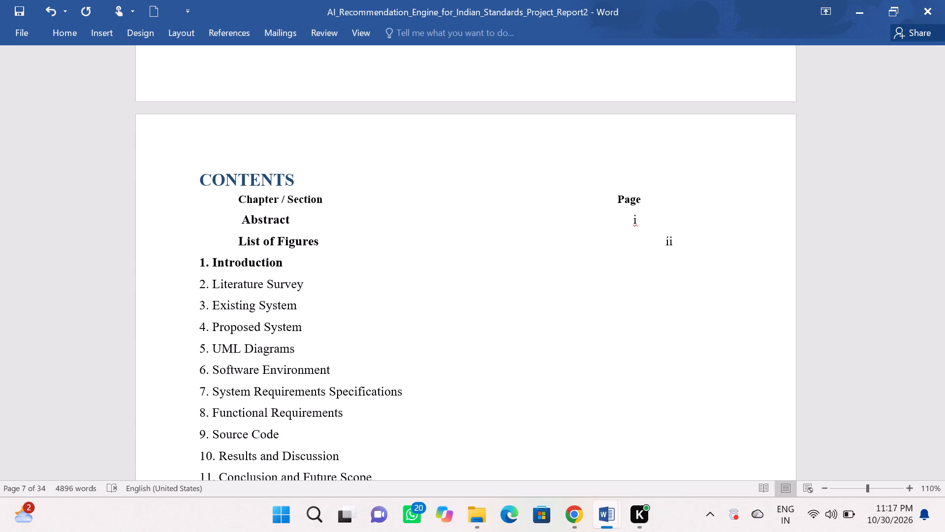
pyautogui.press('BackSpace')
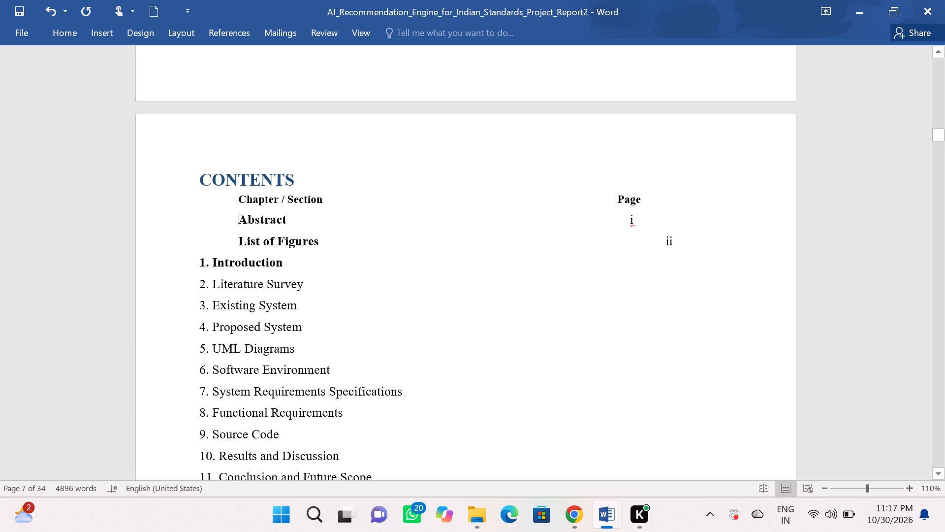
# Apply uppercase Roman numeral numbering (I., II.) to the Abstract and List of Figures lines of the contents list.
pyautogui.moveTo(321, 240); pyautogui.dragTo(227, 211)
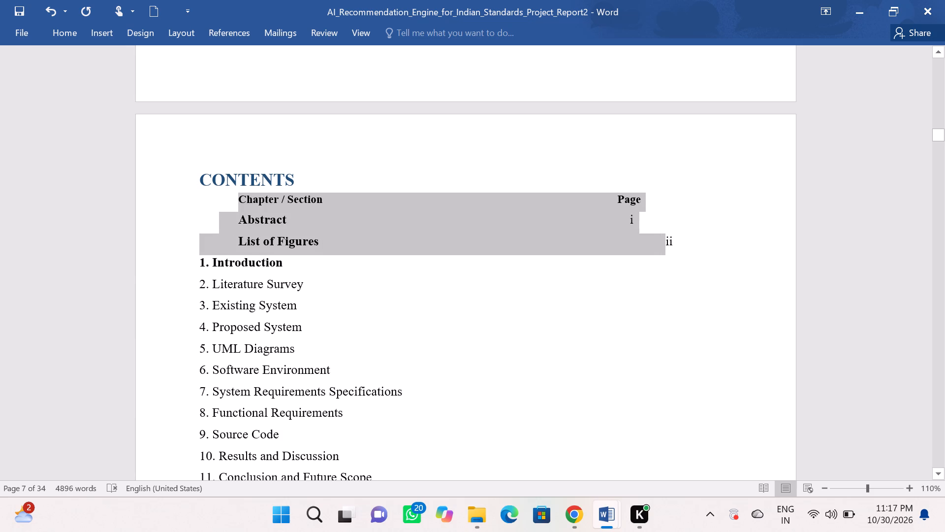
pyautogui.moveTo(227, 211); pyautogui.dragTo(212, 224)
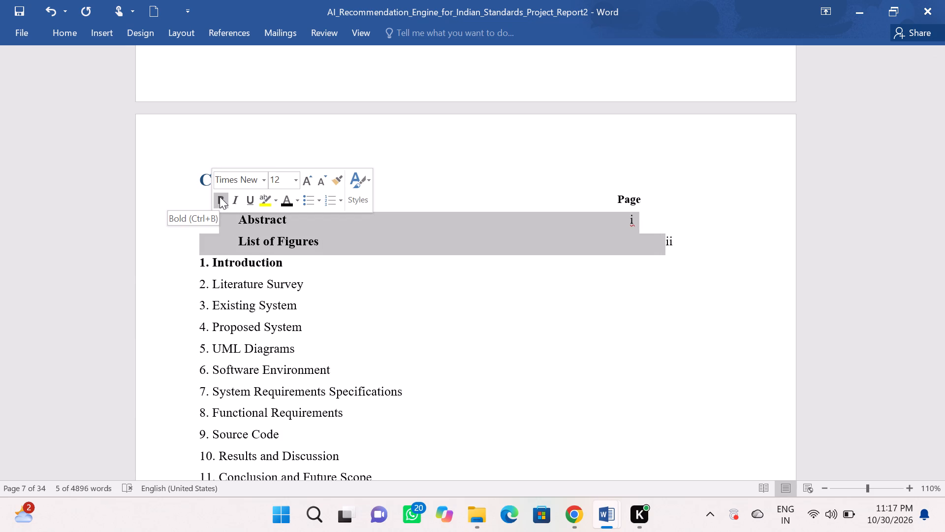
pyautogui.click(331, 198)
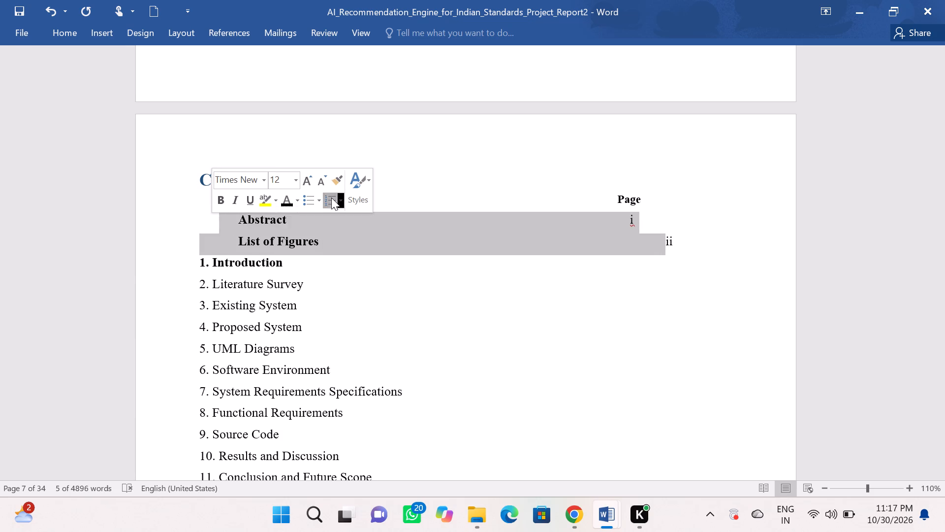
pyautogui.click(342, 201)
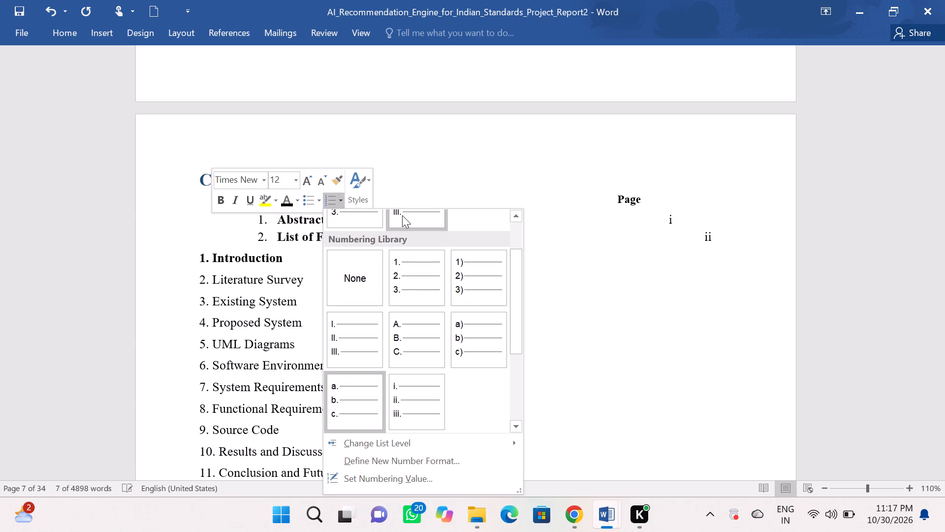
pyautogui.click(402, 215)
pyautogui.click(412, 277)
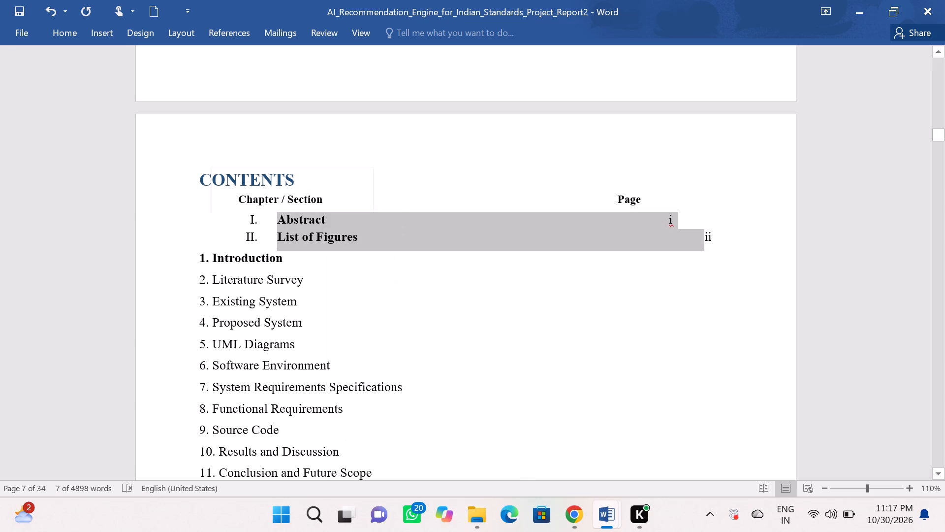
# Delete spaces before the Abstract line's page number i so it lines up under the Page heading.
pyautogui.click(664, 219)
pyautogui.press('BackSpace')
pyautogui.press('BackSpace')
pyautogui.press('BackSpace')
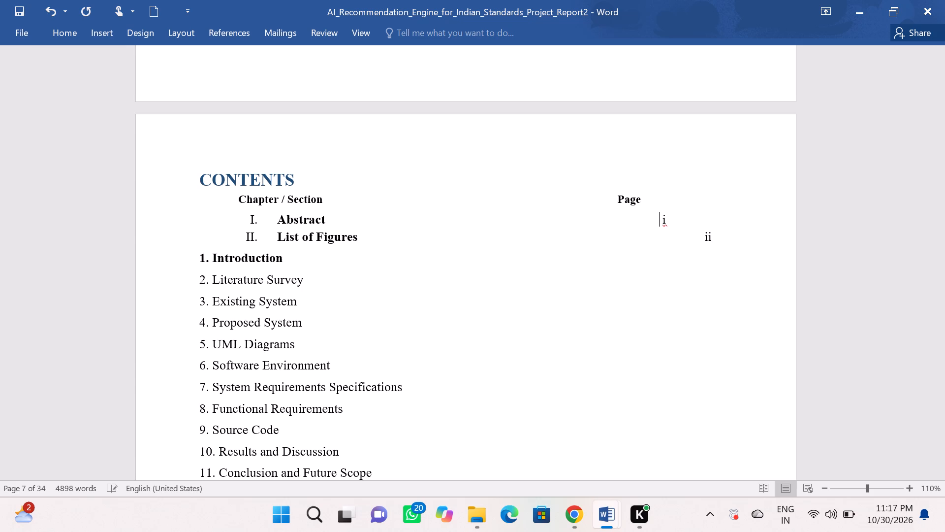
pyautogui.press('BackSpace')
pyautogui.press('BackSpace')
pyautogui.press('BackSpace')
pyautogui.press('BackSpace')
pyautogui.press('BackSpace')
pyautogui.press('BackSpace')
pyautogui.press('BackSpace')
pyautogui.press('BackSpace')
pyautogui.press('BackSpace')
pyautogui.press('BackSpace')
# Delete the spacing before the List of Figures page number ii so it lines up under the Page heading.
pyautogui.press('Down')
pyautogui.write('\\\\')
pyautogui.press('BackSpace')
pyautogui.press('BackSpace')
pyautogui.press('BackSpace')
pyautogui.press('BackSpace')
pyautogui.press('BackSpace')
pyautogui.press('BackSpace')
pyautogui.press('BackSpace')
pyautogui.press('BackSpace')
pyautogui.press('BackSpace')
pyautogui.press('BackSpace')
pyautogui.press('BackSpace')
pyautogui.press('BackSpace')
pyautogui.press('BackSpace')
pyautogui.press('BackSpace')
pyautogui.press('BackSpace')
pyautogui.press('BackSpace')
pyautogui.press('BackSpace')
pyautogui.press('BackSpace')
pyautogui.press('BackSpace')
pyautogui.press('BackSpace')
pyautogui.press('BackSpace')
pyautogui.press('BackSpace')
pyautogui.press('BackSpace')
pyautogui.press('BackSpace')
pyautogui.press('BackSpace')
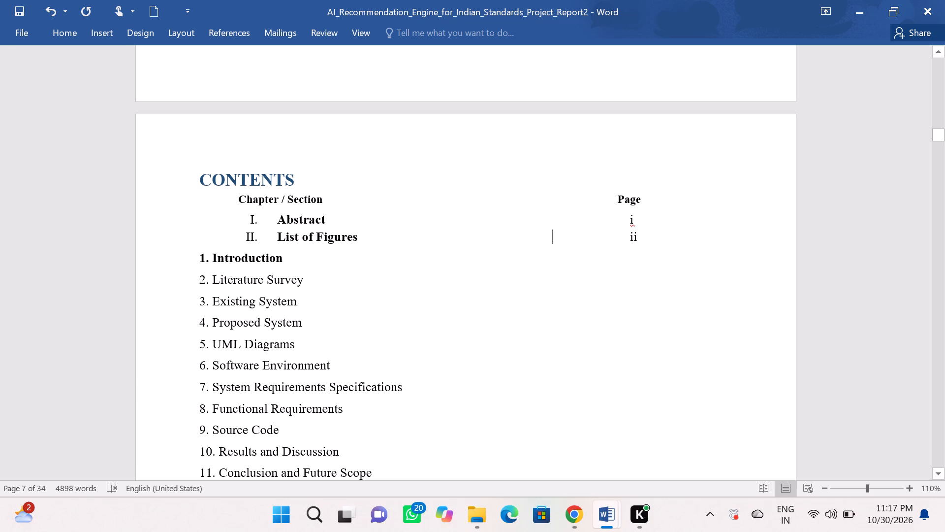
# Add an empty line below 1. Introduction, undo the automatic list formatting, and start the empty line with two spaces.
pyautogui.click(288, 268)
pyautogui.press('Return')
pyautogui.press('BackSpace')
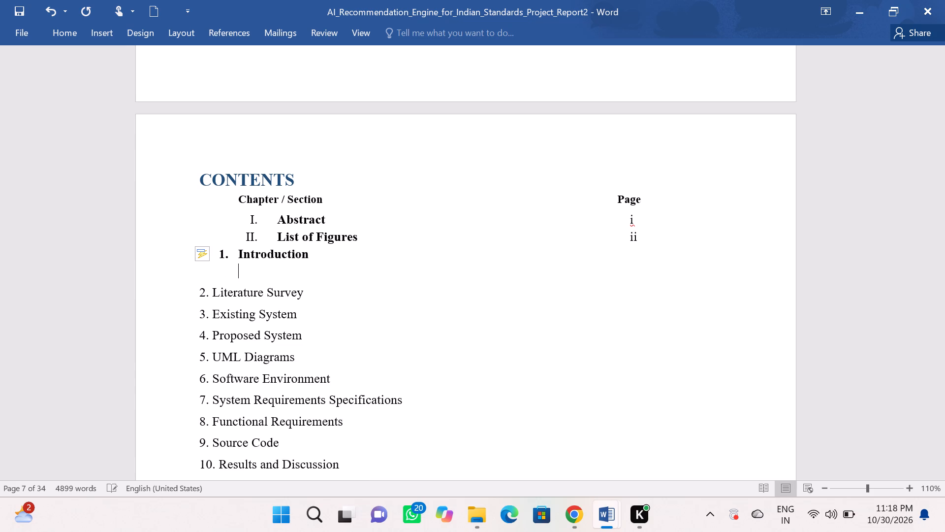
pyautogui.press('BackSpace')
pyautogui.press('BackSpace')
pyautogui.press('BackSpace')
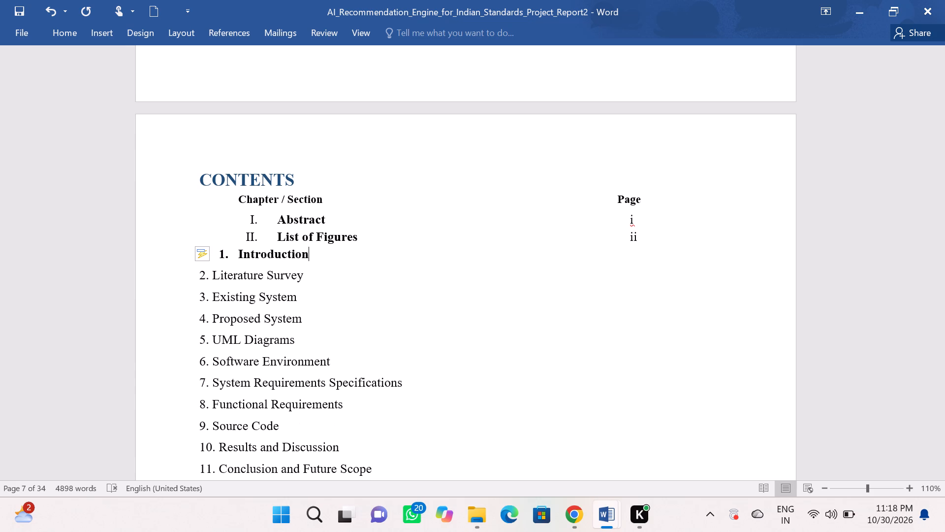
pyautogui.hotkey('ctrl', 'z')
pyautogui.hotkey('ctrl', 'z')
pyautogui.hotkey('ctrl', 'z')
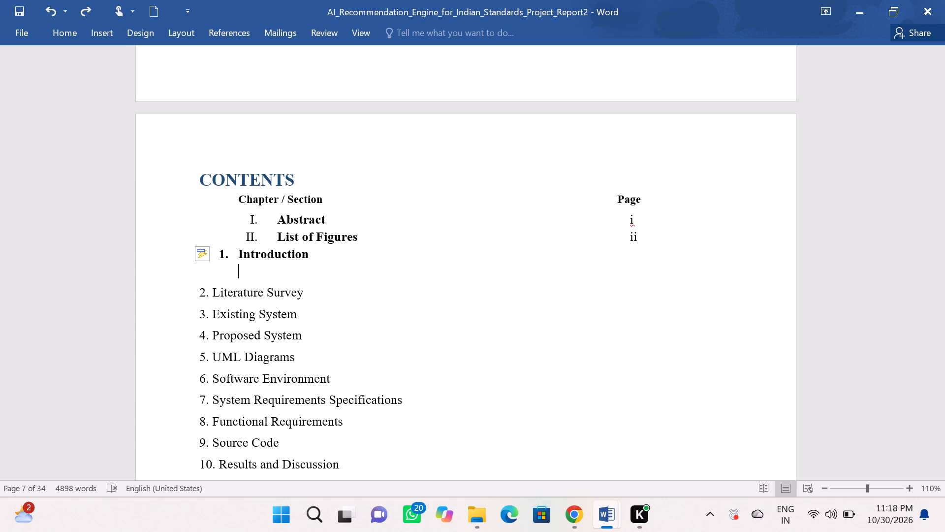
pyautogui.hotkey('ctrl', 'z')
pyautogui.hotkey('ctrl', 'z')
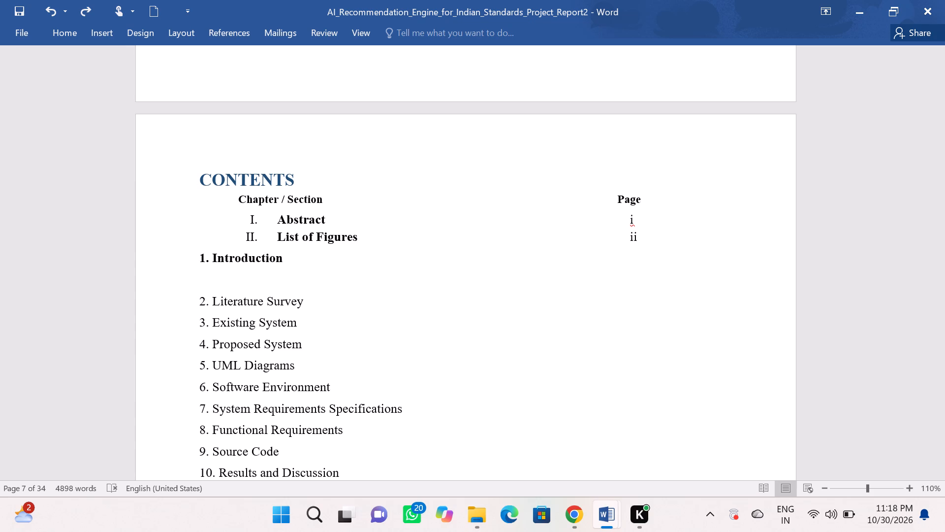
pyautogui.scroll(-1, 288, 268)
pyautogui.press('space')
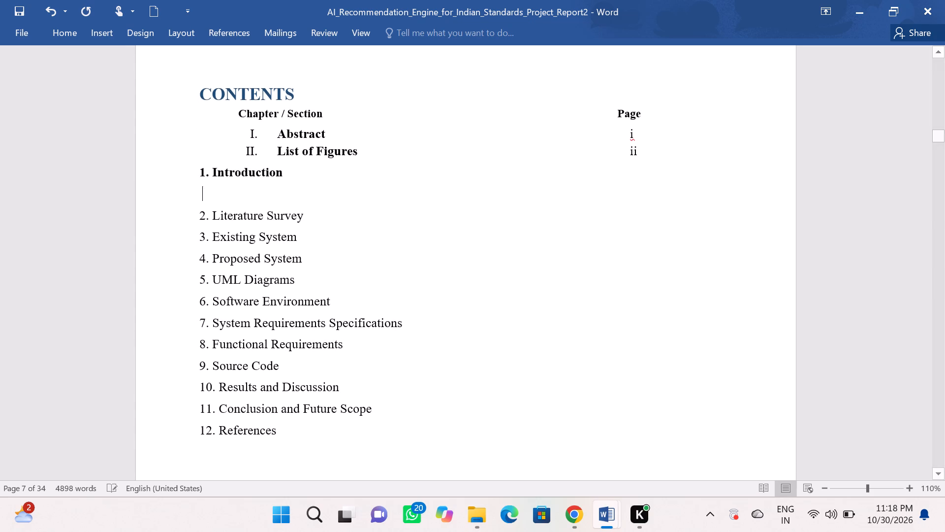
pyautogui.press('space')
# Insert ten blank lines above the LIST OF FIGURES heading to move it and its table onto the next page.
pyautogui.scroll(-7, 288, 268)
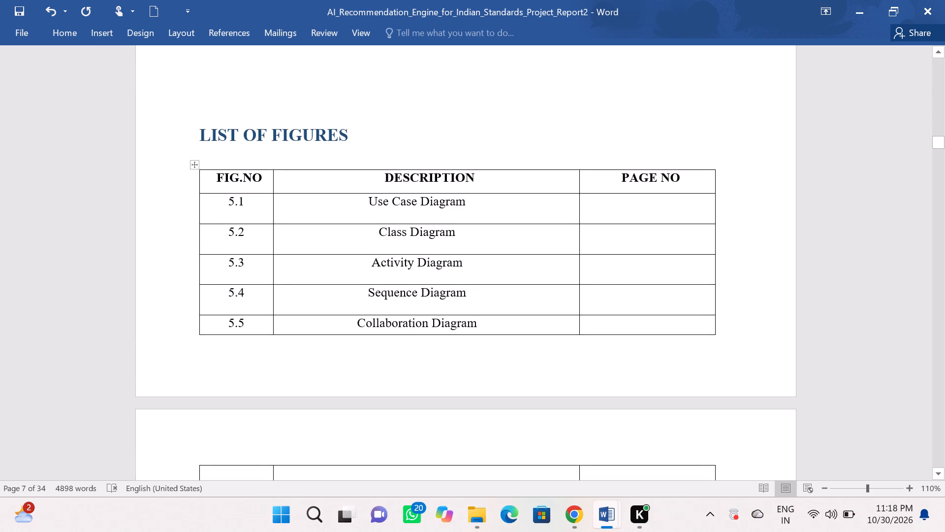
pyautogui.click(216, 94)
pyautogui.press('Return')
pyautogui.press('Return')
pyautogui.press('Return')
pyautogui.press('Return')
pyautogui.press('Return')
pyautogui.press('Return')
pyautogui.press('Return')
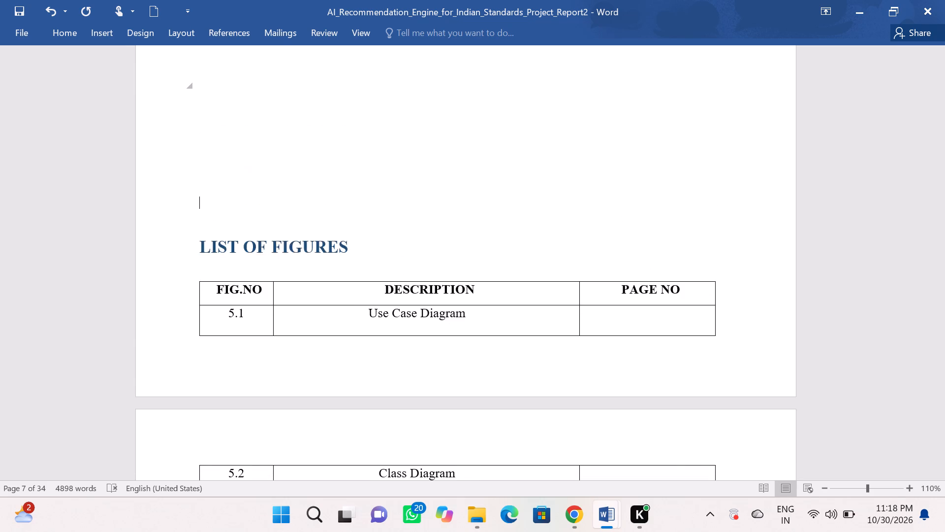
pyautogui.press('Return')
pyautogui.press('Return')
pyautogui.press('Return')
# Select the LIST OF FIGURES heading above the figures table for formatting.
pyautogui.scroll(-1, 216, 94)
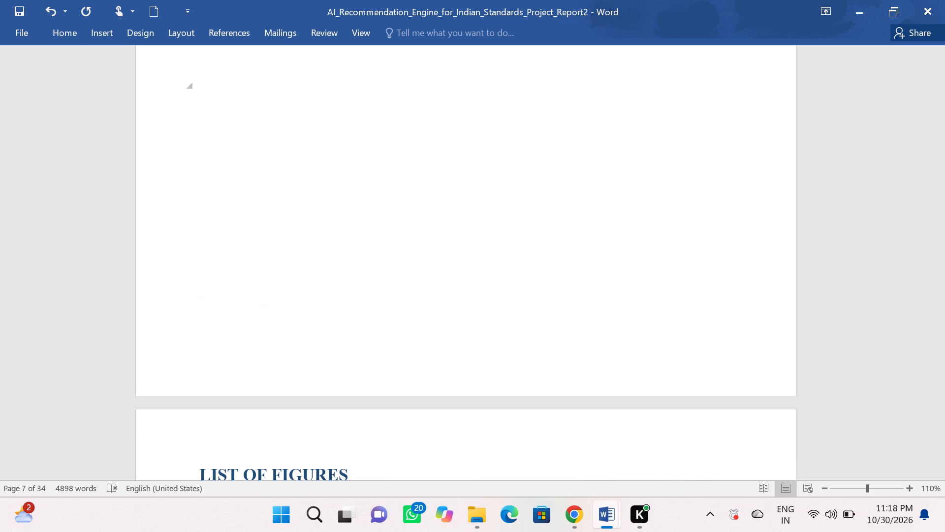
pyautogui.scroll(-4, 216, 94)
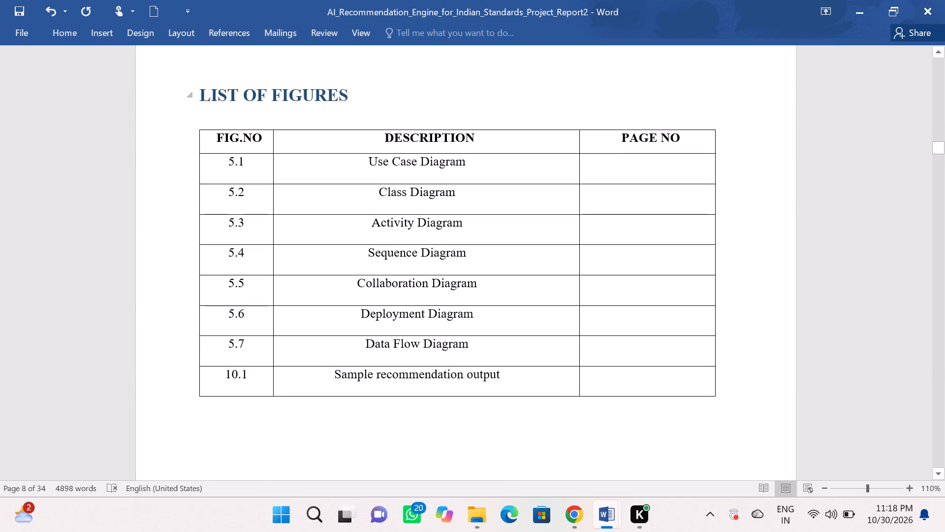
pyautogui.moveTo(354, 97); pyautogui.dragTo(199, 99)
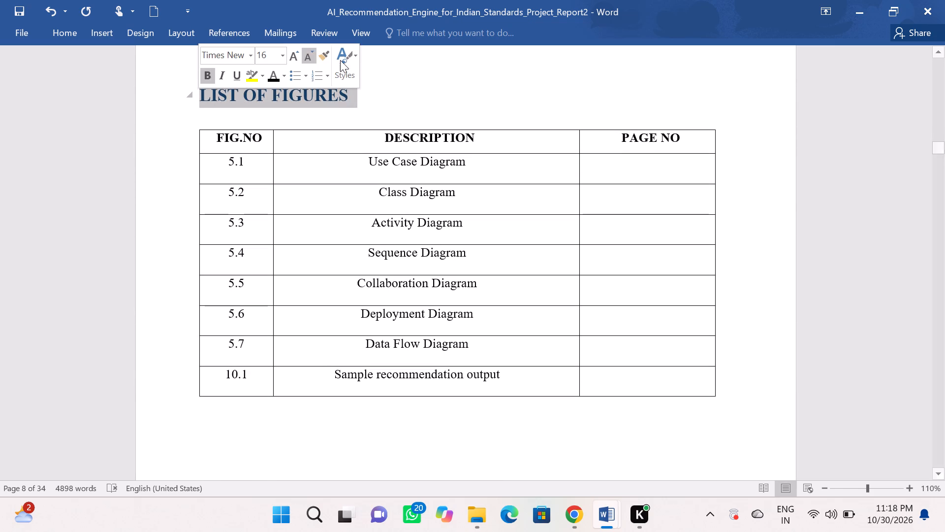
# Remove the bold formatting from the "1. Introduction" entry in the CONTENTS list.
pyautogui.click(445, 97)
pyautogui.scroll(-5, 445, 97)
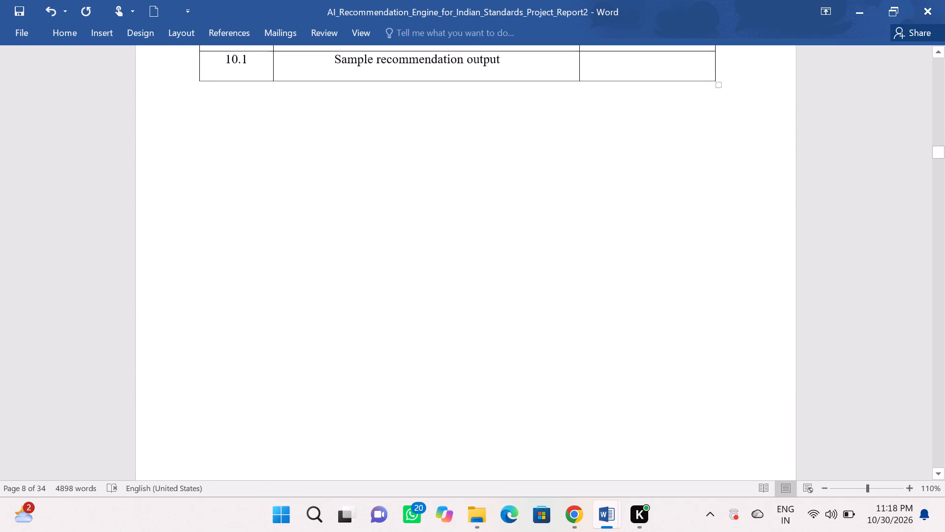
pyautogui.scroll(-7, 445, 97)
pyautogui.scroll(8, 445, 97)
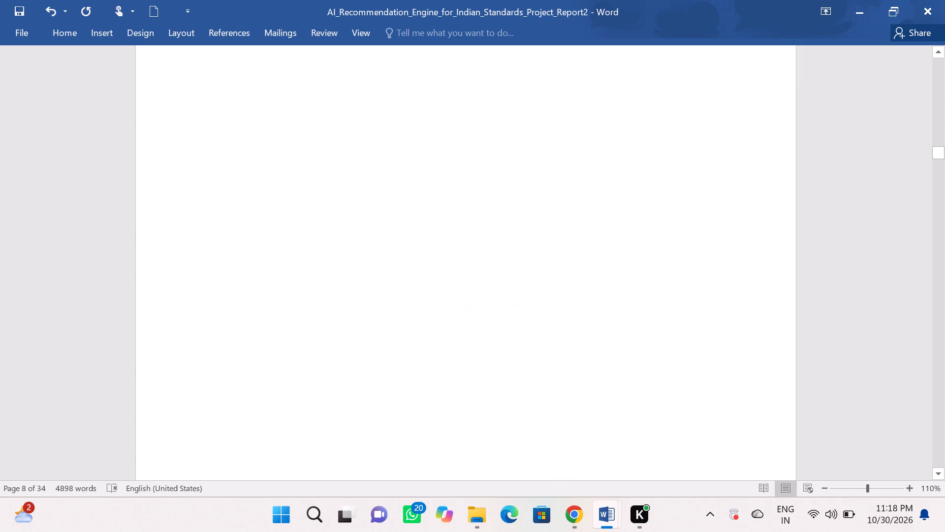
pyautogui.scroll(15, 445, 97)
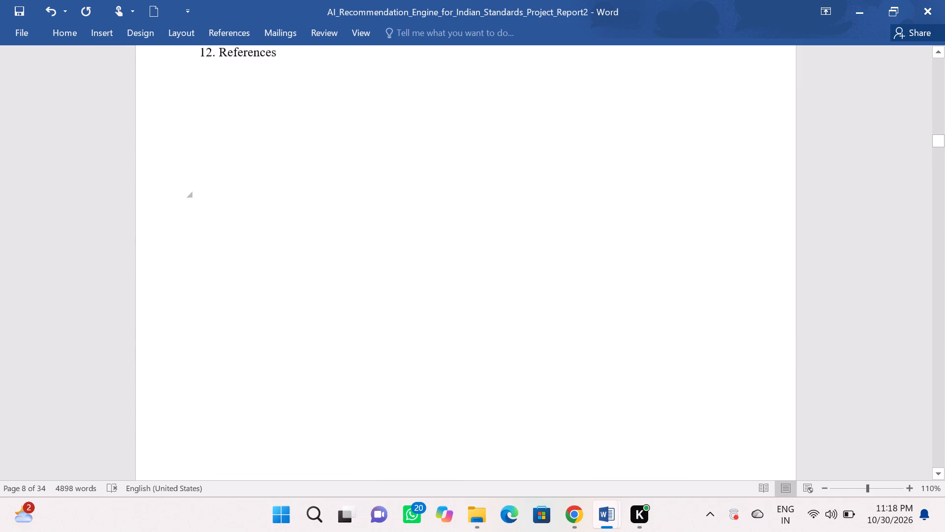
pyautogui.scroll(2, 445, 97)
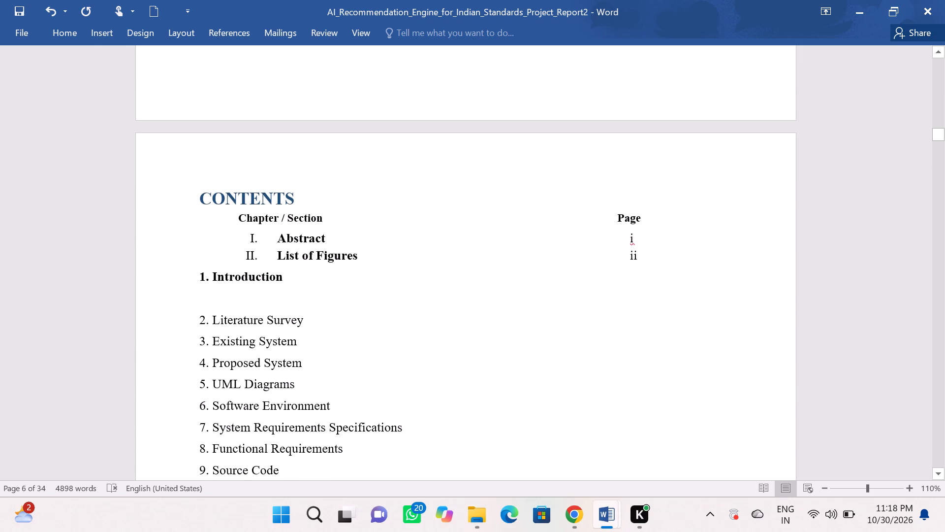
pyautogui.click(288, 276)
pyautogui.click(284, 278)
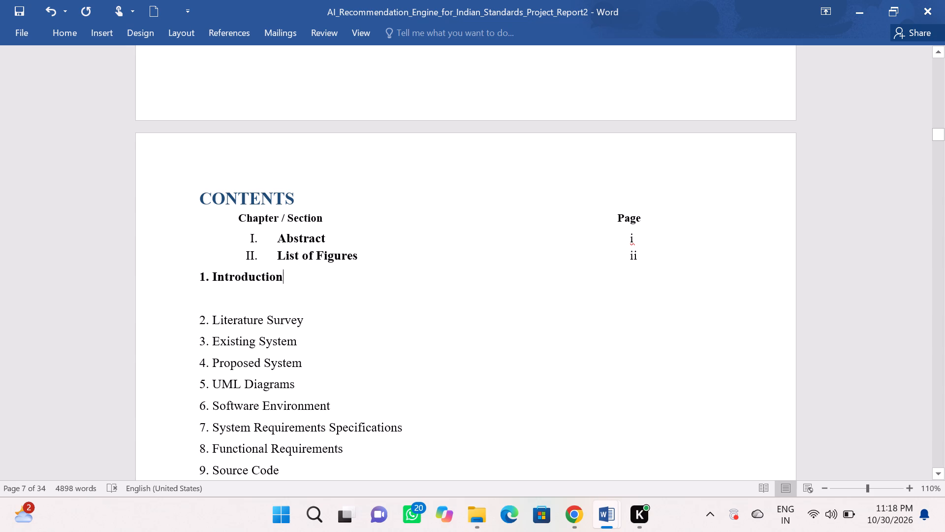
pyautogui.click(284, 278)
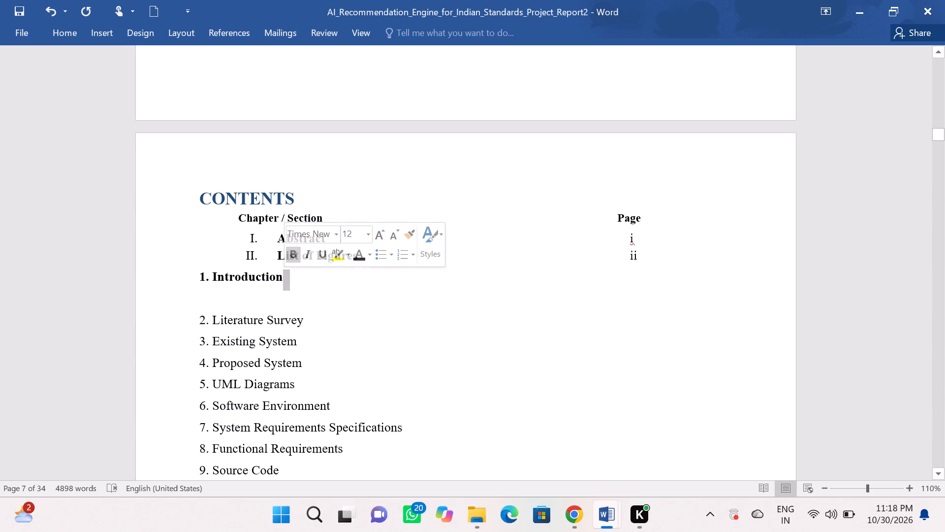
pyautogui.click(222, 282)
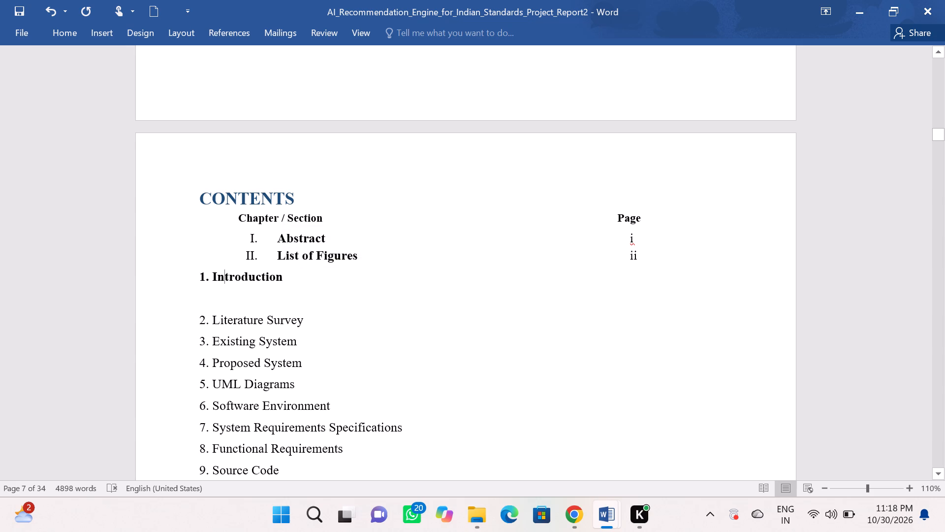
pyautogui.moveTo(296, 274); pyautogui.dragTo(175, 280)
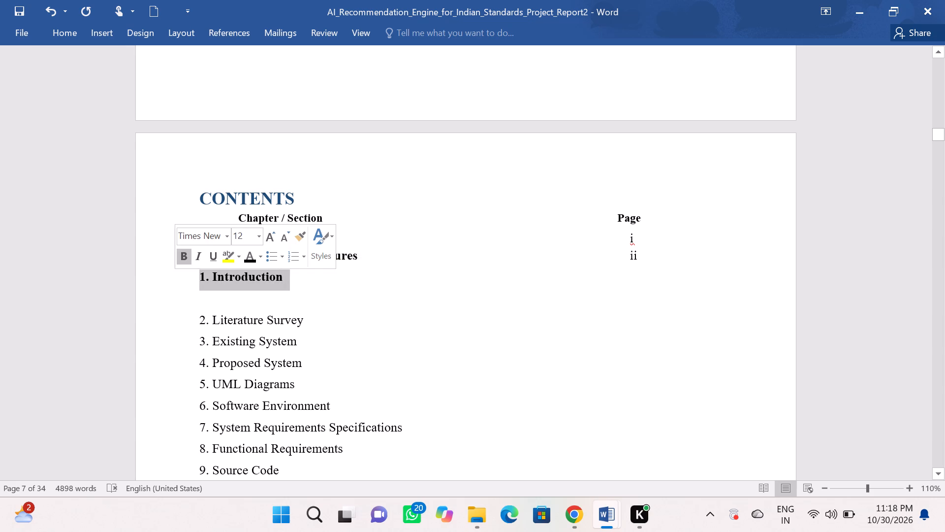
pyautogui.click(187, 250)
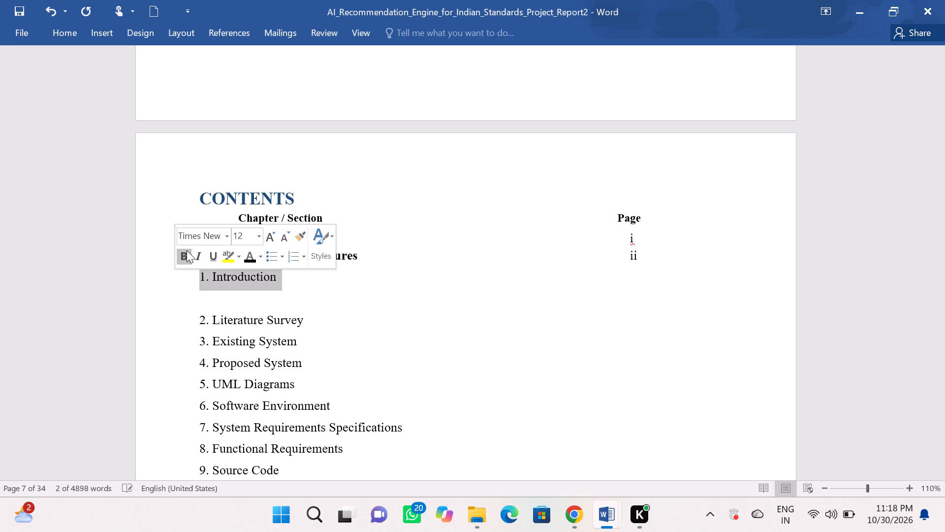
pyautogui.click(246, 288)
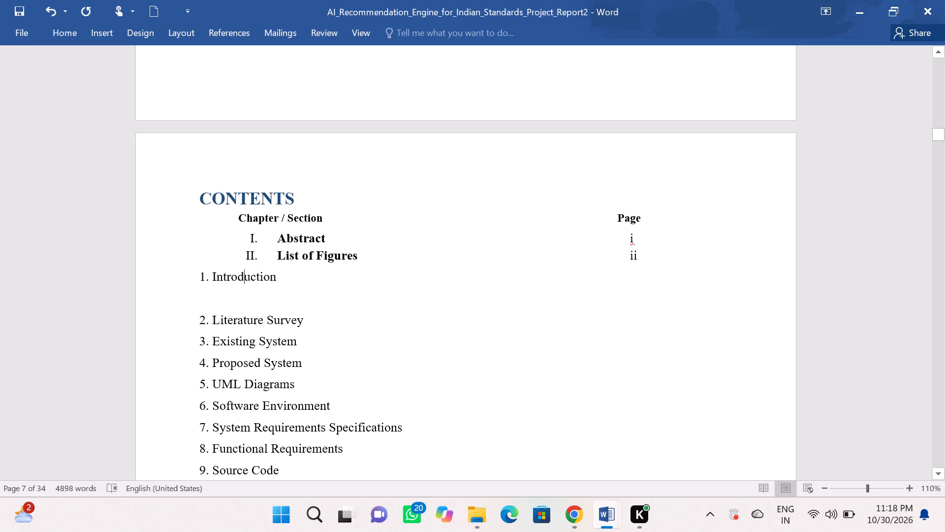
# Delete the blank line between "1. Introduction" and "2. Literature Survey" in the contents, keeping the Introduction text intact.
pyautogui.click(227, 299)
pyautogui.press('BackSpace')
pyautogui.press('BackSpace')
pyautogui.press('BackSpace')
pyautogui.press('BackSpace')
pyautogui.press('BackSpace')
pyautogui.press('BackSpace')
pyautogui.press('BackSpace')
pyautogui.press('BackSpace')
pyautogui.press('BackSpace')
pyautogui.press('BackSpace')
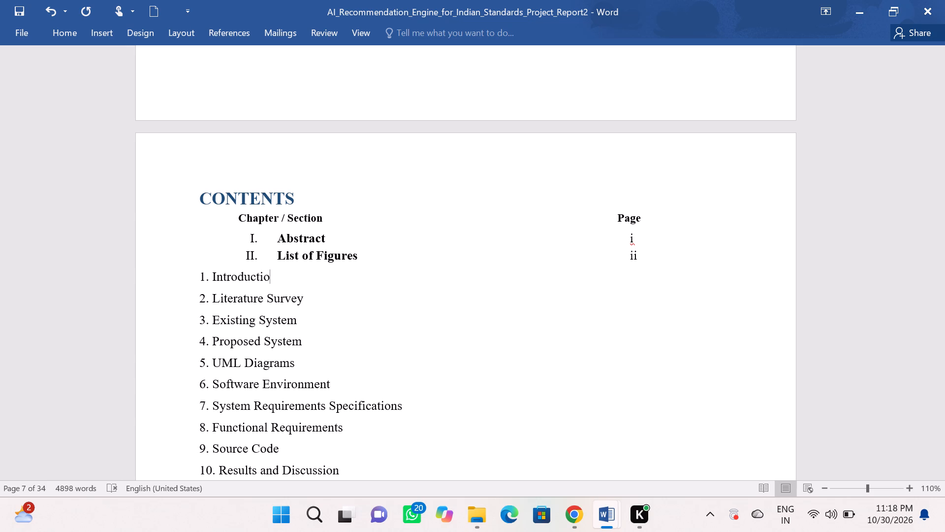
pyautogui.press('n')
# Replace the indent before "Chapter / Section" in the contents column-heading line with five spaces.
pyautogui.scroll(-1, 227, 299)
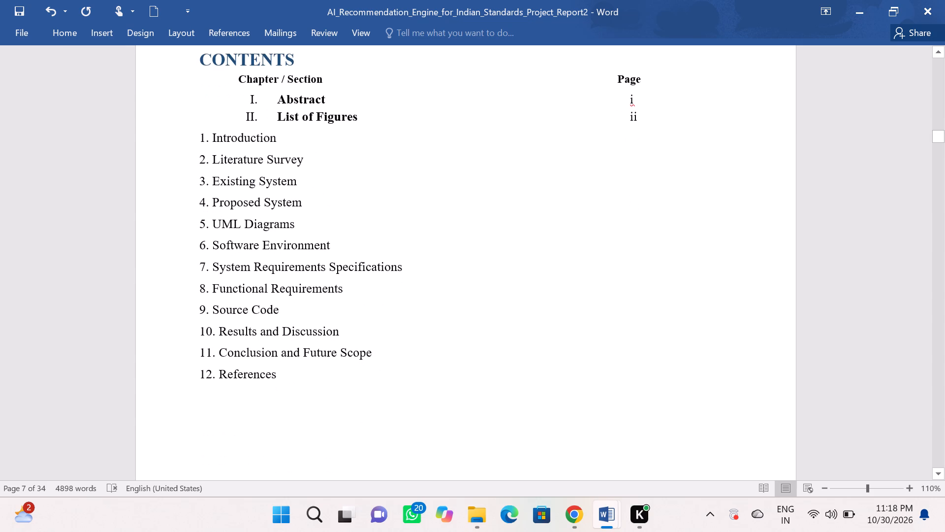
pyautogui.scroll(-1, 227, 299)
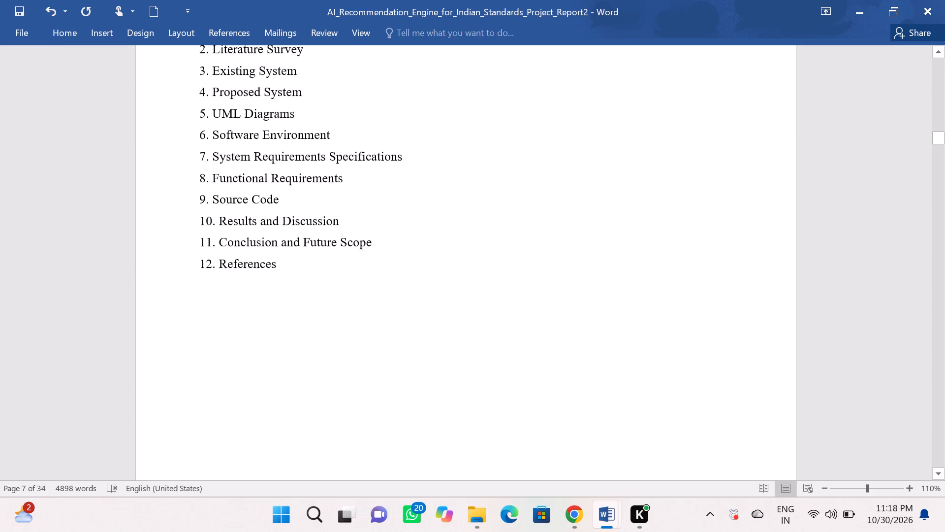
pyautogui.scroll(5, 227, 299)
pyautogui.scroll(-1, 227, 299)
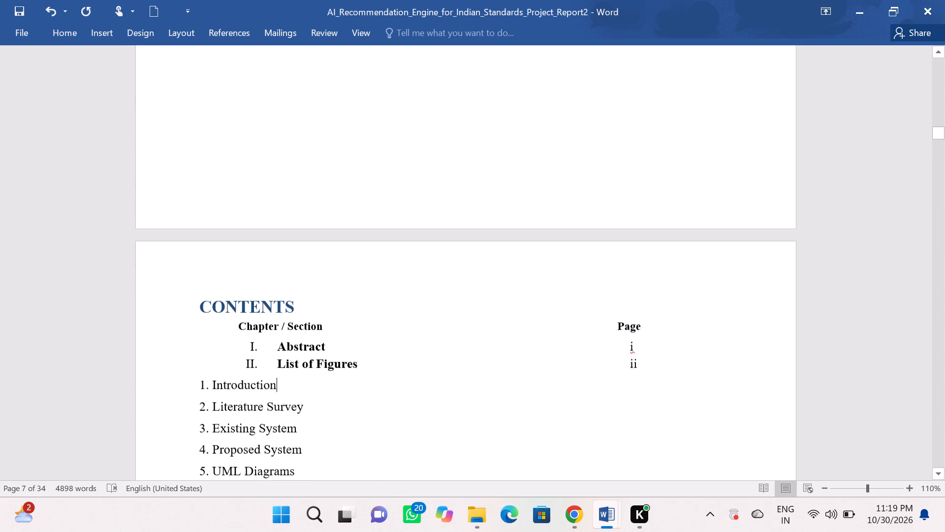
pyautogui.scroll(-2, 227, 299)
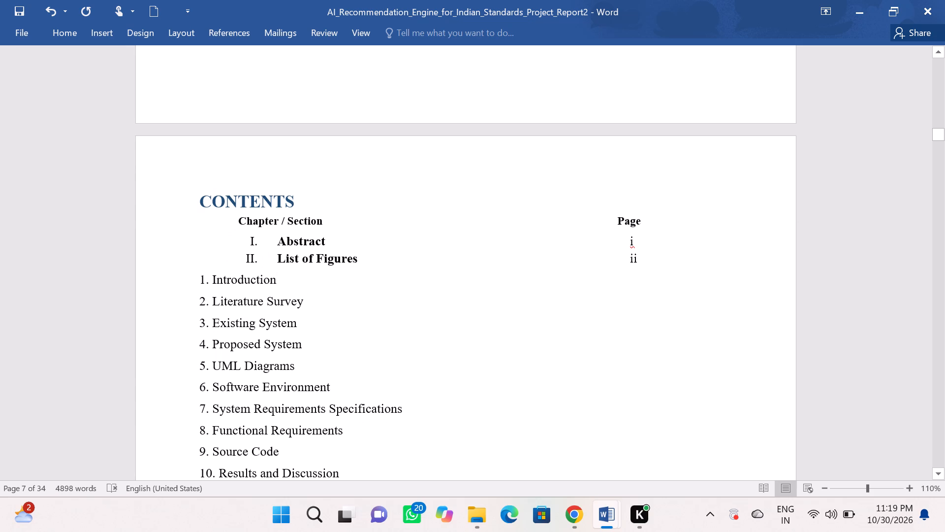
pyautogui.click(227, 299)
pyautogui.click(238, 219)
pyautogui.press('BackSpace')
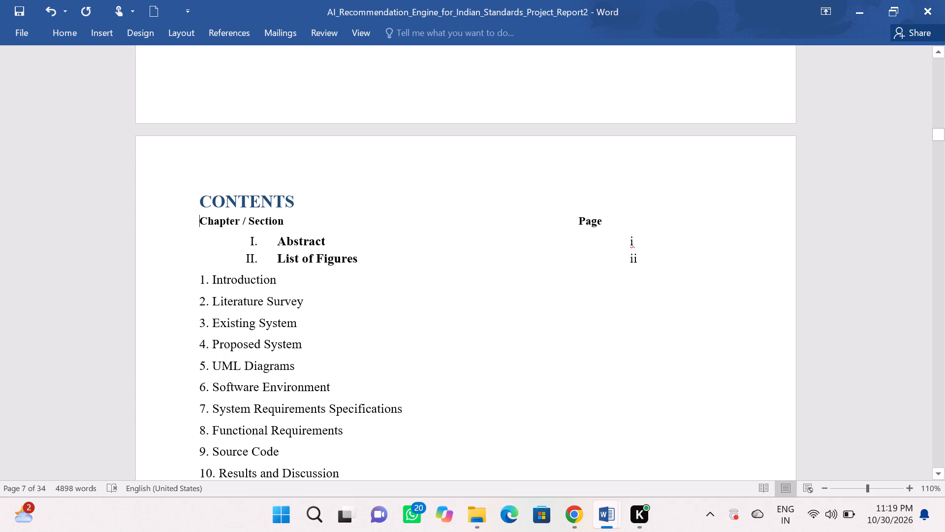
pyautogui.press('space')
pyautogui.press('space')
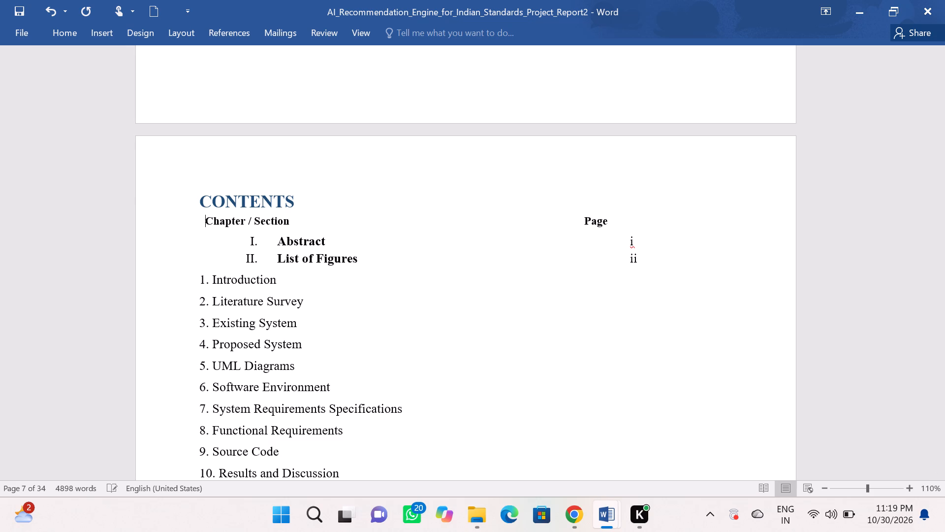
pyautogui.press('space')
pyautogui.press('space')
pyautogui.press('space')
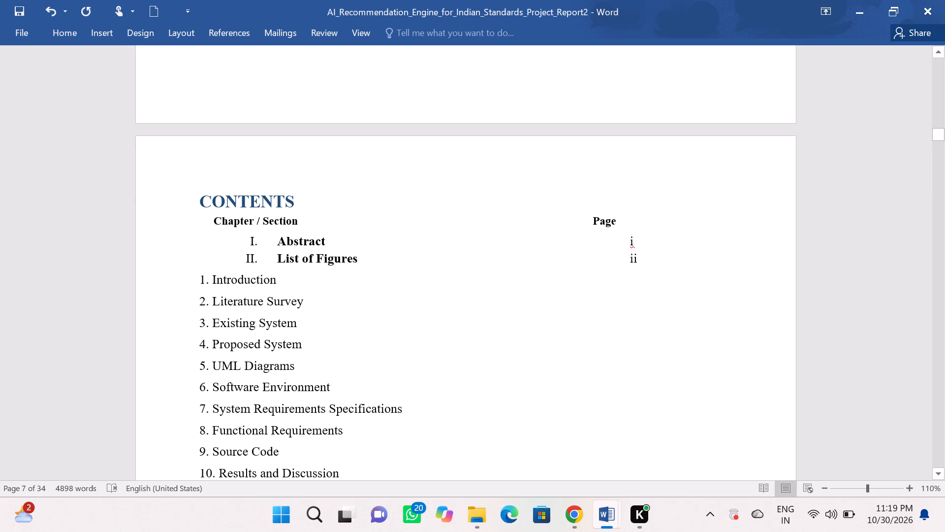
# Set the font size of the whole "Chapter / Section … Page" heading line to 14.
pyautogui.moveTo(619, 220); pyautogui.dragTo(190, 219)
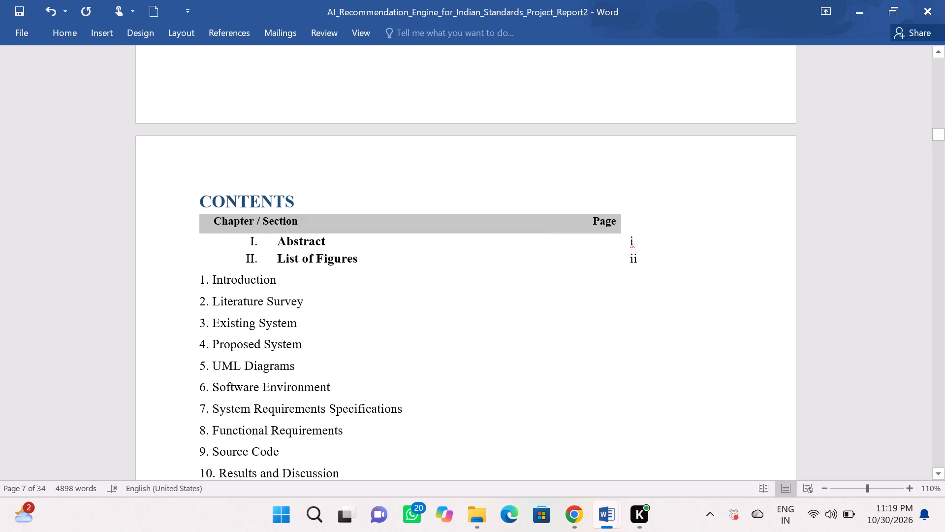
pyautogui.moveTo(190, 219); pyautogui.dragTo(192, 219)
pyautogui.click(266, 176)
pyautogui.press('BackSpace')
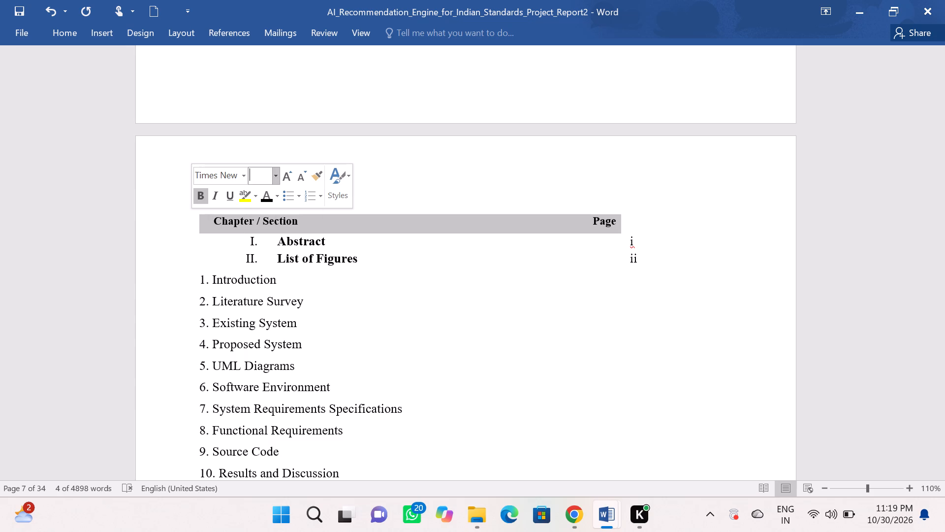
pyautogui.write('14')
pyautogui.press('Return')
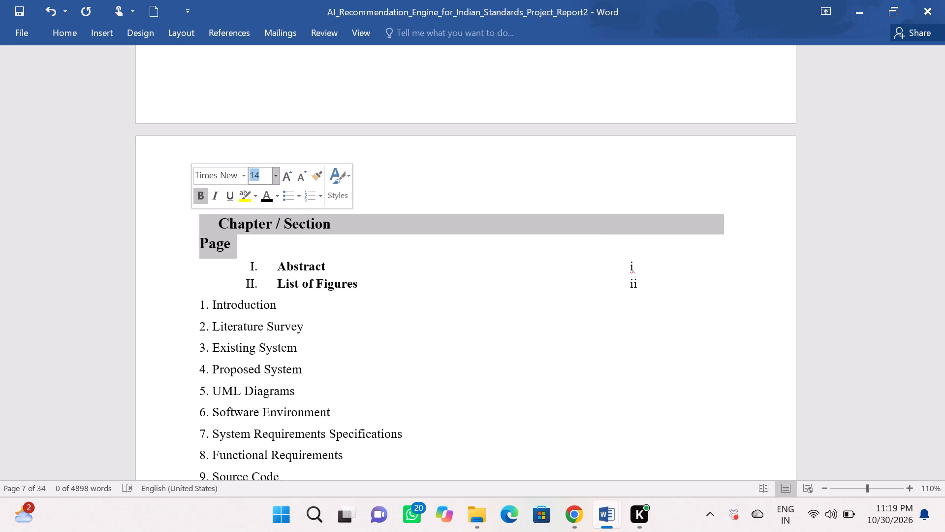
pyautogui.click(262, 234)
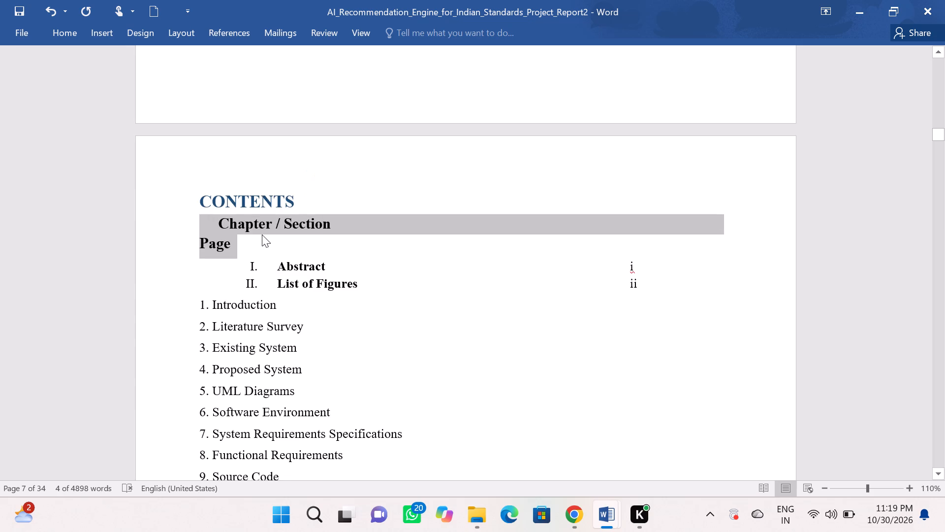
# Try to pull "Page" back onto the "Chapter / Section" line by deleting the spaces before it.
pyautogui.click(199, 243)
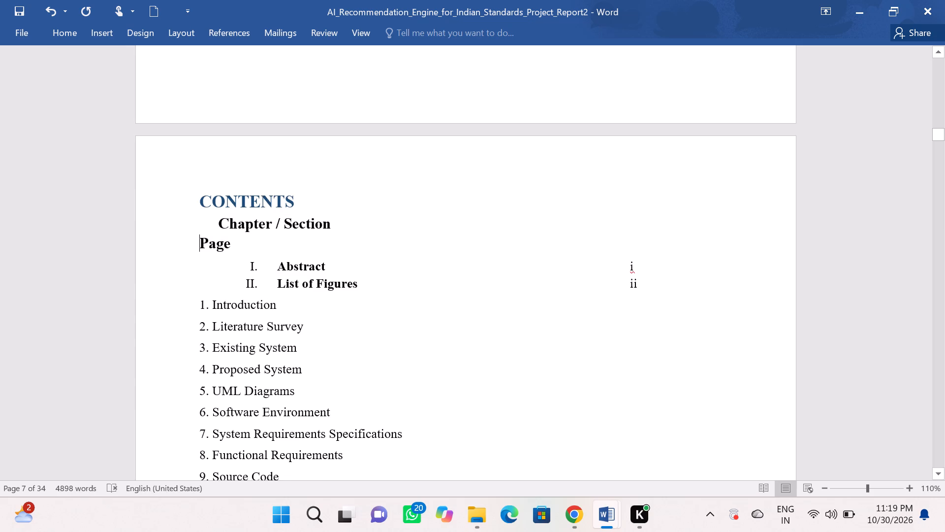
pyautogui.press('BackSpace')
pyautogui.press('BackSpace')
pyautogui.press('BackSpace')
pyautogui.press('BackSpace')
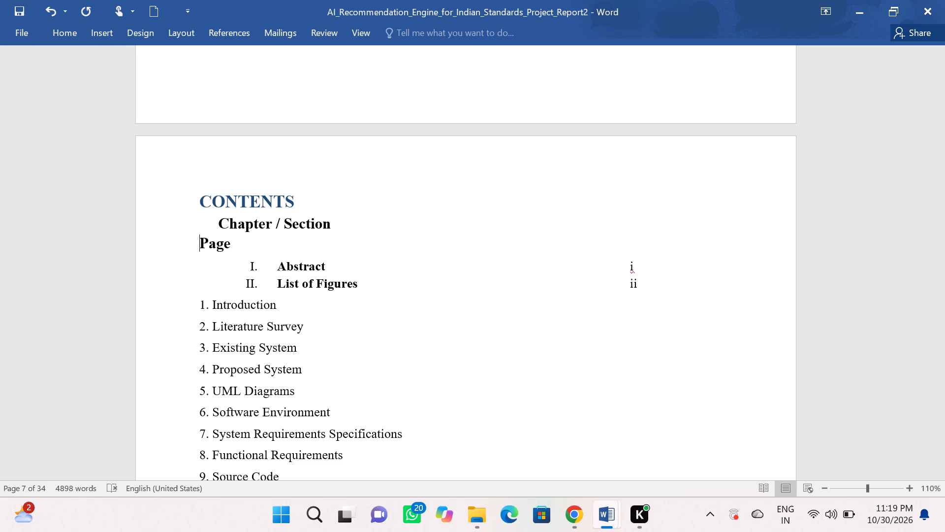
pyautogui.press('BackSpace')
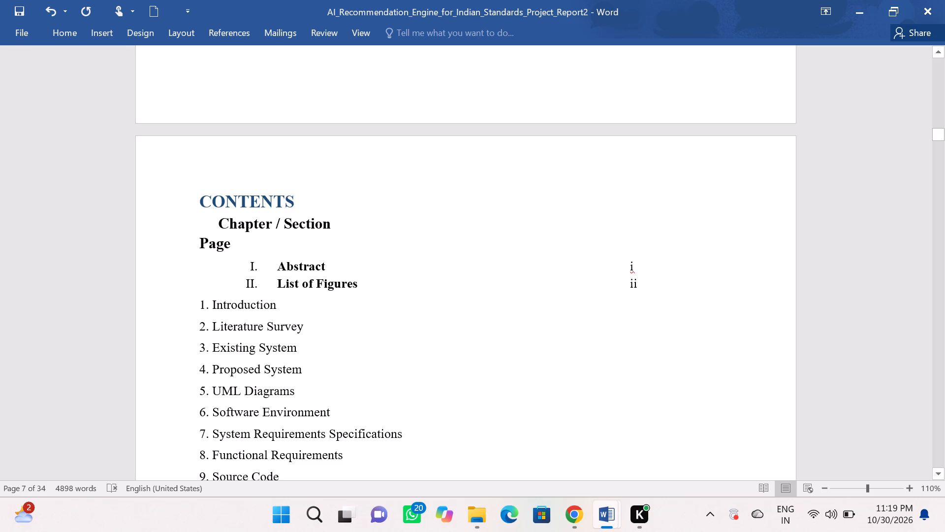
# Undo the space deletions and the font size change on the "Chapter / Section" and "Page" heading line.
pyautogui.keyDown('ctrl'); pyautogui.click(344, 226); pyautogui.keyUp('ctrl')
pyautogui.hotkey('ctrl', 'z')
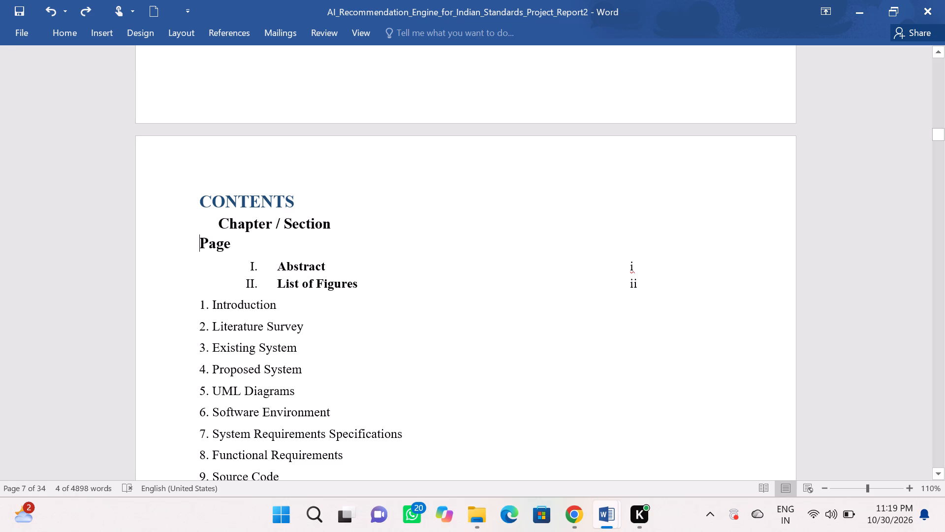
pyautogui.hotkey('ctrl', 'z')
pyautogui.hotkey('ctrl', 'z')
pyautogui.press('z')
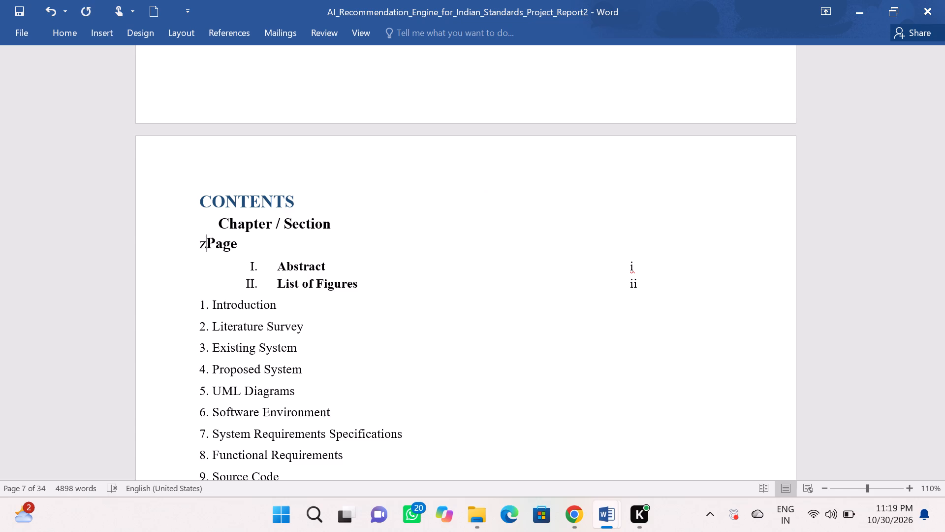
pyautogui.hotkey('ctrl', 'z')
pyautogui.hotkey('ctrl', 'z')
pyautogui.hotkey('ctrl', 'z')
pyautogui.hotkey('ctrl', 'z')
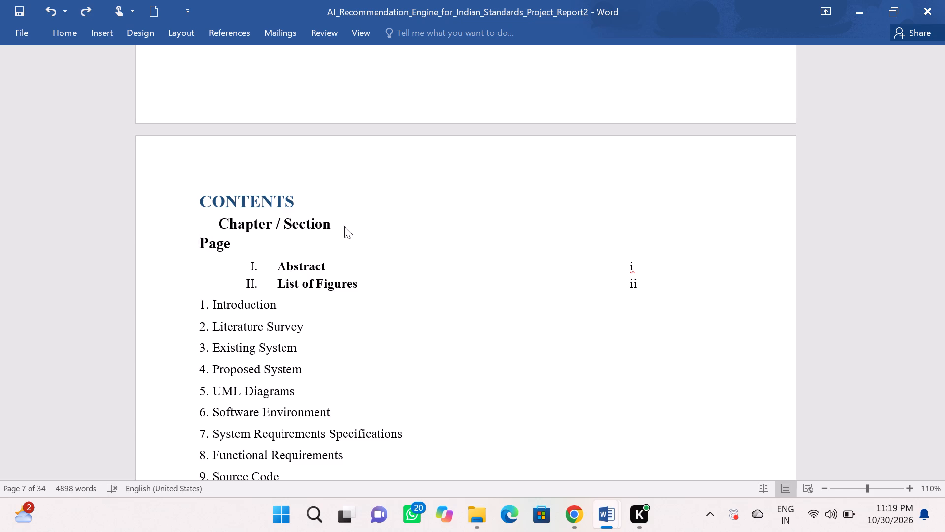
# Delete eleven spaces from the gap between "Chapter / Section" and "Page" in the contents column-heading line.
pyautogui.click(404, 221)
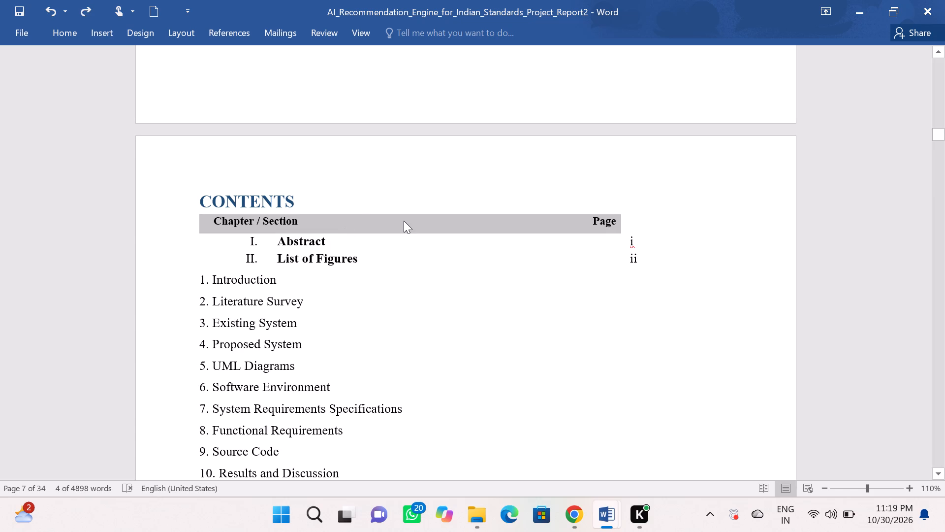
pyautogui.press('BackSpace')
pyautogui.press('BackSpace')
pyautogui.press('BackSpace')
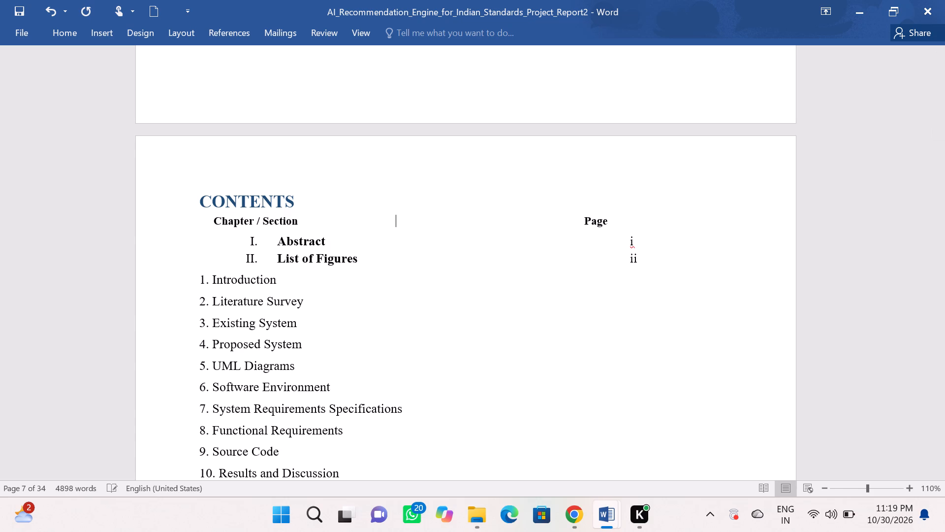
pyautogui.press('BackSpace')
pyautogui.press('BackSpace')
pyautogui.press('BackSpace')
pyautogui.press('BackSpace')
pyautogui.press('BackSpace')
pyautogui.press('BackSpace')
pyautogui.press('BackSpace')
pyautogui.press('BackSpace')
# Set the font size of the whole "Chapter / Section … Page" heading line to 14.
pyautogui.moveTo(586, 223); pyautogui.dragTo(494, 229)
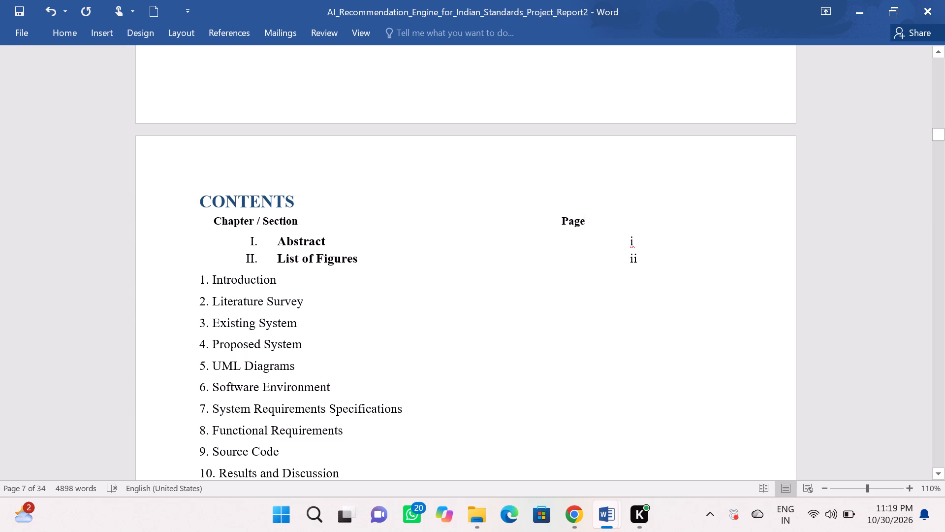
pyautogui.moveTo(494, 229); pyautogui.dragTo(196, 233)
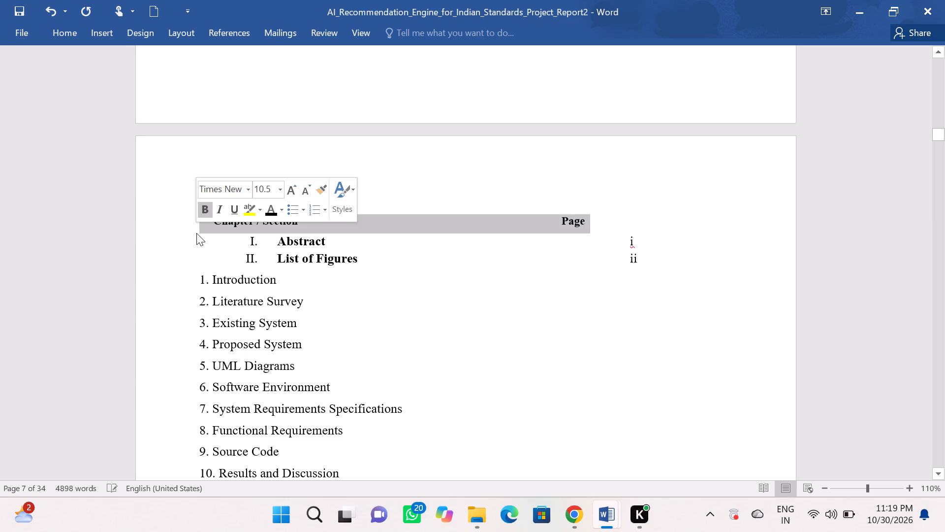
pyautogui.click(273, 192)
pyautogui.press('BackSpace')
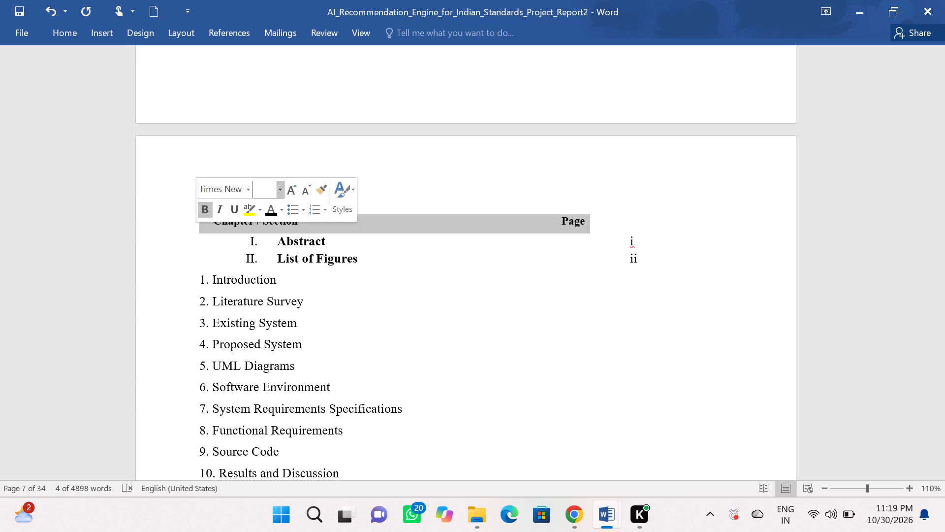
pyautogui.write('14')
pyautogui.press('Return')
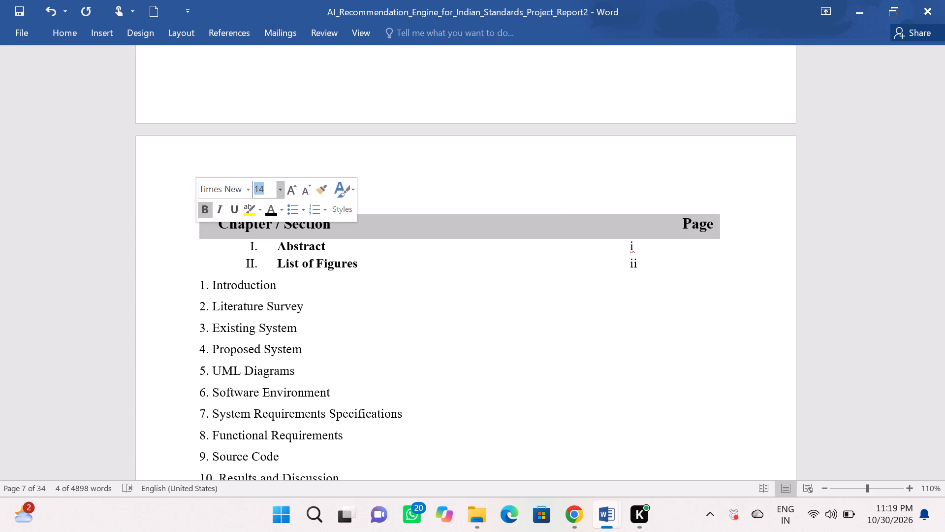
pyautogui.click(354, 251)
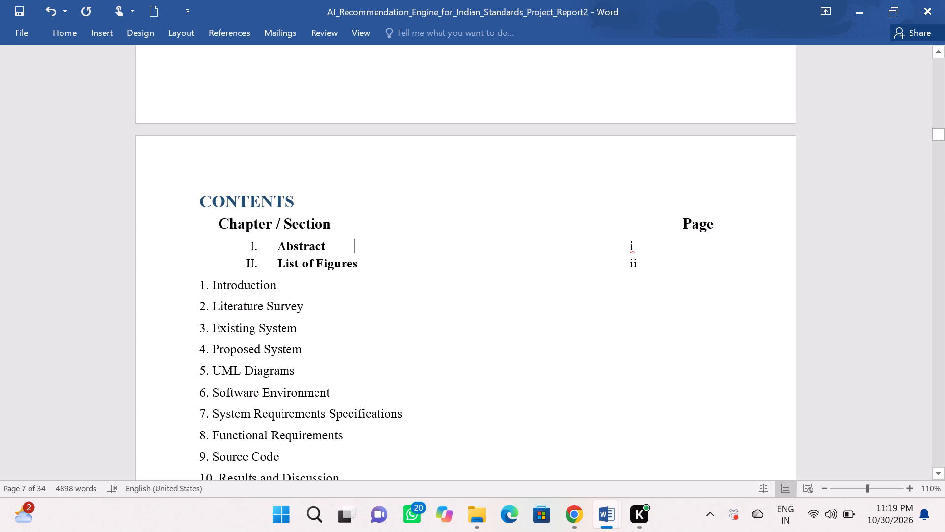
# Delete spaces before "Page" until the word sits above the i and ii page numbers.
pyautogui.click(675, 222)
pyautogui.press('BackSpace')
pyautogui.press('BackSpace')
pyautogui.press('BackSpace')
pyautogui.press('BackSpace')
pyautogui.press('BackSpace')
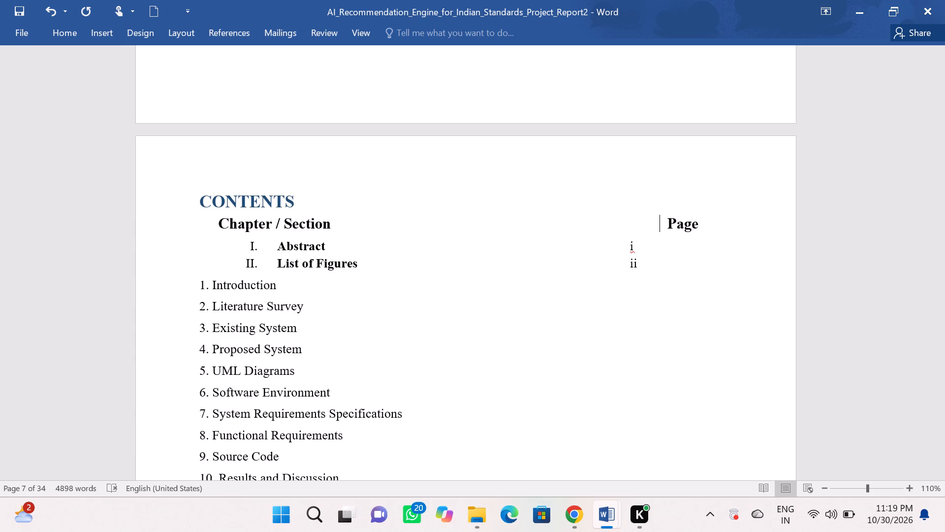
pyautogui.press('BackSpace')
pyautogui.press('BackSpace')
pyautogui.press('BackSpace')
pyautogui.press('BackSpace')
pyautogui.press('BackSpace')
pyautogui.press('BackSpace')
pyautogui.press('BackSpace')
pyautogui.press('BackSpace')
pyautogui.press('BackSpace')
pyautogui.press('BackSpace')
pyautogui.press('BackSpace')
pyautogui.press('BackSpace')
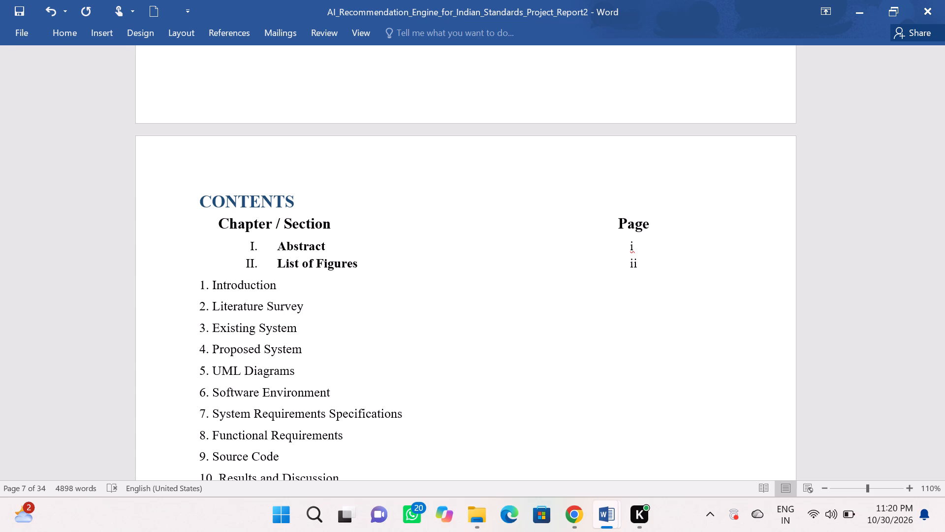
pyautogui.click(342, 195)
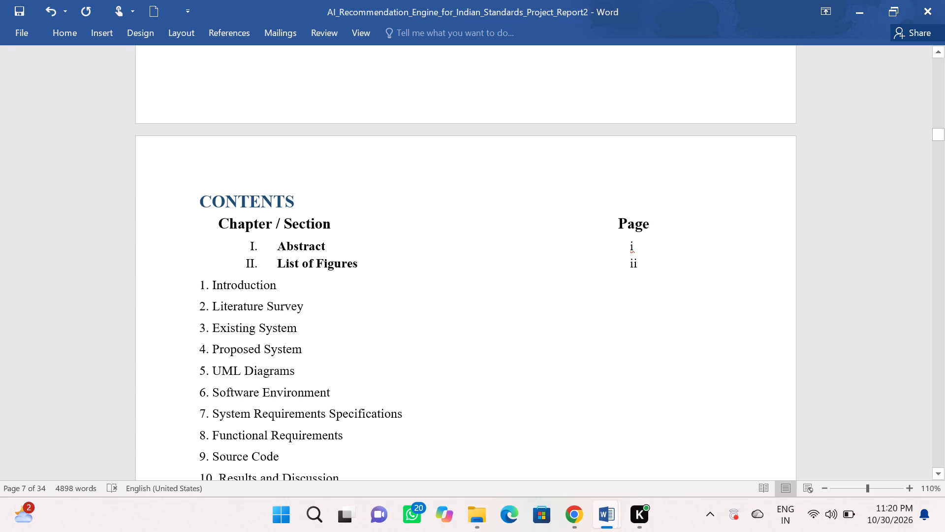
# Make the twelve chapter entries from "1. Introduction" to "12. References" bold.
pyautogui.scroll(-3, 277, 284)
pyautogui.scroll(1, 277, 284)
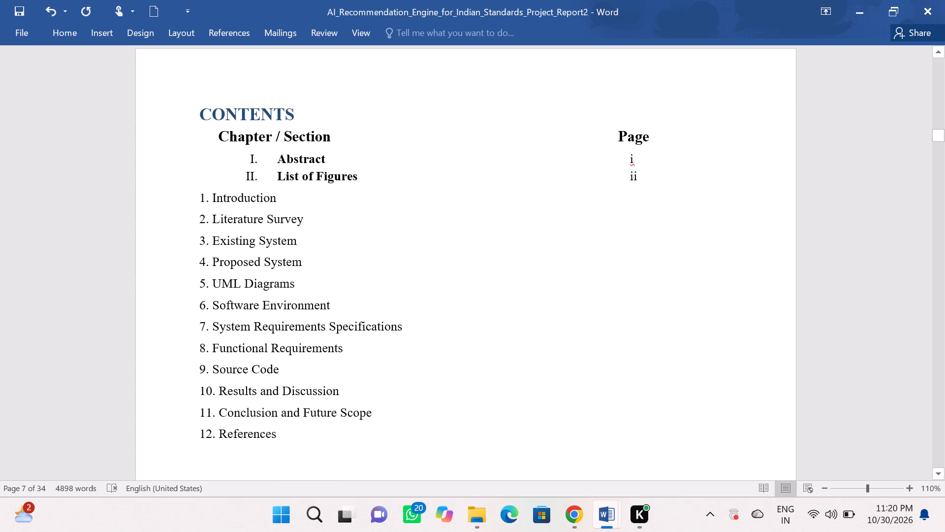
pyautogui.moveTo(284, 439); pyautogui.dragTo(207, 379)
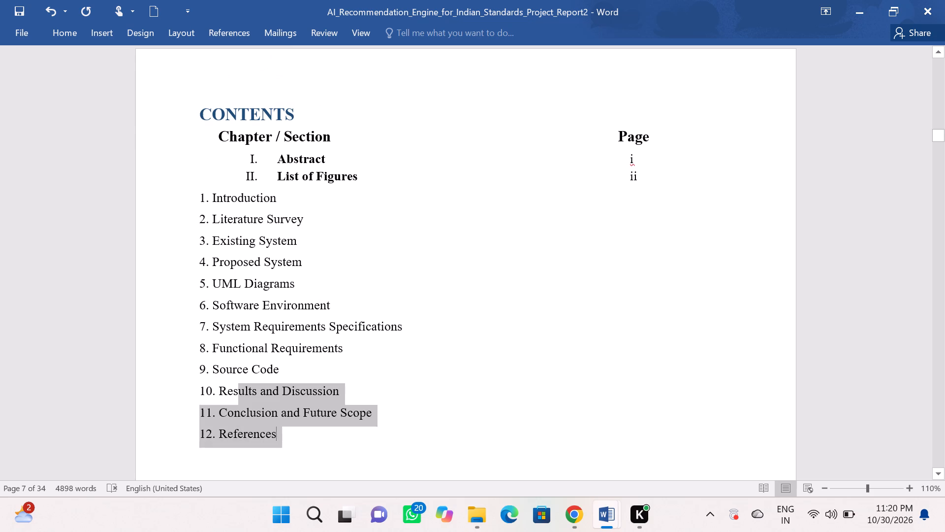
pyautogui.moveTo(207, 379); pyautogui.dragTo(185, 204)
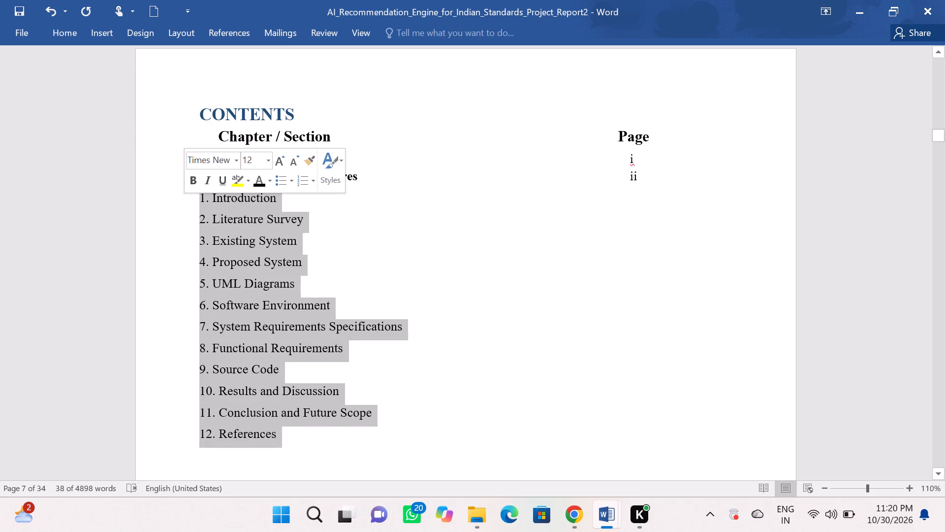
pyautogui.click(194, 177)
pyautogui.click(376, 266)
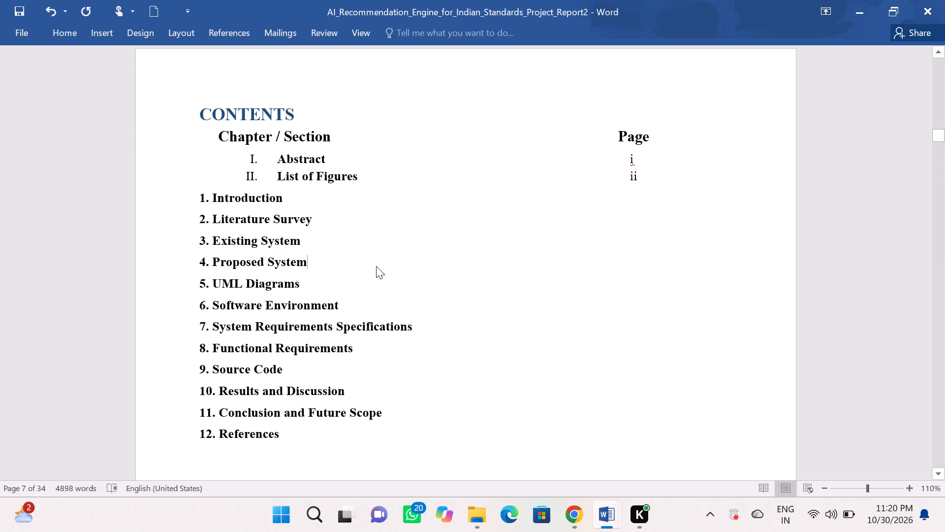
# Look back through the report's front pages that precede the CONTENTS page.
pyautogui.scroll(-2, 376, 266)
pyautogui.scroll(3, 376, 266)
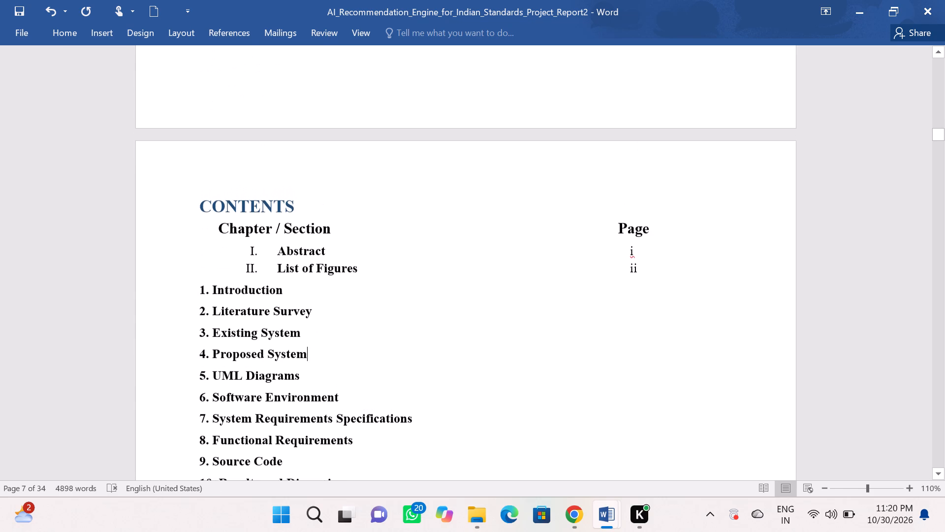
pyautogui.scroll(15, 376, 266)
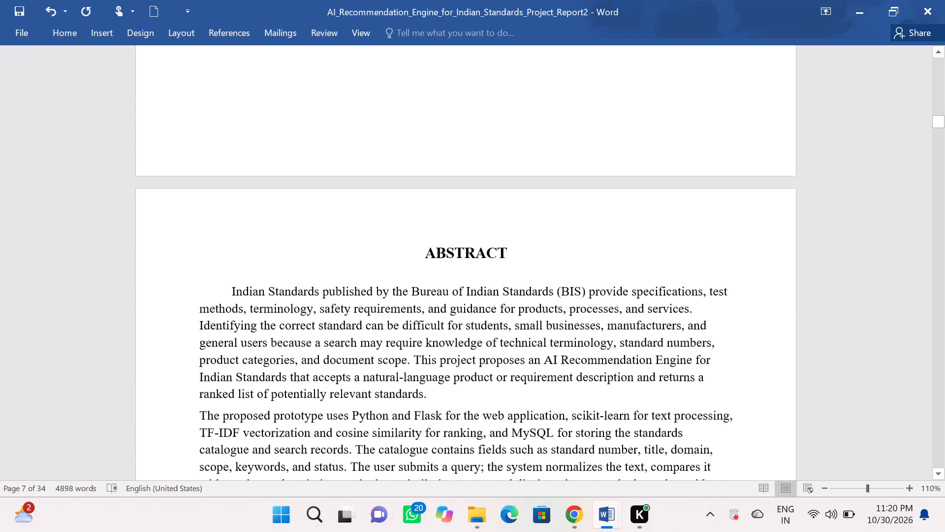
pyautogui.scroll(3, 376, 266)
pyautogui.scroll(19, 376, 266)
pyautogui.scroll(12, 376, 266)
pyautogui.scroll(-10, 376, 266)
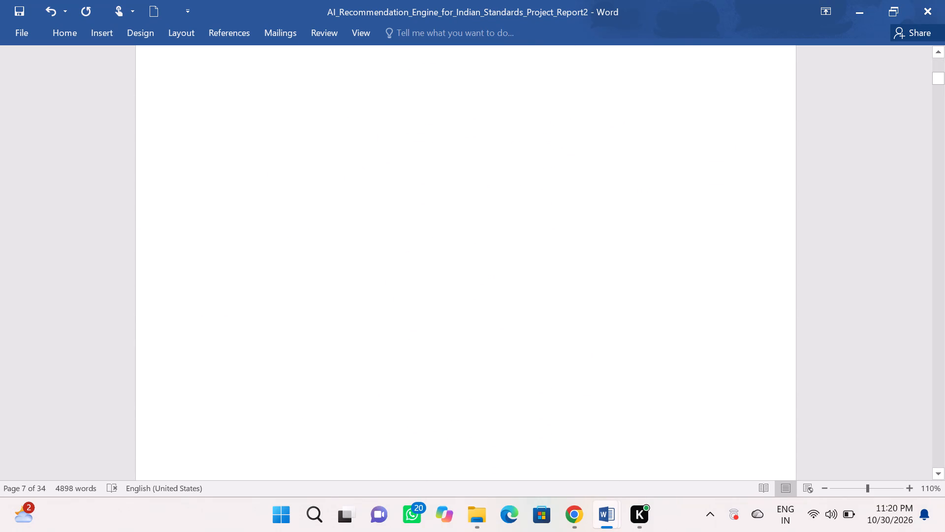
pyautogui.scroll(-1, 376, 266)
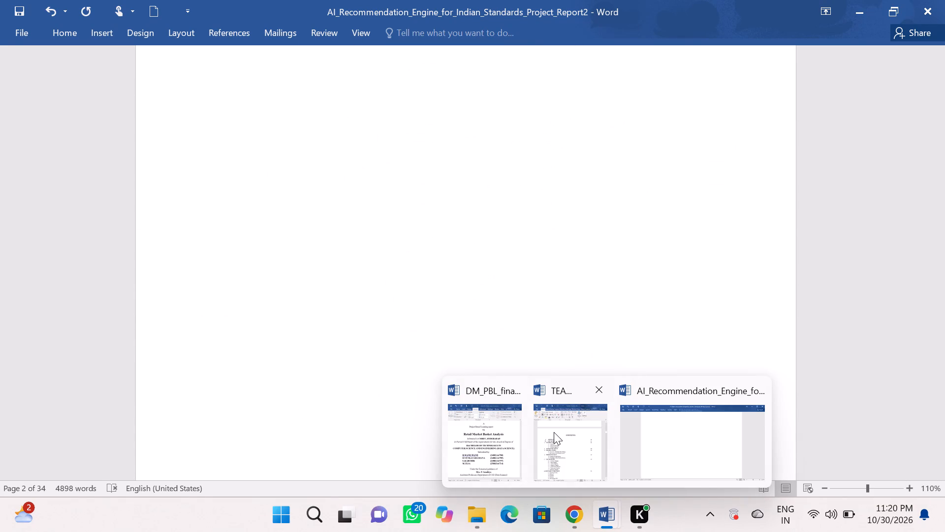
# Switch to the TEAM-01-BDA project document and examine the layout, subsections and page numbering of its CONTENTS page.
pyautogui.click(554, 433)
pyautogui.scroll(9, 240, 265)
pyautogui.scroll(-7, 240, 265)
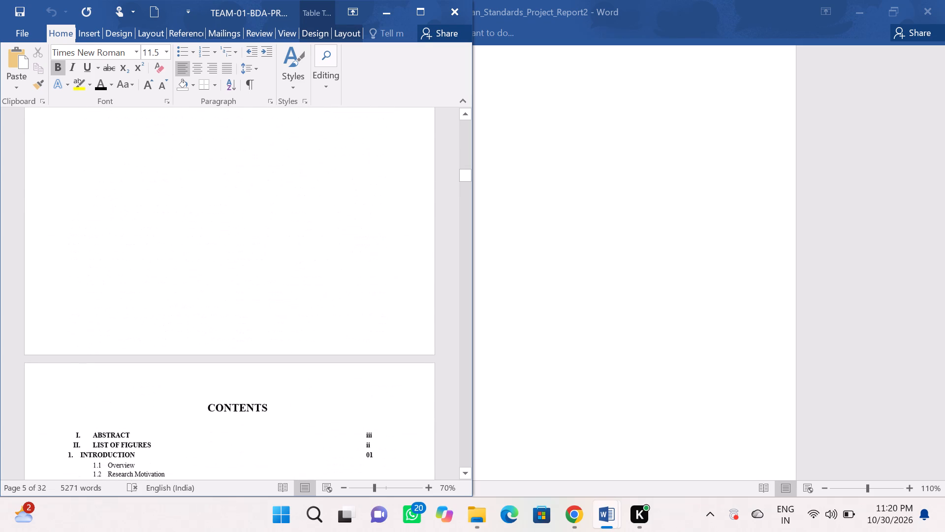
pyautogui.scroll(-8, 240, 265)
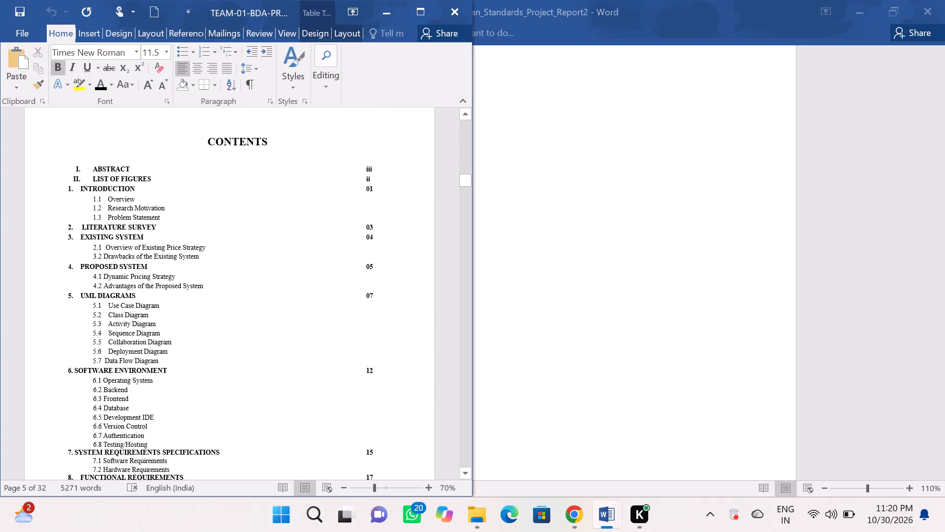
pyautogui.scroll(-2, 240, 265)
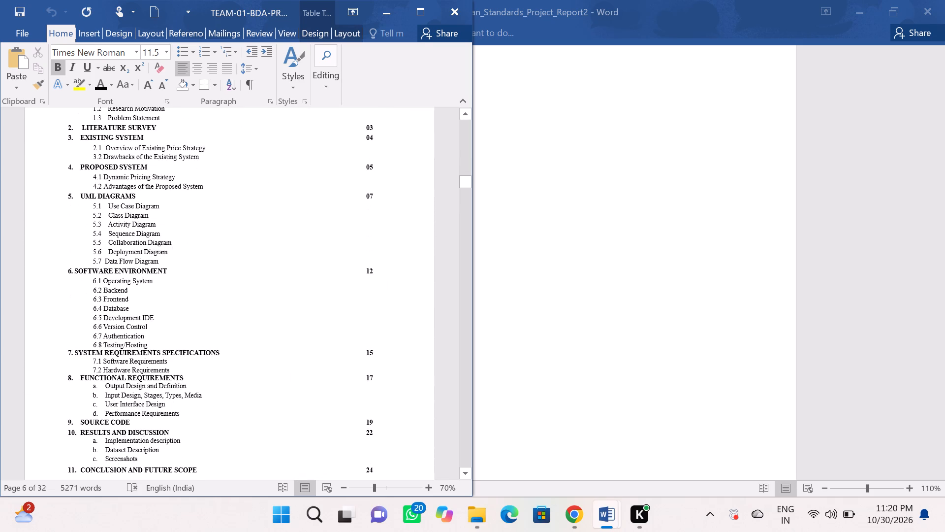
pyautogui.scroll(-1, 240, 265)
pyautogui.scroll(3, 240, 265)
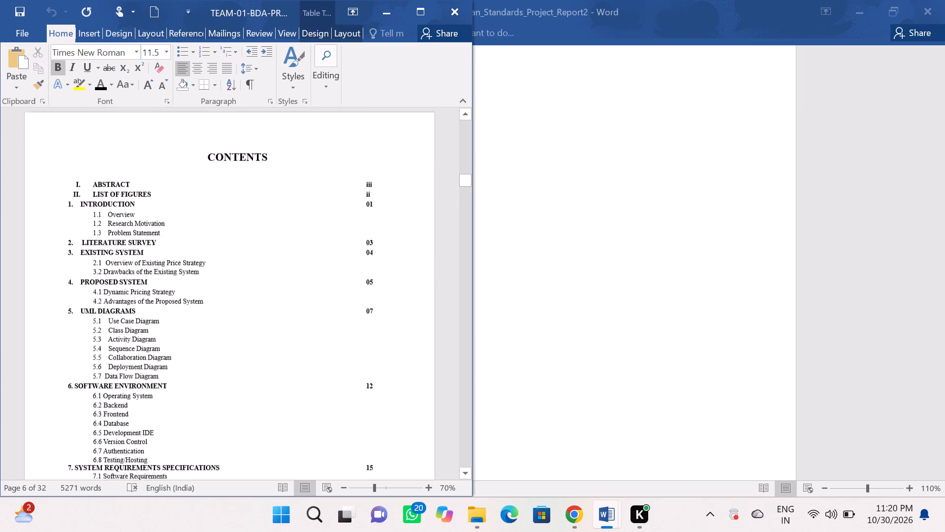
# Look over the abstract, certificate and cover pages of the TEAM-01-BDA document.
pyautogui.scroll(13, 240, 265)
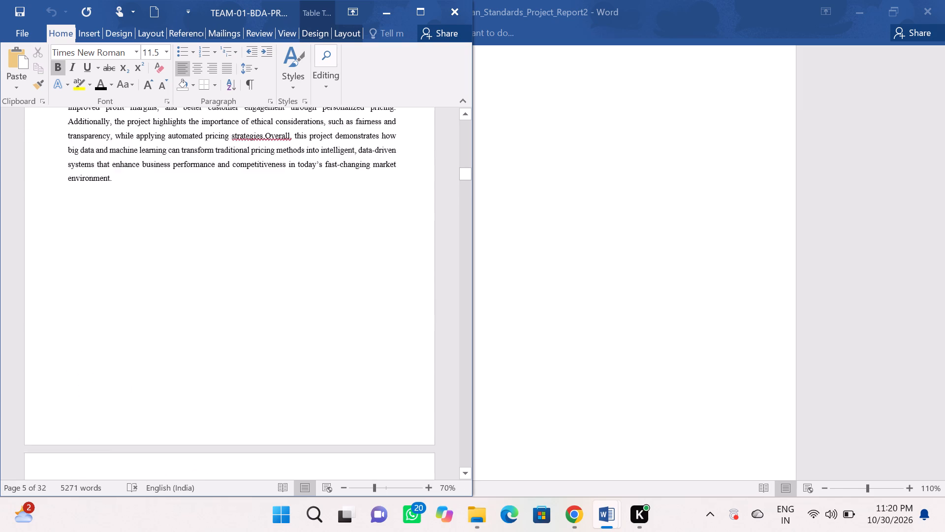
pyautogui.scroll(18, 240, 265)
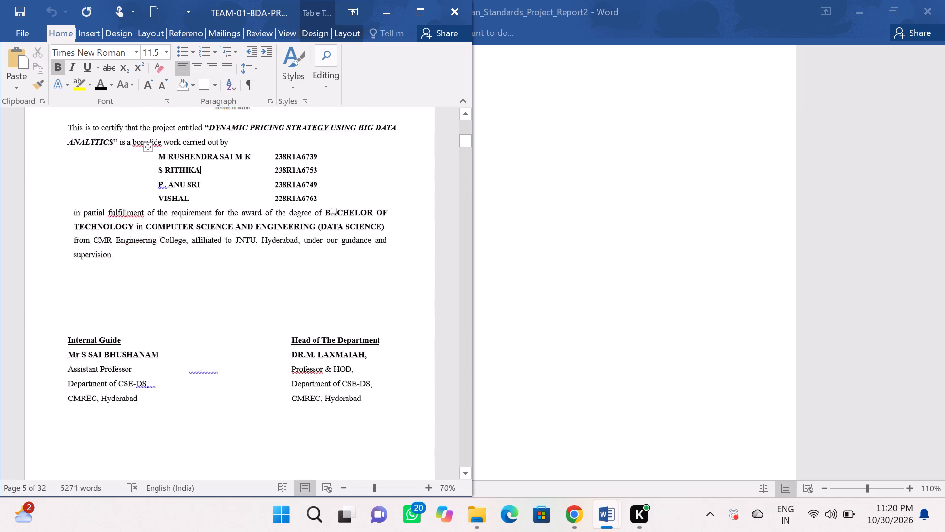
pyautogui.scroll(17, 240, 265)
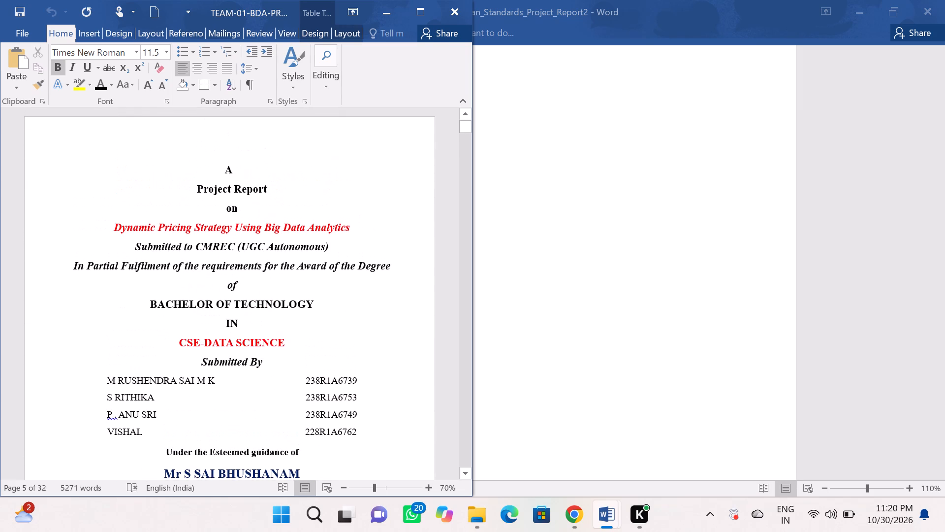
pyautogui.scroll(2, 240, 265)
pyautogui.scroll(-11, 240, 265)
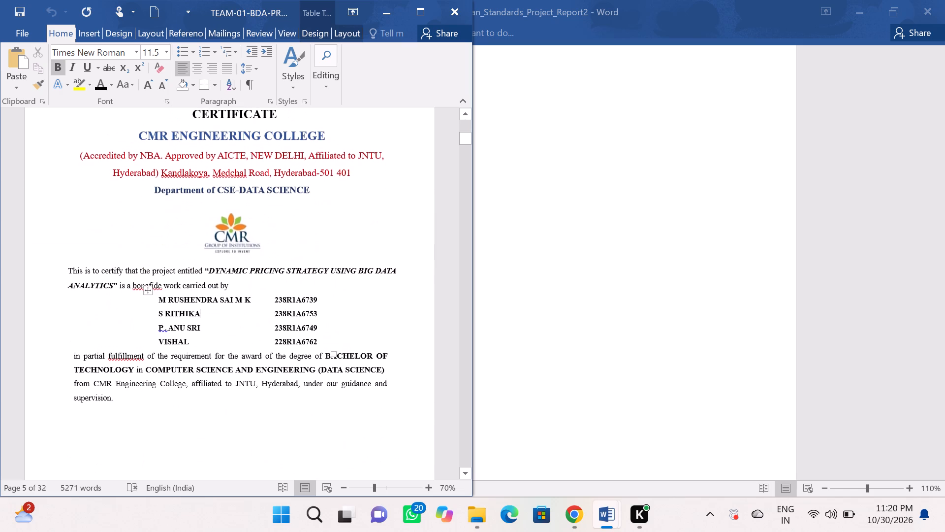
# Maximise the TEAM-01-BDA document window and examine its cover and certificate pages, including the logos, at a larger zoom.
pyautogui.click(240, 265)
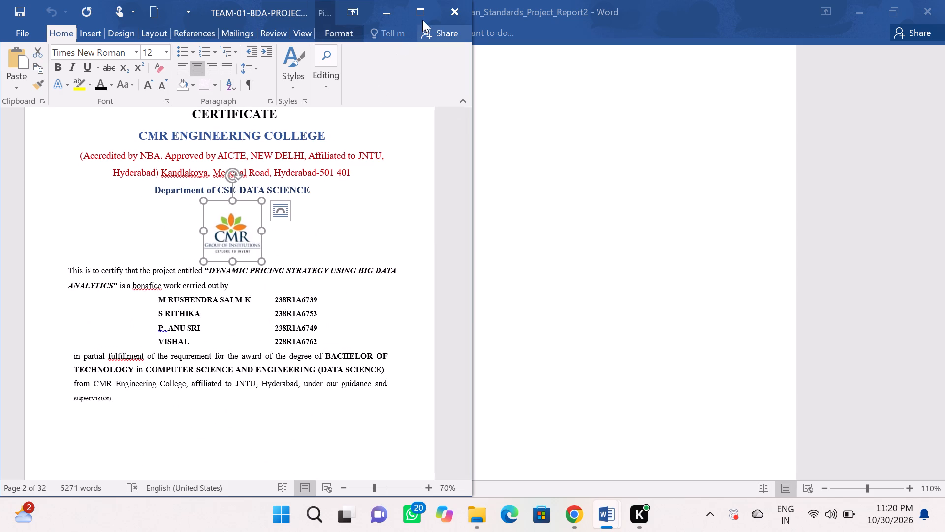
pyautogui.click(422, 20)
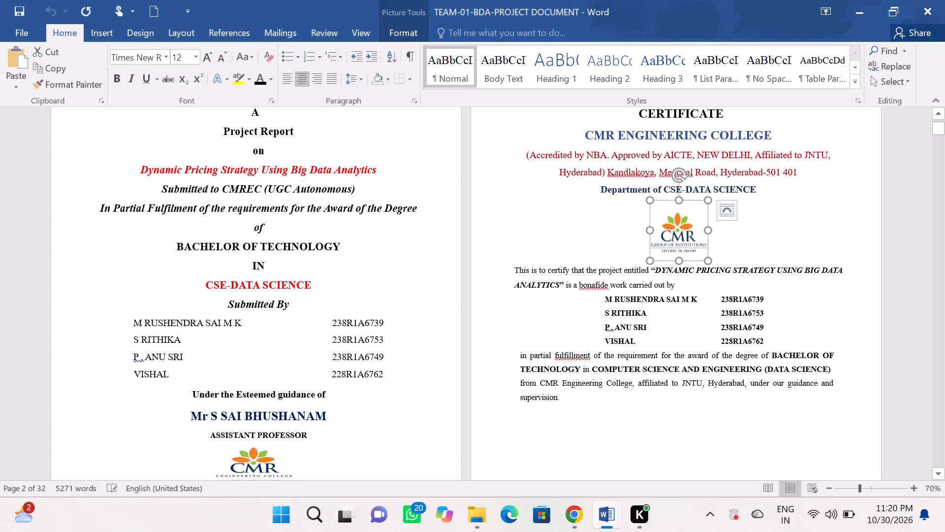
pyautogui.scroll(1, 448, 218)
pyautogui.keyDown('ctrl'); pyautogui.scroll(6, 448, 218); pyautogui.keyUp('ctrl')
pyautogui.scroll(-1, 448, 218)
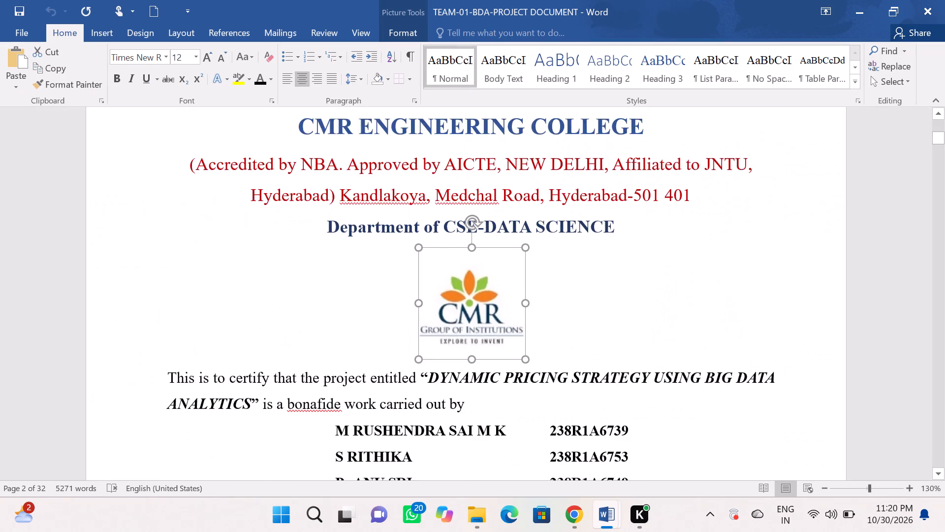
pyautogui.scroll(-1, 448, 218)
pyautogui.keyDown('ctrl'); pyautogui.scroll(-4, 448, 218); pyautogui.keyUp('ctrl')
pyautogui.scroll(-9, 448, 218)
pyautogui.scroll(13, 448, 218)
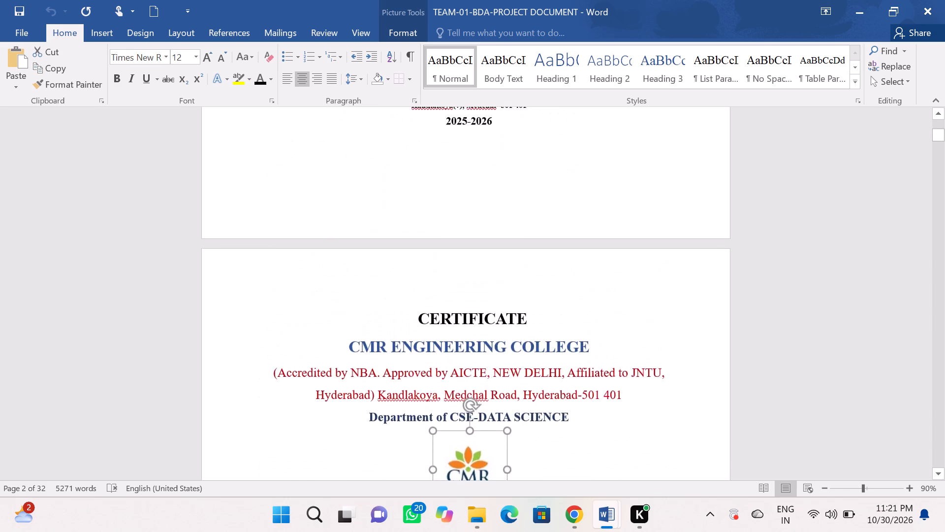
pyautogui.scroll(12, 448, 218)
pyautogui.scroll(-6, 448, 218)
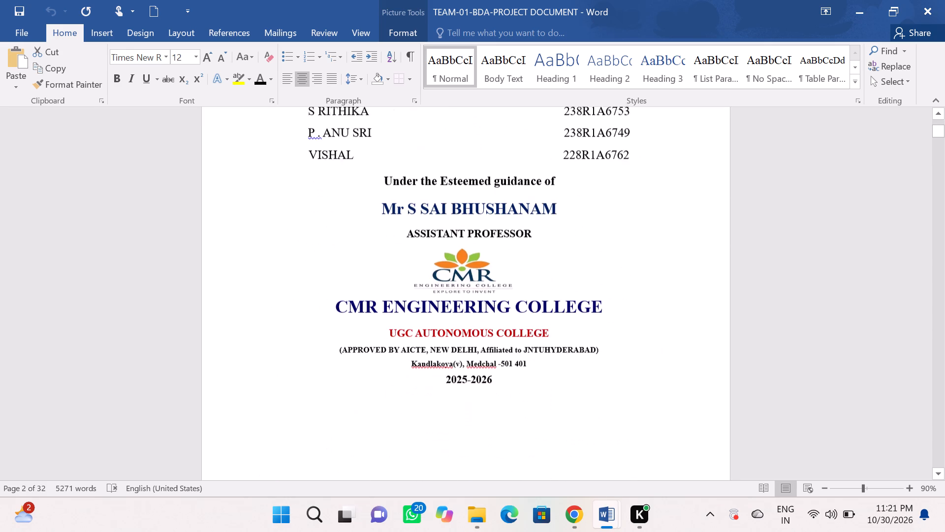
pyautogui.scroll(-6, 447, 220)
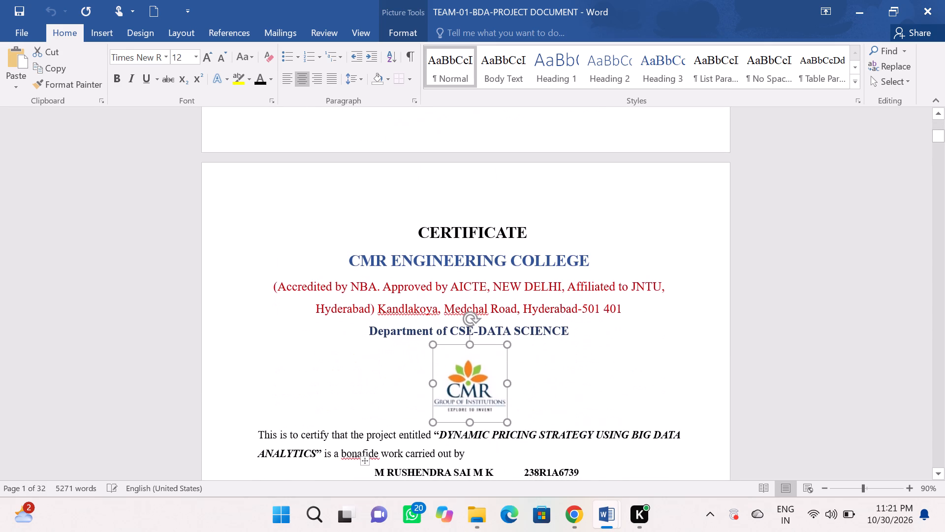
# Copy the whole certificate page of the TEAM-01-BDA document and return to the blank second page of the AI Recommendation Engine report.
pyautogui.moveTo(409, 230); pyautogui.dragTo(565, 489)
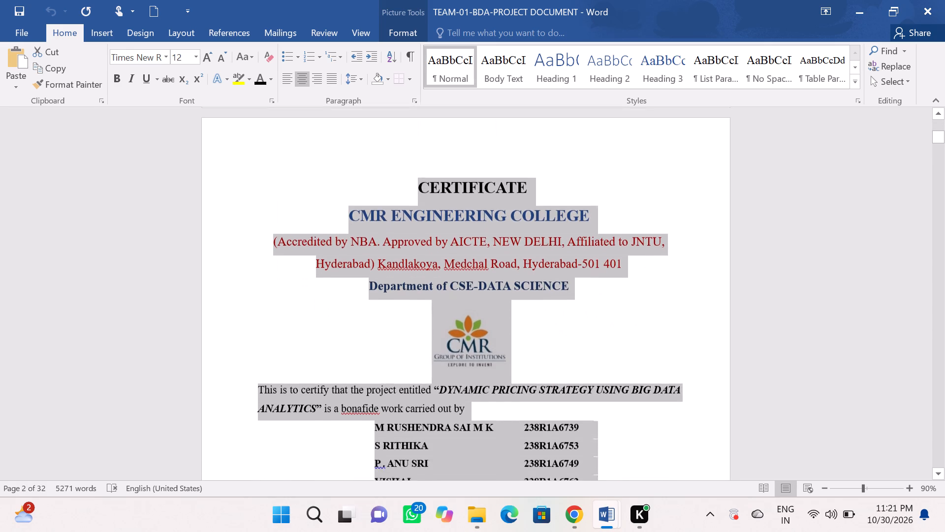
pyautogui.moveTo(565, 489); pyautogui.dragTo(470, 209)
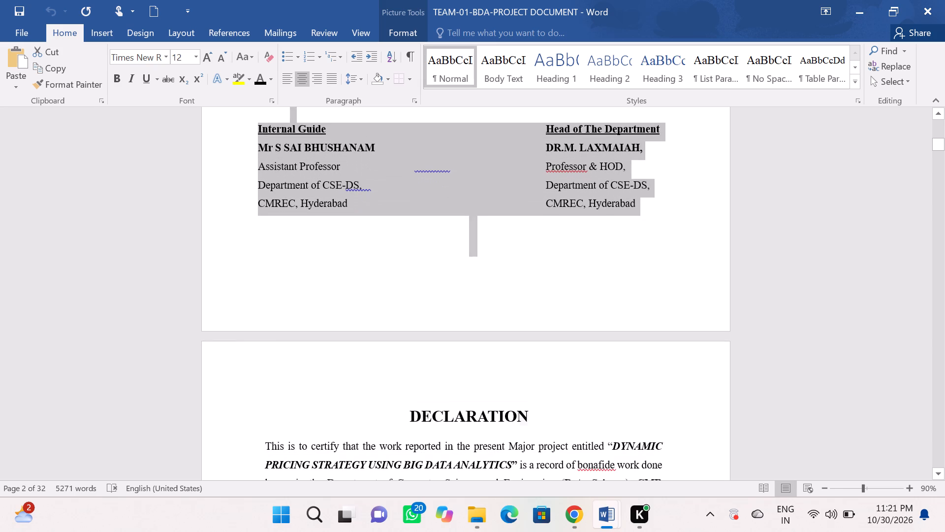
pyautogui.moveTo(470, 209); pyautogui.dragTo(490, 233)
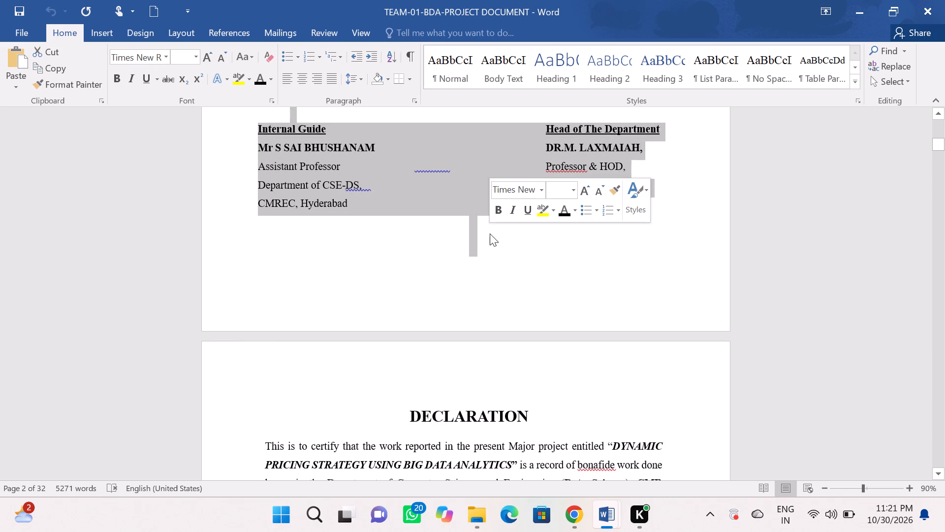
pyautogui.hotkey('ctrl', 'c')
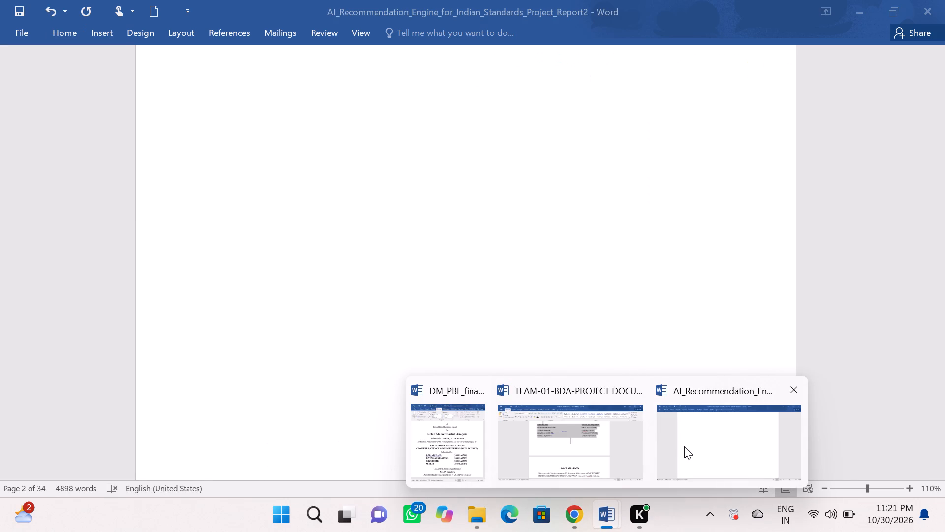
pyautogui.click(684, 446)
pyautogui.scroll(2, 518, 314)
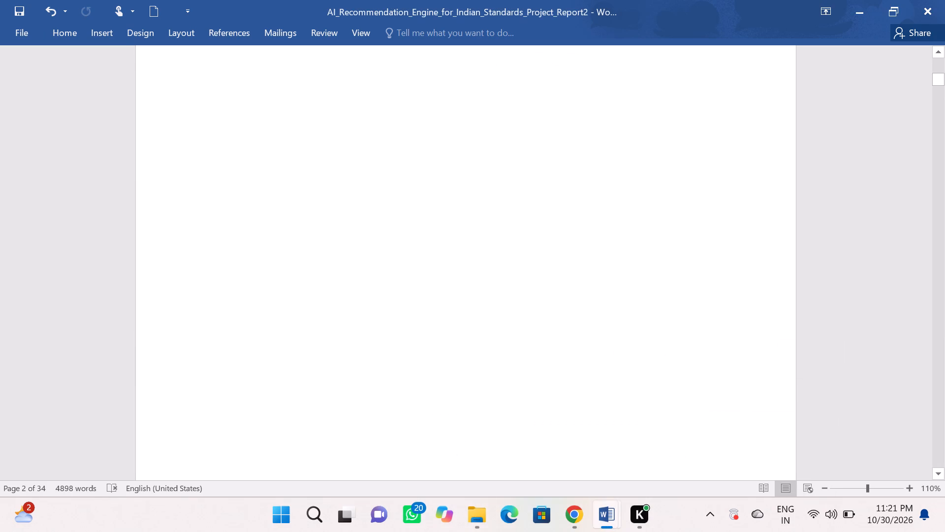
pyautogui.scroll(8, 518, 314)
pyautogui.scroll(-5, 518, 314)
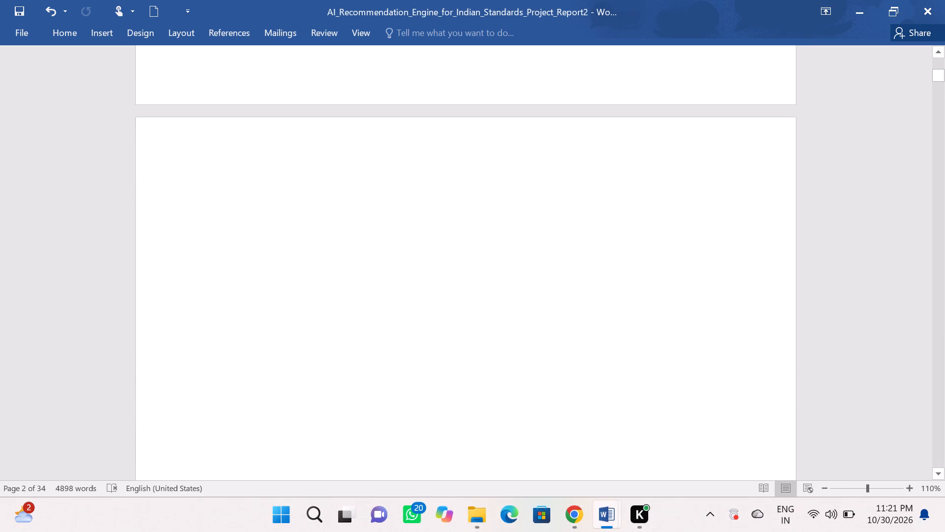
pyautogui.click(433, 222)
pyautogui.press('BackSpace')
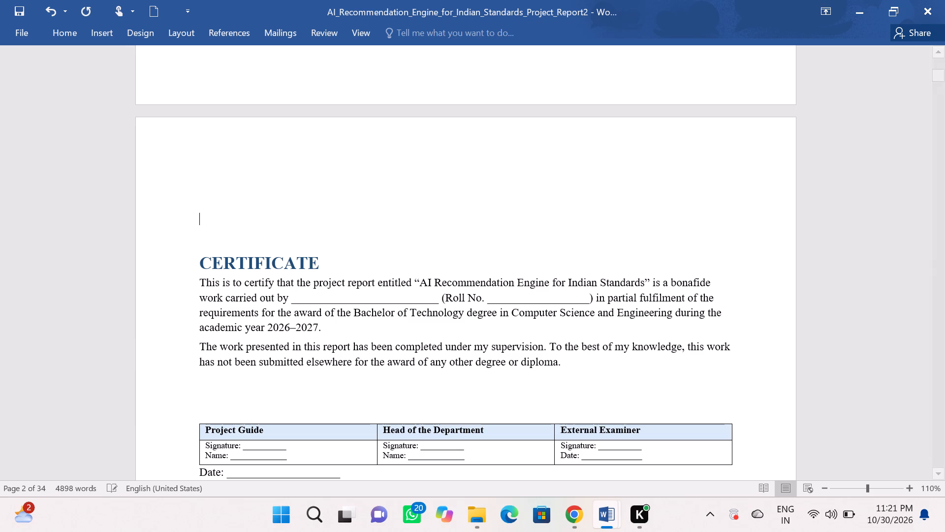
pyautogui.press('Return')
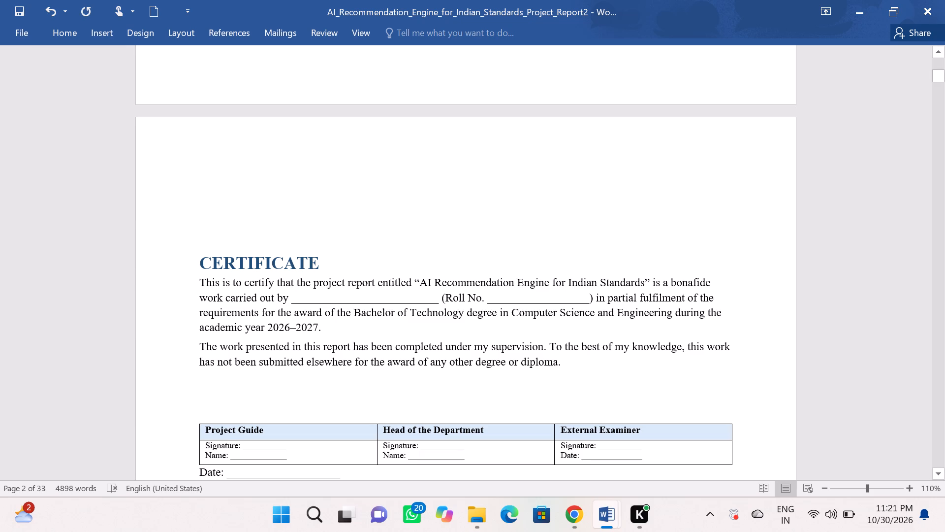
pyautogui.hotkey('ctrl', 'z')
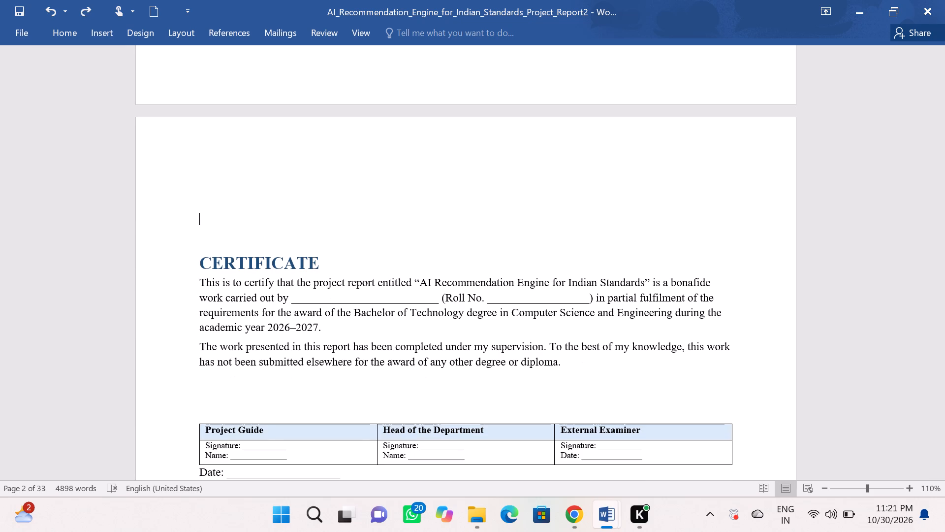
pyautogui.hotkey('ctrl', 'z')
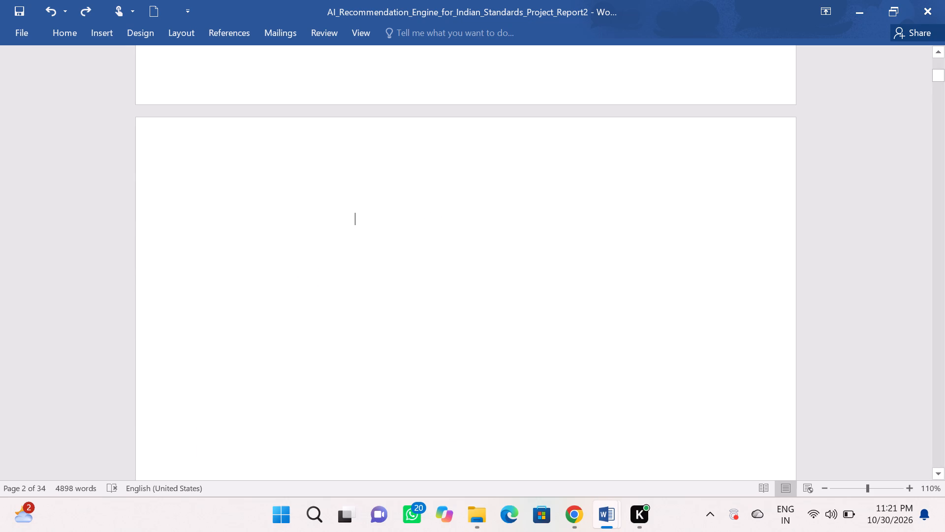
# Paste the copied certificate page after the report's cover, ahead of its existing CERTIFICATE section.
pyautogui.hotkey('ctrl', 'v')
pyautogui.scroll(4, 433, 222)
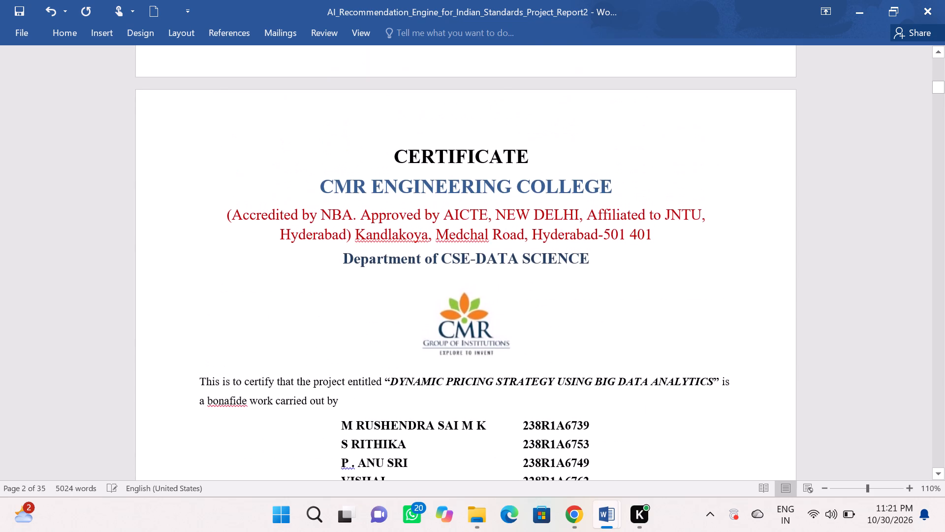
# Tidy the pasted signature block: start "Assistant Professor" on its own line and align the Head of The Department details under their heading.
pyautogui.scroll(-2, 433, 222)
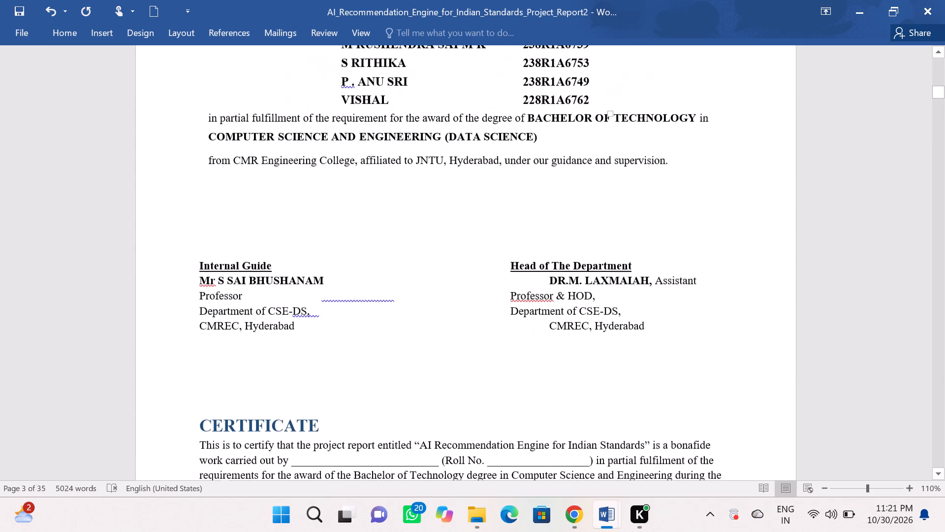
pyautogui.scroll(-1, 433, 222)
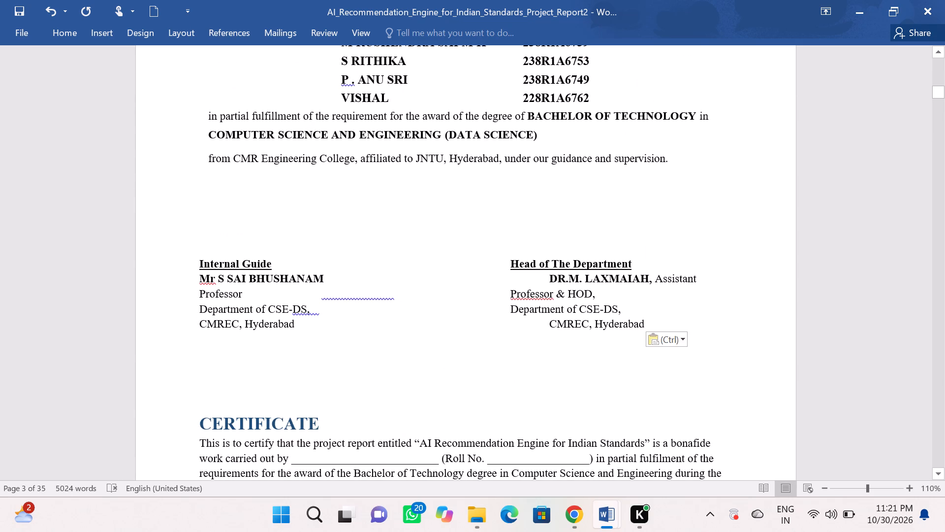
pyautogui.click(653, 278)
pyautogui.press('Return')
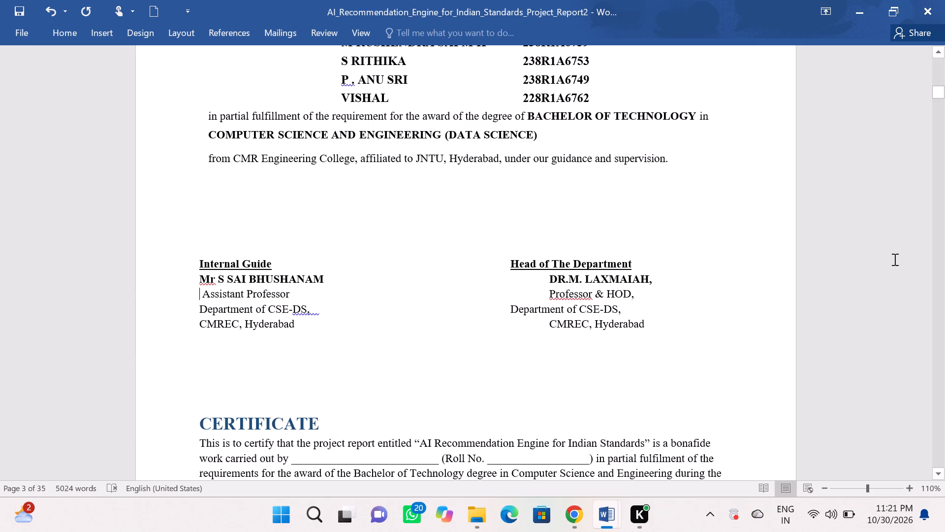
pyautogui.click(546, 282)
pyautogui.press('BackSpace')
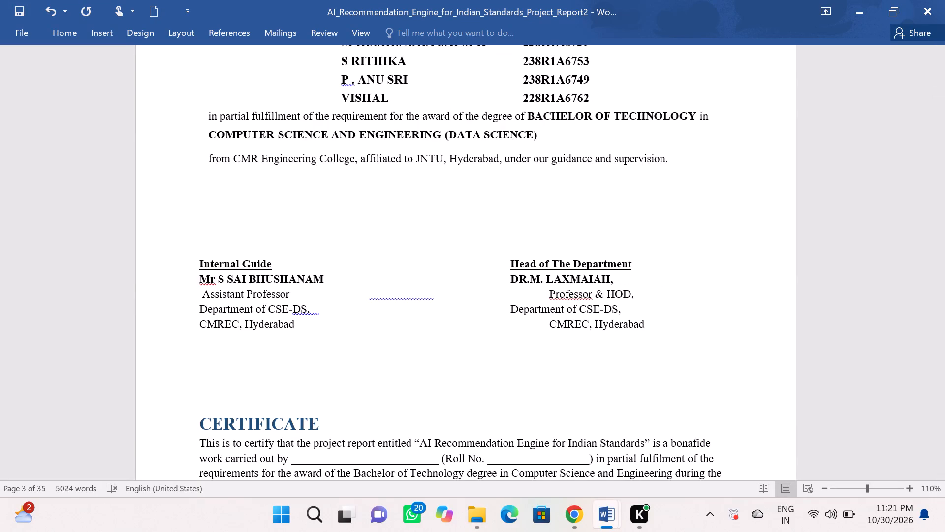
pyautogui.press('Down')
pyautogui.press('Right')
pyautogui.press('BackSpace')
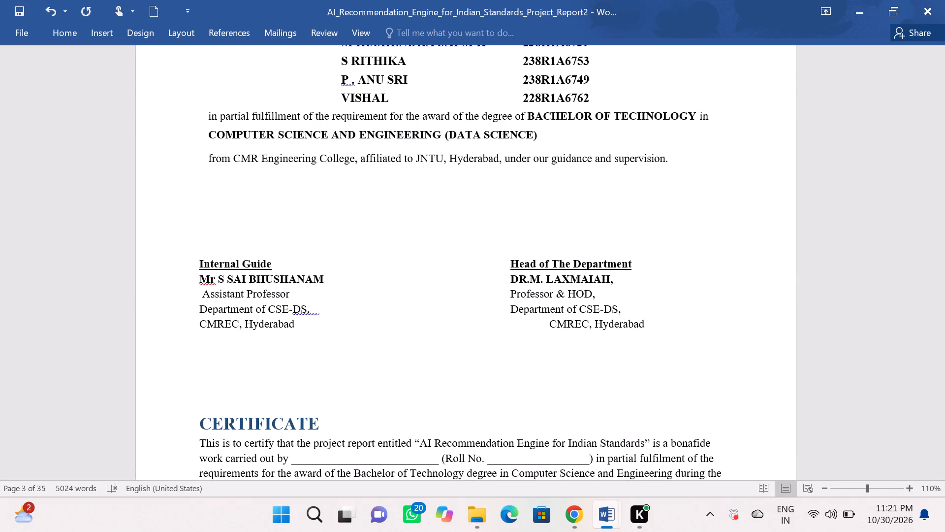
pyautogui.click(549, 324)
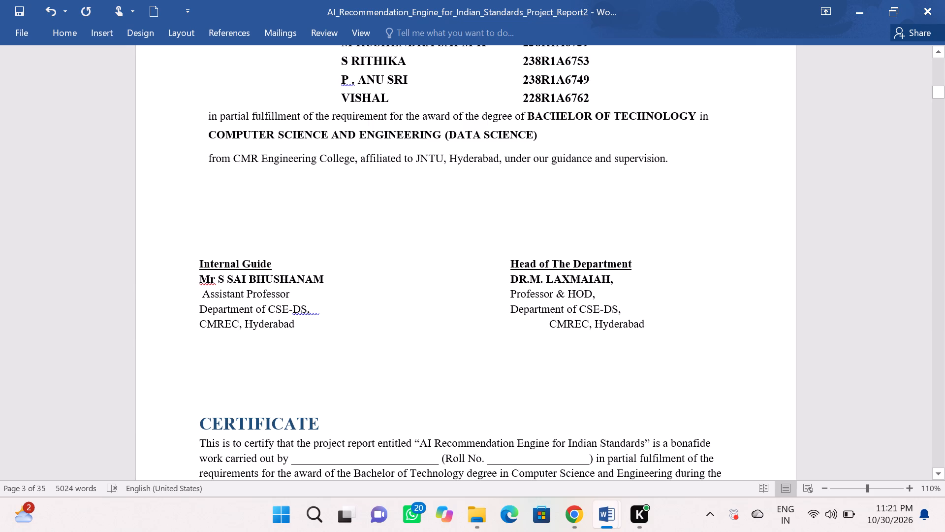
pyautogui.press('BackSpace')
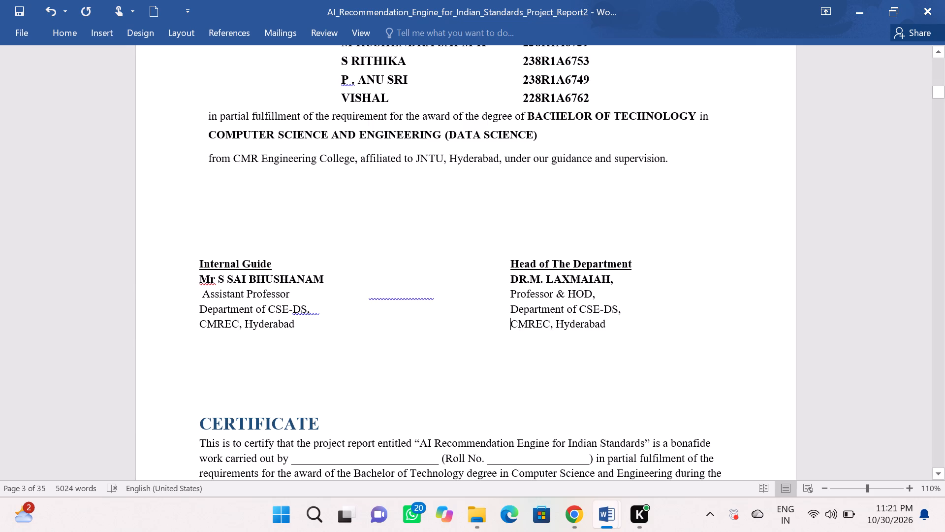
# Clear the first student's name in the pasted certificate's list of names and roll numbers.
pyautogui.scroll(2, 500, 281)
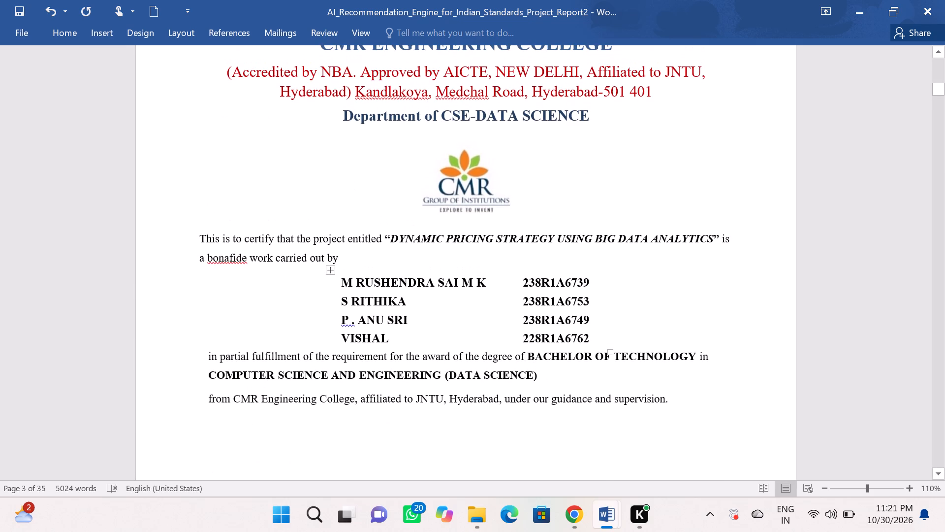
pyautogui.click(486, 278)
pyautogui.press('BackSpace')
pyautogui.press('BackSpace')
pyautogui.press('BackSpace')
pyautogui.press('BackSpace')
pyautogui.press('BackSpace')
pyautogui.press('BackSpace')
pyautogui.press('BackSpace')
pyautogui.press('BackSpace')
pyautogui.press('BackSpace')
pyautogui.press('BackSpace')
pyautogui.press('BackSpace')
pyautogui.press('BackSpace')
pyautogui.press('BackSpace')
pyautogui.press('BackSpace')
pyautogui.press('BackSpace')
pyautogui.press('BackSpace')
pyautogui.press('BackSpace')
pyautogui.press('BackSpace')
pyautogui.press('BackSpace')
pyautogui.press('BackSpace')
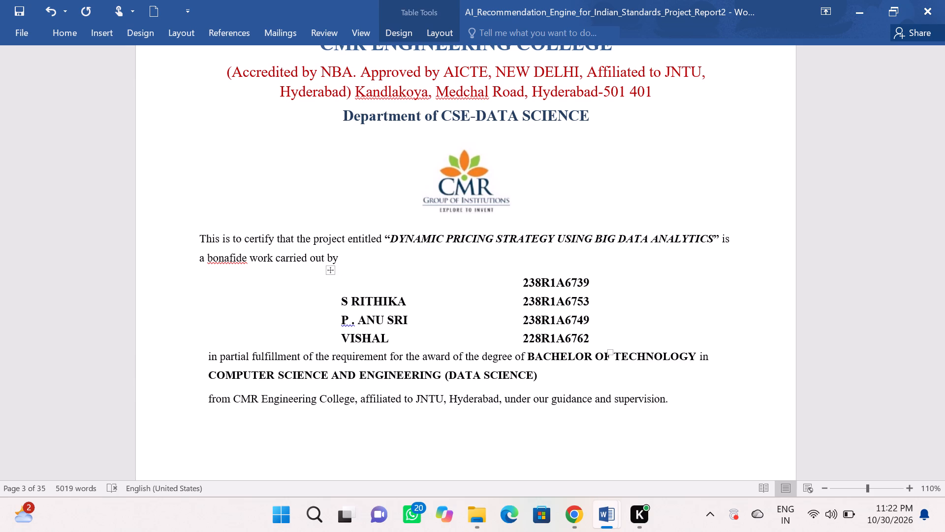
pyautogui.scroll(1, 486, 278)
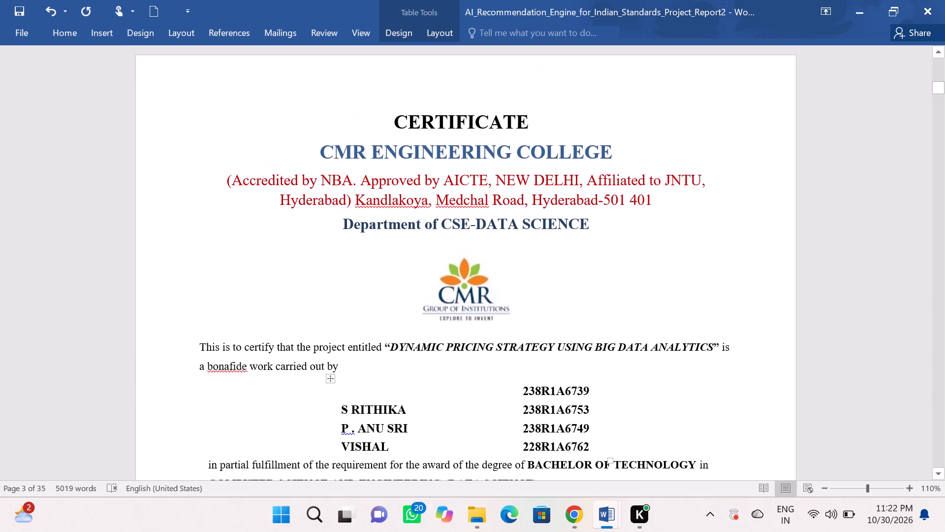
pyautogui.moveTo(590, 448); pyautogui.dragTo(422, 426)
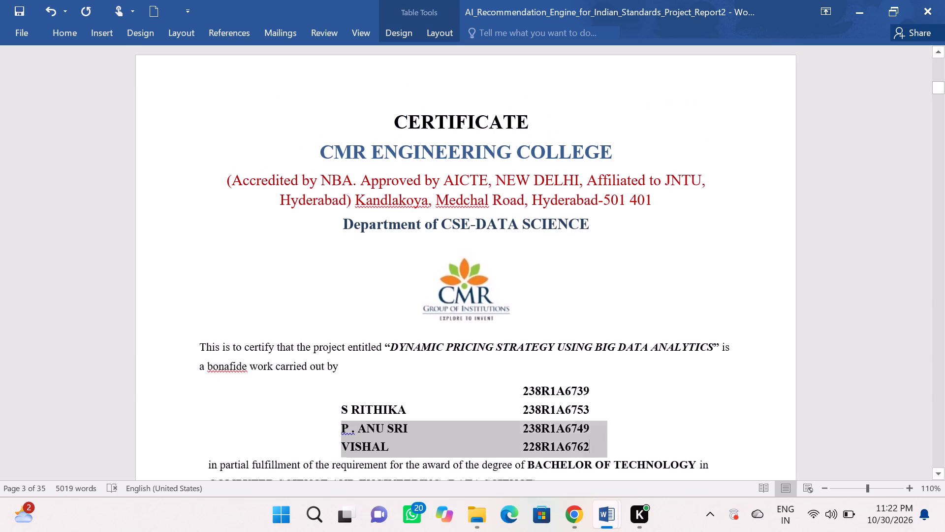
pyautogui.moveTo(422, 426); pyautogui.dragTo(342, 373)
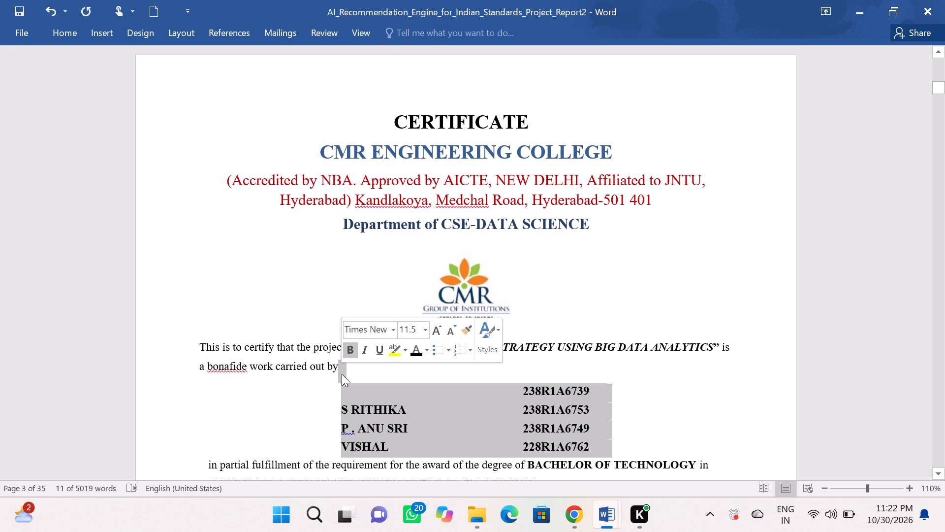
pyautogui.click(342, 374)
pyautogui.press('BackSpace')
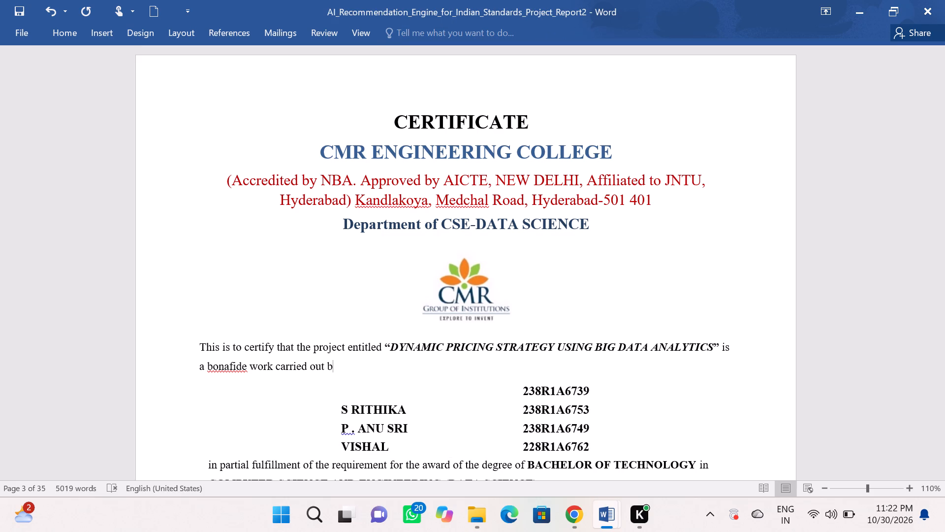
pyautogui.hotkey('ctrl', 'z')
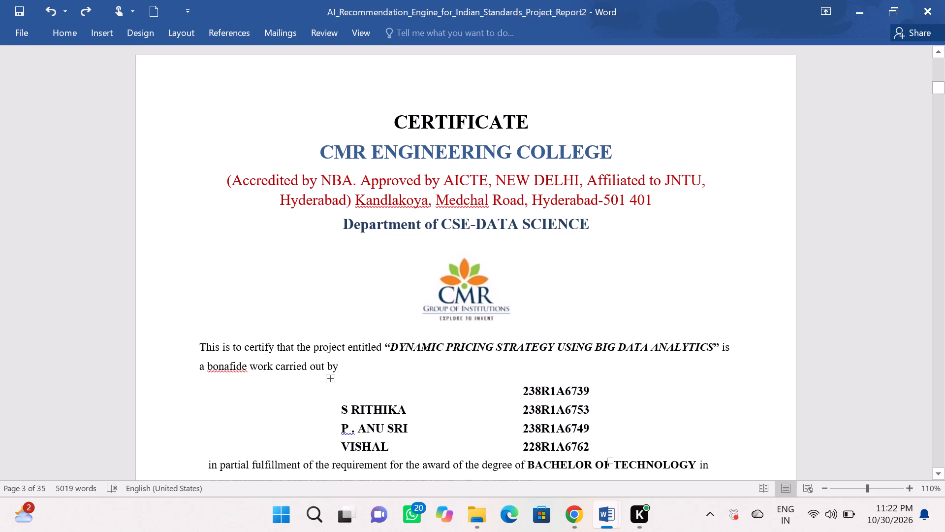
# Delete the entire table of student names and roll numbers below "bonafide work carried out by" in the certificate.
pyautogui.moveTo(595, 448); pyautogui.dragTo(369, 379)
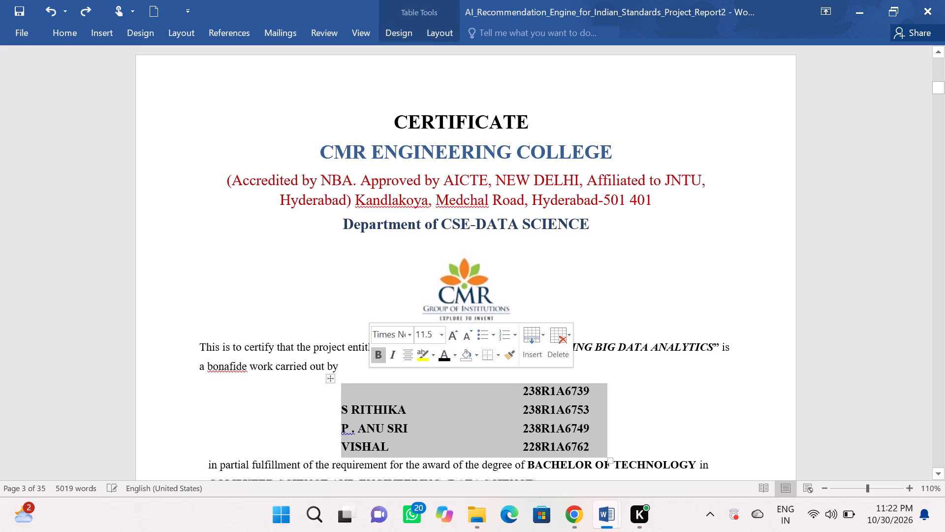
pyautogui.press('BackSpace')
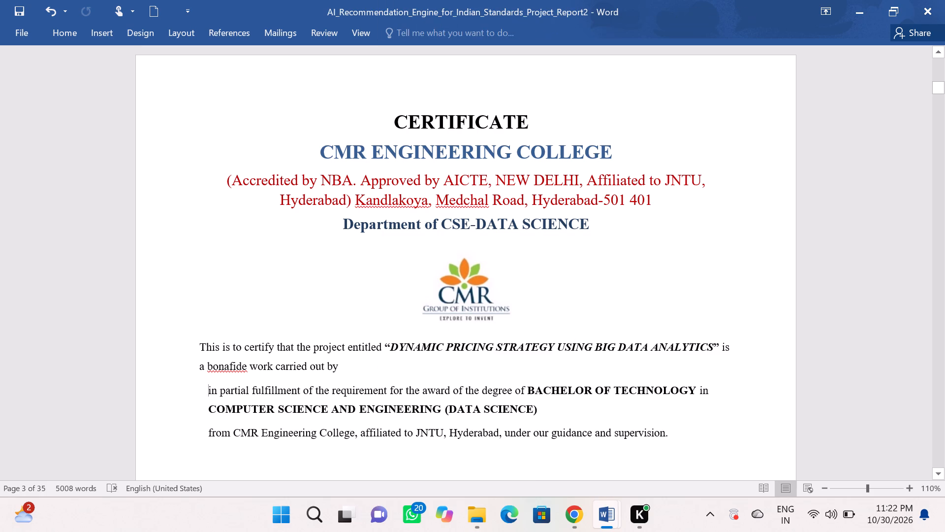
# Remove the blank page between the cover and the pasted certificate, and the empty space before the CERTIFICATE heading.
pyautogui.scroll(12, 370, 359)
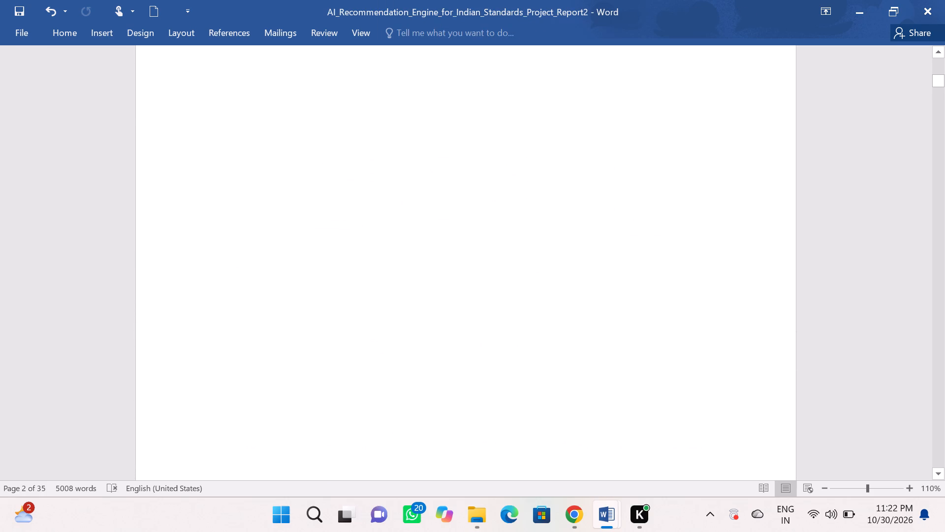
pyautogui.scroll(6, 370, 359)
pyautogui.scroll(-1, 370, 359)
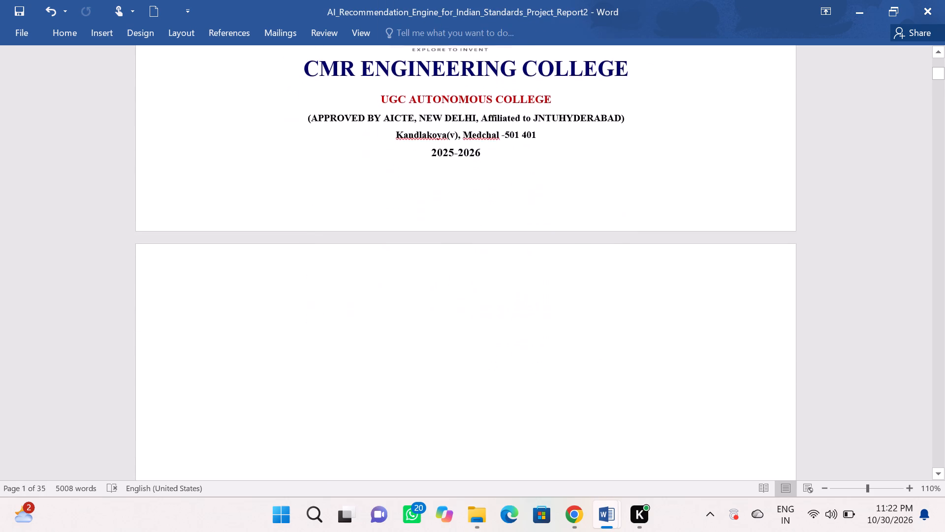
pyautogui.doubleClick(370, 359)
pyautogui.press('Delete')
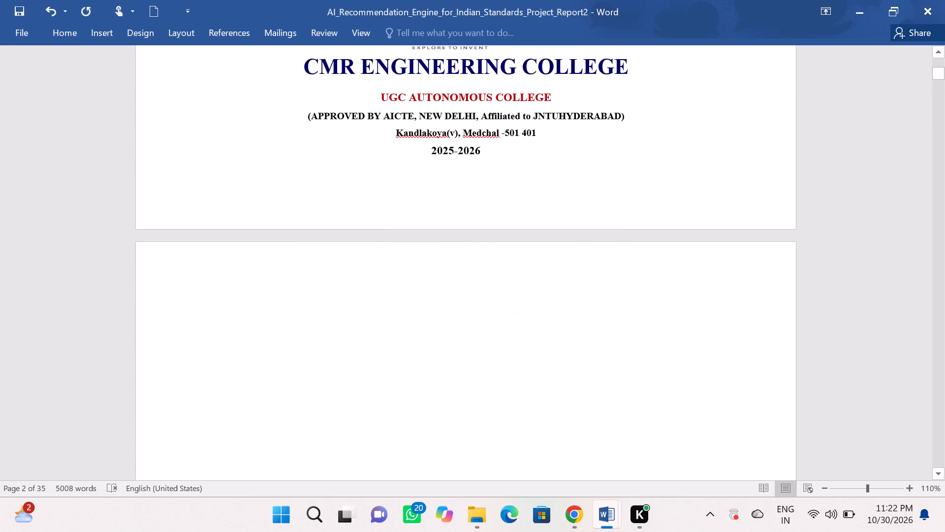
pyautogui.press('Delete')
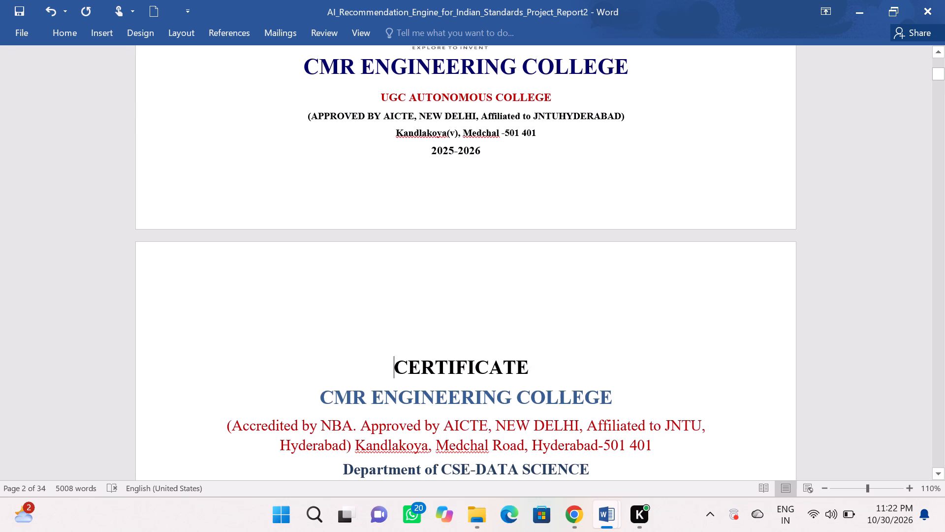
pyautogui.press('BackSpace')
pyautogui.press('BackSpace')
pyautogui.press('BackSpace')
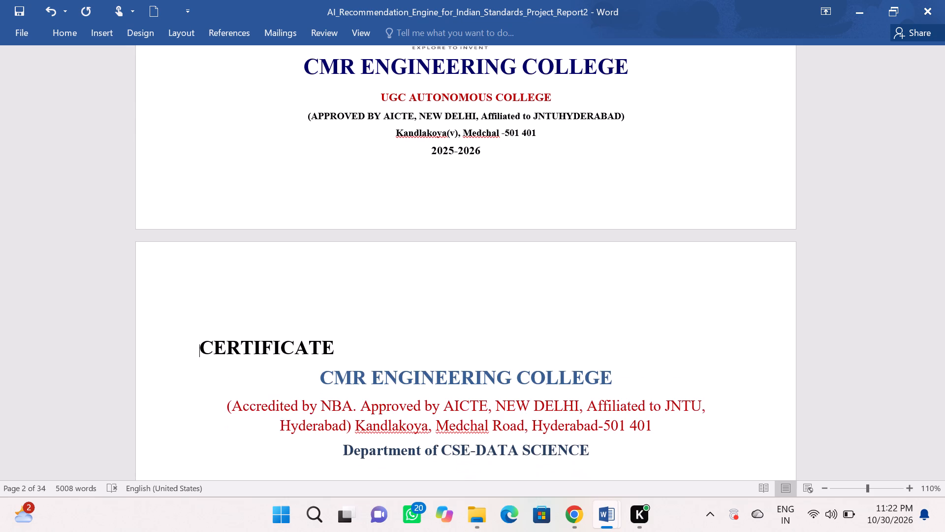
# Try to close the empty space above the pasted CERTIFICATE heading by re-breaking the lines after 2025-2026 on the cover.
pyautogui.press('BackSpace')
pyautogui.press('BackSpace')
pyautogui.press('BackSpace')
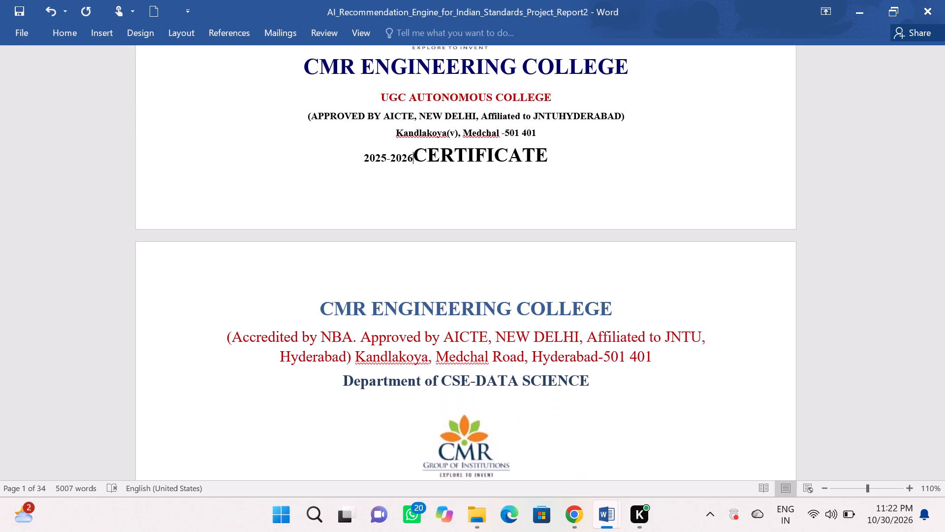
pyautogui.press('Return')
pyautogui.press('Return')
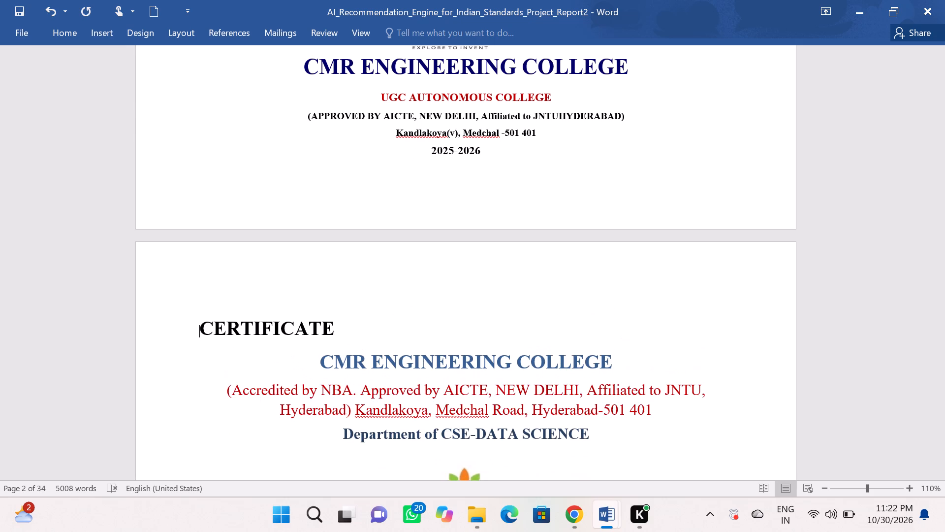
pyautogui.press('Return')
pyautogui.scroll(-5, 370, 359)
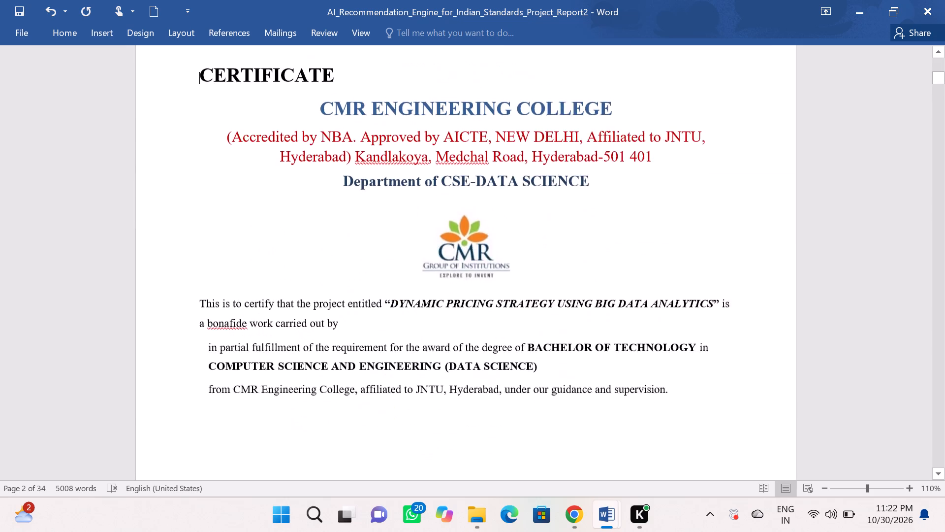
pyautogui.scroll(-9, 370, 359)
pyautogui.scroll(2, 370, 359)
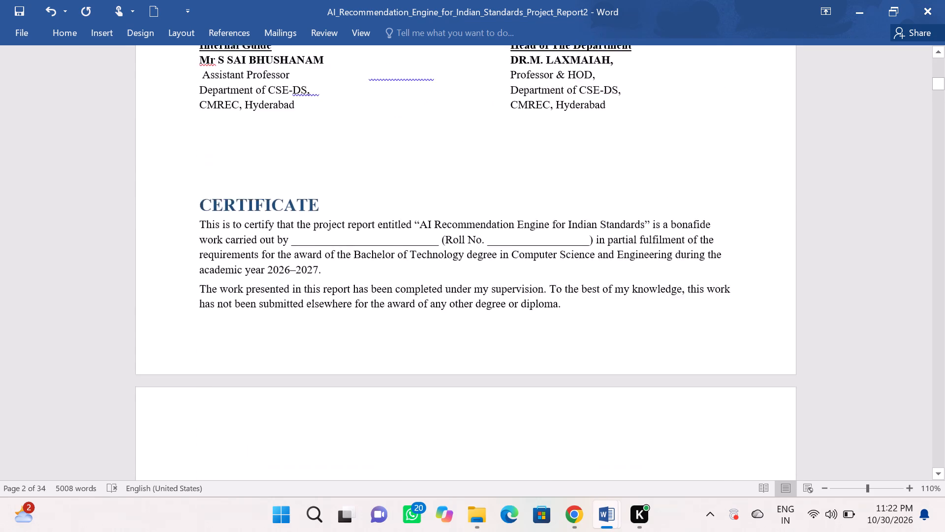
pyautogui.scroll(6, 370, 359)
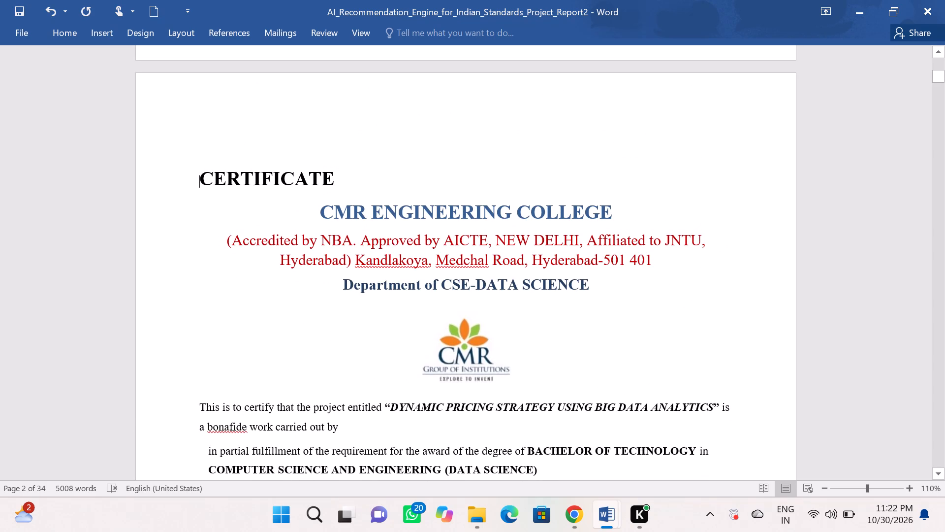
# Undo the recent line-break edits before the CERTIFICATE heading, back to the centred heading at the top of its page.
pyautogui.hotkey('ctrl', 'z')
pyautogui.hotkey('ctrl', 'z')
pyautogui.hotkey('ctrl', 'z')
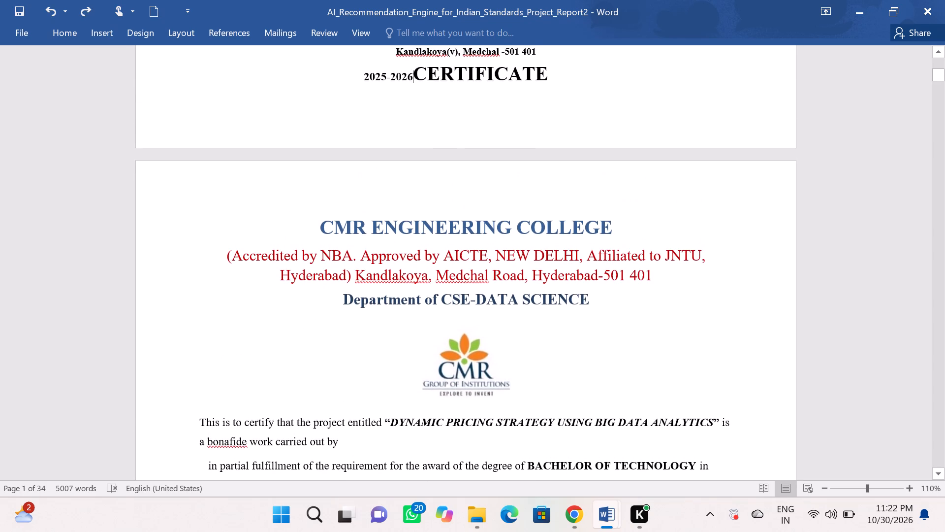
pyautogui.hotkey('ctrl', 'z')
pyautogui.hotkey('ctrl', 'z')
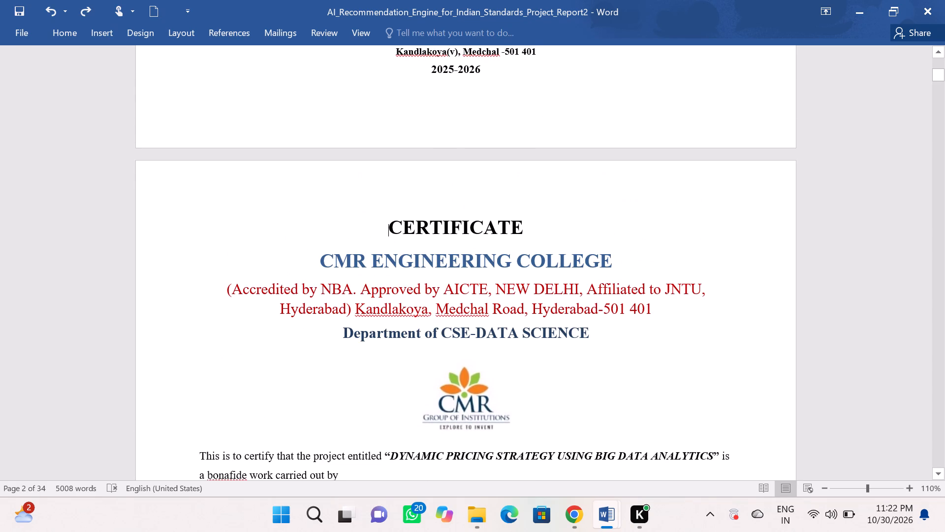
# Make the whole list of student names and roll numbers under "Submitted By" on the cover page bold.
pyautogui.scroll(-4, 508, 315)
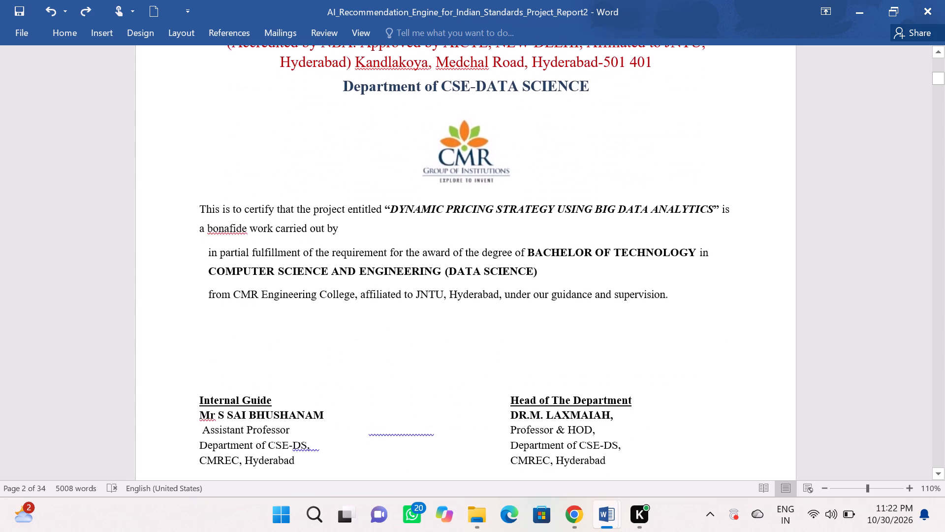
pyautogui.click(447, 203)
pyautogui.scroll(11, 447, 203)
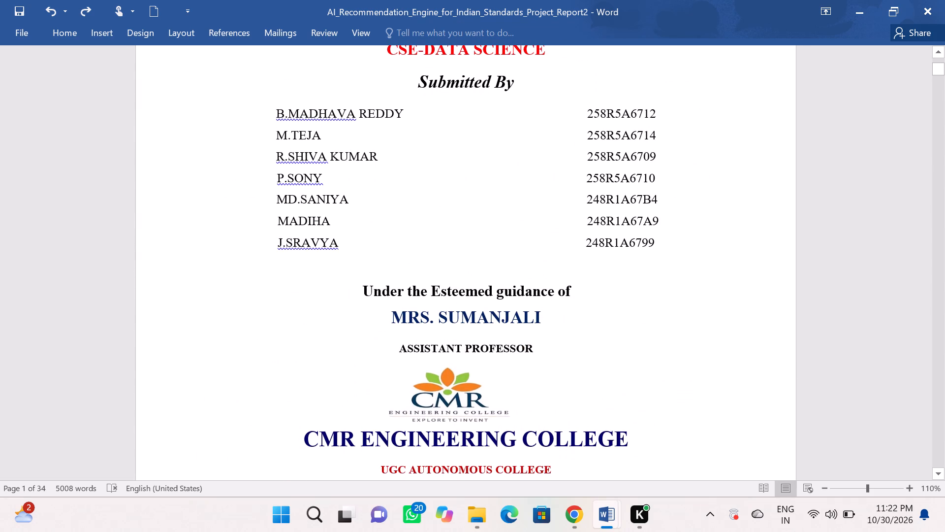
pyautogui.moveTo(659, 241); pyautogui.dragTo(249, 110)
pyautogui.click(249, 87)
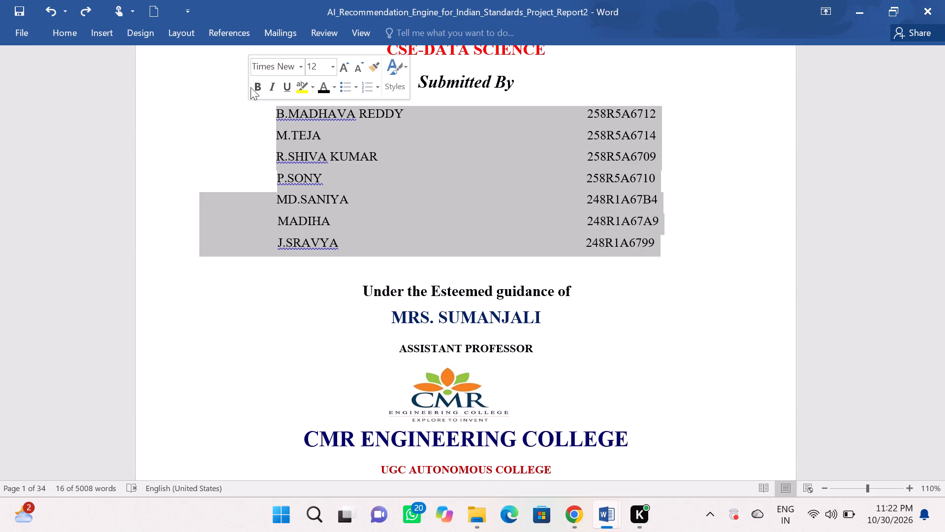
pyautogui.click(254, 87)
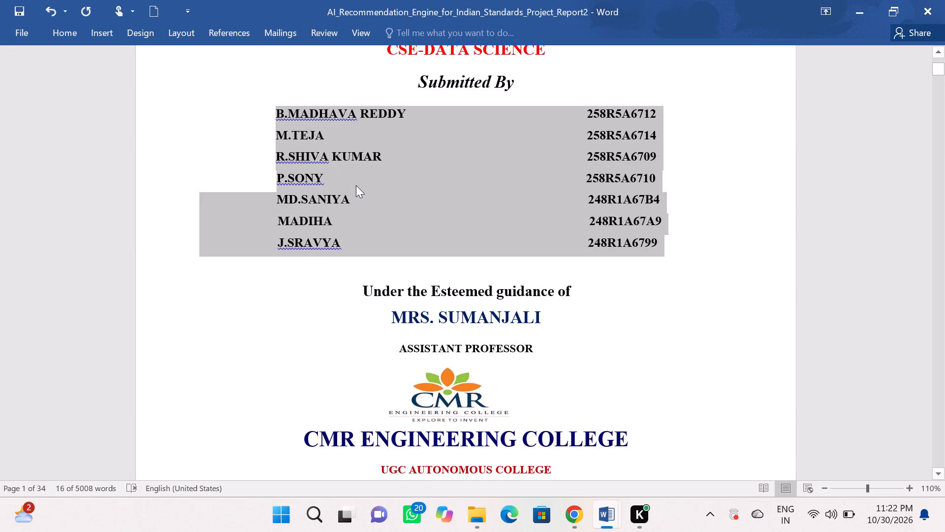
# Copy the cover's bold student list into the certificate below "bonafide work carried out by", without an empty line after it.
pyautogui.rightClick(356, 185)
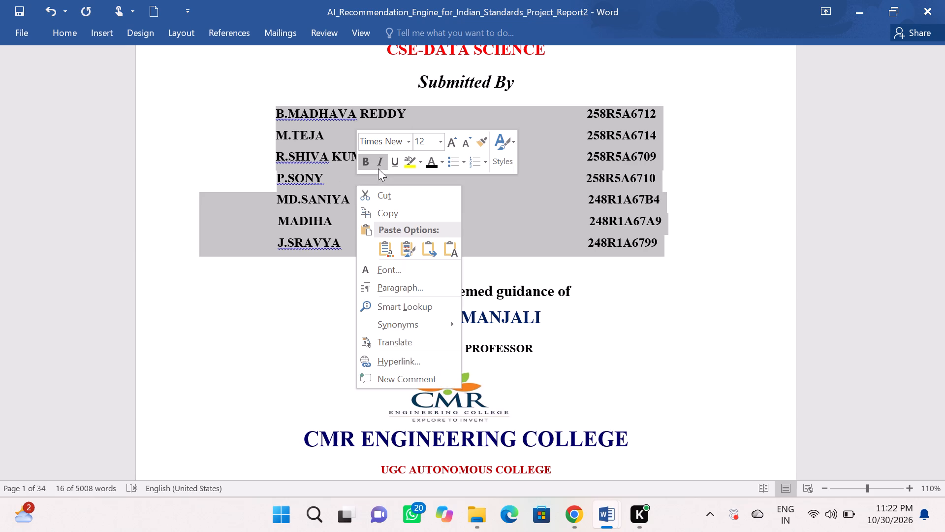
pyautogui.click(372, 214)
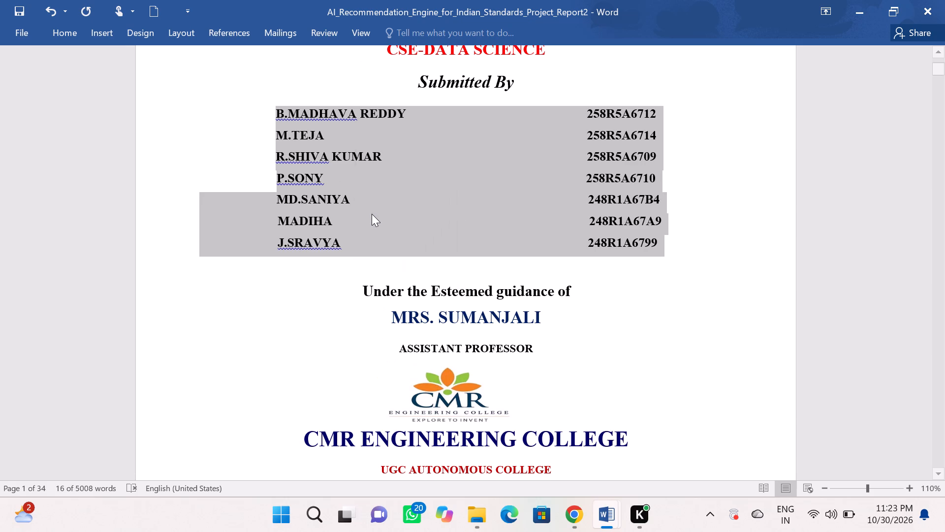
pyautogui.scroll(-9, 391, 287)
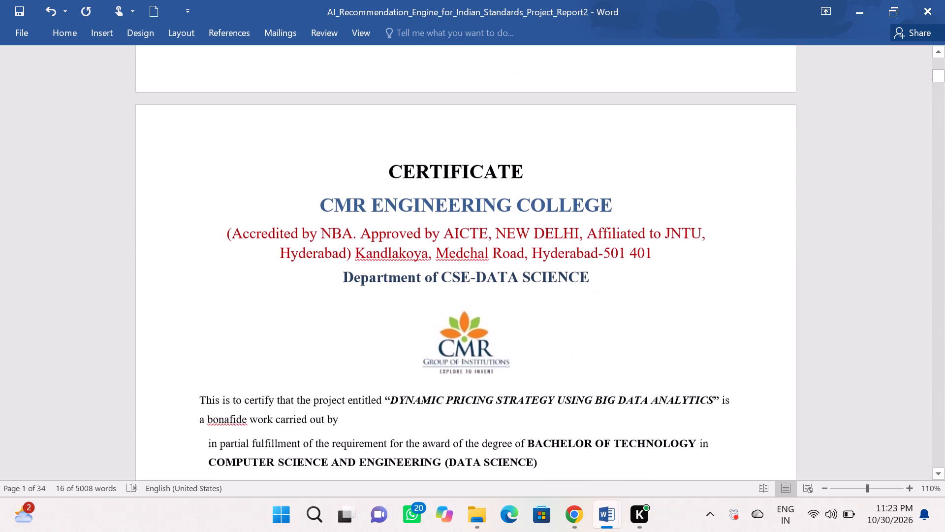
pyautogui.scroll(-1, 391, 287)
pyautogui.click(359, 295)
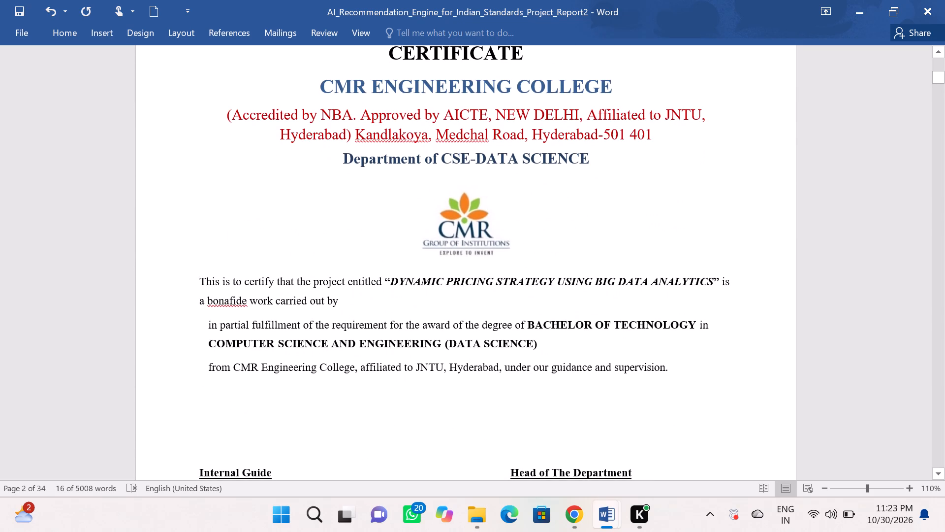
pyautogui.press('Return')
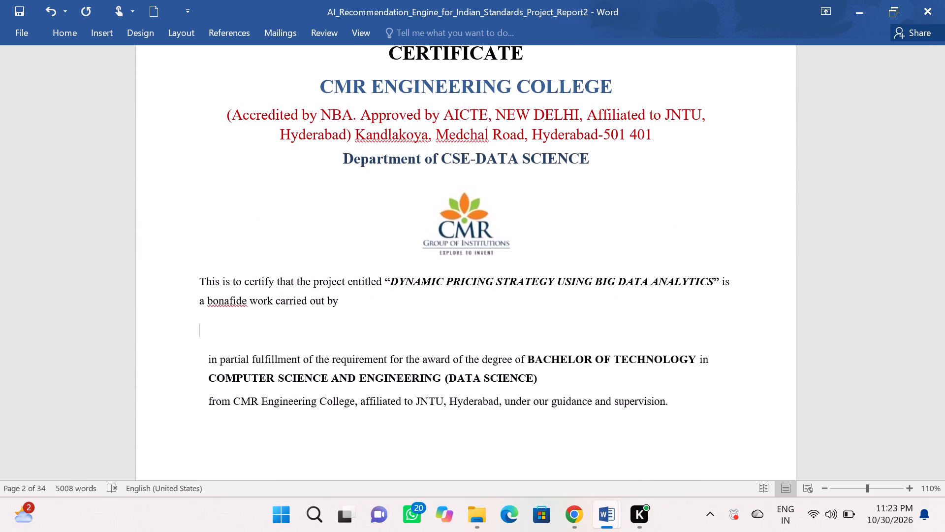
pyautogui.hotkey('ctrl', 'v')
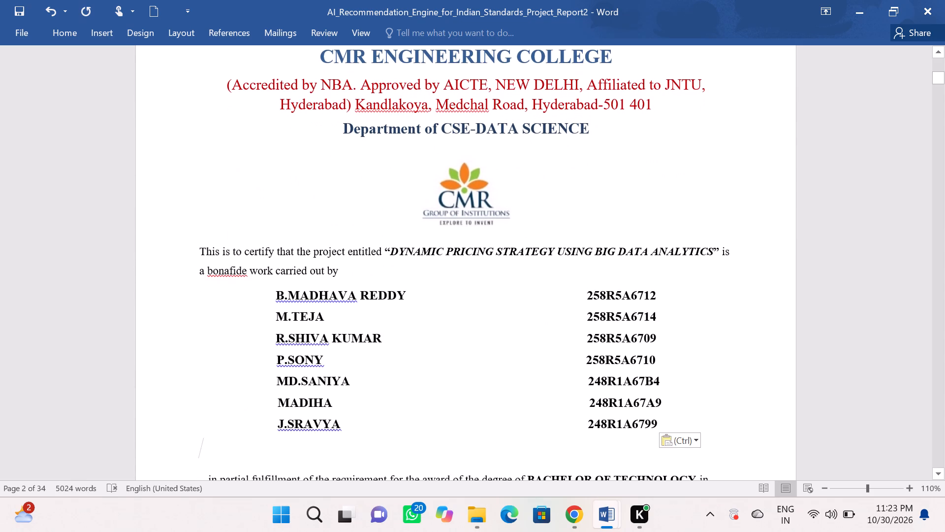
pyautogui.scroll(-2, 359, 295)
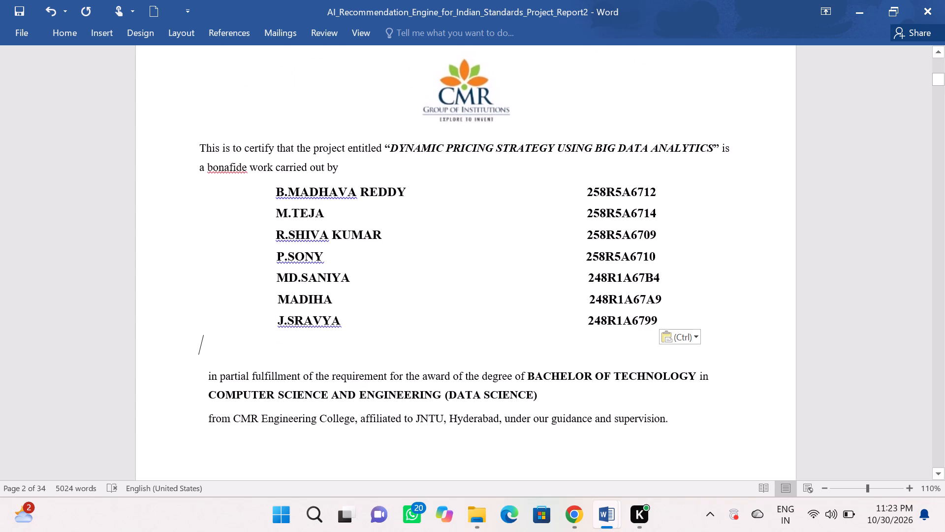
pyautogui.press('BackSpace')
# Examine the cover and certificate pages side by side at 70% zoom, down to the signature block.
pyautogui.scroll(-5, 359, 295)
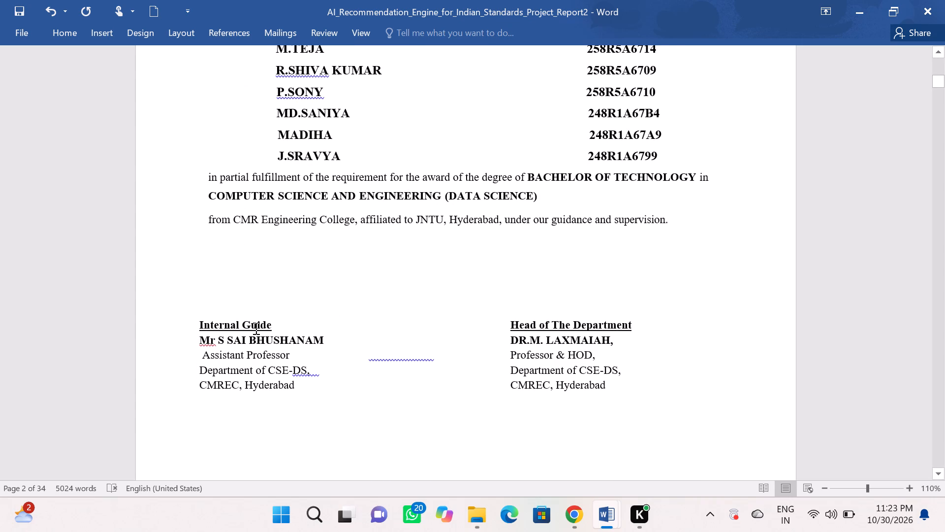
pyautogui.click(480, 333)
pyautogui.scroll(2, 480, 333)
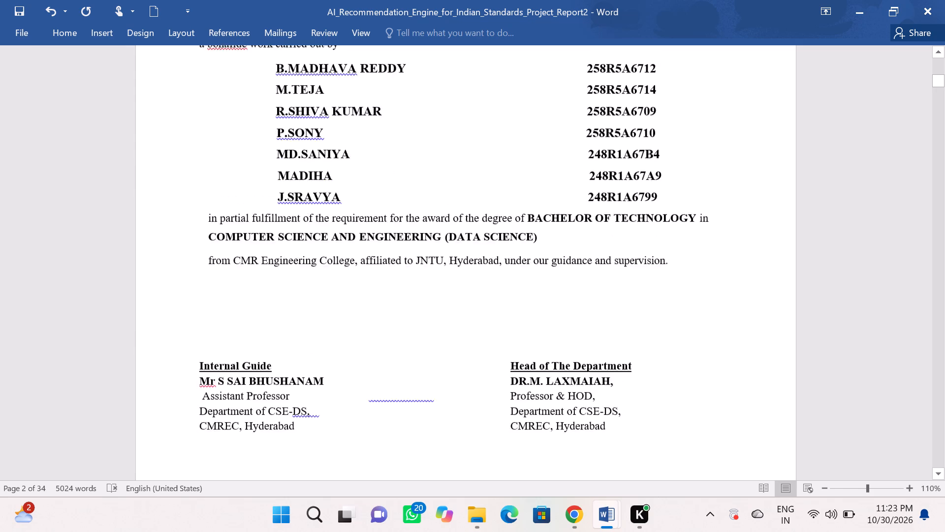
pyautogui.scroll(2, 480, 333)
pyautogui.scroll(-1, 480, 333)
pyautogui.keyDown('ctrl'); pyautogui.scroll(-4, 480, 333); pyautogui.keyUp('ctrl')
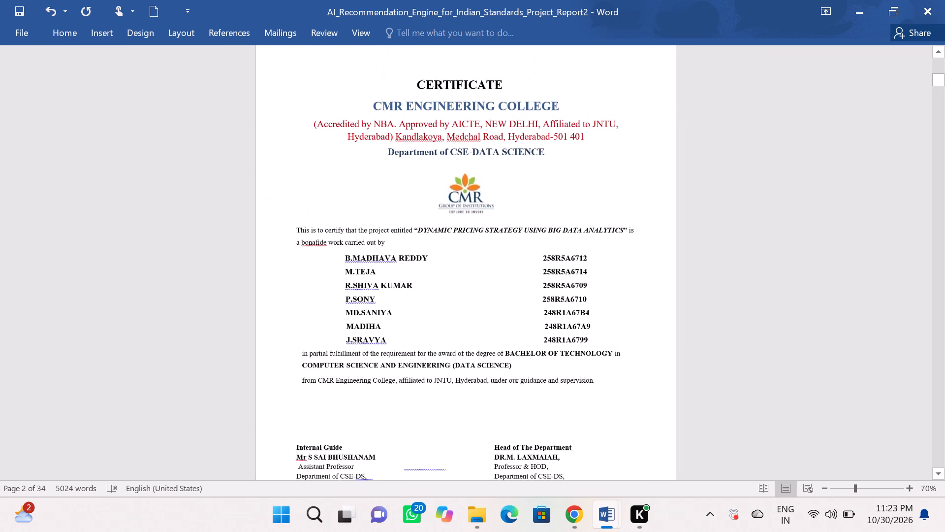
pyautogui.scroll(-3, 480, 333)
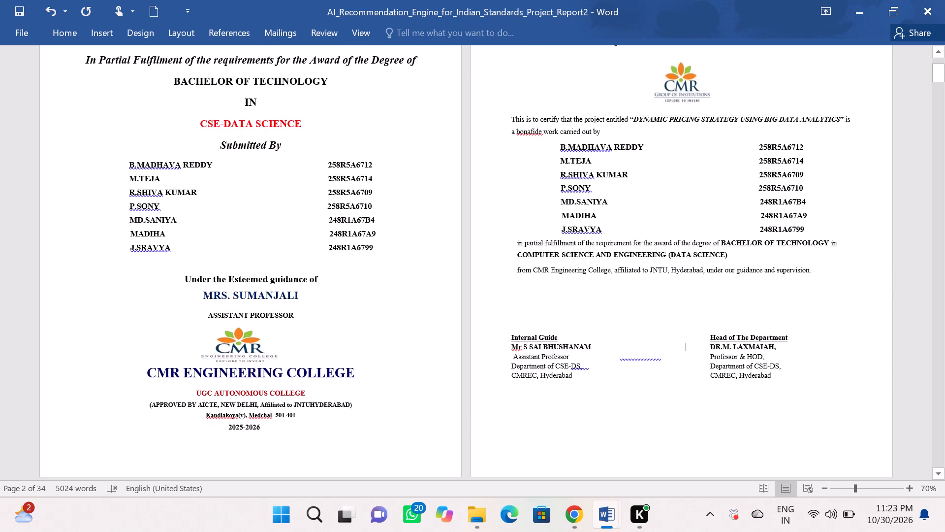
pyautogui.scroll(-4, 480, 333)
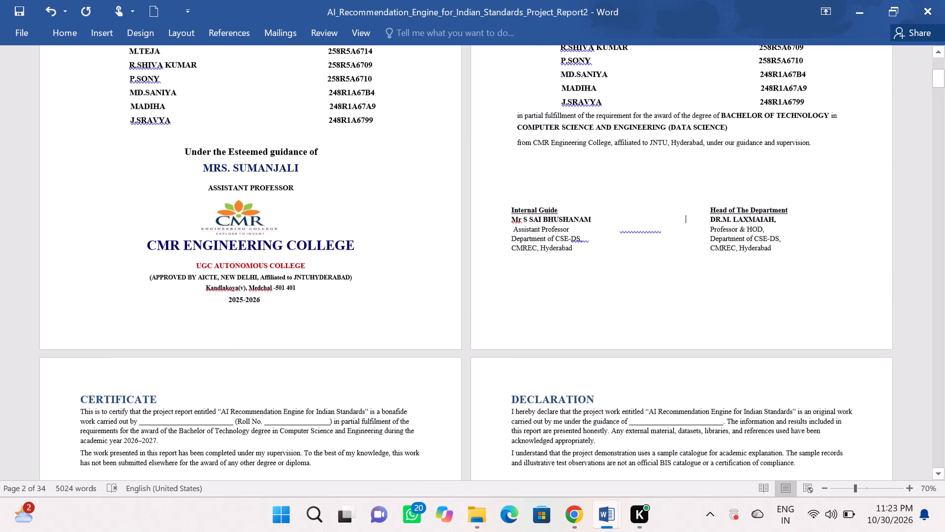
# Replace the name under Internal Guide in the certificate's signature block with the guide's title and name from the cover, in capitals.
pyautogui.click(589, 219)
pyautogui.press('BackSpace')
pyautogui.press('BackSpace')
pyautogui.press('BackSpace')
pyautogui.press('BackSpace')
pyautogui.press('BackSpace')
pyautogui.press('BackSpace')
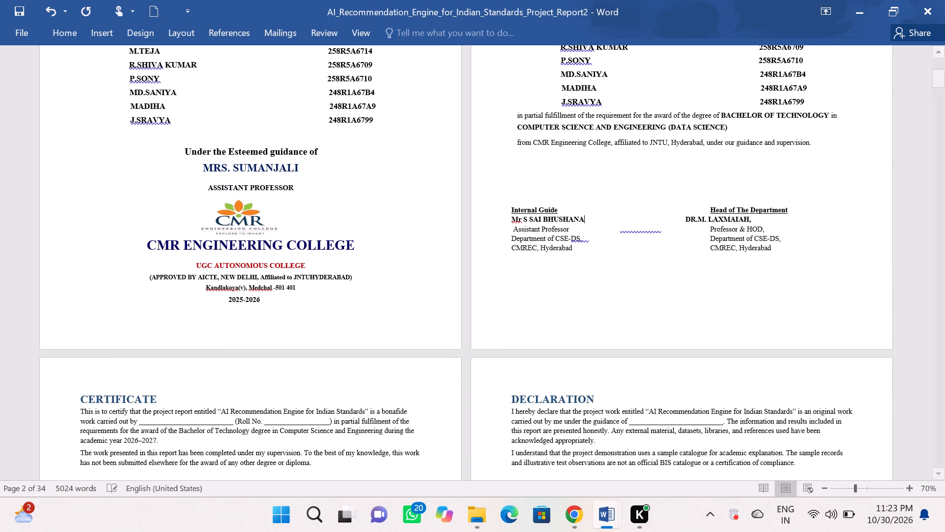
pyautogui.press('BackSpace')
pyautogui.press('BackSpace')
pyautogui.press('BackSpace')
pyautogui.press('BackSpace')
pyautogui.press('BackSpace')
pyautogui.press('BackSpace')
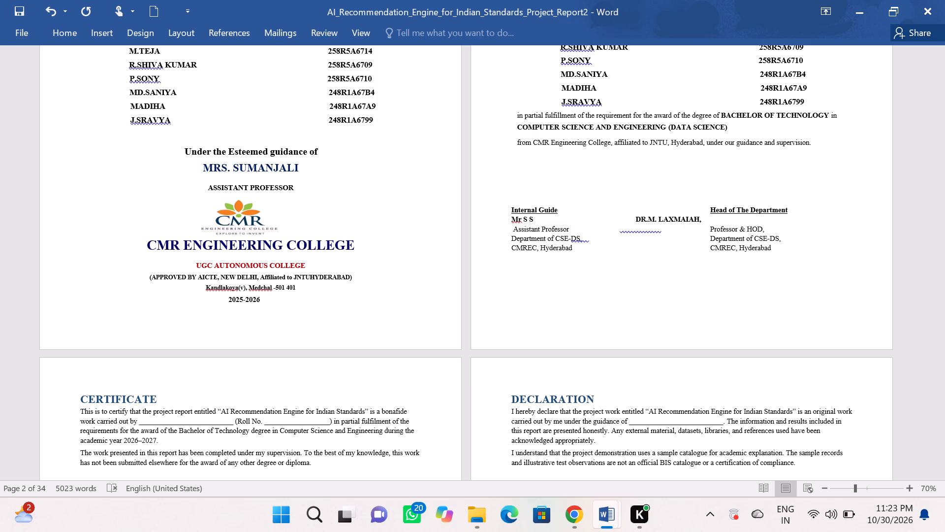
pyautogui.press('BackSpace')
pyautogui.press('BackSpace')
pyautogui.press('BackSpace')
pyautogui.press('BackSpace')
pyautogui.press('BackSpace')
pyautogui.press('r')
pyautogui.press('BackSpace')
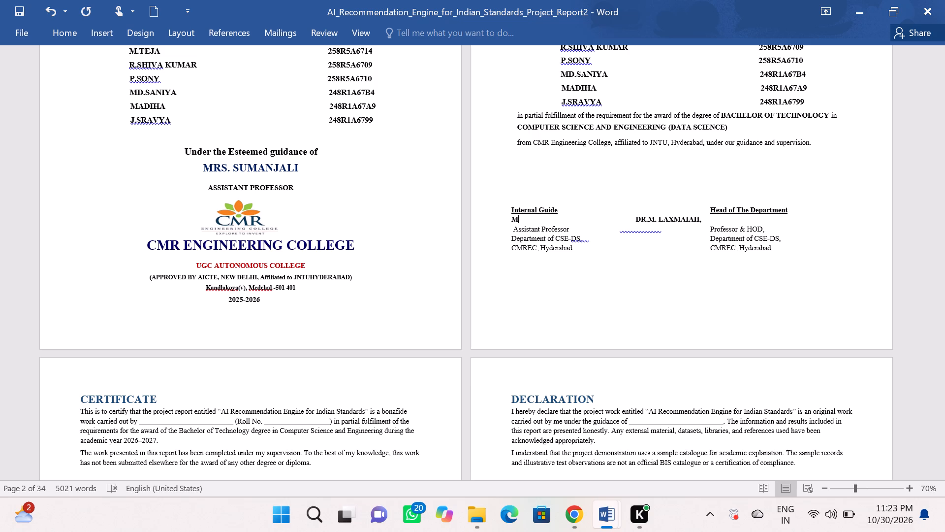
pyautogui.press('r')
pyautogui.press('s')
pyautogui.press('.')
pyautogui.press('space')
pyautogui.write('SUM')
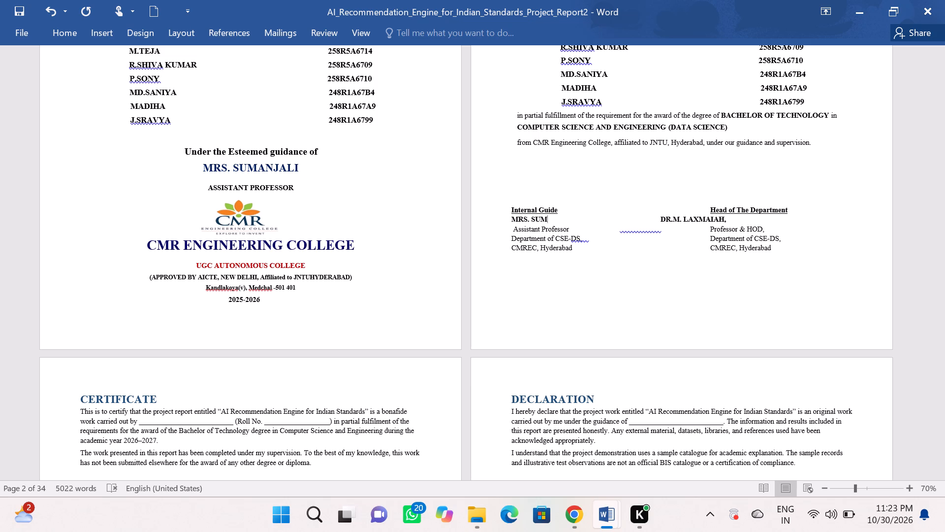
pyautogui.write('AN')
pyautogui.write('HA')
pyautogui.press('BackSpace')
pyautogui.press('BackSpace')
pyautogui.write('JA')
pyautogui.write('LI')
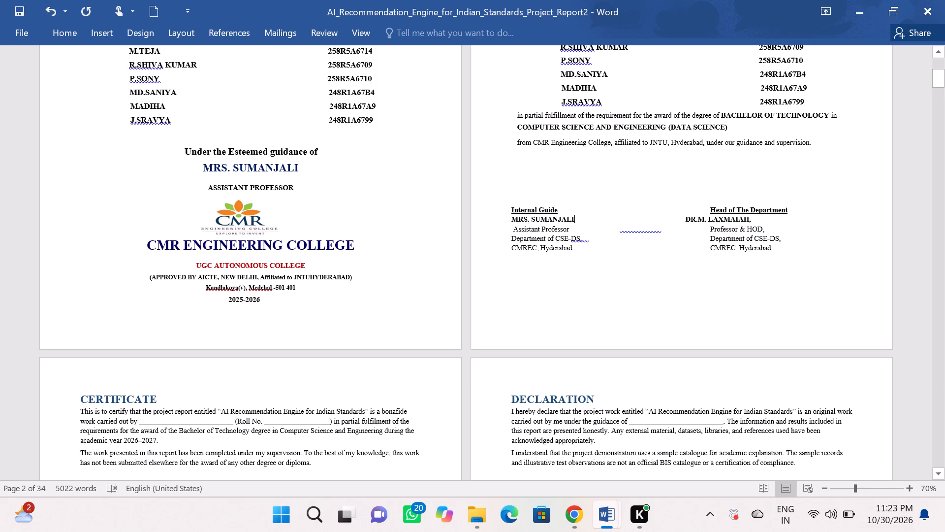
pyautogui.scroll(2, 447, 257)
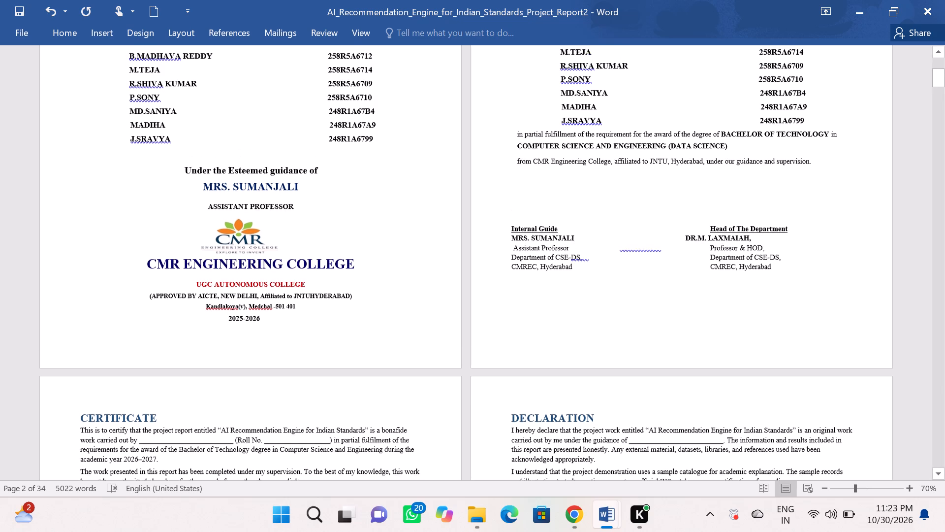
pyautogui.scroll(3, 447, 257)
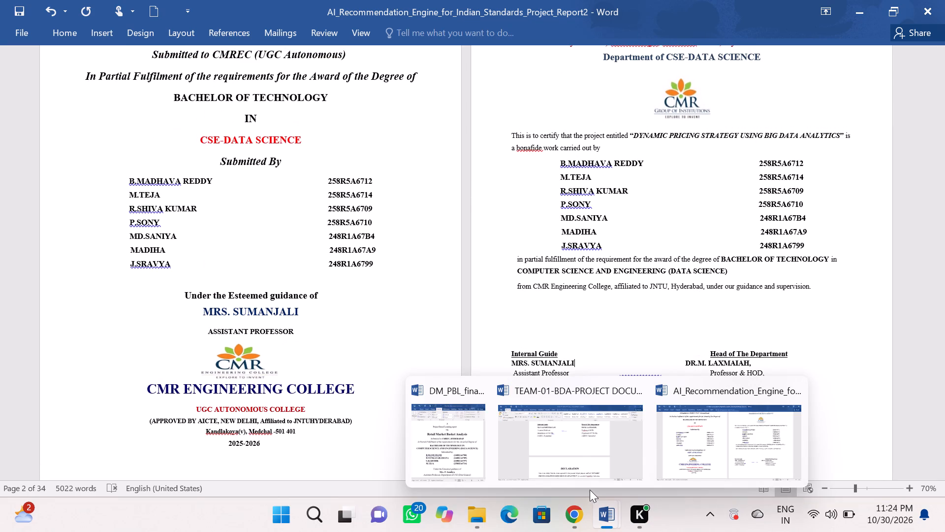
# Check the signature block in TEAM-01-BDA-PROJECT DOCUMENT, then space the report certificate's department head name to start directly below its "Head of The Department" heading.
pyautogui.click(576, 448)
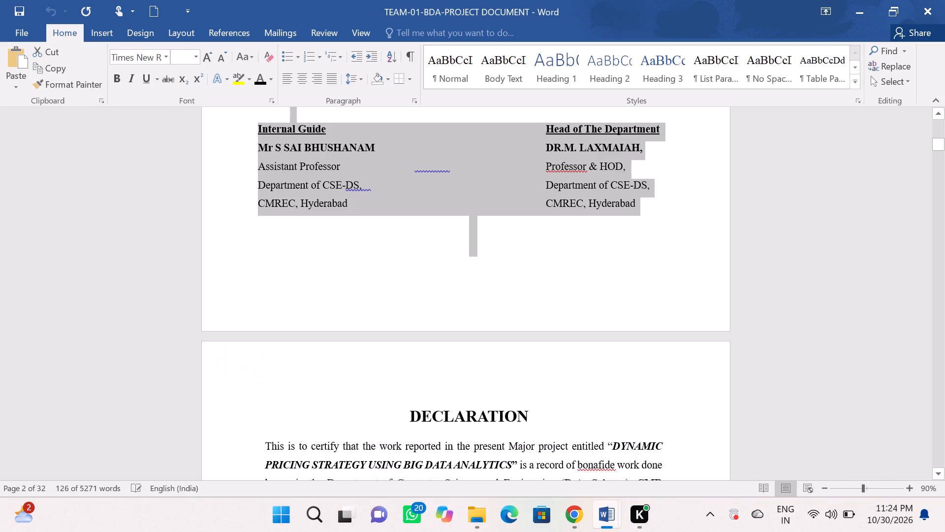
pyautogui.click(610, 517)
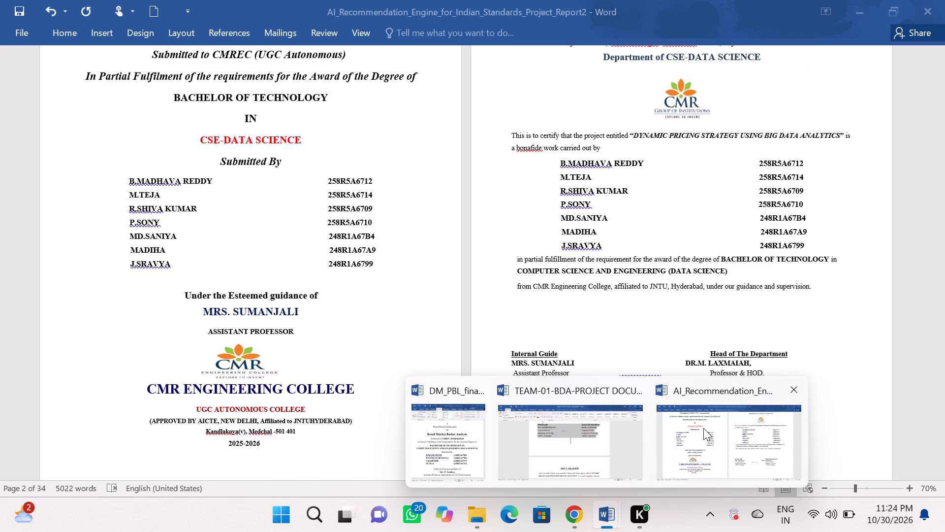
pyautogui.click(703, 428)
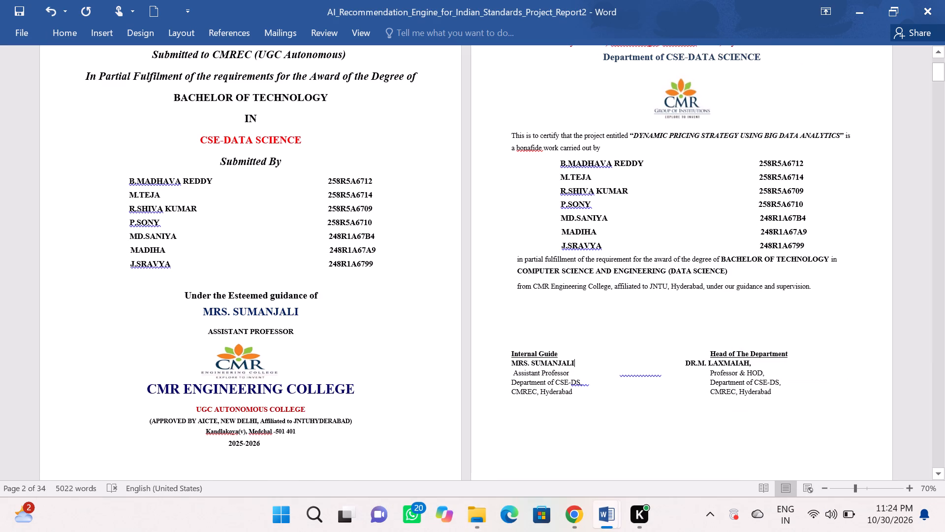
pyautogui.click(664, 374)
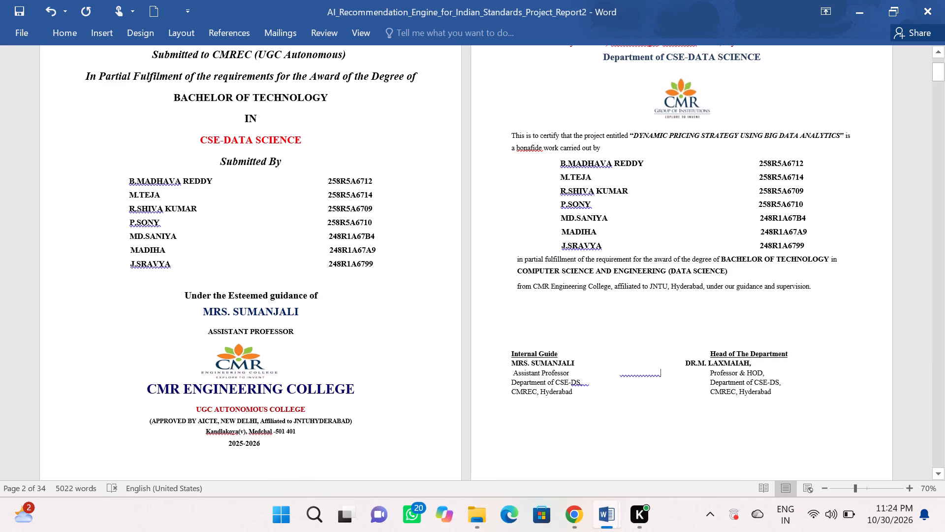
pyautogui.click(668, 362)
pyautogui.press('space')
pyautogui.press('space')
pyautogui.press('space')
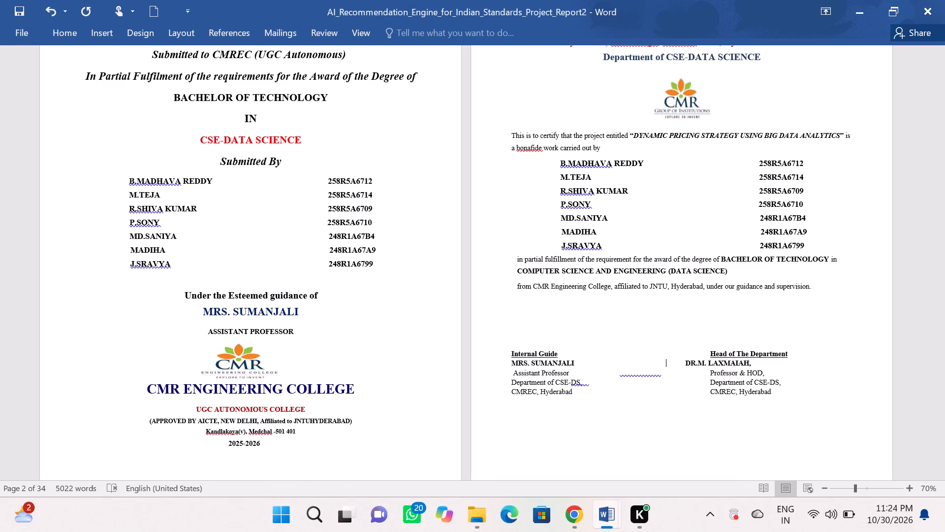
pyautogui.press('space')
pyautogui.press('space')
pyautogui.press('space')
pyautogui.press('space')
pyautogui.press('space')
pyautogui.press('space')
pyautogui.press('space')
pyautogui.press('space')
pyautogui.press('space')
pyautogui.press('space')
pyautogui.press('space')
pyautogui.press('space')
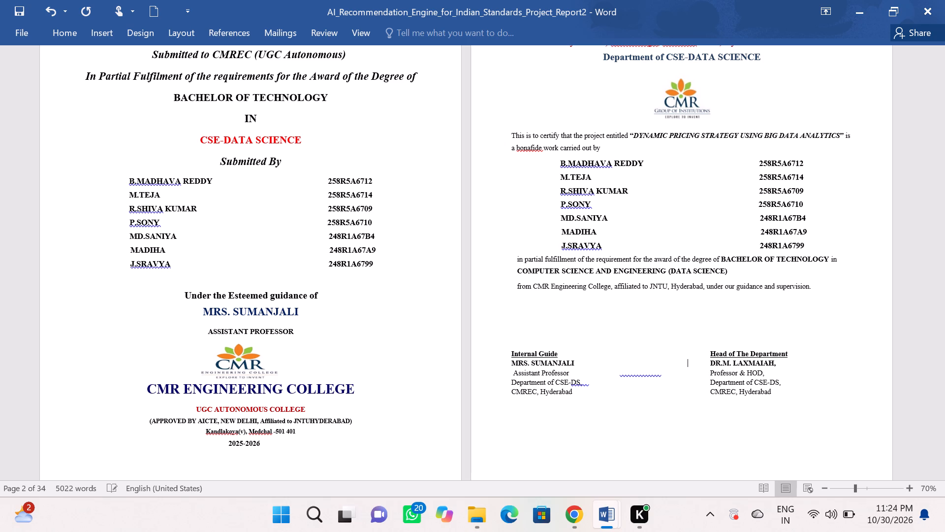
pyautogui.press('space')
pyautogui.press('space')
pyautogui.press('space')
pyautogui.press('space')
pyautogui.press('space')
pyautogui.press('space')
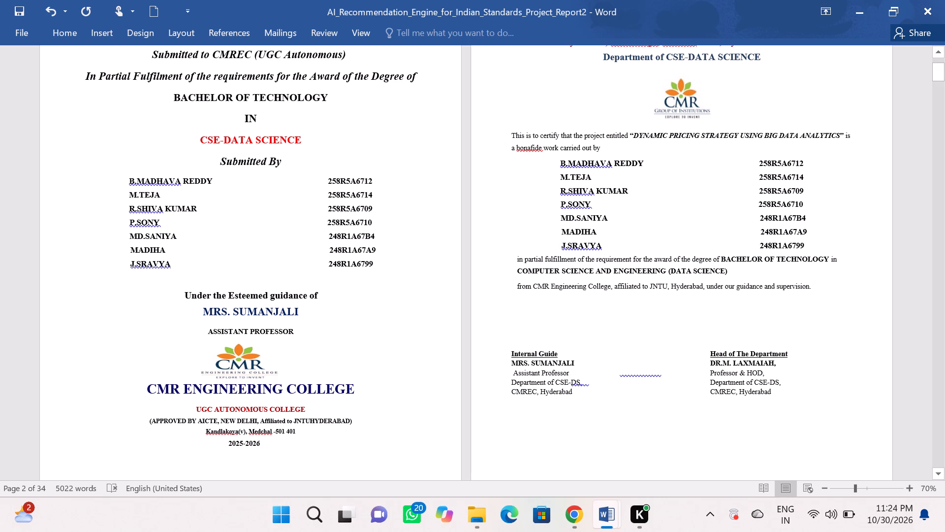
# Centre all five lines of the certificate's signature block, from the Internal Guide and Head of The Department headings to CMREC, Hyderabad.
pyautogui.scroll(4, 692, 298)
pyautogui.scroll(-2, 692, 298)
pyautogui.moveTo(625, 258); pyautogui.dragTo(181, 191)
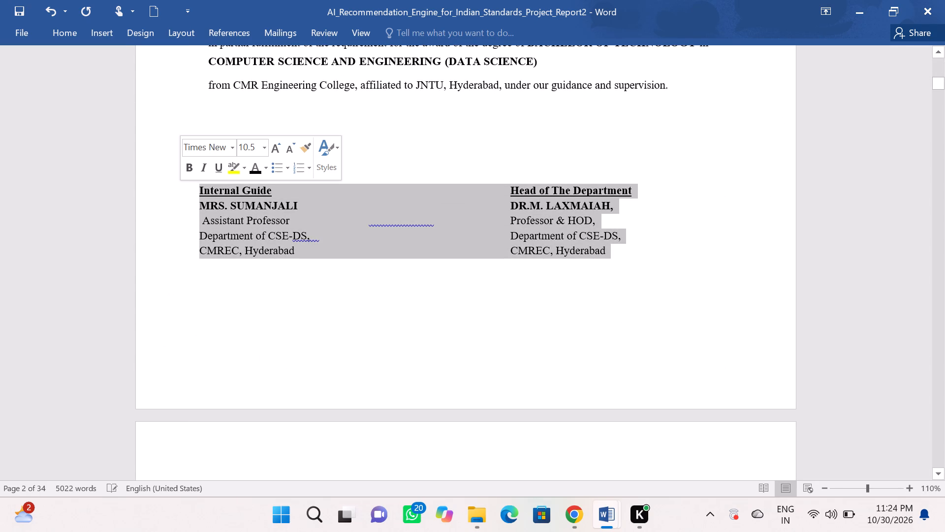
pyautogui.click(64, 30)
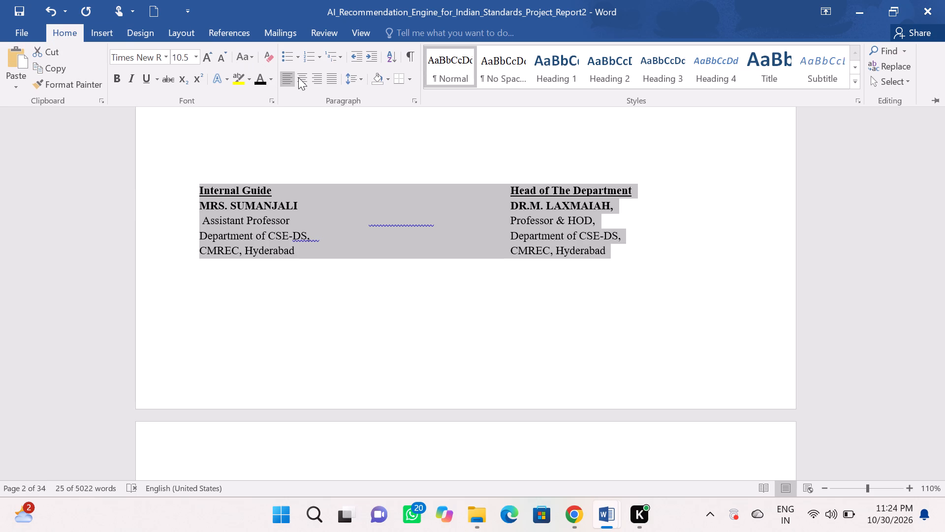
pyautogui.click(298, 77)
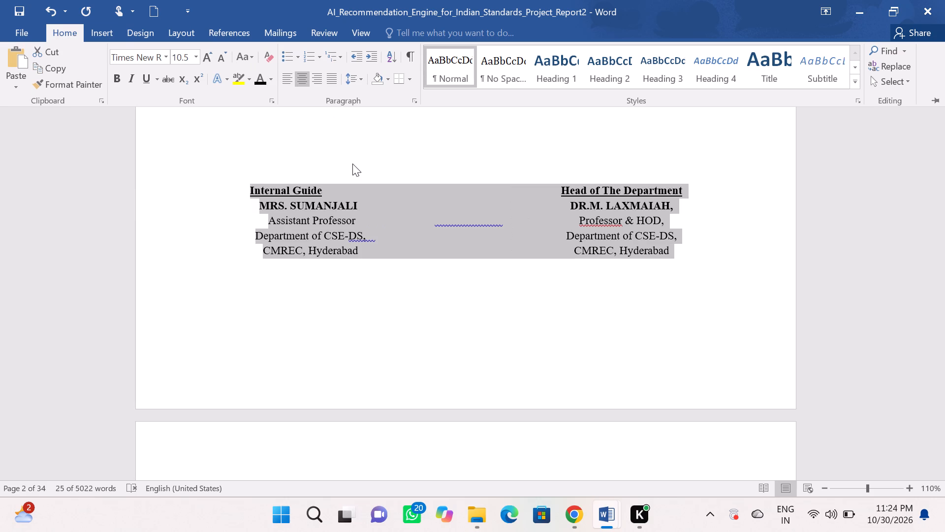
pyautogui.click(352, 164)
pyautogui.doubleClick(352, 164)
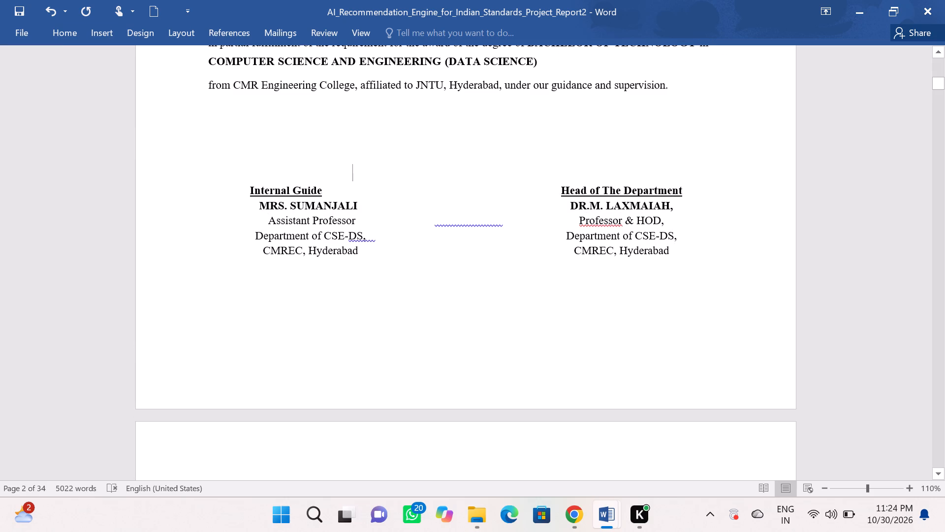
# Remove the centring from the signature block's name line and indent it with spaces so the guide's name starts below "Internal Guide".
pyautogui.click(258, 202)
pyautogui.press('BackSpace')
pyautogui.press('space')
pyautogui.press('space')
pyautogui.press('space')
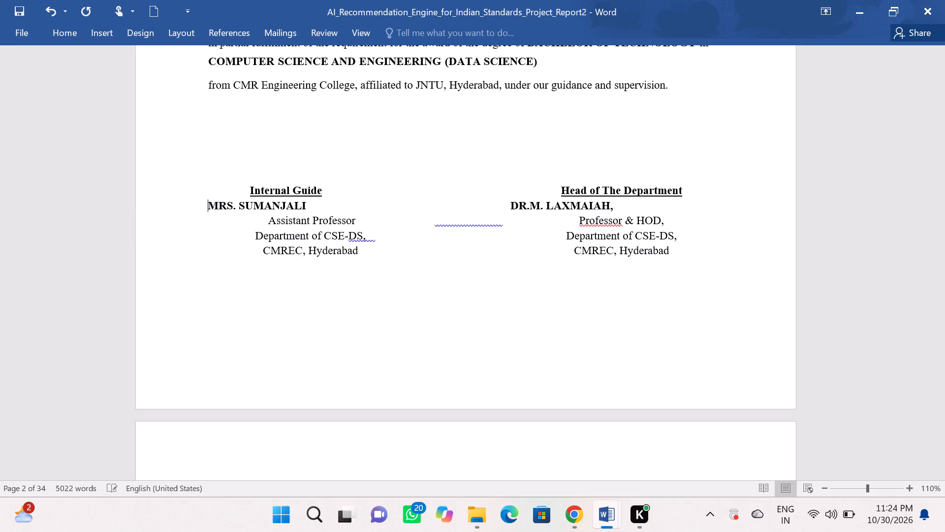
pyautogui.press('space')
pyautogui.press('space')
pyautogui.press('space')
pyautogui.press('space')
pyautogui.press('space')
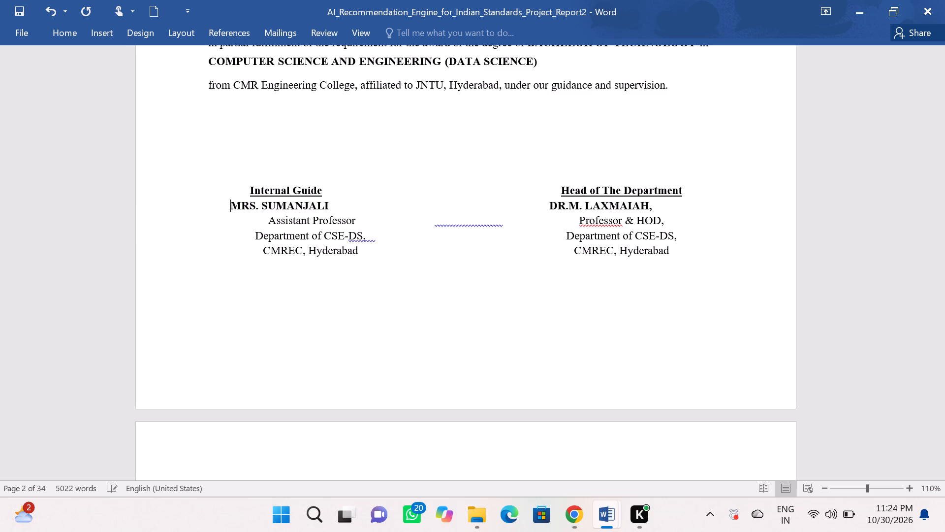
pyautogui.press('space')
pyautogui.press('space')
pyautogui.press('space')
pyautogui.press('space')
pyautogui.press('space')
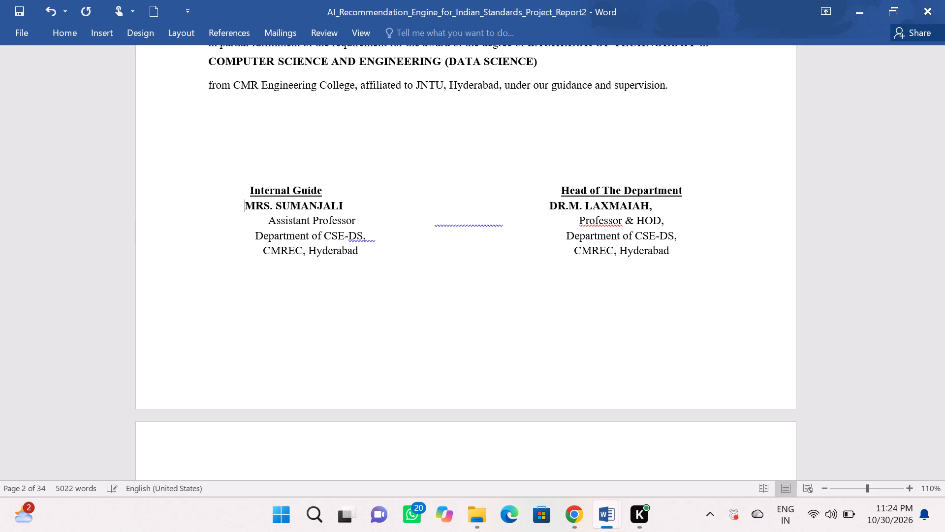
pyautogui.press('space')
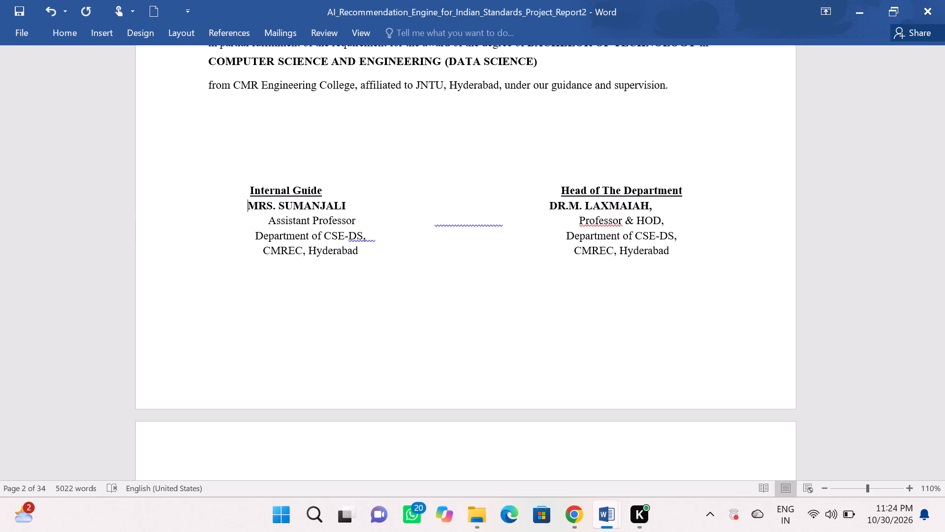
# Remove the centring from the Assistant Professor line and indent it with spaces to line up with the guide's name.
pyautogui.press('Down')
pyautogui.press('\\')
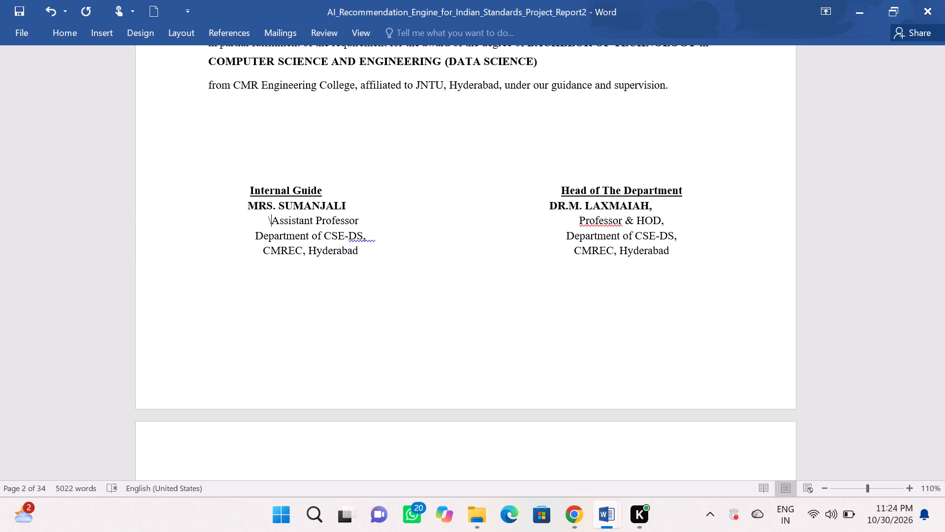
pyautogui.press('BackSpace')
pyautogui.press('BackSpace')
pyautogui.press('space')
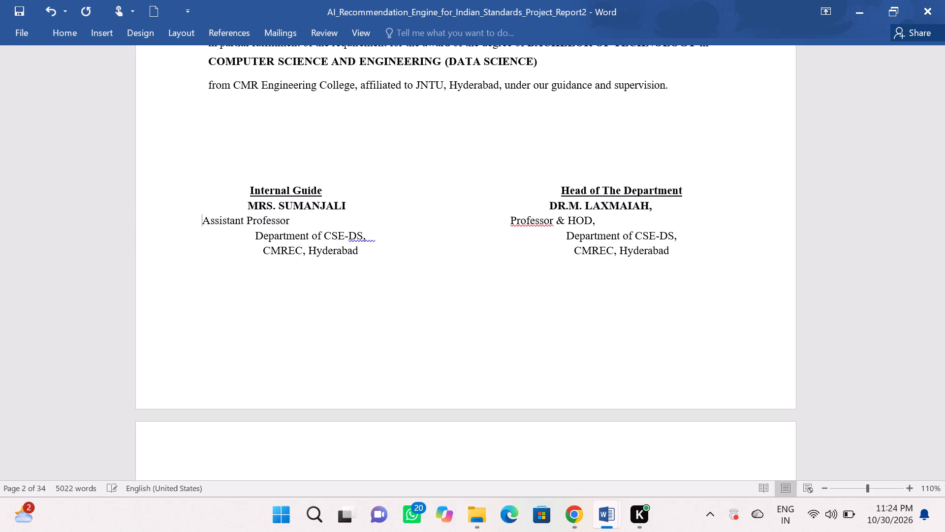
pyautogui.press('space')
pyautogui.press('space')
pyautogui.press('space')
pyautogui.press('space')
pyautogui.press('space')
pyautogui.press('space')
pyautogui.press('space')
pyautogui.press('space')
pyautogui.press('space')
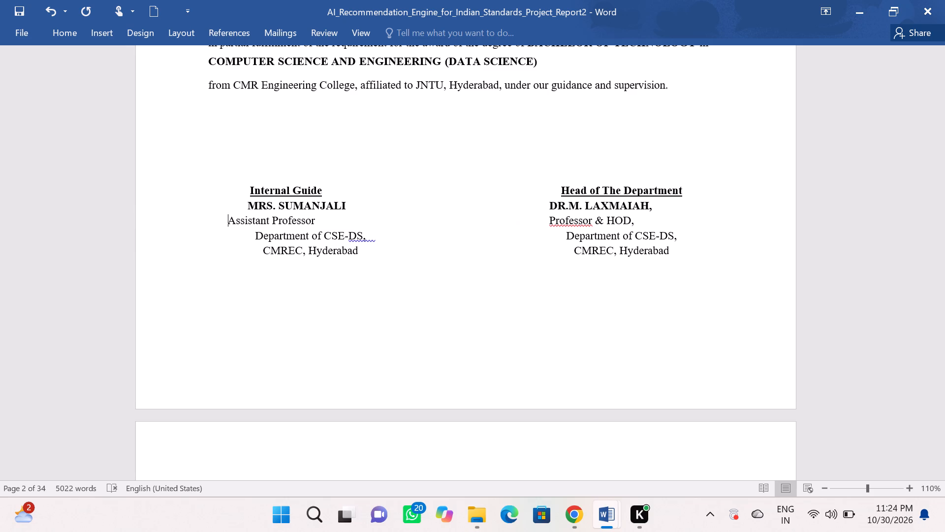
pyautogui.press('space')
pyautogui.press('space')
pyautogui.press('space')
pyautogui.press('space')
pyautogui.press('space')
pyautogui.press('space')
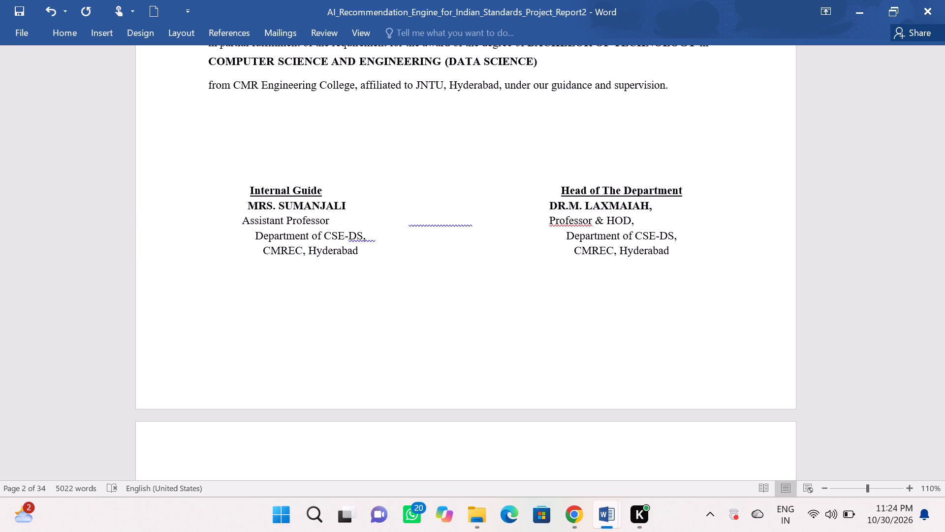
pyautogui.press('space')
# Remove the centring from the Department of CSE-DS line and indent it with spaces to line up with Assistant Professor.
pyautogui.press('Down')
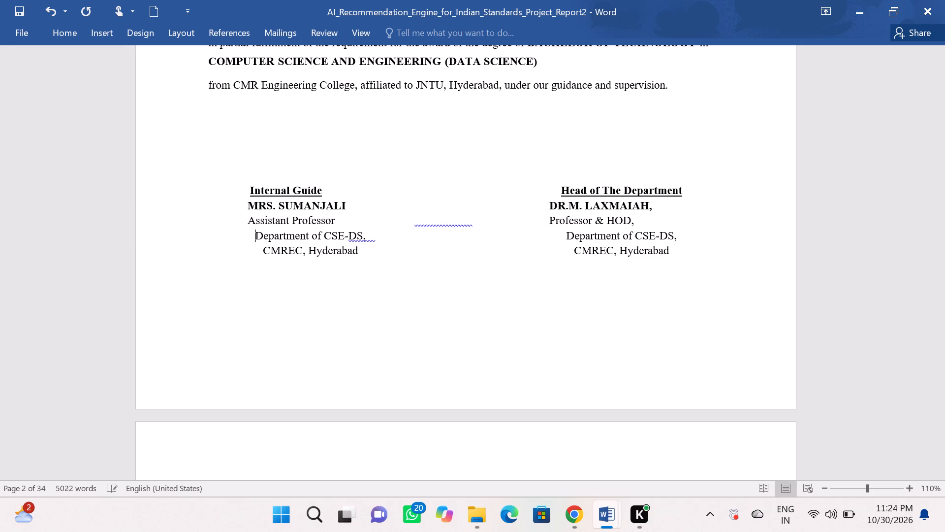
pyautogui.write('\\\\')
pyautogui.press('BackSpace')
pyautogui.press('BackSpace')
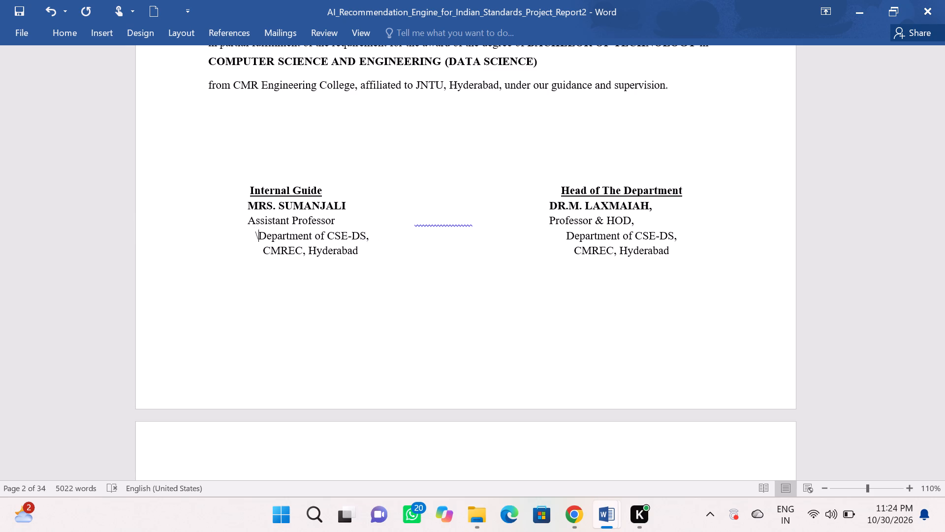
pyautogui.press('BackSpace')
pyautogui.press('BackSpace')
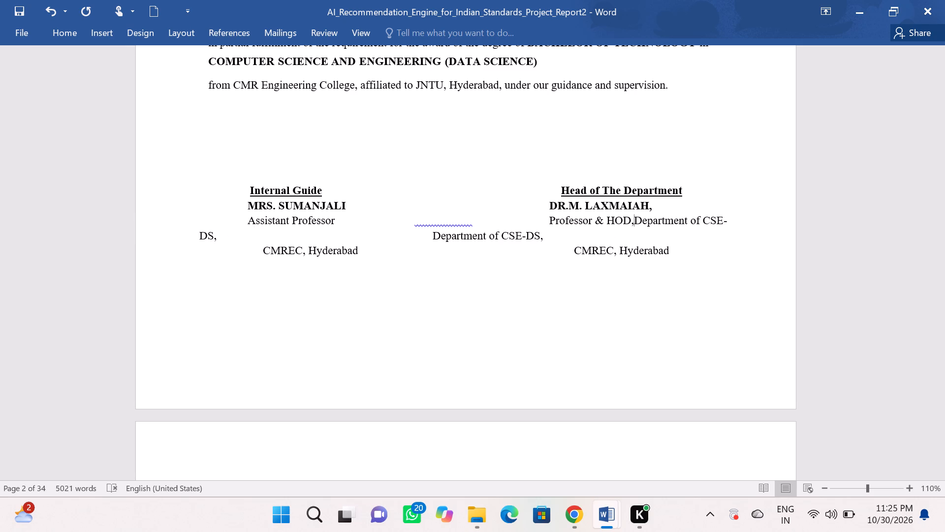
pyautogui.press('Return')
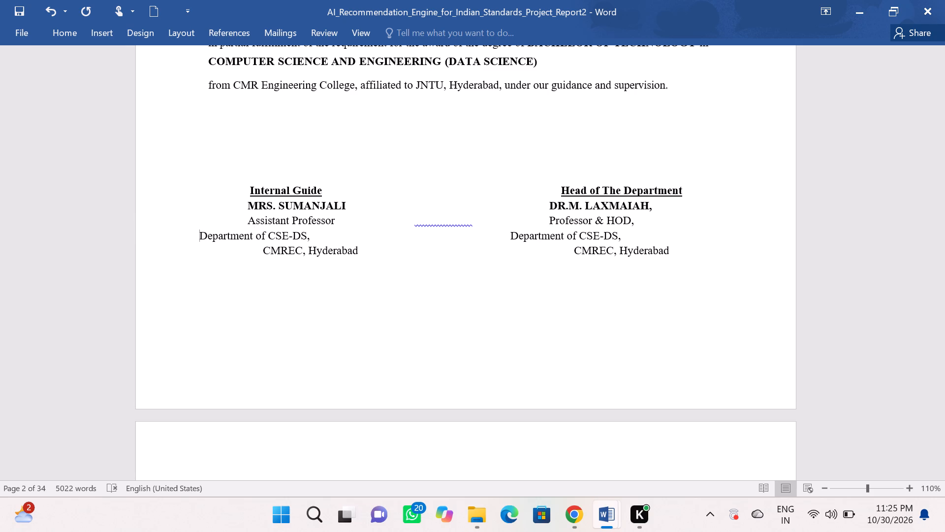
pyautogui.press('space')
pyautogui.press('space')
pyautogui.press('space')
pyautogui.press('space')
pyautogui.press('space')
pyautogui.press('space')
pyautogui.press('space')
pyautogui.press('space')
pyautogui.press('space')
pyautogui.press('space')
pyautogui.press('space')
pyautogui.press('space')
pyautogui.press('space')
pyautogui.press('space')
pyautogui.press('space')
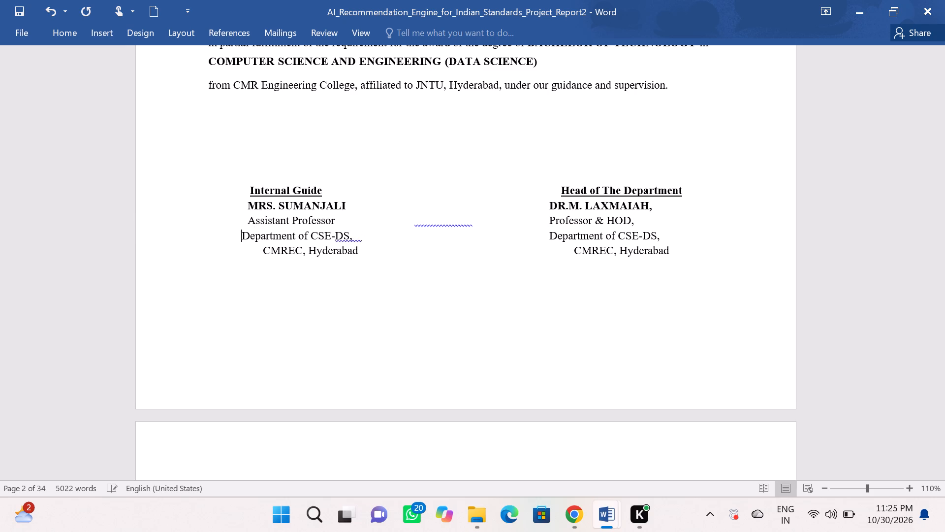
pyautogui.press('space')
pyautogui.press('space')
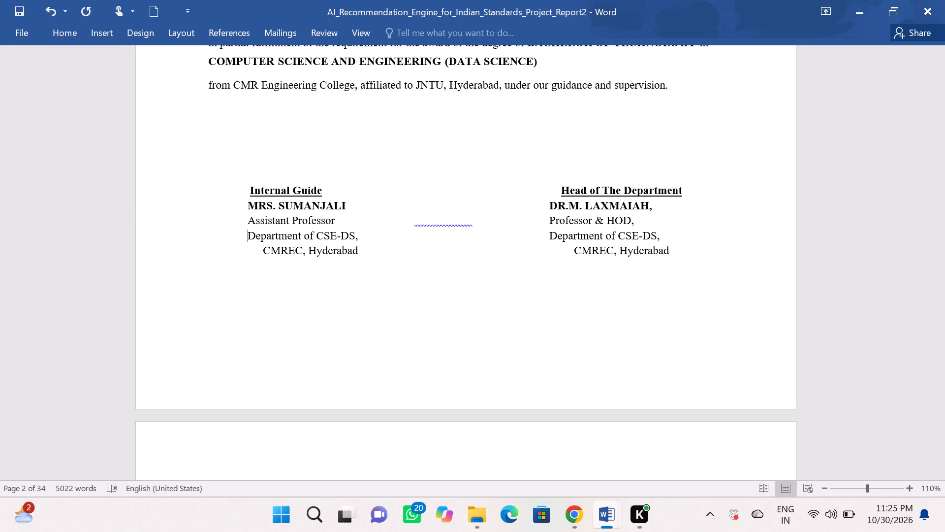
# Remove the centring from the CMREC, Hyderabad line and indent it with spaces to line up with the Department of CSE-DS line.
pyautogui.click(263, 250)
pyautogui.press('BackSpace')
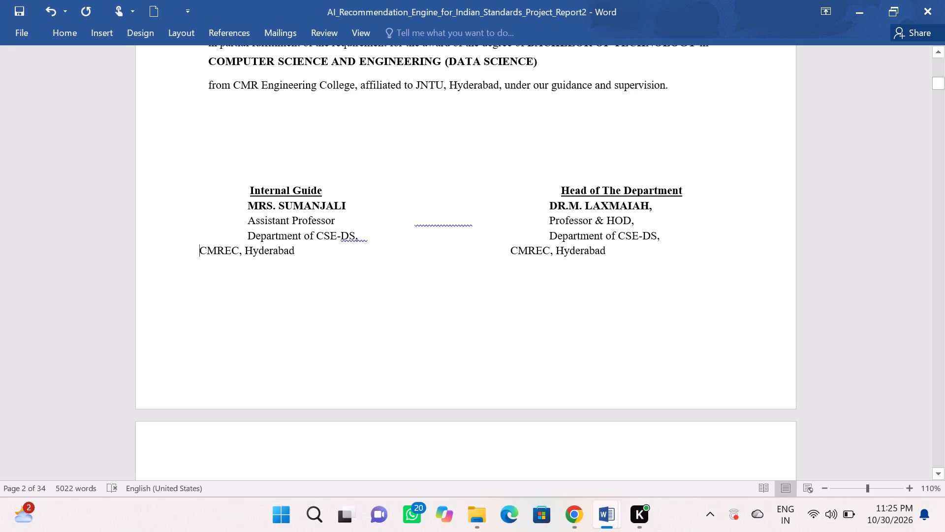
pyautogui.press('space')
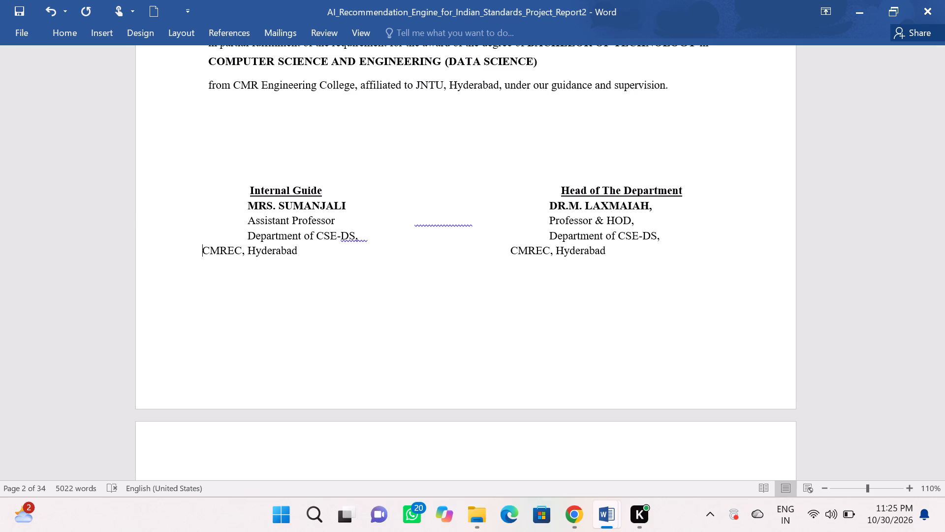
pyautogui.press('space')
pyautogui.press('space')
pyautogui.press('space')
pyautogui.press('space')
pyautogui.press('space')
pyautogui.press('space')
pyautogui.press('space')
pyautogui.press('space')
pyautogui.press('space')
pyautogui.press('space')
pyautogui.press('space')
pyautogui.press('space')
pyautogui.press('space')
pyautogui.press('space')
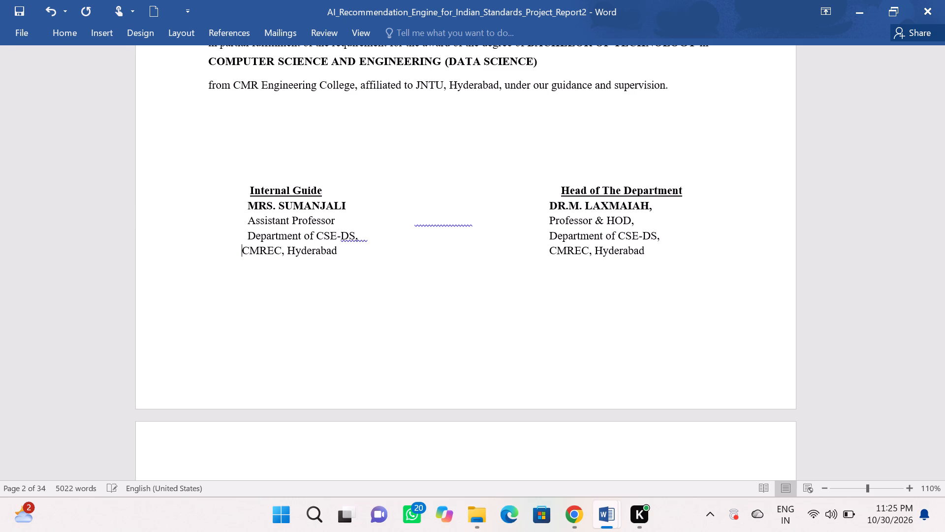
pyautogui.press('space')
pyautogui.press('space')
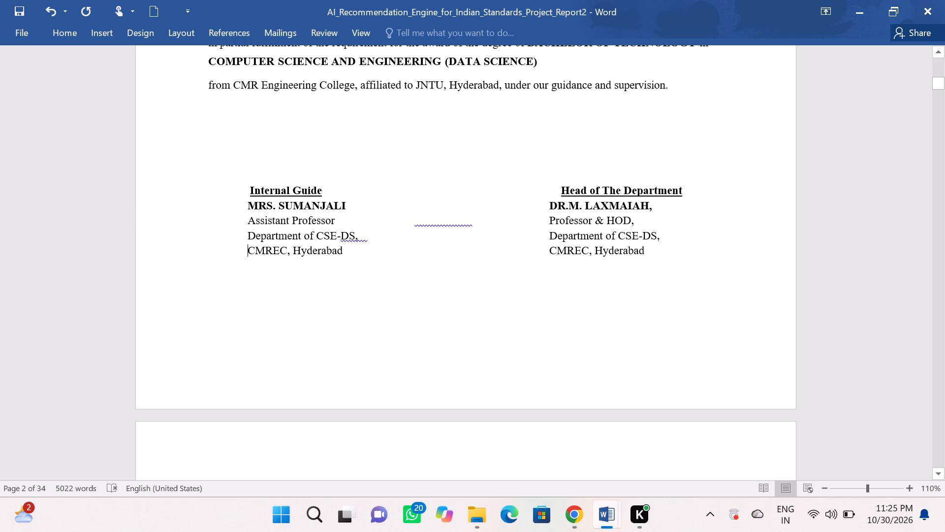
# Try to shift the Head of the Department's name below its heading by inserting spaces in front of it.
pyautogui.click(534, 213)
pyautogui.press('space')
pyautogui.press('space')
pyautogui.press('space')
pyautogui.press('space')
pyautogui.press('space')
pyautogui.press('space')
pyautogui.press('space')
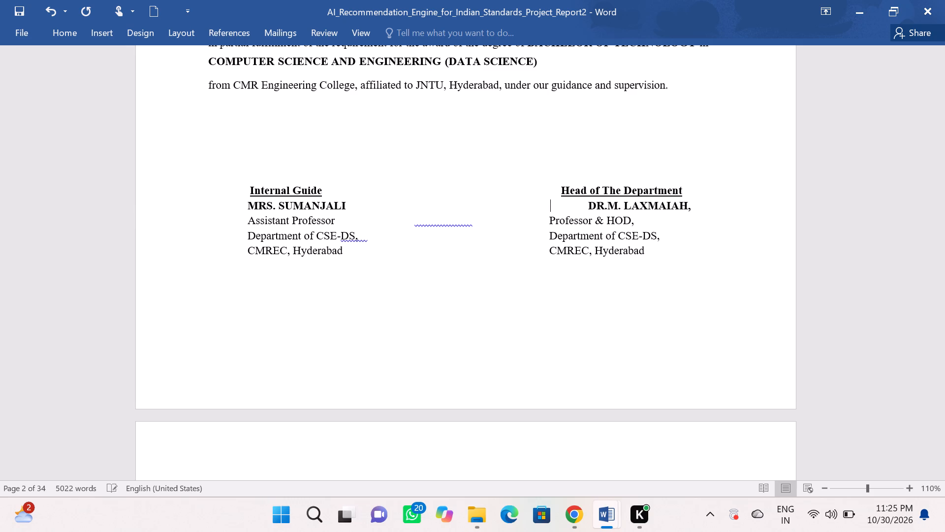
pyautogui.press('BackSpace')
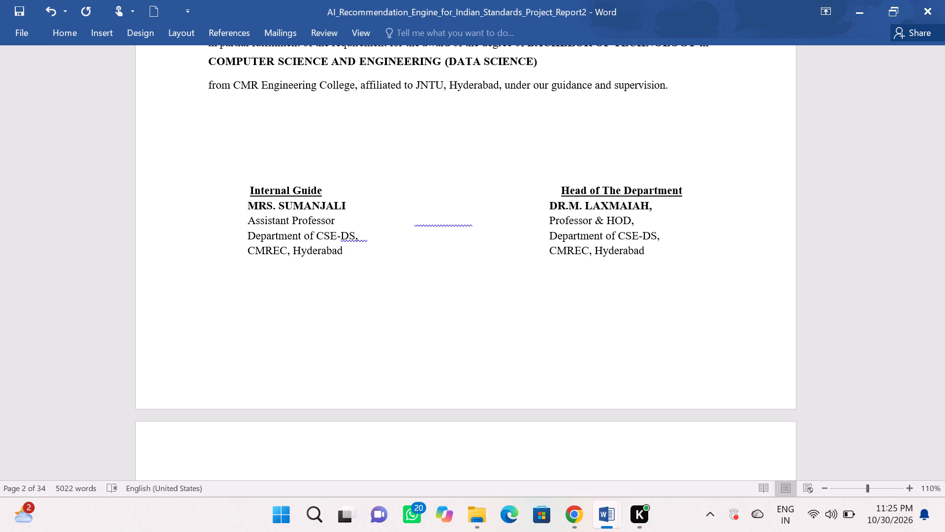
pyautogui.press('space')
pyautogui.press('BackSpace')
# Delete one tab gap before "Head of The Department" and add three spaces after "Internal Guide".
pyautogui.click(557, 194)
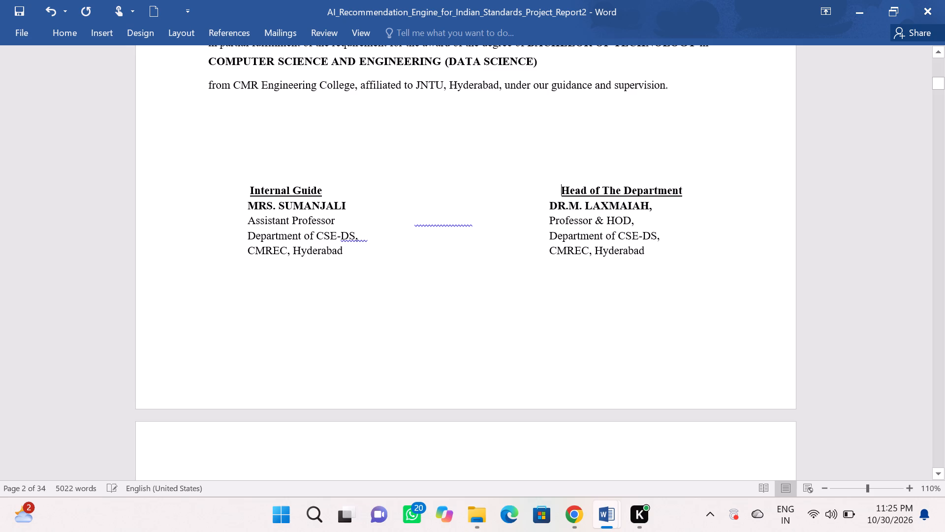
pyautogui.press('BackSpace')
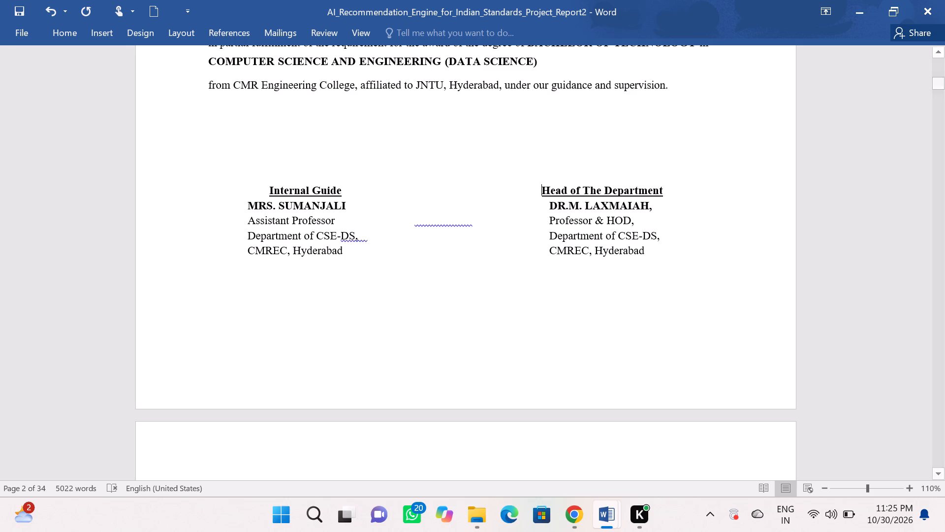
pyautogui.click(265, 187)
pyautogui.click(344, 194)
pyautogui.press('space')
pyautogui.press('space')
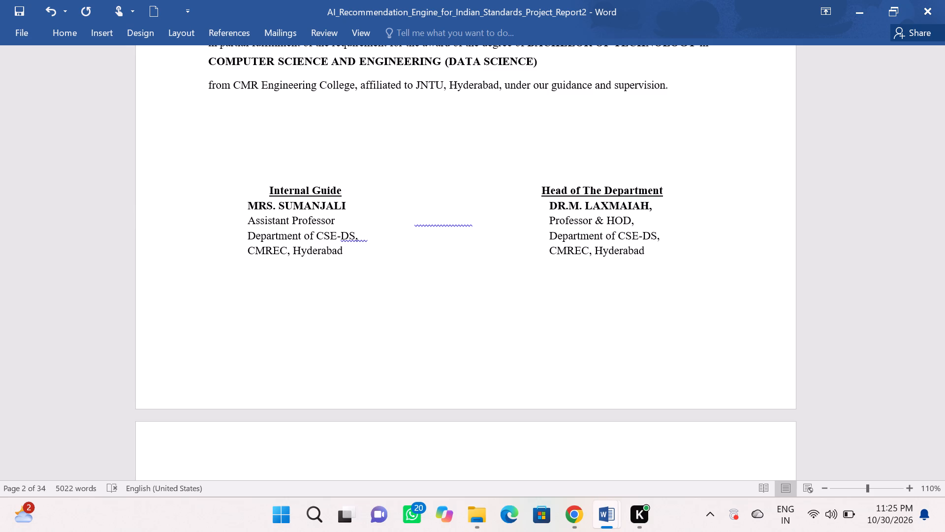
pyautogui.press('space')
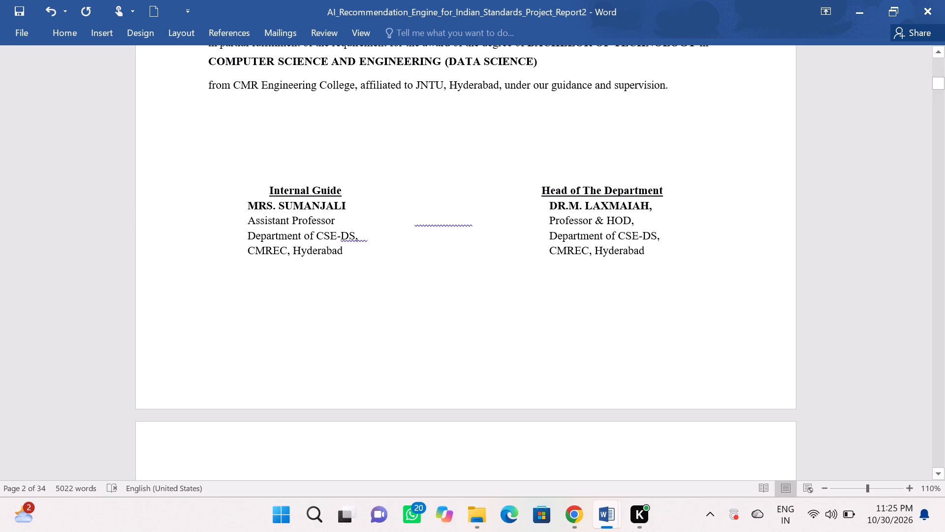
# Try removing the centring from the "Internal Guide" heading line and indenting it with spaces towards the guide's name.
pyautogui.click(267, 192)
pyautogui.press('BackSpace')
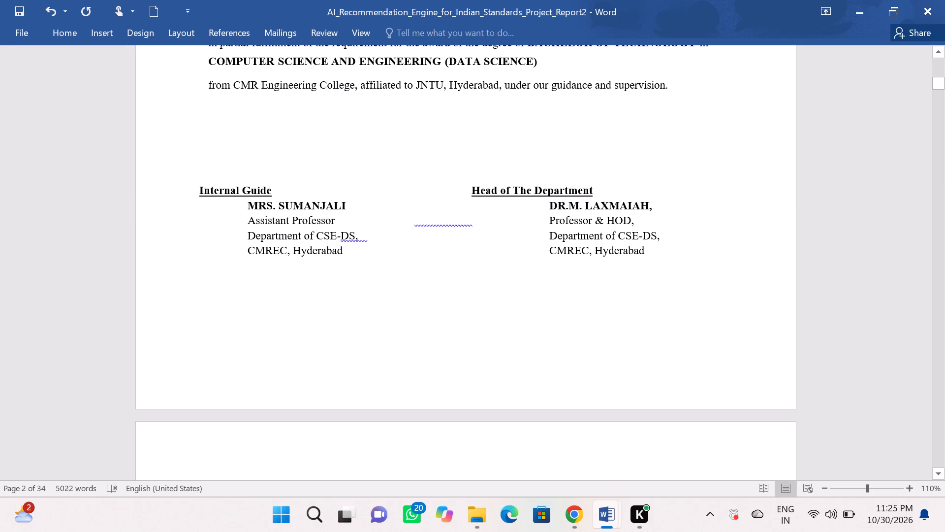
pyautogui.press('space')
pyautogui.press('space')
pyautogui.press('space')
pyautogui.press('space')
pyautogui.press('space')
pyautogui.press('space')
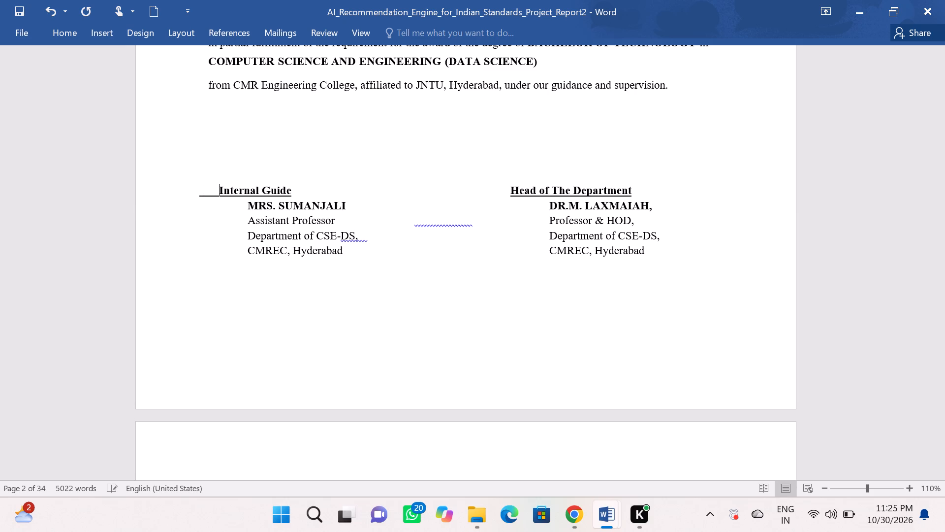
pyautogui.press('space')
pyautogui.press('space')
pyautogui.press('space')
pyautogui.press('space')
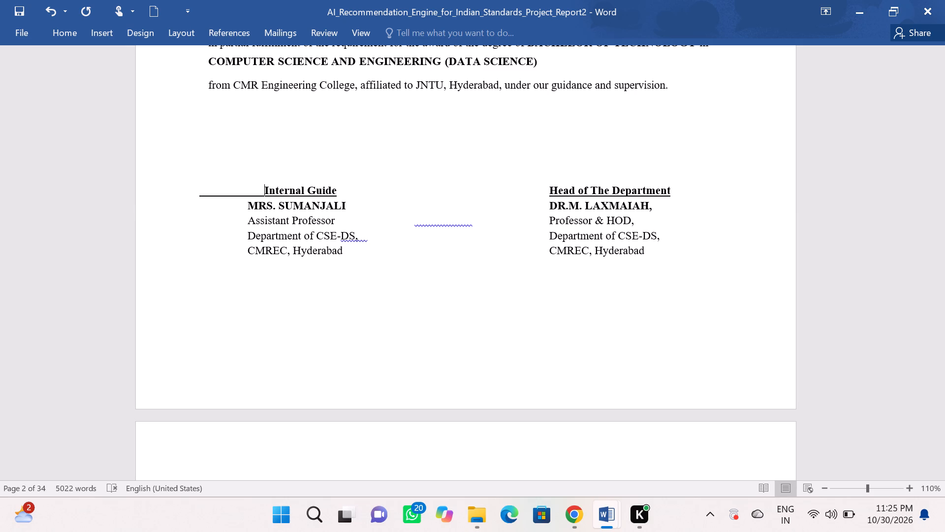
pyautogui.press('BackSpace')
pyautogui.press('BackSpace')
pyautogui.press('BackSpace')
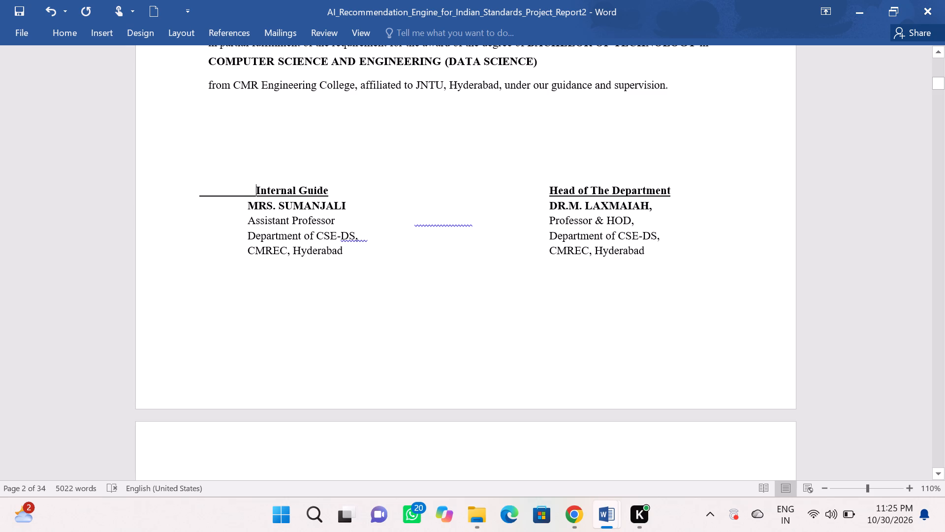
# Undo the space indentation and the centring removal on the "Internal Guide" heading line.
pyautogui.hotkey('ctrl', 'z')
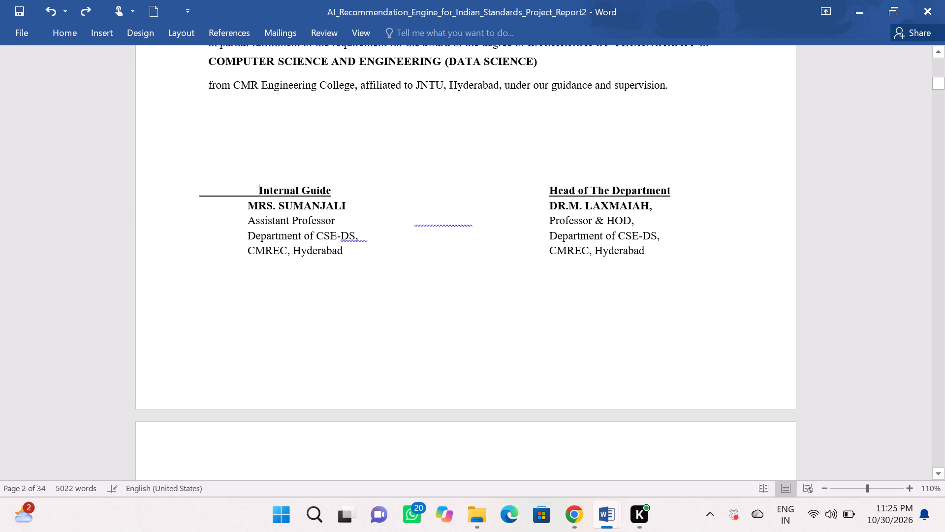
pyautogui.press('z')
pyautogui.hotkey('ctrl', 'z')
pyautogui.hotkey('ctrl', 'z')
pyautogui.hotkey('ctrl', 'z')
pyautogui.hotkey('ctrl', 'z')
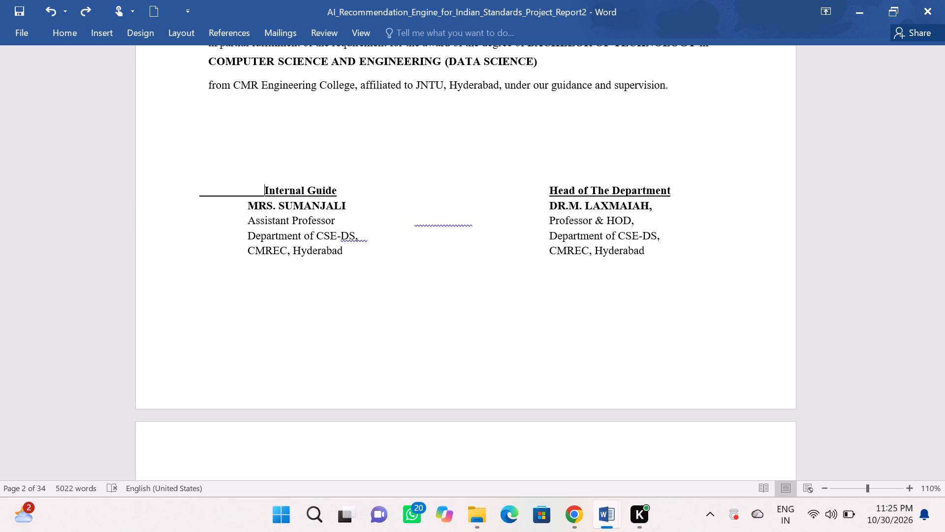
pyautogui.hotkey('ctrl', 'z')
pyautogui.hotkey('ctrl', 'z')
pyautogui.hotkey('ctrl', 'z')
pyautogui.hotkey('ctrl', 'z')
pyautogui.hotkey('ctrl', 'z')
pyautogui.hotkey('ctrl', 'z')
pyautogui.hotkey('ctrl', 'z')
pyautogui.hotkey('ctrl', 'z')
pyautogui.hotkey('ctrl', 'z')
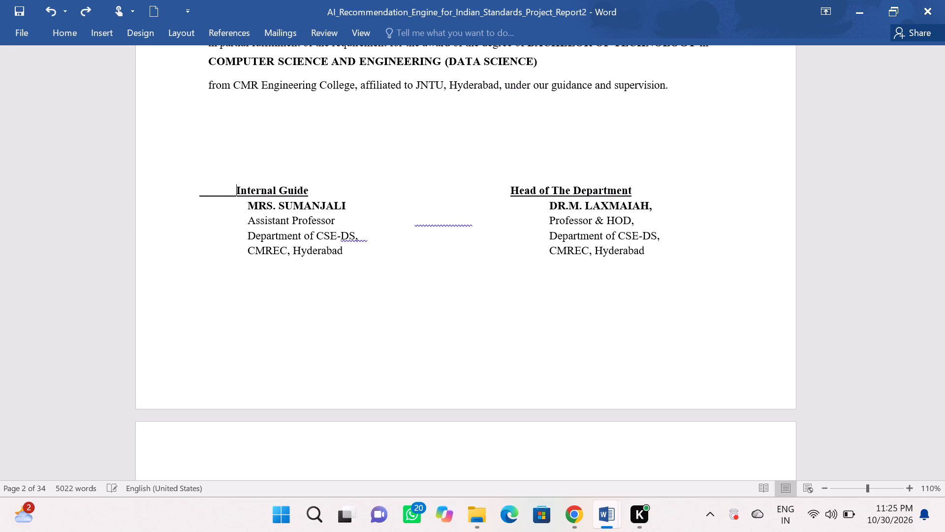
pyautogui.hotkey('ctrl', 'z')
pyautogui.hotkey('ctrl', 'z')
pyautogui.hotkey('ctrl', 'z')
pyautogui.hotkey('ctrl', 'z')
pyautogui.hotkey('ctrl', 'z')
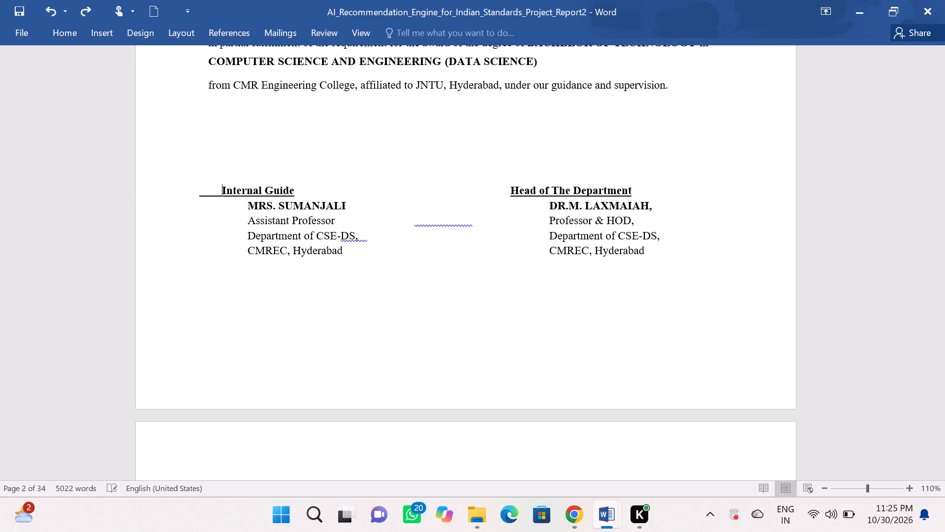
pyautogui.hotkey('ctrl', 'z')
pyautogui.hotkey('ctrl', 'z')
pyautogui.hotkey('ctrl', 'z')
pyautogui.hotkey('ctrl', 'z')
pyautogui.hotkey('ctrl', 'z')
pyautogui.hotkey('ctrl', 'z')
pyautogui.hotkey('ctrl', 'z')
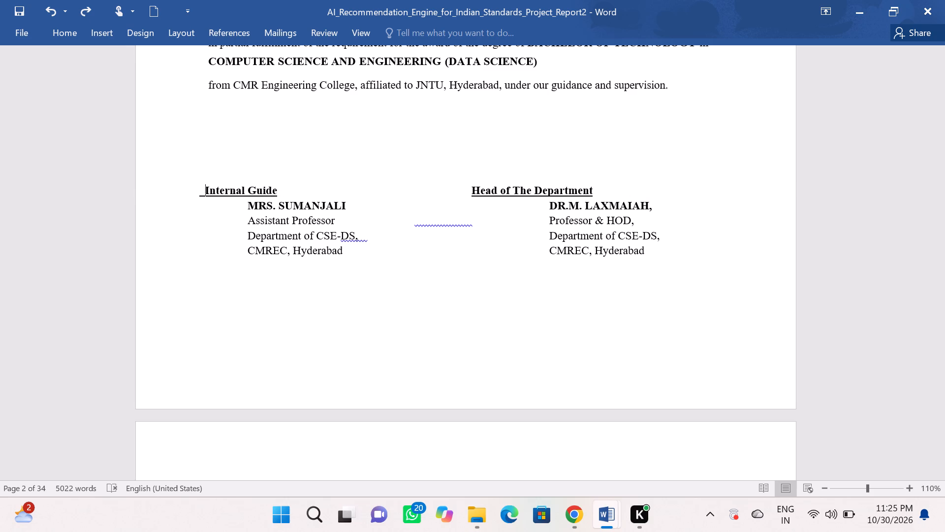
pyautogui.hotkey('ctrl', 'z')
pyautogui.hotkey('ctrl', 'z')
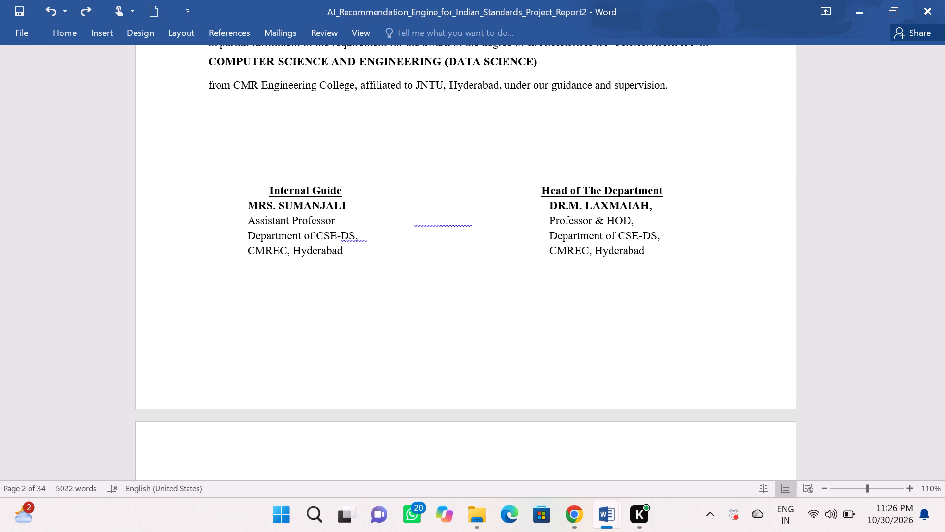
# Add three spaces after "Internal Guide" in the centred heading line to spread the two headings apart.
pyautogui.click(265, 196)
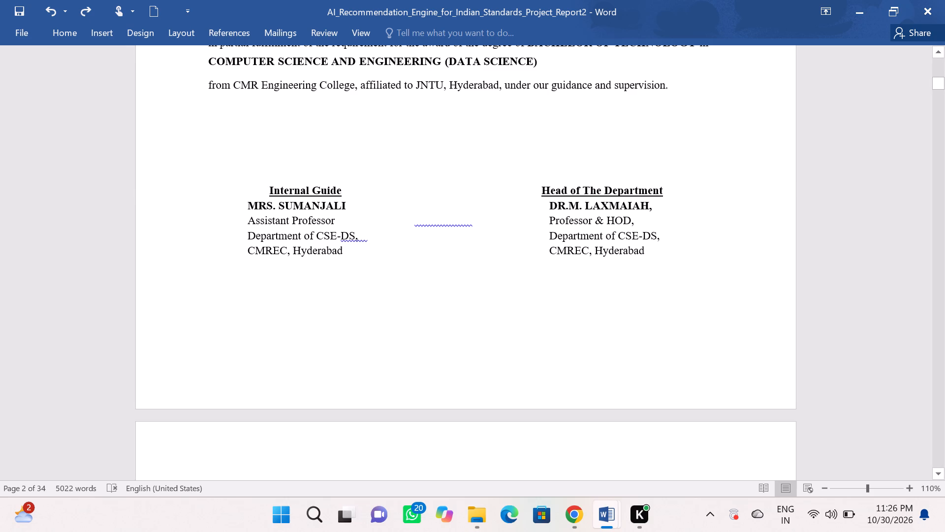
pyautogui.click(345, 194)
pyautogui.press('space')
pyautogui.press('space')
pyautogui.press('space')
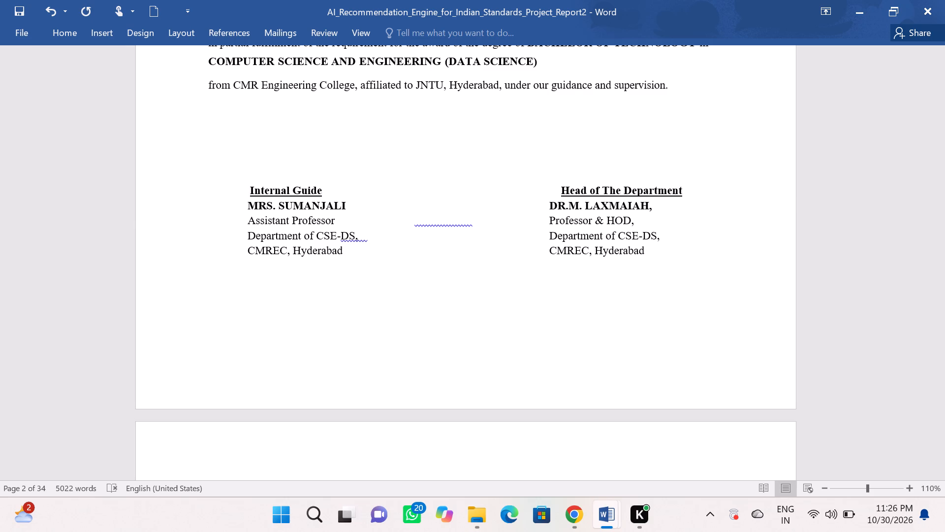
# Replace the gap just before "Head of The Department" with spaces until "Internal Guide" lines up with the guide's name below it.
pyautogui.click(559, 193)
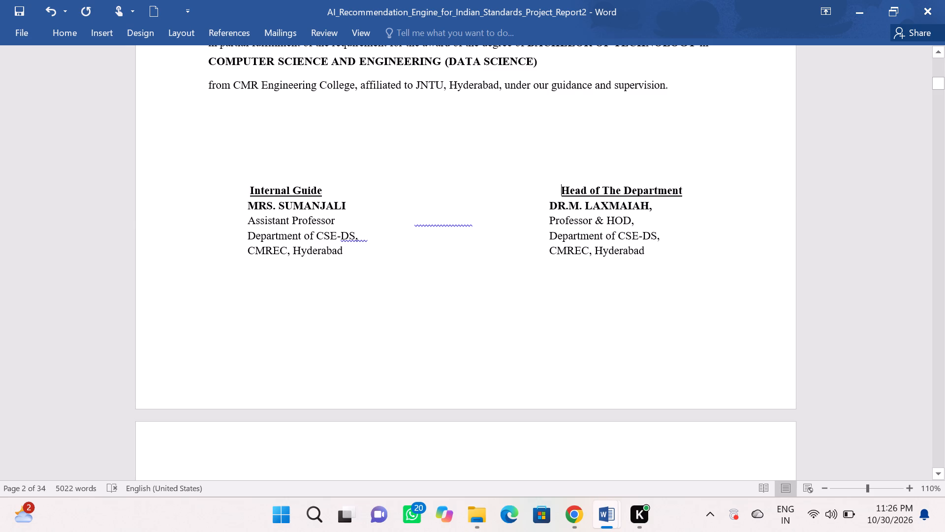
pyautogui.press('BackSpace')
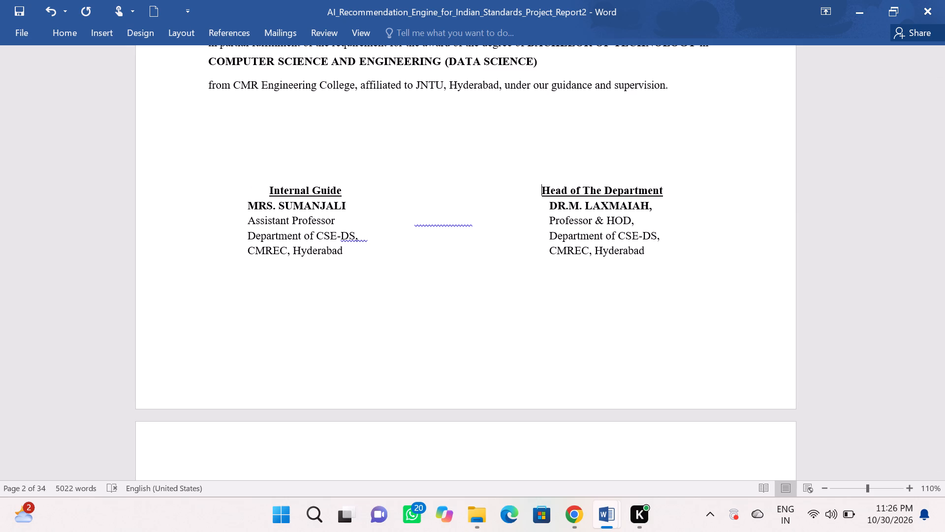
pyautogui.press('space')
pyautogui.press('space')
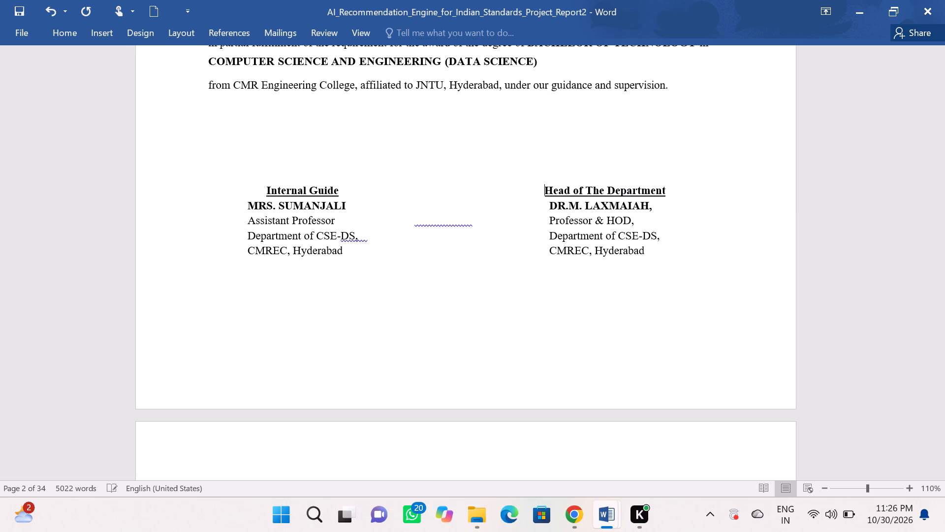
pyautogui.press('space')
pyautogui.press('space')
pyautogui.press('space')
pyautogui.press('space')
pyautogui.press('space')
pyautogui.press('space')
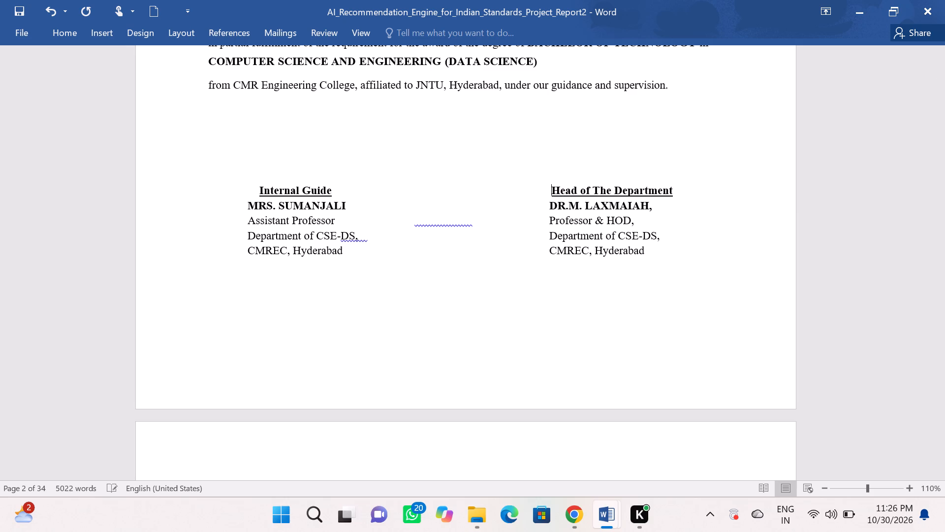
pyautogui.press('space')
pyautogui.press('space')
pyautogui.press('space')
pyautogui.press('space')
pyautogui.press('space')
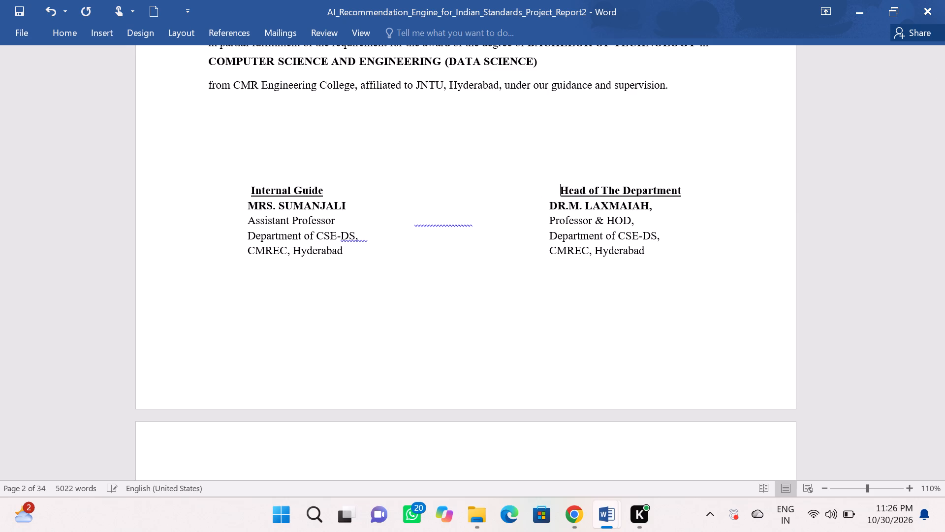
pyautogui.press('space')
pyautogui.press('space')
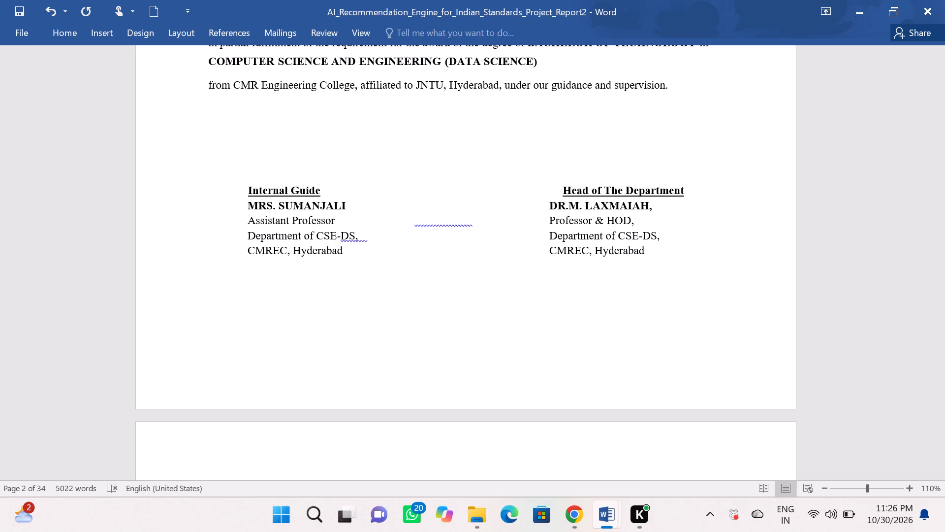
# Adjust the spaces before the department head's name until it sits nearly flush with the "Head of The Department" heading above.
pyautogui.click(548, 206)
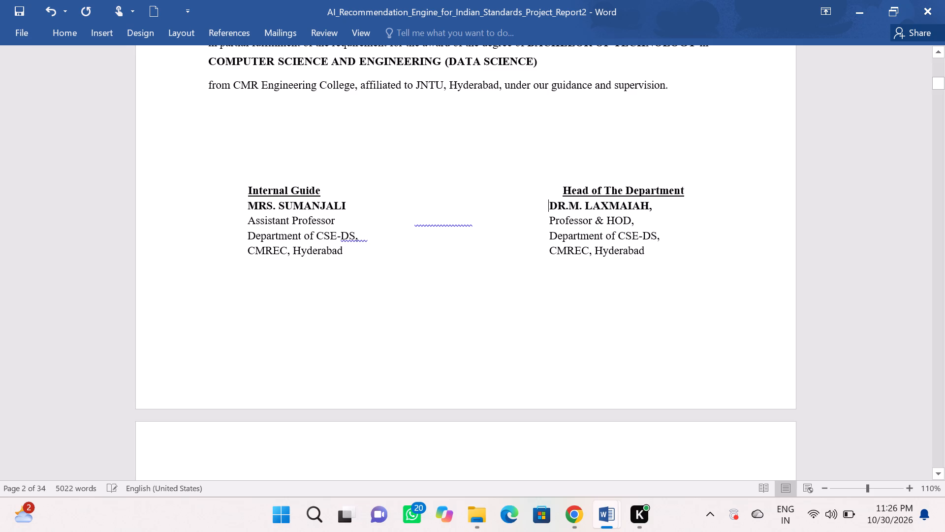
pyautogui.press('space')
pyautogui.press('space')
pyautogui.press('space')
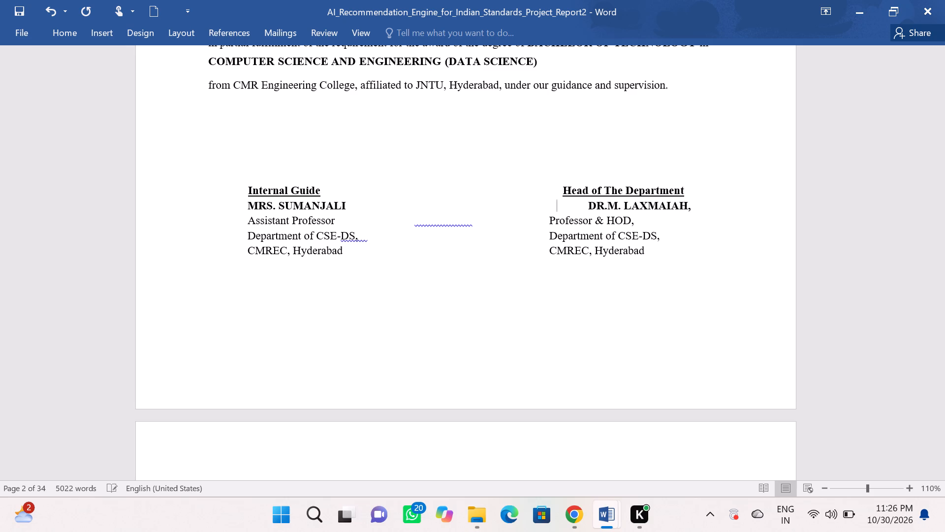
pyautogui.press('space')
pyautogui.press('space')
pyautogui.press('space')
pyautogui.press('space')
pyautogui.press('space')
pyautogui.press('space')
pyautogui.press('space')
pyautogui.press('space')
pyautogui.press('space')
pyautogui.press('space')
pyautogui.press('space')
pyautogui.press('BackSpace')
pyautogui.press('BackSpace')
pyautogui.press('BackSpace')
pyautogui.press('Right')
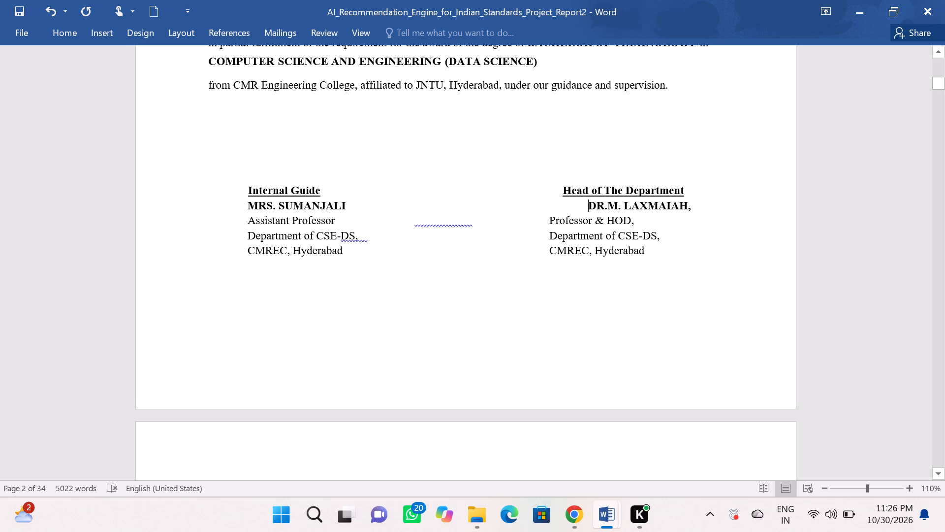
pyautogui.press('Right')
pyautogui.press('Left')
pyautogui.press('BackSpace')
pyautogui.press('BackSpace')
pyautogui.press('BackSpace')
pyautogui.press('BackSpace')
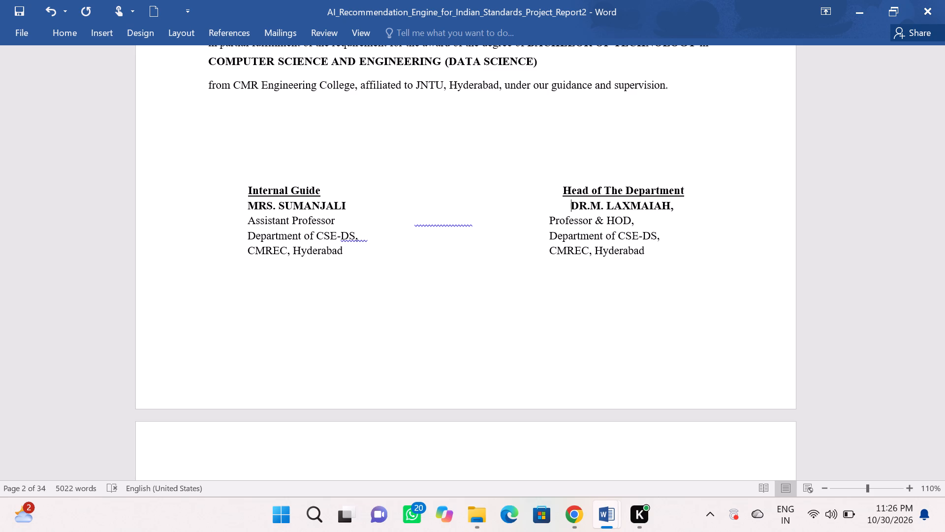
pyautogui.press('BackSpace')
pyautogui.press('BackSpace')
pyautogui.press('BackSpace')
pyautogui.press('BackSpace')
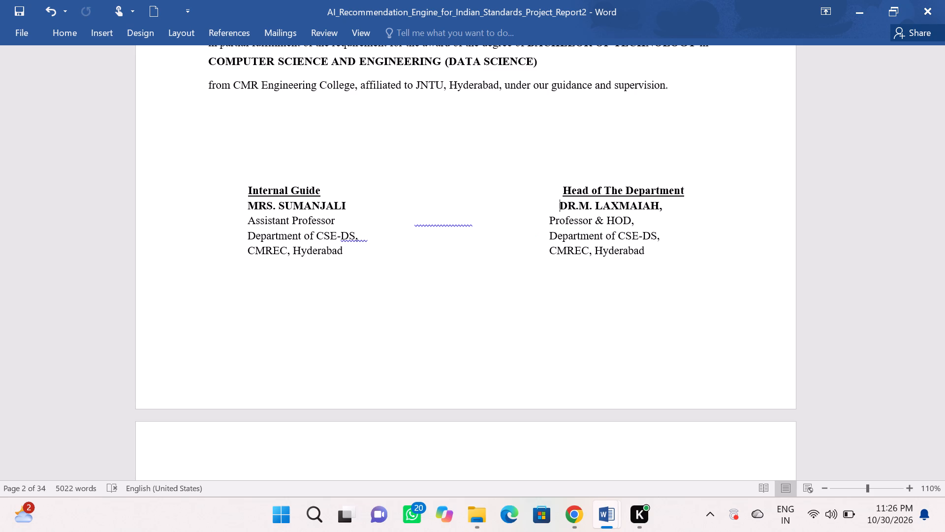
# Indent "Professor & HOD," with four spaces to line up with the department head's name above it.
pyautogui.press('Down')
pyautogui.press('Left')
pyautogui.press('Left')
pyautogui.press('space')
pyautogui.press('space')
pyautogui.press('space')
pyautogui.press('space')
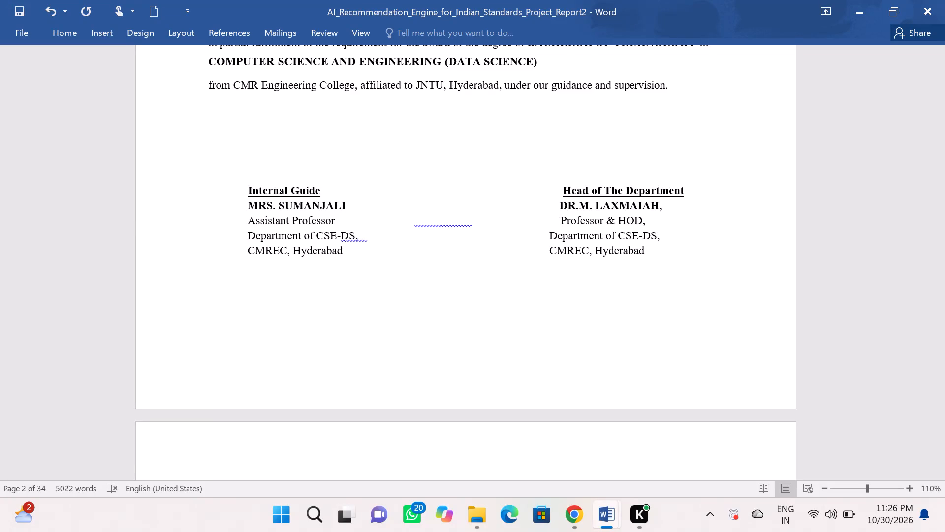
# Indent the department head's "Department of CSE-DS," line with five spaces to match the "Professor & HOD," line.
pyautogui.press('Down')
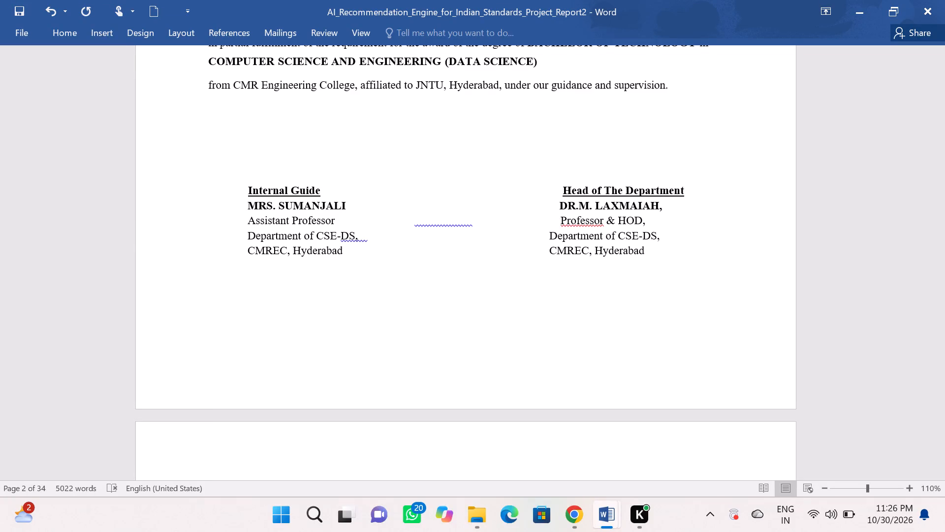
pyautogui.press('Left')
pyautogui.press('Left')
pyautogui.rightClick(532, 238)
pyautogui.press('space')
pyautogui.press('space')
pyautogui.press('space')
pyautogui.press('space')
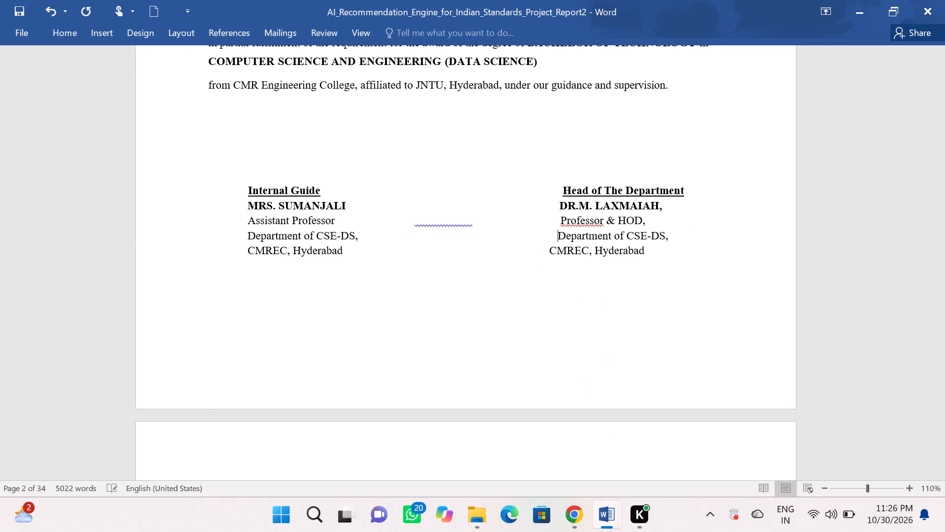
pyautogui.press('space')
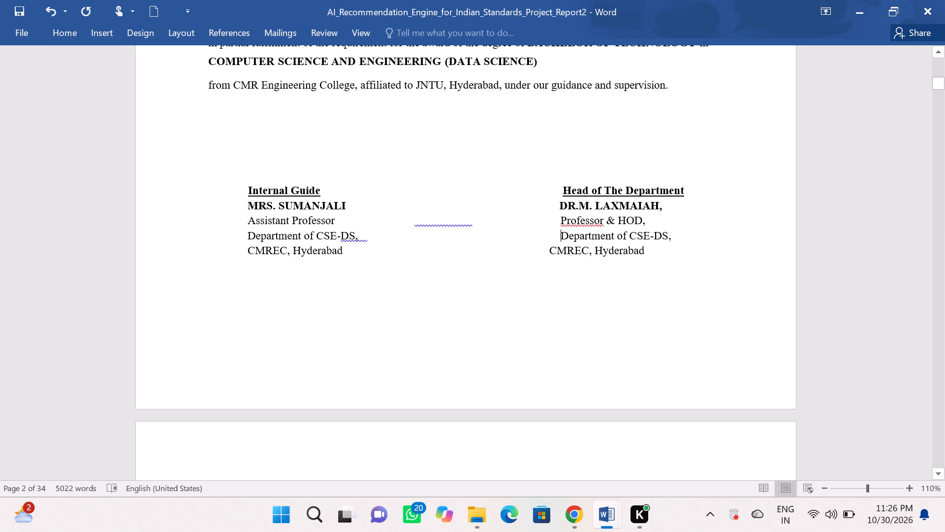
# Indent the department head's "CMREC, Hyderabad" line with four spaces to match the lines above it.
pyautogui.click(550, 251)
pyautogui.press('space')
pyautogui.press('space')
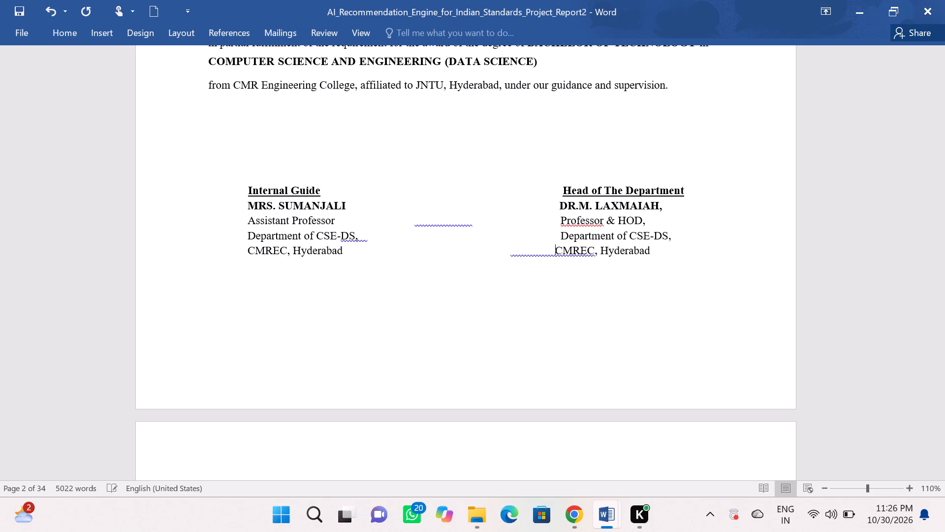
pyautogui.press('space')
pyautogui.press('space')
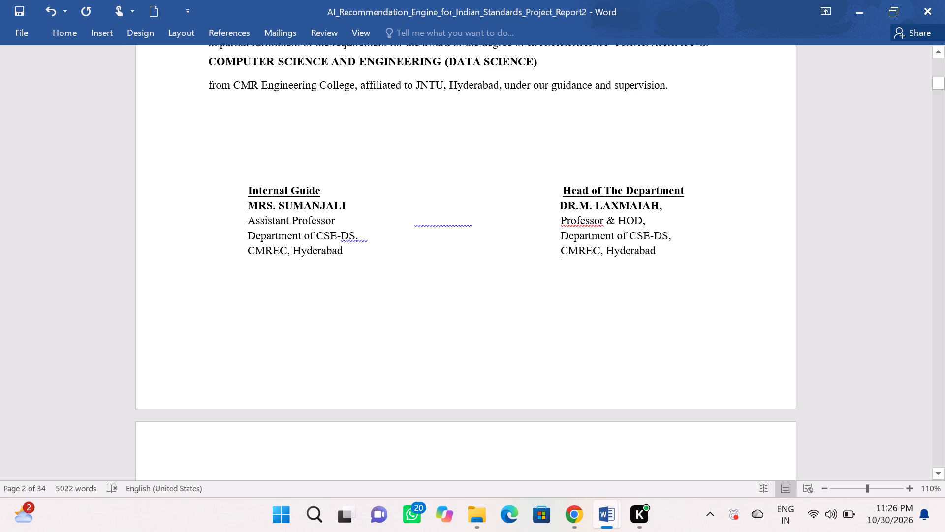
# Replace the quoted project title in the certificate's opening sentence with "I Recommendation Engine for Indian Standards" from the clipboard history.
pyautogui.scroll(15, 547, 178)
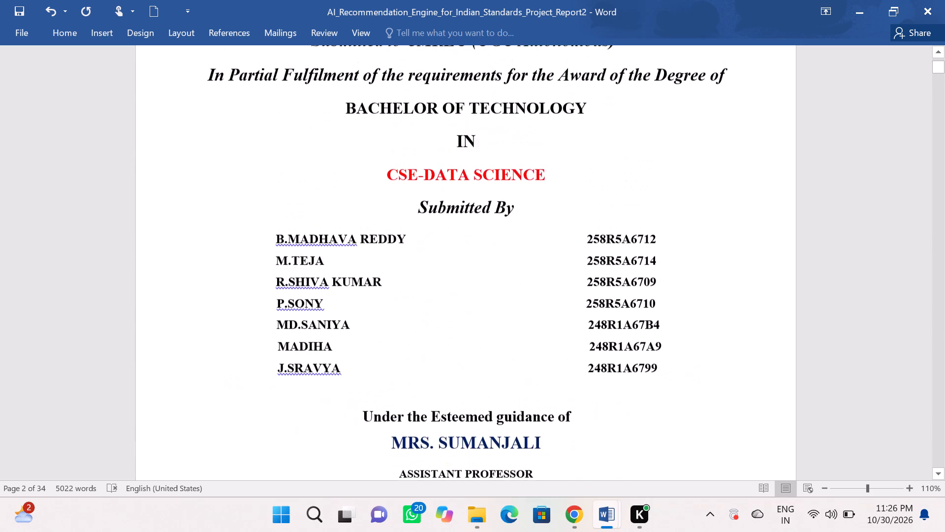
pyautogui.scroll(1, 547, 178)
pyautogui.scroll(-12, 547, 178)
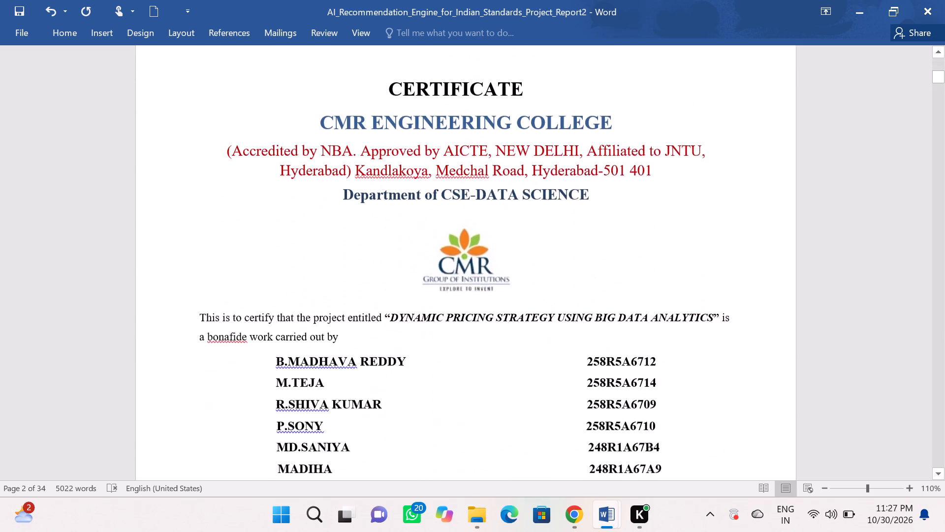
pyautogui.scroll(-1, 547, 178)
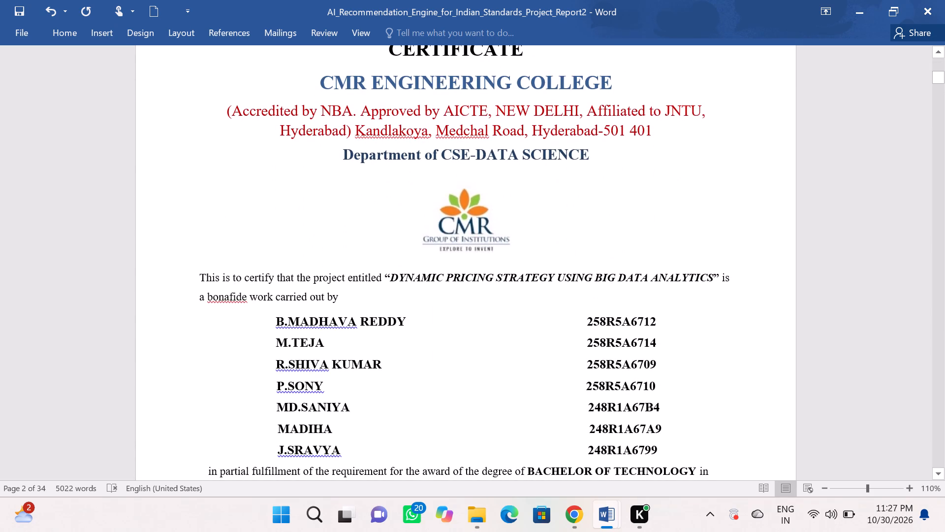
pyautogui.click(713, 280)
pyautogui.moveTo(713, 280); pyautogui.dragTo(587, 280)
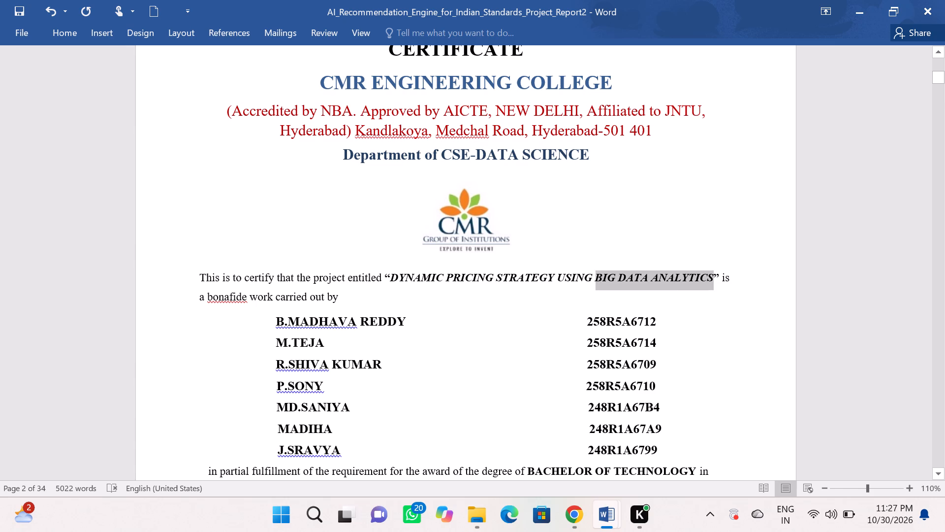
pyautogui.moveTo(587, 280); pyautogui.dragTo(397, 276)
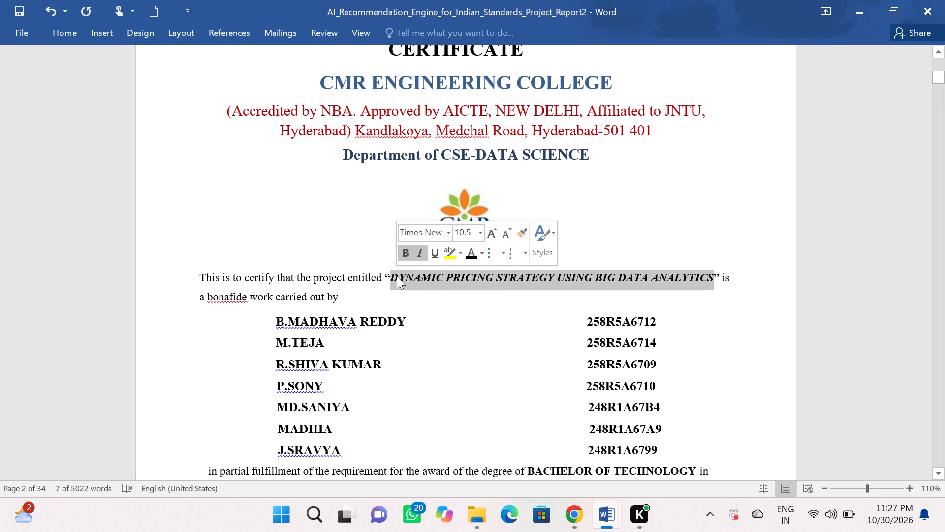
pyautogui.press('BackSpace')
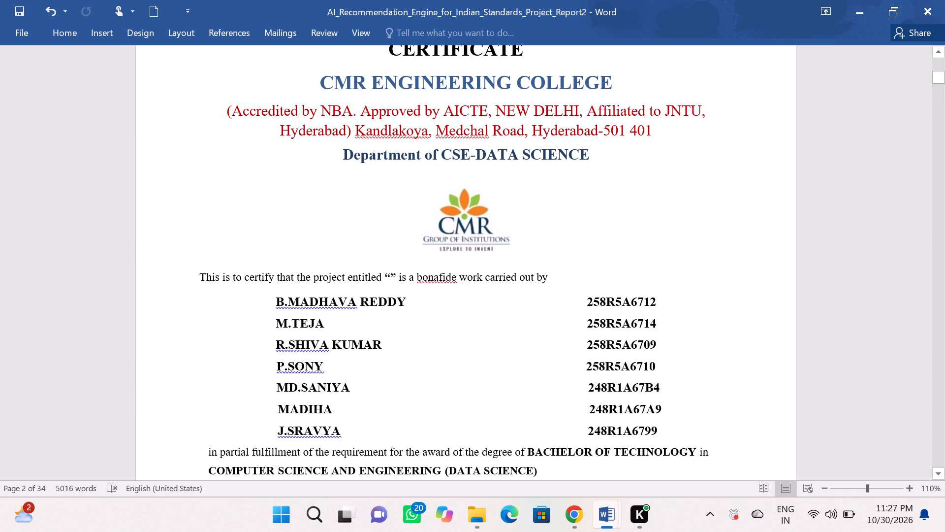
pyautogui.press('super+v')
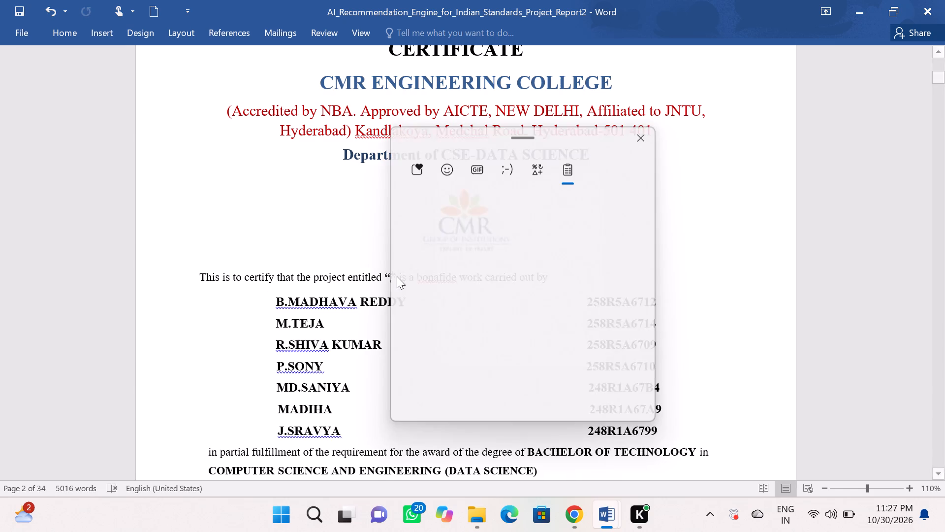
pyautogui.scroll(-7, 476, 291)
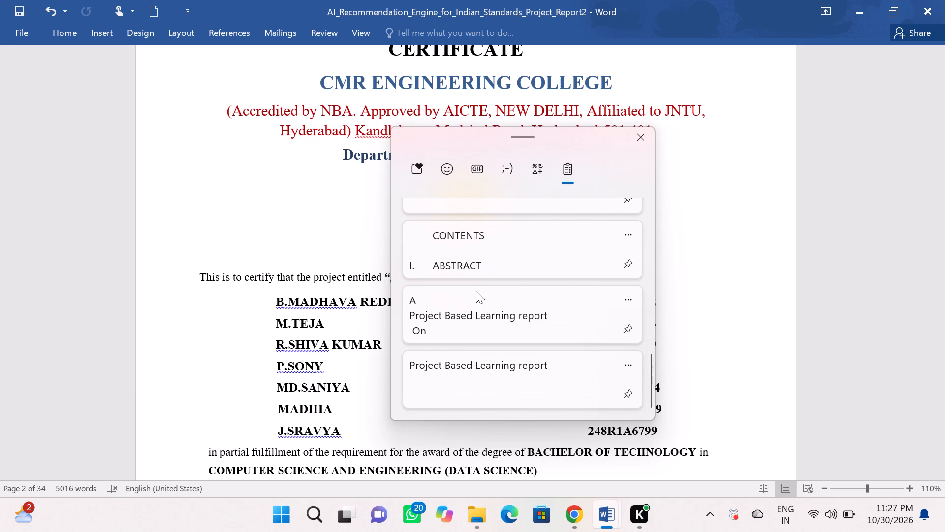
pyautogui.scroll(1, 476, 291)
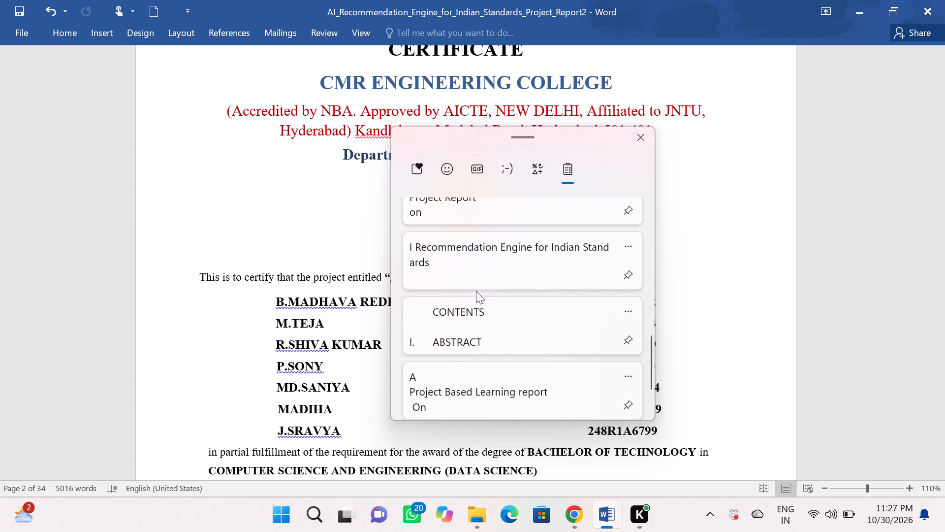
pyautogui.click(458, 256)
pyautogui.hotkey('ctrl', 'v')
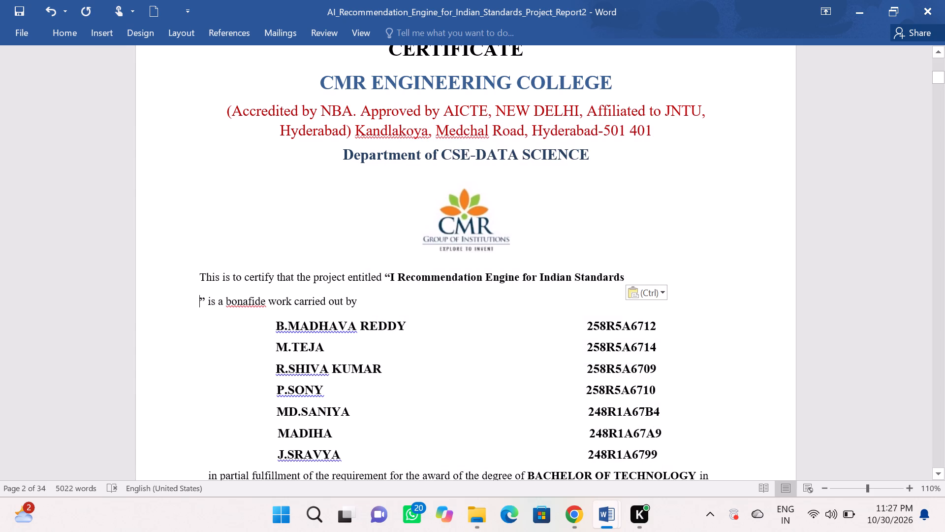
# Complete the pasted title as "AI Recommendation Engine for Indian Standards" and remove the line break before its closing quotation mark.
pyautogui.click(392, 278)
pyautogui.press('a')
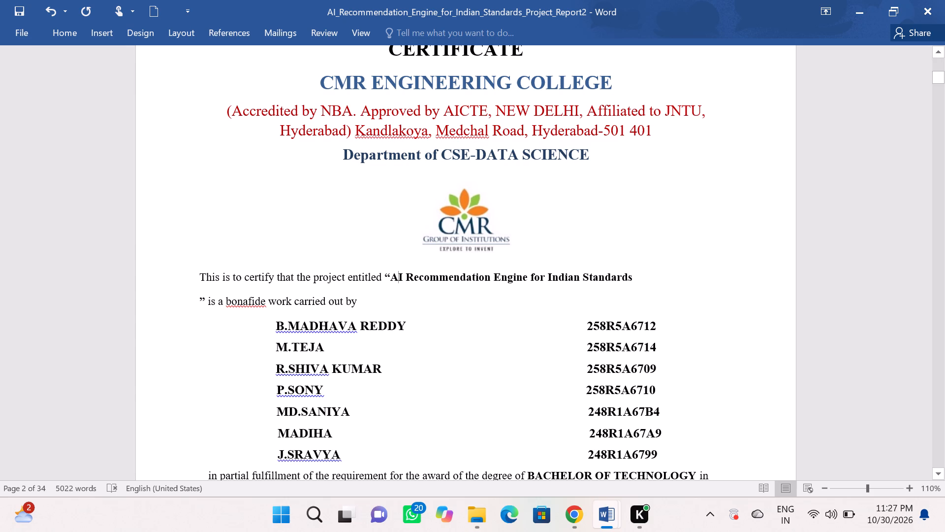
pyautogui.click(197, 297)
pyautogui.press('BackSpace')
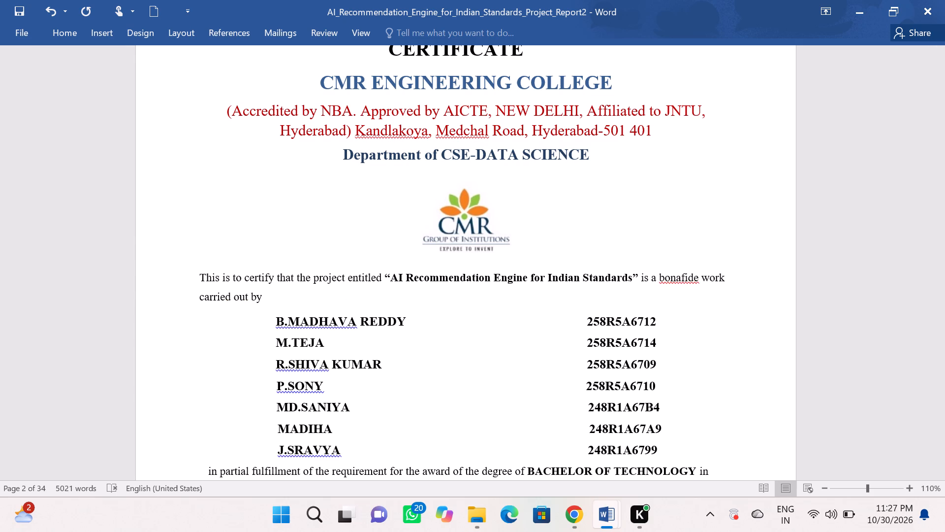
# Review the adapted certificate page, the original certificate page that follows it, and the end of the cover page.
pyautogui.scroll(-2, 197, 297)
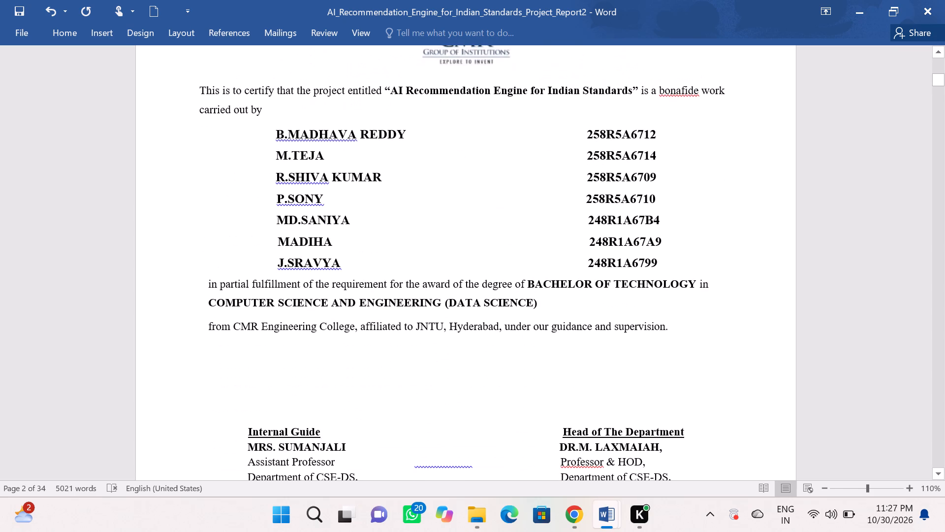
pyautogui.scroll(-1, 197, 297)
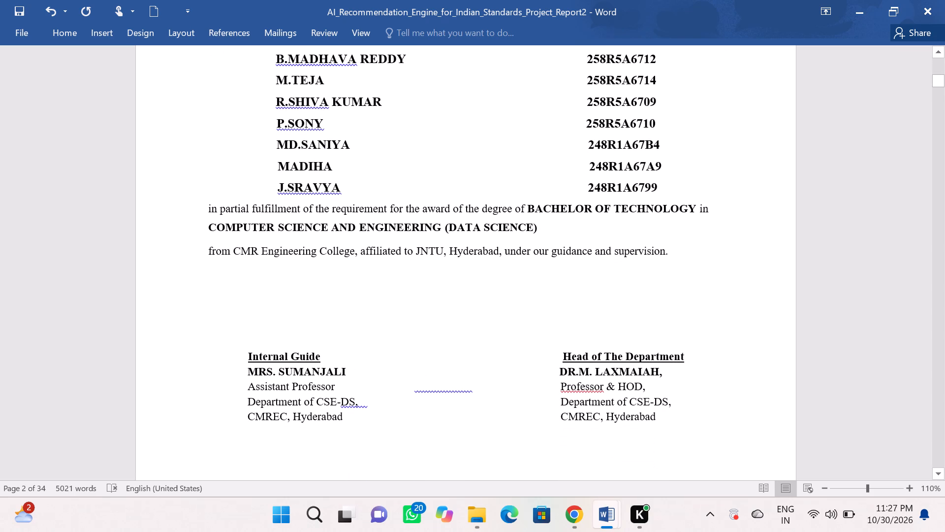
pyautogui.click(296, 303)
pyautogui.scroll(-1, 296, 303)
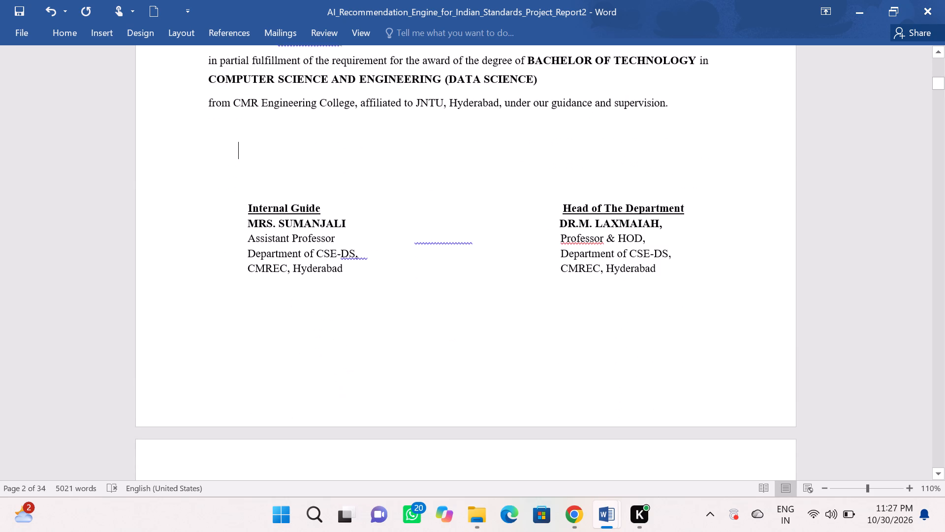
pyautogui.scroll(-10, 296, 303)
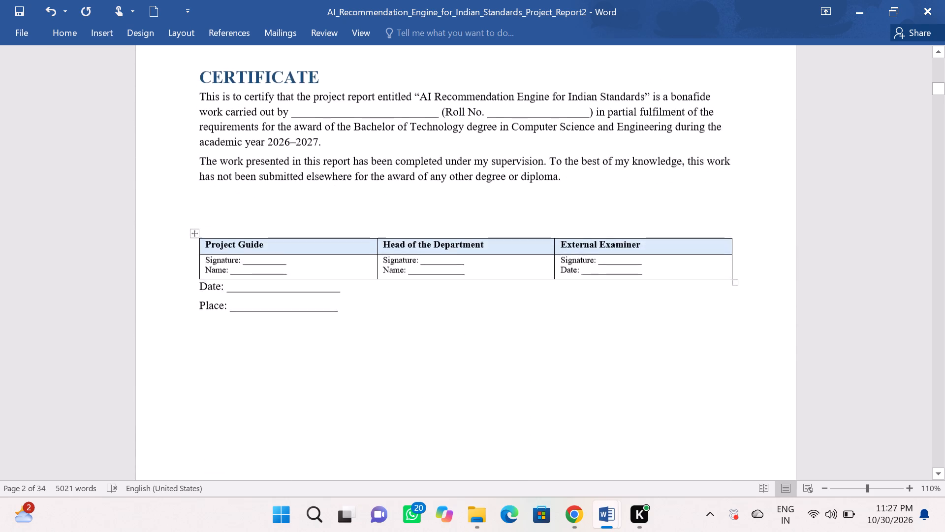
pyautogui.scroll(14, 296, 303)
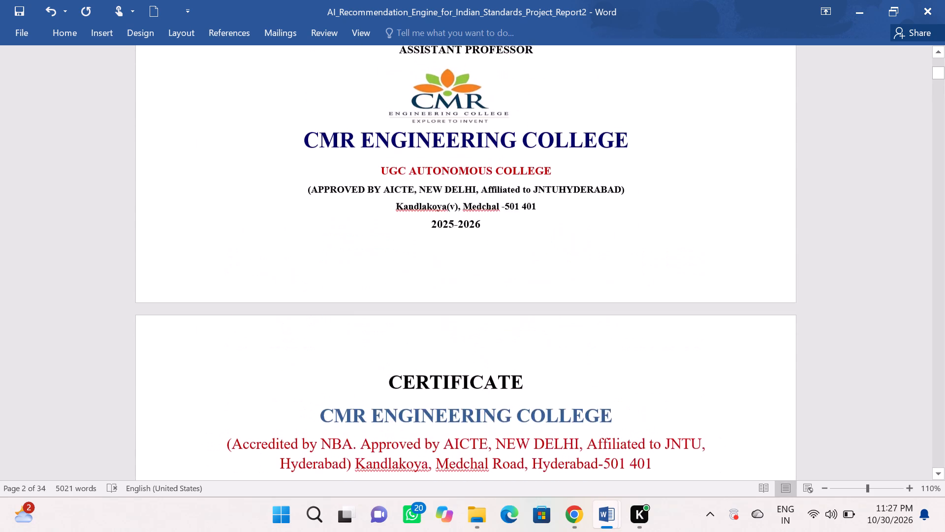
# In TEAM-01-BDA-PROJECT DOCUMENT, copy the whole Declaration page, from its heading through the student name and roll number table.
pyautogui.scroll(1, 296, 303)
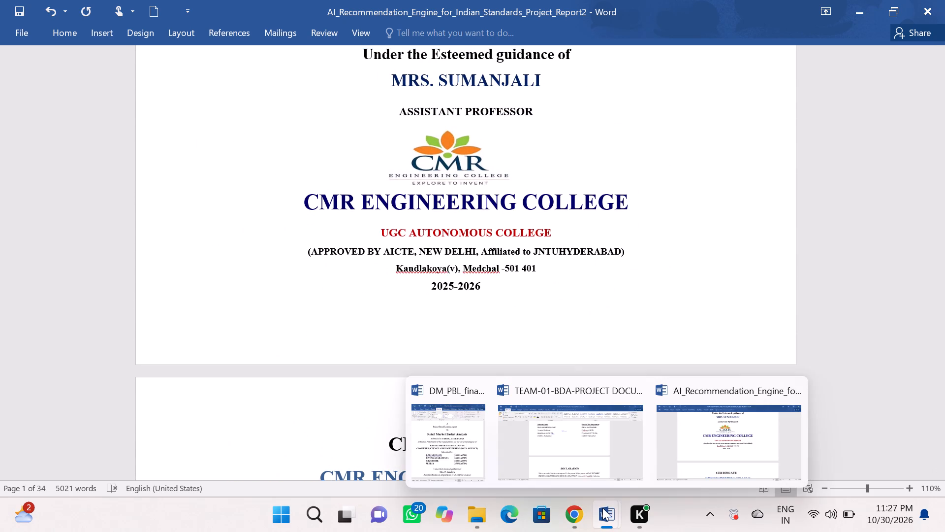
pyautogui.click(719, 444)
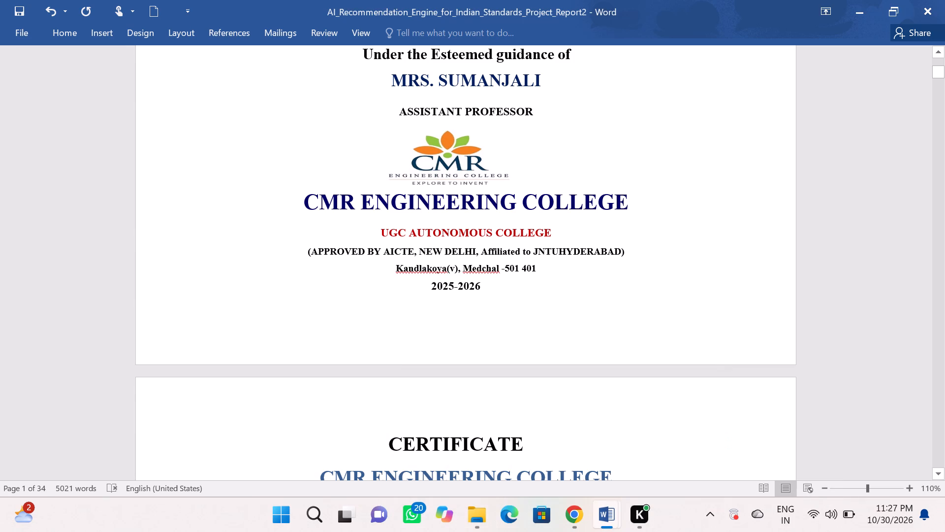
pyautogui.scroll(-12, 719, 444)
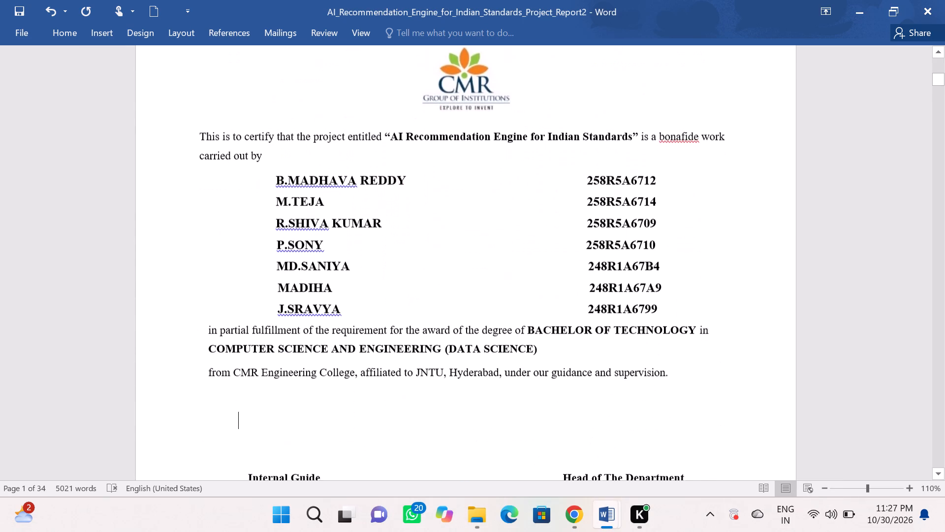
pyautogui.scroll(-5, 719, 444)
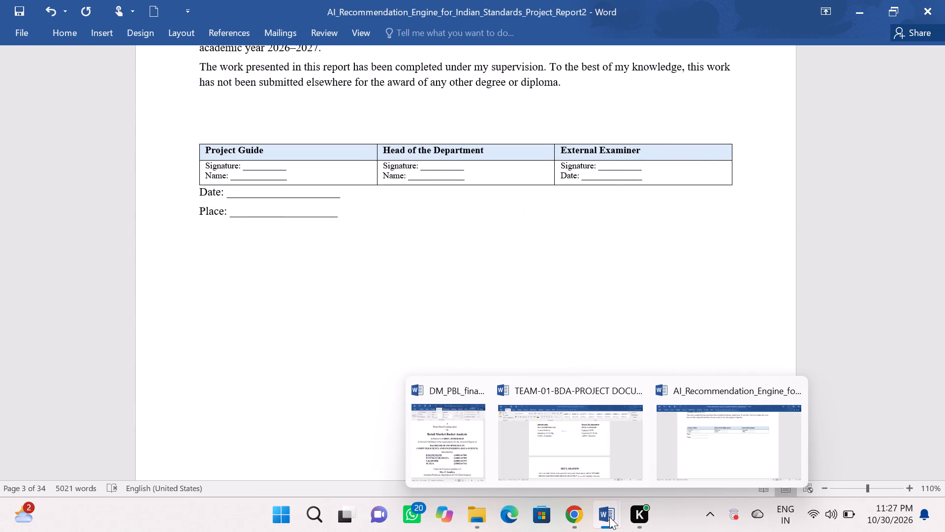
pyautogui.click(583, 452)
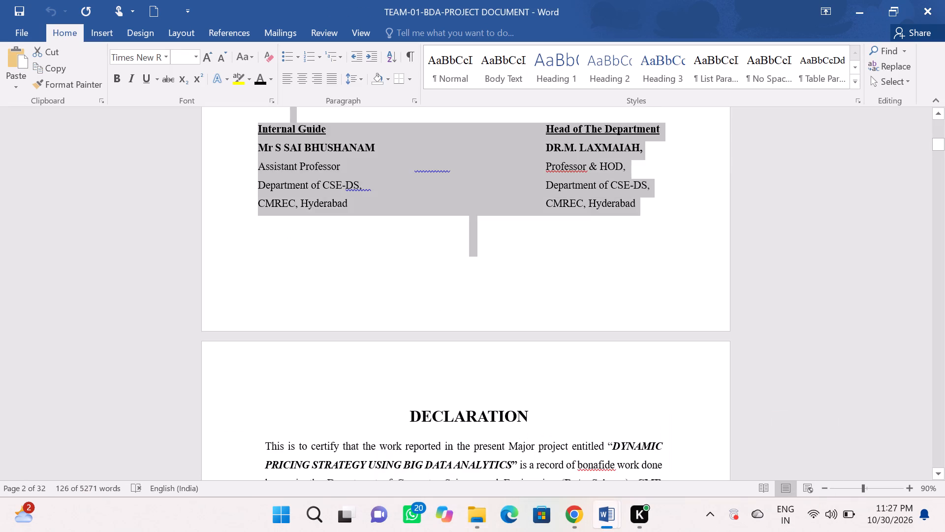
pyautogui.scroll(-1, 583, 452)
pyautogui.scroll(-11, 546, 315)
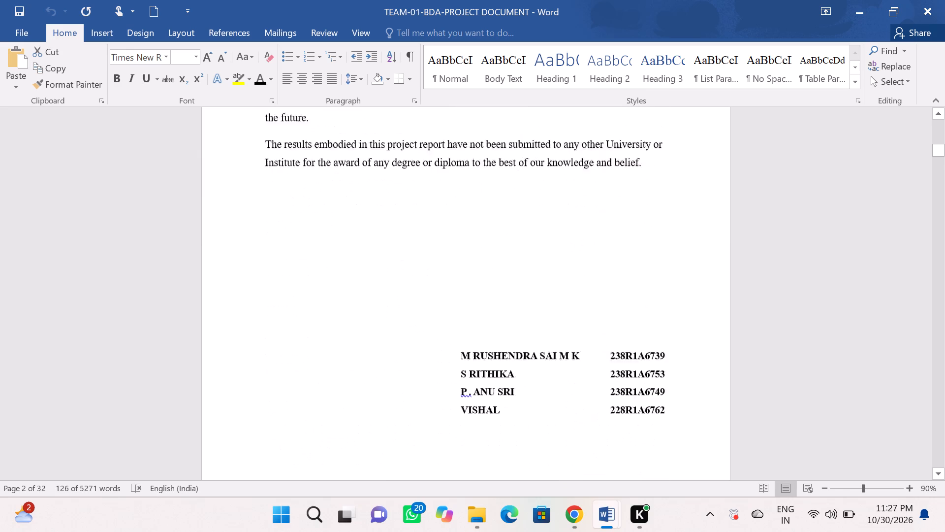
pyautogui.scroll(-1, 546, 315)
pyautogui.scroll(8, 546, 315)
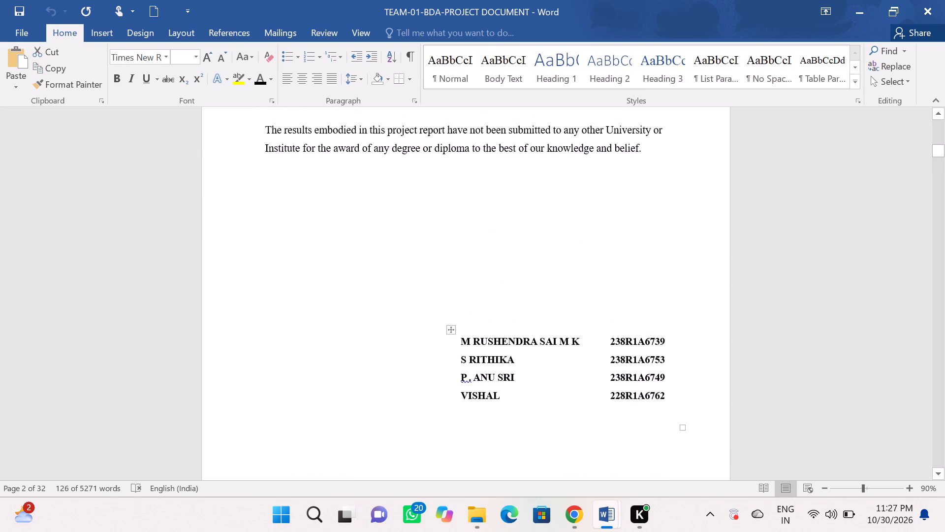
pyautogui.click(473, 280)
pyautogui.scroll(3, 473, 280)
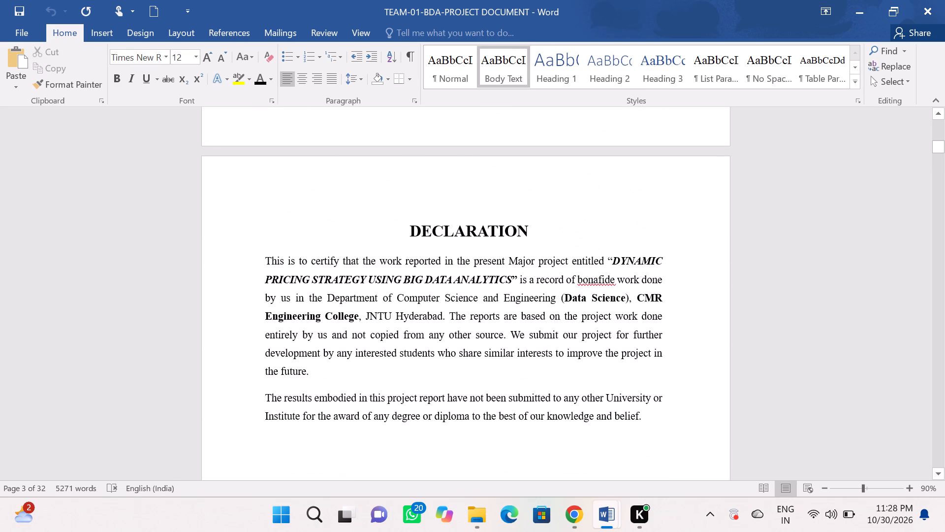
pyautogui.moveTo(398, 223); pyautogui.dragTo(581, 393)
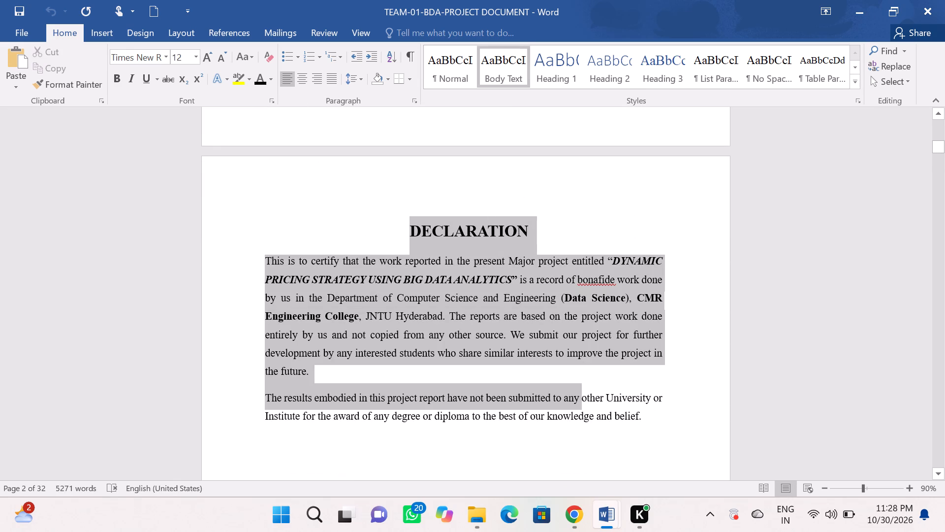
pyautogui.moveTo(581, 393); pyautogui.dragTo(603, 525)
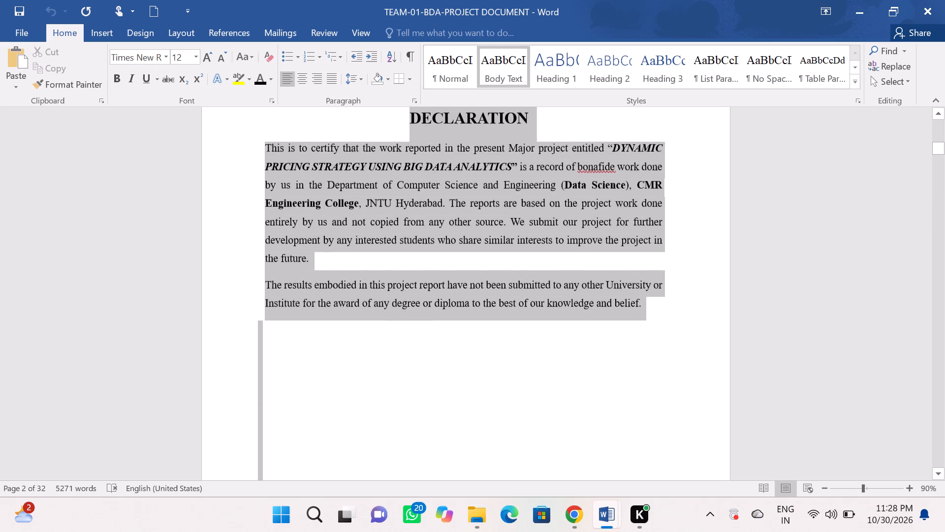
pyautogui.moveTo(603, 525); pyautogui.dragTo(540, 173)
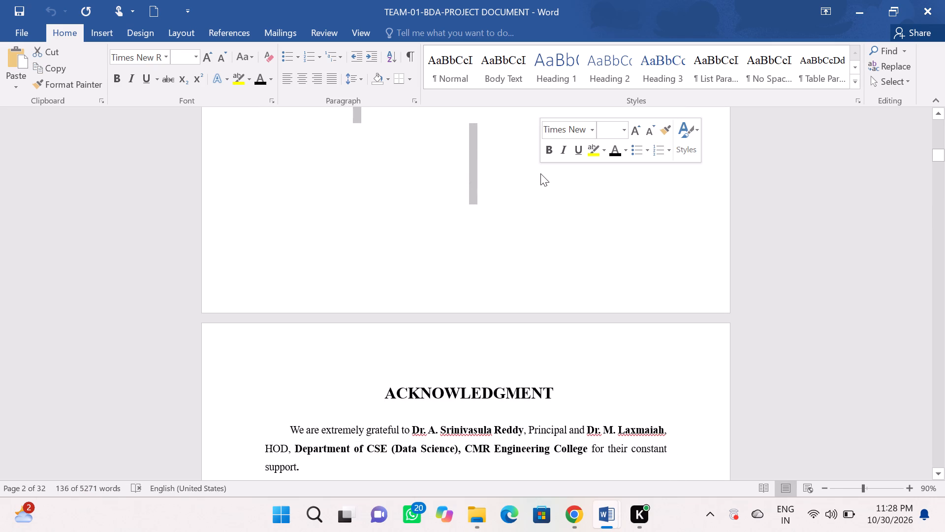
pyautogui.hotkey('ctrl', 'c')
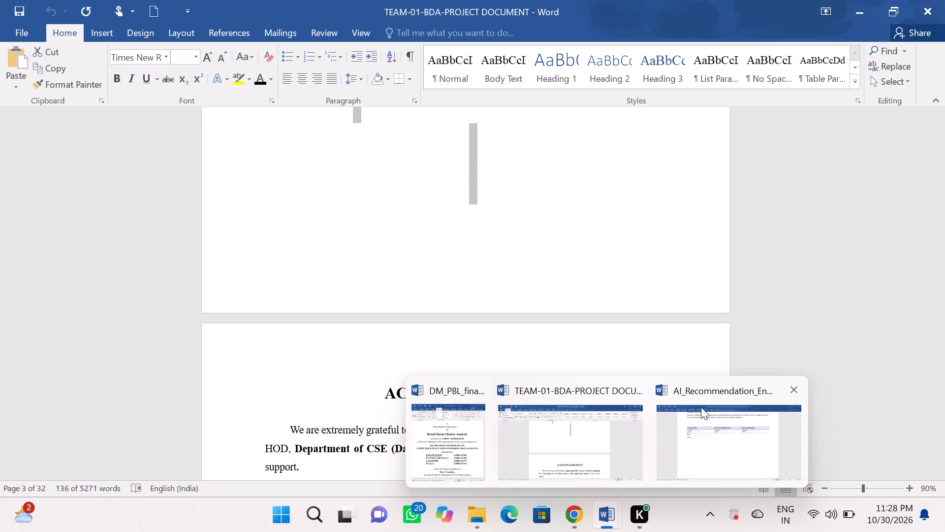
# In the AI Recommendation Engine report, delete the original certificate content, from its heading through the signature table and Place line.
pyautogui.click(701, 409)
pyautogui.scroll(5, 532, 292)
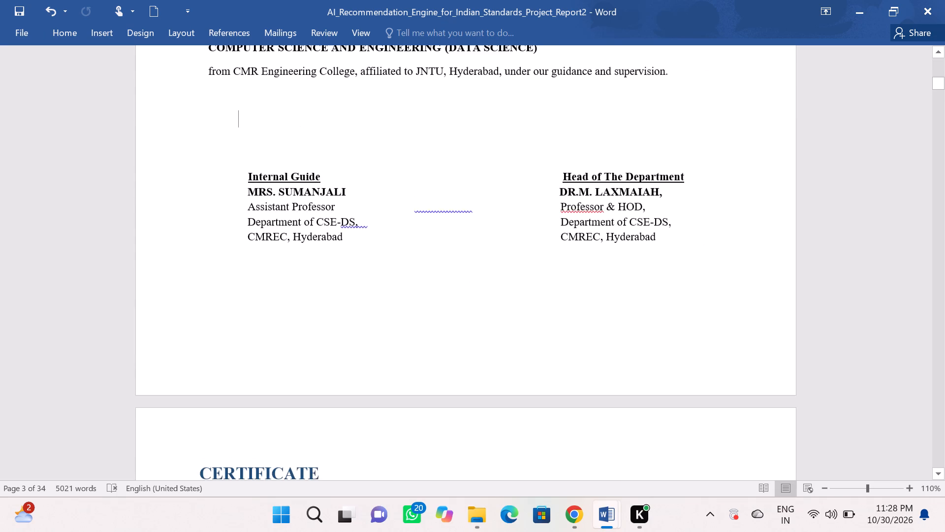
pyautogui.scroll(-6, 532, 292)
pyautogui.moveTo(384, 356); pyautogui.dragTo(281, 253)
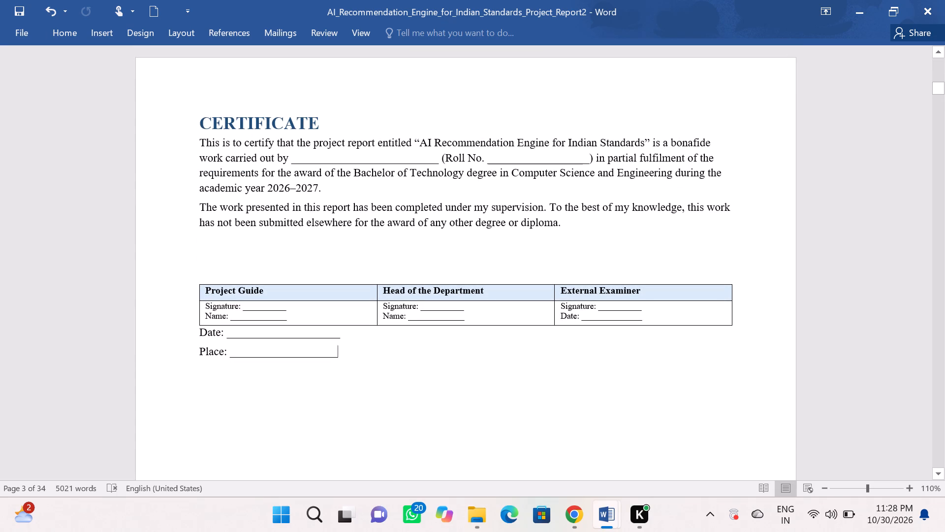
pyautogui.moveTo(281, 253); pyautogui.dragTo(190, 108)
pyautogui.press('BackSpace')
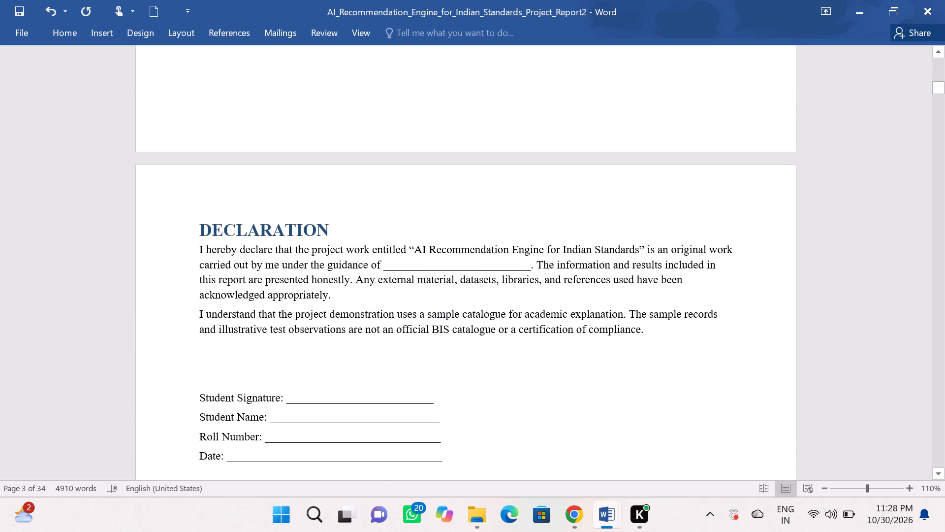
# Add two line breaks after the adapted certificate page and paste the copied Declaration page there.
pyautogui.scroll(4, 190, 108)
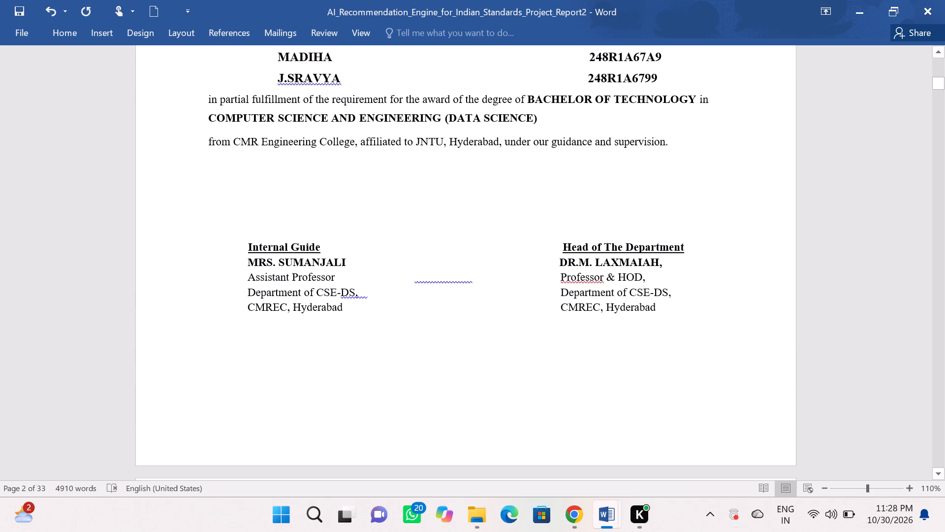
pyautogui.press('Return')
pyautogui.press('Return')
pyautogui.press('Return')
pyautogui.press('BackSpace')
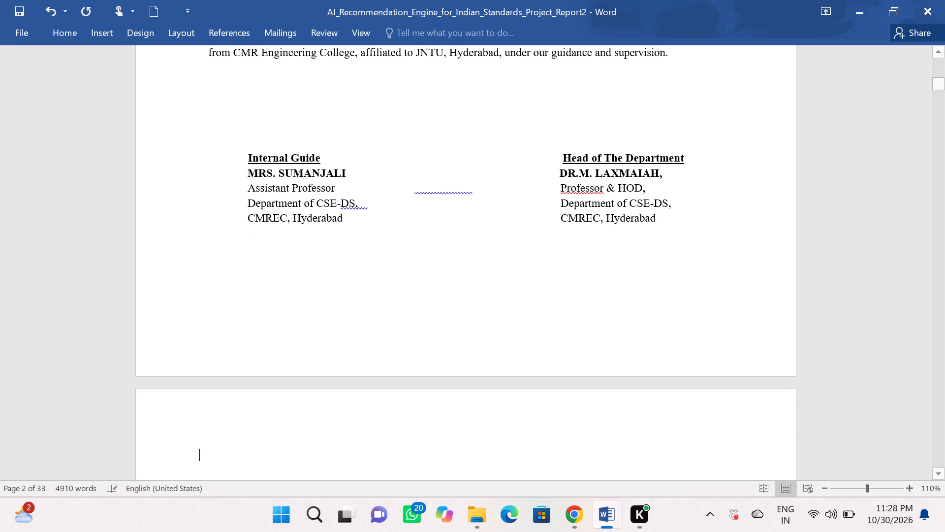
pyautogui.press('BackSpace')
pyautogui.press('Return')
pyautogui.hotkey('ctrl', 'v')
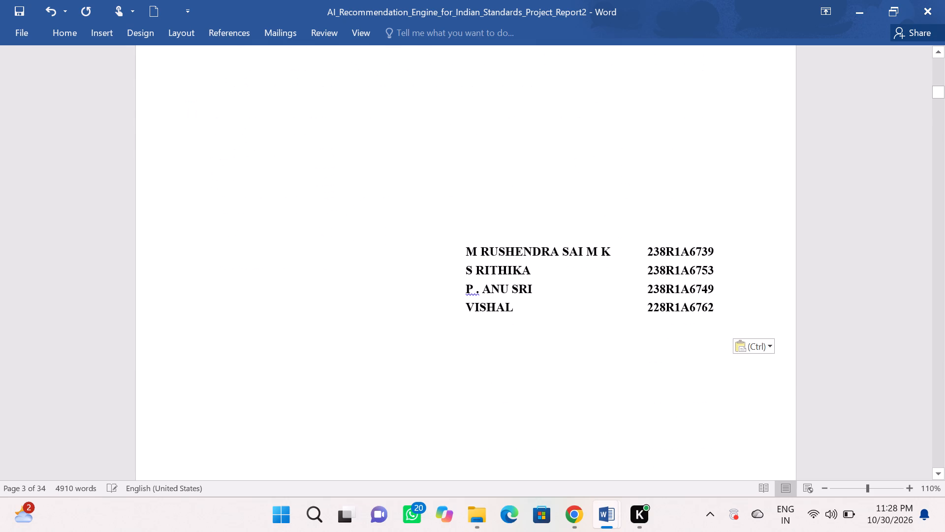
# Replace the quoted project title in the pasted declaration with "I Recommendation Engine for Indian Standards" from the clipboard history.
pyautogui.scroll(6, 190, 108)
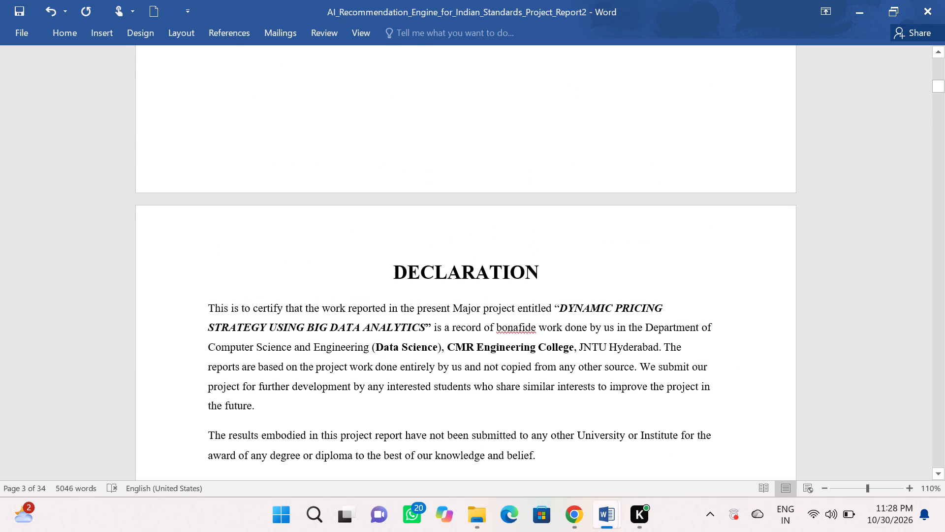
pyautogui.click(428, 327)
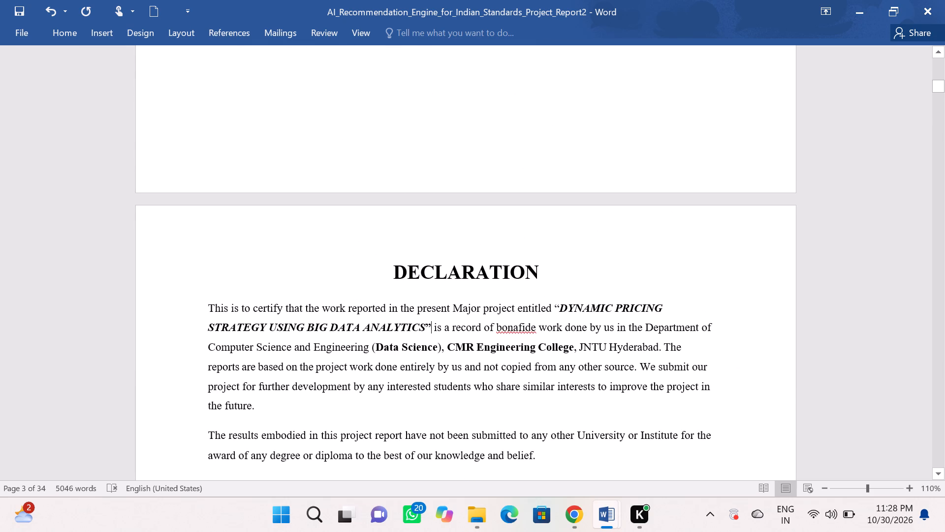
pyautogui.click(422, 327)
pyautogui.click(422, 327)
pyautogui.press('Right')
pyautogui.moveTo(423, 327); pyautogui.dragTo(565, 310)
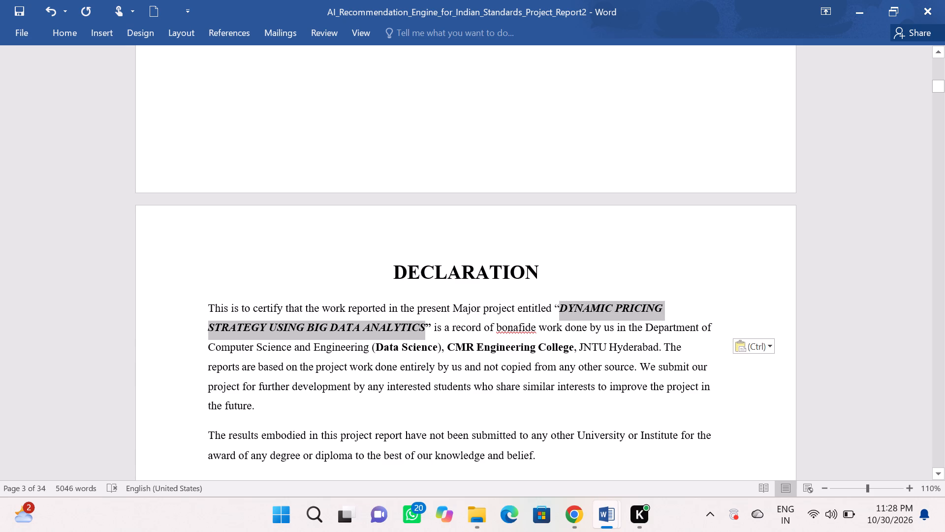
pyautogui.moveTo(565, 310); pyautogui.dragTo(561, 309)
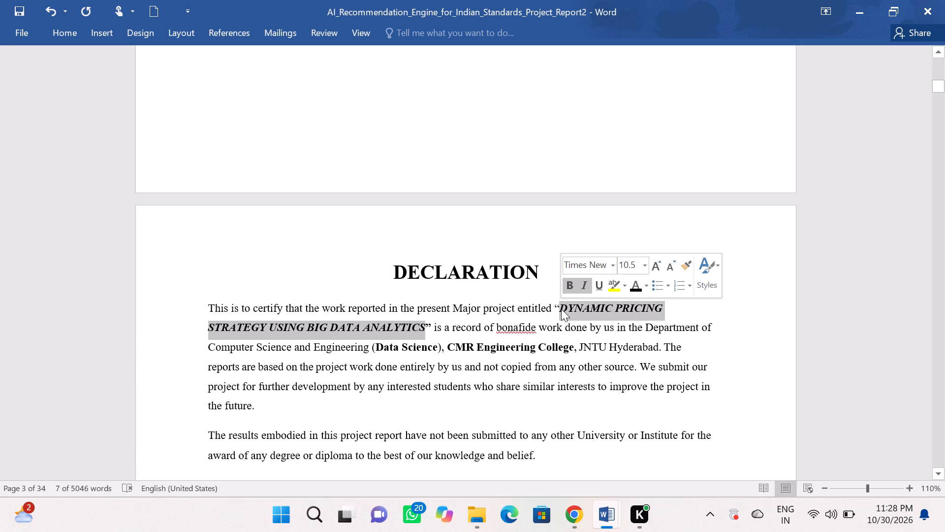
pyautogui.press('BackSpace')
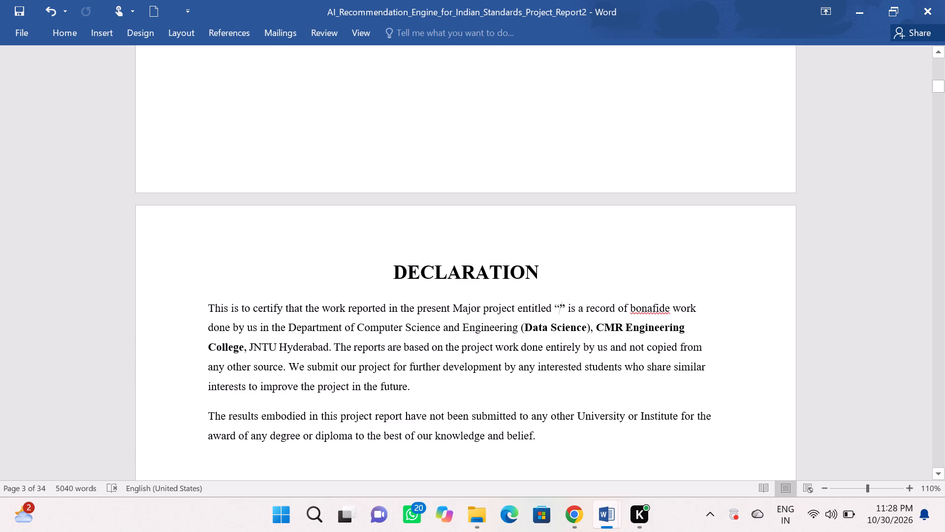
pyautogui.press('super+v')
pyautogui.scroll(-5, 625, 248)
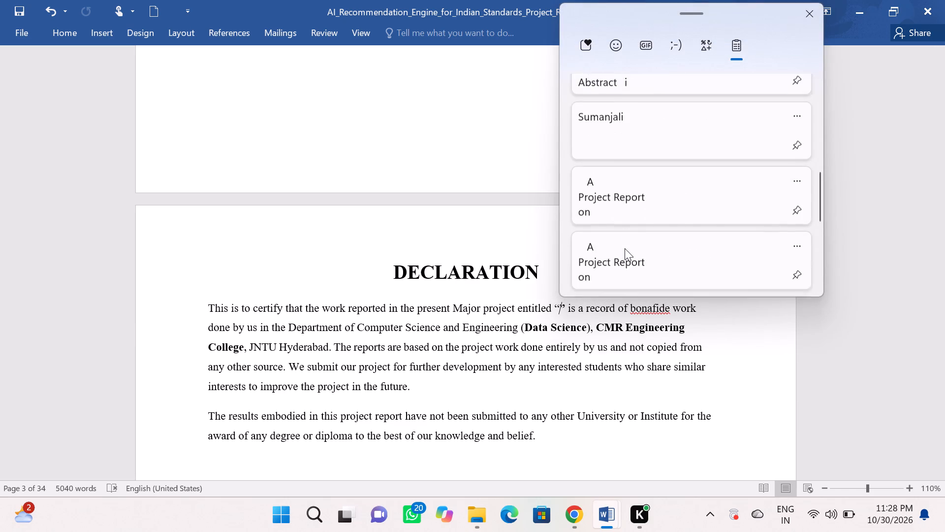
pyautogui.scroll(-1, 625, 248)
pyautogui.click(626, 172)
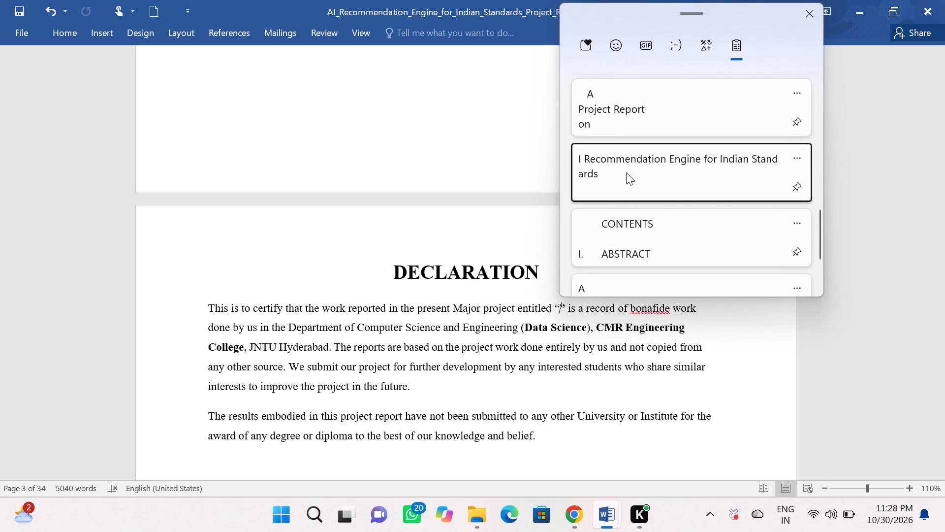
pyautogui.hotkey('ctrl', 'v')
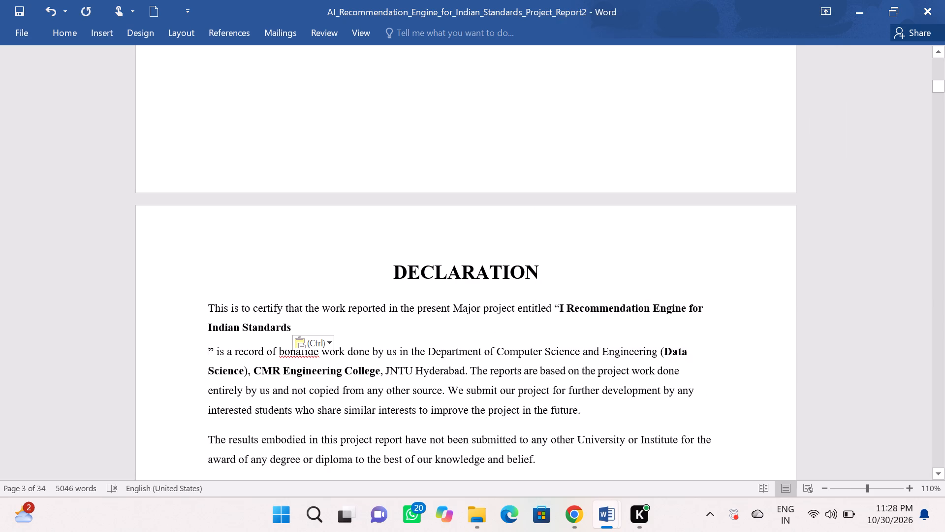
# Add the missing bold letter A before the declaration's project title so it reads "AI Recommendation Engine for Indian Standards".
pyautogui.click(559, 312)
pyautogui.hotkey('shift', 'a')
pyautogui.press('a')
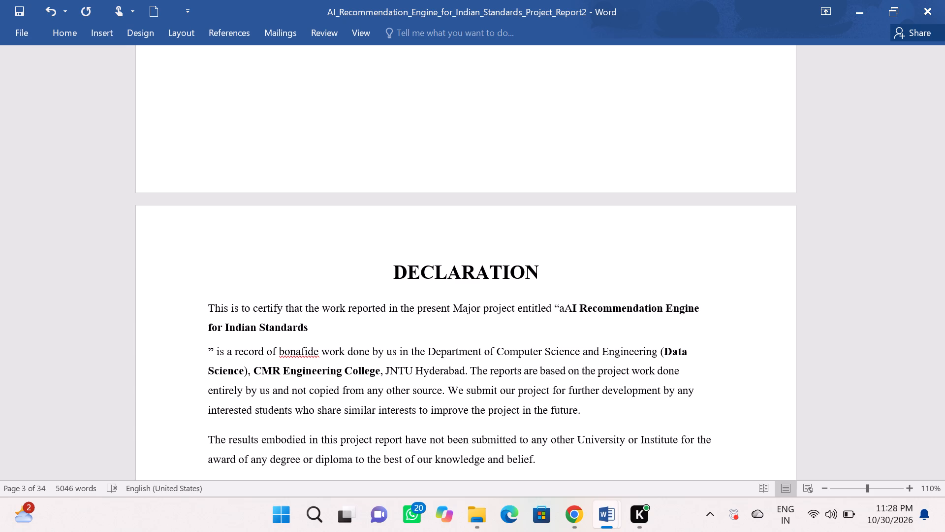
pyautogui.press('Left')
pyautogui.press('BackSpace')
pyautogui.press('Right')
pyautogui.press('BackSpace')
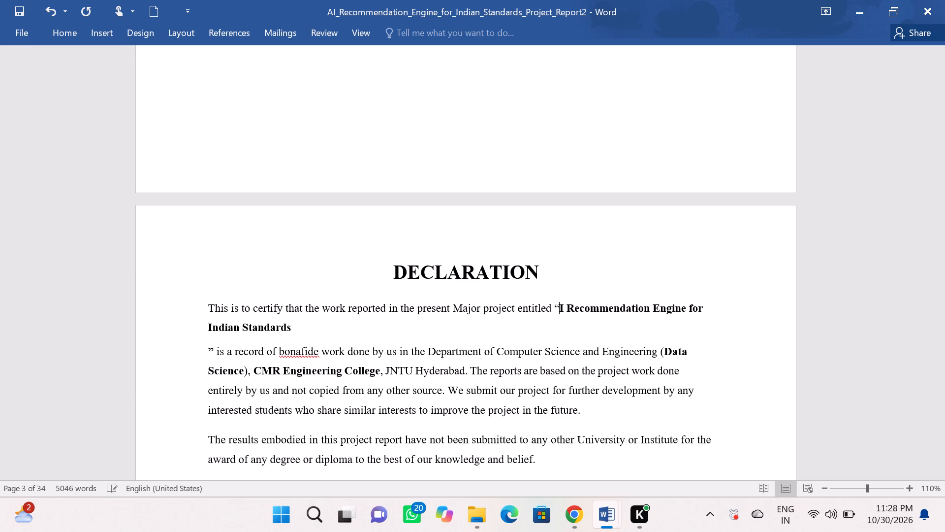
pyautogui.press('a')
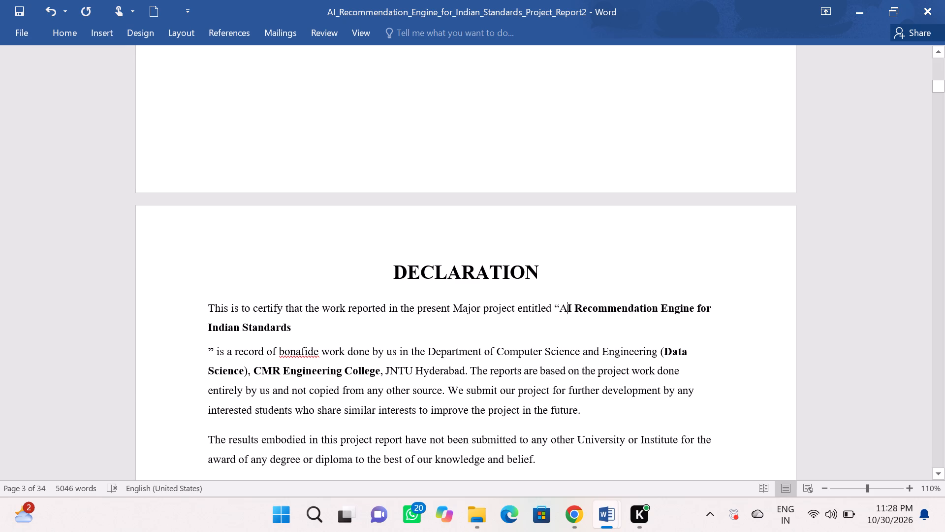
pyautogui.moveTo(565, 308); pyautogui.dragTo(558, 308)
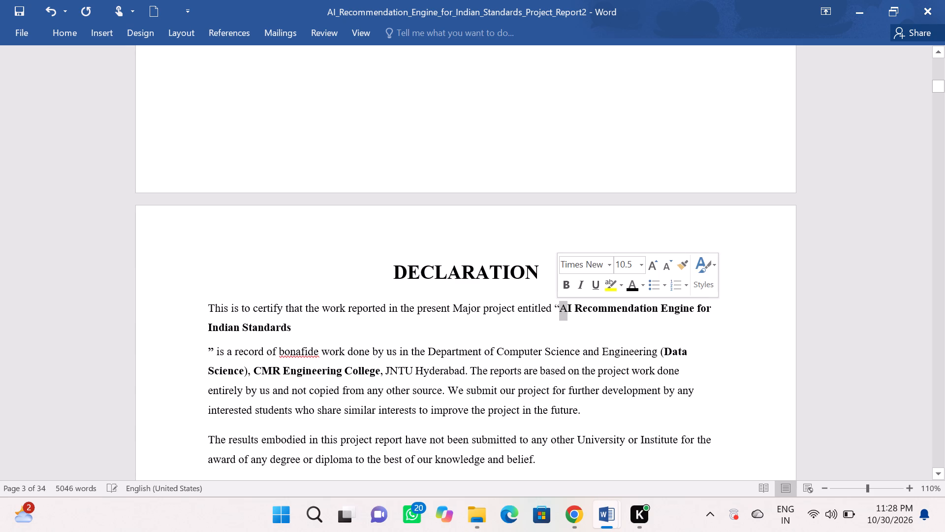
pyautogui.click(563, 284)
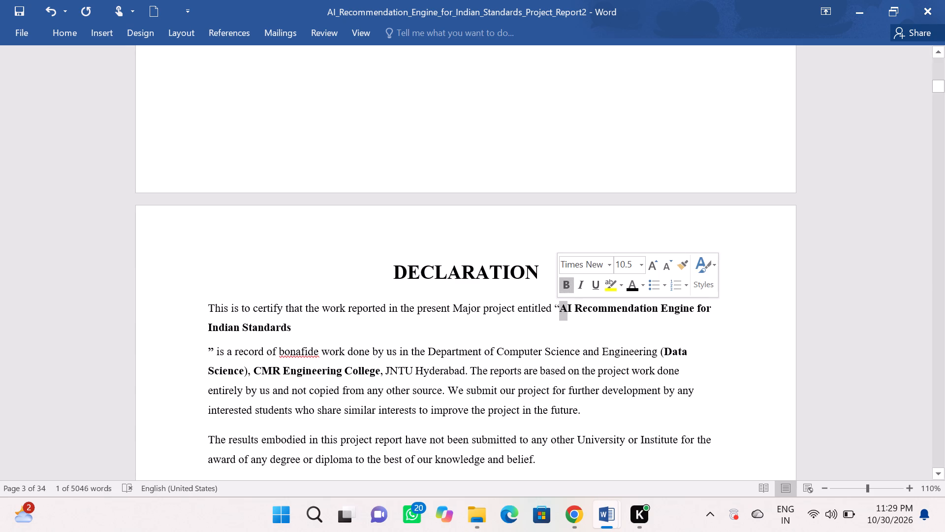
pyautogui.click(563, 287)
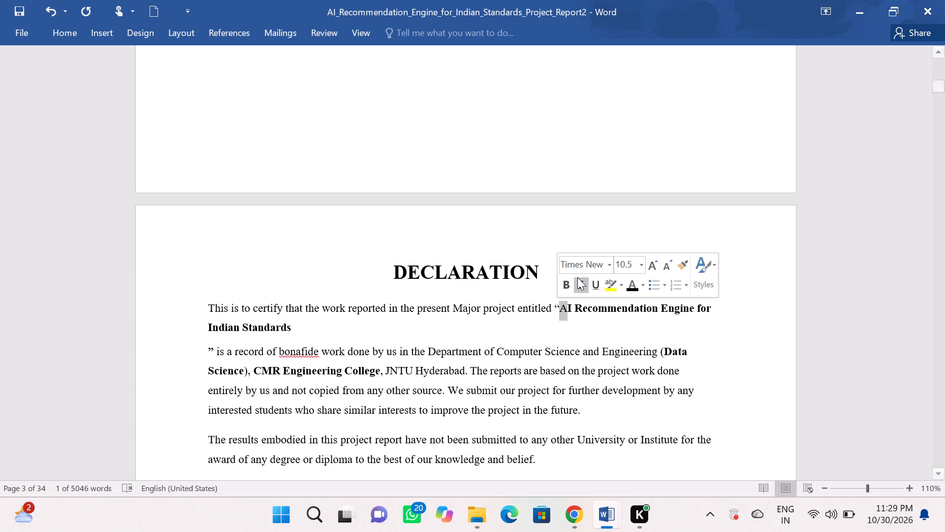
pyautogui.click(568, 283)
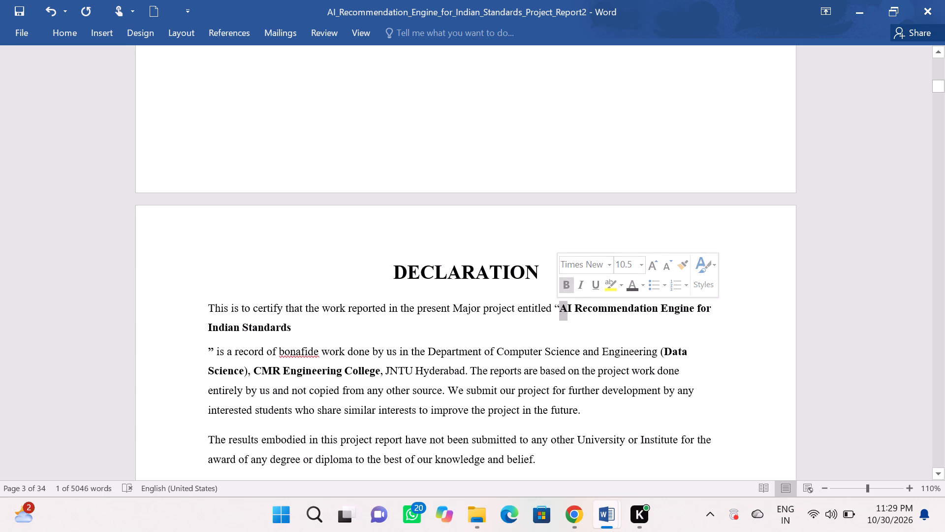
pyautogui.click(550, 330)
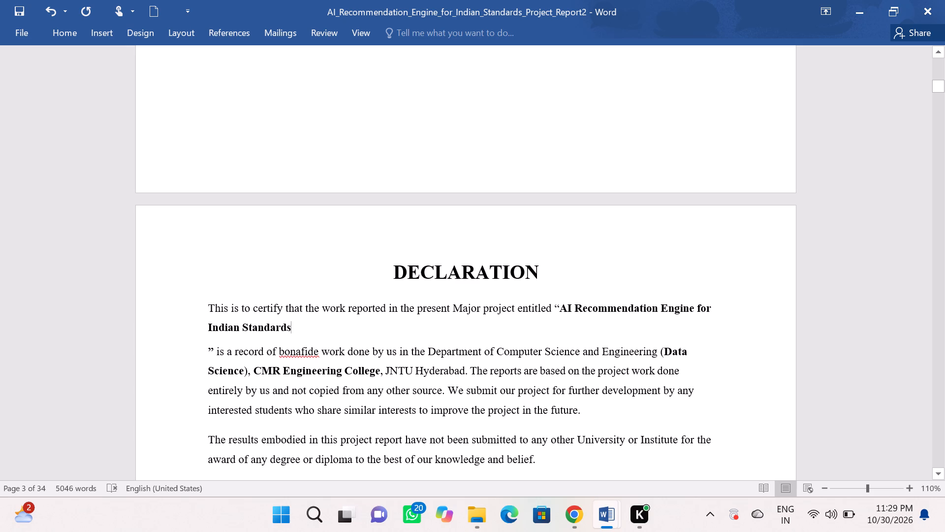
# Join the closing quote and the rest of the sentence onto the project title line in the declaration's first paragraph.
pyautogui.click(205, 349)
pyautogui.press('BackSpace')
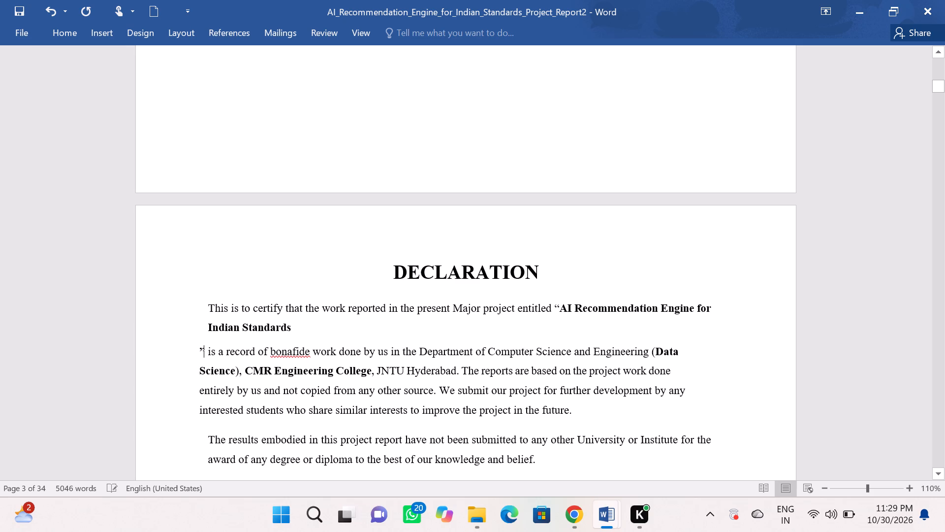
pyautogui.press('BackSpace')
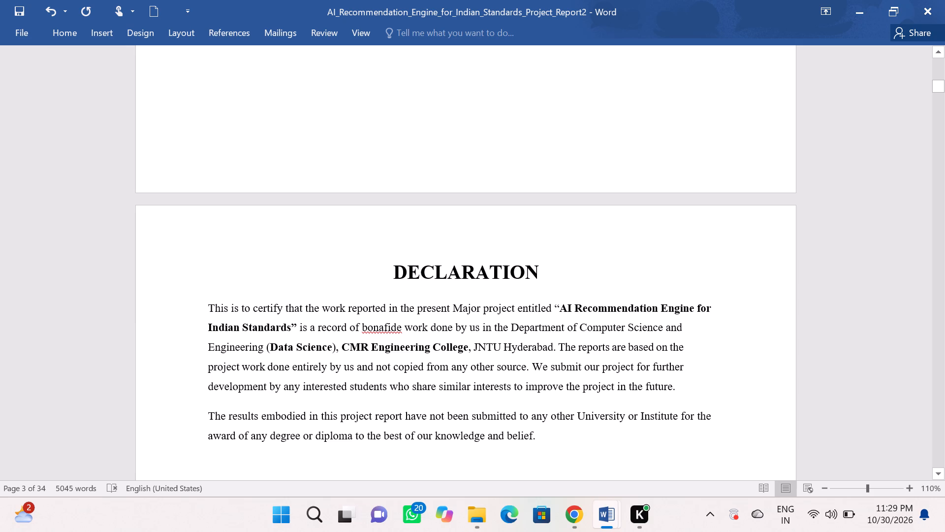
# Delete the four student rows from the table below the declaration text using the Delete entire row option.
pyautogui.scroll(-7, 299, 389)
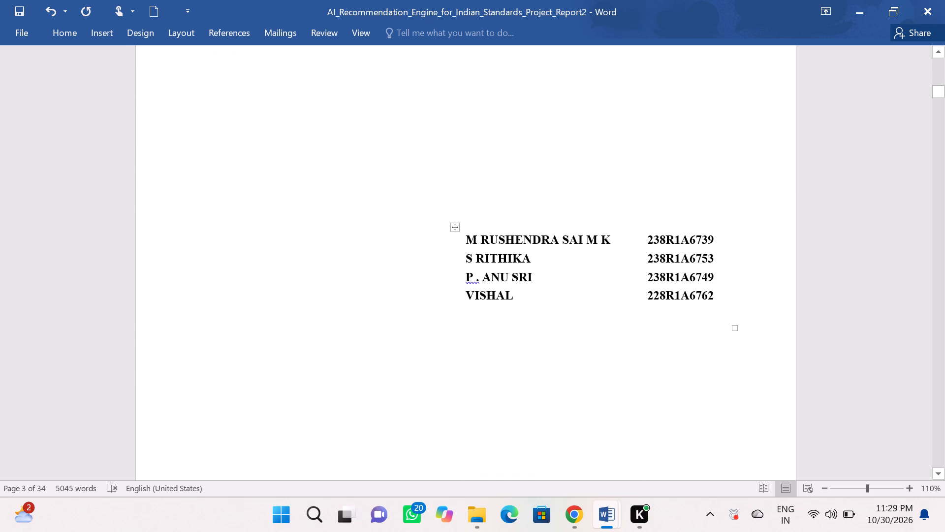
pyautogui.moveTo(714, 296); pyautogui.dragTo(461, 237)
pyautogui.press('BackSpace')
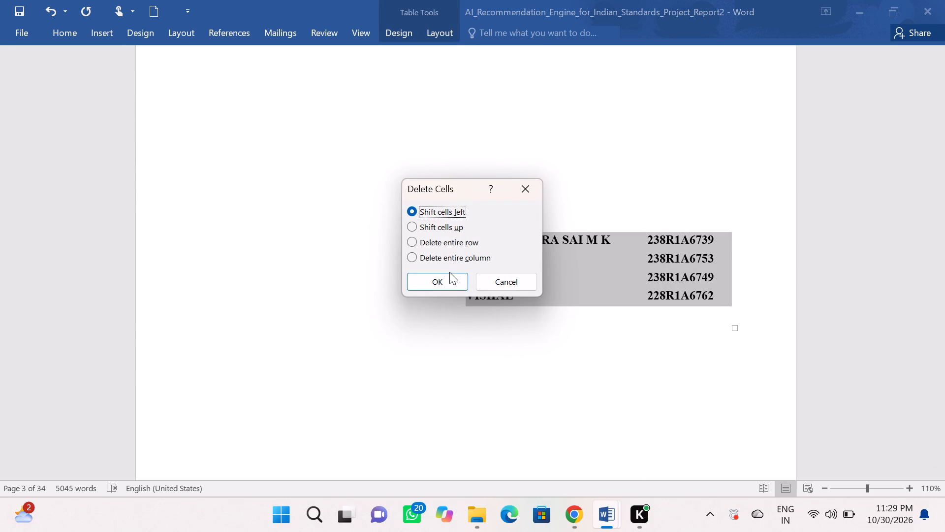
pyautogui.click(449, 272)
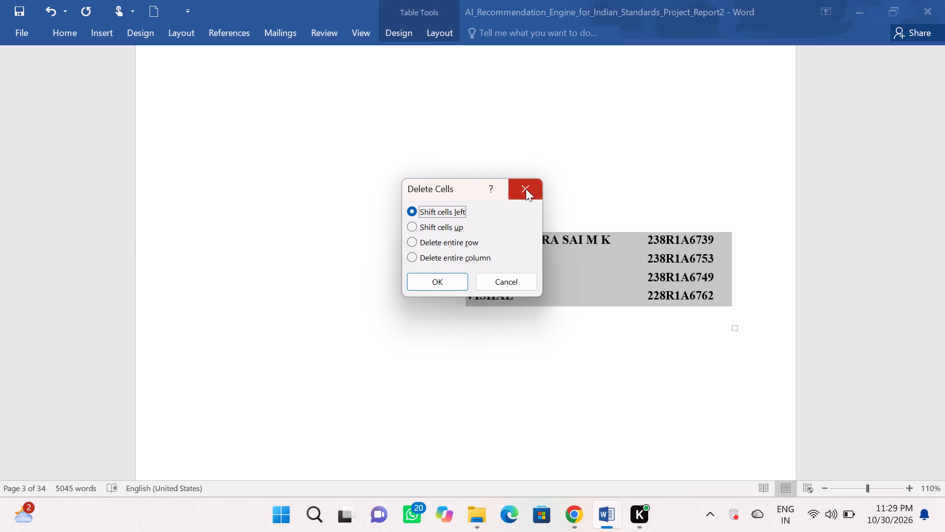
pyautogui.click(526, 189)
pyautogui.press('BackSpace')
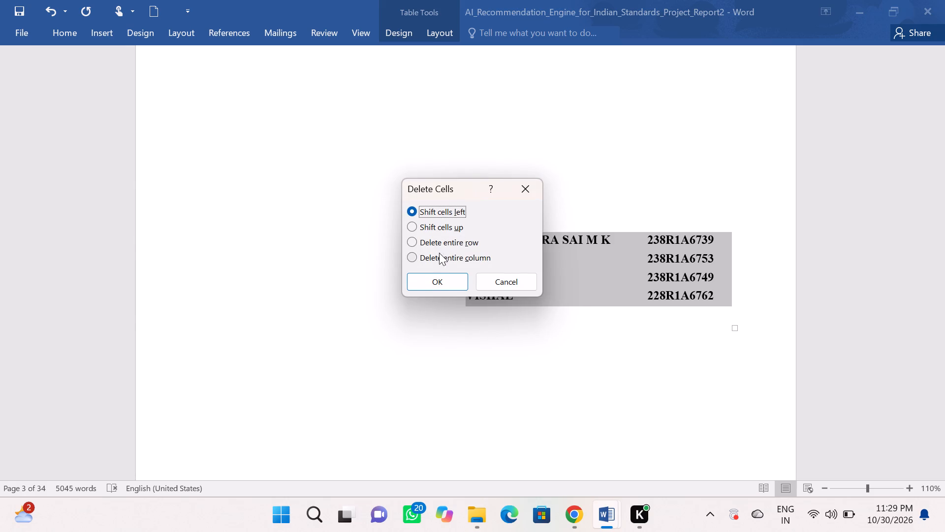
pyautogui.click(440, 239)
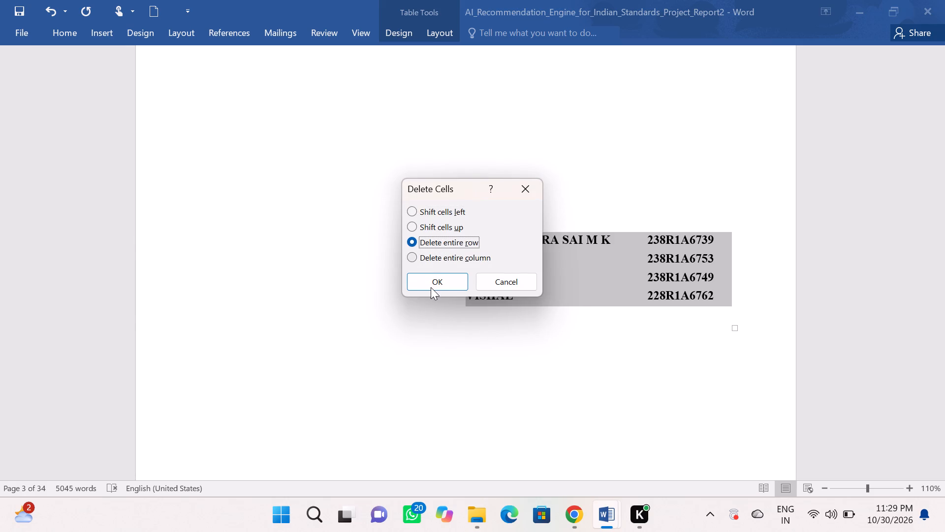
pyautogui.click(431, 287)
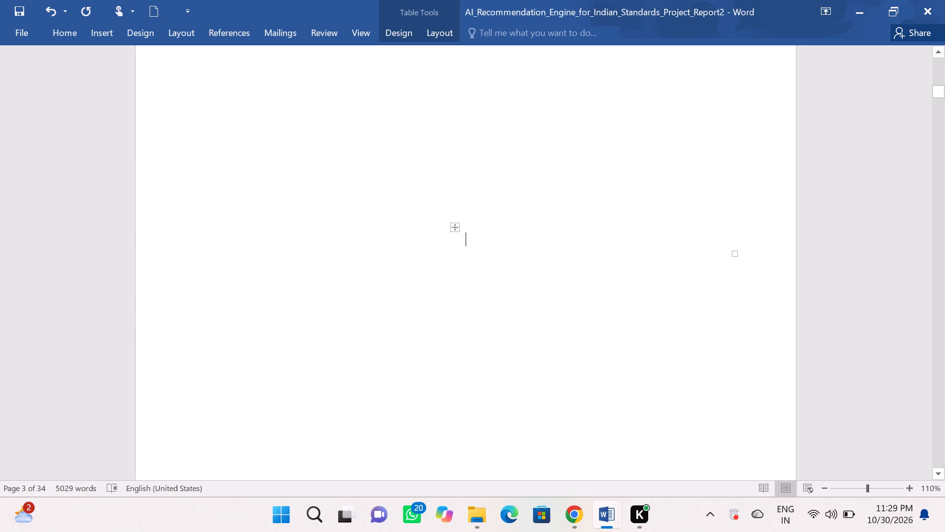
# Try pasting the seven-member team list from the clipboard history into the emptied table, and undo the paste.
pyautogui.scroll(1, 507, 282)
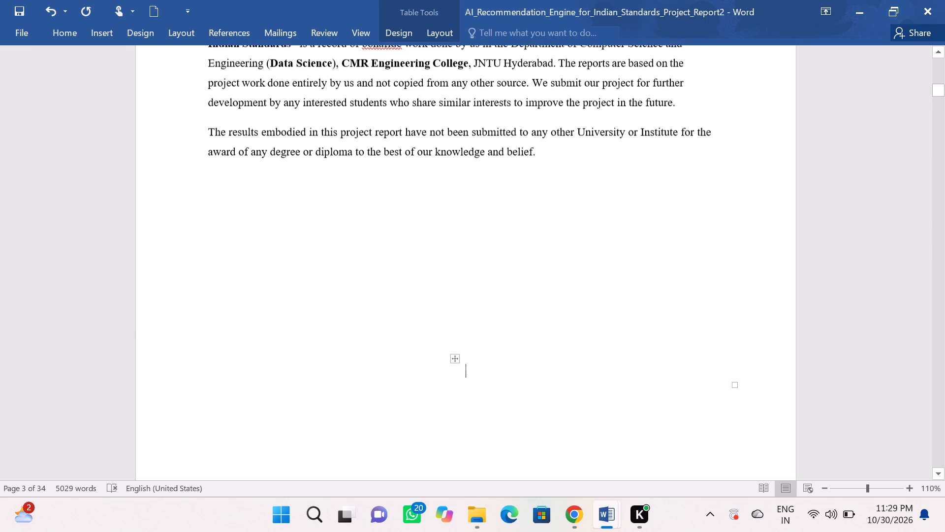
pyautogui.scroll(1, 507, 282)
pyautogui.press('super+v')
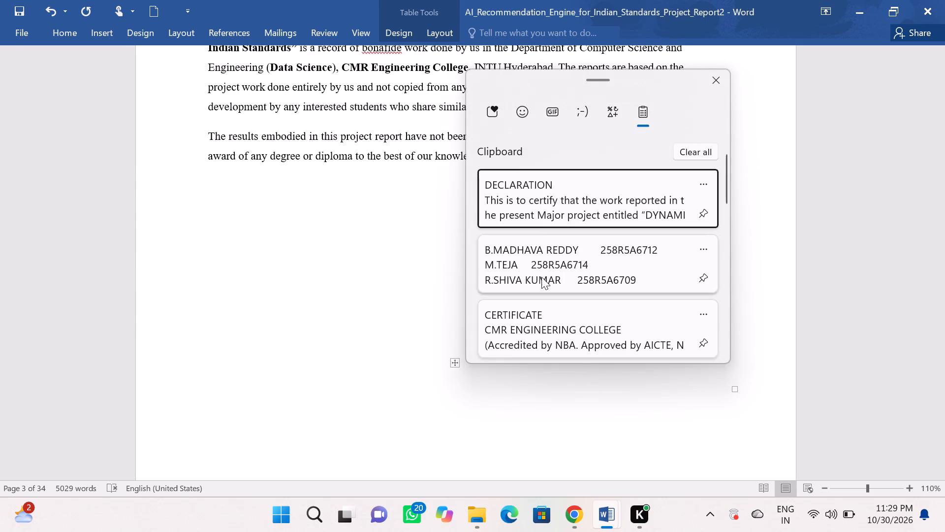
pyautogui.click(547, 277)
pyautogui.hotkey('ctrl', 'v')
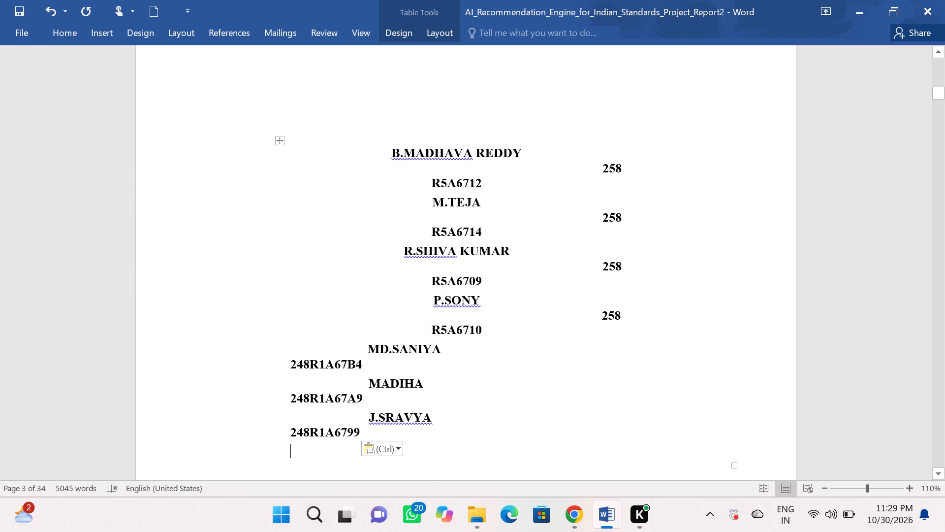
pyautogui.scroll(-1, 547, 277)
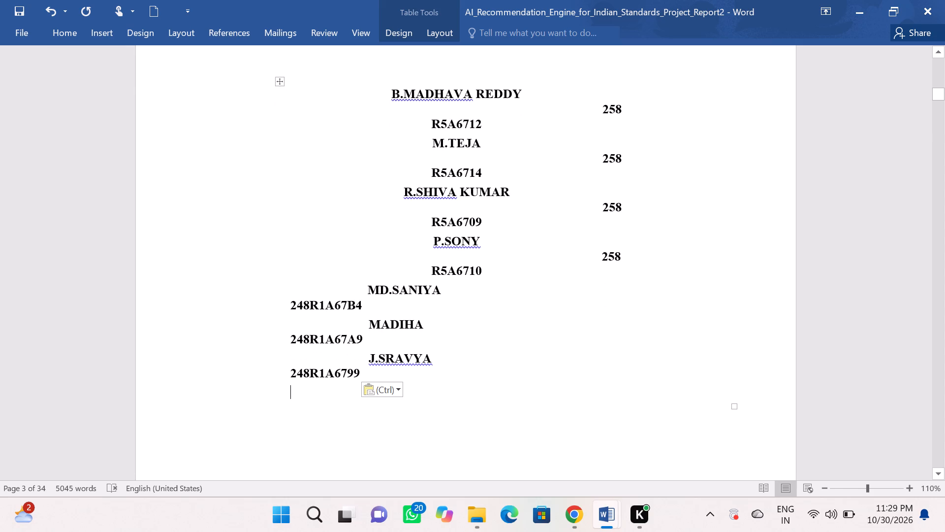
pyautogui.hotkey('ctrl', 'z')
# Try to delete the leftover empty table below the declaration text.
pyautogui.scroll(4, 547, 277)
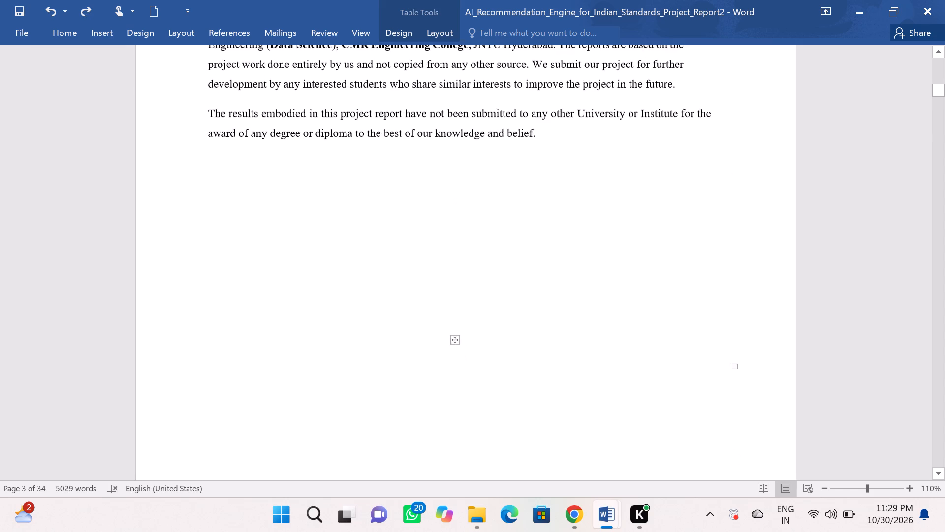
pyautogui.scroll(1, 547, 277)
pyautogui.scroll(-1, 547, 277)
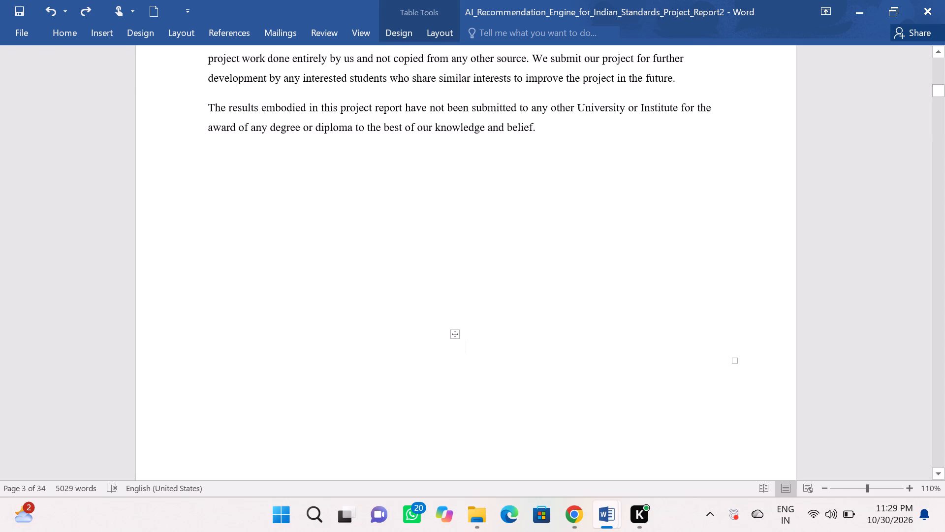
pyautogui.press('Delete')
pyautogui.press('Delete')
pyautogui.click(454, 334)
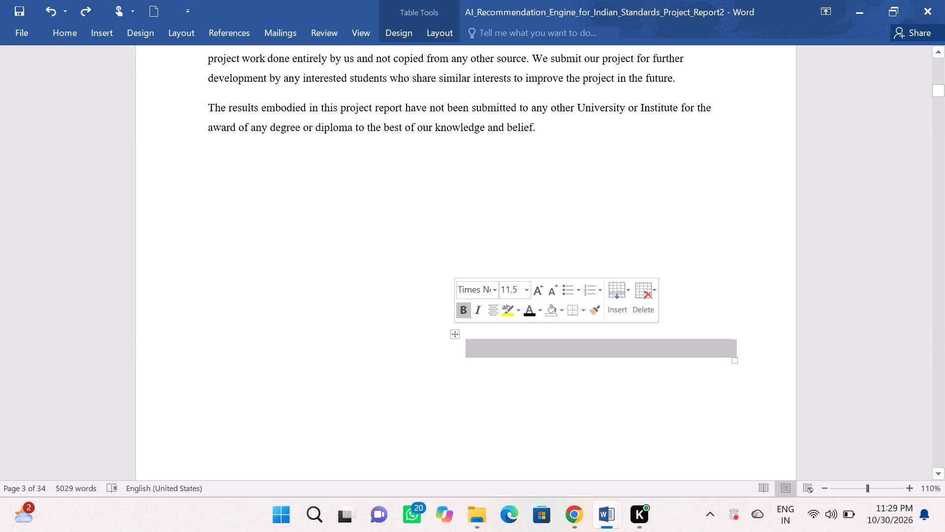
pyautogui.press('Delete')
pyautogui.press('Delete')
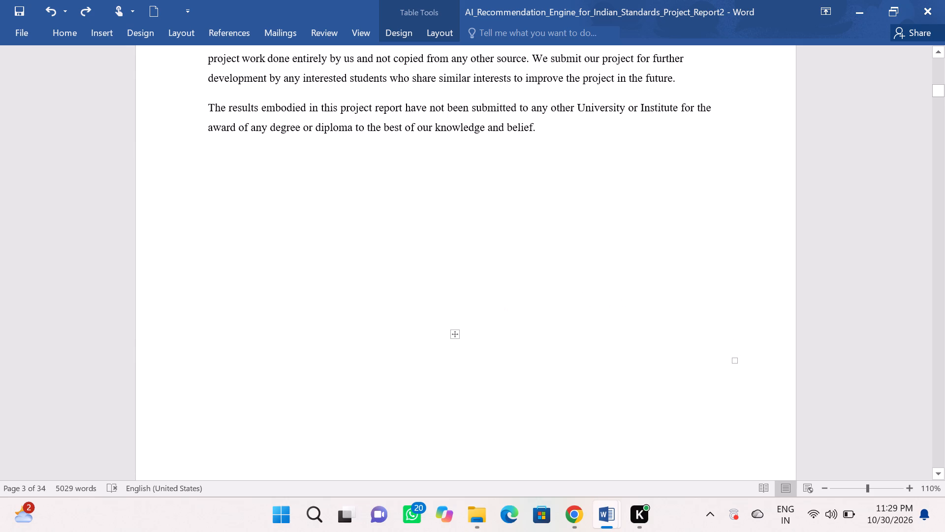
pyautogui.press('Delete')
# Copy the seven team members' names and roll numbers from the certificate page.
pyautogui.scroll(9, 454, 334)
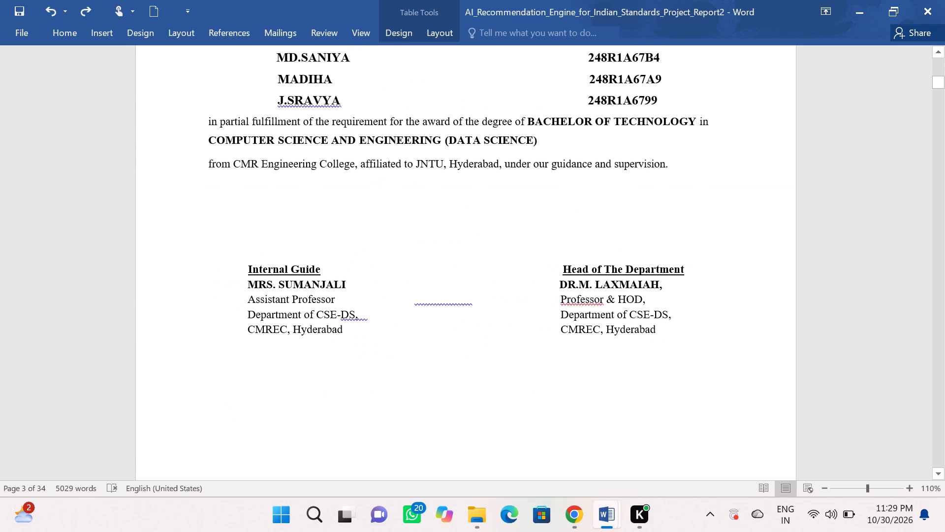
pyautogui.scroll(4, 454, 334)
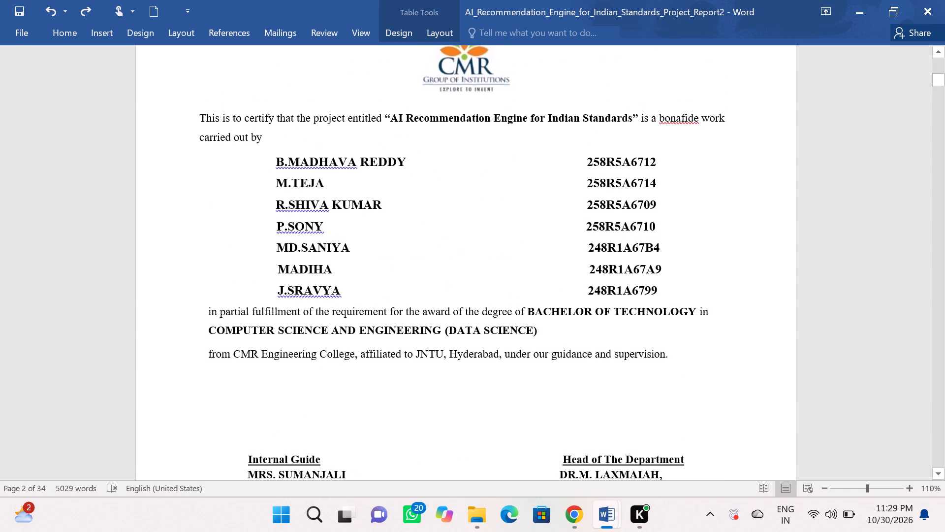
pyautogui.moveTo(661, 291); pyautogui.dragTo(276, 171)
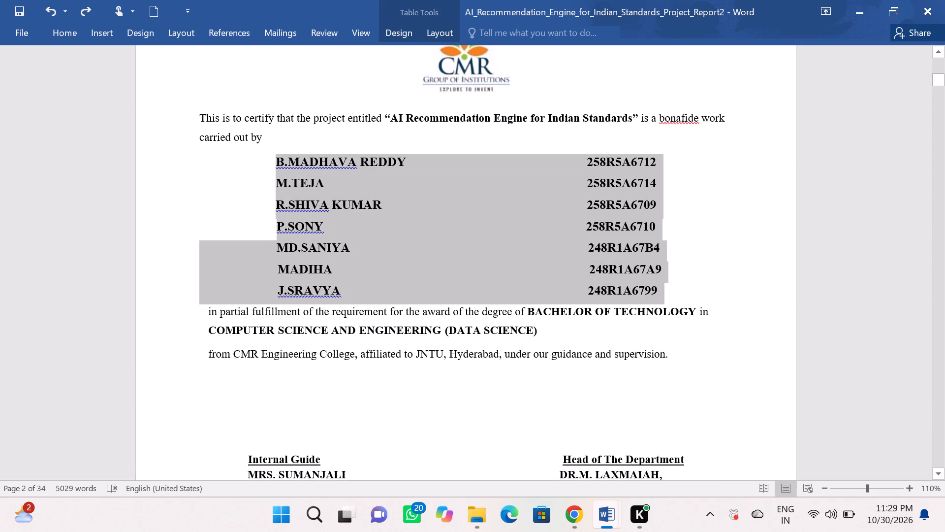
pyautogui.moveTo(276, 171); pyautogui.dragTo(270, 158)
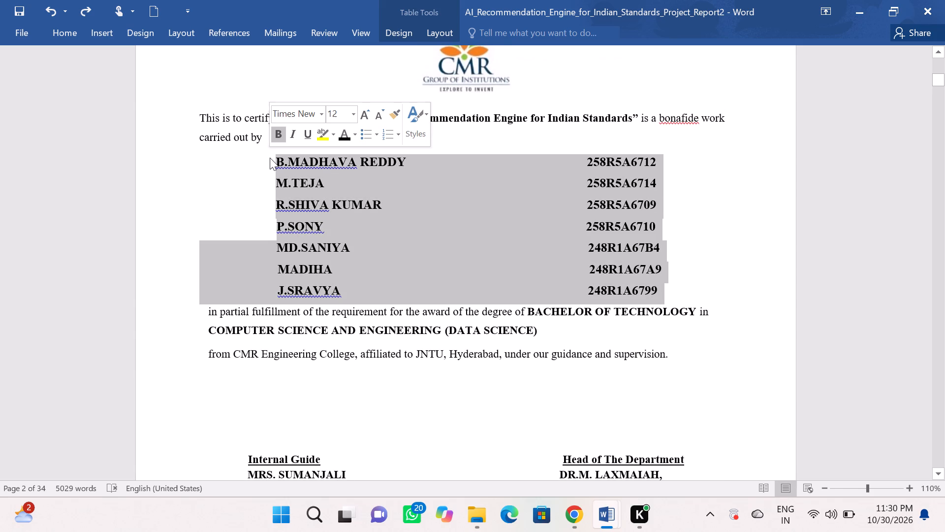
pyautogui.hotkey('ctrl', 'c')
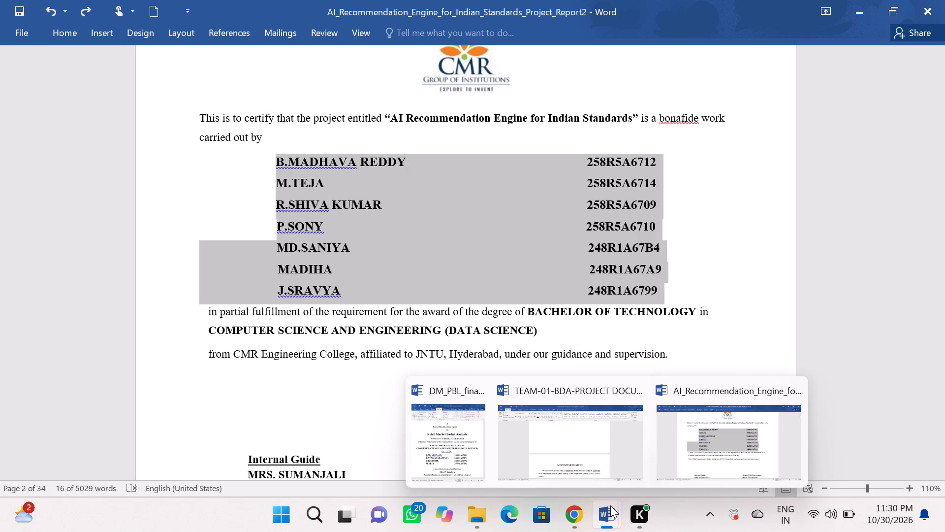
# Paste the copied team list of names and roll numbers into the blank area below the declaration text.
pyautogui.click(535, 287)
pyautogui.scroll(-13, 535, 287)
pyautogui.click(582, 222)
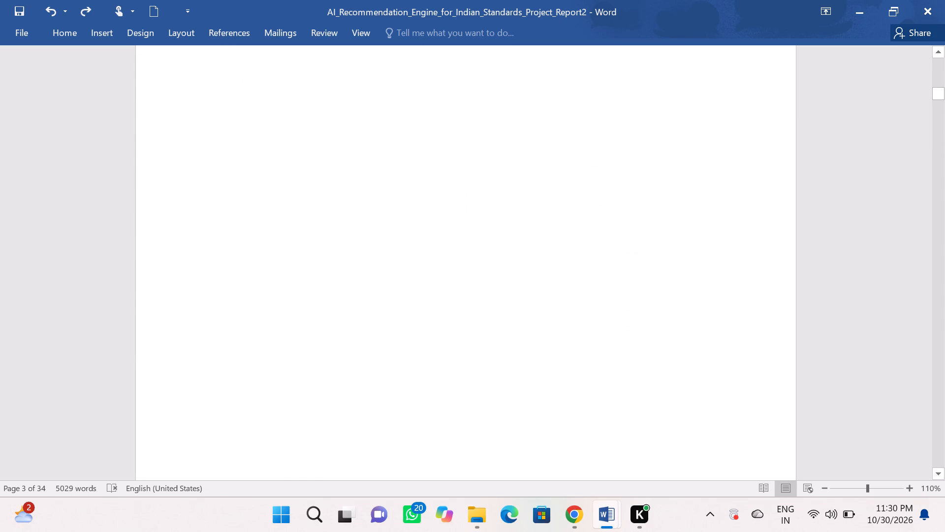
pyautogui.hotkey('ctrl', 'v')
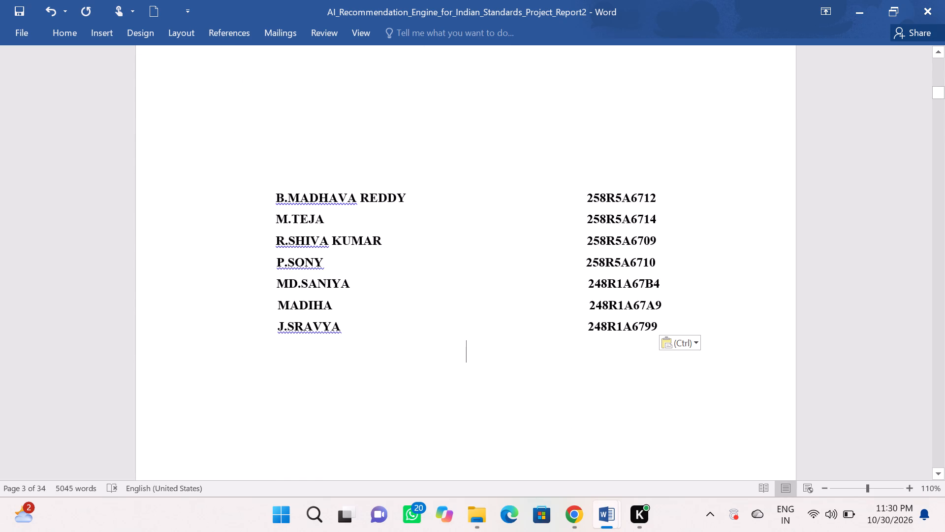
# Indent the first team member's name in the declaration page list by adding spaces before it.
pyautogui.click(267, 197)
pyautogui.press('space')
pyautogui.press('space')
pyautogui.press('space')
pyautogui.press('space')
pyautogui.press('space')
pyautogui.press('space')
pyautogui.press('space')
pyautogui.press('space')
pyautogui.press('space')
pyautogui.press('space')
pyautogui.press('space')
pyautogui.press('space')
pyautogui.press('space')
pyautogui.press('space')
pyautogui.press('space')
pyautogui.press('space')
pyautogui.press('space')
pyautogui.press('space')
pyautogui.press('space')
pyautogui.press('space')
pyautogui.press('space')
pyautogui.press('space')
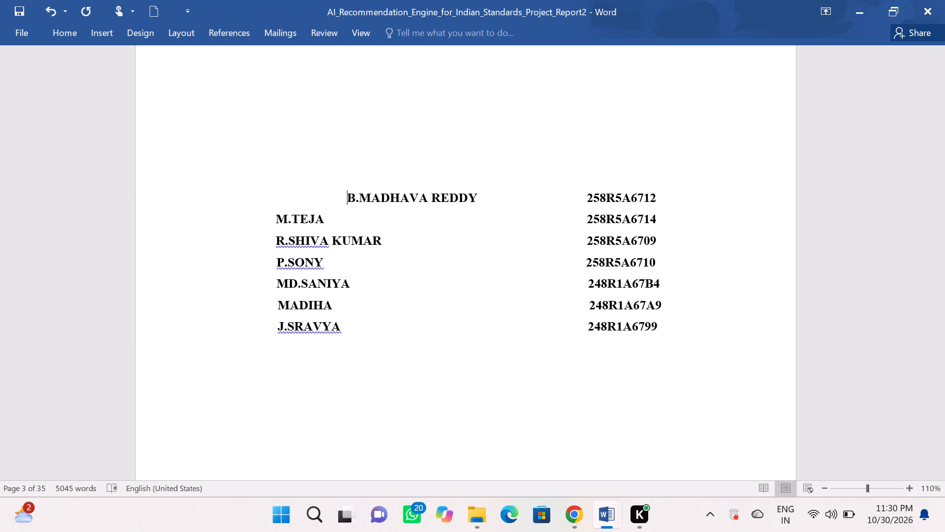
pyautogui.press('space')
pyautogui.press('space')
pyautogui.press('space')
pyautogui.press('space')
pyautogui.press('space')
pyautogui.press('space')
pyautogui.press('space')
pyautogui.press('space')
pyautogui.press('space')
pyautogui.press('space')
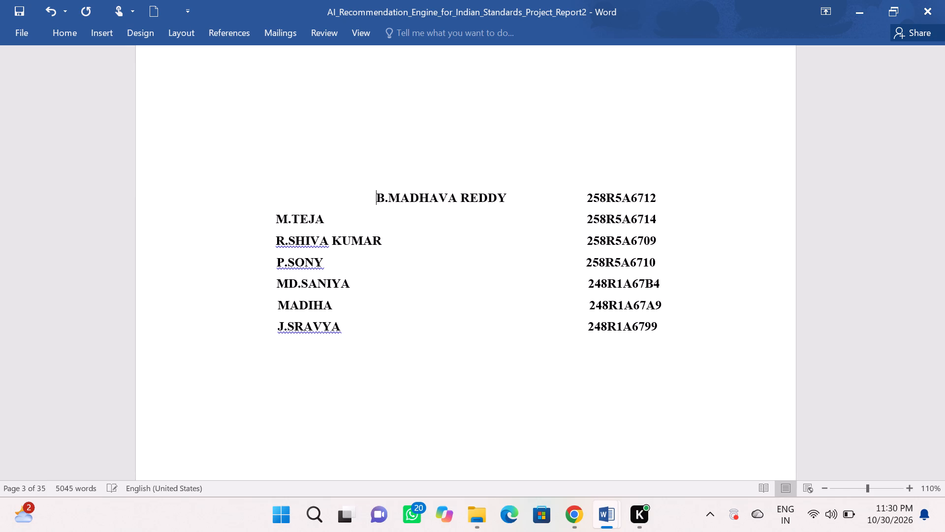
pyautogui.press('space')
pyautogui.press('space')
pyautogui.press('space')
pyautogui.press('space')
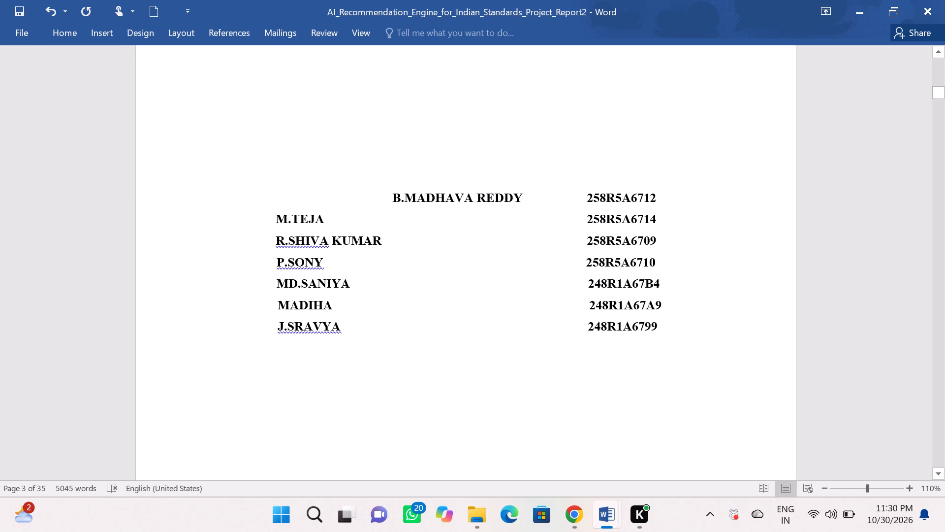
# Widen the gap between the first team member's name and roll number with extra spaces.
pyautogui.click(537, 199)
pyautogui.press('space')
pyautogui.press('space')
pyautogui.press('space')
pyautogui.press('space')
pyautogui.press('space')
pyautogui.press('space')
pyautogui.press('space')
pyautogui.press('space')
pyautogui.press('space')
pyautogui.press('space')
pyautogui.press('space')
pyautogui.press('space')
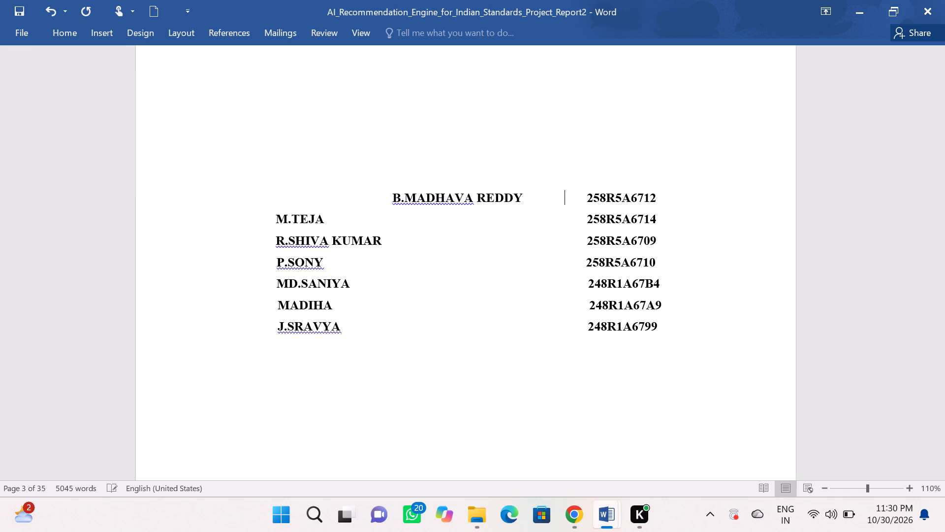
pyautogui.press('space')
pyautogui.press('space')
pyautogui.press('space')
pyautogui.press('space')
pyautogui.press('space')
pyautogui.press('space')
pyautogui.press('space')
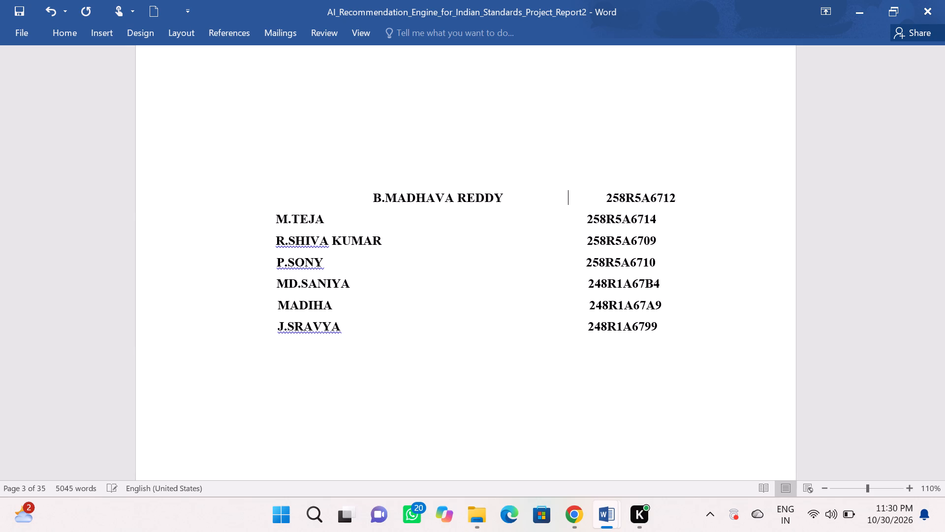
pyautogui.press('space')
pyautogui.press('space')
pyautogui.press('space')
pyautogui.press('space')
pyautogui.press('space')
pyautogui.press('space')
pyautogui.press('space')
# Add spaces before the second team member's roll number so it aligns under the first roll number.
pyautogui.click(568, 220)
pyautogui.press('space')
pyautogui.press('space')
pyautogui.press('space')
pyautogui.press('space')
pyautogui.press('space')
pyautogui.press('space')
pyautogui.press('space')
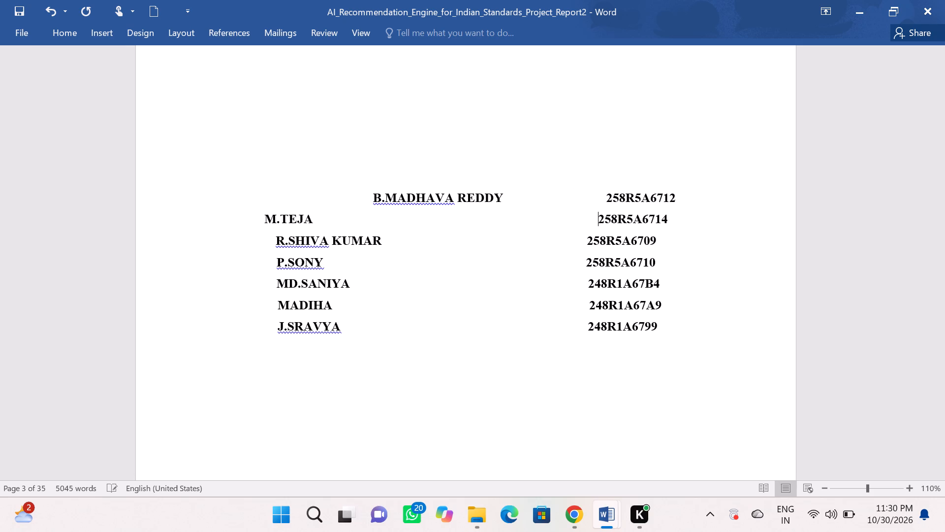
pyautogui.press('space')
pyautogui.press('space')
pyautogui.press('space')
pyautogui.press('space')
pyautogui.press('space')
pyautogui.press('space')
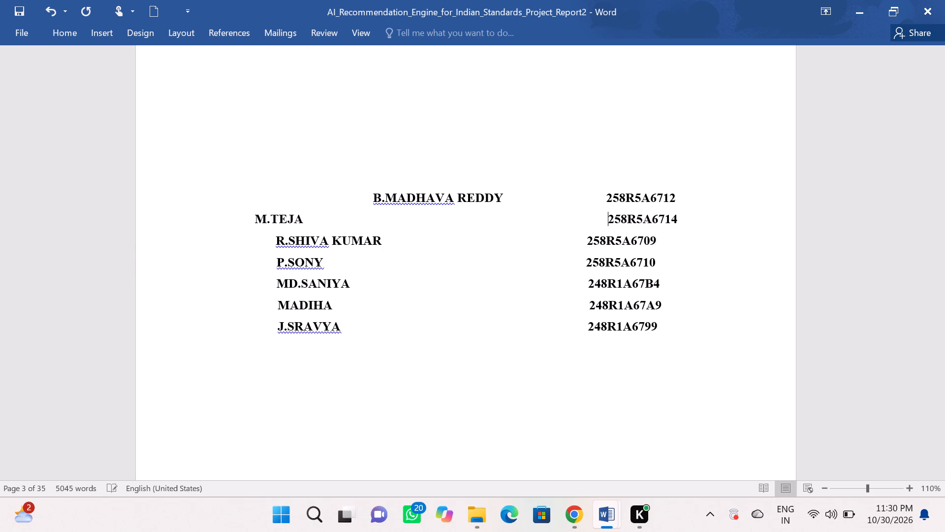
pyautogui.press('BackSpace')
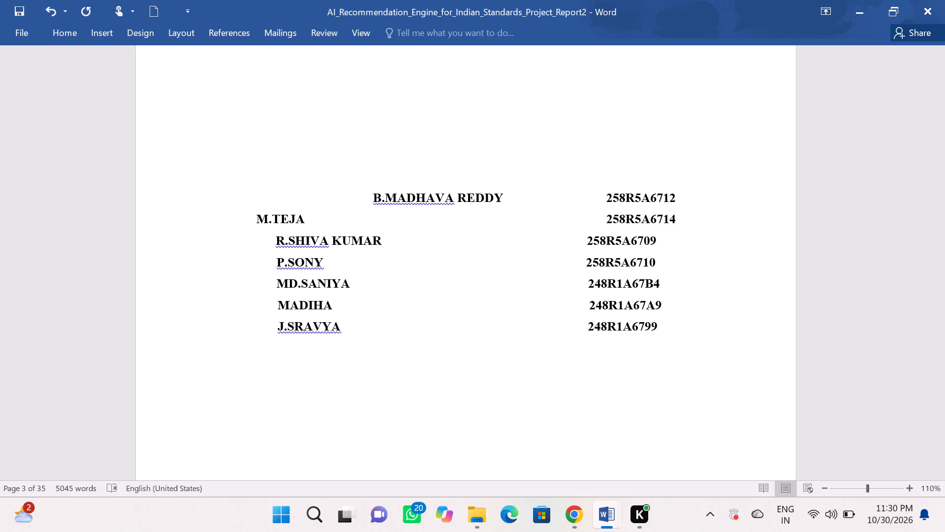
# Add spaces before the third team member's roll number so it aligns with the roll numbers above.
pyautogui.click(573, 239)
pyautogui.press('n')
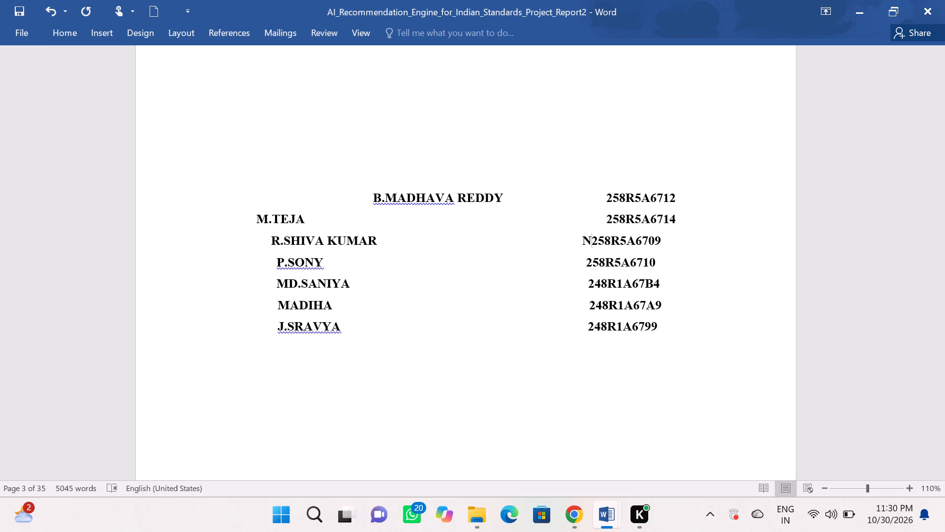
pyautogui.press('BackSpace')
pyautogui.press('space')
pyautogui.press('space')
pyautogui.press('space')
pyautogui.press('space')
pyautogui.press('space')
pyautogui.press('space')
pyautogui.press('space')
pyautogui.press('space')
pyautogui.press('space')
pyautogui.press('space')
pyautogui.press('space')
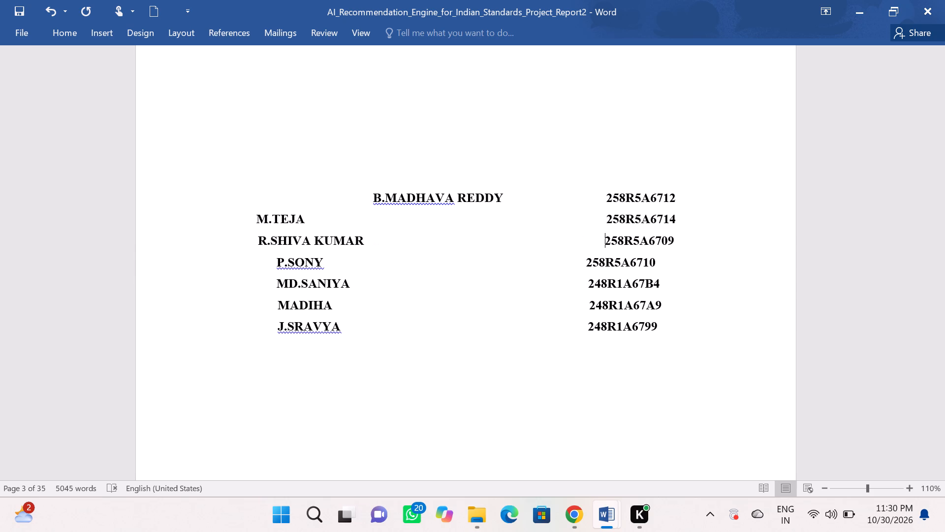
pyautogui.press('space')
# Add spaces after the fourth team member's name so its roll number aligns with those above.
pyautogui.press('Down')
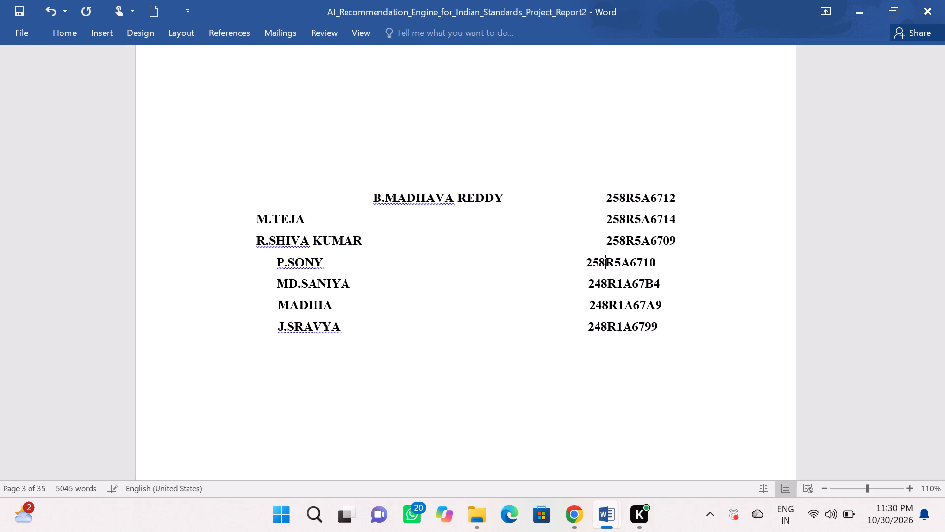
pyautogui.press('Left')
pyautogui.press('Left')
pyautogui.press('Left')
pyautogui.press('Left')
pyautogui.press('space')
pyautogui.press('space')
pyautogui.press('space')
pyautogui.press('space')
pyautogui.press('space')
pyautogui.press('space')
pyautogui.press('space')
pyautogui.press('space')
pyautogui.press('space')
pyautogui.press('space')
pyautogui.press('space')
pyautogui.press('space')
pyautogui.press('space')
pyautogui.press('space')
pyautogui.press('space')
pyautogui.press('space')
pyautogui.press('space')
pyautogui.press('space')
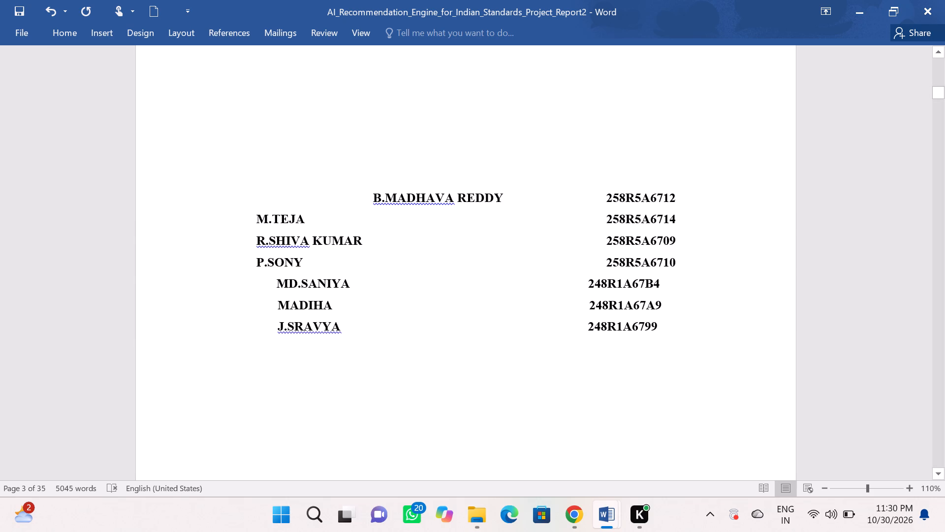
pyautogui.moveTo(605, 193); pyautogui.dragTo(622, 226)
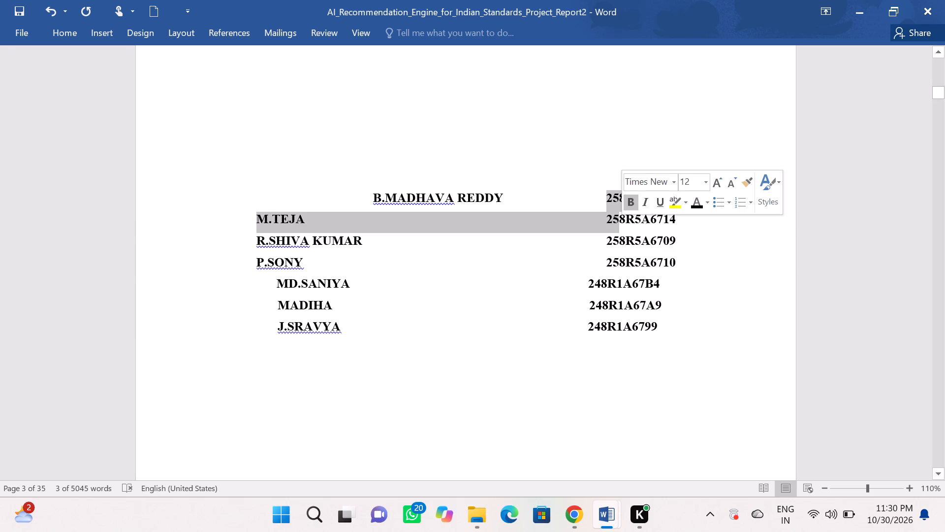
pyautogui.click(572, 269)
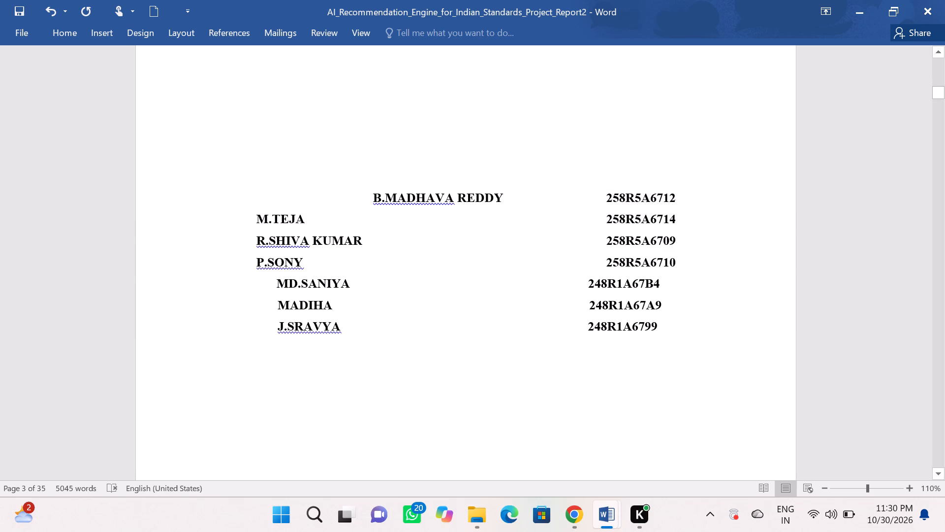
# Shift the fifth team member's roll number with five spaces so it aligns with those above.
pyautogui.click(582, 291)
pyautogui.press('space')
pyautogui.press('space')
pyautogui.press('space')
pyautogui.press('space')
pyautogui.press('space')
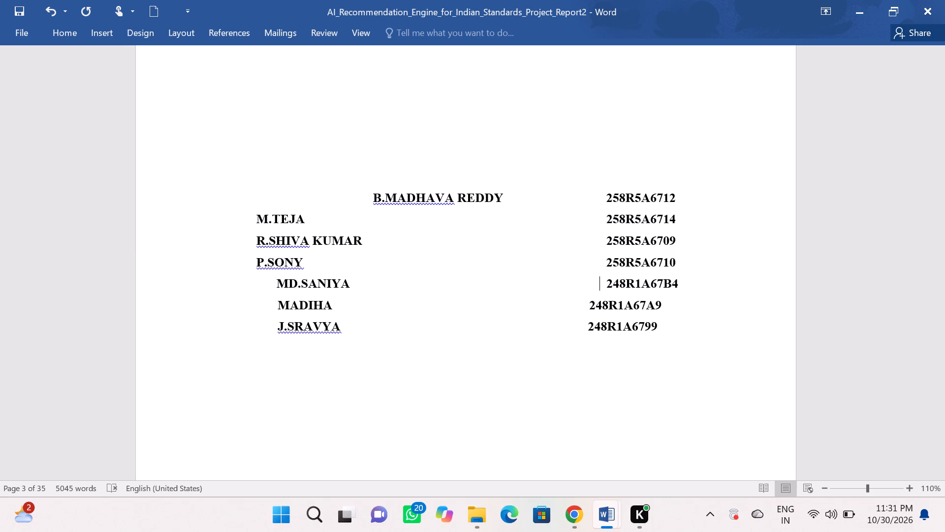
# Shift the sixth team member's roll number with five spaces toward the roll number column.
pyautogui.click(579, 305)
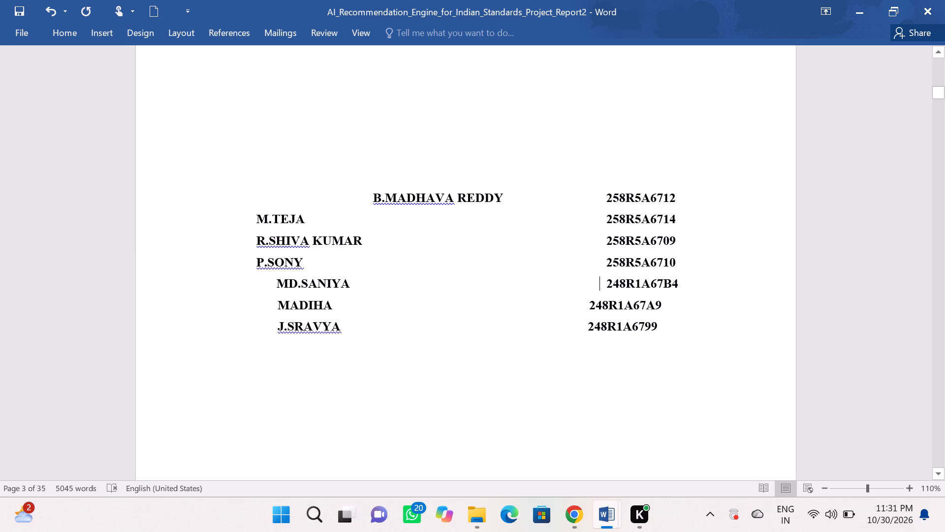
pyautogui.press('space')
pyautogui.press('space')
pyautogui.press('space')
pyautogui.press('space')
pyautogui.press('space')
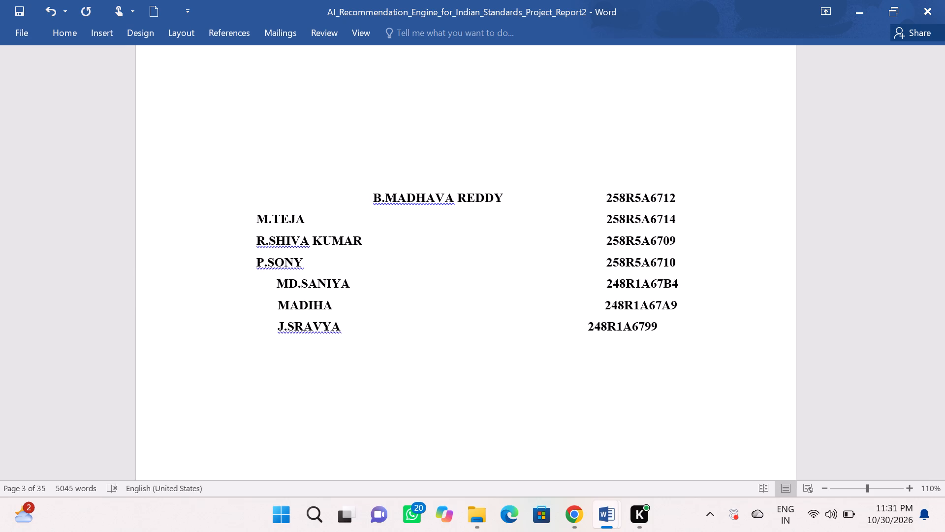
# Shift the seventh team member's roll number with five spaces toward the roll number column.
pyautogui.click(575, 326)
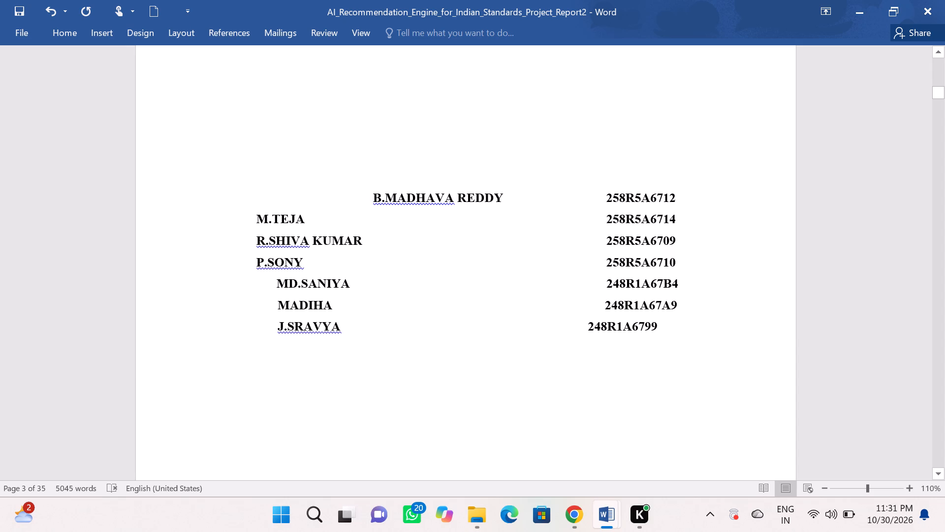
pyautogui.press('space')
pyautogui.press('space')
pyautogui.press('space')
pyautogui.press('space')
pyautogui.press('space')
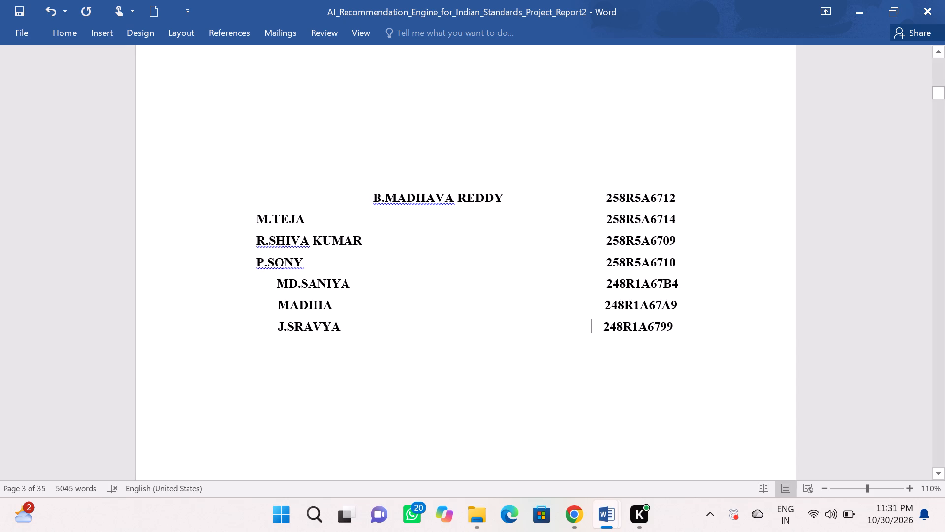
# Indent the first team member's name slightly further while keeping its roll number in line with the column below.
pyautogui.click(370, 198)
pyautogui.press('space')
pyautogui.press('space')
pyautogui.press('space')
pyautogui.press('space')
pyautogui.press('space')
pyautogui.press('space')
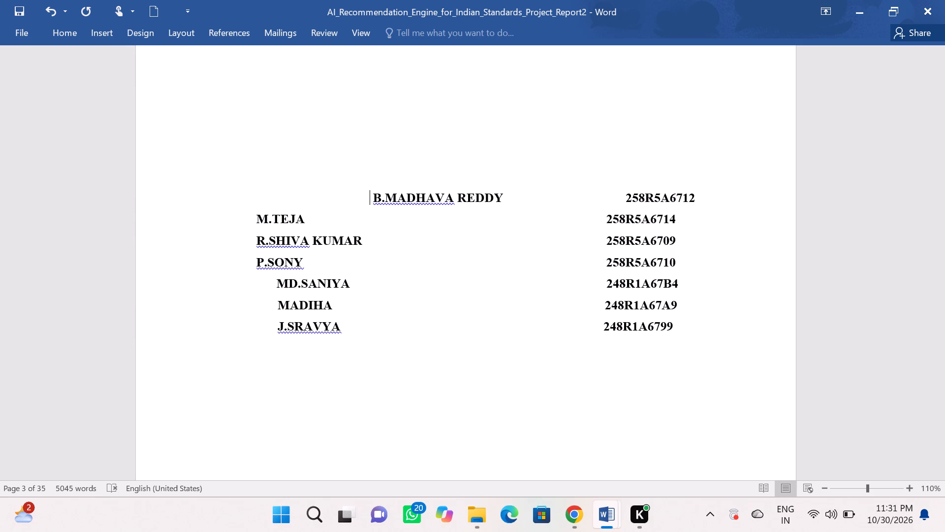
pyautogui.press('BackSpace')
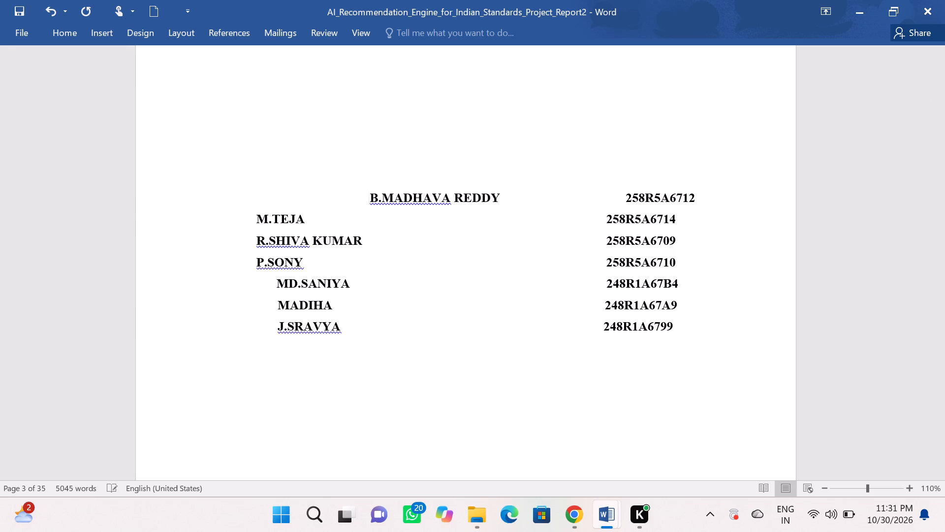
pyautogui.press('BackSpace')
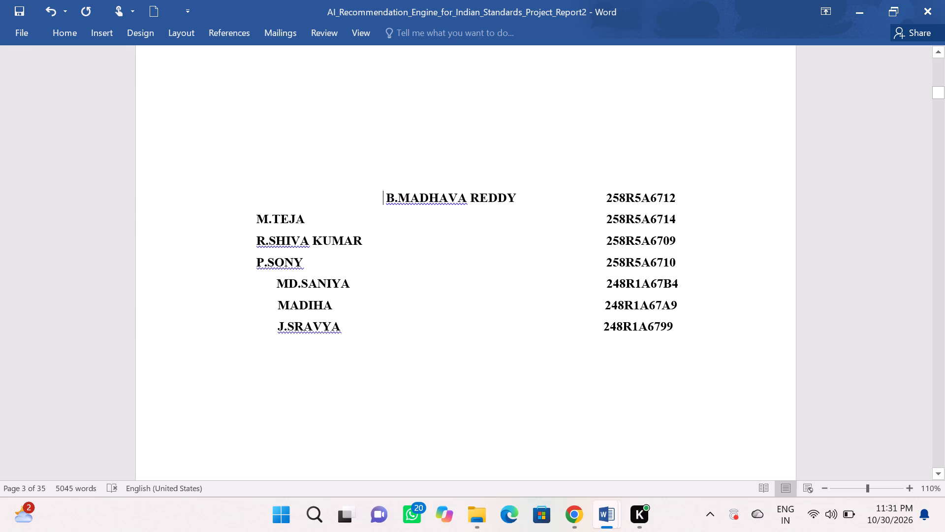
# Indent the second team member's name with 21 spaces to bring it close to the first member's name column.
pyautogui.click(252, 213)
pyautogui.press('space')
pyautogui.press('space')
pyautogui.press('space')
pyautogui.press('space')
pyautogui.press('space')
pyautogui.press('space')
pyautogui.press('space')
pyautogui.press('space')
pyautogui.press('space')
pyautogui.press('space')
pyautogui.press('space')
pyautogui.press('space')
pyautogui.press('space')
pyautogui.press('space')
pyautogui.press('space')
pyautogui.press('space')
pyautogui.press('space')
pyautogui.press('space')
pyautogui.press('space')
pyautogui.press('space')
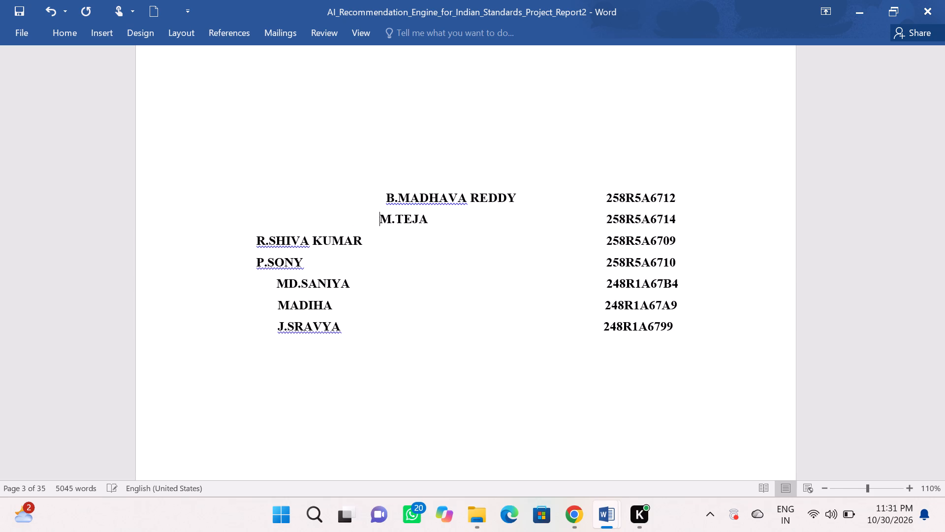
pyautogui.press('space')
# Indent the third team member's name with spaces until it lines up under the first member's name.
pyautogui.press('Down')
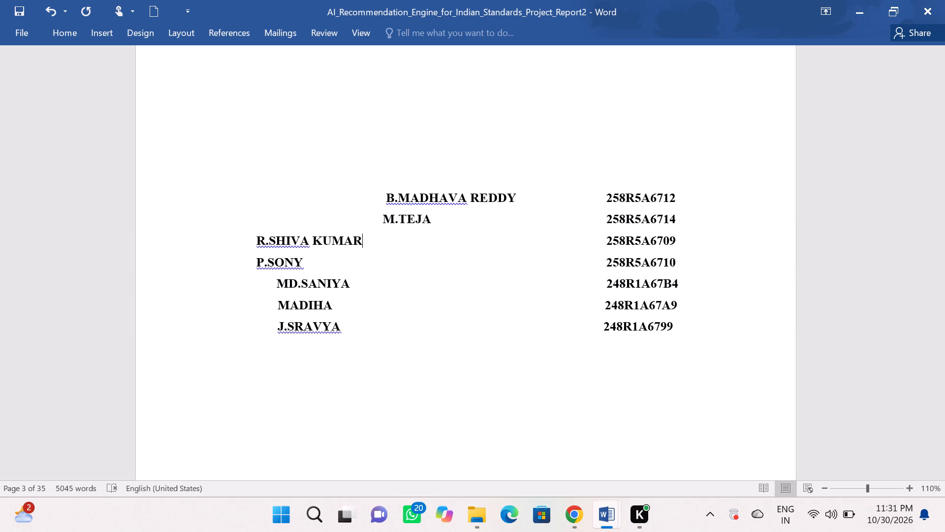
pyautogui.press('Left')
pyautogui.press('Left')
pyautogui.press('Left')
pyautogui.press('Left')
pyautogui.press('Left')
pyautogui.press('Left')
pyautogui.press('Left')
pyautogui.press('Left')
pyautogui.press('Left')
pyautogui.press('Left')
pyautogui.press('Left')
pyautogui.press('Left')
pyautogui.press('Left')
pyautogui.press('space')
pyautogui.press('space')
pyautogui.press('space')
pyautogui.press('space')
pyautogui.press('space')
pyautogui.press('space')
pyautogui.press('space')
pyautogui.press('space')
pyautogui.press('space')
pyautogui.press('space')
pyautogui.press('space')
pyautogui.press('space')
pyautogui.press('space')
pyautogui.press('space')
pyautogui.press('space')
pyautogui.press('space')
pyautogui.press('space')
pyautogui.press('space')
pyautogui.press('space')
pyautogui.press('space')
pyautogui.press('space')
pyautogui.press('space')
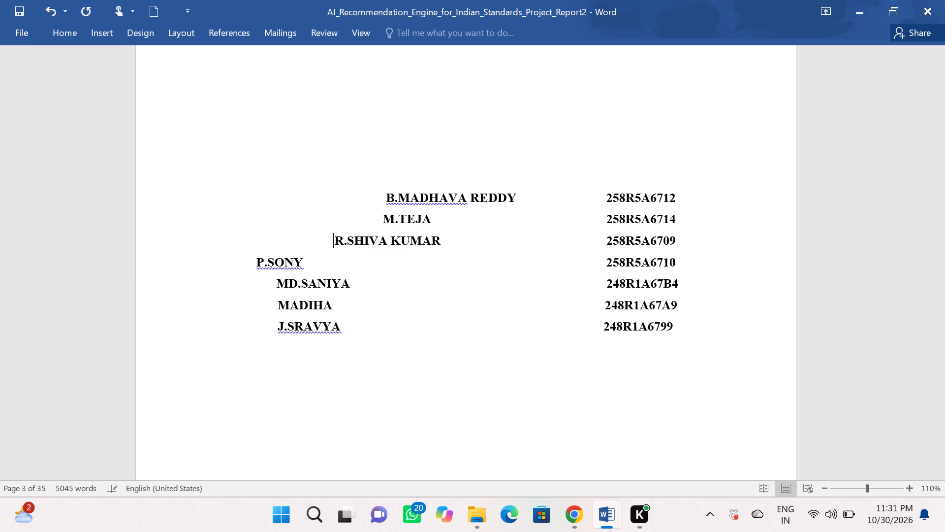
pyautogui.press('space')
pyautogui.press('space')
pyautogui.press('space')
pyautogui.press('space')
pyautogui.press('space')
pyautogui.press('space')
pyautogui.press('space')
pyautogui.press('space')
pyautogui.press('space')
pyautogui.press('space')
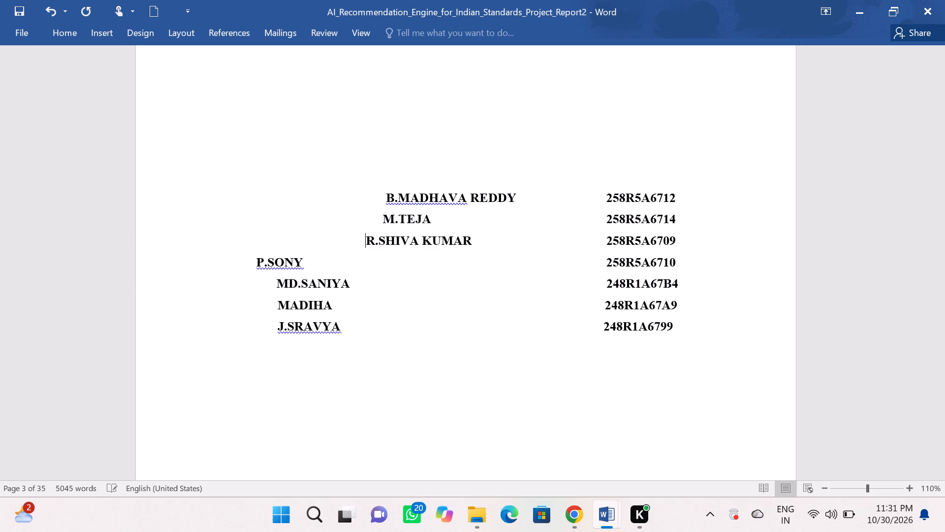
pyautogui.press('space')
pyautogui.press('space')
pyautogui.press('space')
pyautogui.press('space')
pyautogui.press('space')
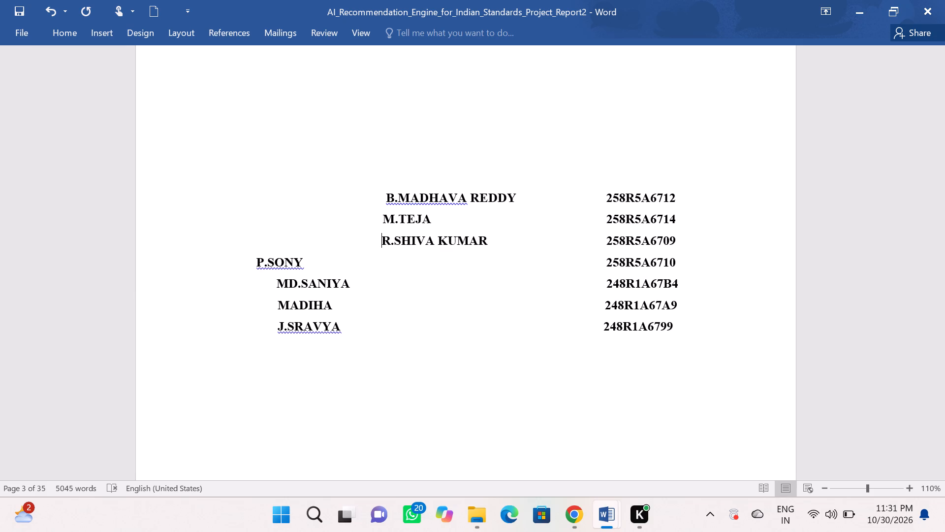
pyautogui.press('space')
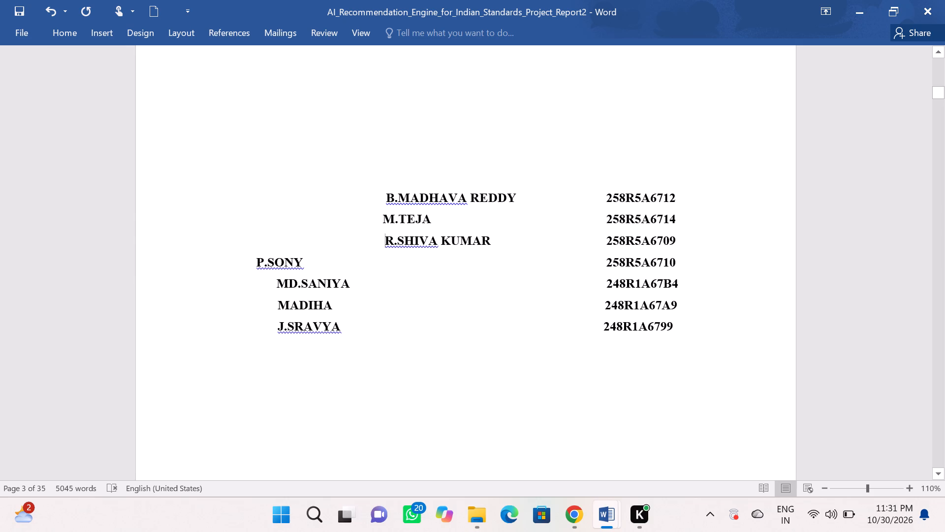
# Add one more space before the second team member's name to align it with the names above and below.
pyautogui.press('Up')
pyautogui.press('Up')
pyautogui.press('Down')
pyautogui.press('space')
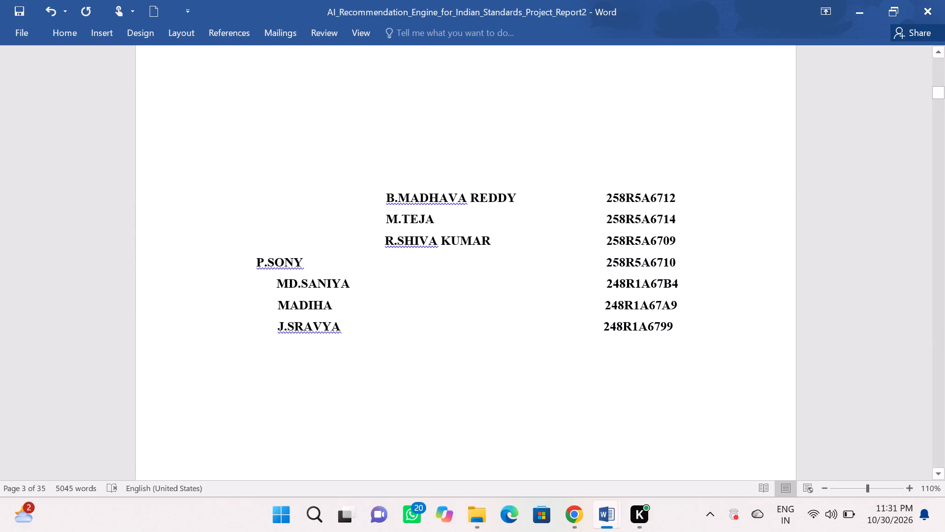
# Indent the fourth team member's name with spaces toward the name column above.
pyautogui.click(253, 257)
pyautogui.press('space')
pyautogui.press('space')
pyautogui.press('space')
pyautogui.press('space')
pyautogui.press('space')
pyautogui.press('space')
pyautogui.press('space')
pyautogui.press('space')
pyautogui.press('space')
pyautogui.press('space')
pyautogui.press('space')
pyautogui.press('space')
pyautogui.press('space')
pyautogui.press('space')
pyautogui.press('space')
pyautogui.press('space')
pyautogui.press('space')
pyautogui.press('space')
pyautogui.press('space')
pyautogui.press('space')
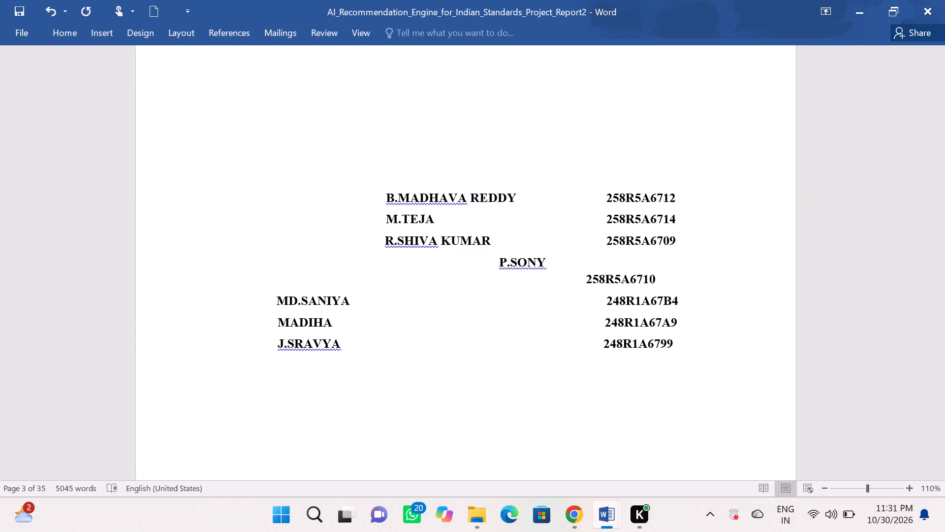
pyautogui.press('BackSpace')
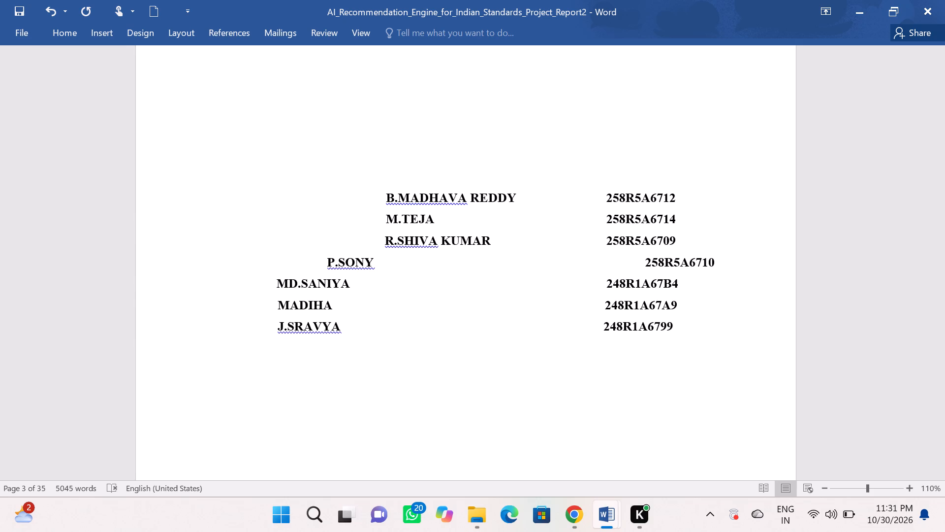
pyautogui.press('space')
pyautogui.press('BackSpace')
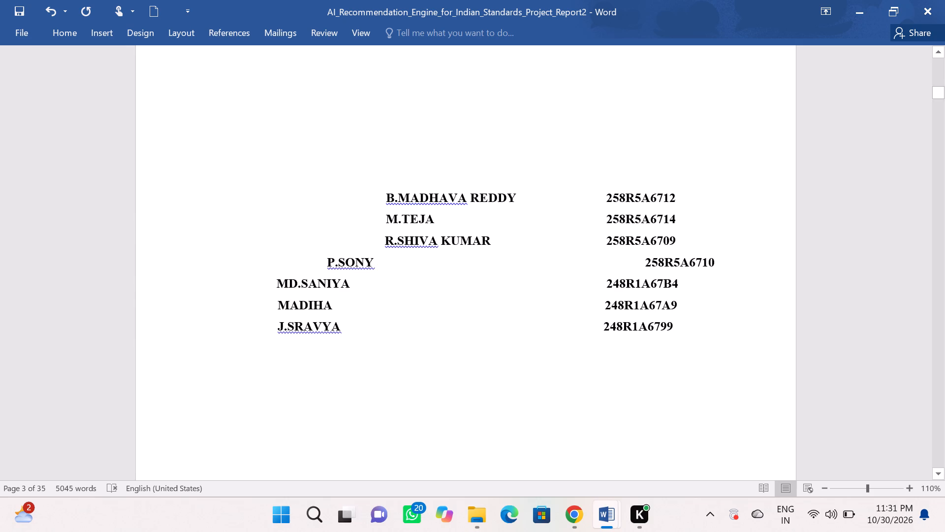
# Remove surplus spaces before the fourth team member's roll number to bring it back into the roll number column.
pyautogui.click(590, 266)
pyautogui.press('BackSpace')
pyautogui.press('BackSpace')
pyautogui.press('BackSpace')
pyautogui.press('BackSpace')
pyautogui.press('BackSpace')
pyautogui.press('BackSpace')
pyautogui.press('BackSpace')
pyautogui.press('BackSpace')
pyautogui.press('BackSpace')
pyautogui.press('BackSpace')
pyautogui.press('BackSpace')
pyautogui.press('BackSpace')
pyautogui.press('BackSpace')
pyautogui.press('BackSpace')
pyautogui.press('BackSpace')
pyautogui.press('BackSpace')
pyautogui.press('BackSpace')
pyautogui.press('BackSpace')
pyautogui.press('BackSpace')
pyautogui.press('BackSpace')
pyautogui.press('BackSpace')
pyautogui.press('BackSpace')
pyautogui.press('BackSpace')
pyautogui.press('BackSpace')
pyautogui.press('BackSpace')
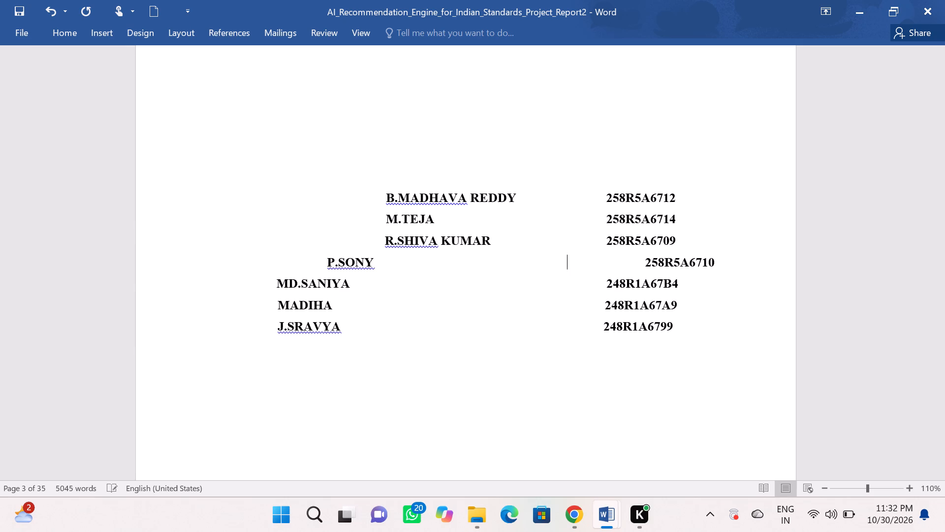
pyautogui.press('BackSpace')
pyautogui.press('BackSpace')
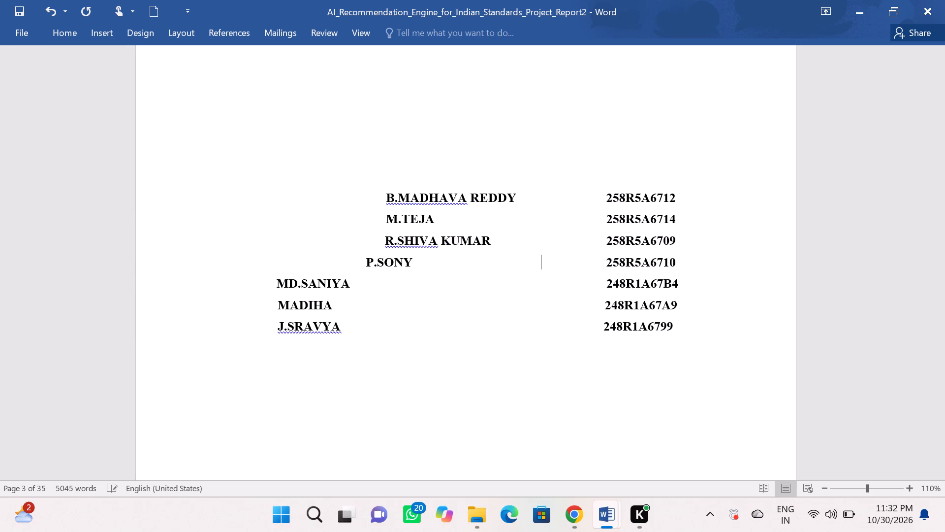
pyautogui.press('BackSpace')
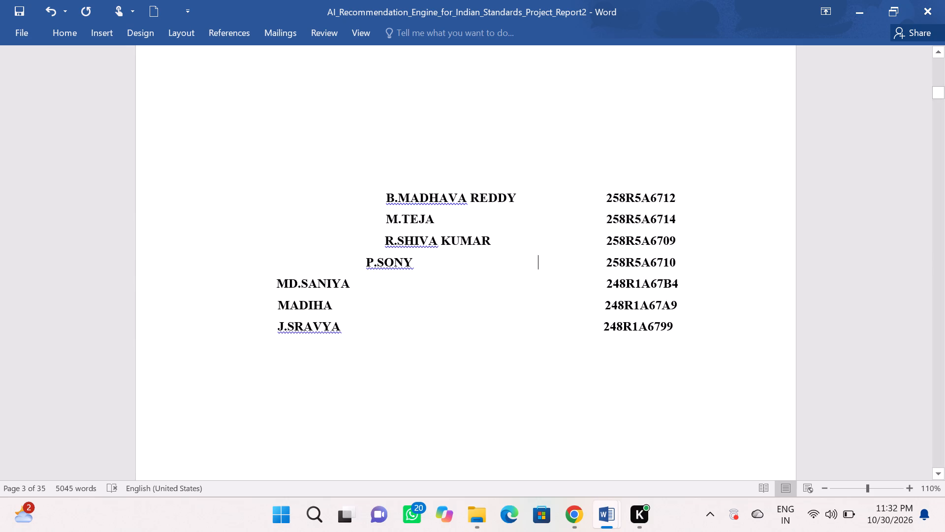
# Indent the fourth team member's name with 13 more spaces so it reaches the name column above.
pyautogui.moveTo(370, 261); pyautogui.dragTo(365, 261)
pyautogui.click(365, 261)
pyautogui.press('space')
pyautogui.press('space')
pyautogui.press('space')
pyautogui.press('space')
pyautogui.press('space')
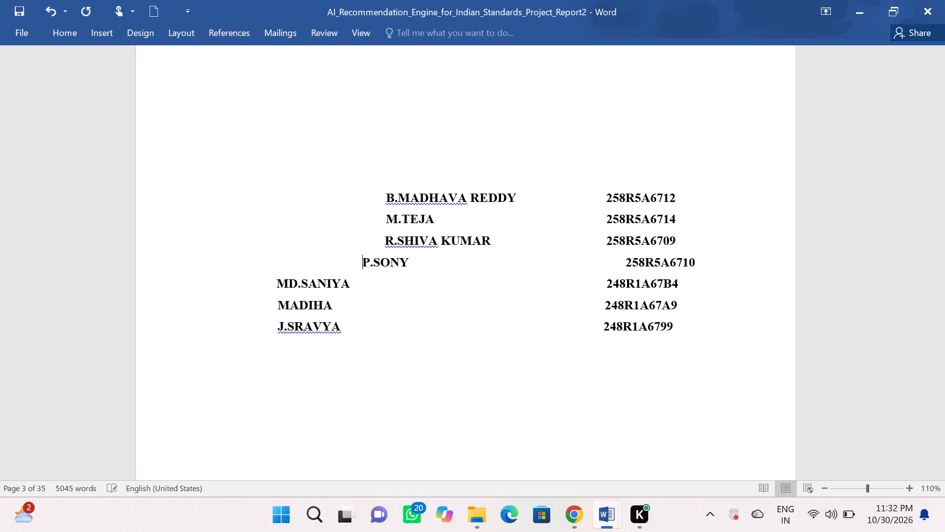
pyautogui.press('space')
pyautogui.press('space')
pyautogui.press('space')
pyautogui.press('space')
pyautogui.press('space')
pyautogui.press('space')
pyautogui.press('space')
pyautogui.press('space')
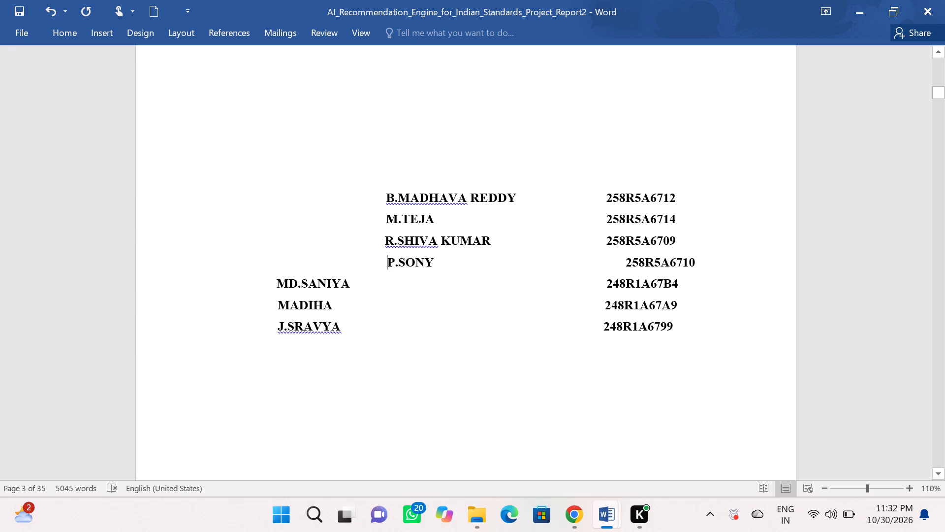
# Delete ten spaces before the fourth team member's roll number to realign it with the roll numbers above.
pyautogui.click(610, 267)
pyautogui.press('BackSpace')
pyautogui.press('BackSpace')
pyautogui.press('BackSpace')
pyautogui.press('BackSpace')
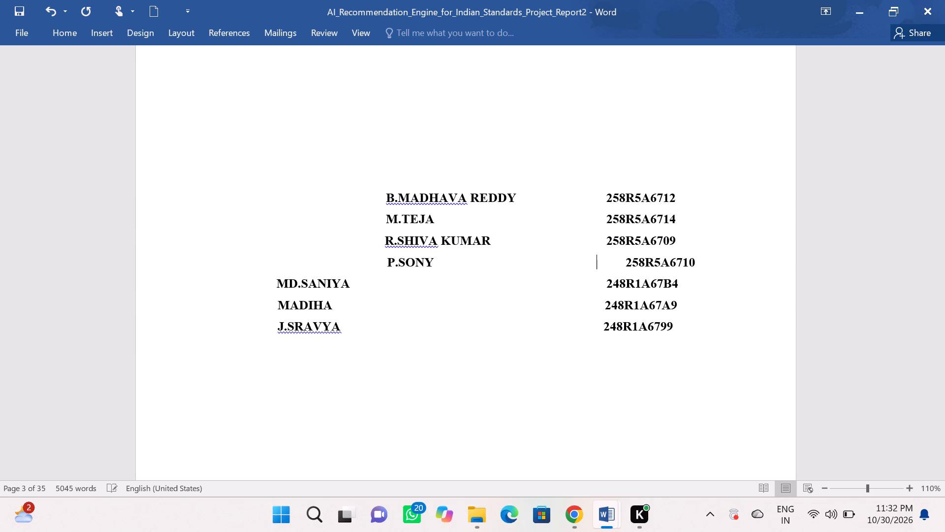
pyautogui.press('BackSpace')
pyautogui.press('BackSpace')
pyautogui.press('BackSpace')
pyautogui.press('BackSpace')
pyautogui.press('BackSpace')
pyautogui.press('BackSpace')
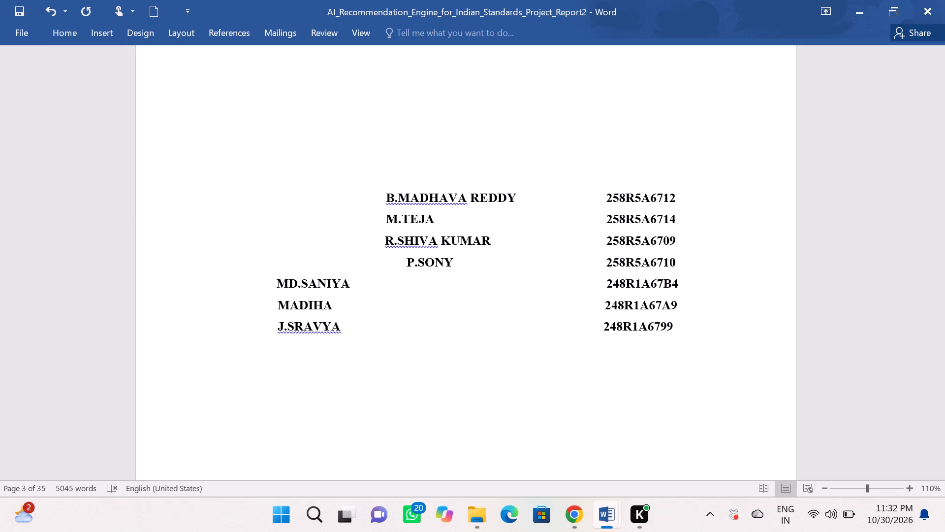
# Delete seven spaces before the fourth team member's name to align it with the names above.
pyautogui.click(408, 258)
pyautogui.press('BackSpace')
pyautogui.press('BackSpace')
pyautogui.press('BackSpace')
pyautogui.press('BackSpace')
pyautogui.press('BackSpace')
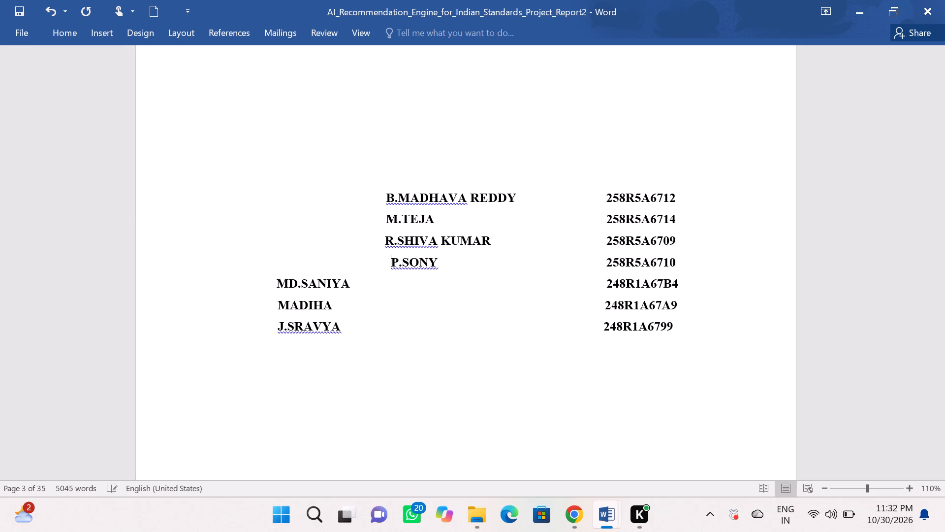
pyautogui.press('BackSpace')
pyautogui.press('BackSpace')
# Indent the fifth team member's name with 12 spaces toward the name column above.
pyautogui.click(277, 283)
pyautogui.press('space')
pyautogui.press('space')
pyautogui.press('space')
pyautogui.press('space')
pyautogui.press('space')
pyautogui.press('space')
pyautogui.press('space')
pyautogui.press('space')
pyautogui.press('space')
pyautogui.press('space')
pyautogui.press('space')
pyautogui.press('space')
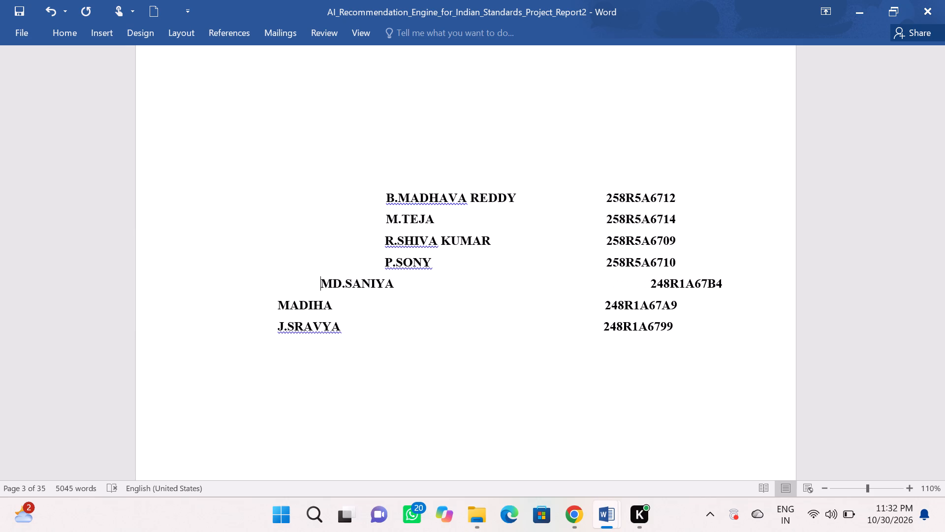
# Delete 13 spaces between the fifth team member's name and roll number to bring the number back into its column.
pyautogui.click(539, 288)
pyautogui.press('BackSpace')
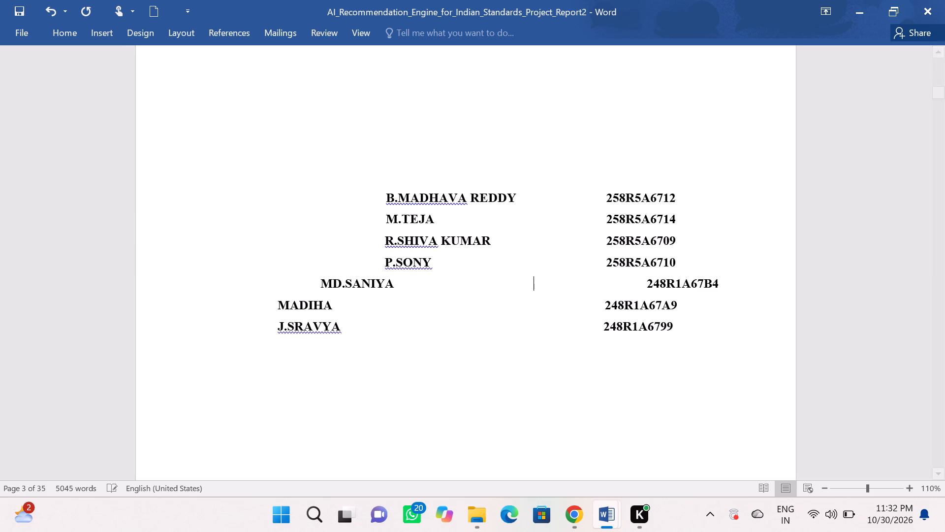
pyautogui.press('BackSpace')
pyautogui.press('BackSpace')
pyautogui.press('BackSpace')
pyautogui.press('BackSpace')
pyautogui.press('BackSpace')
pyautogui.press('BackSpace')
pyautogui.press('BackSpace')
pyautogui.press('BackSpace')
pyautogui.press('BackSpace')
pyautogui.press('BackSpace')
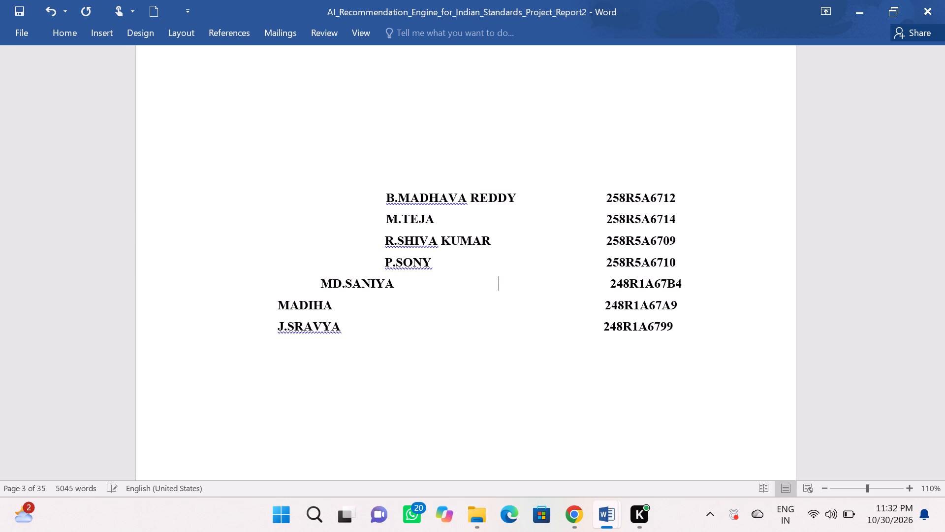
pyautogui.press('BackSpace')
pyautogui.press('BackSpace')
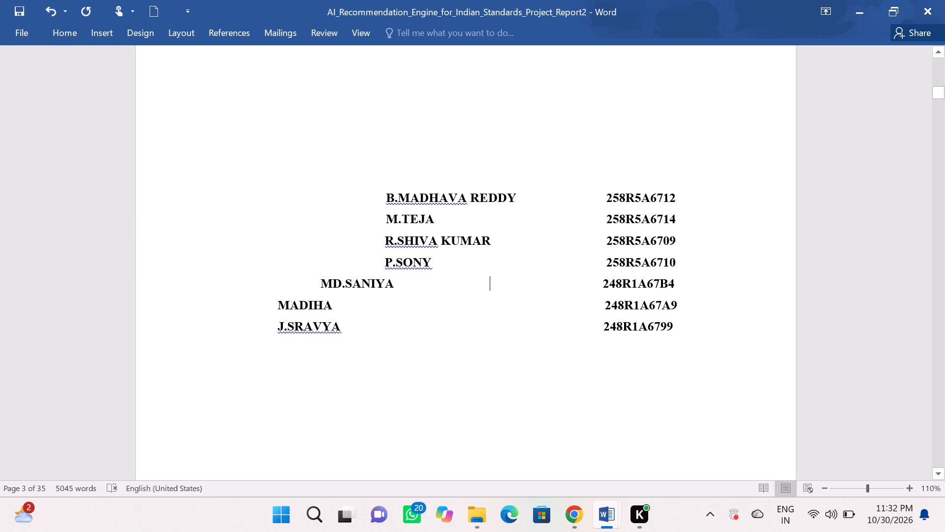
# Indent the fifth team member's name with 16 more spaces so it nearly reaches the name column above.
pyautogui.click(313, 283)
pyautogui.press('space')
pyautogui.press('space')
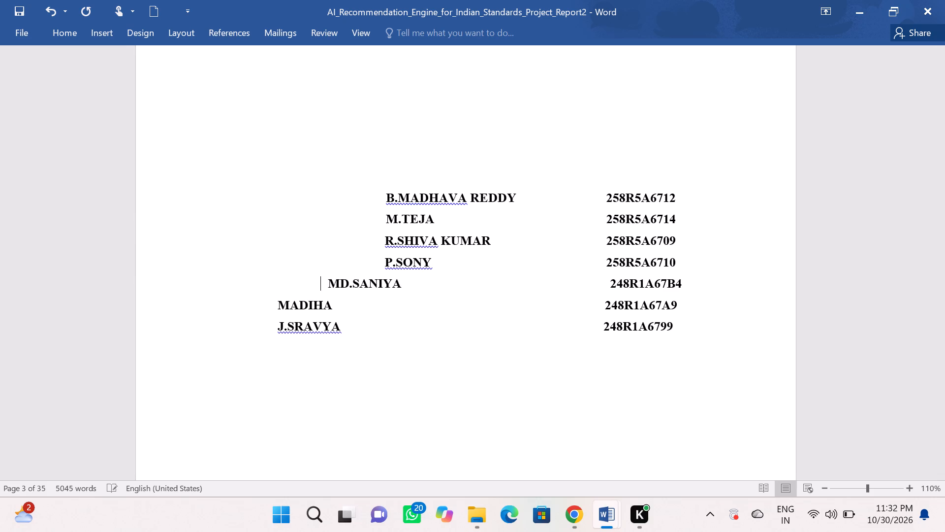
pyautogui.press('space')
pyautogui.press('space')
pyautogui.press('space')
pyautogui.press('space')
pyautogui.press('space')
pyautogui.press('space')
pyautogui.press('space')
pyautogui.press('space')
pyautogui.press('space')
pyautogui.press('space')
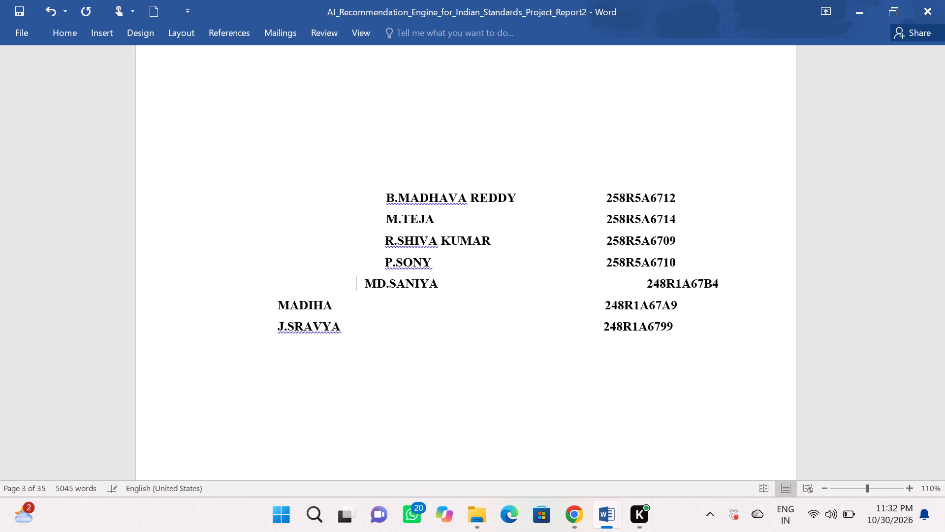
pyautogui.press('space')
pyautogui.press('space')
pyautogui.press('space')
pyautogui.press('space')
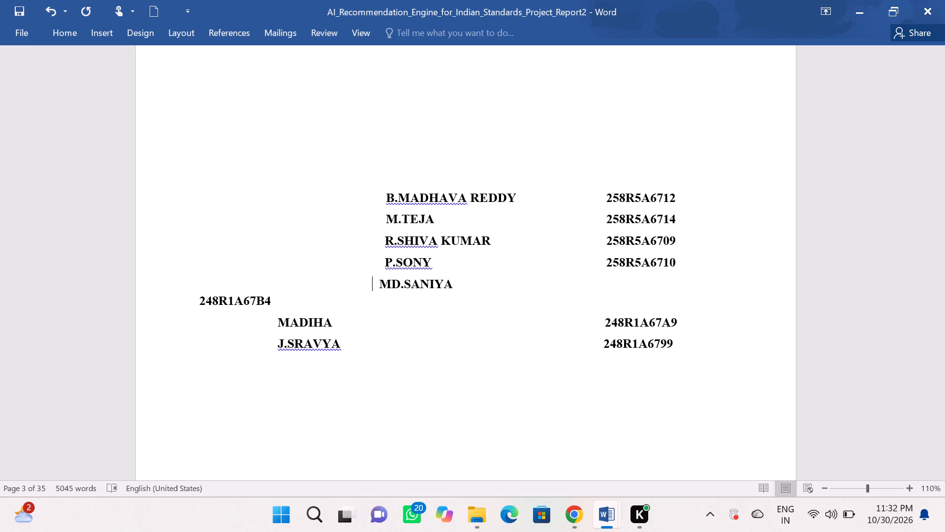
# Delete 16 spaces before the fifth team member's roll number to return it to the roll number column.
pyautogui.click(192, 297)
pyautogui.press('BackSpace')
pyautogui.press('BackSpace')
pyautogui.press('BackSpace')
pyautogui.press('BackSpace')
pyautogui.press('BackSpace')
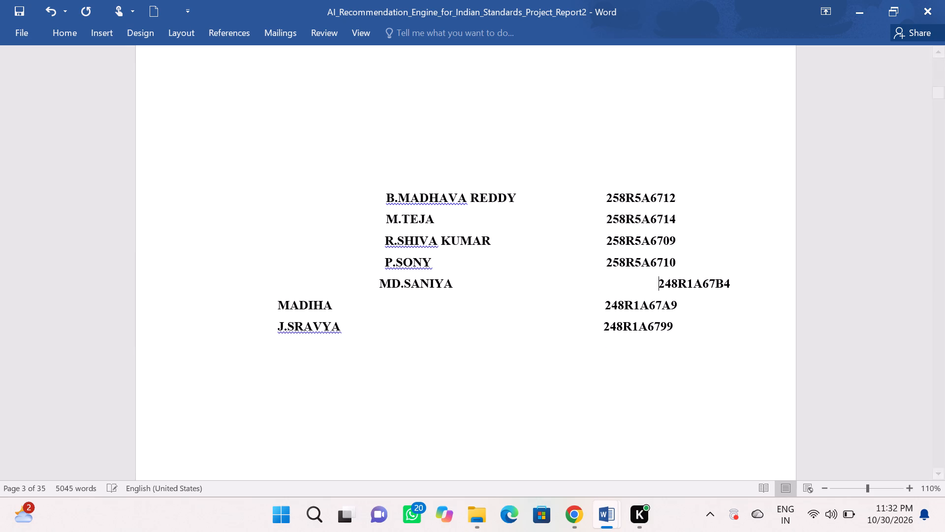
pyautogui.press('BackSpace')
pyautogui.press('BackSpace')
pyautogui.press('BackSpace')
pyautogui.press('BackSpace')
pyautogui.press('BackSpace')
pyautogui.press('BackSpace')
pyautogui.press('BackSpace')
pyautogui.press('BackSpace')
pyautogui.press('BackSpace')
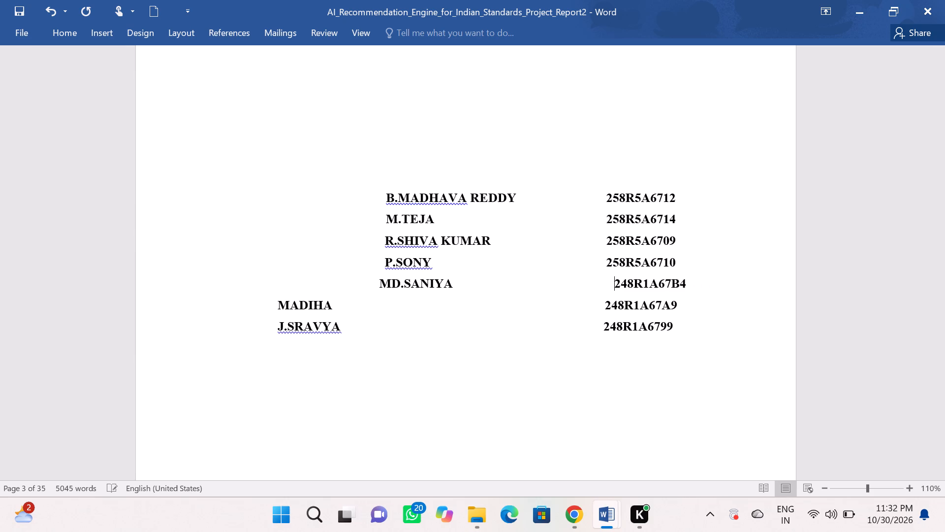
pyautogui.press('BackSpace')
pyautogui.press('BackSpace')
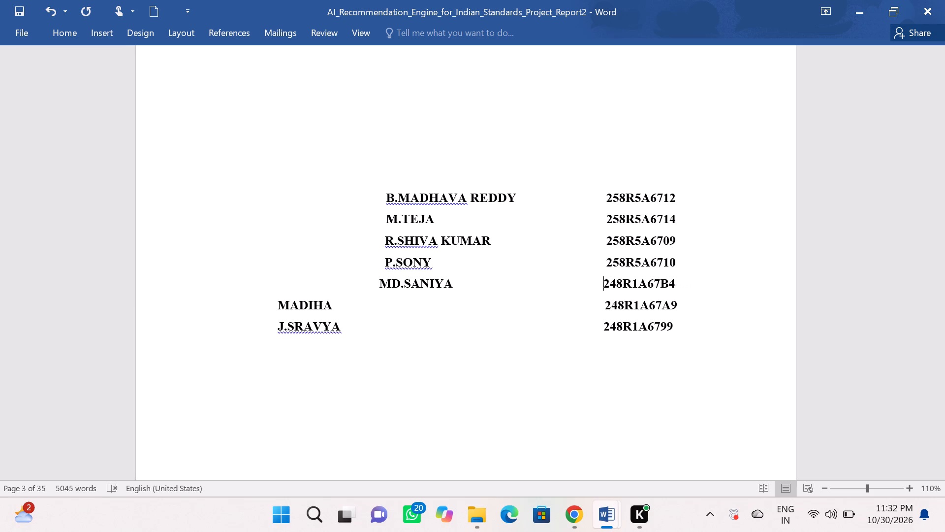
# Fine-tune the spaces before the fourth team member's roll number so the name and number line up with the rows above.
pyautogui.press('Up')
pyautogui.press('BackSpace')
pyautogui.press('space')
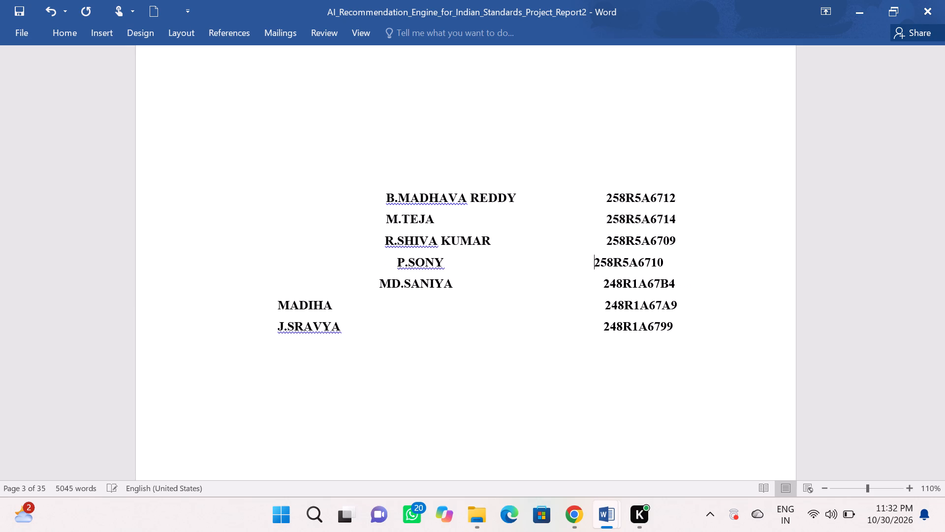
pyautogui.press('space')
pyautogui.press('space')
pyautogui.press('space')
pyautogui.press('space')
pyautogui.press('space')
pyautogui.press('space')
pyautogui.press('space')
pyautogui.press('space')
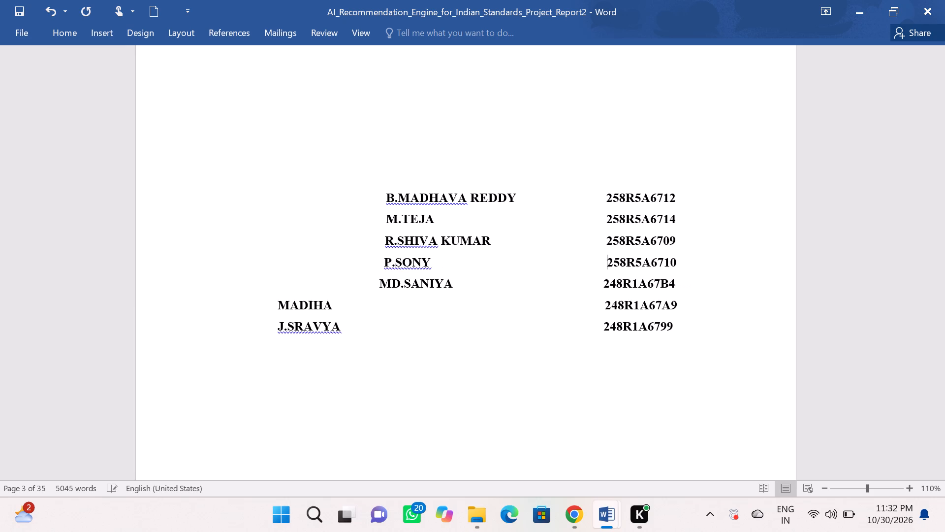
pyautogui.press('BackSpace')
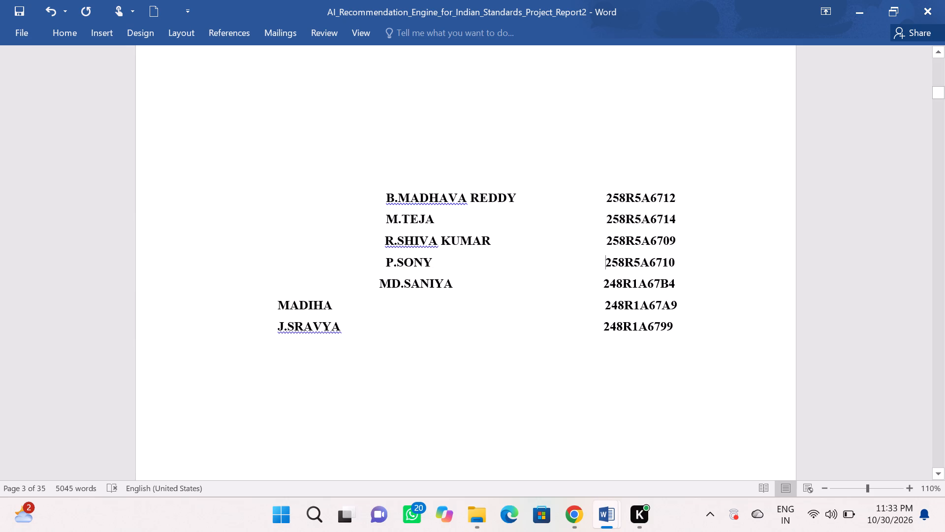
# Add one space before the fifth team member's name to bring it closer to the name column.
pyautogui.click(378, 284)
pyautogui.press('space')
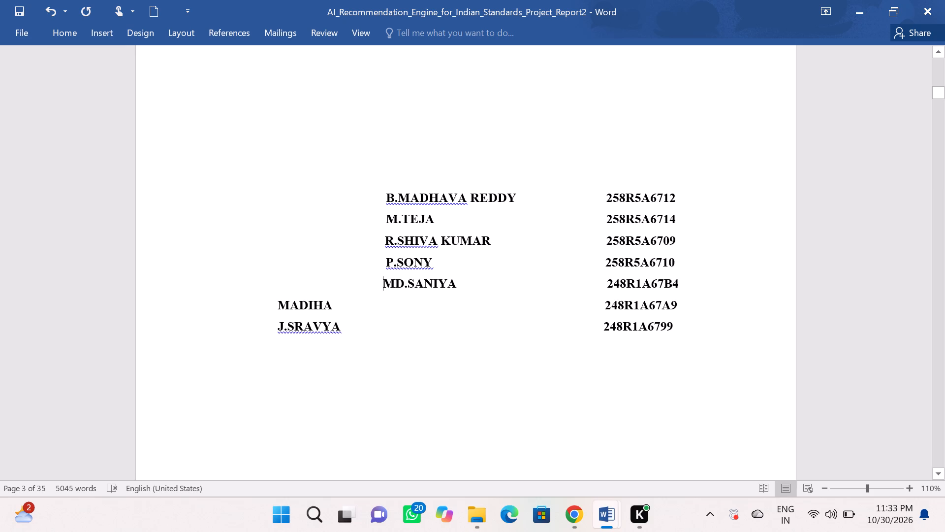
# Indent the sixth team member's name with 26 spaces to bring it into the name column.
pyautogui.click(278, 304)
pyautogui.press('space')
pyautogui.press('space')
pyautogui.press('space')
pyautogui.press('space')
pyautogui.press('space')
pyautogui.press('space')
pyautogui.press('space')
pyautogui.press('space')
pyautogui.press('space')
pyautogui.press('space')
pyautogui.press('space')
pyautogui.press('space')
pyautogui.press('space')
pyautogui.press('space')
pyautogui.press('space')
pyautogui.press('space')
pyautogui.press('space')
pyautogui.press('space')
pyautogui.press('space')
pyautogui.press('space')
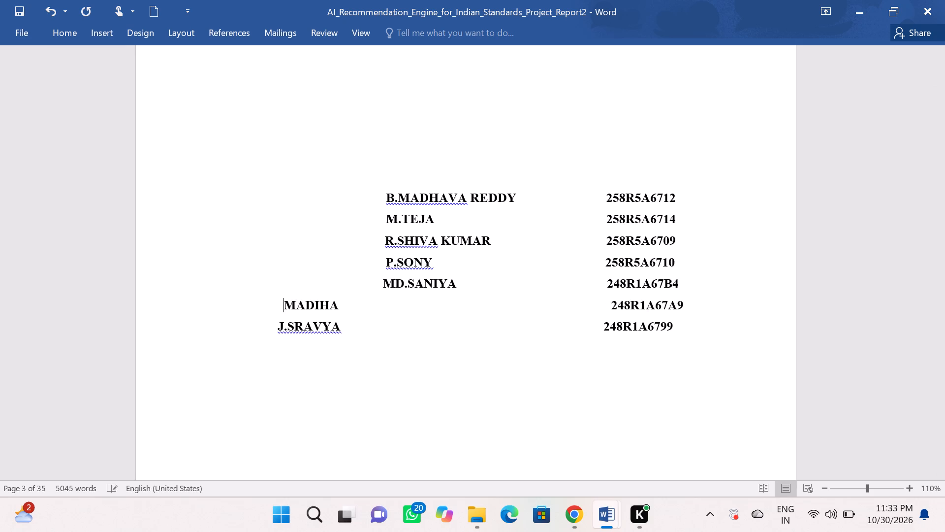
pyautogui.press('space')
pyautogui.press('space')
pyautogui.press('space')
pyautogui.press('space')
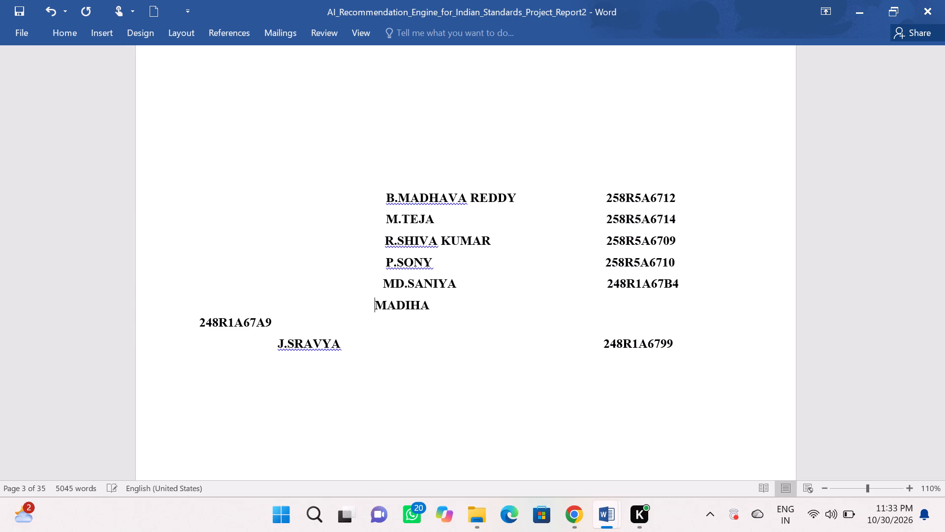
pyautogui.press('space')
pyautogui.press('space')
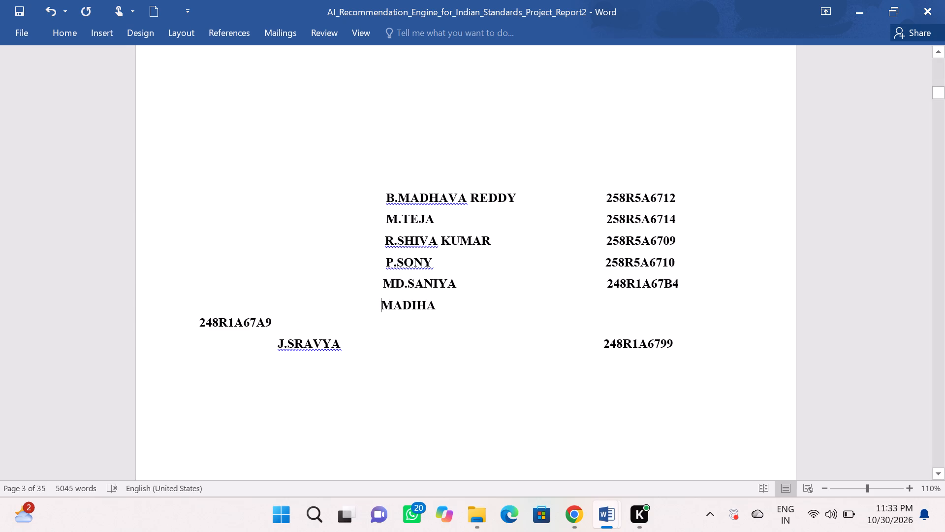
# Delete 11 spaces directly before the sixth team member's wrapped roll number.
pyautogui.click(192, 313)
pyautogui.press('Down')
pyautogui.press('BackSpace')
pyautogui.press('BackSpace')
pyautogui.press('BackSpace')
pyautogui.press('BackSpace')
pyautogui.press('BackSpace')
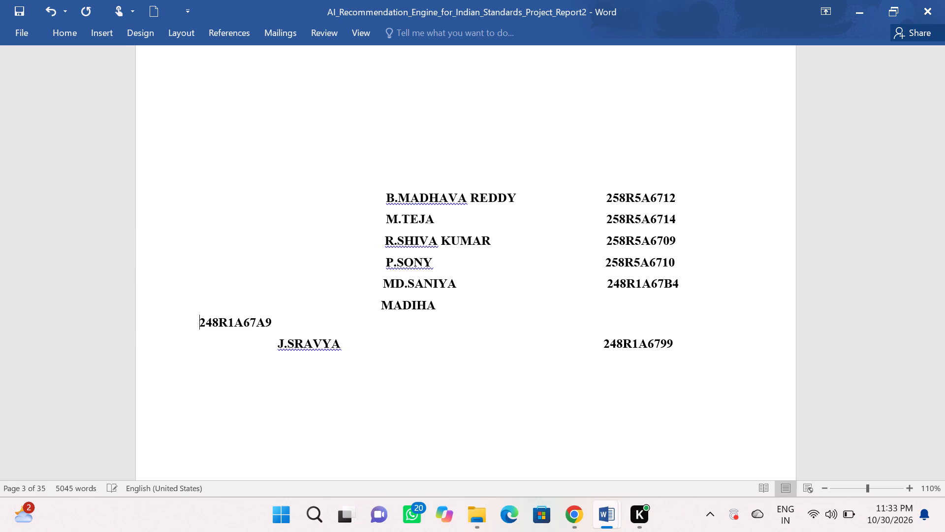
pyautogui.press('BackSpace')
pyautogui.press('BackSpace')
pyautogui.press('BackSpace')
pyautogui.press('BackSpace')
pyautogui.press('BackSpace')
pyautogui.press('BackSpace')
# Delete 22 more spaces after the sixth team member's name to bring the roll number back into its column.
pyautogui.click(509, 310)
pyautogui.press('BackSpace')
pyautogui.press('BackSpace')
pyautogui.press('BackSpace')
pyautogui.press('BackSpace')
pyautogui.press('BackSpace')
pyautogui.press('BackSpace')
pyautogui.press('BackSpace')
pyautogui.press('BackSpace')
pyautogui.press('BackSpace')
pyautogui.press('BackSpace')
pyautogui.press('BackSpace')
pyautogui.press('BackSpace')
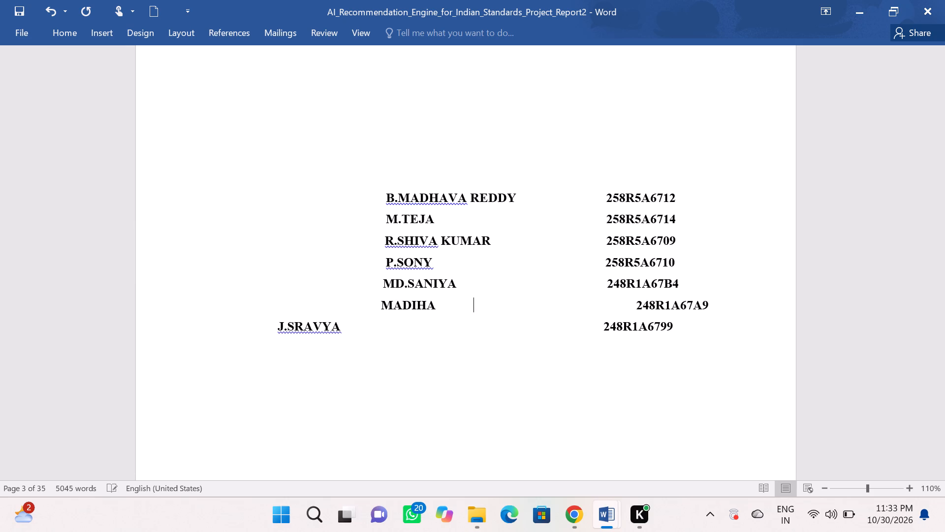
pyautogui.press('BackSpace')
pyautogui.press('BackSpace')
pyautogui.press('BackSpace')
pyautogui.press('BackSpace')
pyautogui.press('BackSpace')
pyautogui.press('BackSpace')
pyautogui.press('BackSpace')
pyautogui.press('BackSpace')
pyautogui.press('BackSpace')
pyautogui.press('BackSpace')
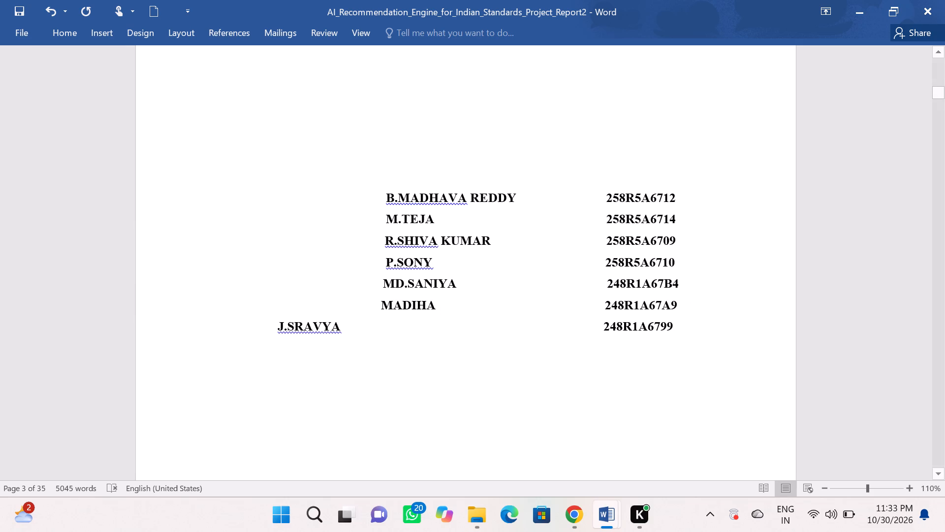
# Indent the seventh team member's name with 24 spaces to bring it close to the name column.
pyautogui.click(469, 329)
pyautogui.click(272, 329)
pyautogui.press('space')
pyautogui.press('space')
pyautogui.press('space')
pyautogui.press('space')
pyautogui.press('space')
pyautogui.press('space')
pyautogui.press('space')
pyautogui.press('space')
pyautogui.press('space')
pyautogui.press('space')
pyautogui.press('space')
pyautogui.press('space')
pyautogui.press('space')
pyautogui.press('space')
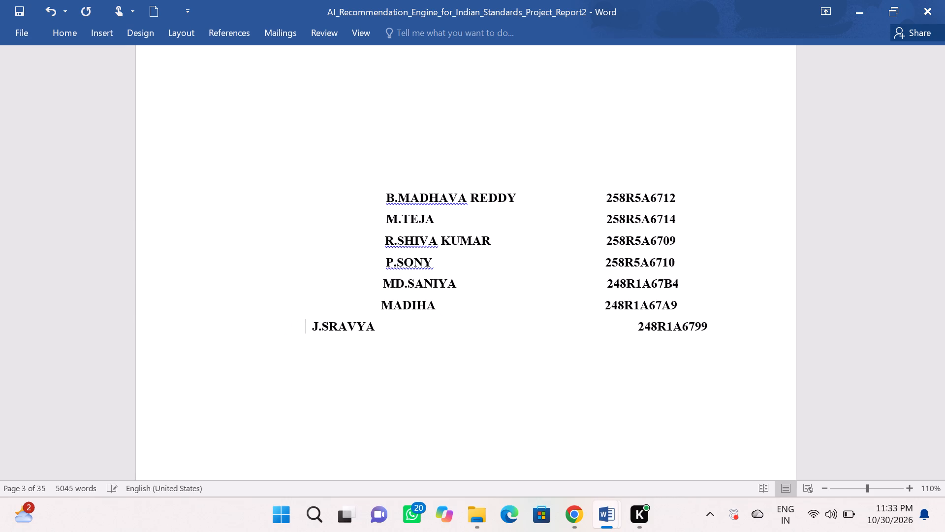
pyautogui.press('space')
pyautogui.press('space')
pyautogui.press('space')
pyautogui.press('space')
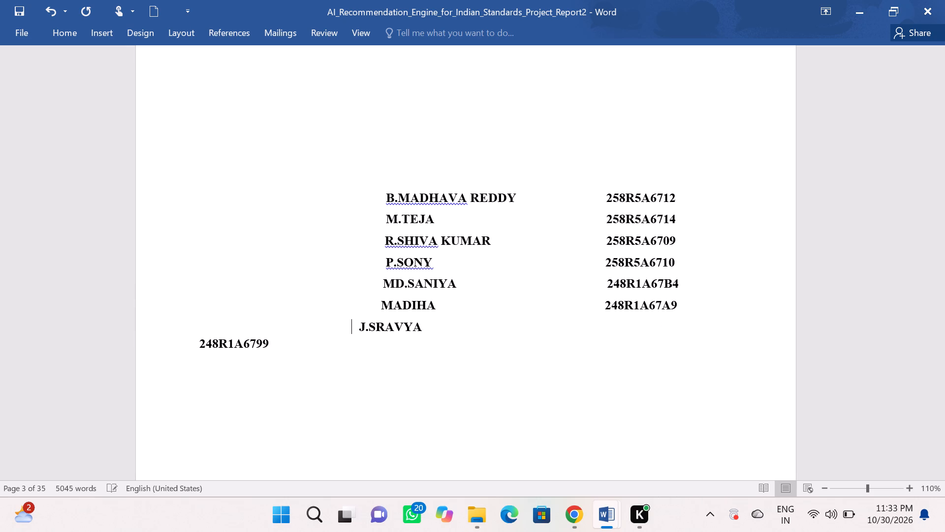
pyautogui.press('space')
pyautogui.press('space')
pyautogui.press('space')
pyautogui.press('space')
pyautogui.press('space')
pyautogui.press('space')
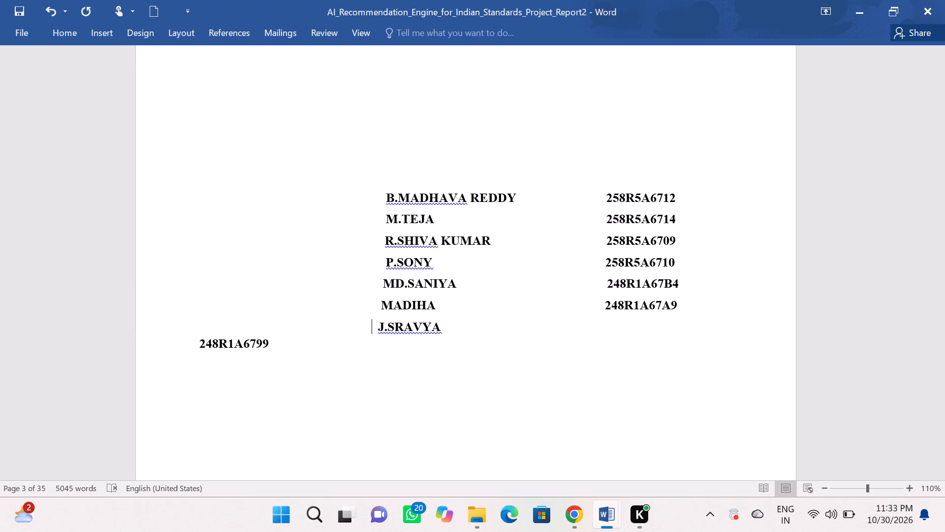
# Delete 32 spaces after the seventh team member's name and add one back to bring the roll number into its column.
pyautogui.click(545, 329)
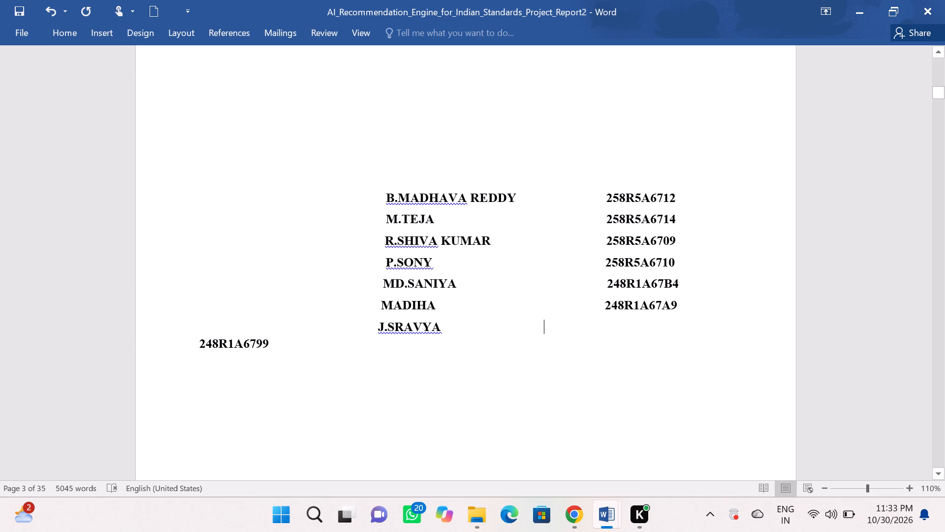
pyautogui.press('BackSpace')
pyautogui.press('BackSpace')
pyautogui.press('BackSpace')
pyautogui.press('BackSpace')
pyautogui.press('BackSpace')
pyautogui.press('BackSpace')
pyautogui.press('BackSpace')
pyautogui.press('BackSpace')
pyautogui.press('BackSpace')
pyautogui.press('BackSpace')
pyautogui.press('BackSpace')
pyautogui.press('BackSpace')
pyautogui.press('BackSpace')
pyautogui.press('BackSpace')
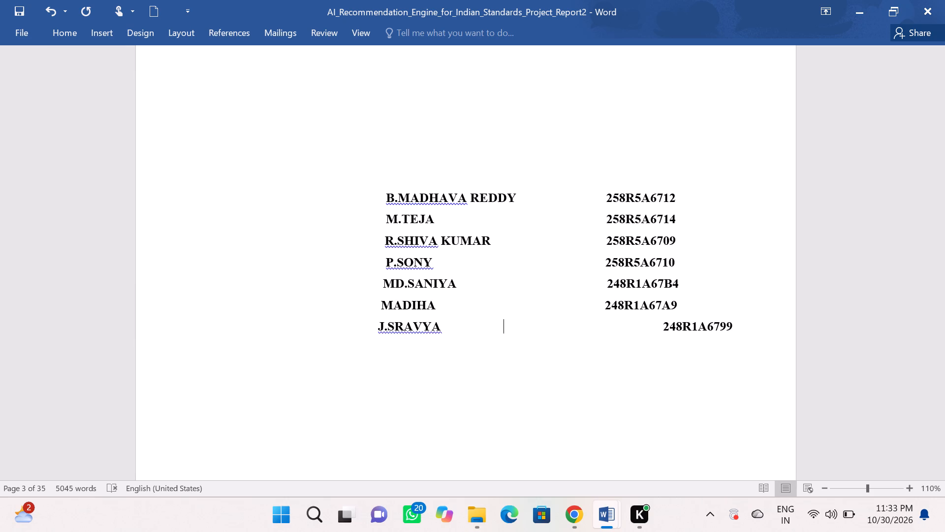
pyautogui.press('BackSpace')
pyautogui.press('BackSpace')
pyautogui.press('BackSpace')
pyautogui.press('BackSpace')
pyautogui.press('BackSpace')
pyautogui.press('BackSpace')
pyautogui.press('BackSpace')
pyautogui.press('BackSpace')
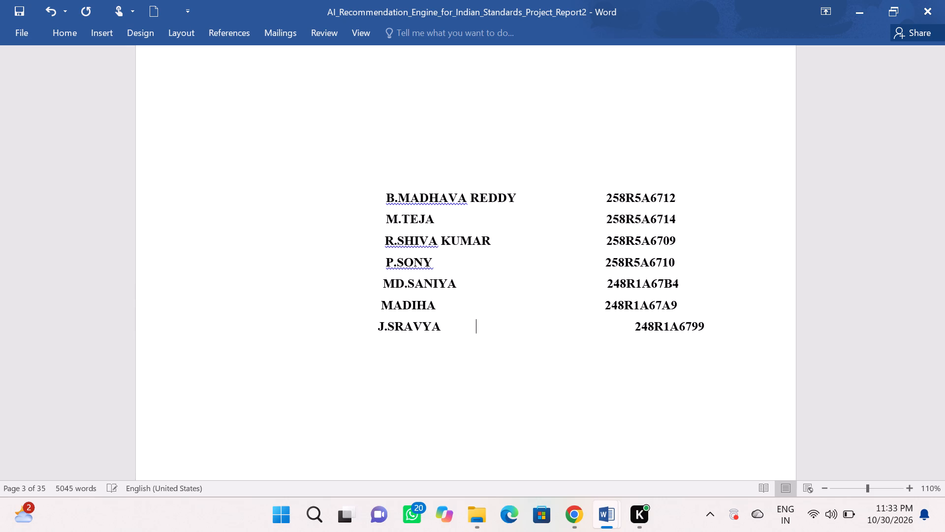
pyautogui.press('BackSpace')
pyautogui.press('BackSpace')
pyautogui.press('BackSpace')
pyautogui.press('BackSpace')
pyautogui.press('BackSpace')
pyautogui.press('BackSpace')
pyautogui.press('BackSpace')
pyautogui.press('BackSpace')
pyautogui.press('BackSpace')
pyautogui.press('BackSpace')
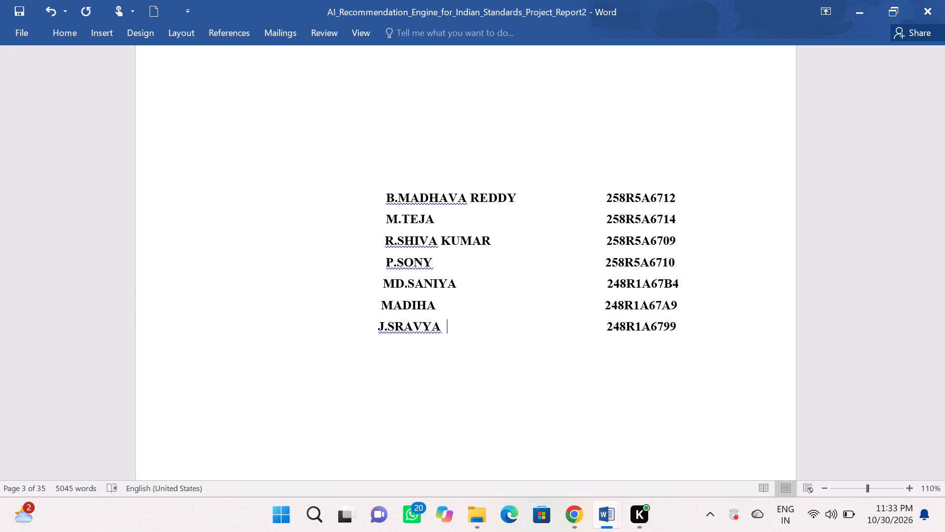
pyautogui.press('space')
# Add one space before the roll numbers of the sixth, fourth and third team members to fine-tune the column.
pyautogui.press('Up')
pyautogui.click(602, 306)
pyautogui.press('space')
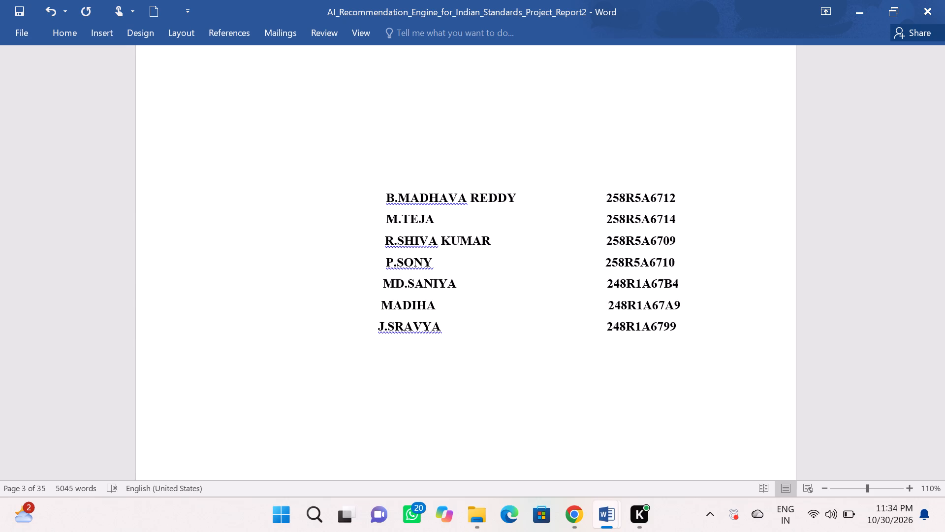
pyautogui.press('Up')
pyautogui.press('space')
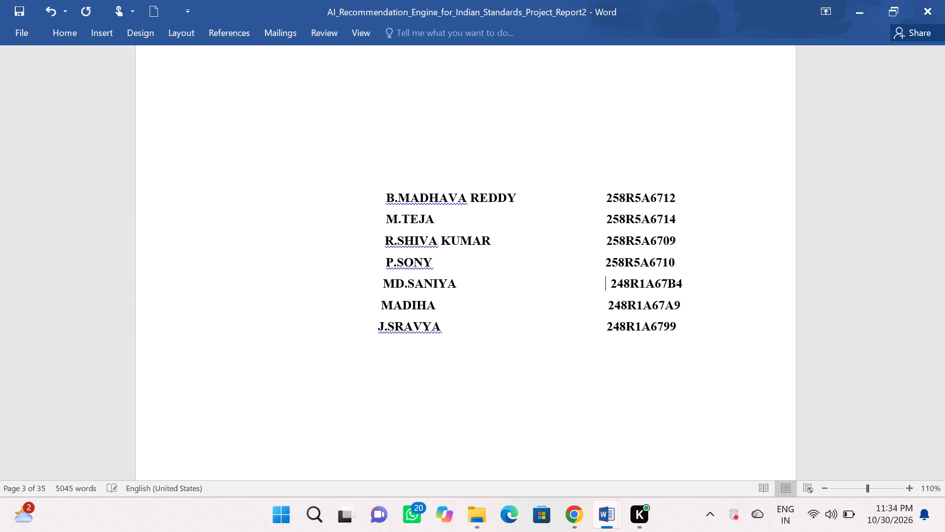
pyautogui.press('BackSpace')
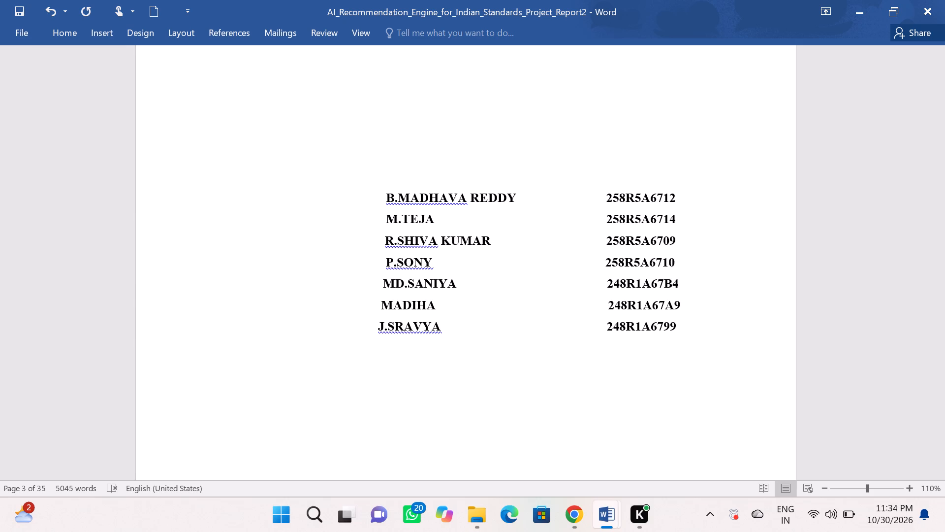
pyautogui.press('Up')
pyautogui.press('space')
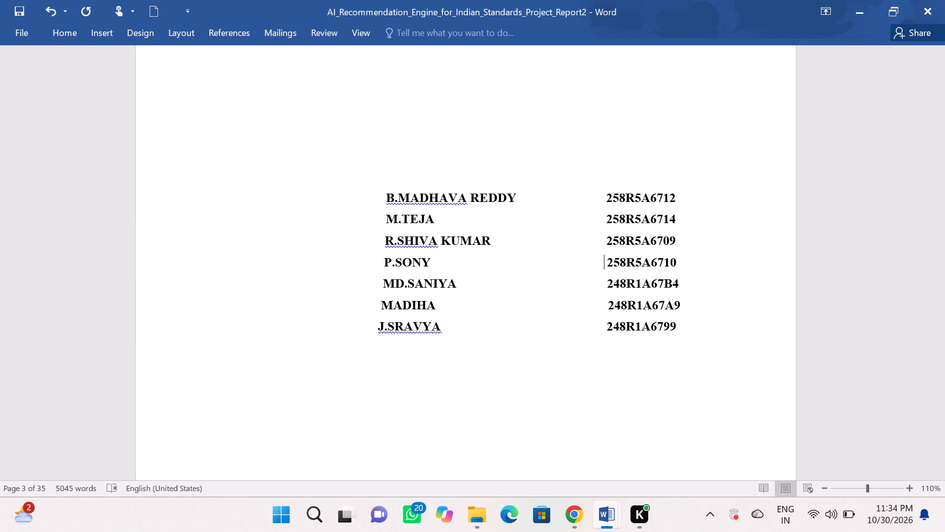
pyautogui.press('Up')
pyautogui.press('space')
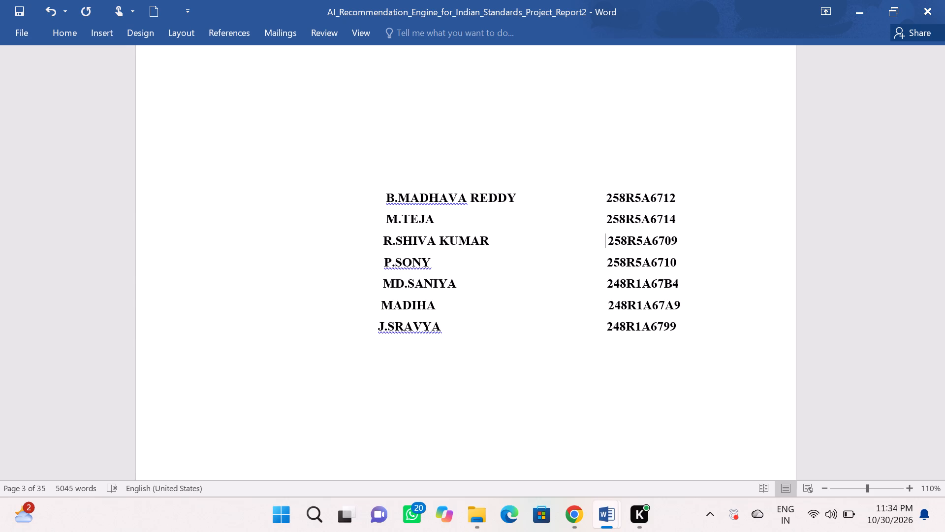
pyautogui.press('Up')
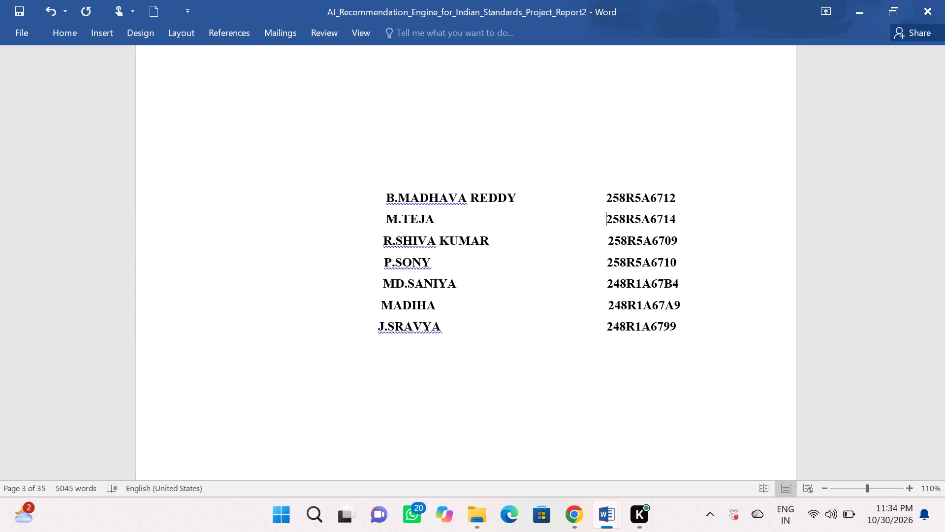
pyautogui.rightClick(602, 306)
# Insert a blank line above the centred DECLARATION heading on page 3.
pyautogui.scroll(1, 608, 318)
pyautogui.click(553, 203)
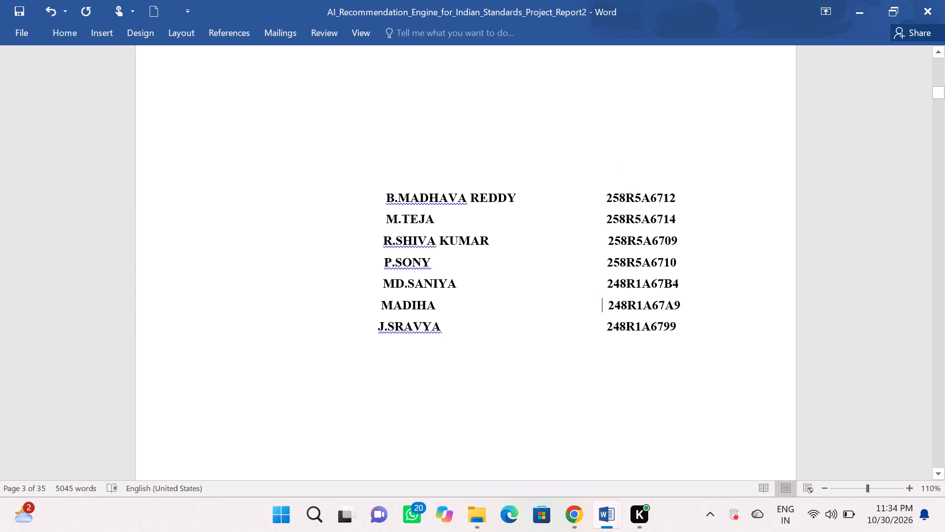
pyautogui.scroll(6, 553, 203)
pyautogui.click(553, 203)
pyautogui.scroll(1, 553, 203)
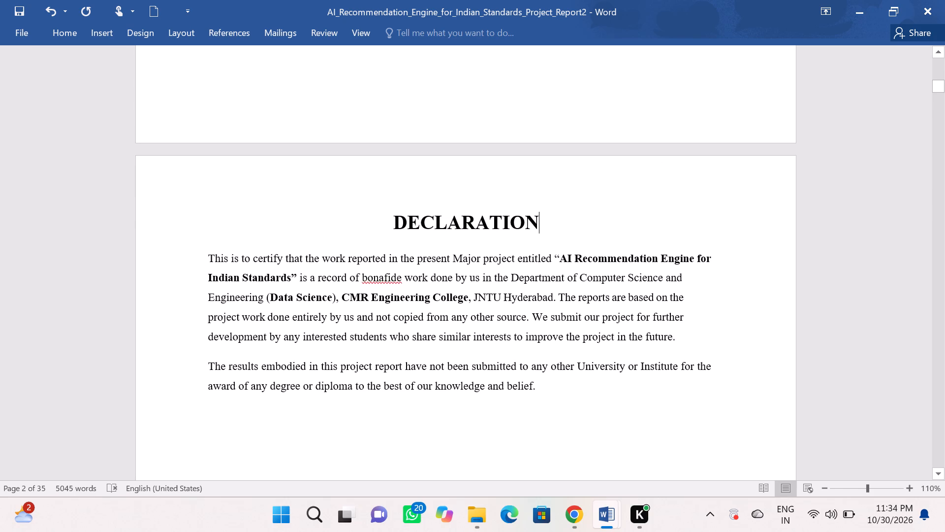
pyautogui.scroll(1, 553, 203)
pyautogui.click(376, 203)
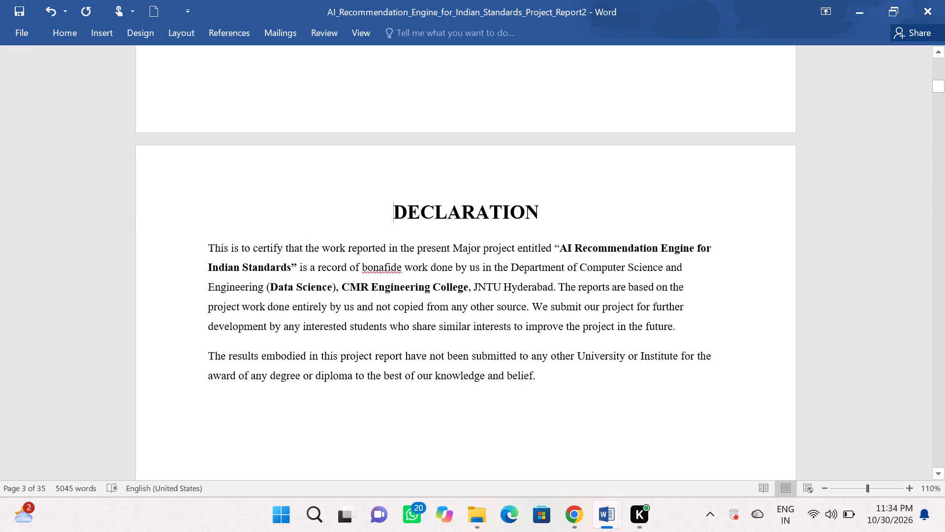
pyautogui.press('Return')
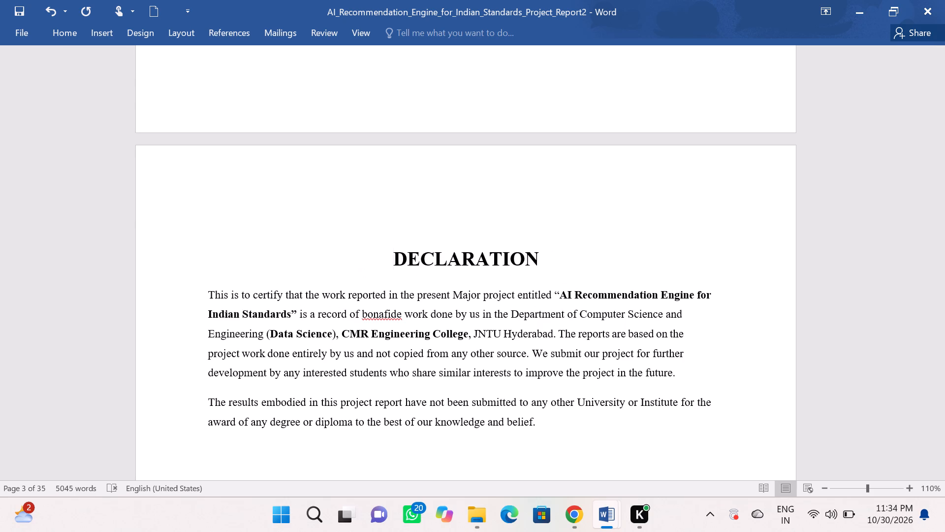
# Delete the old blue-headed Declaration section, including its student signature, name, roll number and date lines.
pyautogui.scroll(-3, 376, 203)
pyautogui.scroll(-20, 376, 203)
pyautogui.scroll(-12, 376, 203)
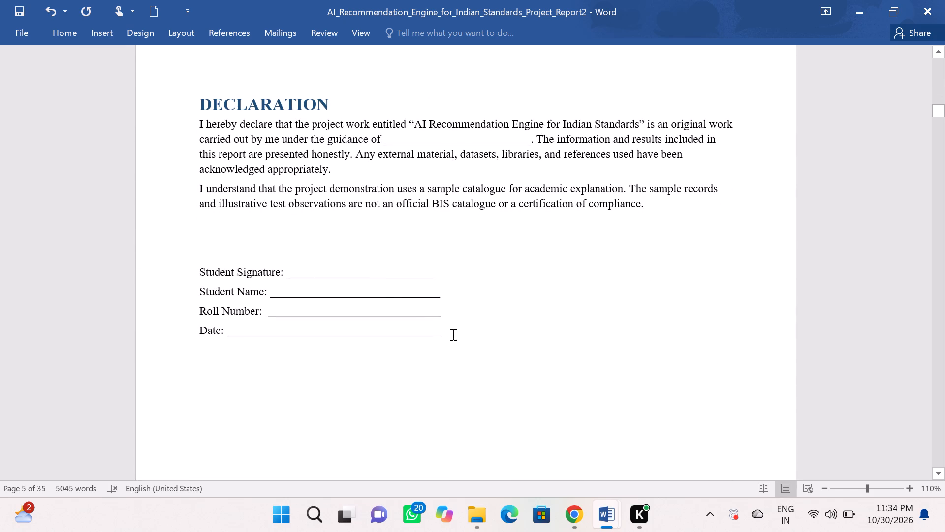
pyautogui.moveTo(452, 334); pyautogui.dragTo(242, 230)
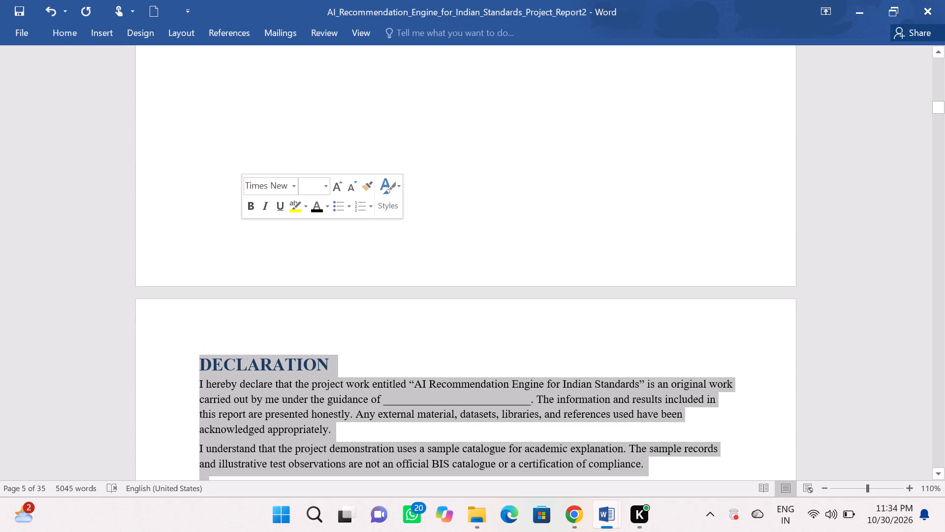
pyautogui.press('BackSpace')
# Review the new declaration page and the blank space following it where the old section was removed.
pyautogui.scroll(-6, 242, 230)
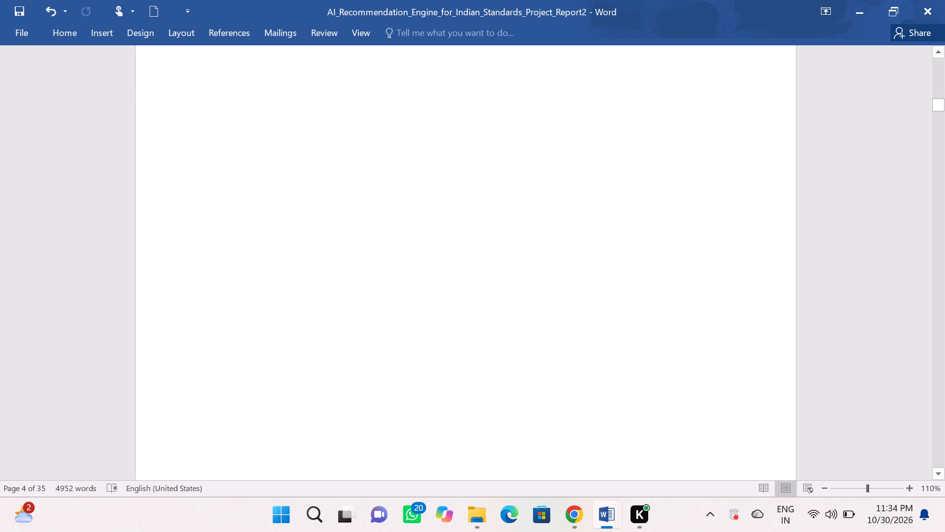
pyautogui.scroll(-8, 242, 230)
pyautogui.scroll(19, 242, 230)
pyautogui.scroll(-1, 242, 230)
pyautogui.scroll(5, 242, 230)
pyautogui.scroll(-8, 242, 230)
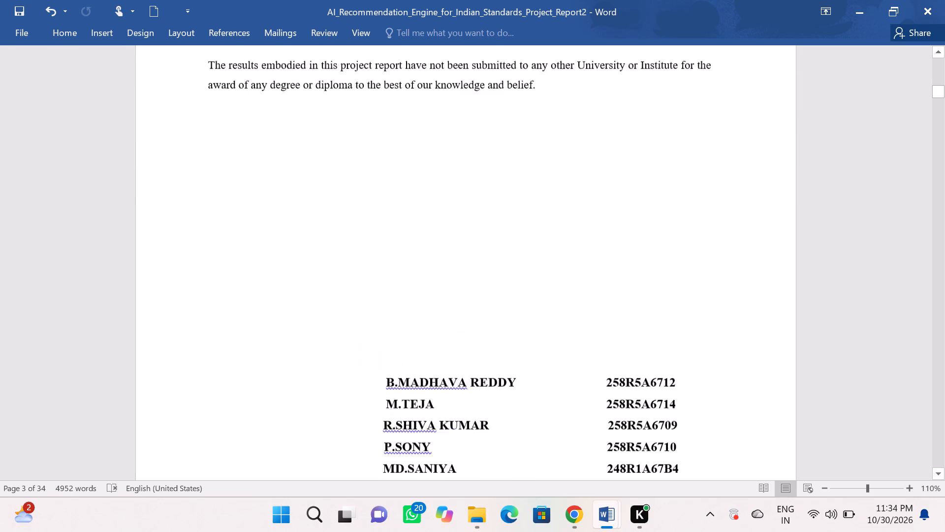
pyautogui.scroll(-10, 242, 230)
pyautogui.rightClick(242, 230)
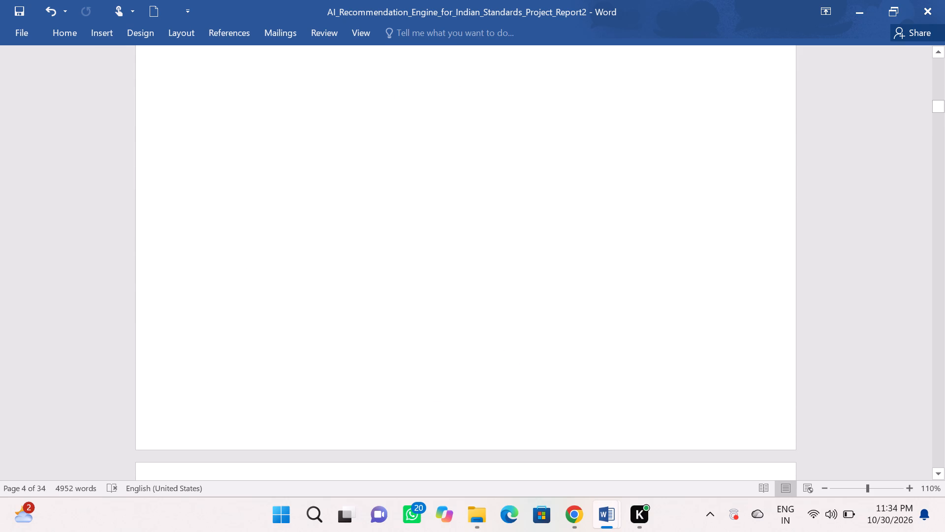
pyautogui.click(220, 167)
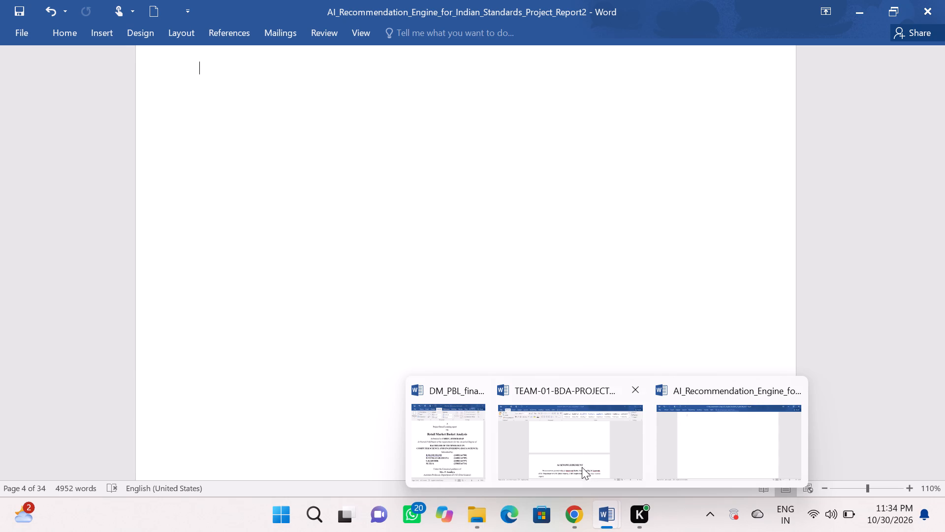
# In TEAM-01-BDA-PROJECT DOCUMENT, copy the whole ACKNOWLEDGMENT section, from its heading through the closing team names and roll numbers.
pyautogui.click(559, 431)
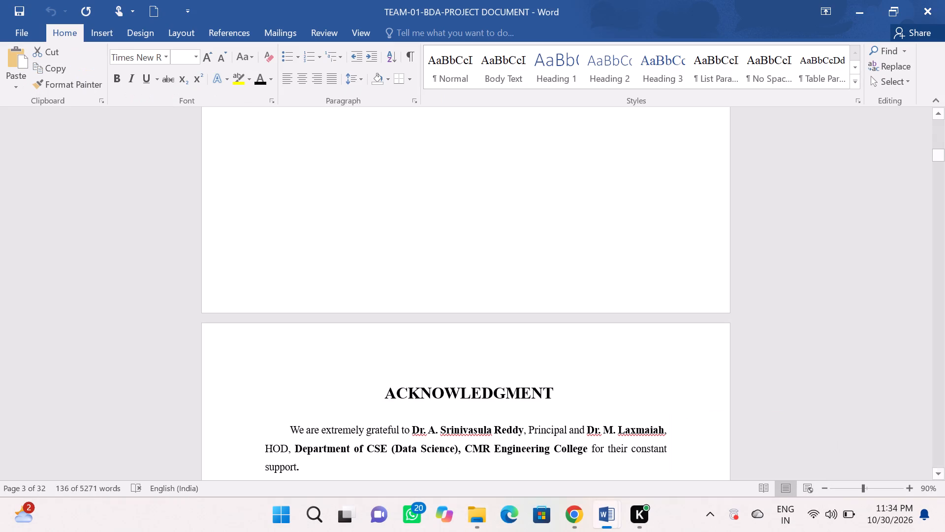
pyautogui.scroll(-5, 559, 431)
pyautogui.scroll(8, 559, 431)
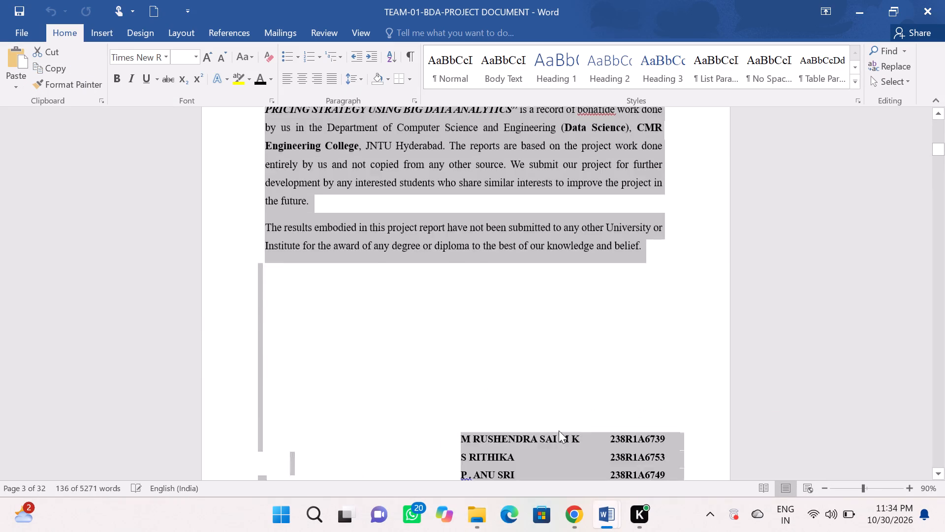
pyautogui.click(538, 434)
pyautogui.scroll(-6, 538, 434)
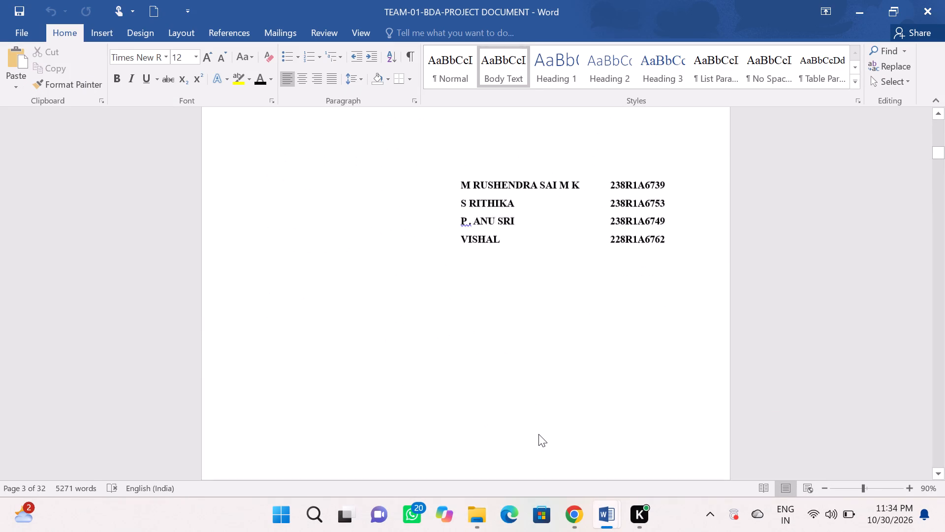
pyautogui.scroll(-13, 538, 434)
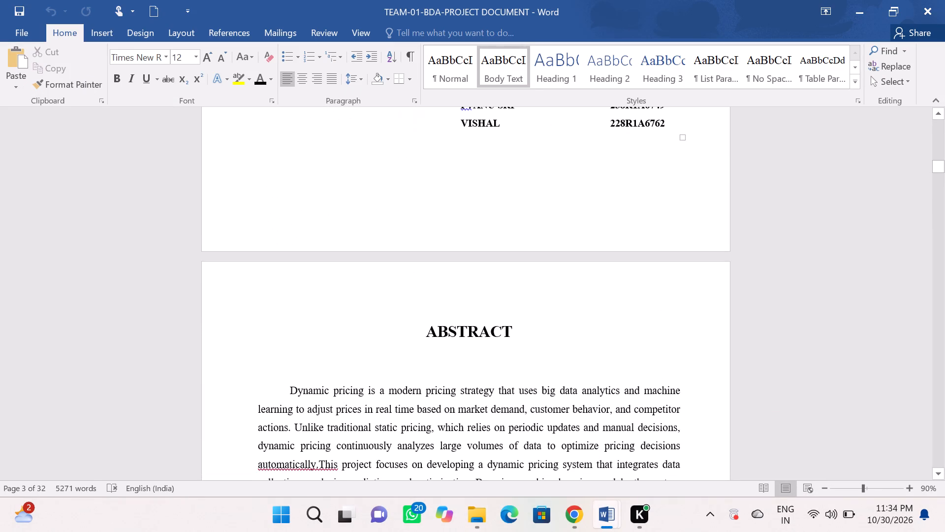
pyautogui.scroll(3, 538, 434)
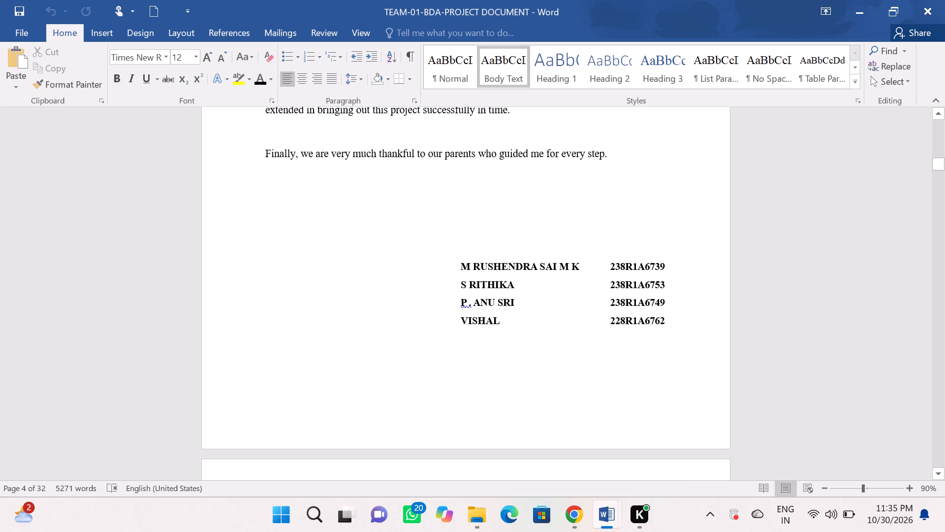
pyautogui.click(678, 333)
pyautogui.moveTo(678, 333); pyautogui.dragTo(363, 147)
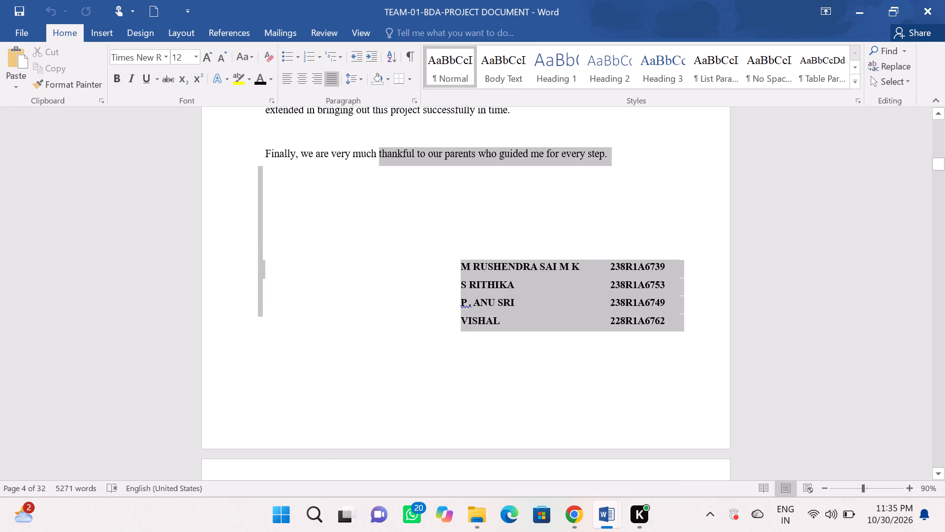
pyautogui.moveTo(363, 147); pyautogui.dragTo(389, 353)
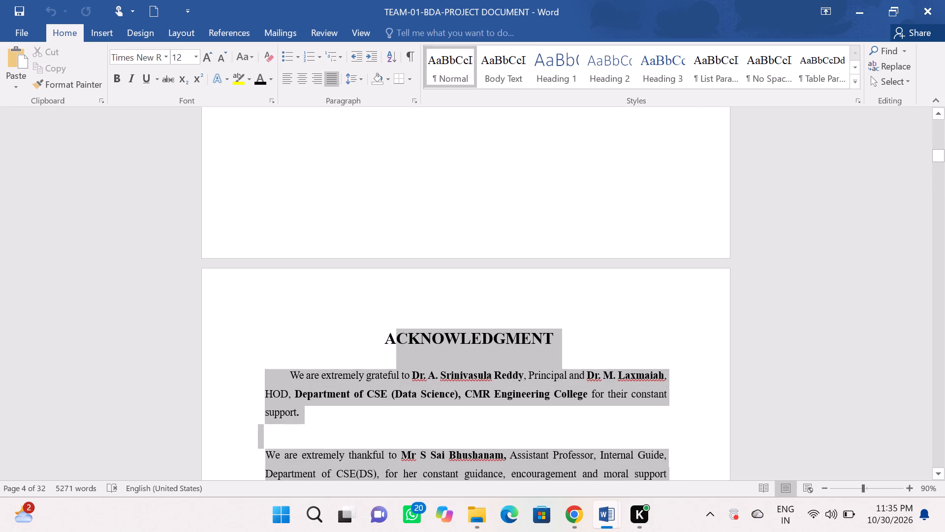
pyautogui.moveTo(389, 353); pyautogui.dragTo(378, 344)
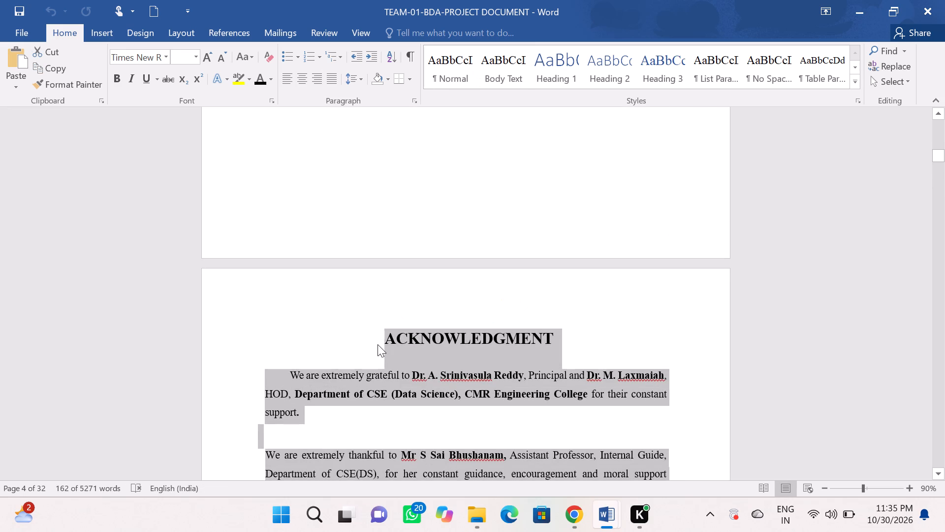
pyautogui.hotkey('ctrl', 'c')
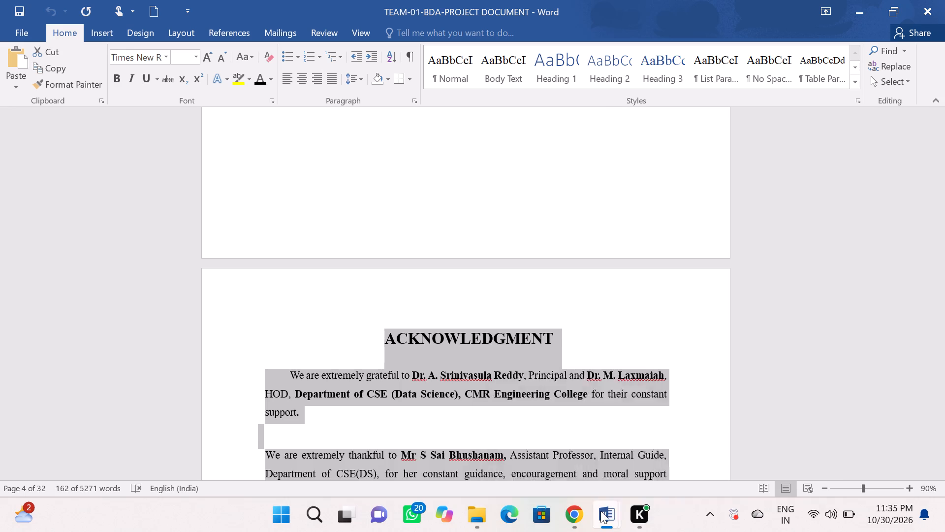
# In the AI_Recommendation_Engine report, remove the blank page after the declaration and paste the copied acknowledgment on a new page there.
pyautogui.click(576, 471)
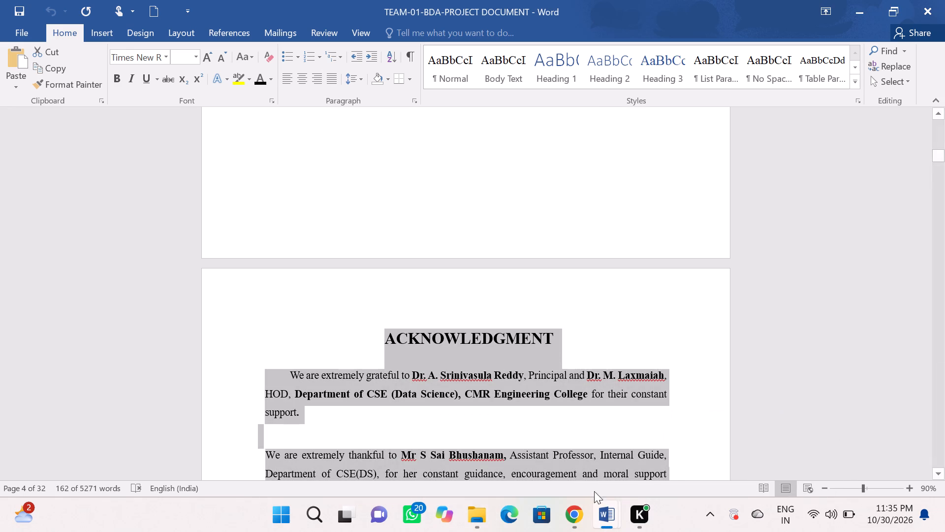
pyautogui.click(697, 453)
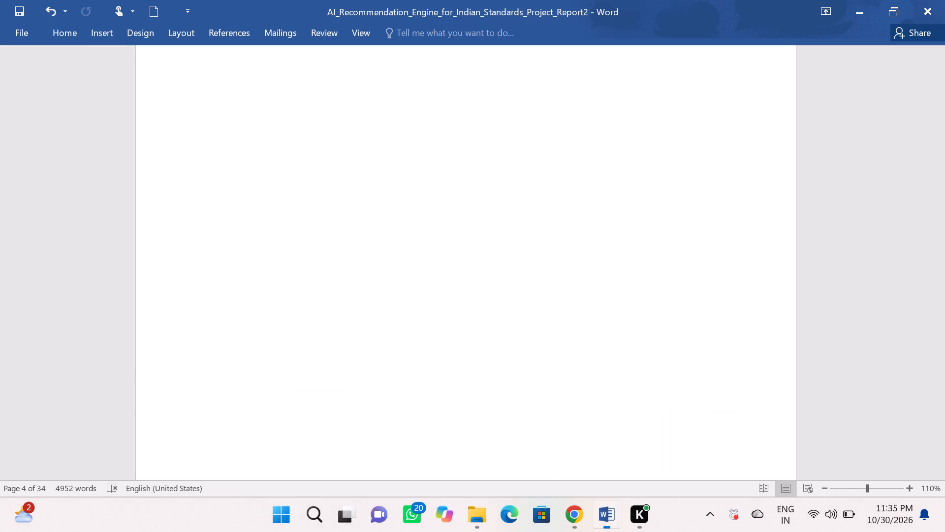
pyautogui.scroll(4, 560, 332)
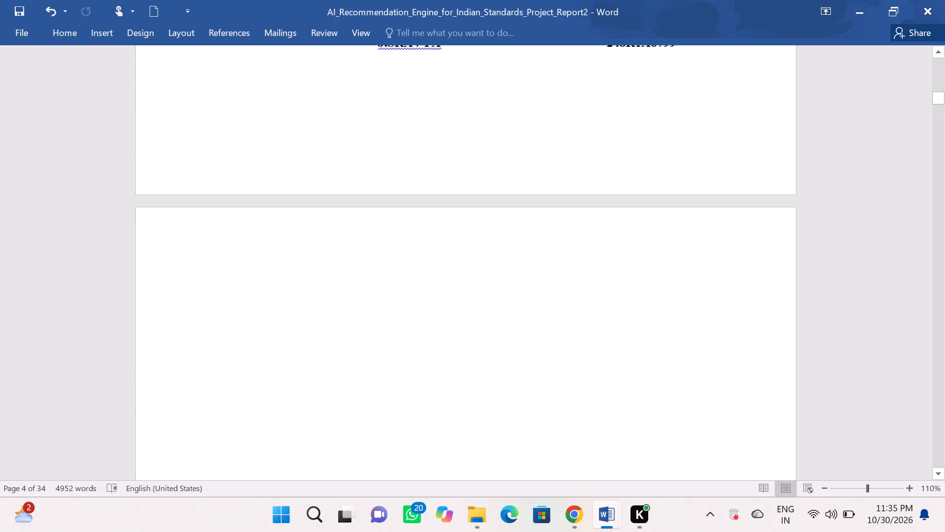
pyautogui.press('BackSpace')
pyautogui.press('BackSpace')
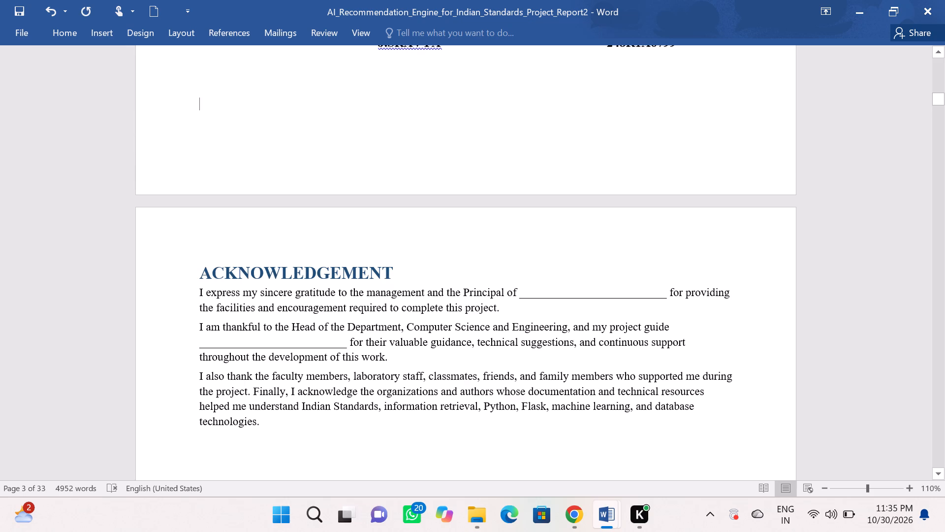
pyautogui.scroll(4, 560, 332)
pyautogui.press('Return')
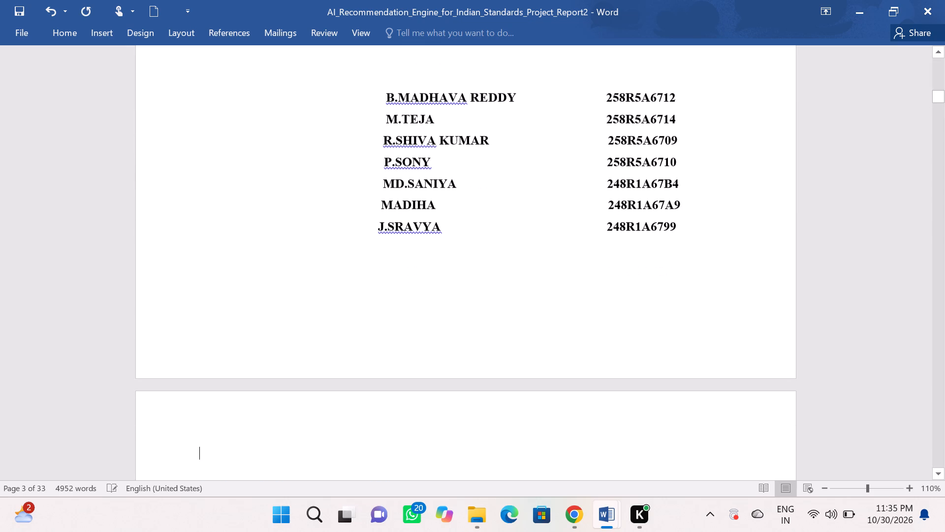
pyautogui.hotkey('ctrl', 'v')
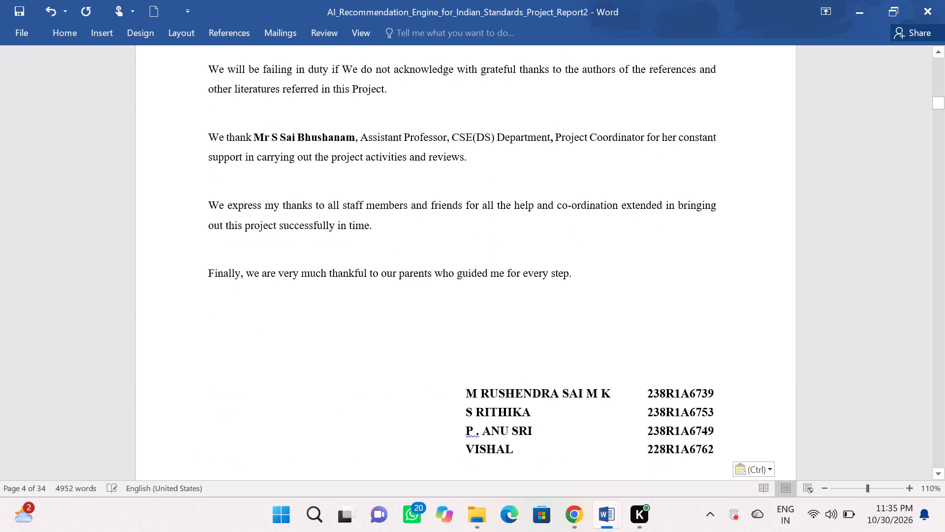
# Replace the internal guide's name in the acknowledgment's second paragraph with the new guide's name, using the title Mrs.
pyautogui.scroll(4, 560, 332)
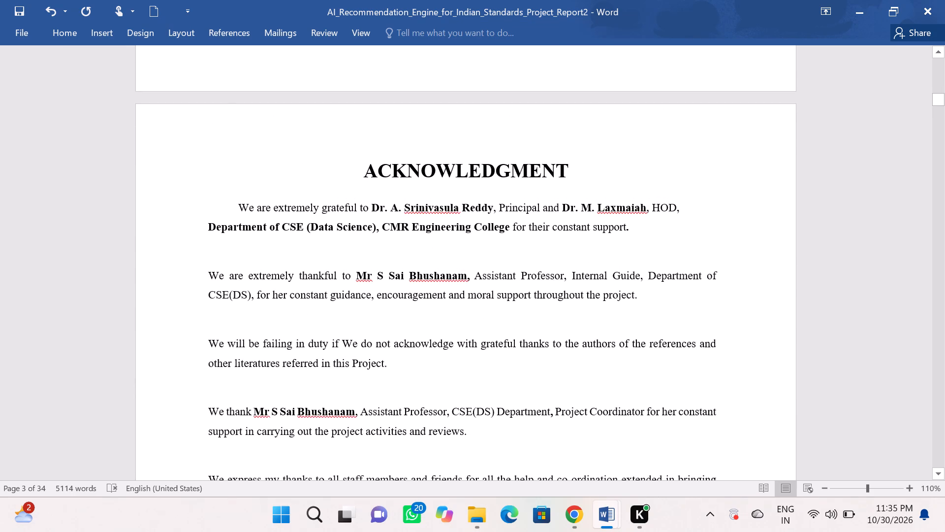
pyautogui.click(464, 276)
pyautogui.press('BackSpace')
pyautogui.press('BackSpace')
pyautogui.press('BackSpace')
pyautogui.press('BackSpace')
pyautogui.press('BackSpace')
pyautogui.press('BackSpace')
pyautogui.press('BackSpace')
pyautogui.press('BackSpace')
pyautogui.press('BackSpace')
pyautogui.press('BackSpace')
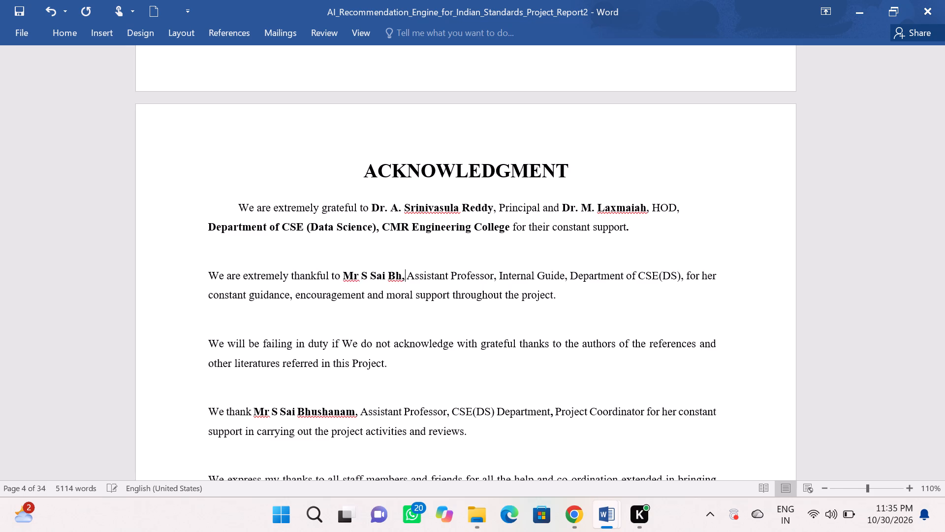
pyautogui.press('BackSpace')
pyautogui.press('BackSpace')
pyautogui.press('BackSpace')
pyautogui.press('BackSpace')
pyautogui.press('BackSpace')
pyautogui.press('BackSpace')
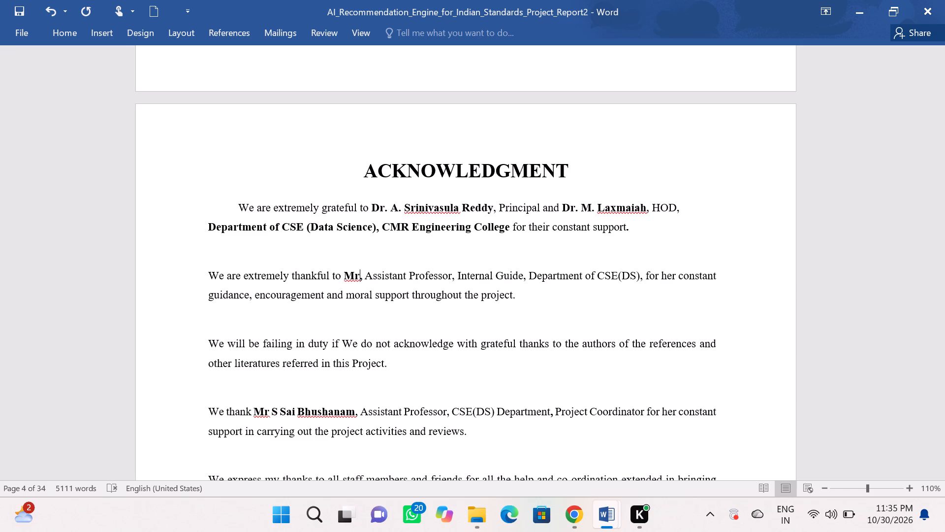
pyautogui.press('s')
pyautogui.press('BackSpace')
pyautogui.press('s')
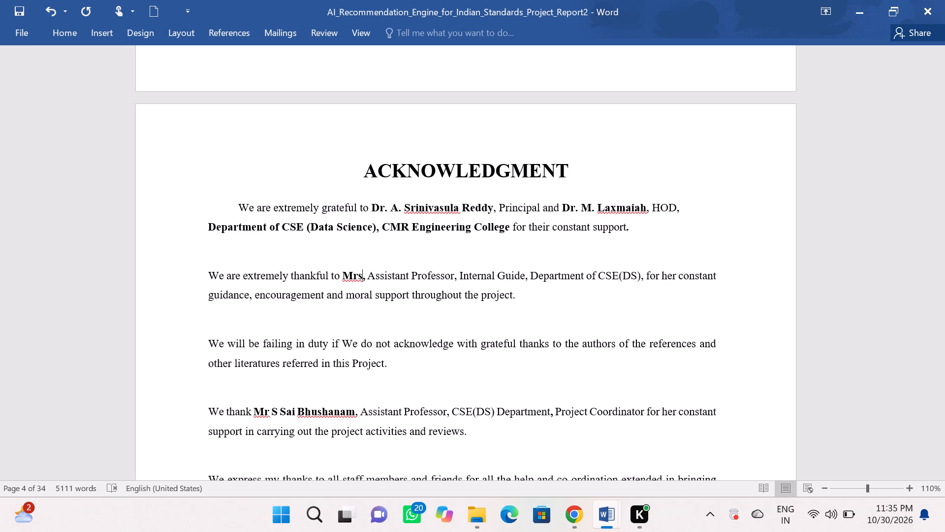
pyautogui.press(',')
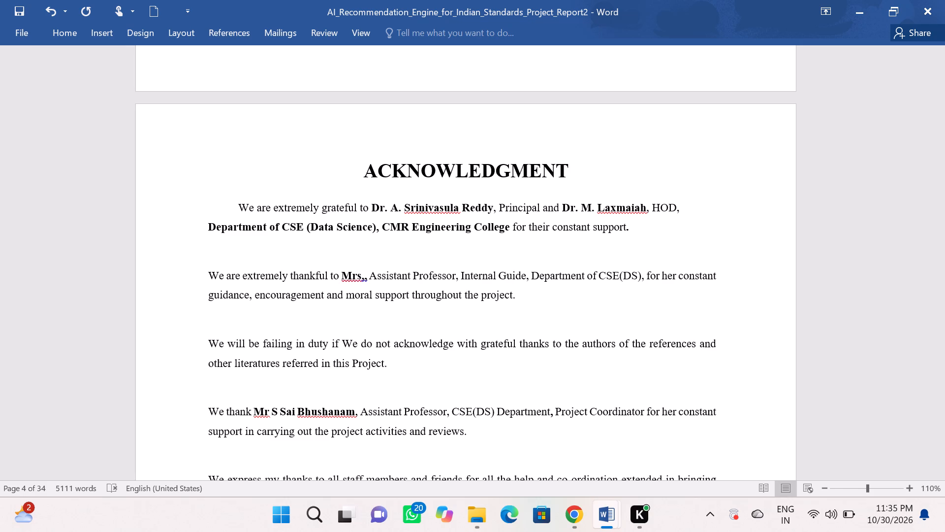
pyautogui.write('Suma')
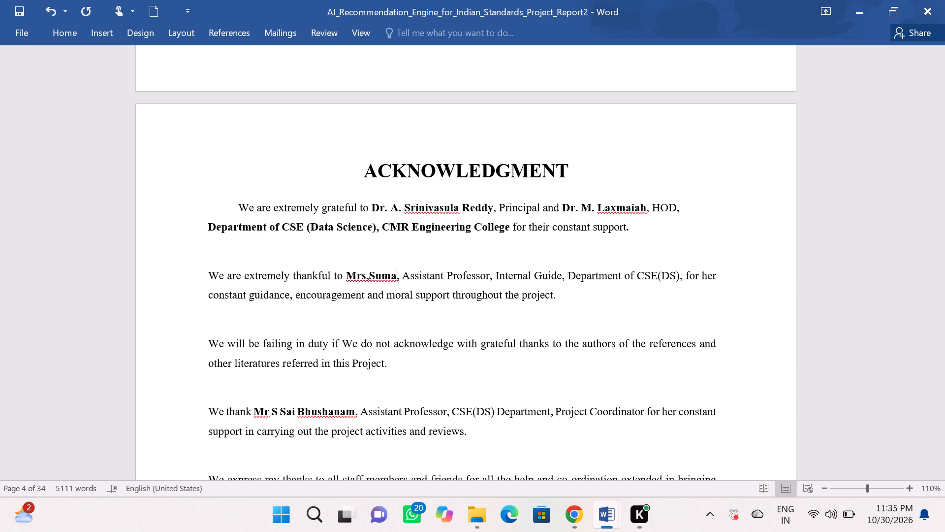
pyautogui.write('na')
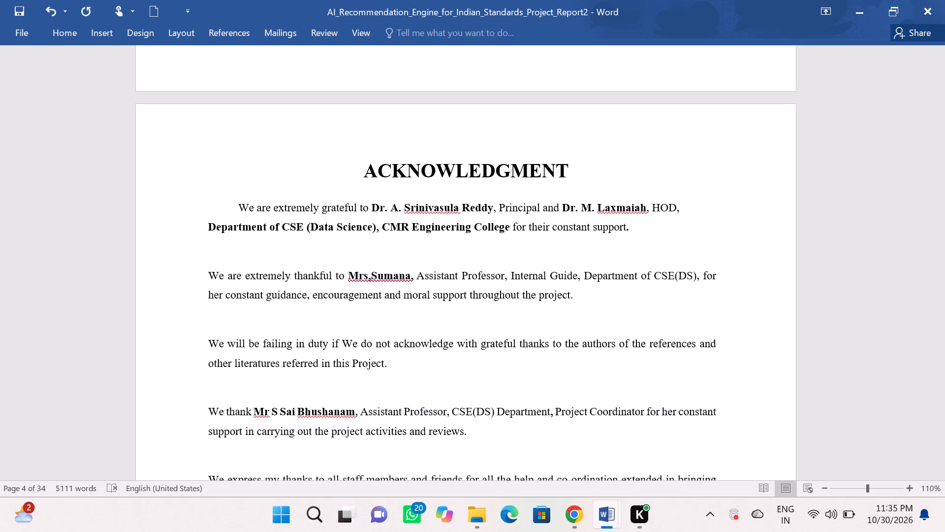
pyautogui.write('ji')
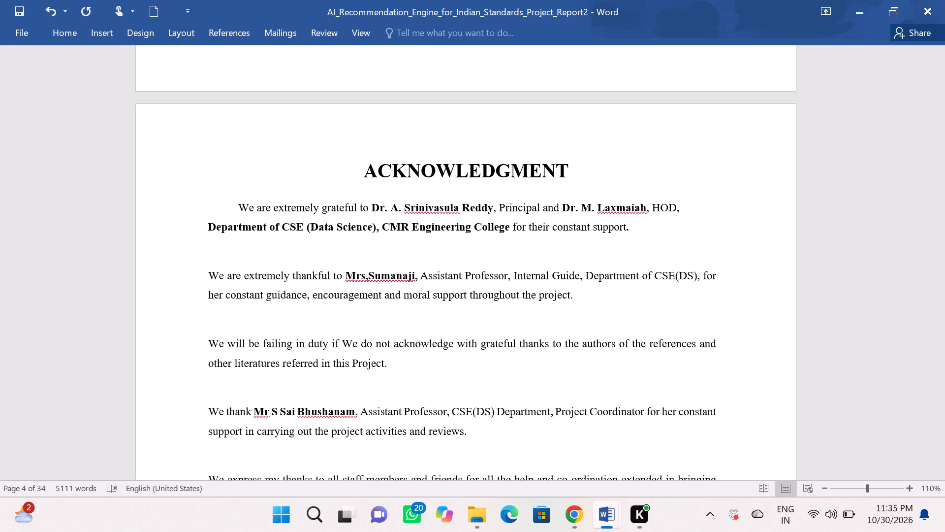
# Check the internal guide's name on the certificate page and correct its spelling in the acknowledgment to match.
pyautogui.scroll(4, 464, 276)
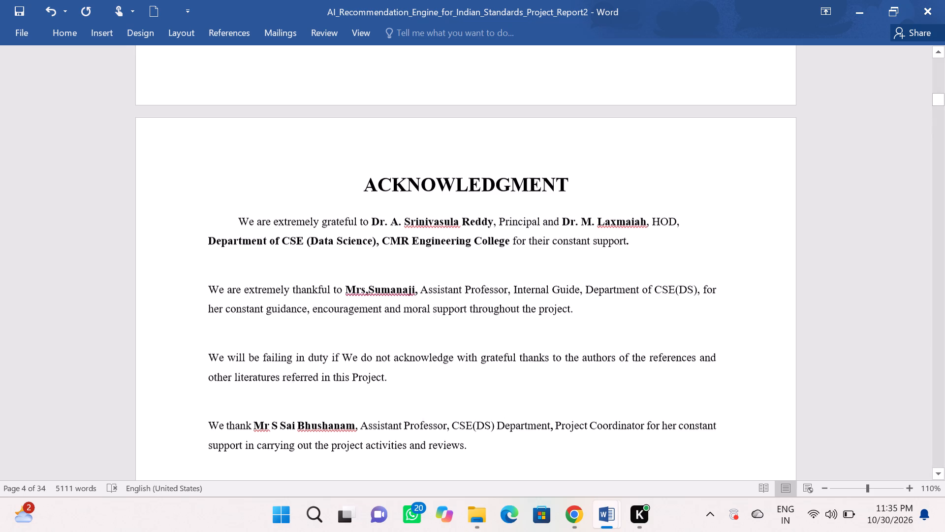
pyautogui.scroll(20, 464, 276)
pyautogui.scroll(5, 464, 276)
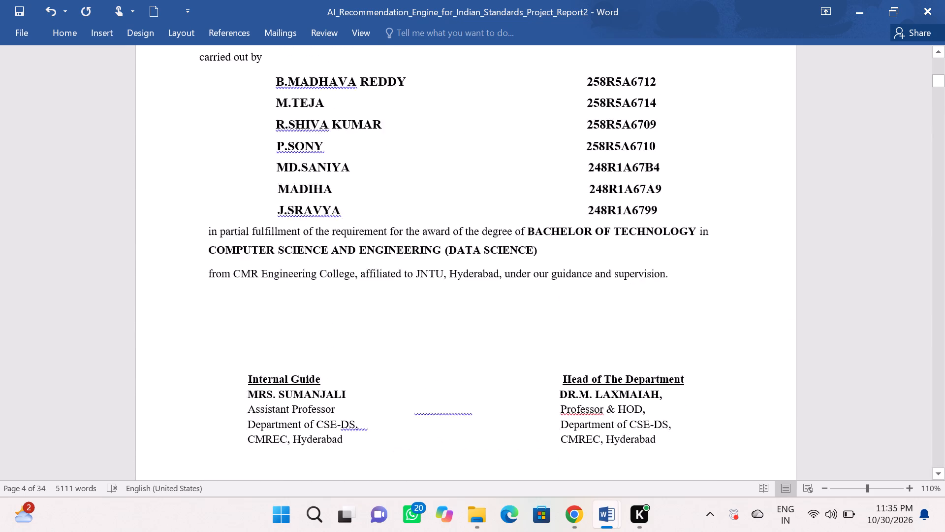
pyautogui.scroll(2, 464, 276)
pyautogui.scroll(-8, 464, 276)
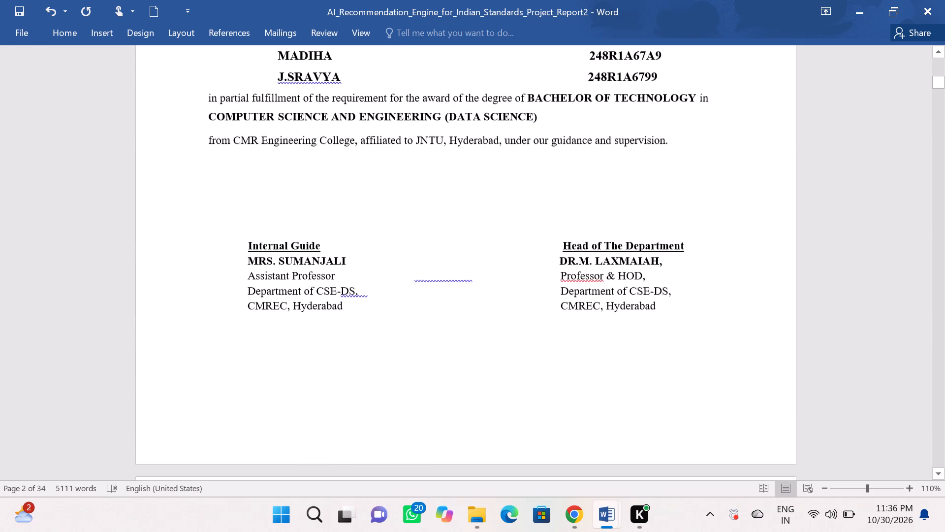
pyautogui.scroll(-9, 464, 276)
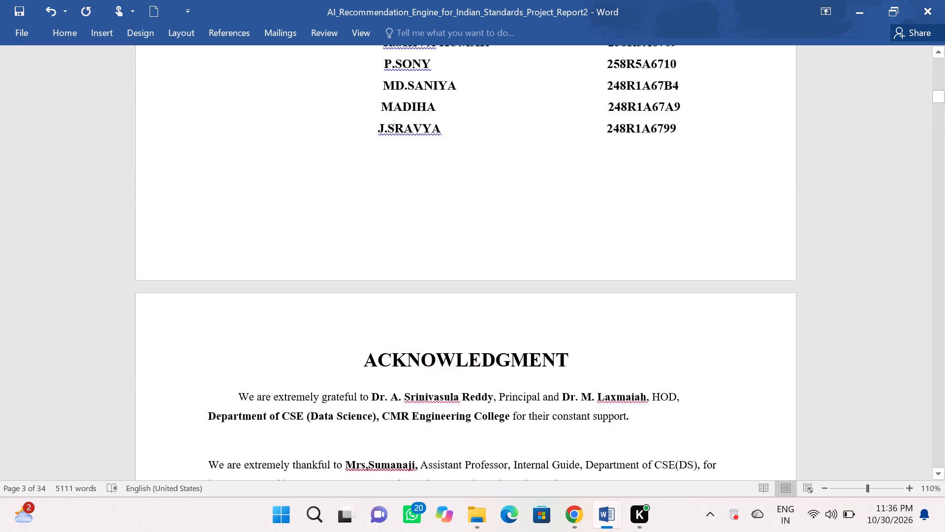
pyautogui.scroll(-2, 464, 276)
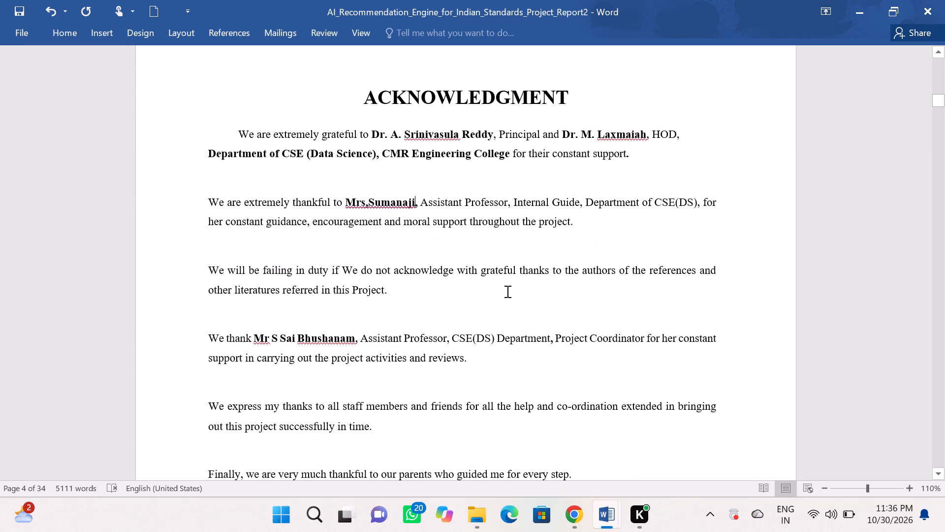
pyautogui.press('BackSpace')
pyautogui.press('BackSpace')
pyautogui.press('BackSpace')
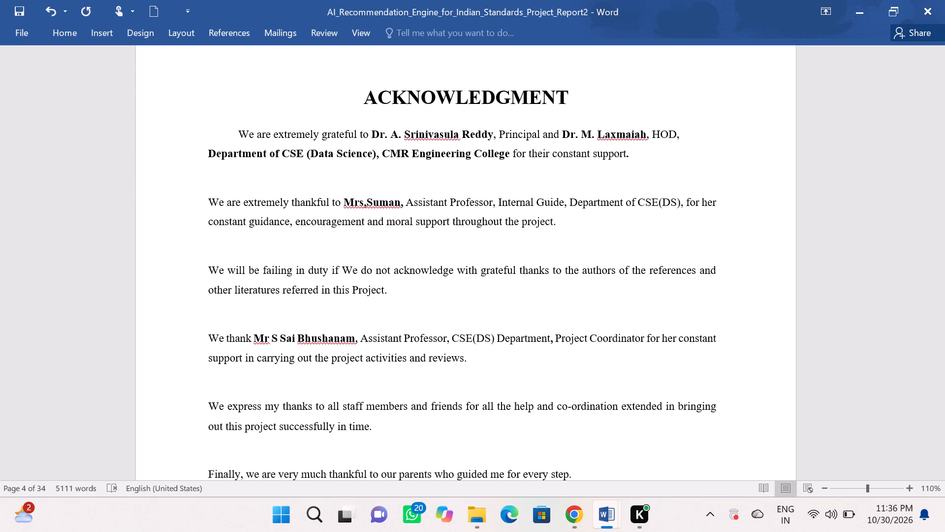
pyautogui.write('jali')
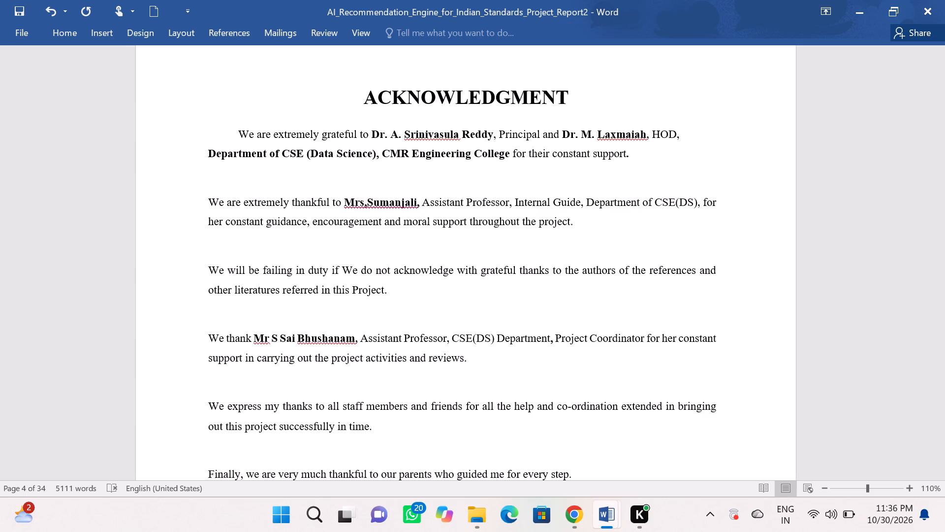
# Add a space after the comma following the guide's name and replace the comma after Mrs with a period.
pyautogui.click(421, 203)
pyautogui.press('space')
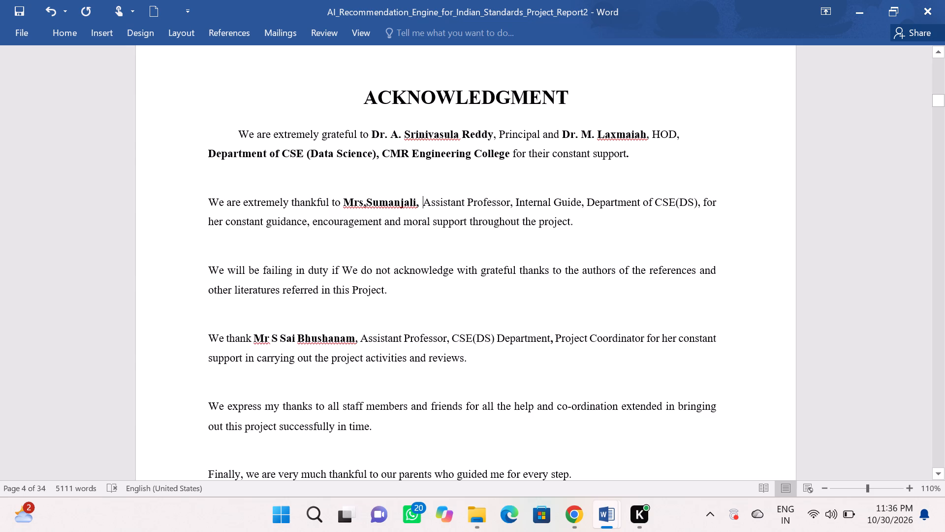
pyautogui.click(367, 204)
pyautogui.press('BackSpace')
pyautogui.press('.')
# Replace the project coordinator's name in the acknowledgment's fourth paragraph with the internal guide's name, using the title Mrs.
pyautogui.click(401, 261)
pyautogui.scroll(-1, 401, 261)
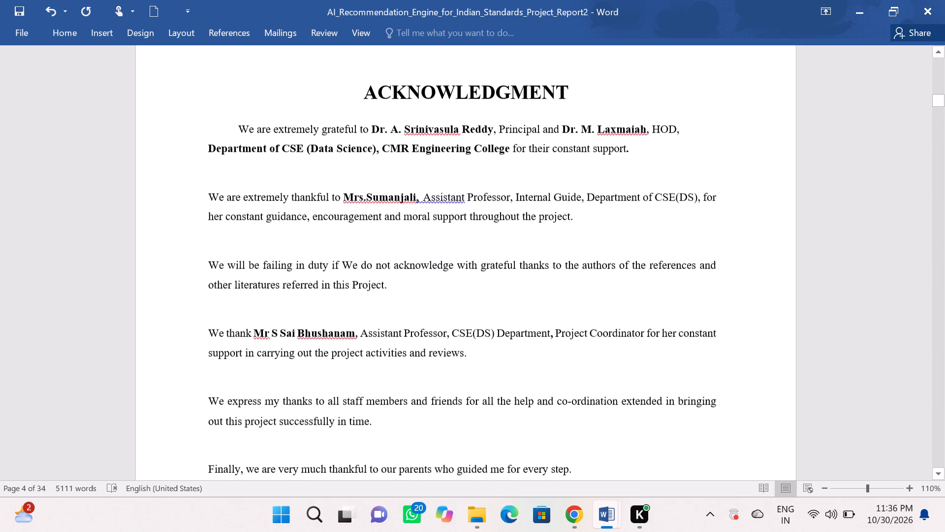
pyautogui.scroll(-1, 401, 261)
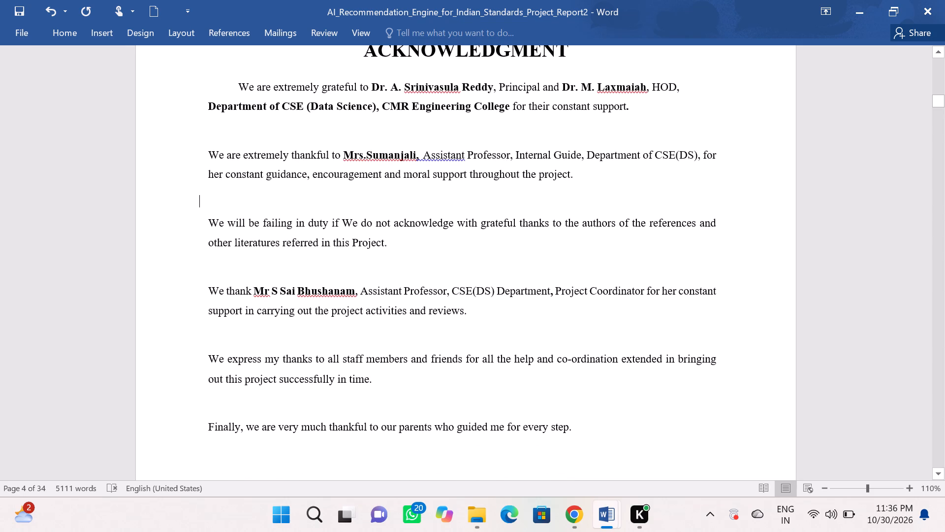
pyautogui.scroll(-1, 401, 261)
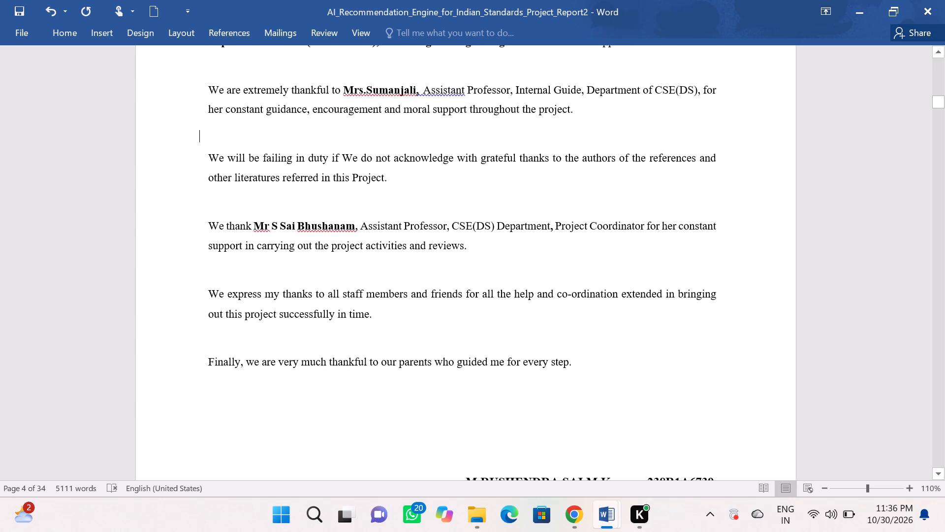
pyautogui.click(355, 227)
pyautogui.press('BackSpace')
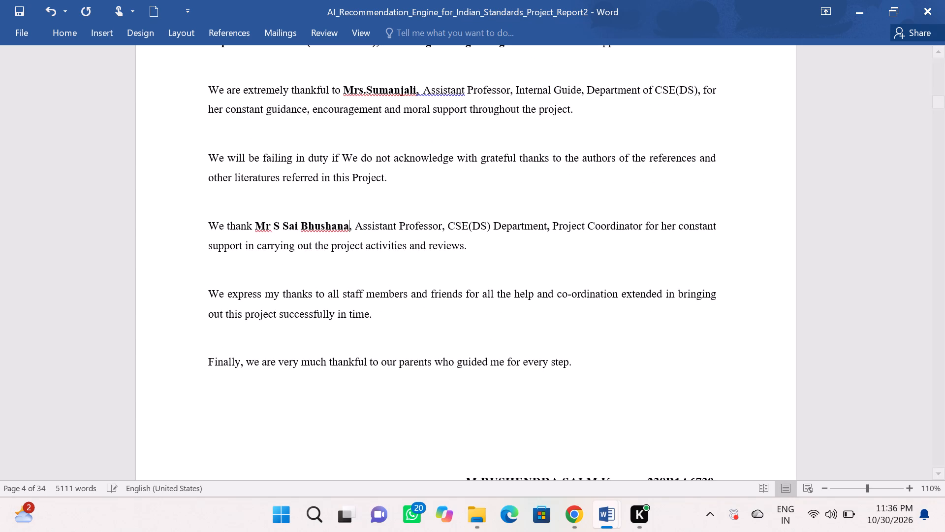
pyautogui.press('BackSpace')
pyautogui.press('BackSpace')
pyautogui.press('BackSpace')
pyautogui.press('BackSpace')
pyautogui.press('BackSpace')
pyautogui.press('BackSpace')
pyautogui.press('BackSpace')
pyautogui.press('BackSpace')
pyautogui.press('BackSpace')
pyautogui.press('BackSpace')
pyautogui.press('BackSpace')
pyautogui.press('BackSpace')
pyautogui.press('BackSpace')
pyautogui.press('BackSpace')
pyautogui.press('BackSpace')
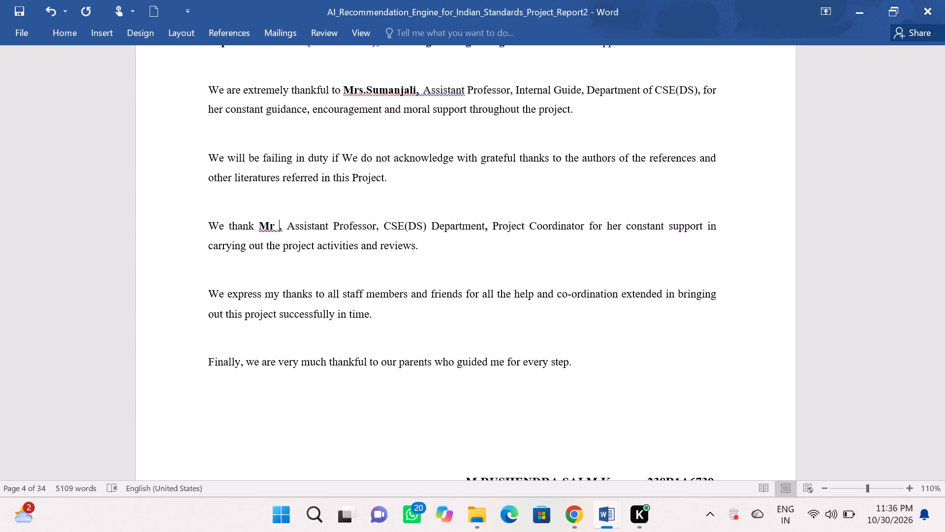
pyautogui.press('s')
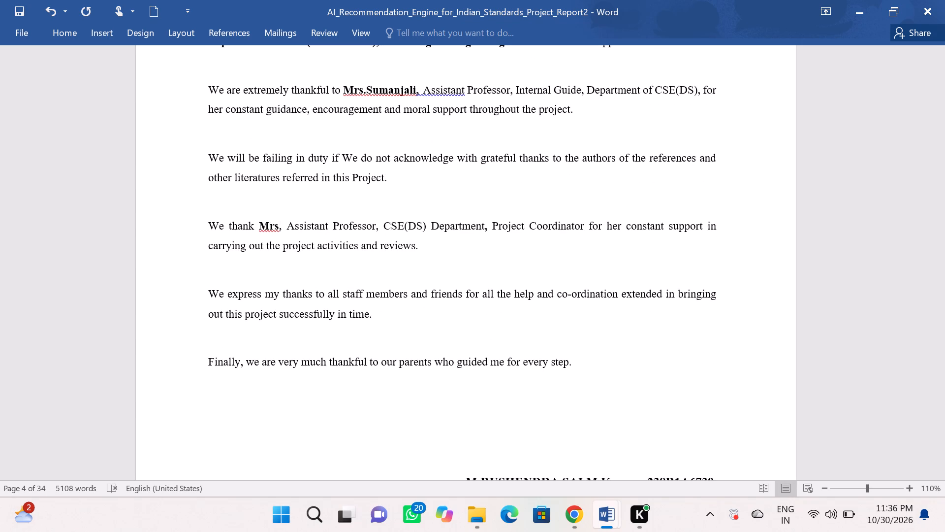
pyautogui.press('/')
pyautogui.press('BackSpace')
pyautogui.press('.')
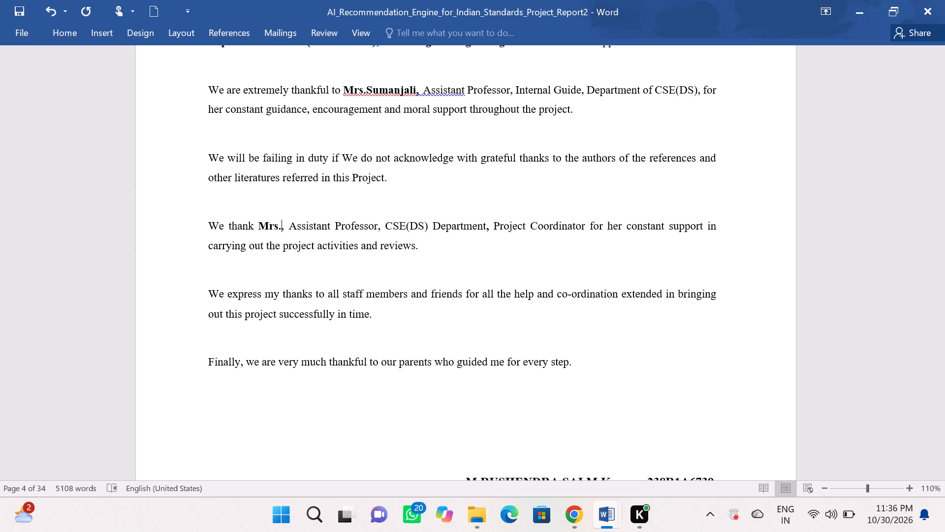
pyautogui.write('Suma')
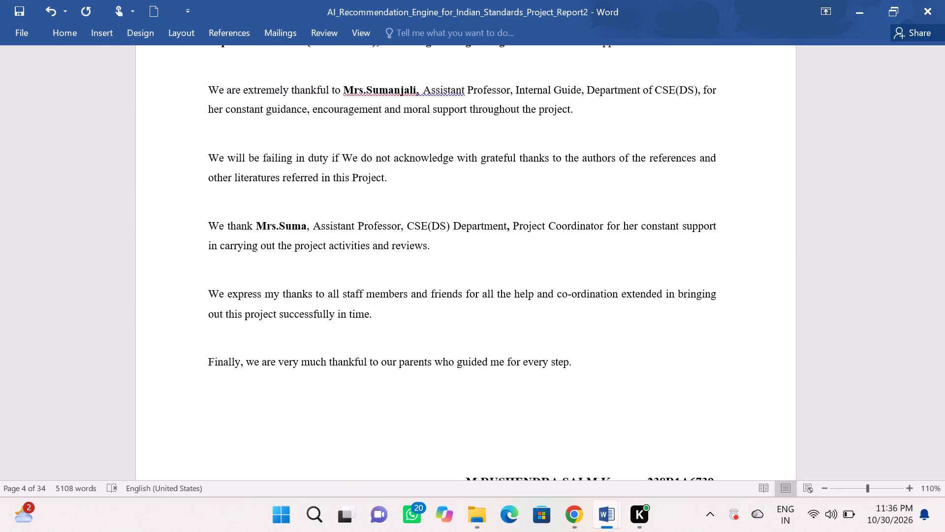
pyautogui.write('njali')
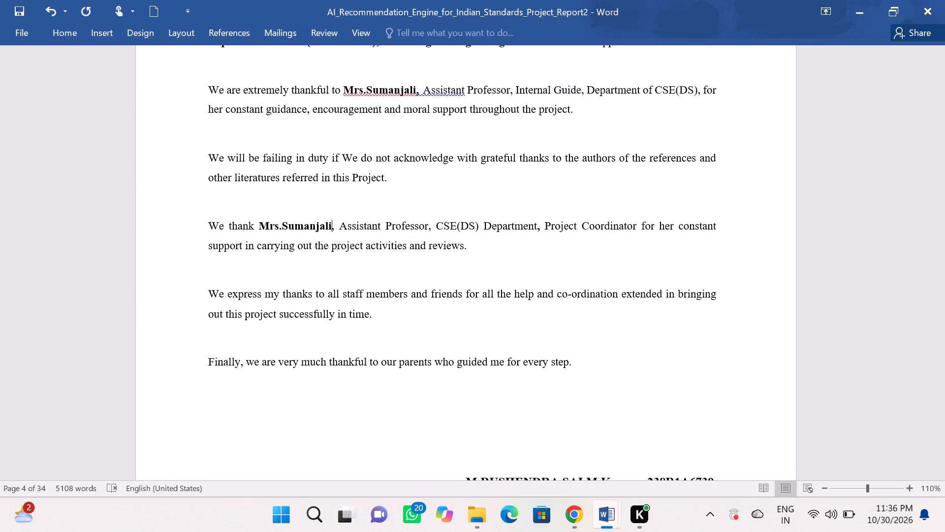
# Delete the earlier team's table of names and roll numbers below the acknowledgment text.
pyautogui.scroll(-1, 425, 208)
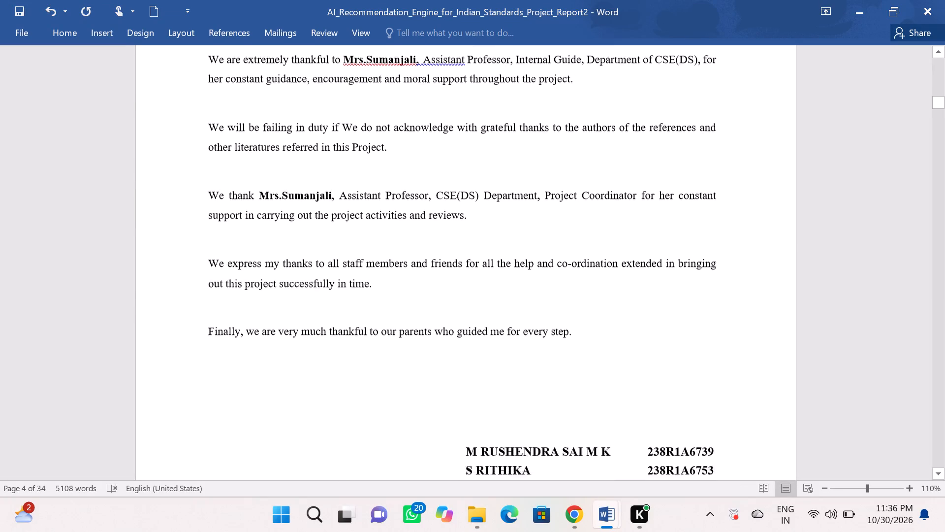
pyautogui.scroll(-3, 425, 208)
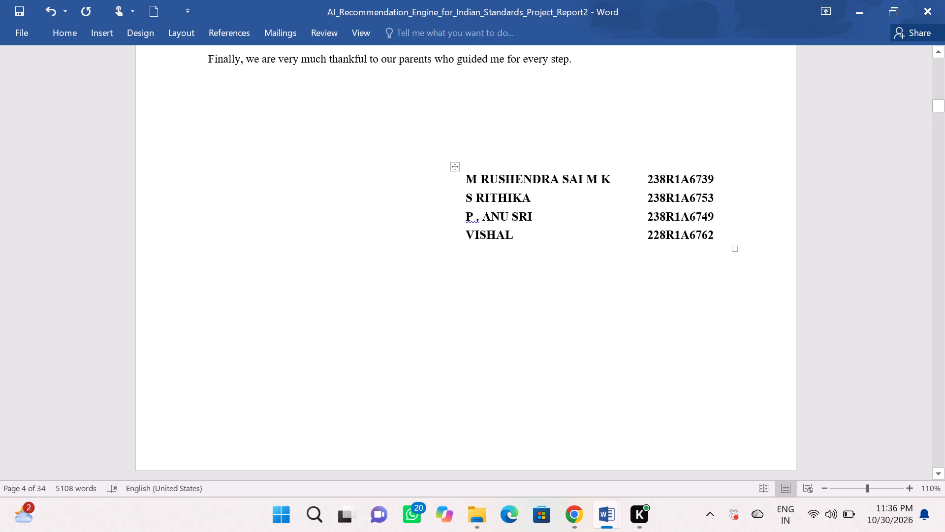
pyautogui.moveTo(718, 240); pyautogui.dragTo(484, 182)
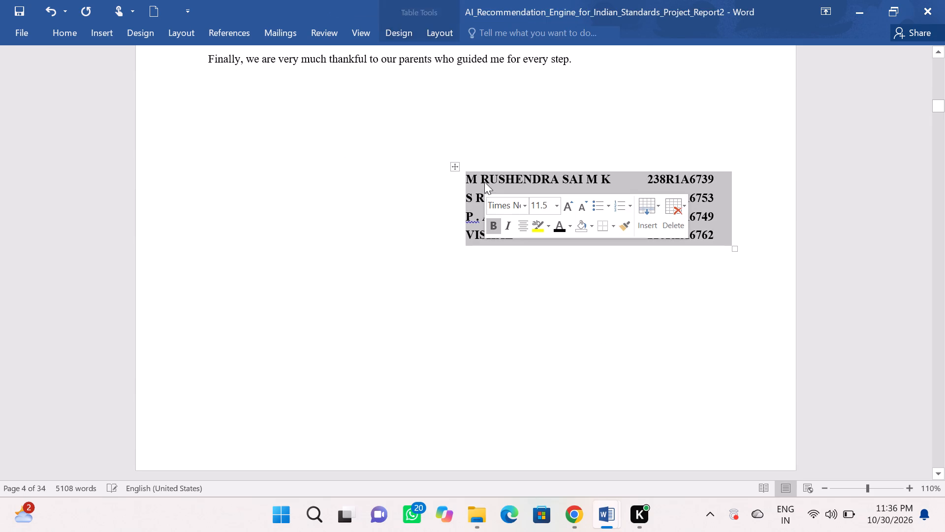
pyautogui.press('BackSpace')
# Copy the seven team members' names and roll numbers from the end of the declaration page.
pyautogui.scroll(10, 484, 182)
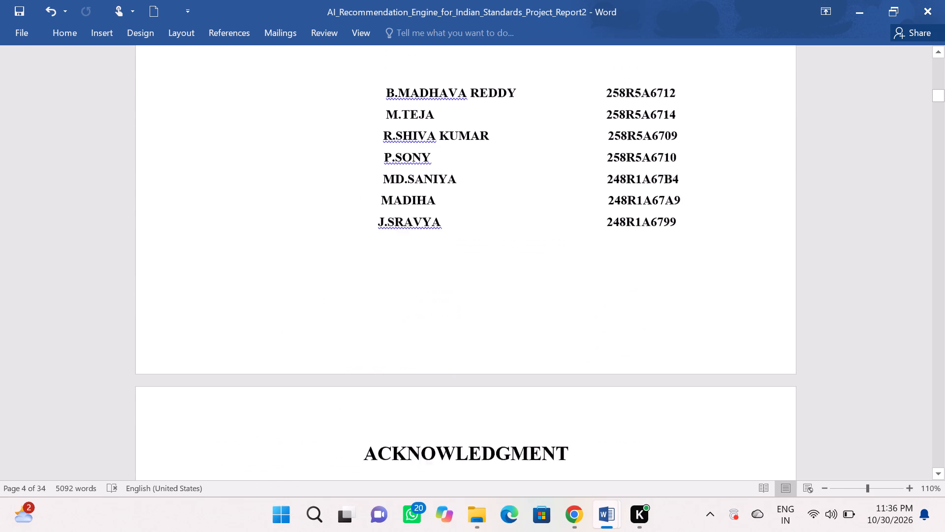
pyautogui.scroll(1, 484, 182)
pyautogui.moveTo(687, 277); pyautogui.dragTo(409, 126)
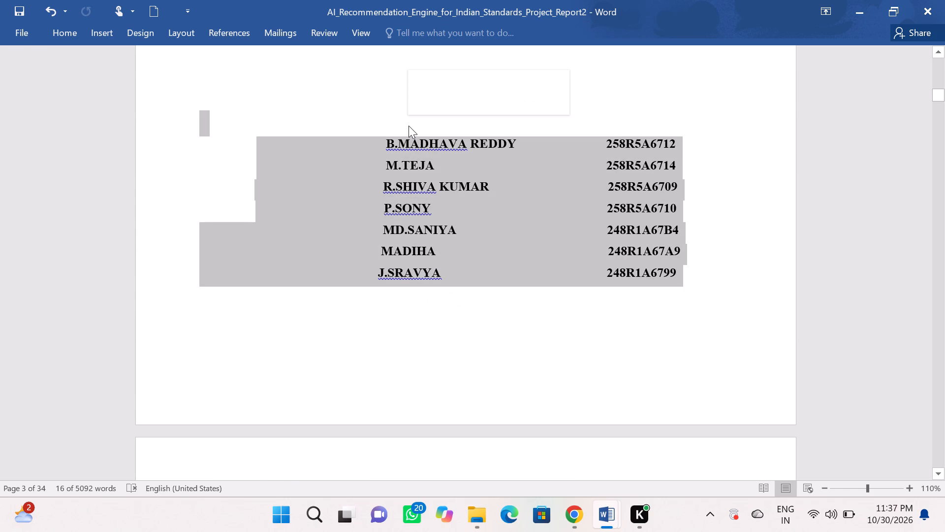
pyautogui.hotkey('ctrl', 'c')
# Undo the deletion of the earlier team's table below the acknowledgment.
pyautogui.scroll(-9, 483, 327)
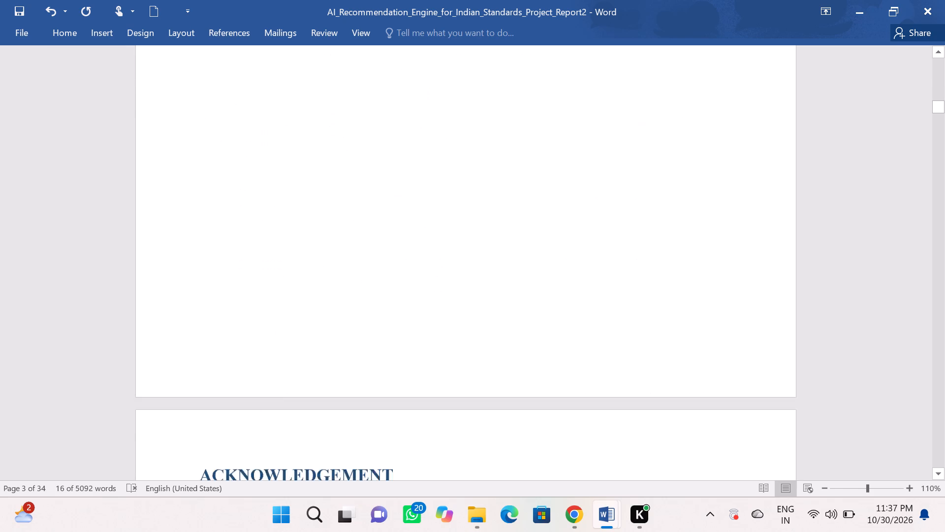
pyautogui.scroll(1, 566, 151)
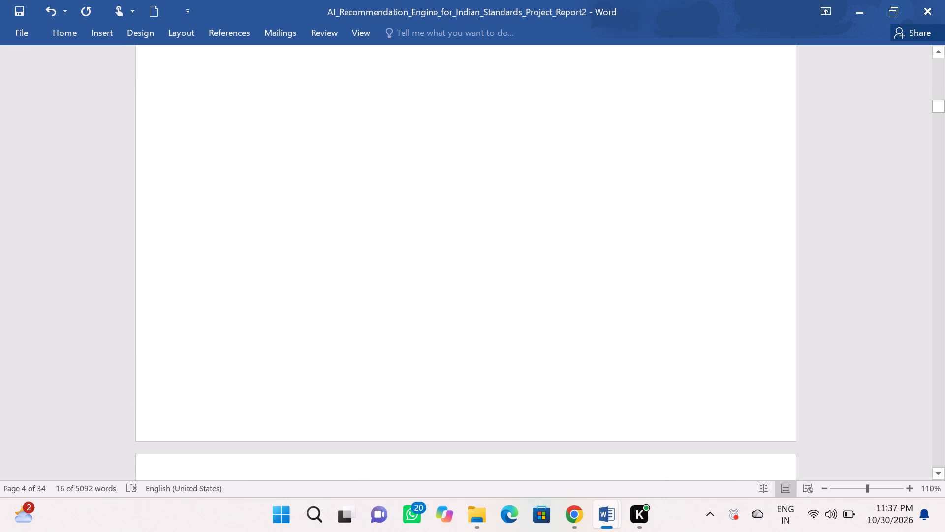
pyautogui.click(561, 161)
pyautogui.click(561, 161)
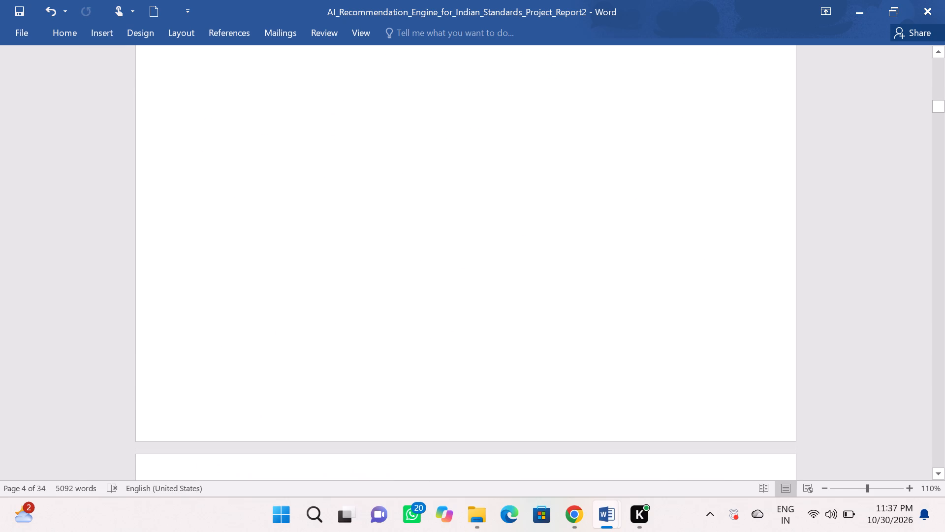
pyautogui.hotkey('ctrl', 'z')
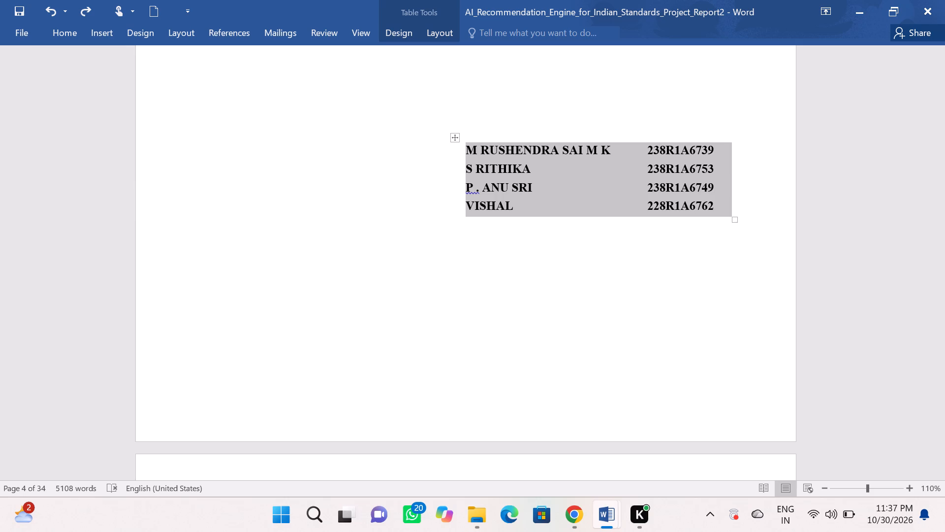
# Delete the earlier team's roll number column and names below the acknowledgment, and paste the copied team list in their place.
pyautogui.click(526, 167)
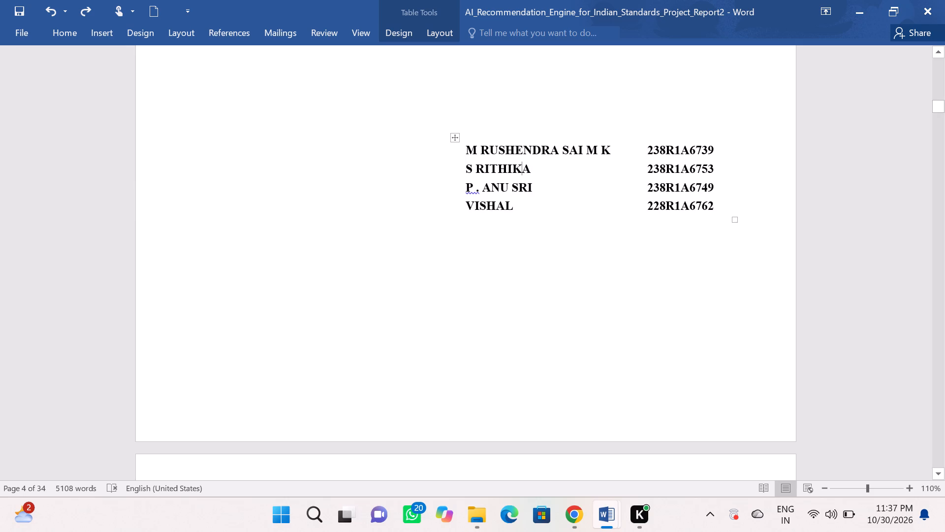
pyautogui.moveTo(521, 212); pyautogui.dragTo(472, 156)
pyautogui.click(472, 156)
pyautogui.moveTo(717, 207); pyautogui.dragTo(637, 133)
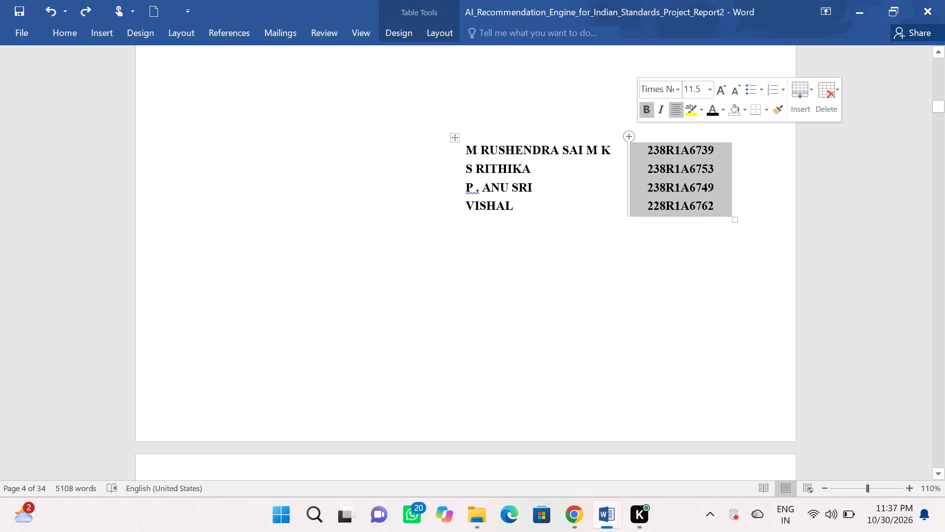
pyautogui.press('BackSpace')
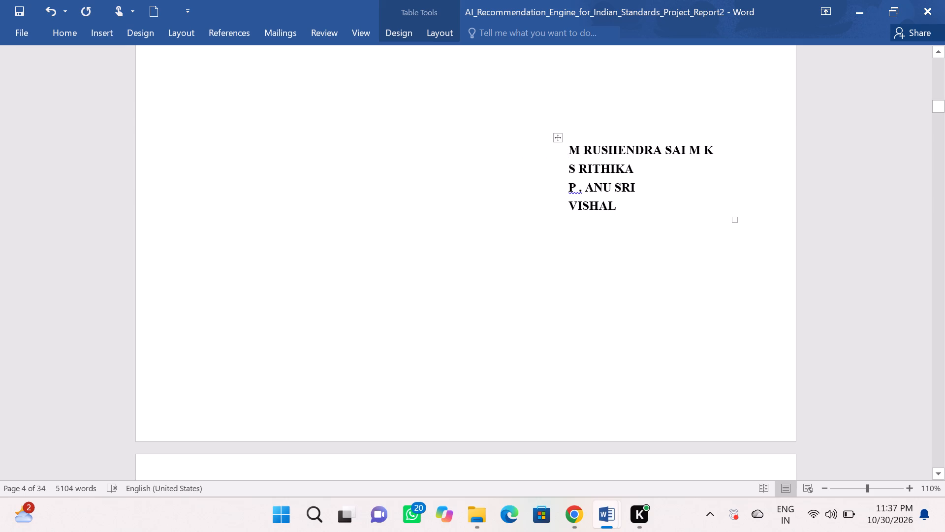
pyautogui.moveTo(622, 211); pyautogui.dragTo(596, 149)
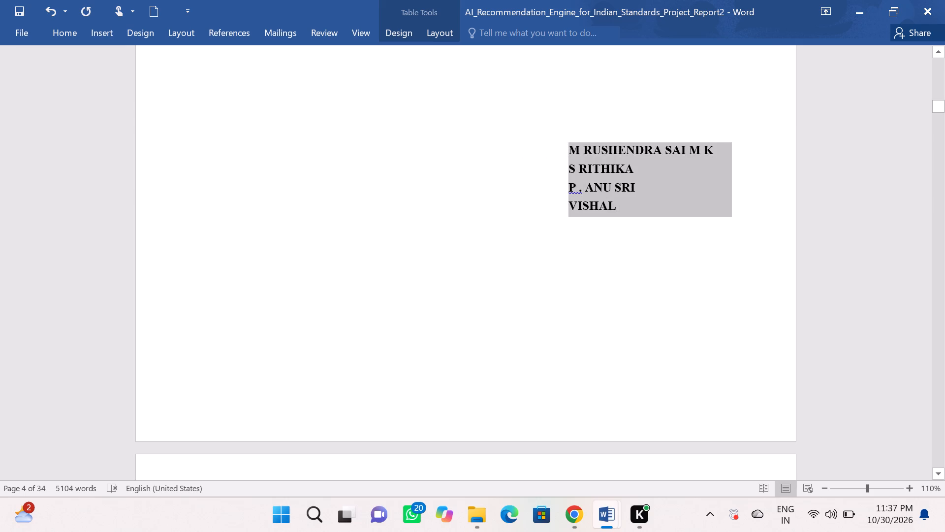
pyautogui.moveTo(596, 149); pyautogui.dragTo(592, 148)
pyautogui.press('BackSpace')
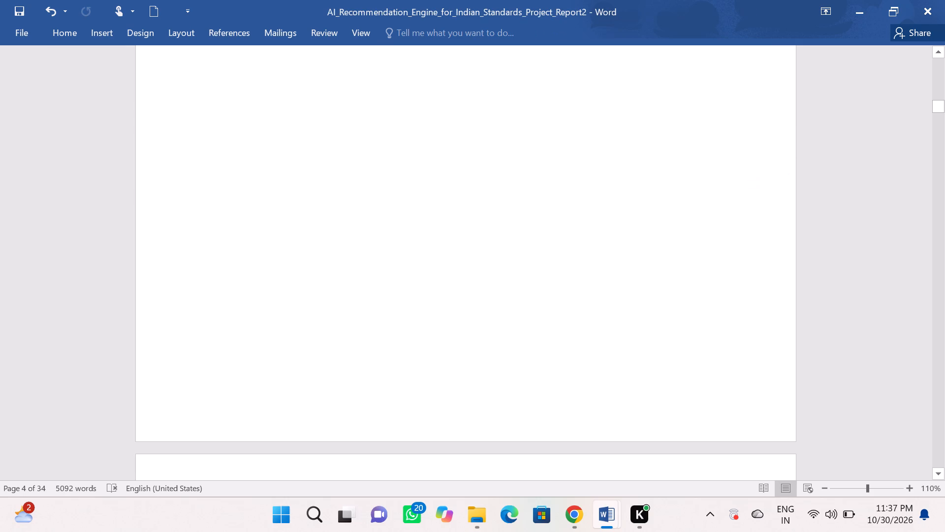
pyautogui.hotkey('ctrl', 'v')
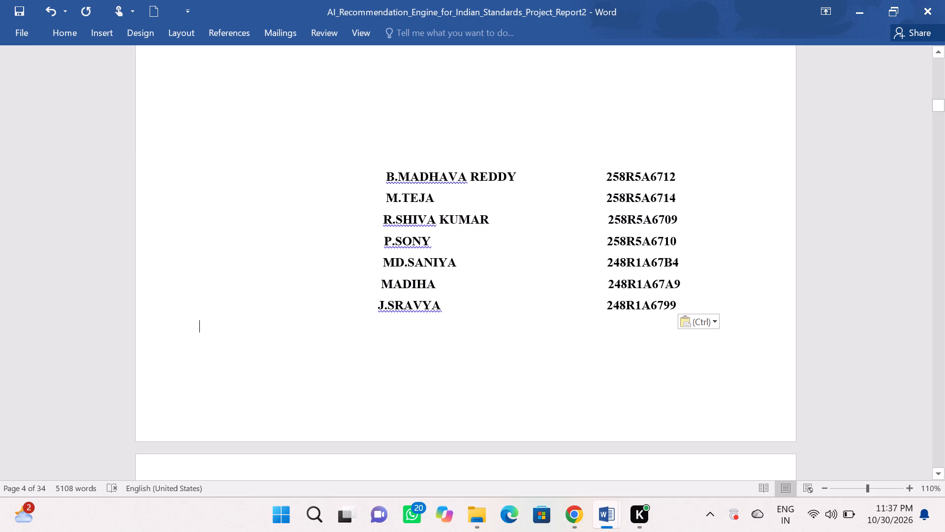
pyautogui.scroll(3, 592, 148)
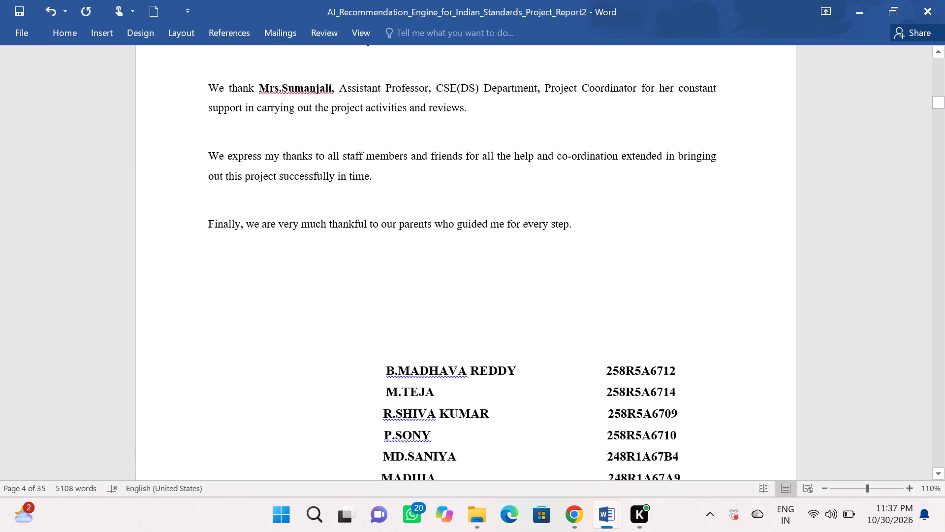
# Remove the old placeholder ACKNOWLEDGEMENT section, including its heading, three paragraphs and extra page, after the new acknowledgment.
pyautogui.scroll(-15, 592, 148)
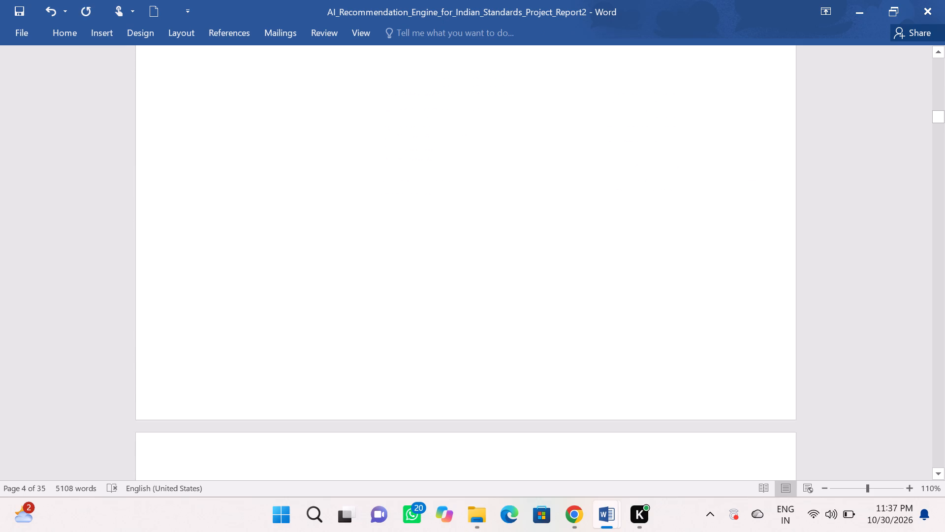
pyautogui.rightClick(592, 148)
pyautogui.click(592, 148)
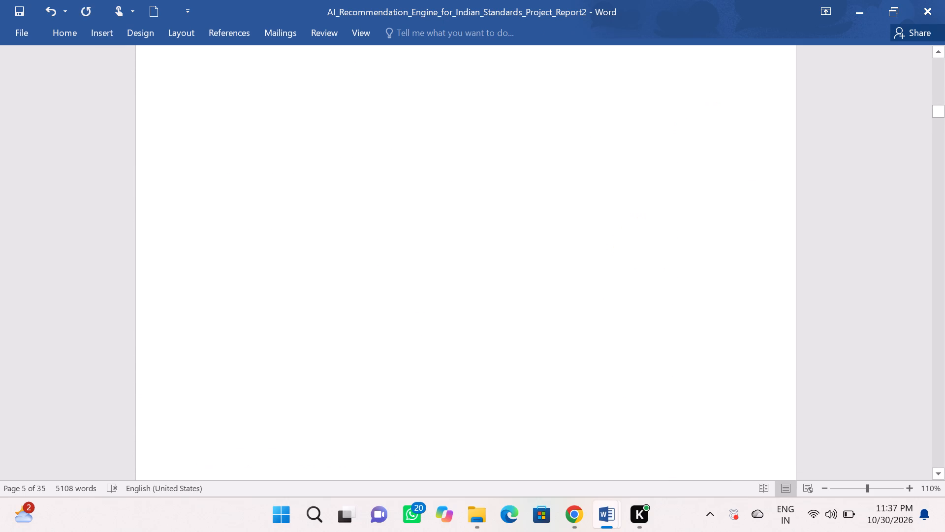
pyautogui.press('Delete')
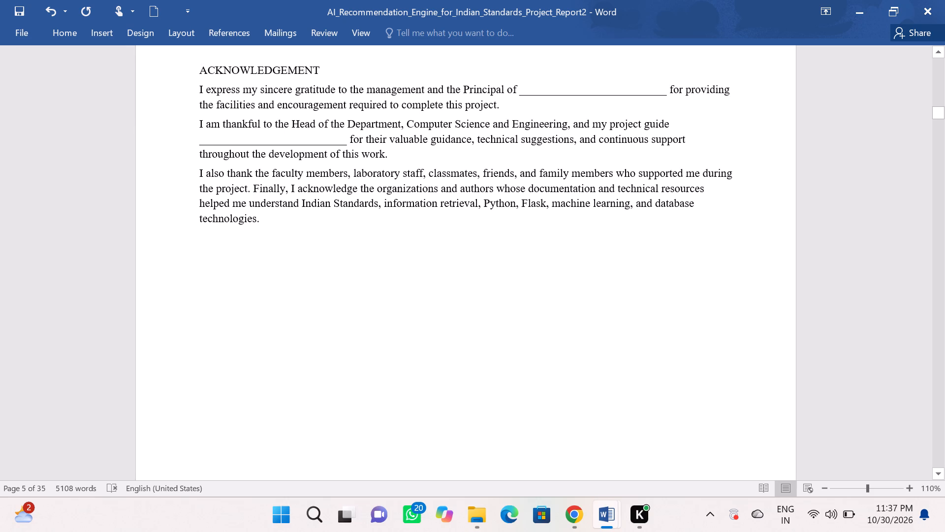
pyautogui.scroll(2, 592, 148)
pyautogui.moveTo(322, 360); pyautogui.dragTo(167, 223)
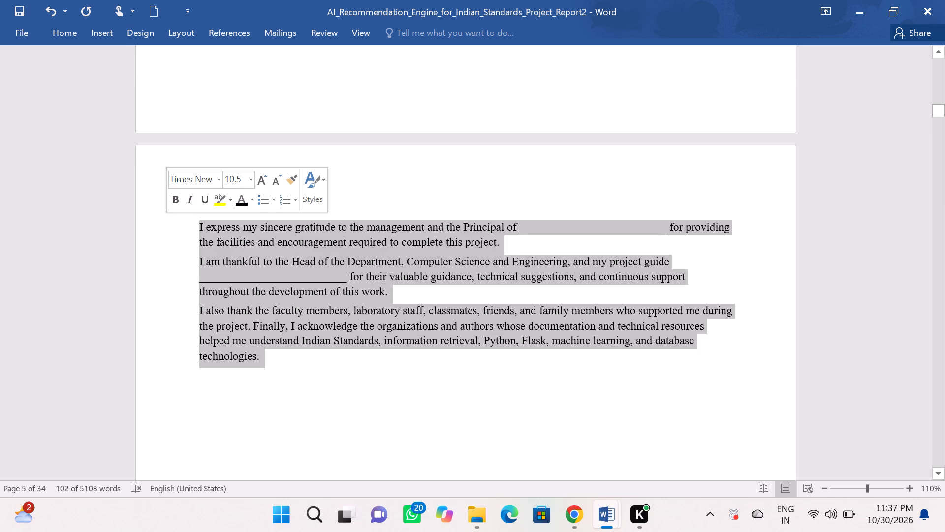
pyautogui.press('BackSpace')
pyautogui.press('BackSpace')
pyautogui.press('BackSpace')
pyautogui.press('BackSpace')
pyautogui.press('BackSpace')
pyautogui.press('BackSpace')
pyautogui.press('BackSpace')
pyautogui.press('BackSpace')
pyautogui.press('BackSpace')
pyautogui.press('BackSpace')
pyautogui.press('BackSpace')
pyautogui.press('BackSpace')
pyautogui.press('BackSpace')
pyautogui.press('BackSpace')
pyautogui.press('BackSpace')
pyautogui.press('BackSpace')
pyautogui.press('BackSpace')
pyautogui.press('BackSpace')
pyautogui.press('BackSpace')
pyautogui.press('BackSpace')
pyautogui.press('BackSpace')
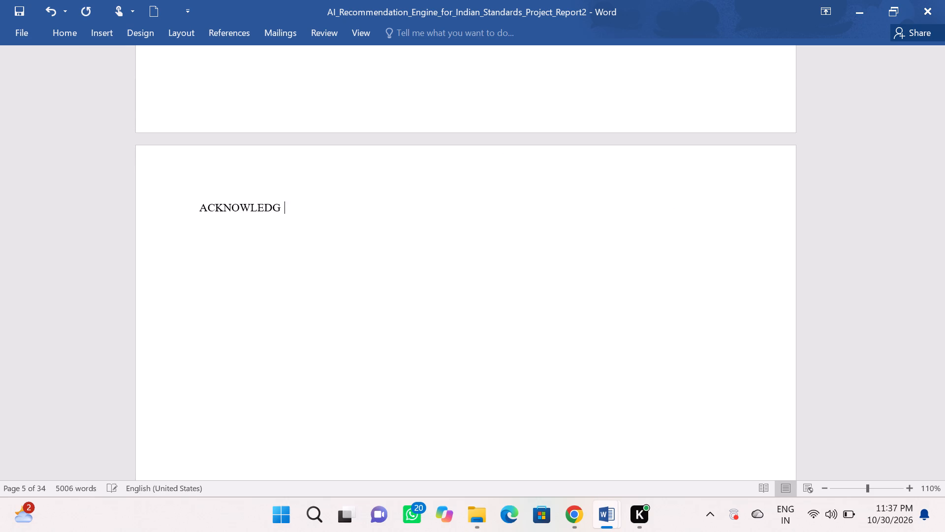
# Check the end of the acknowledgment and the pages that follow, from the contents to the list of figures.
pyautogui.scroll(4, 167, 221)
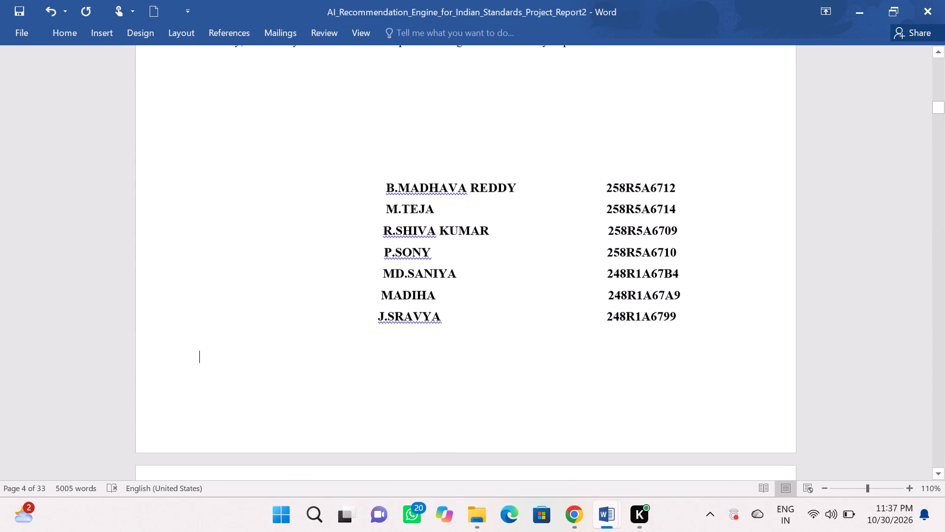
pyautogui.scroll(4, 167, 221)
pyautogui.scroll(-17, 167, 221)
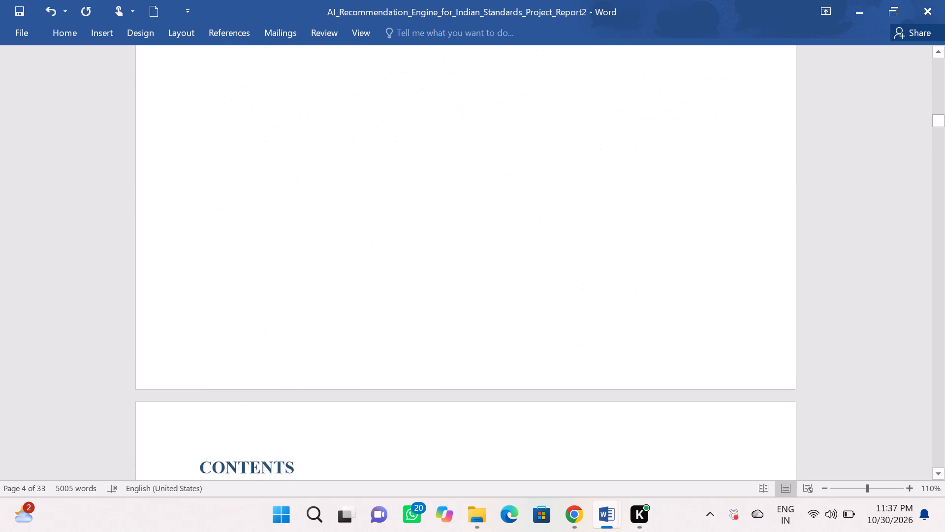
pyautogui.scroll(-11, 167, 221)
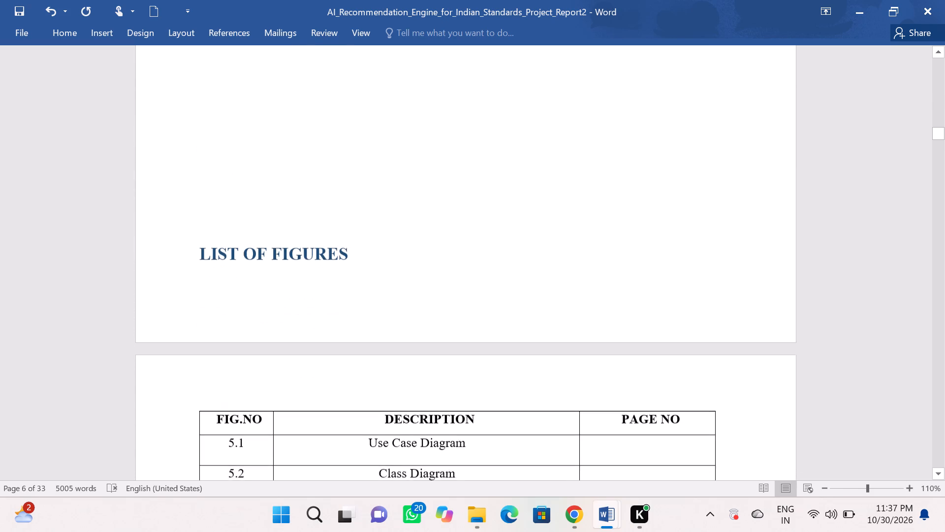
# Insert four blank lines above the LIST OF FIGURES heading to move it onto the page with its table.
pyautogui.click(257, 206)
pyautogui.press('Return')
pyautogui.press('Return')
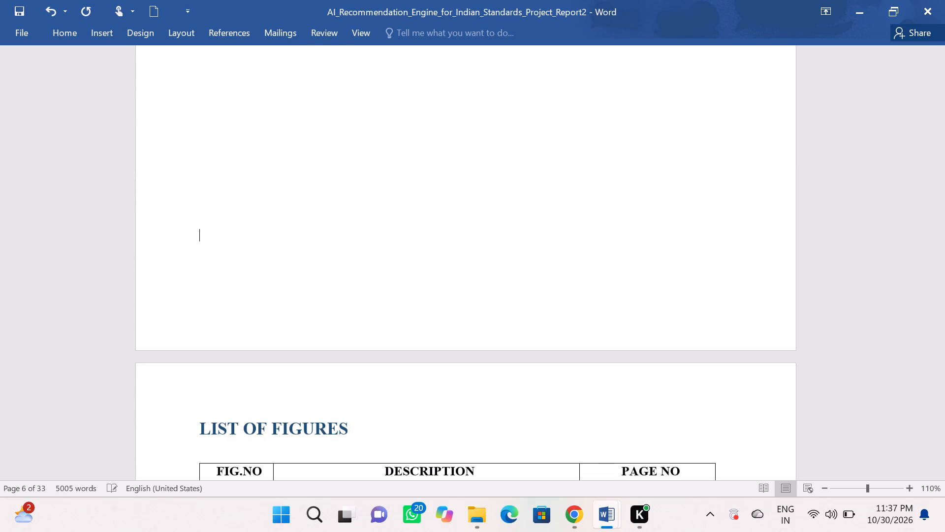
pyautogui.press('Return')
pyautogui.press('Return')
# Review the report's layout from the list of figures through chapter 3, and back through the front pages to the title page.
pyautogui.scroll(-4, 257, 206)
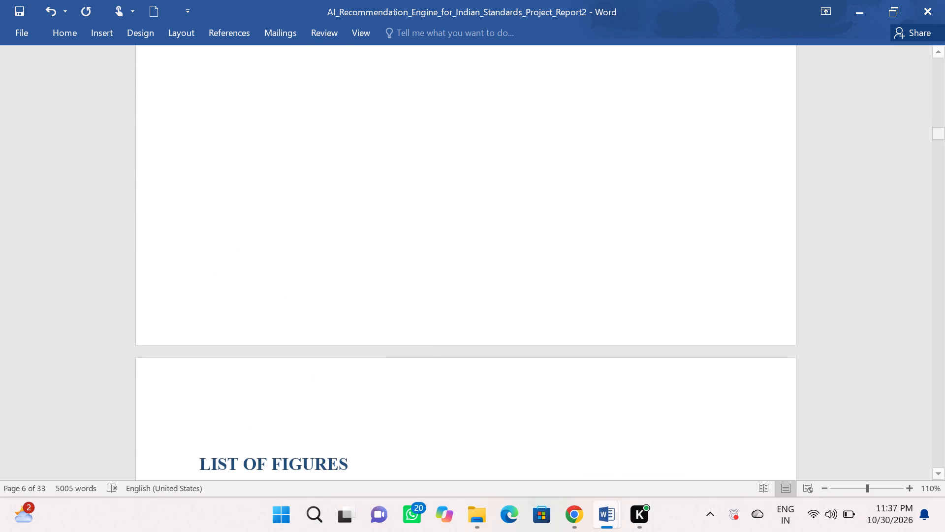
pyautogui.scroll(-14, 257, 206)
pyautogui.scroll(2, 257, 206)
pyautogui.scroll(-16, 257, 206)
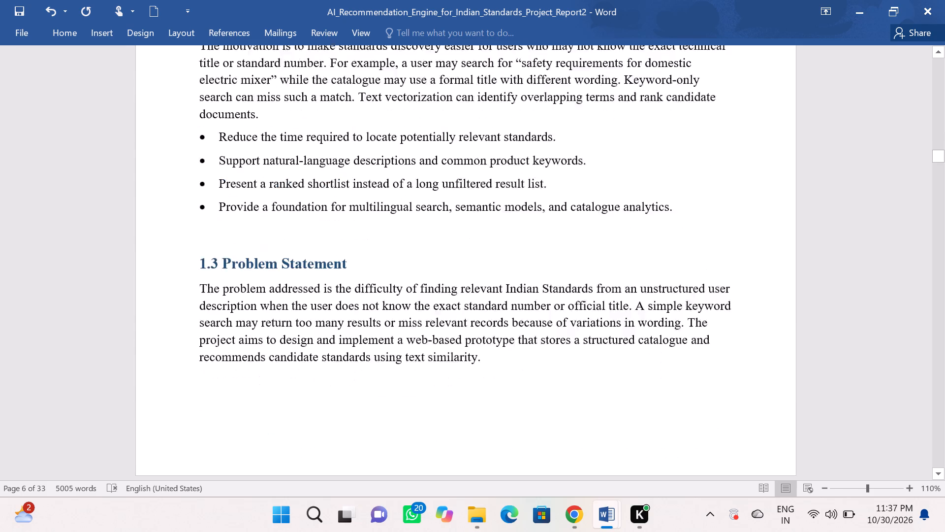
pyautogui.scroll(-15, 257, 206)
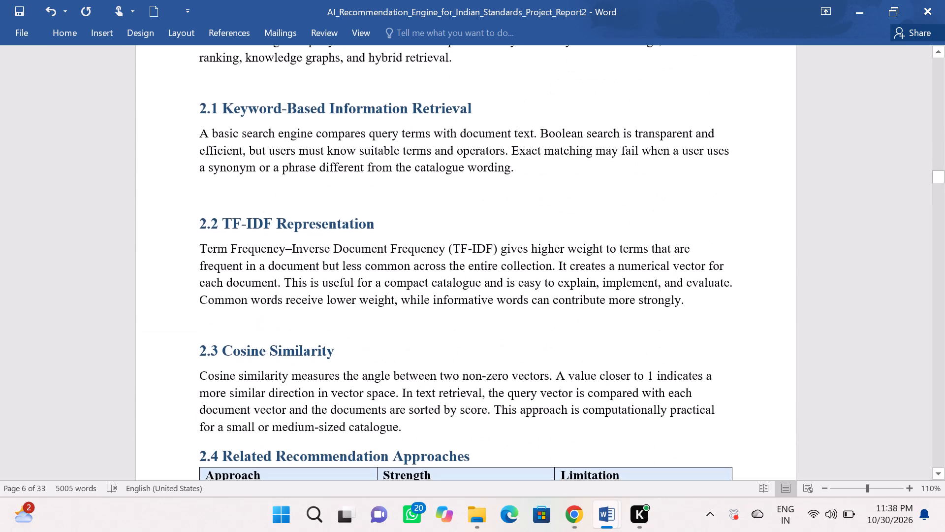
pyautogui.scroll(-13, 257, 206)
pyautogui.scroll(-11, 257, 206)
pyautogui.scroll(2, 257, 206)
pyautogui.scroll(-20, 257, 206)
pyautogui.scroll(-5, 257, 206)
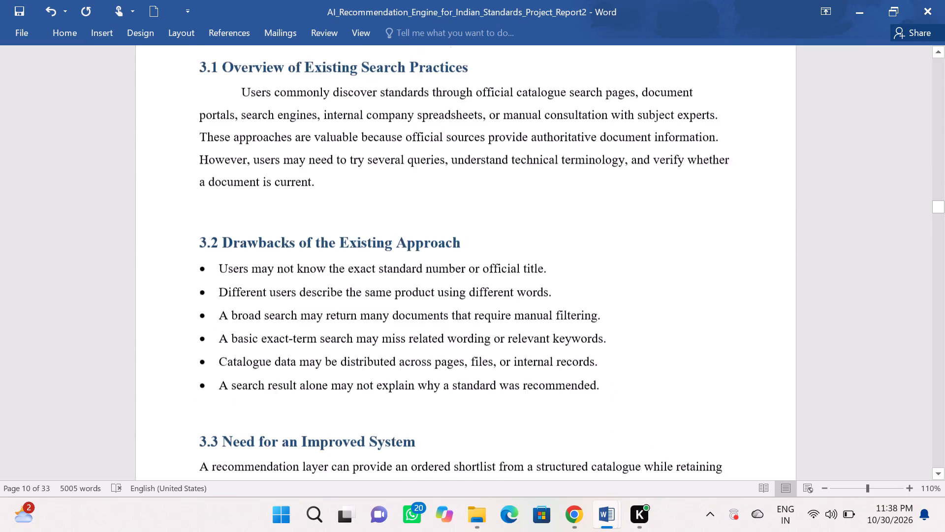
pyautogui.scroll(-2, 257, 206)
pyautogui.scroll(20, 257, 206)
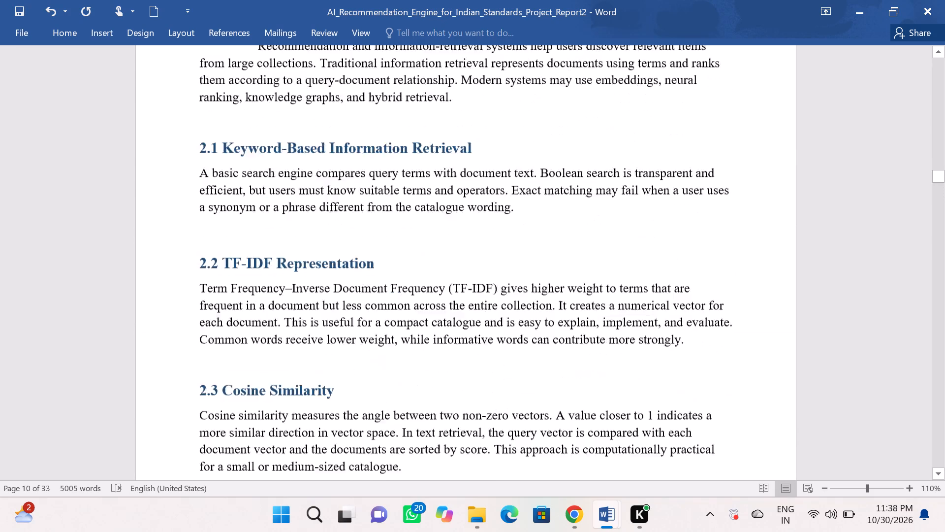
pyautogui.scroll(16, 257, 206)
pyautogui.scroll(5, 257, 206)
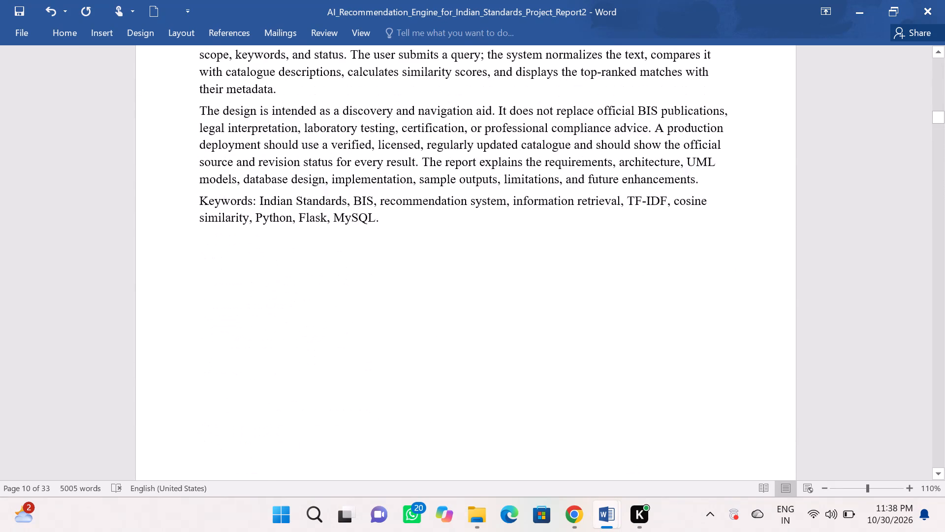
pyautogui.scroll(16, 257, 206)
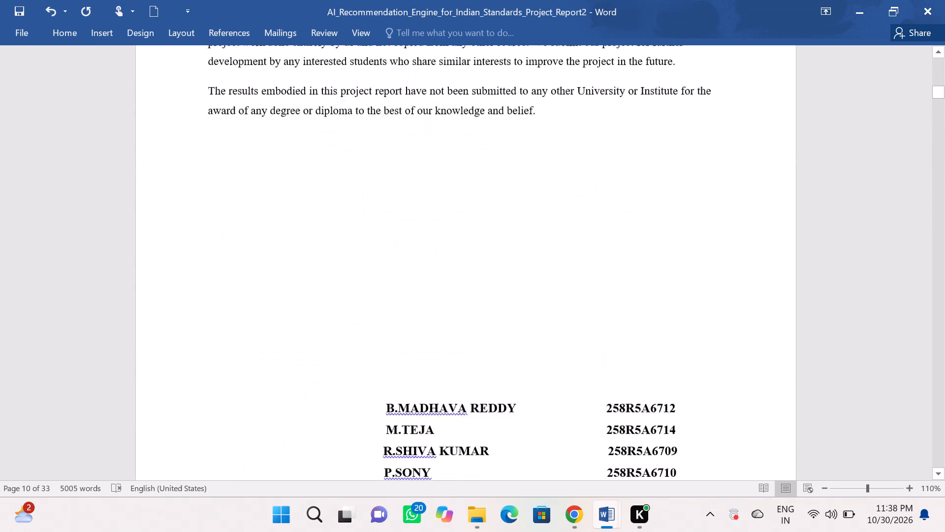
pyautogui.scroll(18, 257, 206)
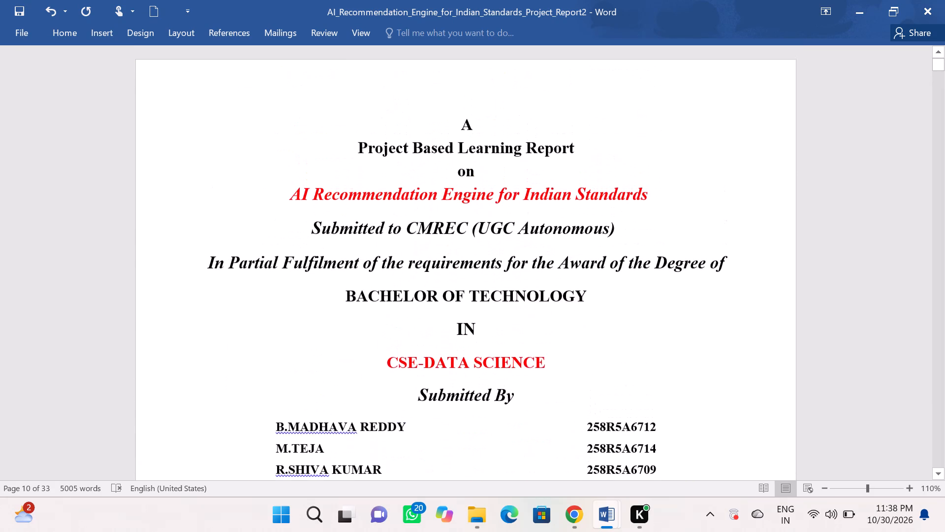
pyautogui.scroll(5, 257, 206)
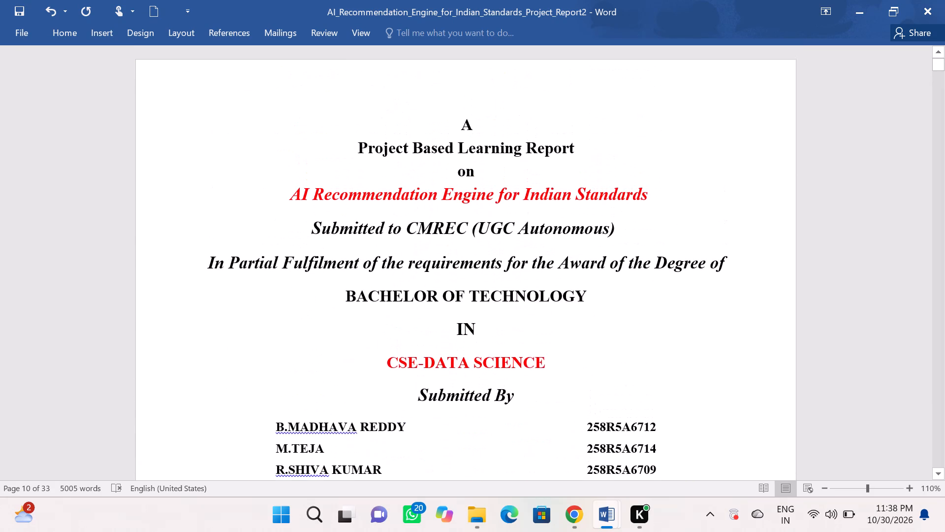
# Save the report document.
pyautogui.hotkey('ctrl', 's')
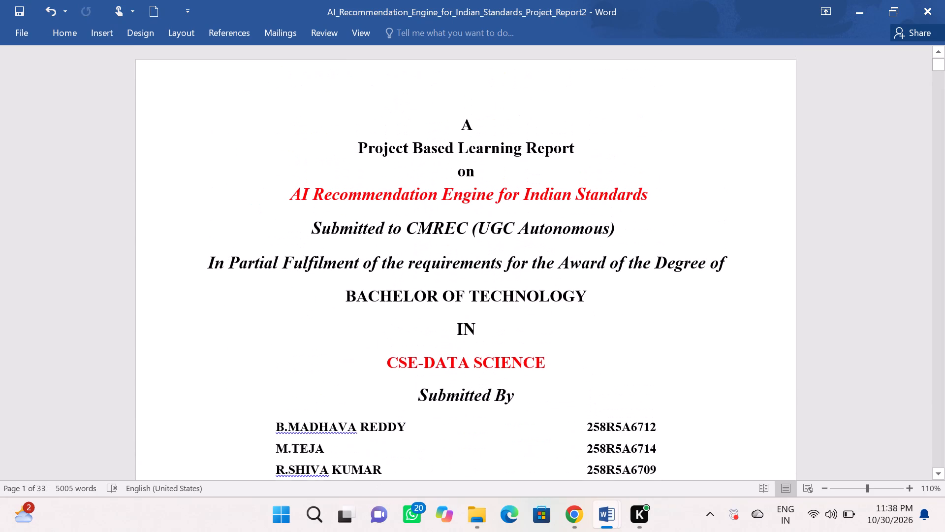
# Export the report as a PDF named club in the Downloads folder, with standard optimization and opening after publishing.
pyautogui.click(4, 28)
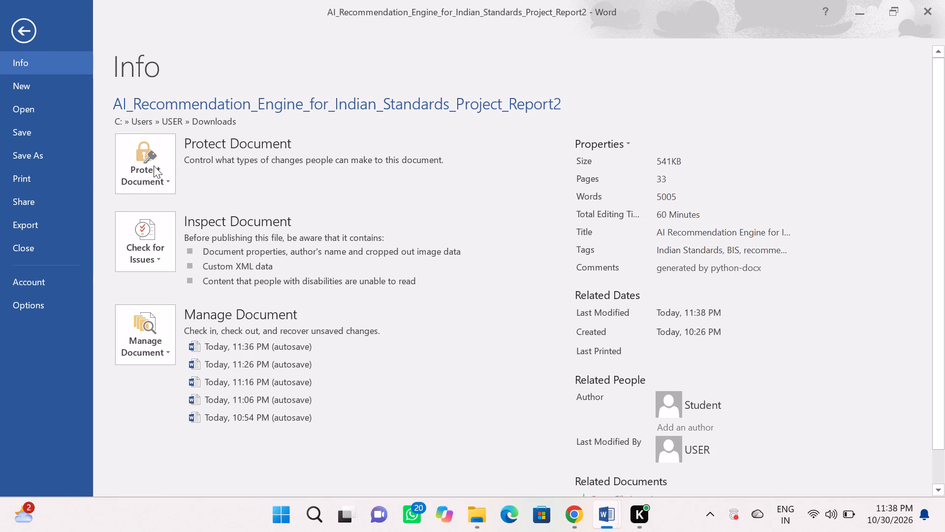
pyautogui.click(32, 225)
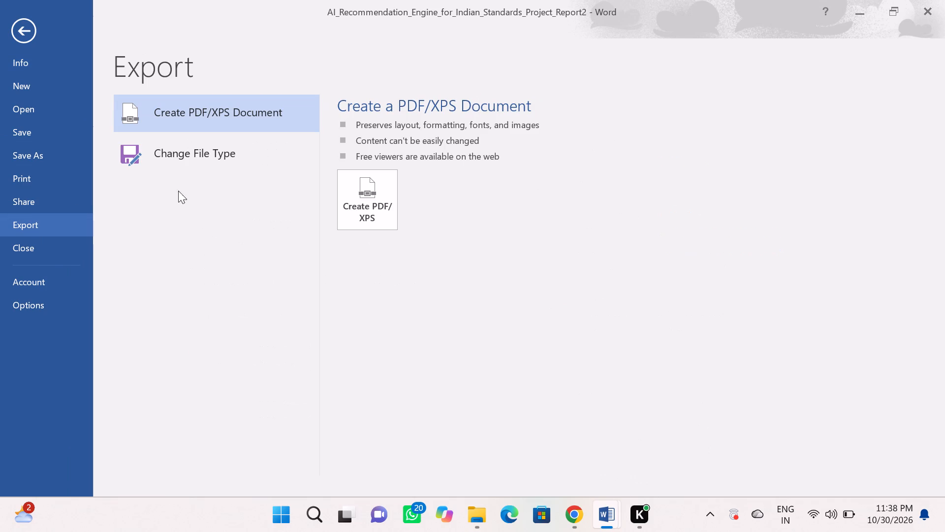
pyautogui.click(370, 199)
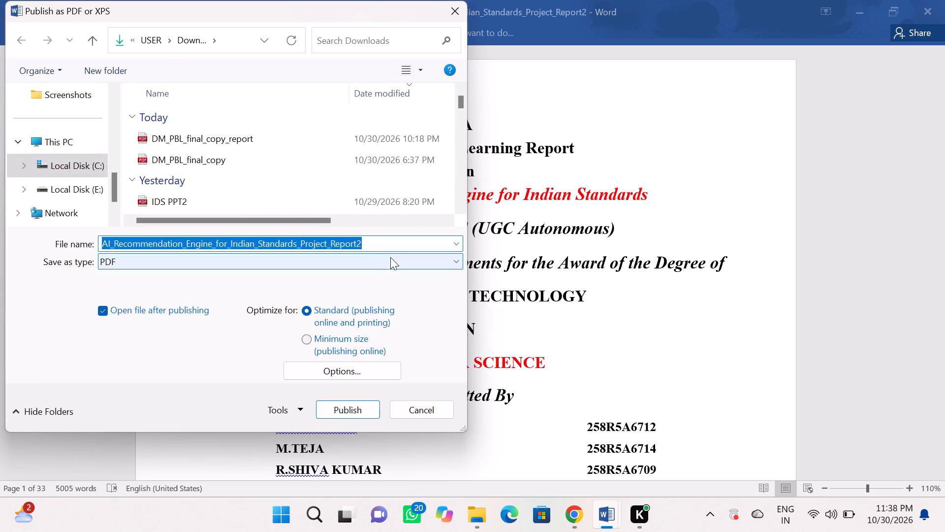
pyautogui.click(377, 245)
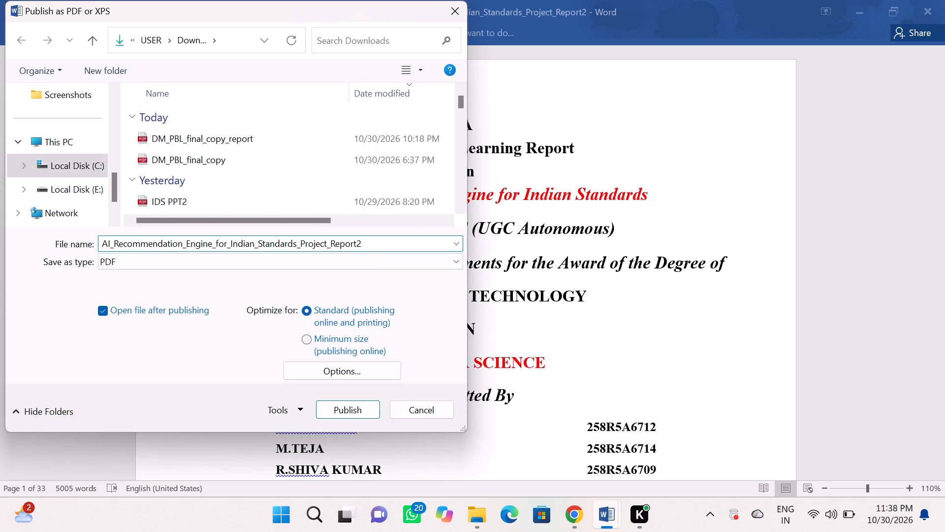
pyautogui.press('BackSpace')
pyautogui.press('BackSpace')
pyautogui.press('BackSpace')
pyautogui.press('BackSpace')
pyautogui.press('BackSpace')
pyautogui.press('BackSpace')
pyautogui.press('BackSpace')
pyautogui.press('BackSpace')
pyautogui.press('BackSpace')
pyautogui.press('BackSpace')
pyautogui.press('BackSpace')
pyautogui.press('BackSpace')
pyautogui.press('BackSpace')
pyautogui.press('BackSpace')
pyautogui.press('BackSpace')
pyautogui.press('BackSpace')
pyautogui.press('BackSpace')
pyautogui.press('BackSpace')
pyautogui.press('BackSpace')
pyautogui.press('BackSpace')
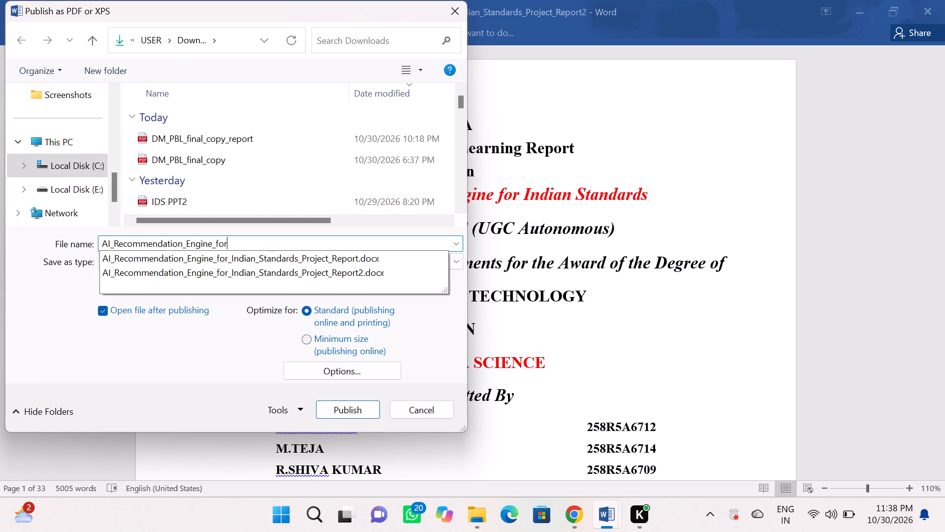
pyautogui.press('BackSpace')
pyautogui.press('BackSpace')
pyautogui.press('BackSpace')
pyautogui.press('BackSpace')
pyautogui.press('BackSpace')
pyautogui.press('BackSpace')
pyautogui.press('BackSpace')
pyautogui.press('BackSpace')
pyautogui.press('BackSpace')
pyautogui.press('BackSpace')
pyautogui.press('BackSpace')
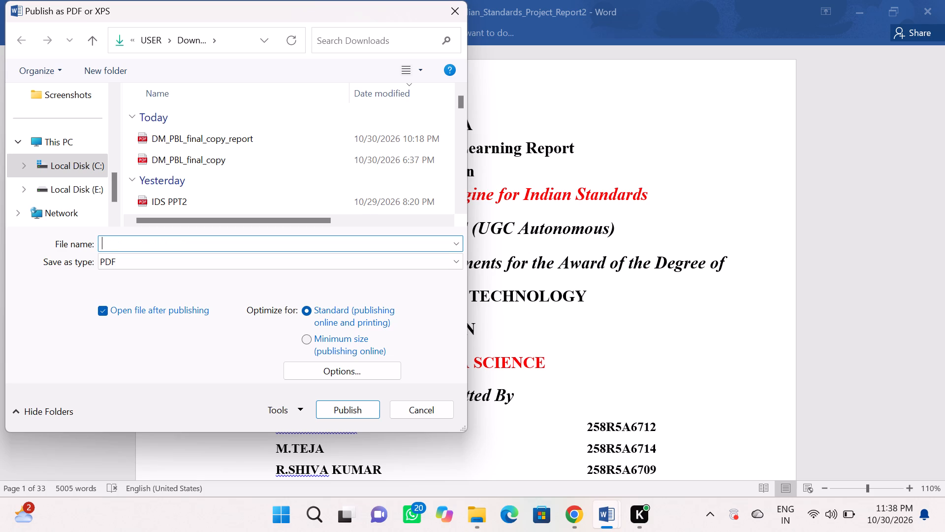
pyautogui.write('sd')
pyautogui.press('BackSpace')
pyautogui.press('BackSpace')
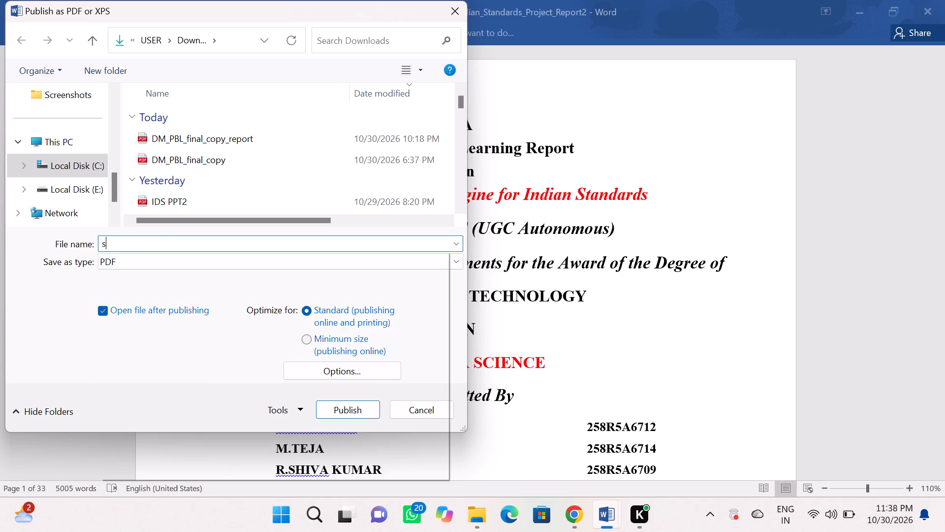
pyautogui.write('cl')
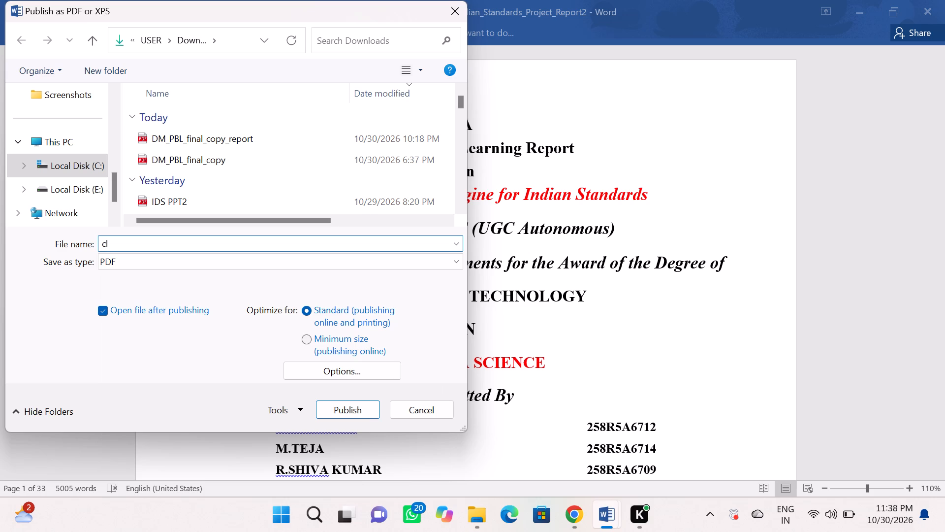
pyautogui.write('ub')
pyautogui.click(363, 402)
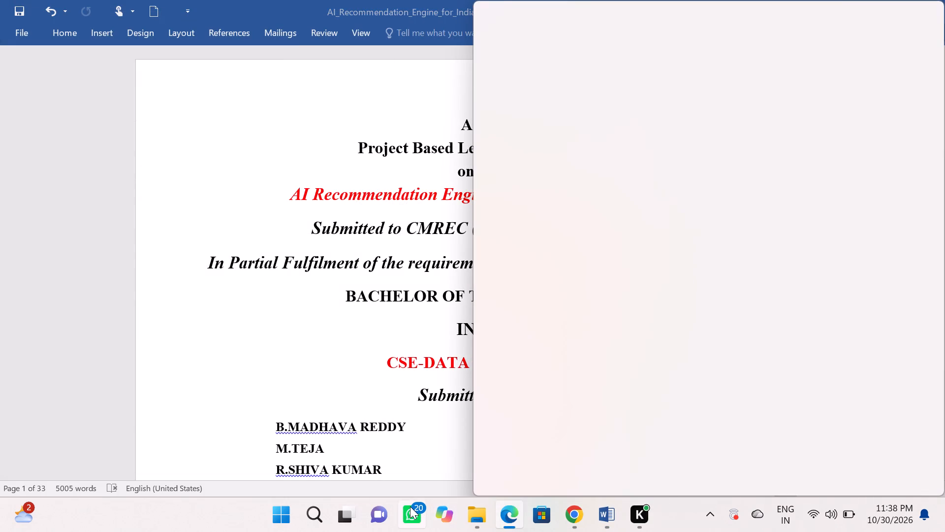
# Switch to WhatsApp.
pyautogui.click(410, 506)
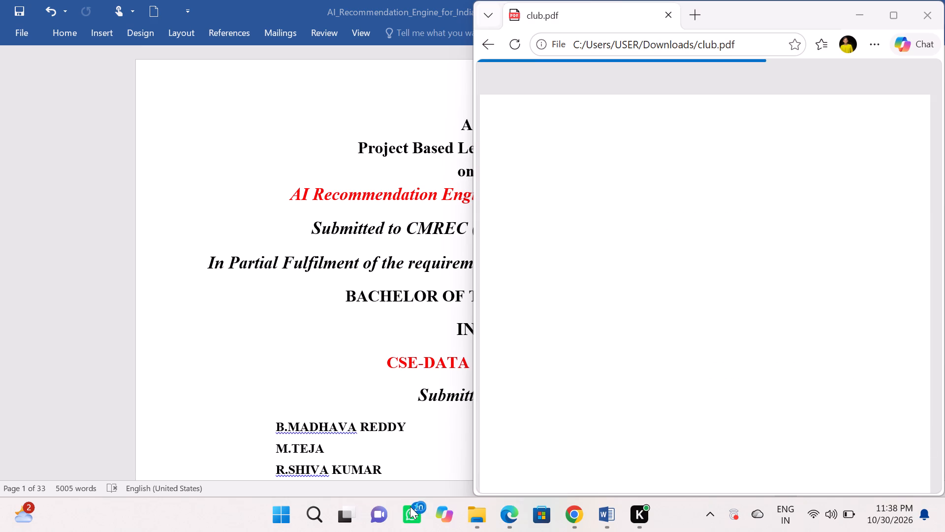
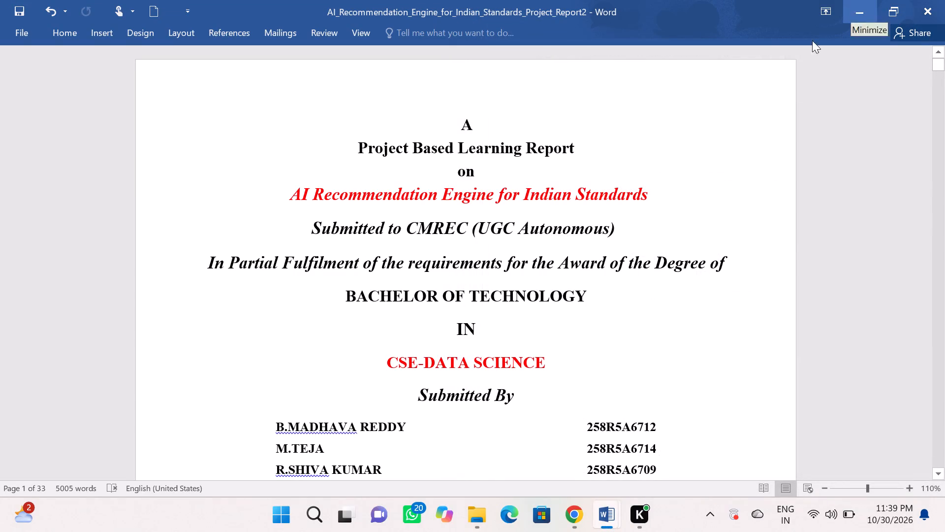
# Save the AI Recommendation Engine for Indian Standards report document.
pyautogui.click(732, 124)
pyautogui.hotkey('ctrl', 's')
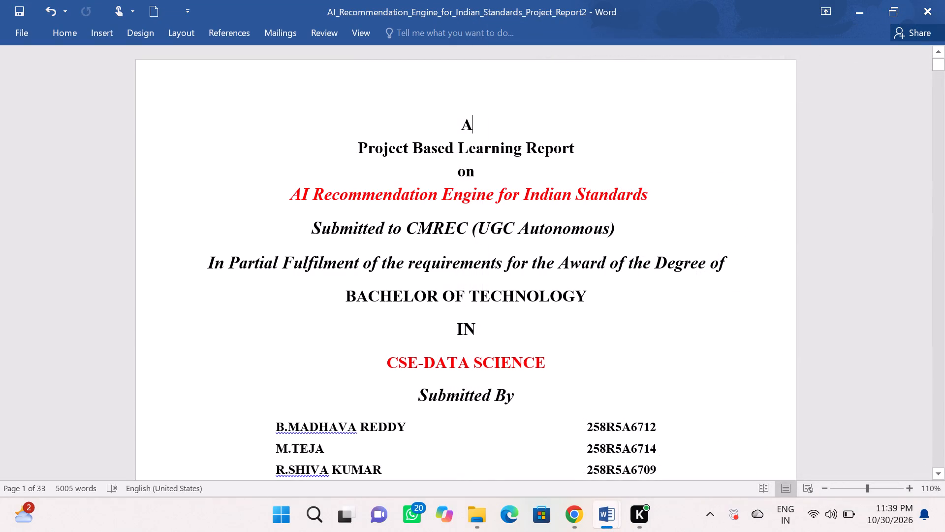
# Check the report's front pages as far as the list of figures and close the document.
pyautogui.scroll(-13, 638, 232)
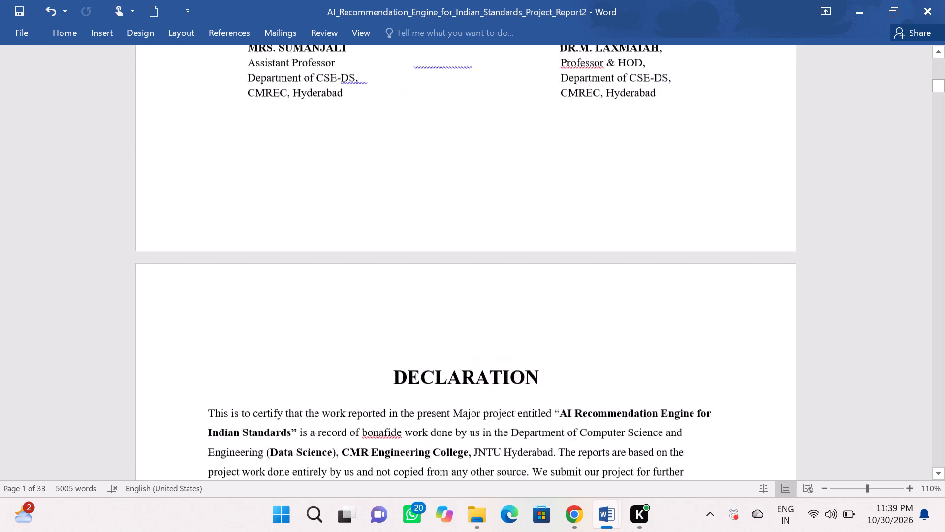
pyautogui.scroll(-20, 638, 232)
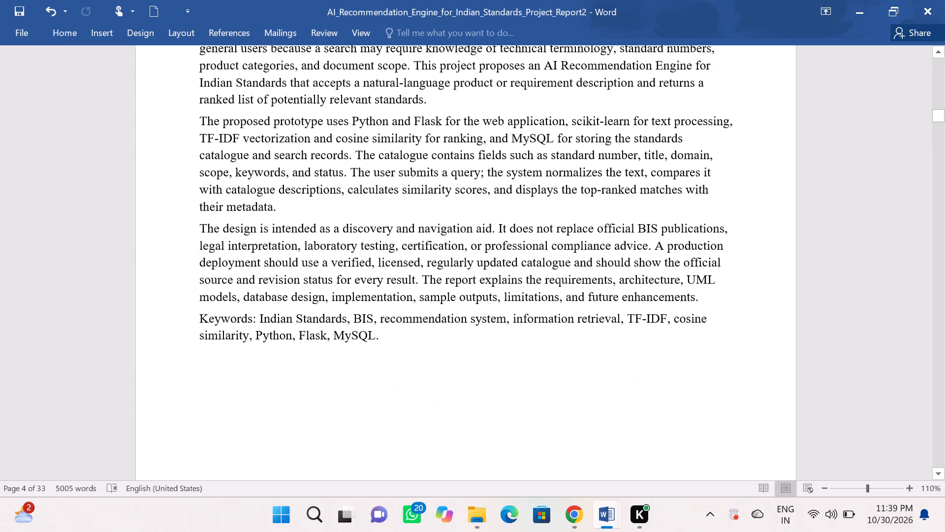
pyautogui.scroll(-15, 638, 232)
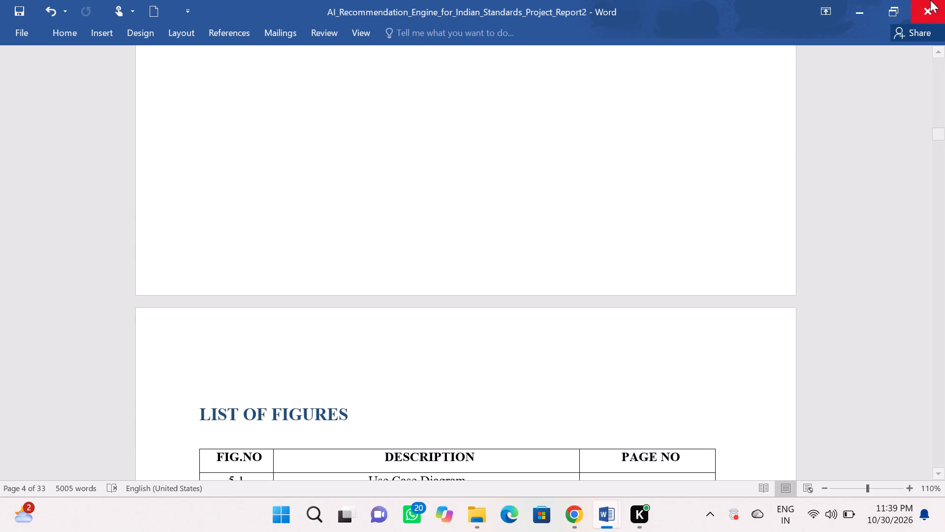
pyautogui.click(944, 5)
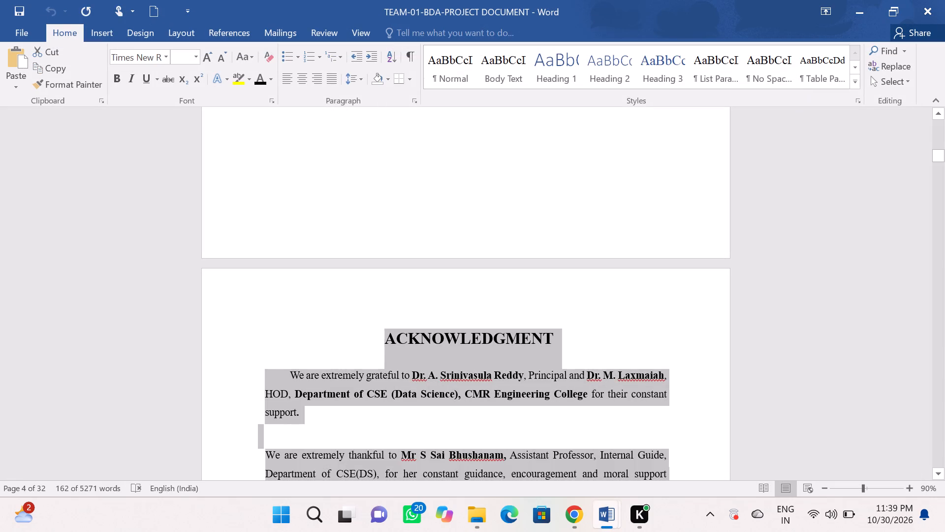
# Close the TEAM-01-BDA-PROJECT DOCUMENT reference file.
pyautogui.click(915, 0)
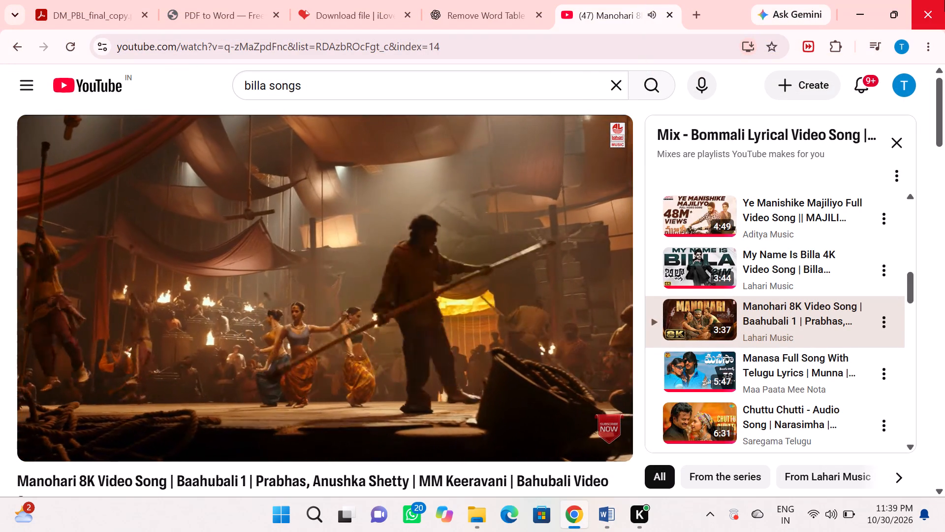
# Close the Chrome browser window that is playing the YouTube video.
pyautogui.click(944, 0)
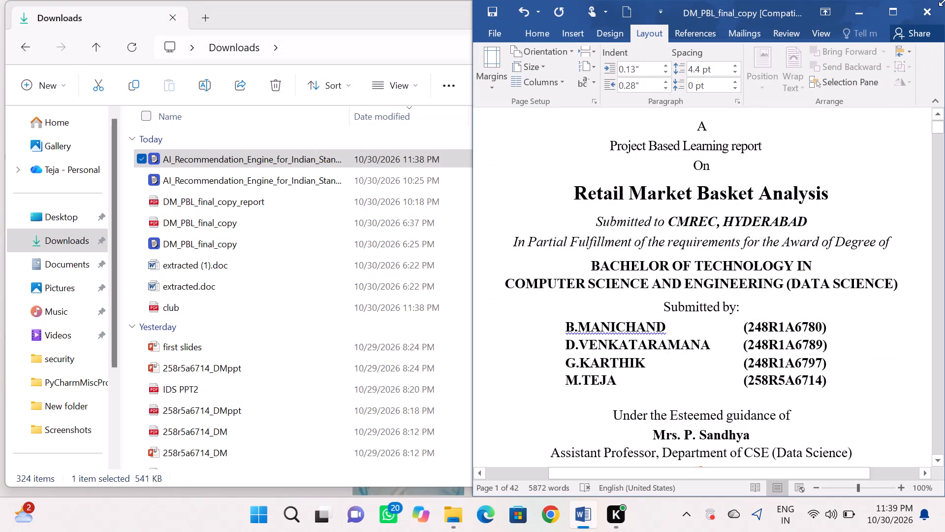
# Close the DM_PBL_final_copy document without saving its changes.
pyautogui.click(930, 10)
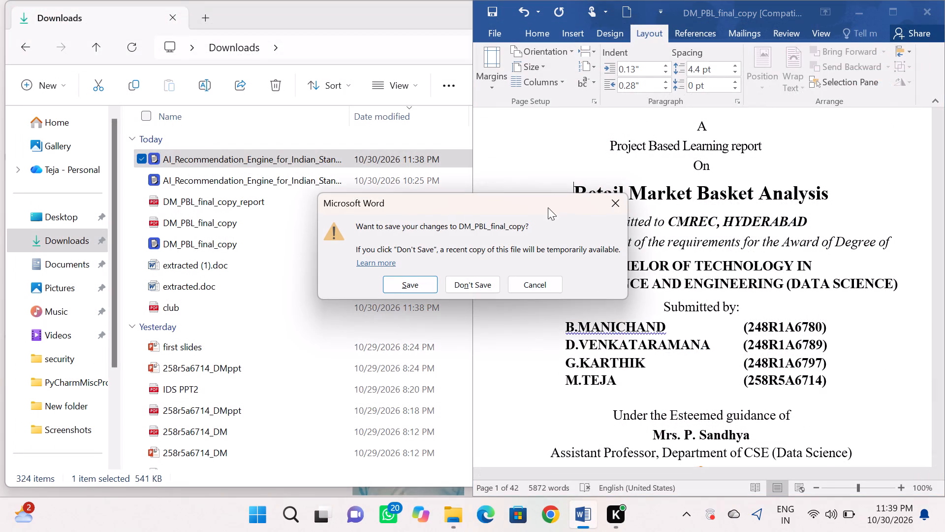
pyautogui.click(483, 277)
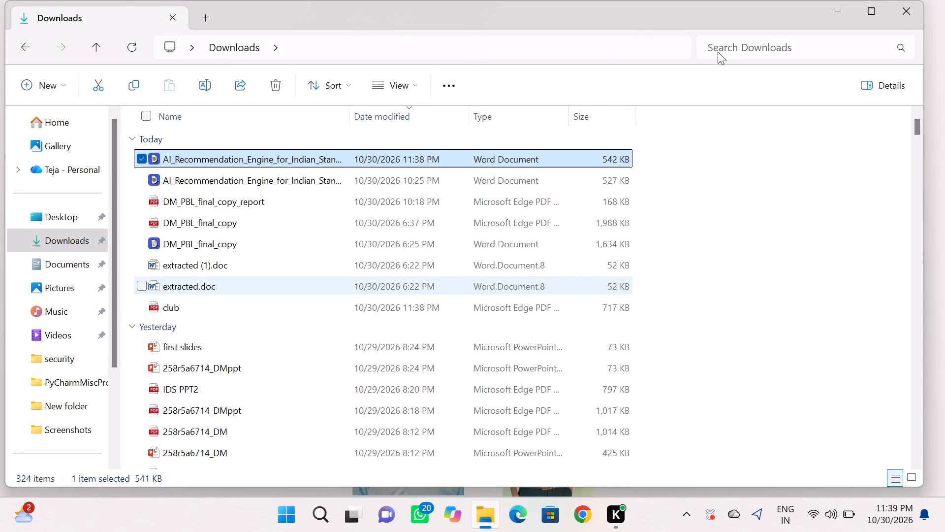
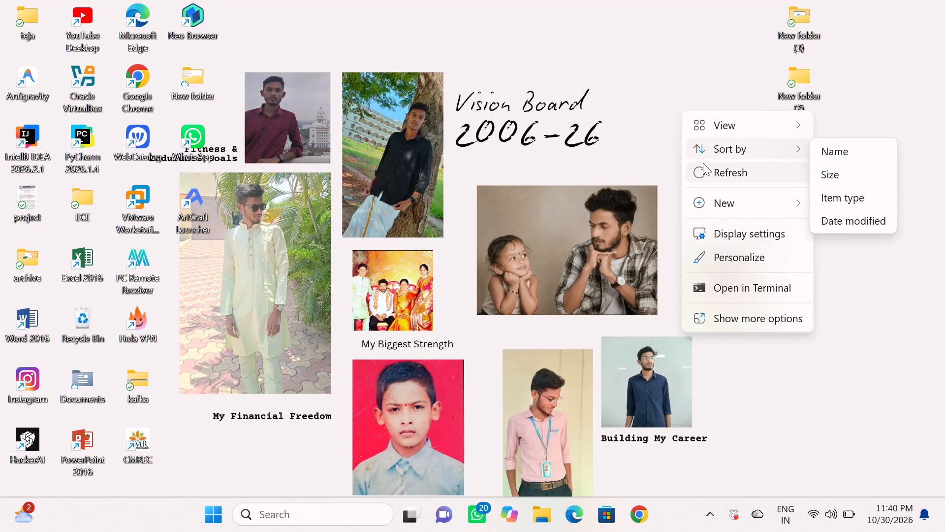
# Refresh the desktop.
pyautogui.click(703, 163)
# Shut down the computer.
pyautogui.press('super+x')
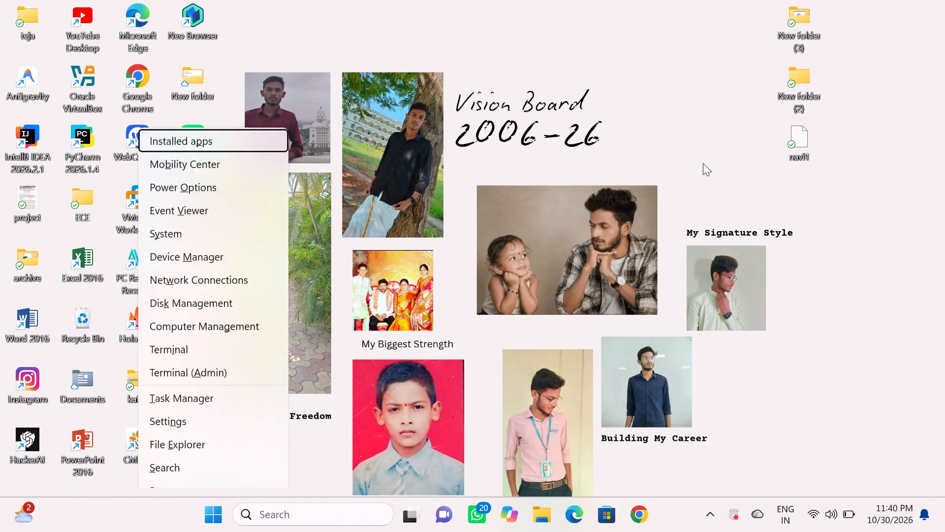
pyautogui.write('uu')
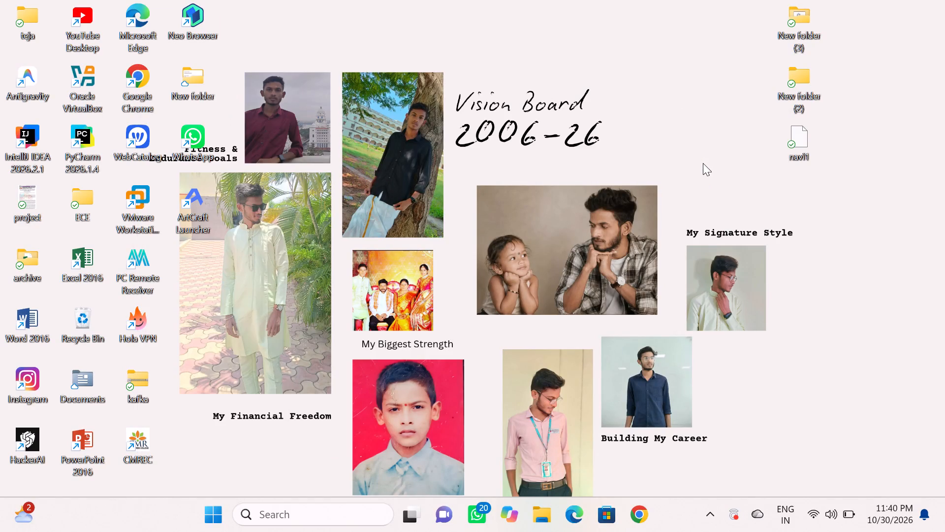